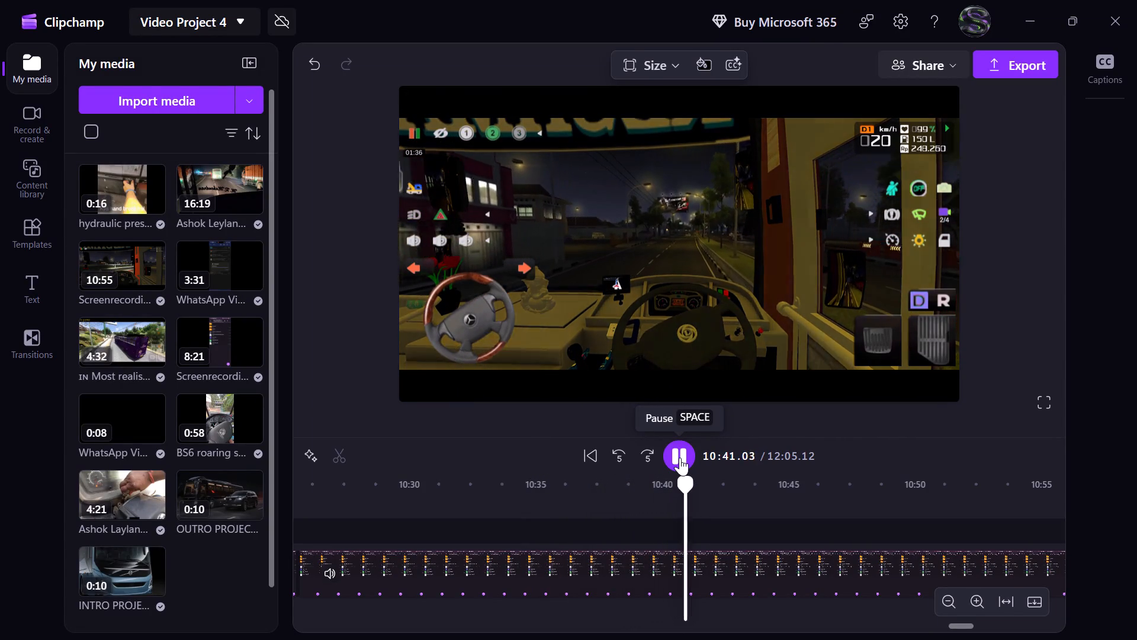
Skim the bus gameplay footage between about 10:41 and 11:17 to find a suitable cut point.
click(647, 457)
click(647, 457)
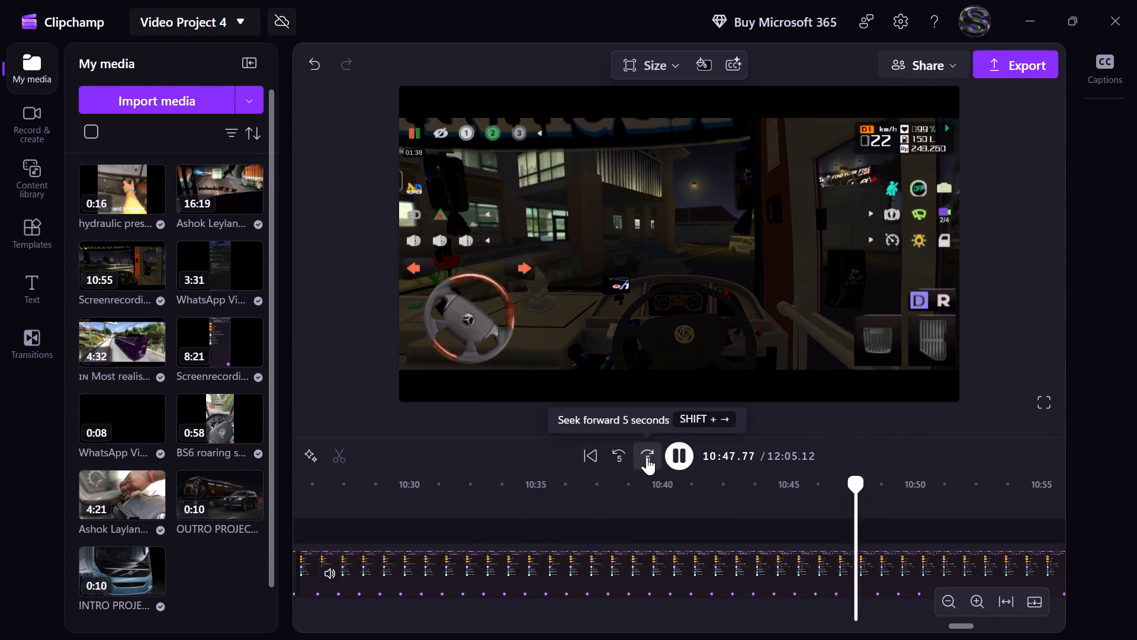
click(647, 457)
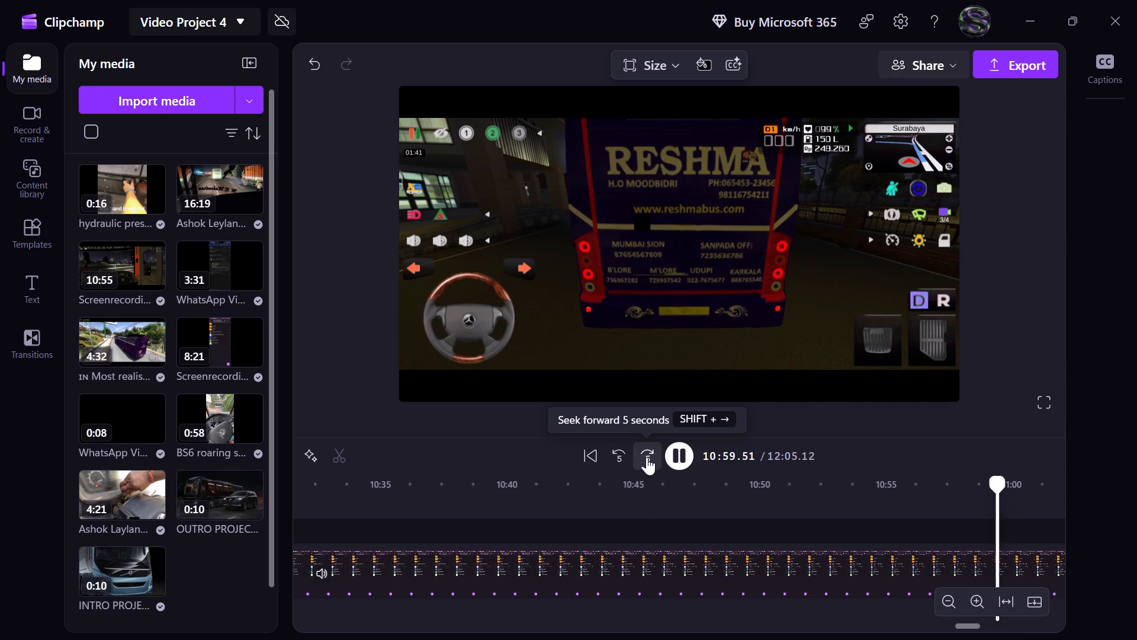
click(647, 457)
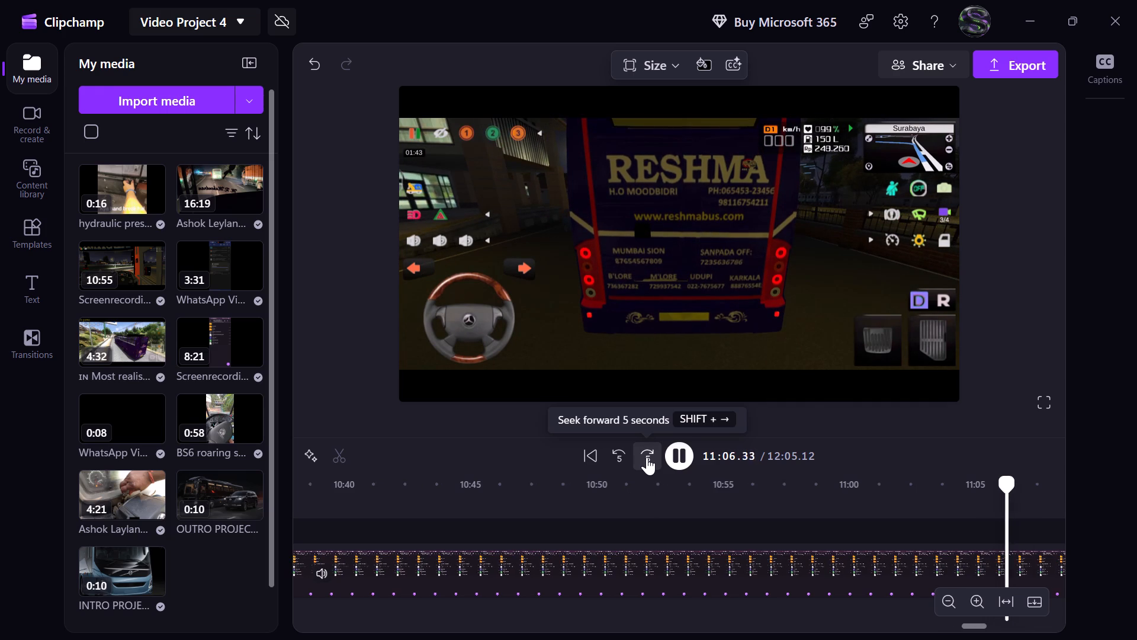
click(647, 457)
click(647, 457)
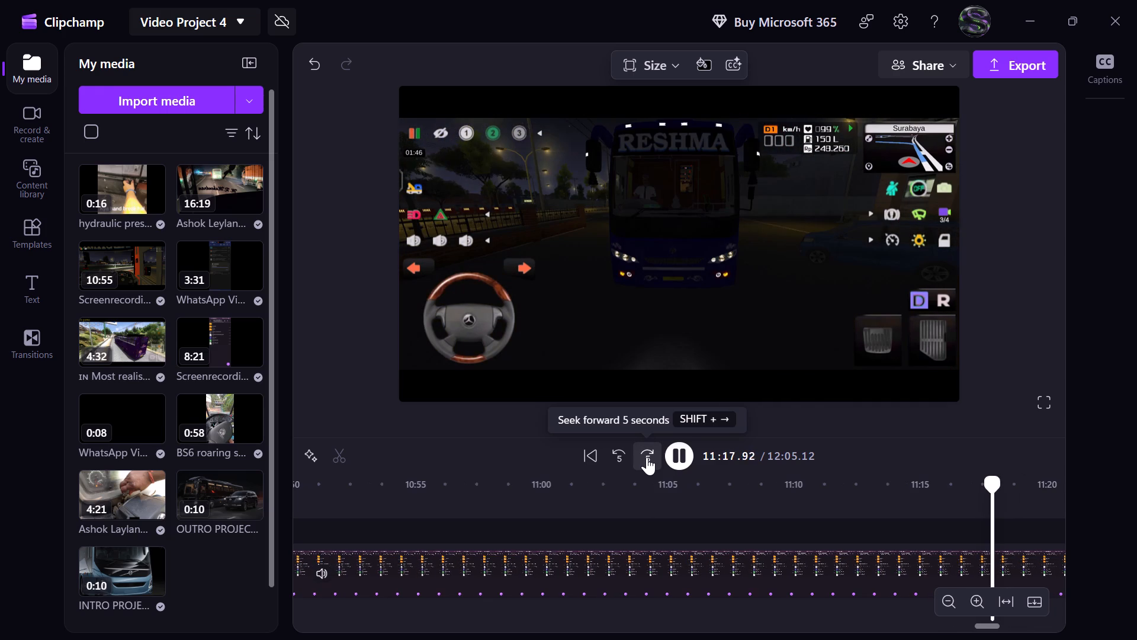
triple_click(624, 456)
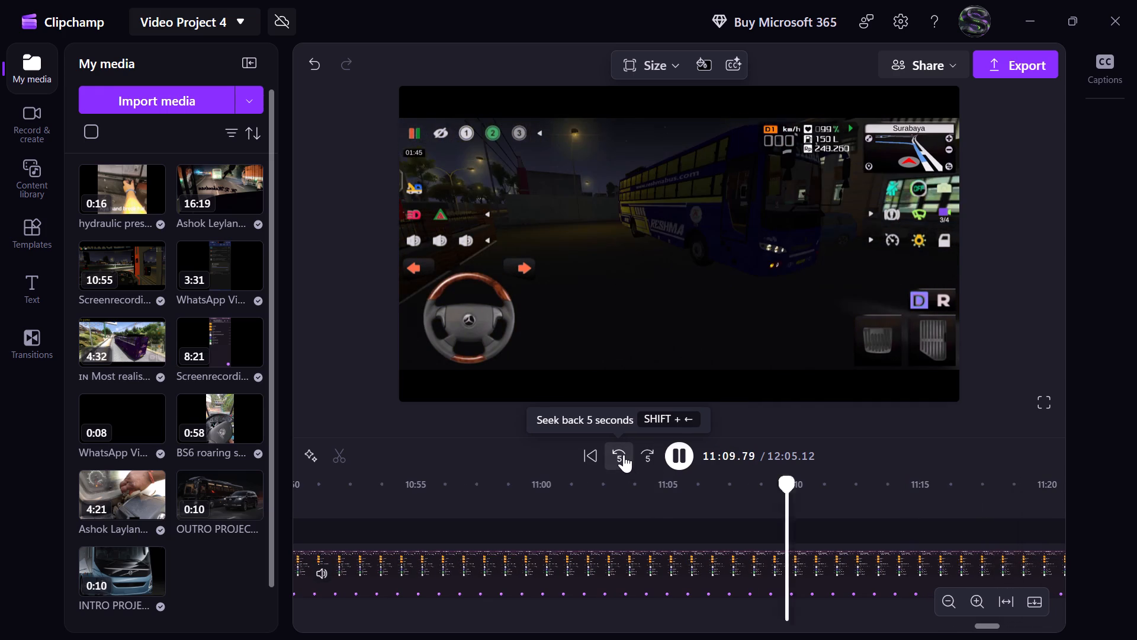
click(624, 455)
click(627, 453)
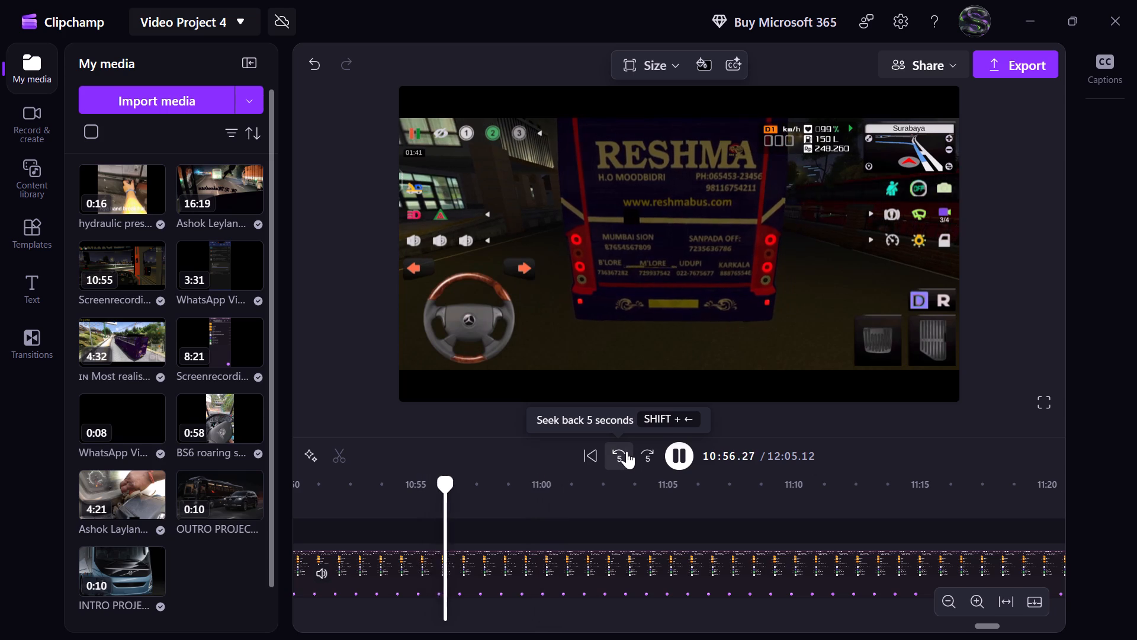
click(627, 451)
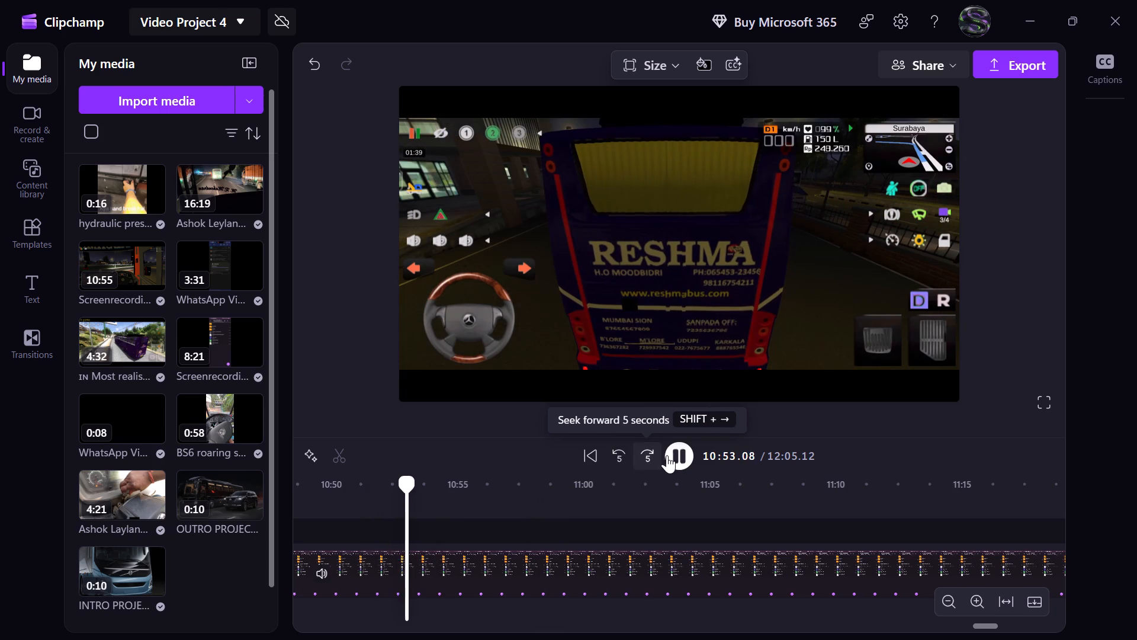
Play the rear view of the RESHMA bus, set the playhead to 11:01.30 and split the clip there.
click(671, 455)
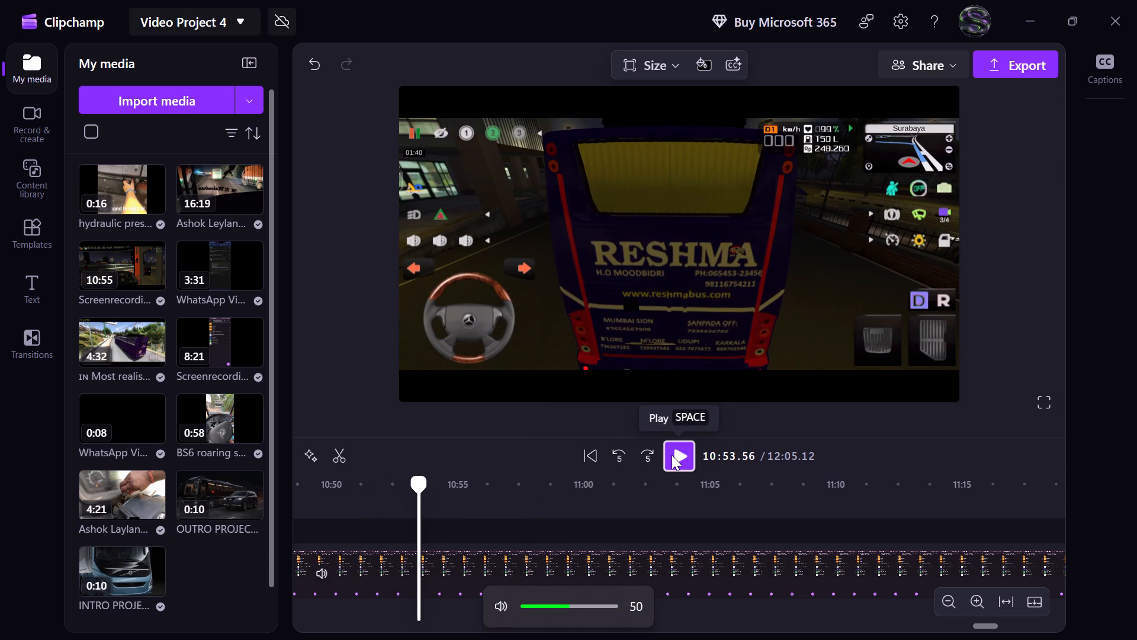
click(672, 455)
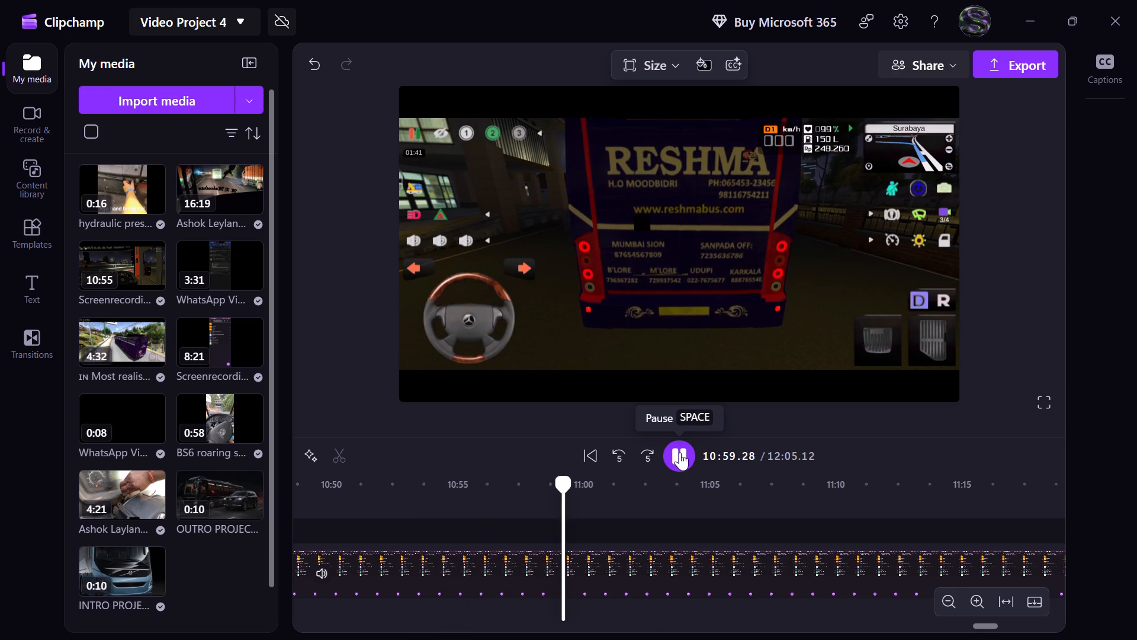
click(680, 452)
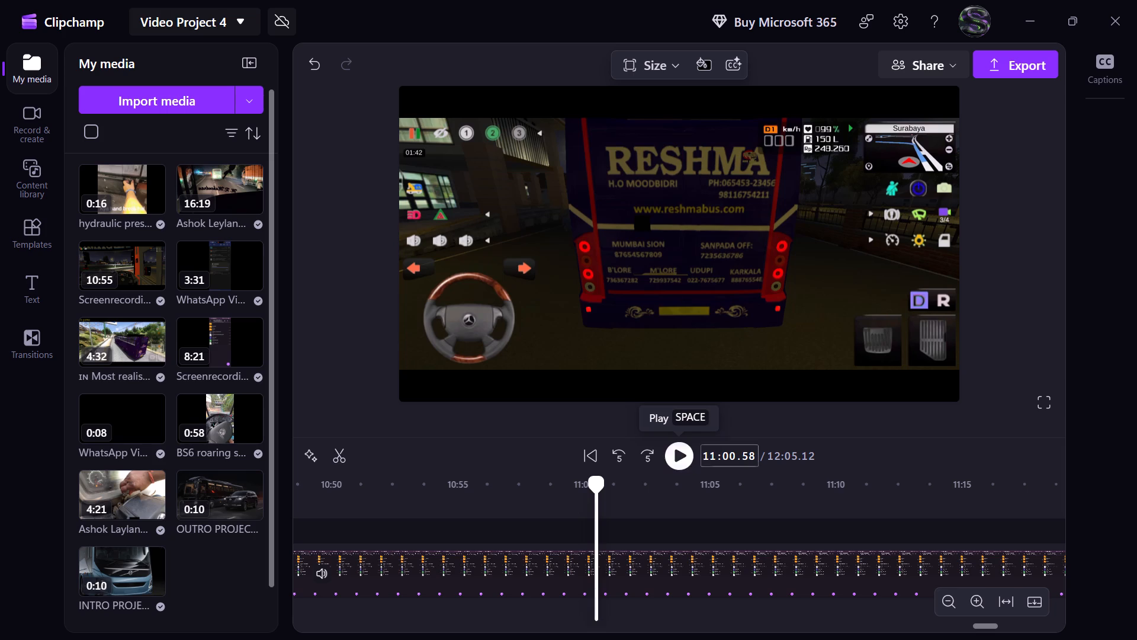
click(681, 459)
click(681, 457)
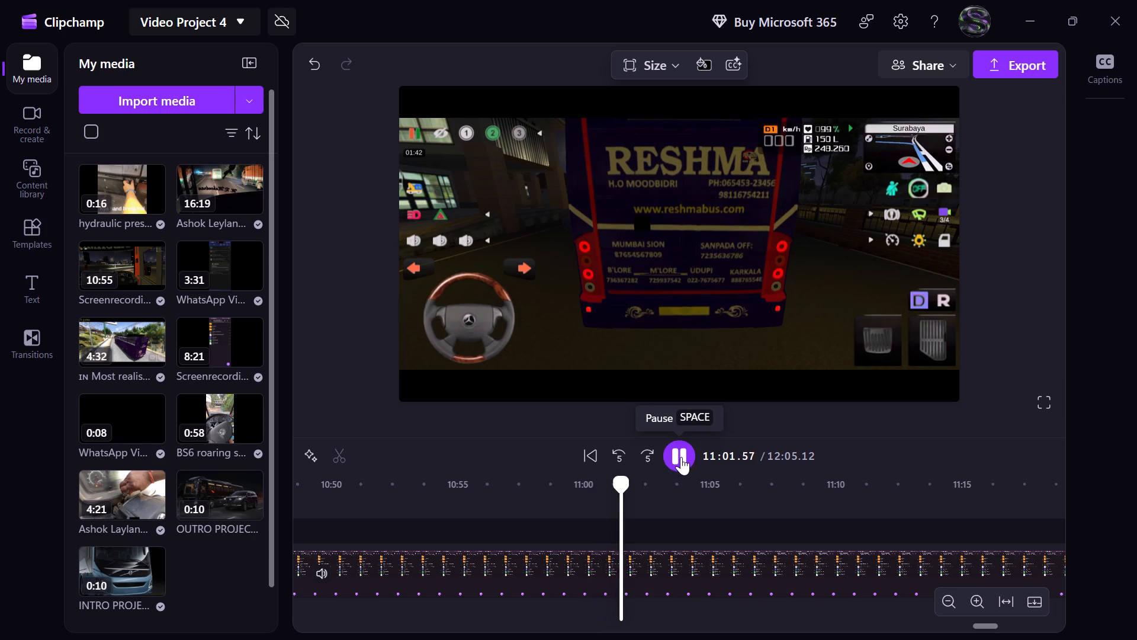
click(745, 459)
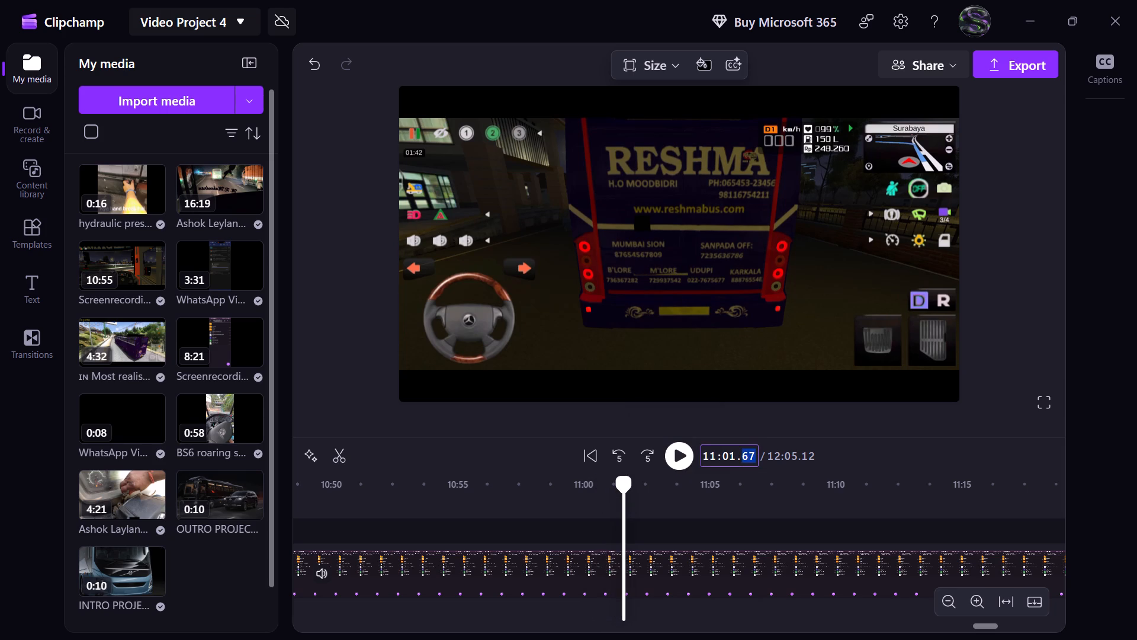
text(30)
key(Return)
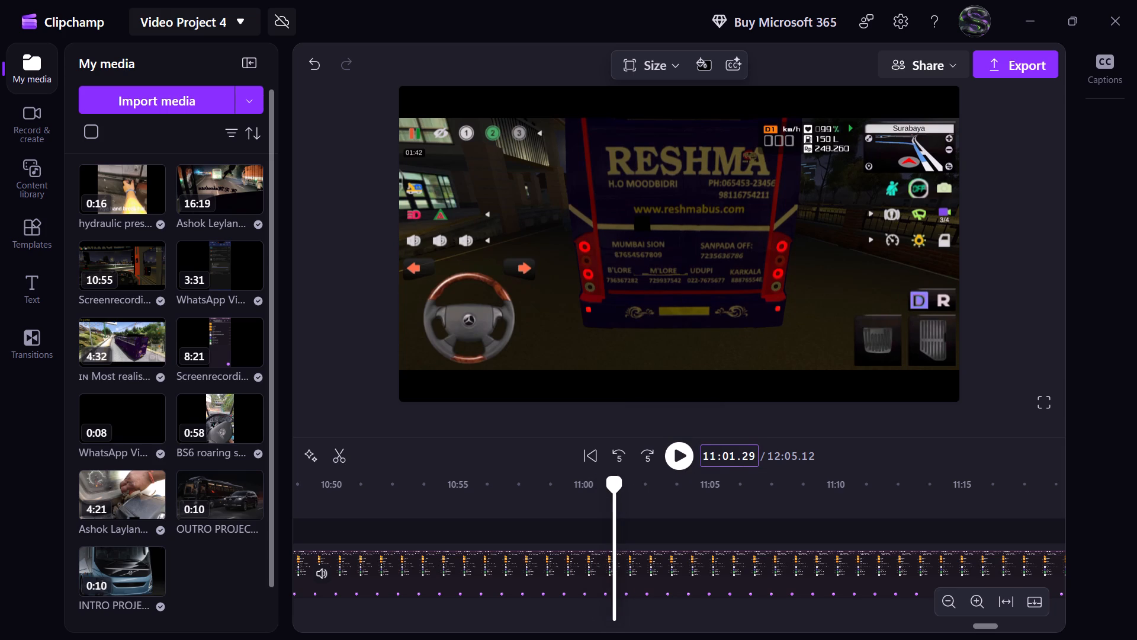
click(336, 454)
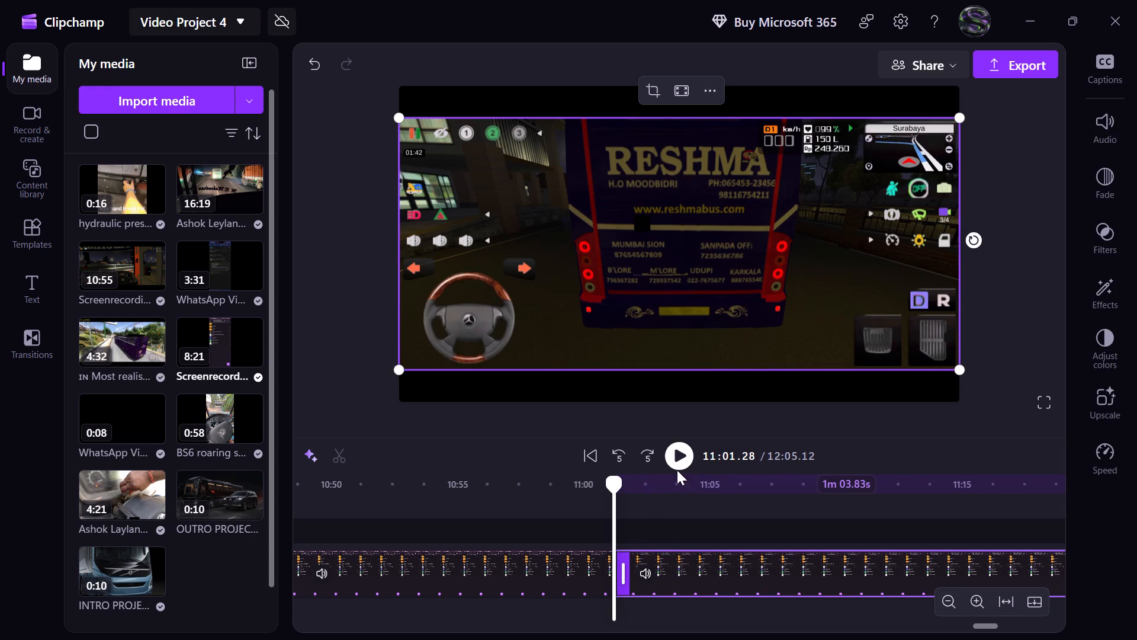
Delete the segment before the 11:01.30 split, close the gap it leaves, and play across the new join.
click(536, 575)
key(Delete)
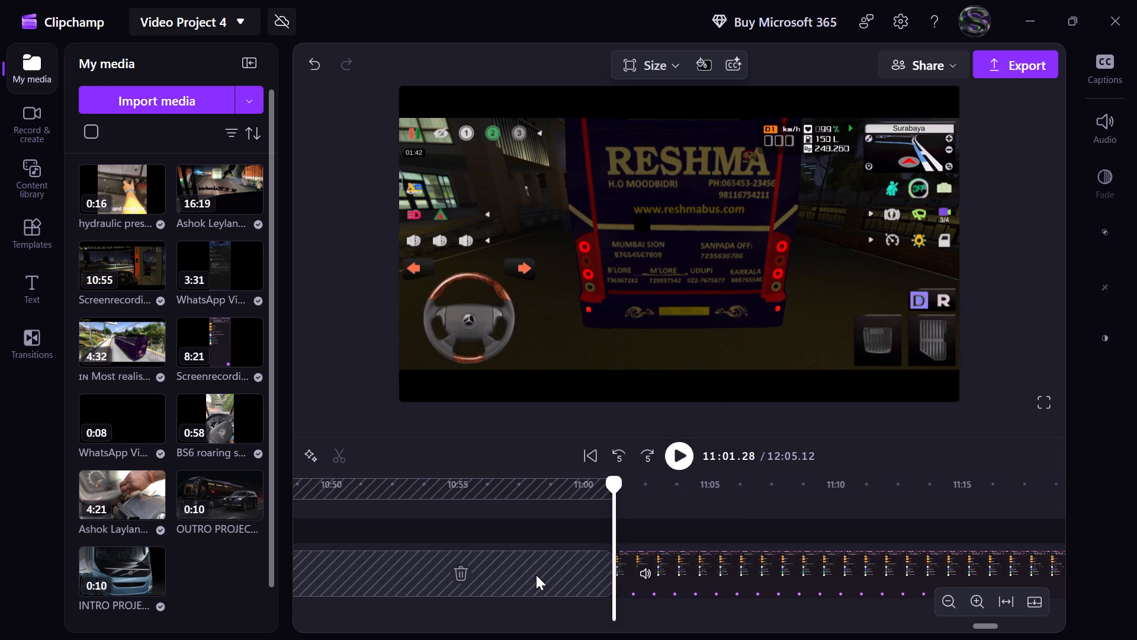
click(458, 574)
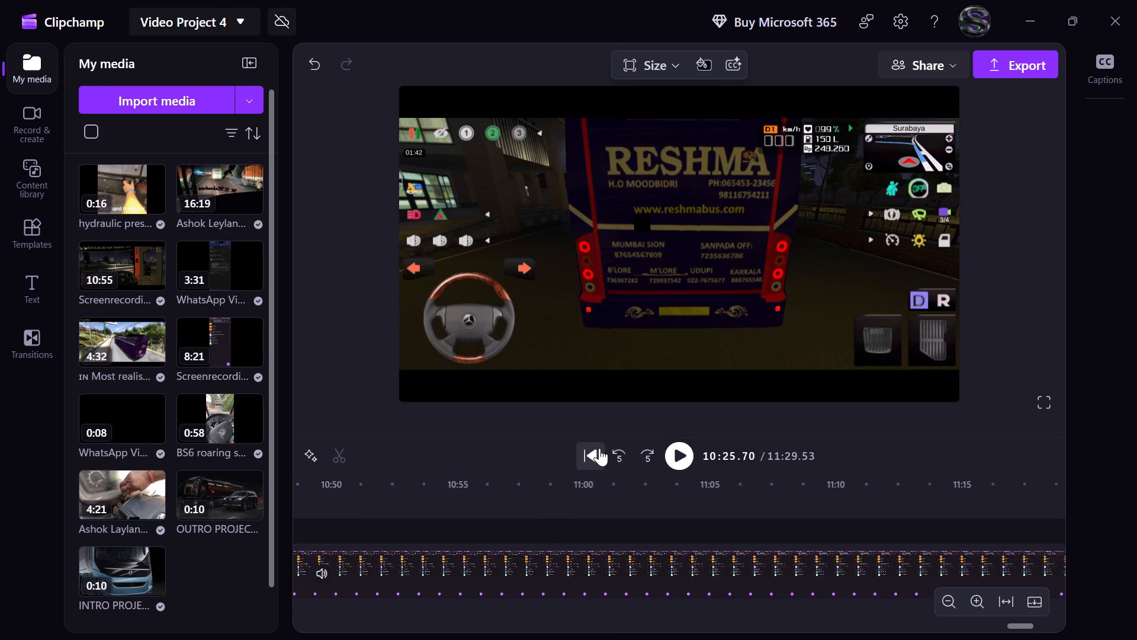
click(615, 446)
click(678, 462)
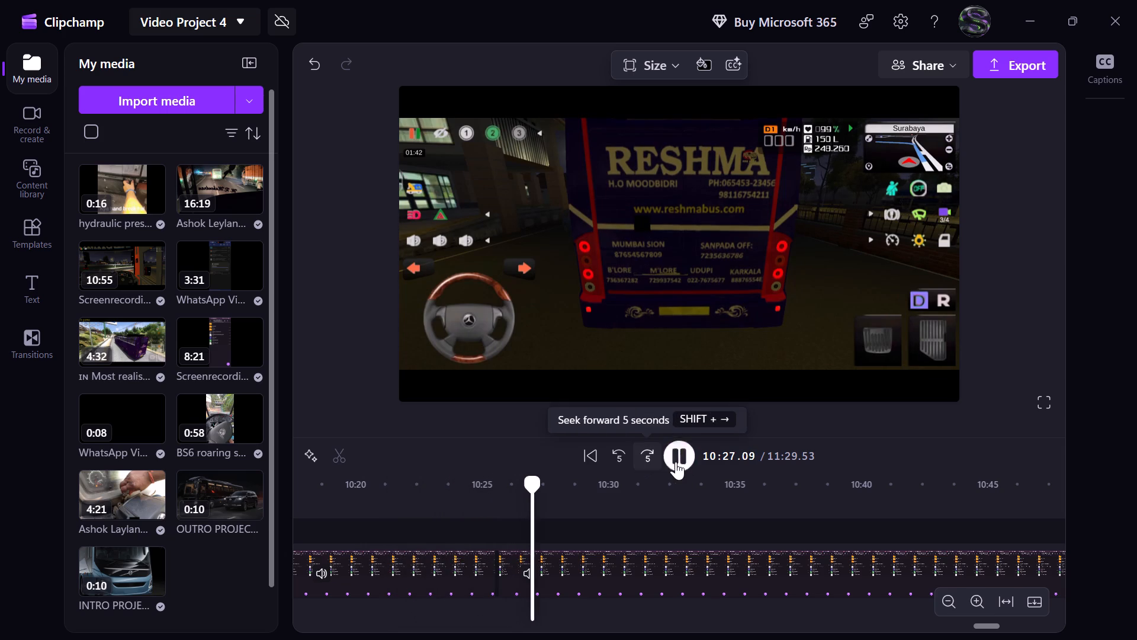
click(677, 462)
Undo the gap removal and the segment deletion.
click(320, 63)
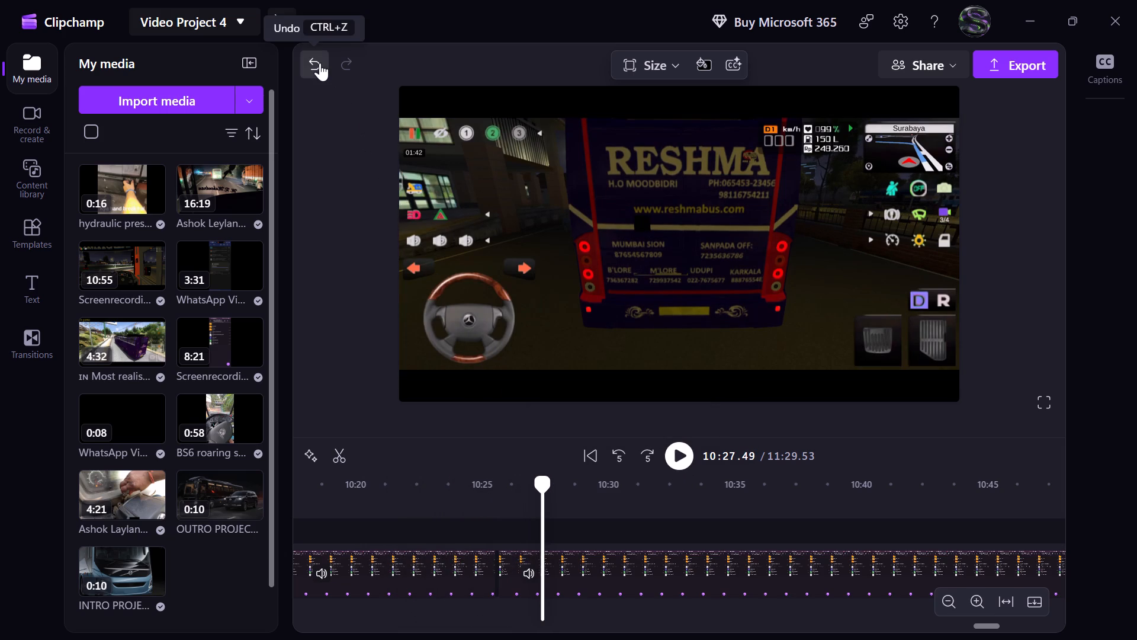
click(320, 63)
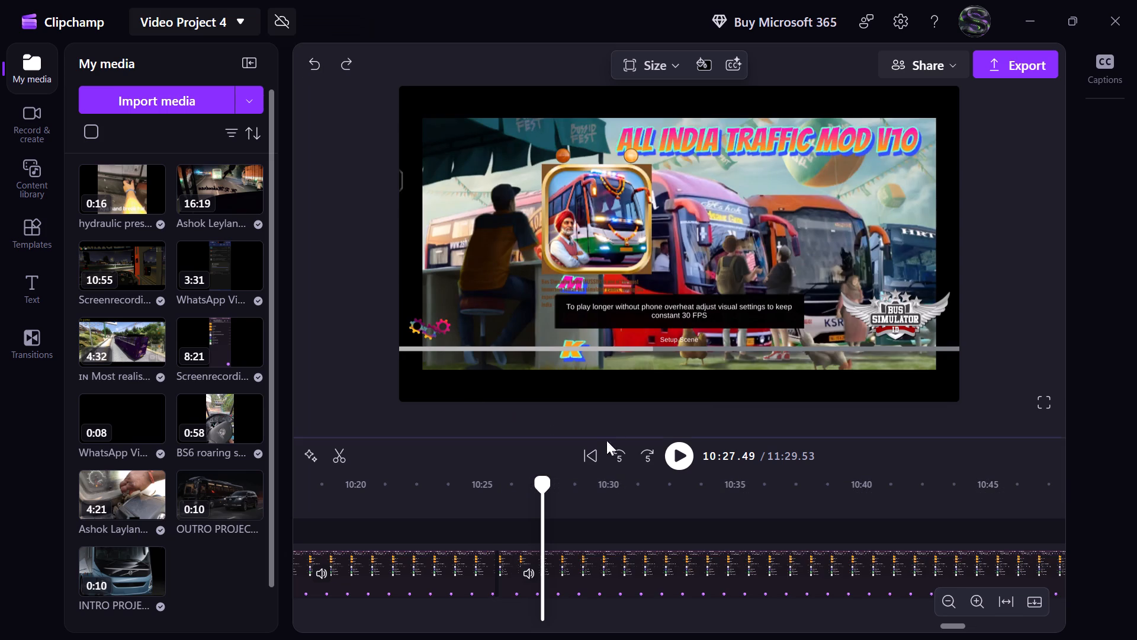
Check the transition from loading screen to gameplay around 10:27 to 10:37, placing the playhead at 10:30.00 and at 10:20.80.
double_click(650, 458)
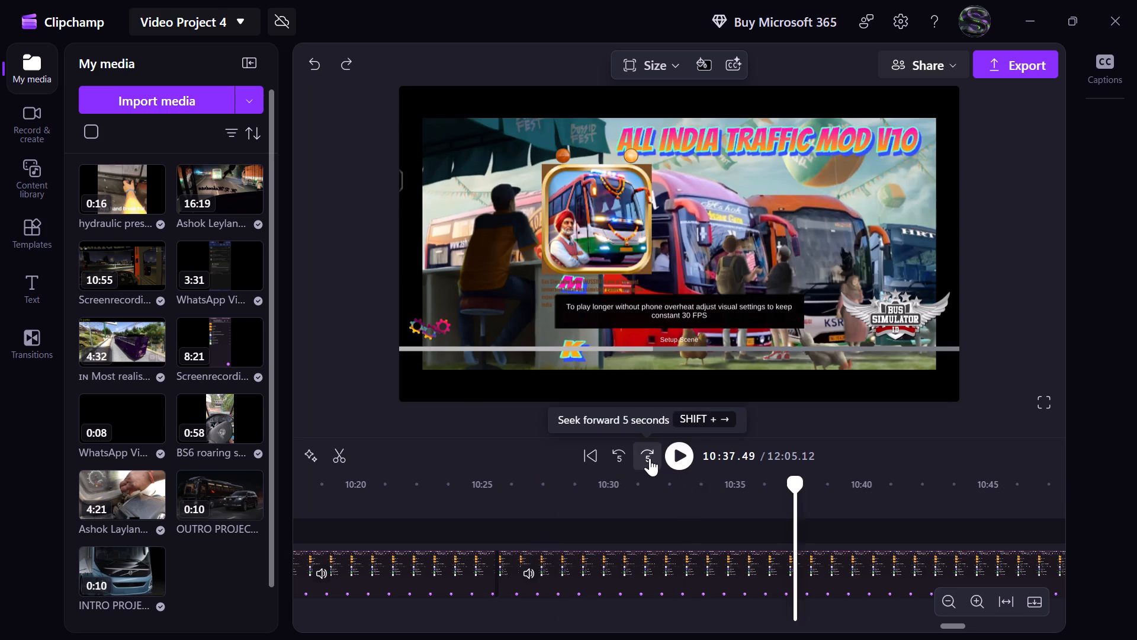
click(629, 456)
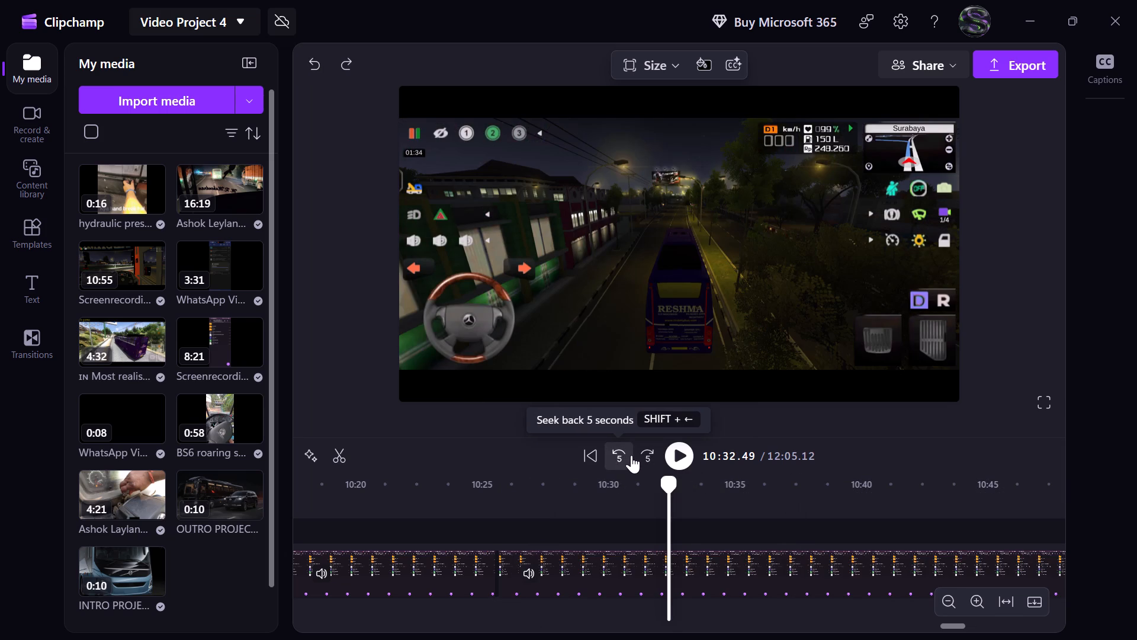
click(631, 455)
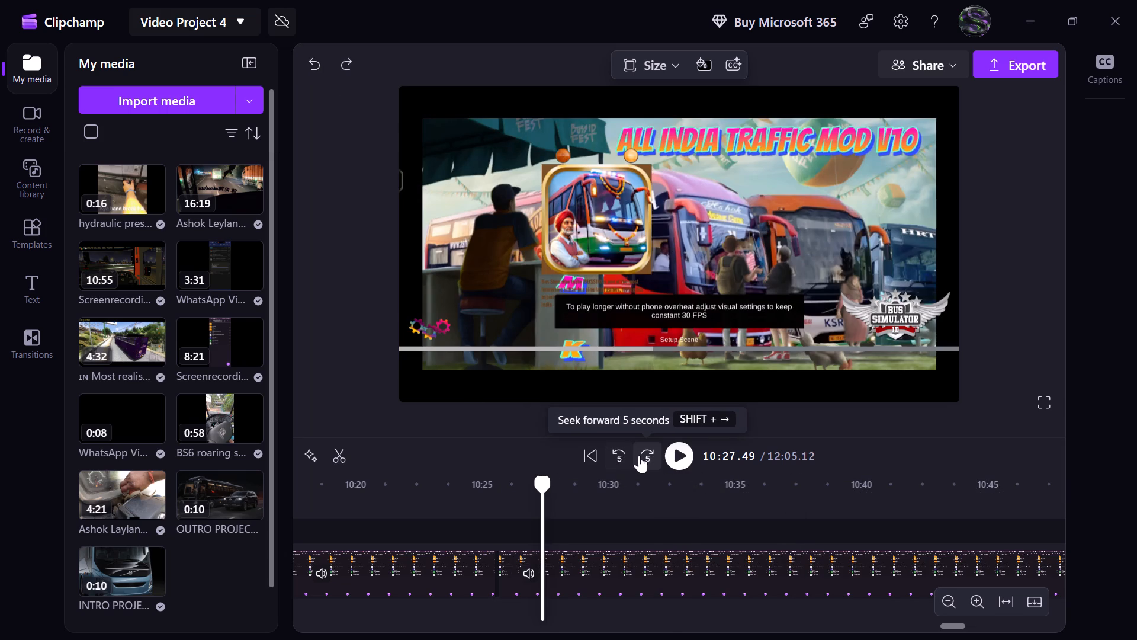
click(679, 455)
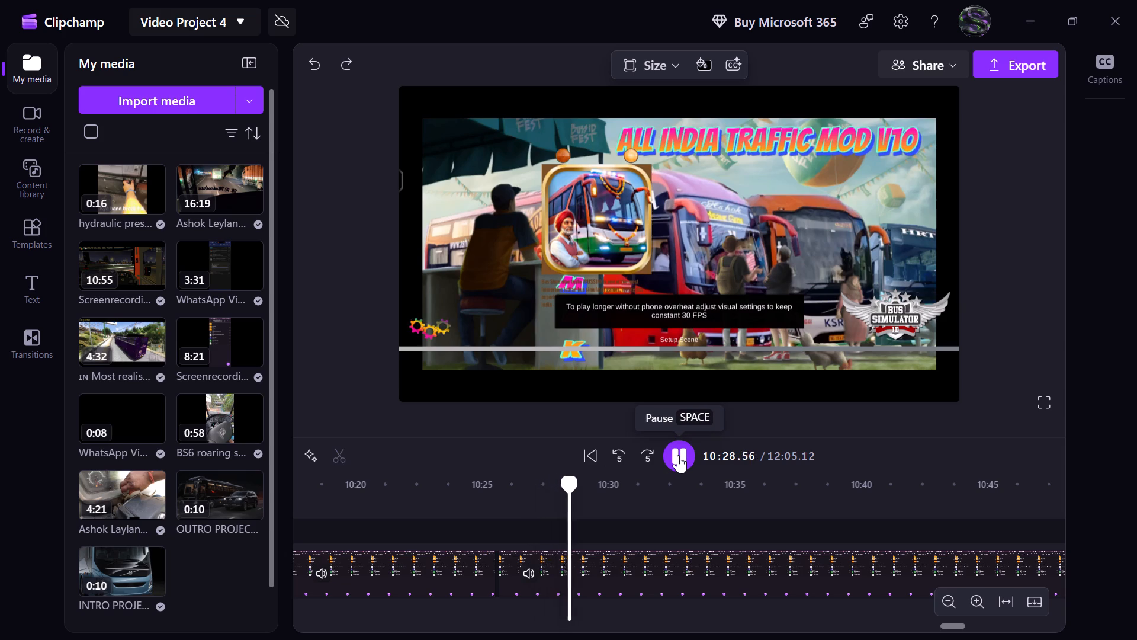
click(676, 455)
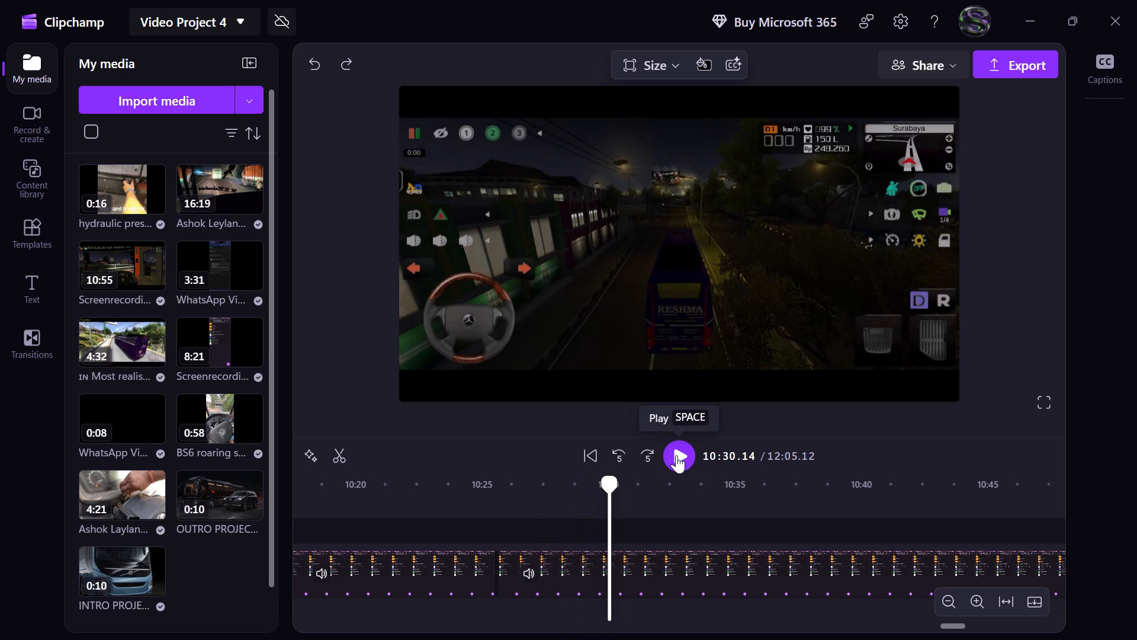
click(749, 460)
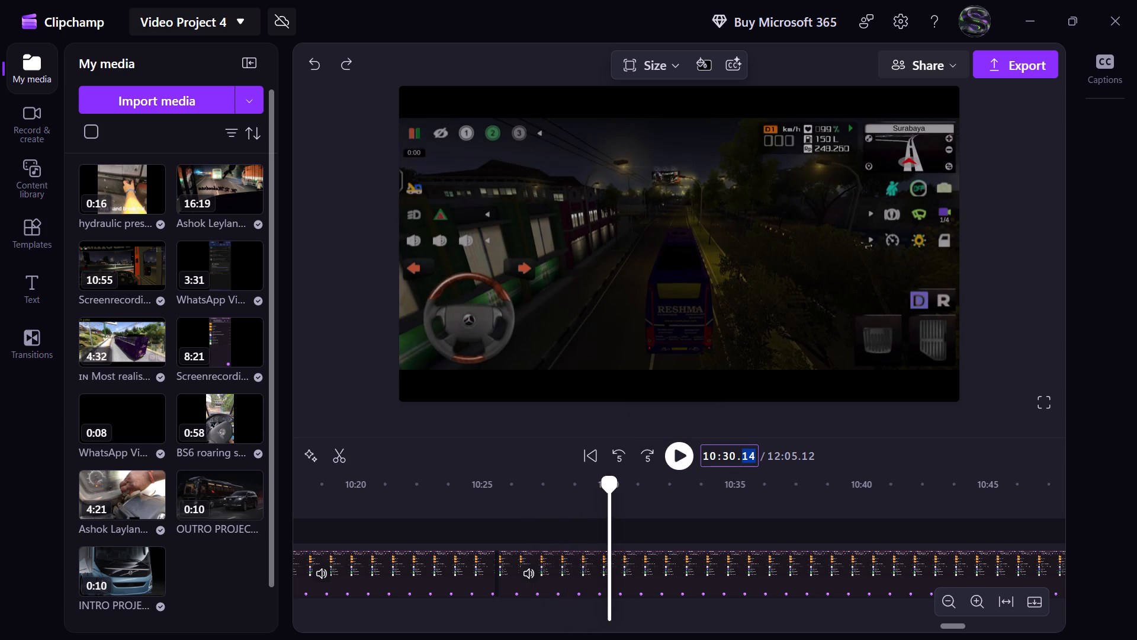
text(00)
key(Return)
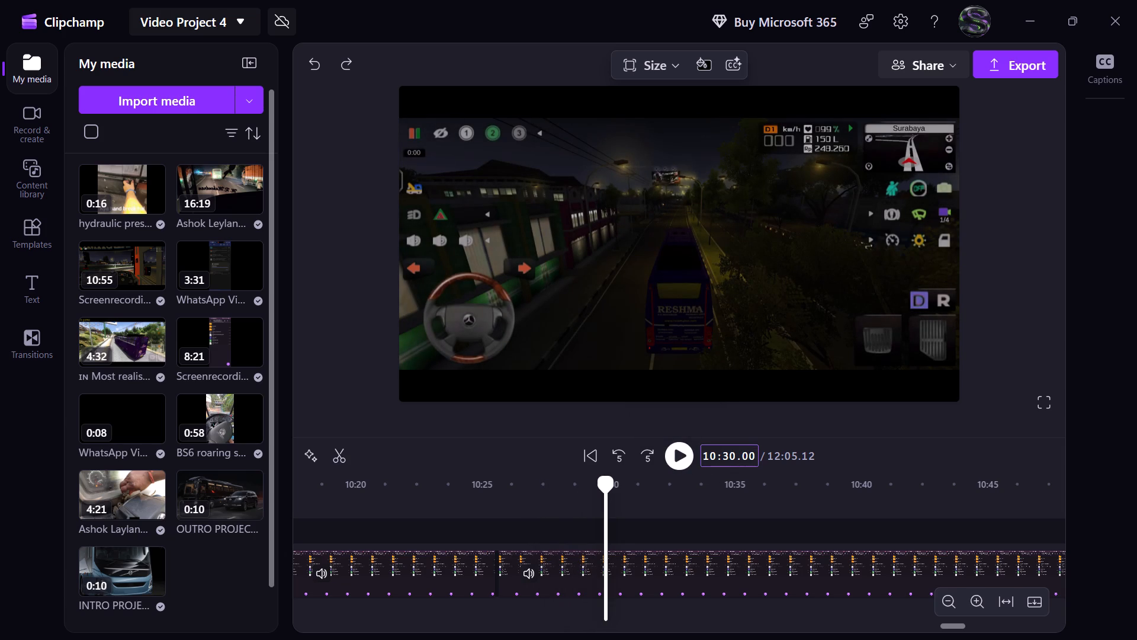
click(748, 460)
click(728, 455)
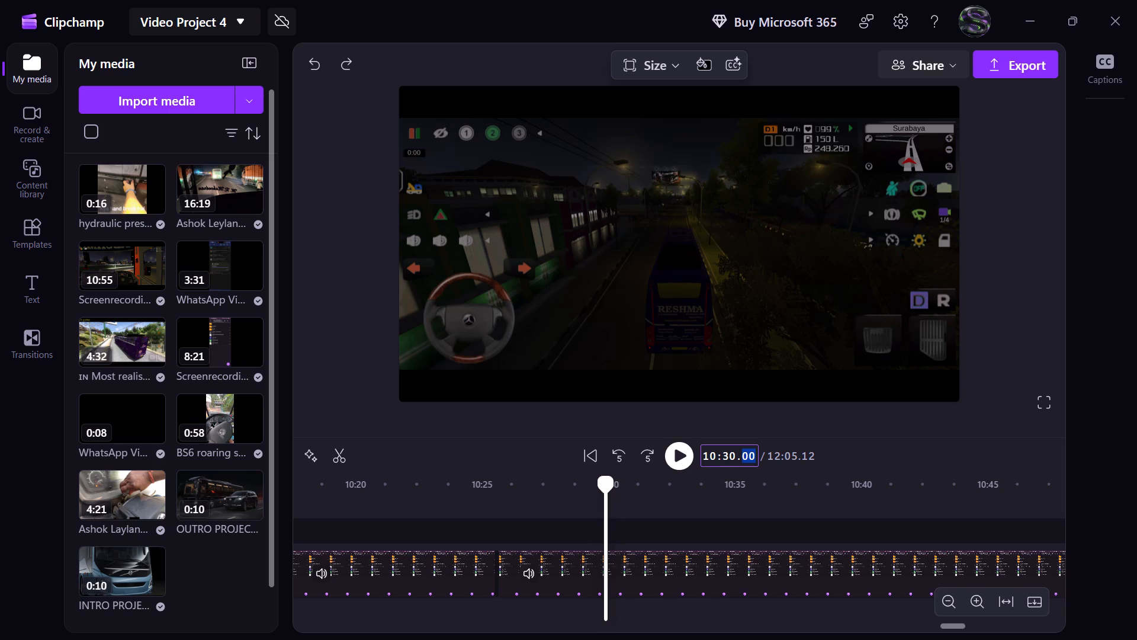
text(20)
text(80)
key(Return)
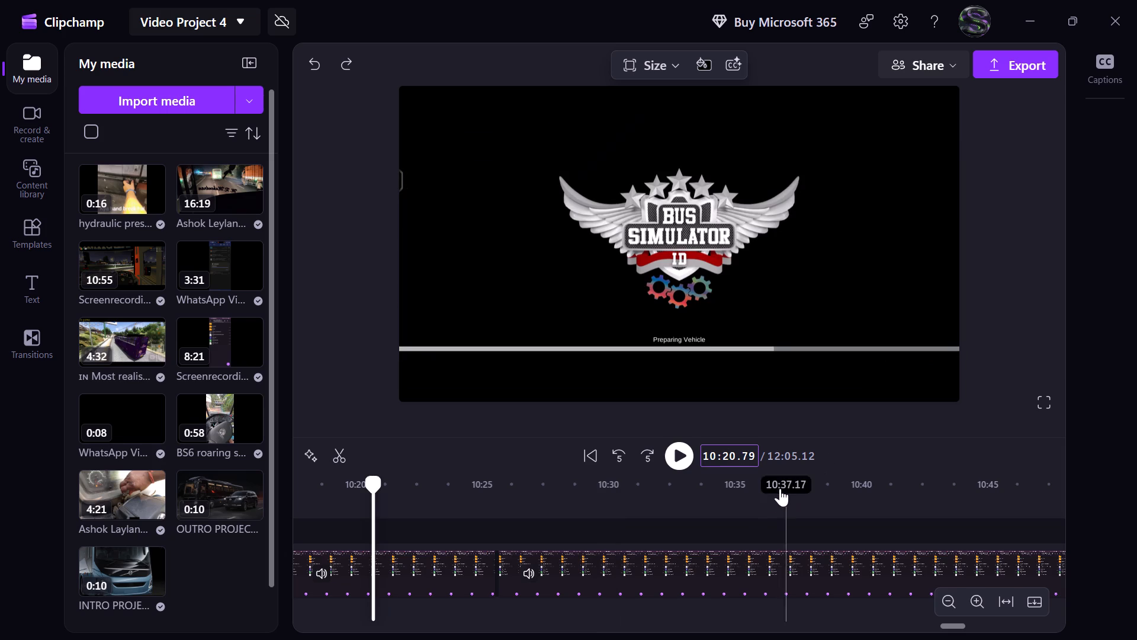
Play through the loading screen to its fade, set the playhead to 10:29.30 and split the clip there.
click(678, 460)
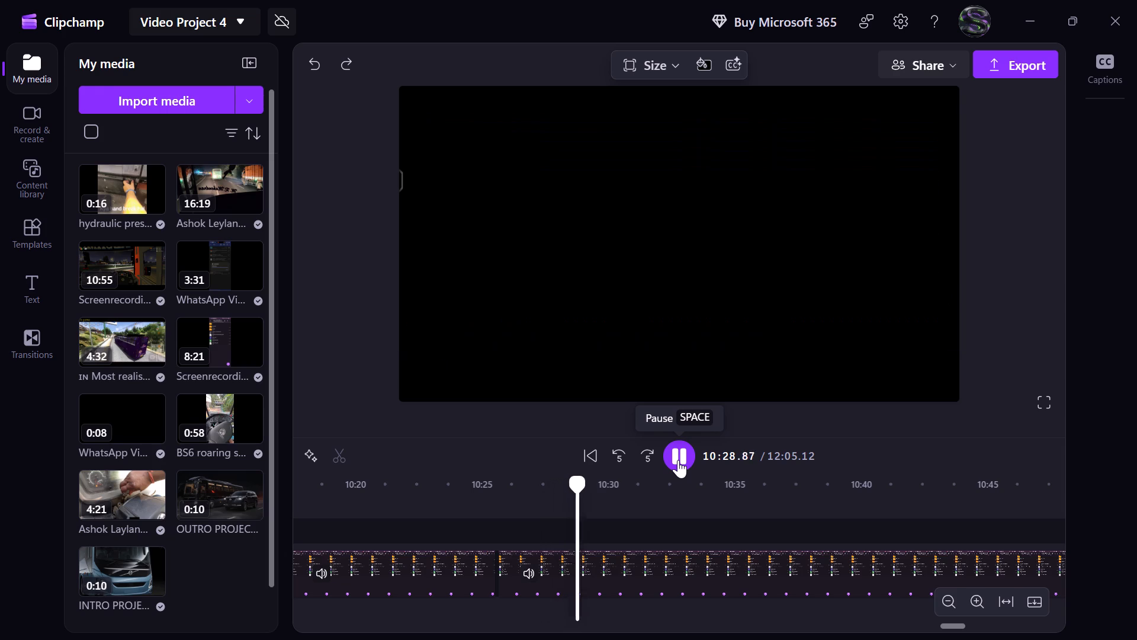
click(678, 460)
click(744, 450)
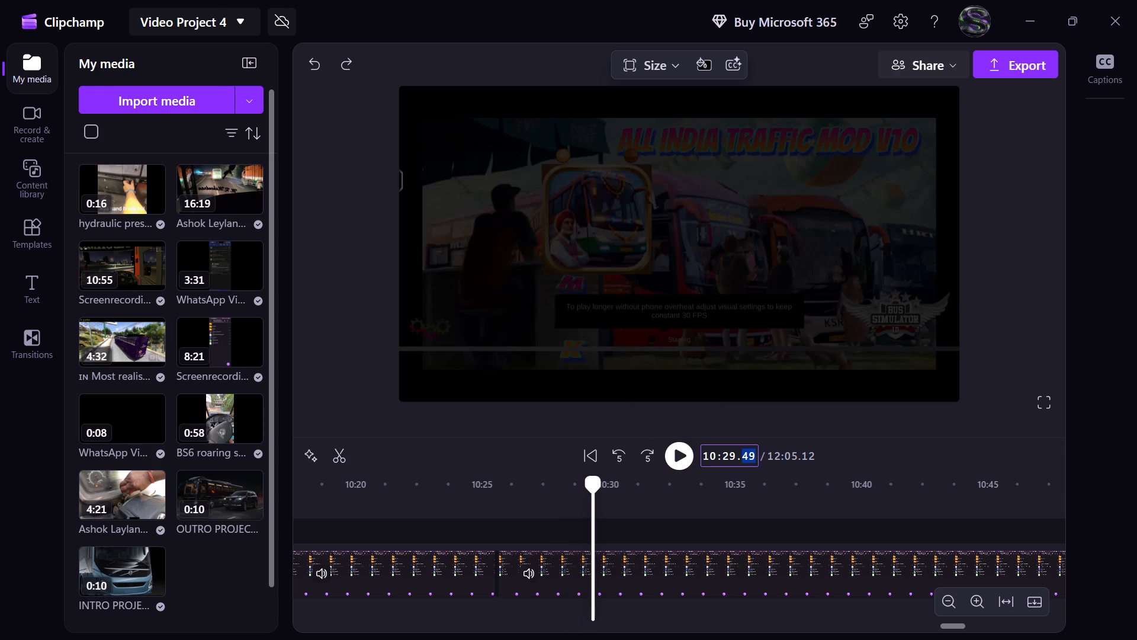
text(30)
key(Return)
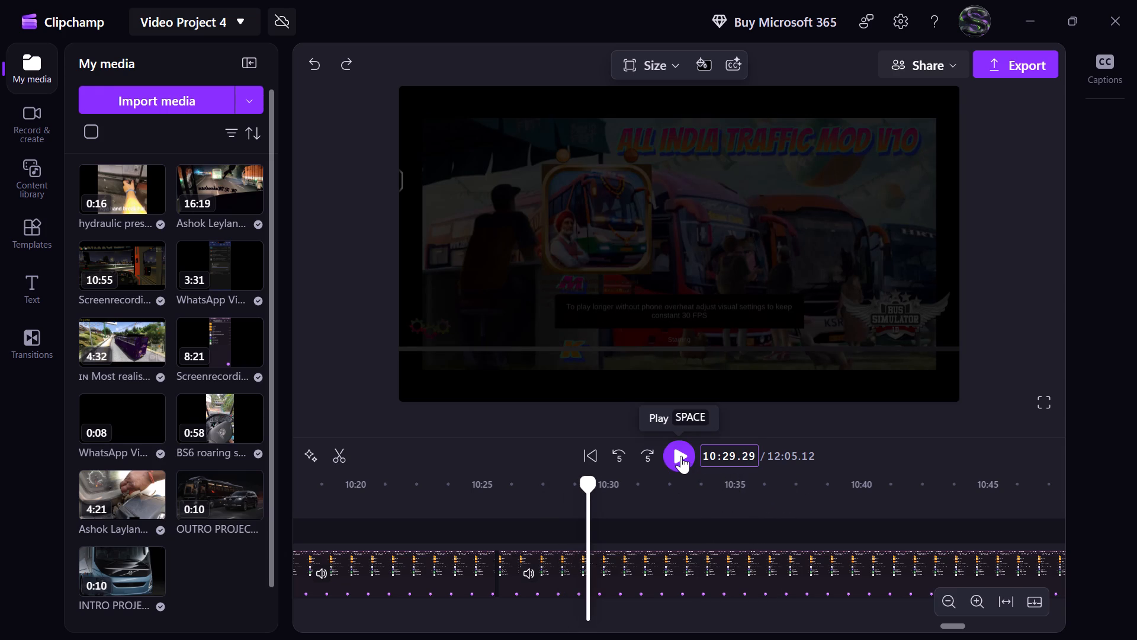
click(343, 453)
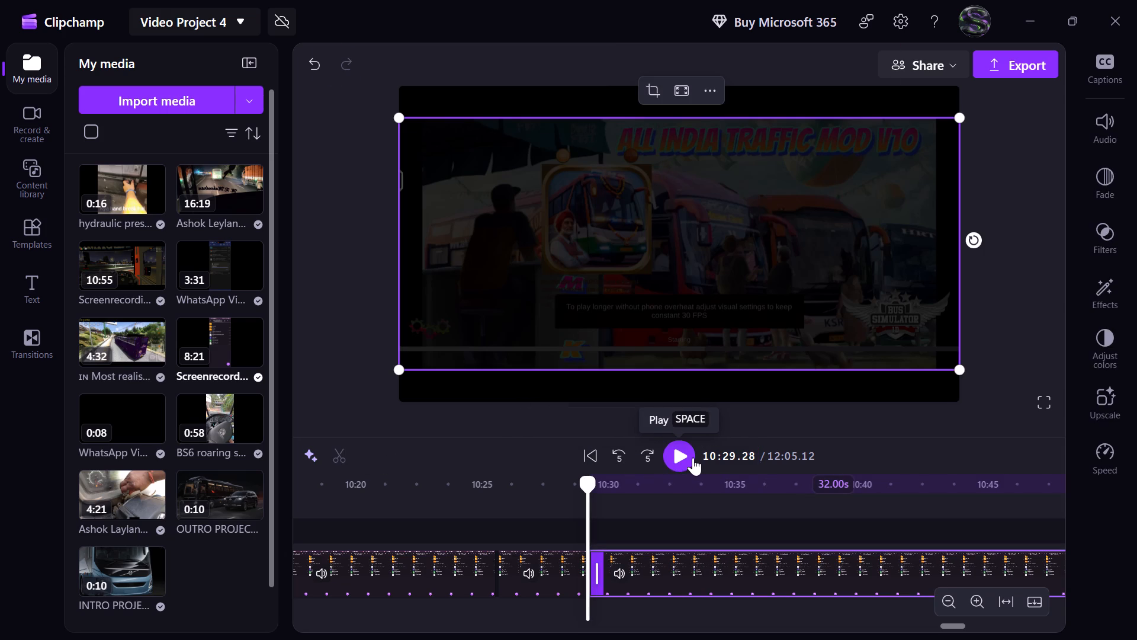
Delete the segment between the 10:29.30 and 11:01.30 splits and close the gap it leaves.
click(650, 457)
double_click(650, 457)
double_click(650, 457)
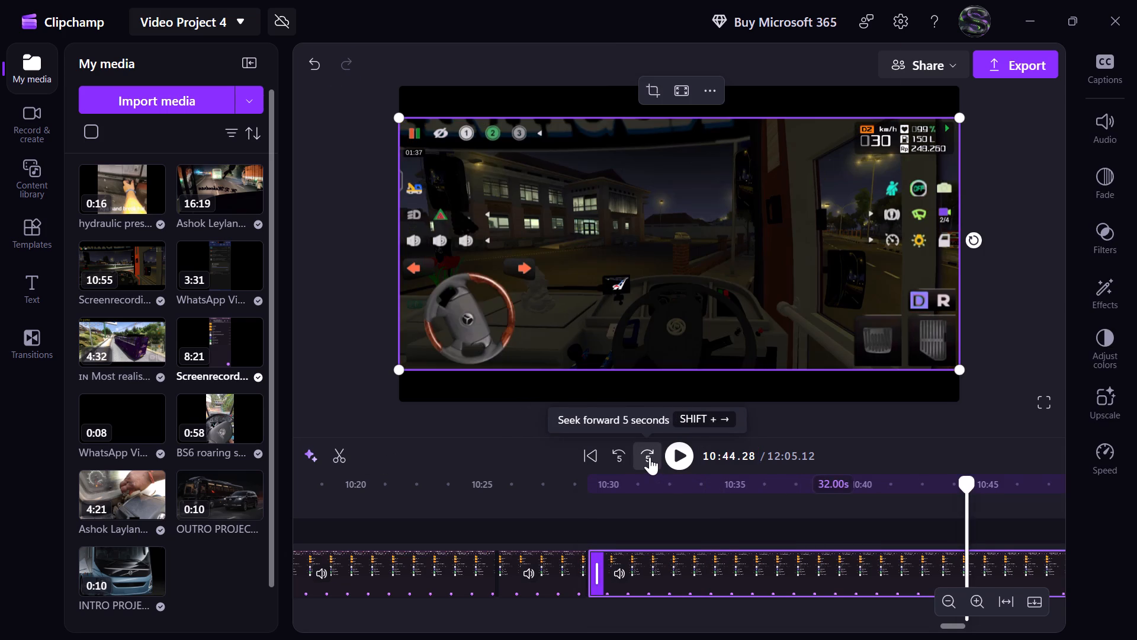
double_click(650, 457)
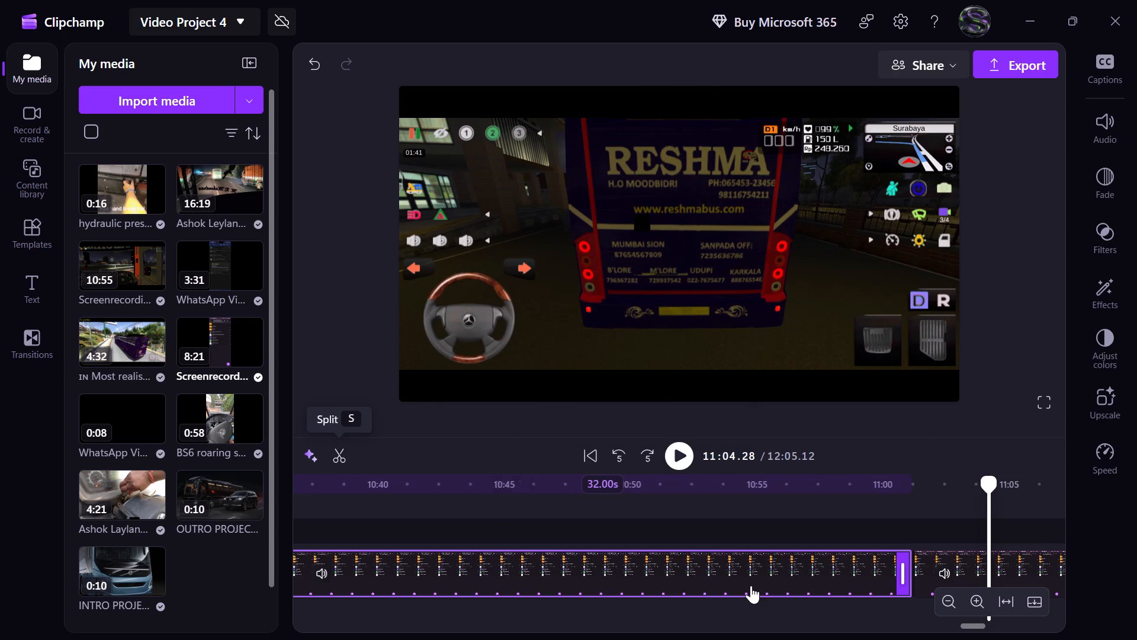
key(Delete)
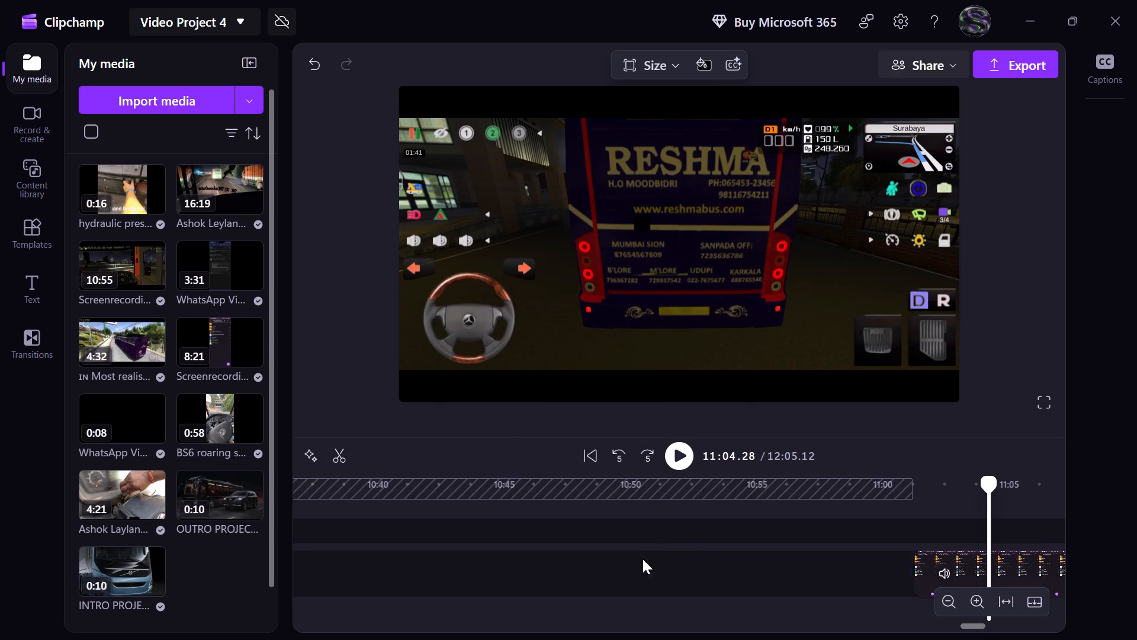
click(613, 570)
Play across the new join and skim the remaining gameplay, pausing around 10:59.
click(621, 456)
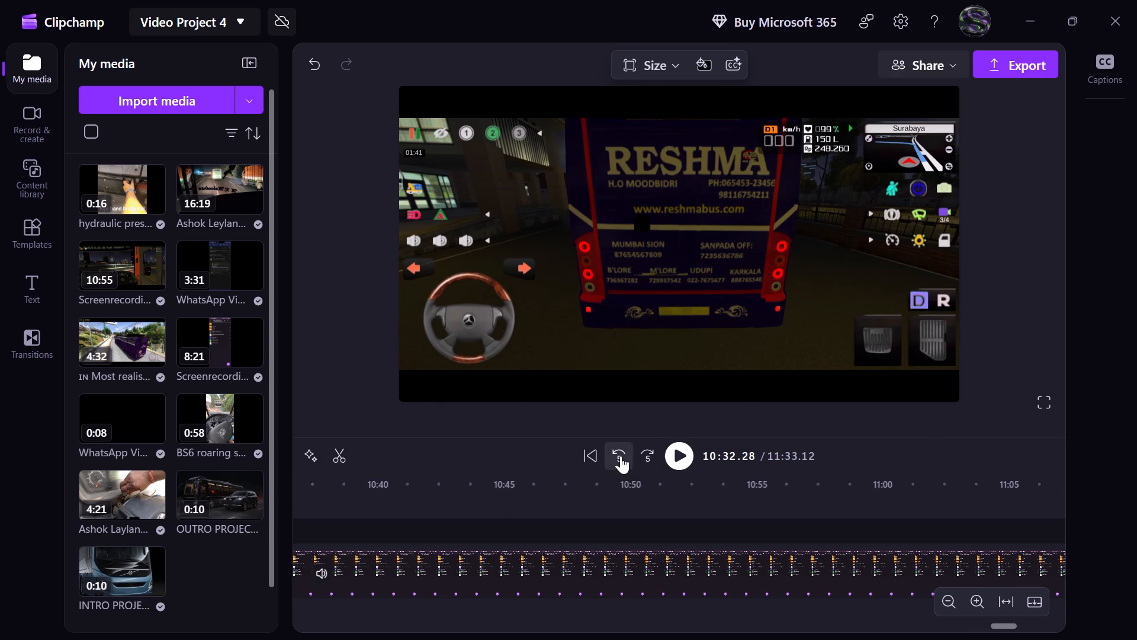
click(679, 456)
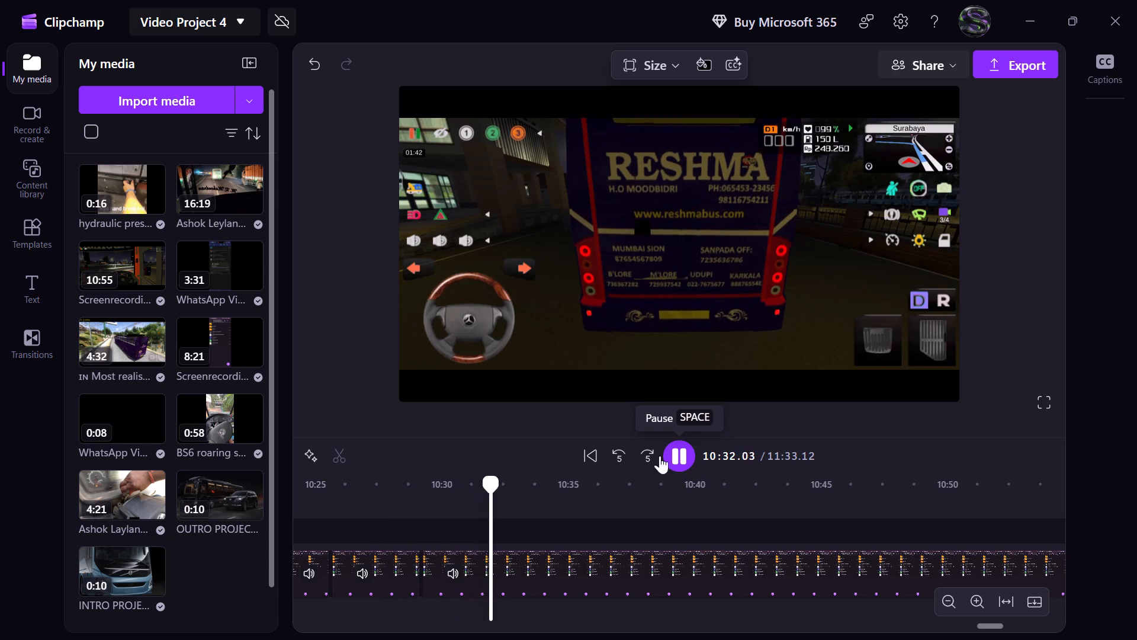
click(612, 451)
click(616, 453)
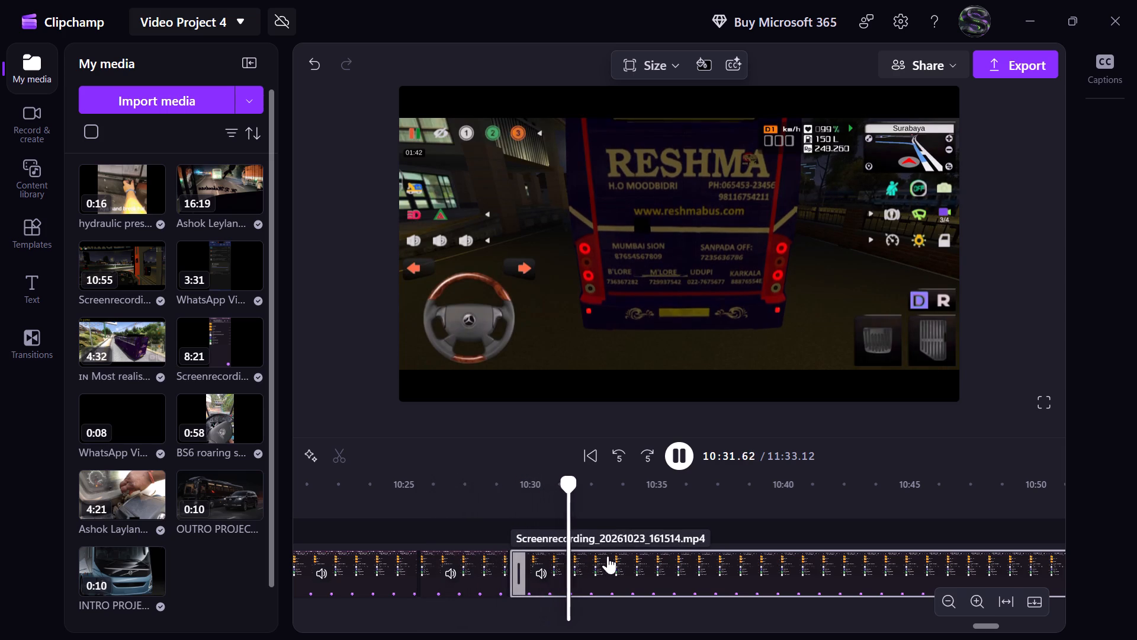
click(654, 458)
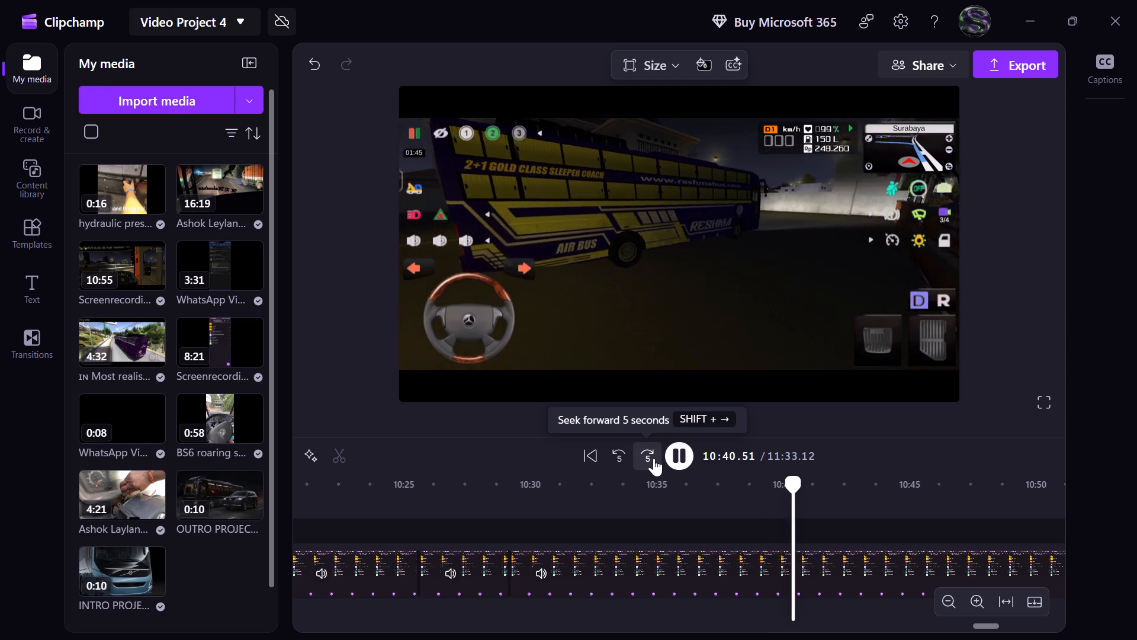
click(654, 458)
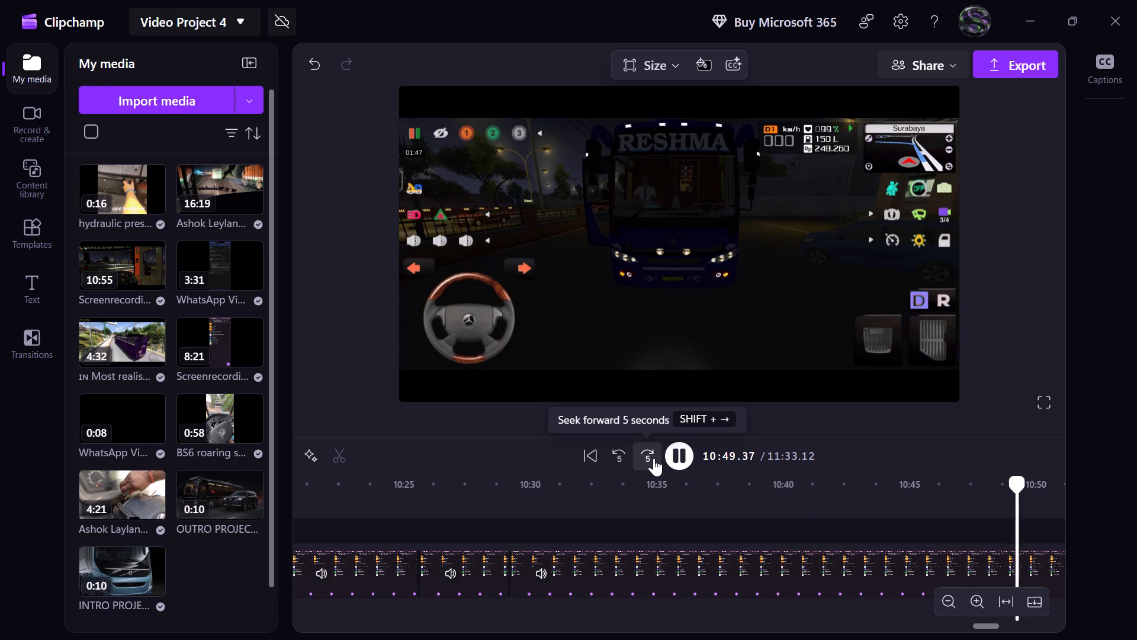
click(653, 458)
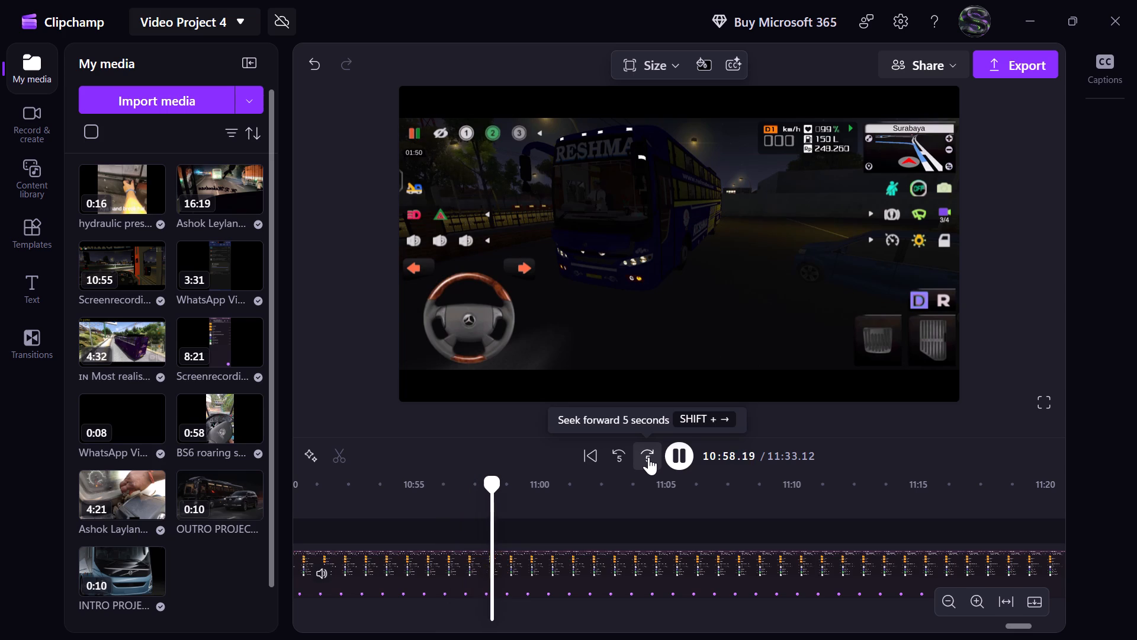
click(672, 457)
Raise the exposure of the last gameplay clip to its maximum.
click(681, 589)
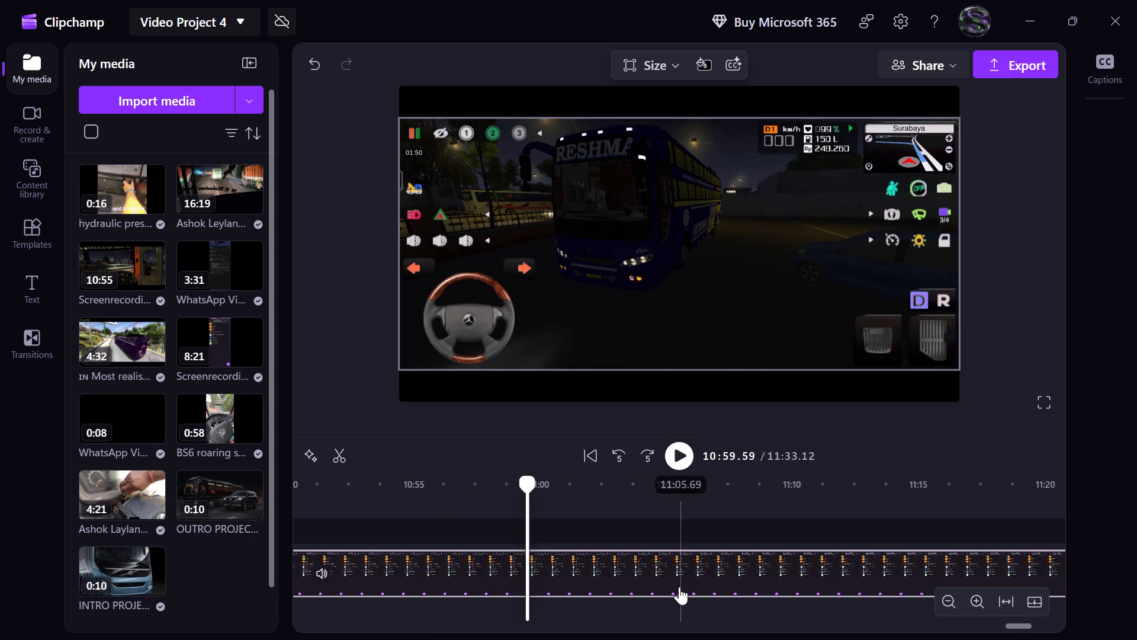
click(743, 596)
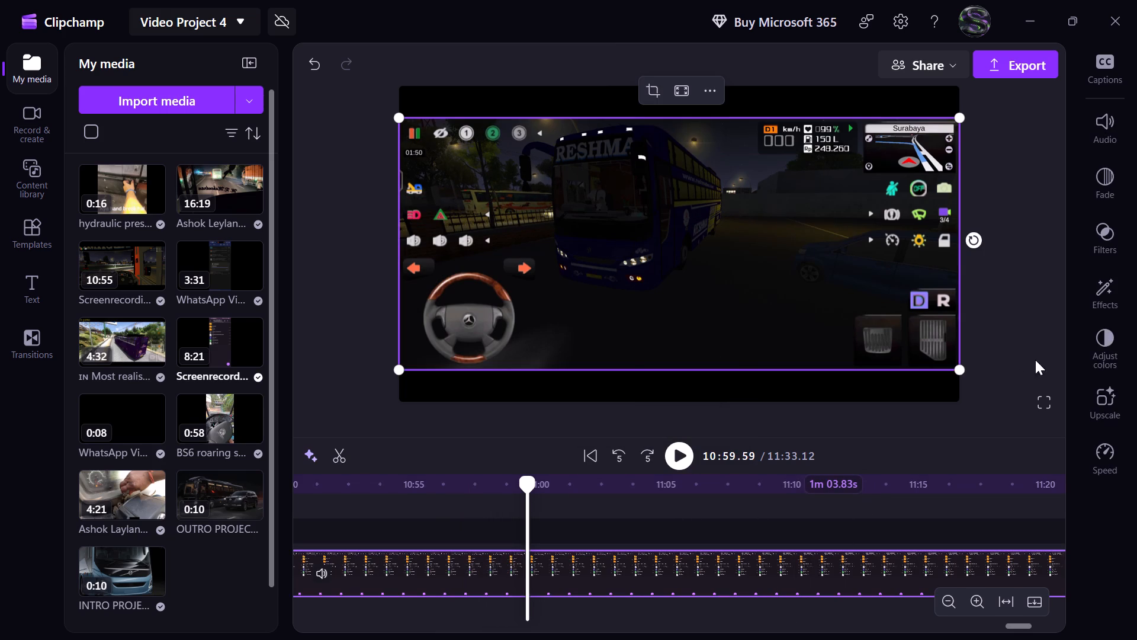
click(1117, 363)
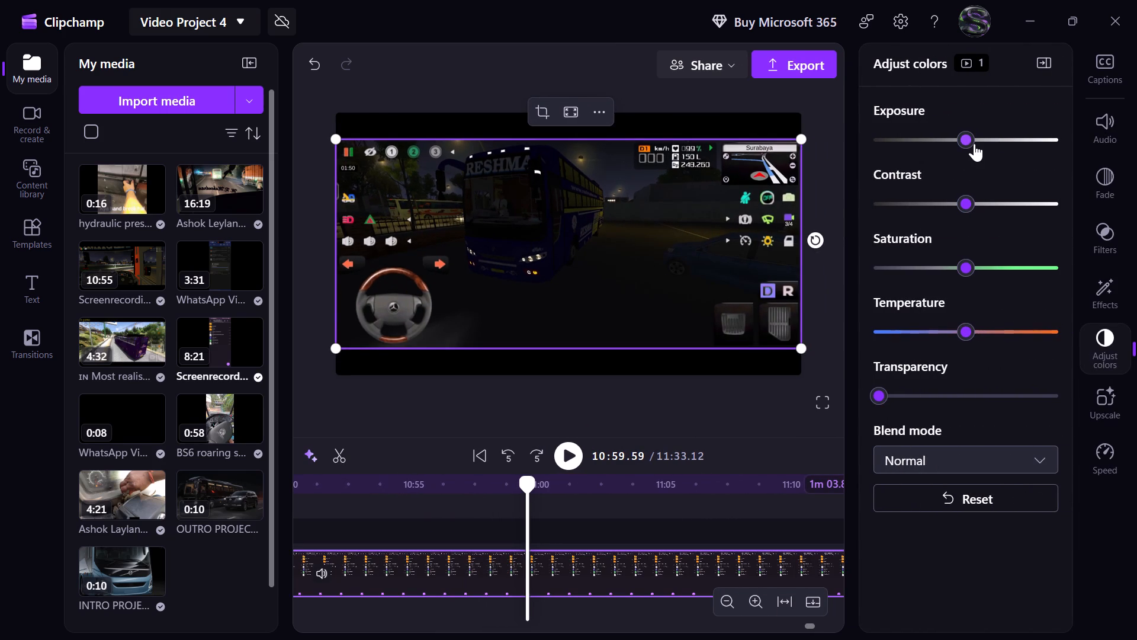
drag(973, 142, 1074, 139)
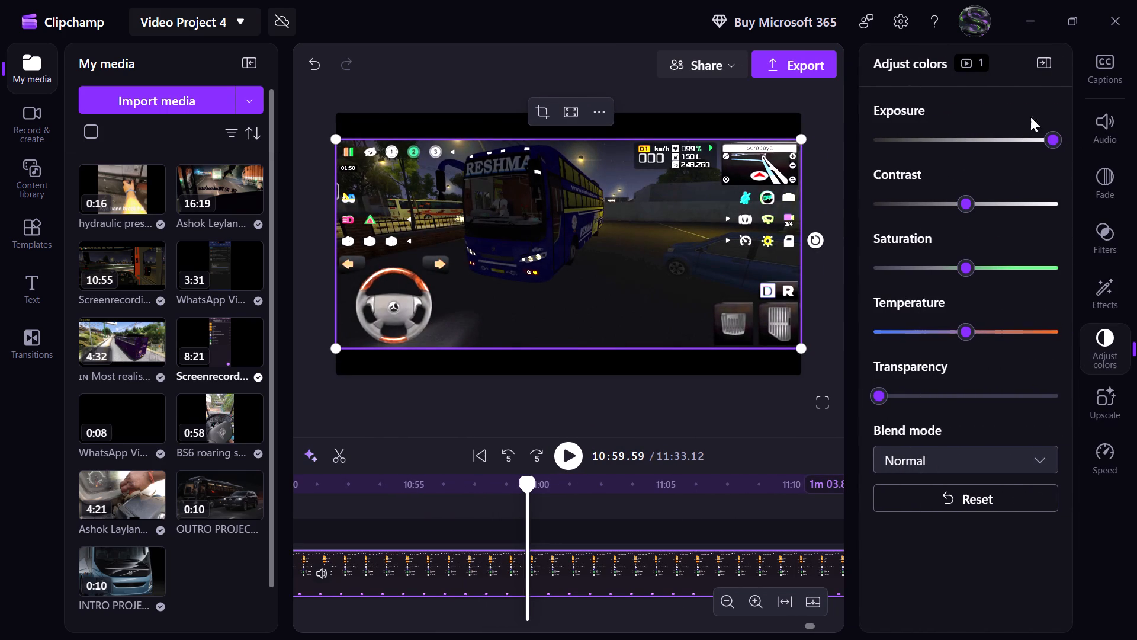
click(1045, 63)
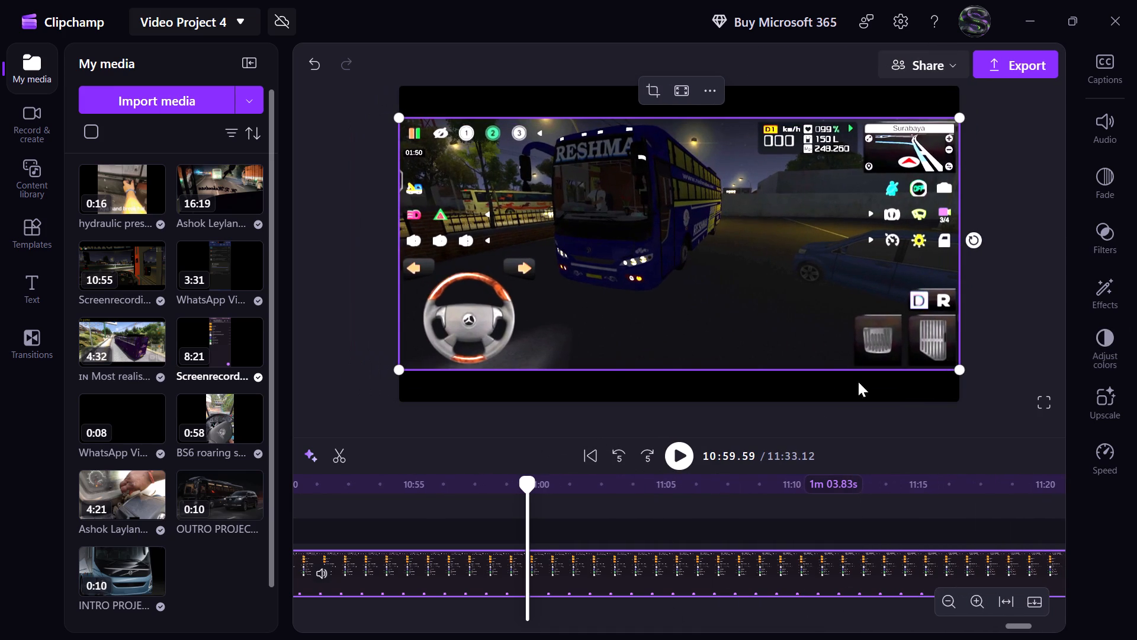
Increase the last gameplay clip's volume to 151%.
click(1105, 140)
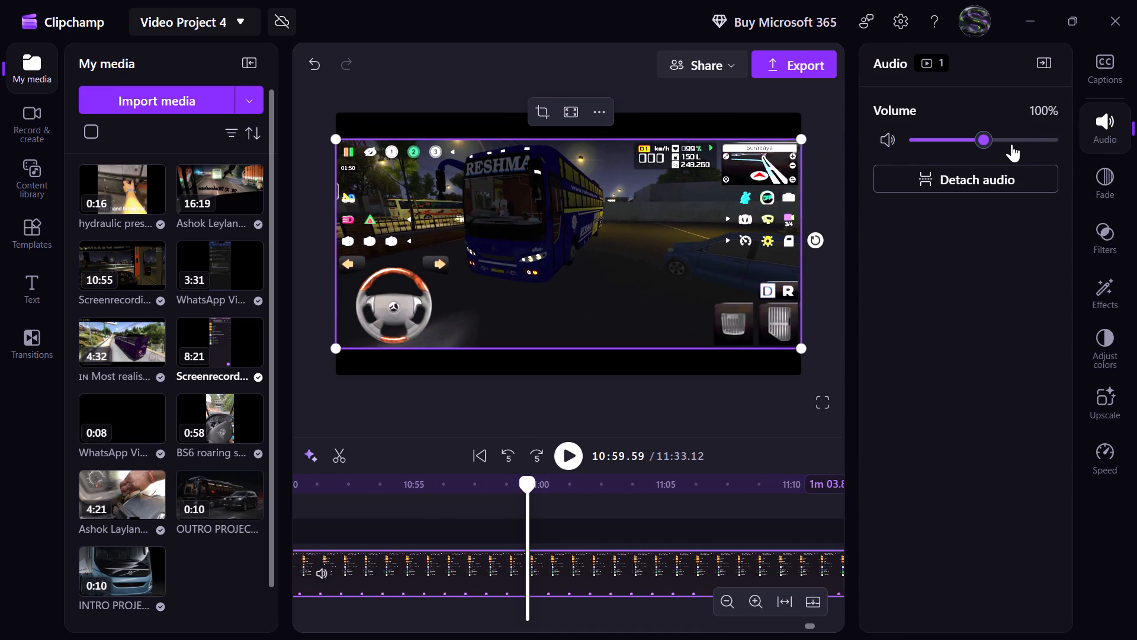
click(1022, 141)
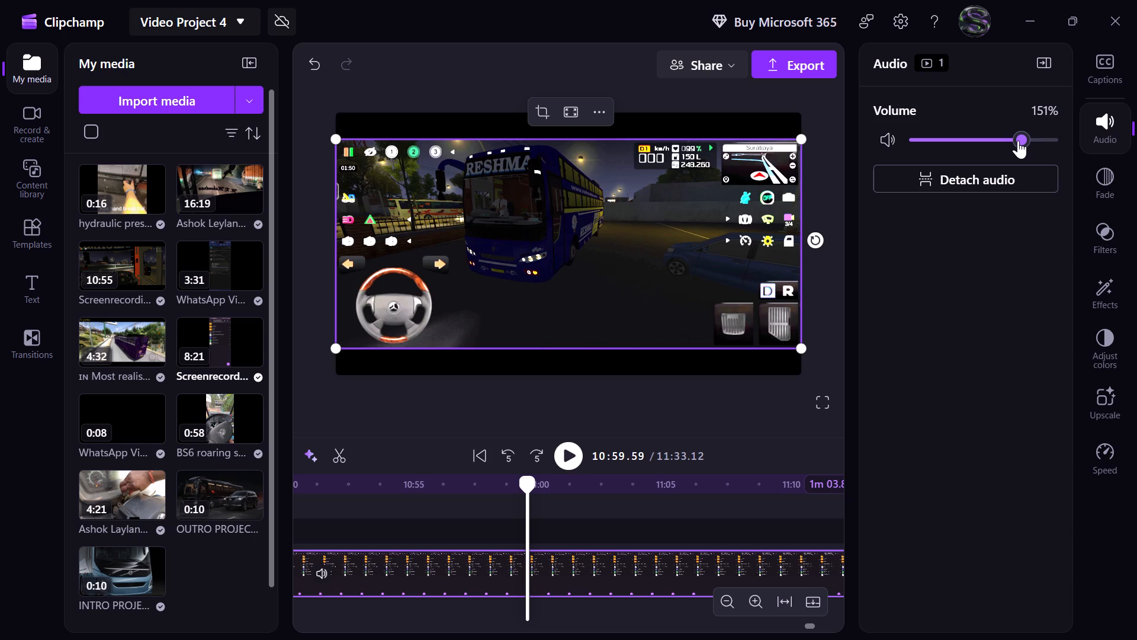
click(1101, 141)
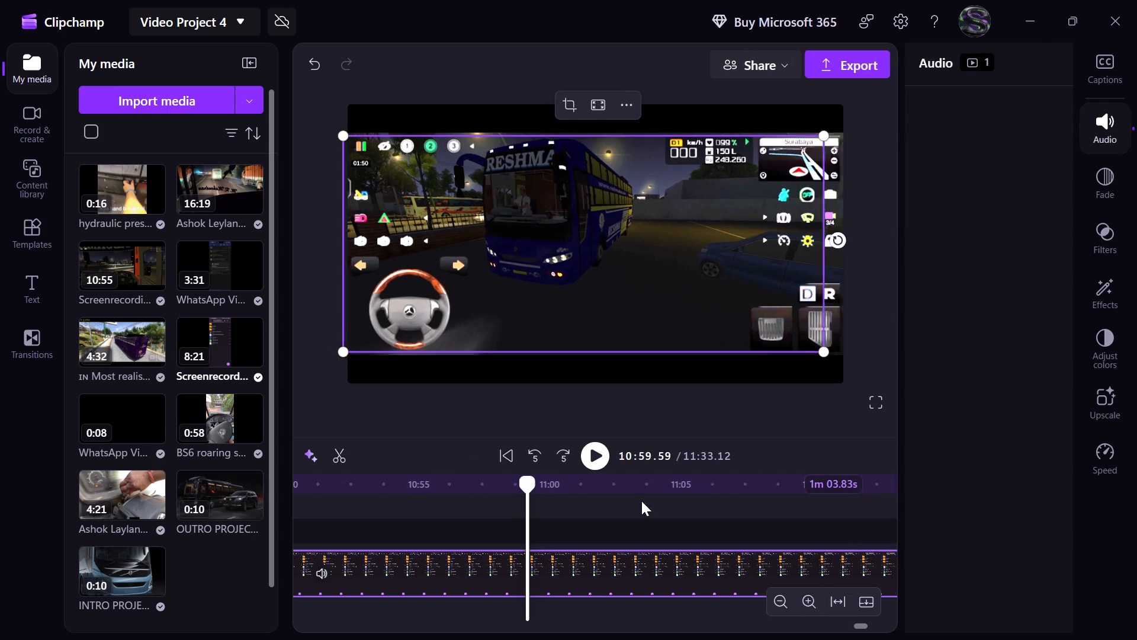
Review the brightened clip to about 11:25, split it at 11:25.00 and delete the part after the split.
click(681, 464)
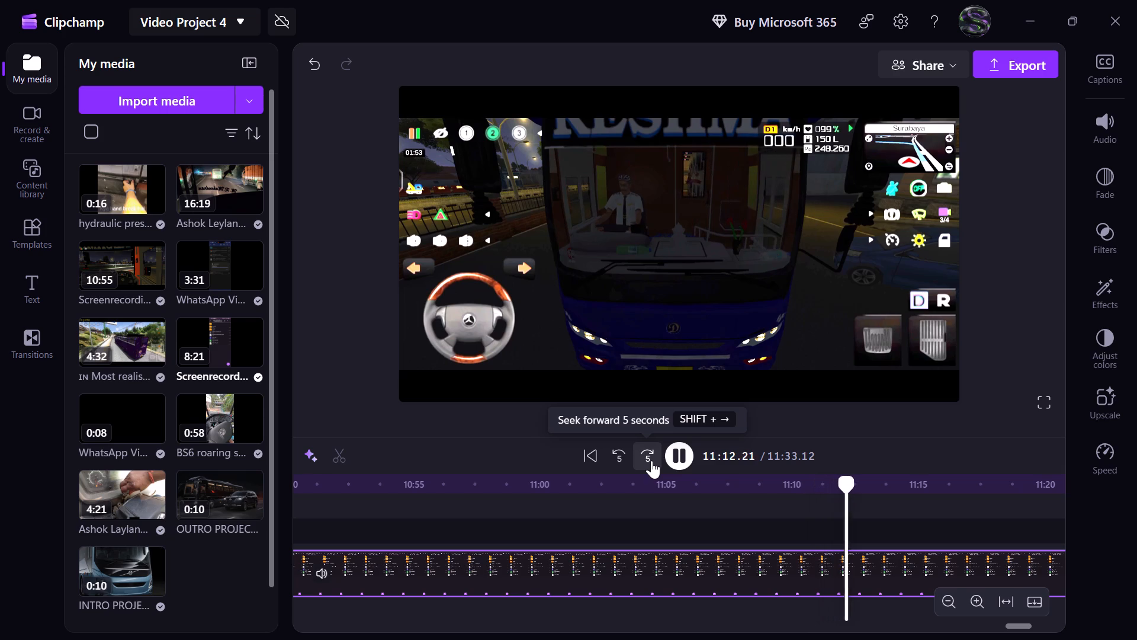
click(651, 460)
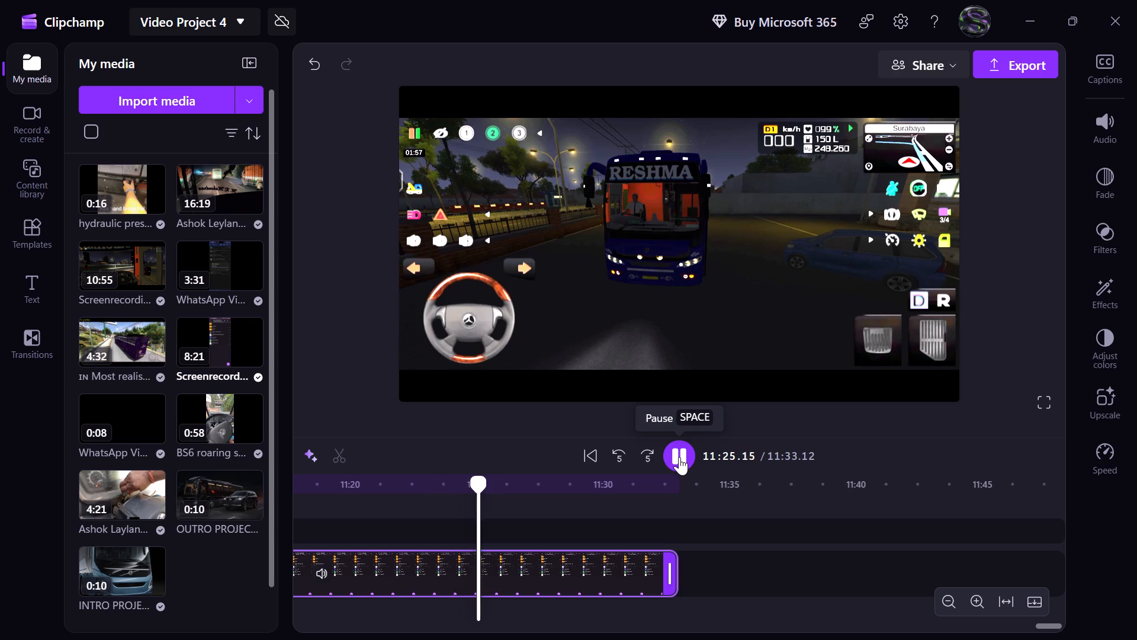
click(679, 457)
click(751, 453)
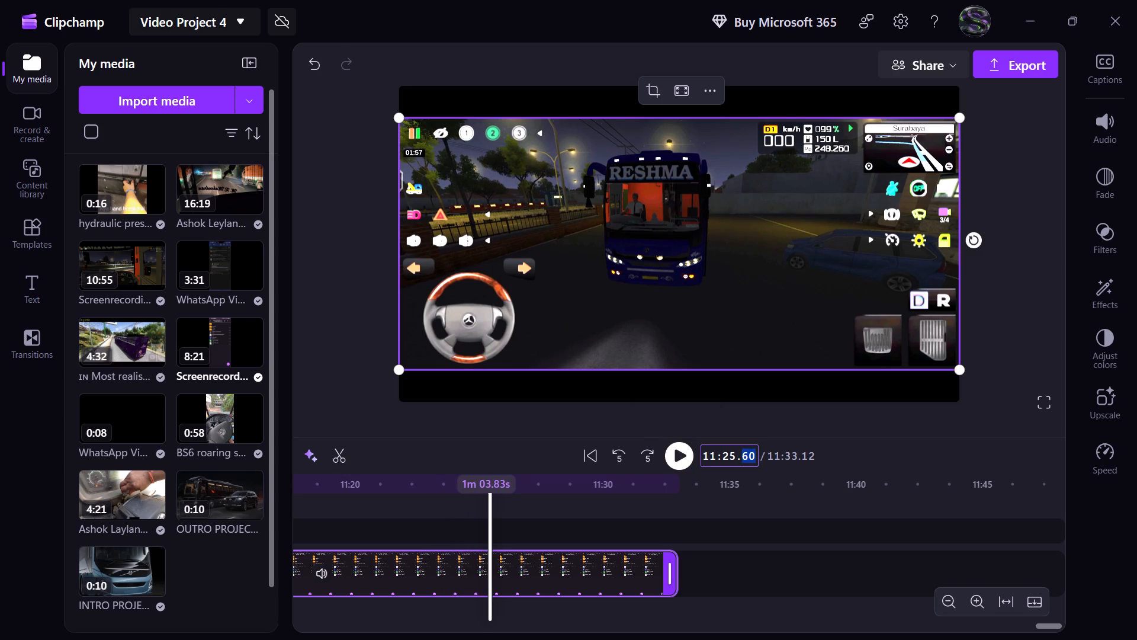
text(00)
key(Return)
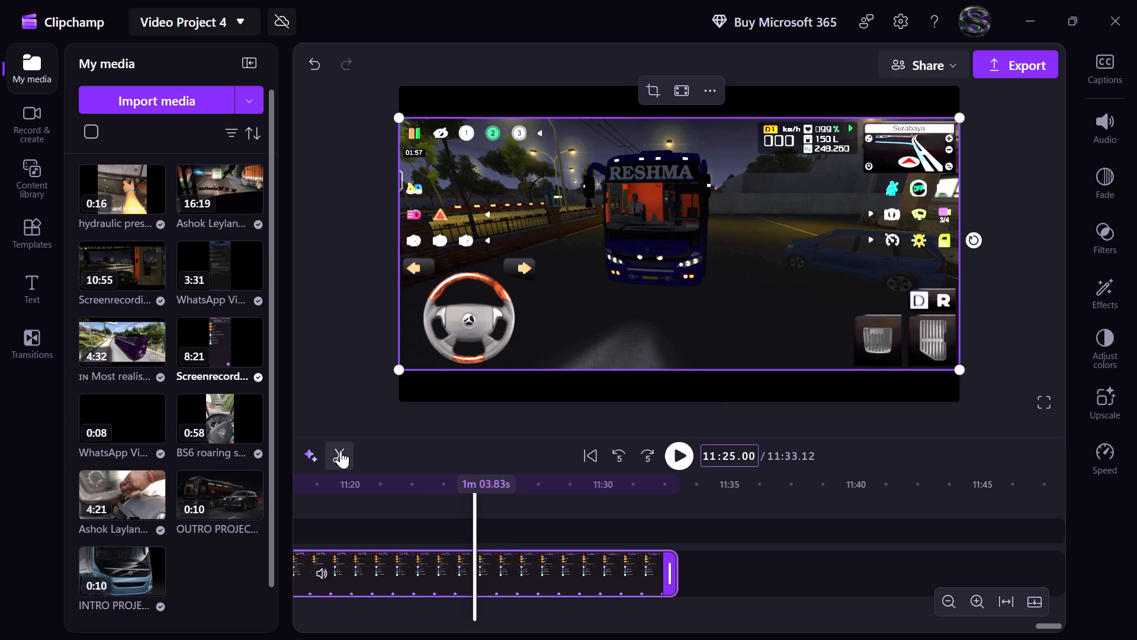
click(341, 451)
key(Delete)
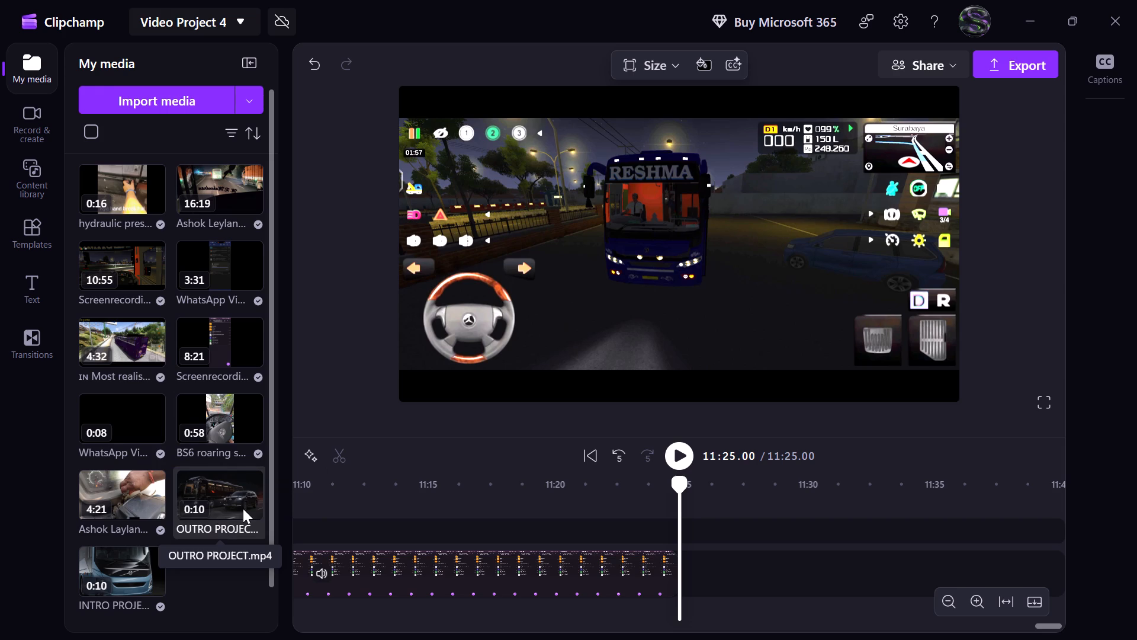
Append OUTRO PROJECT.mp4 to the end of the timeline and play from just before the join through the outro.
click(257, 504)
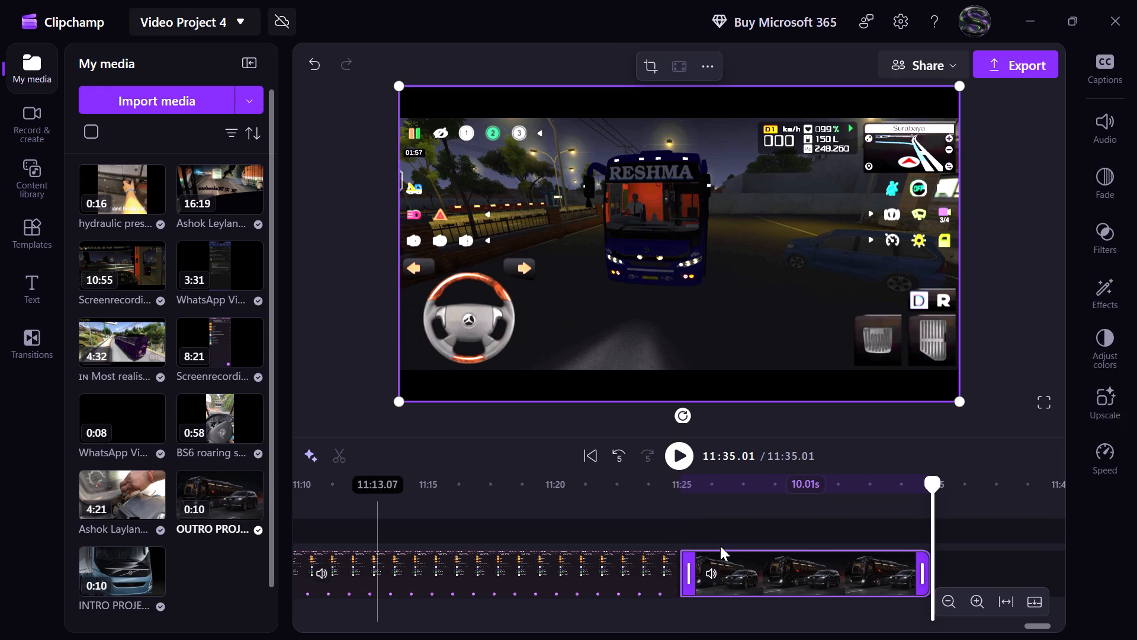
click(670, 496)
click(675, 450)
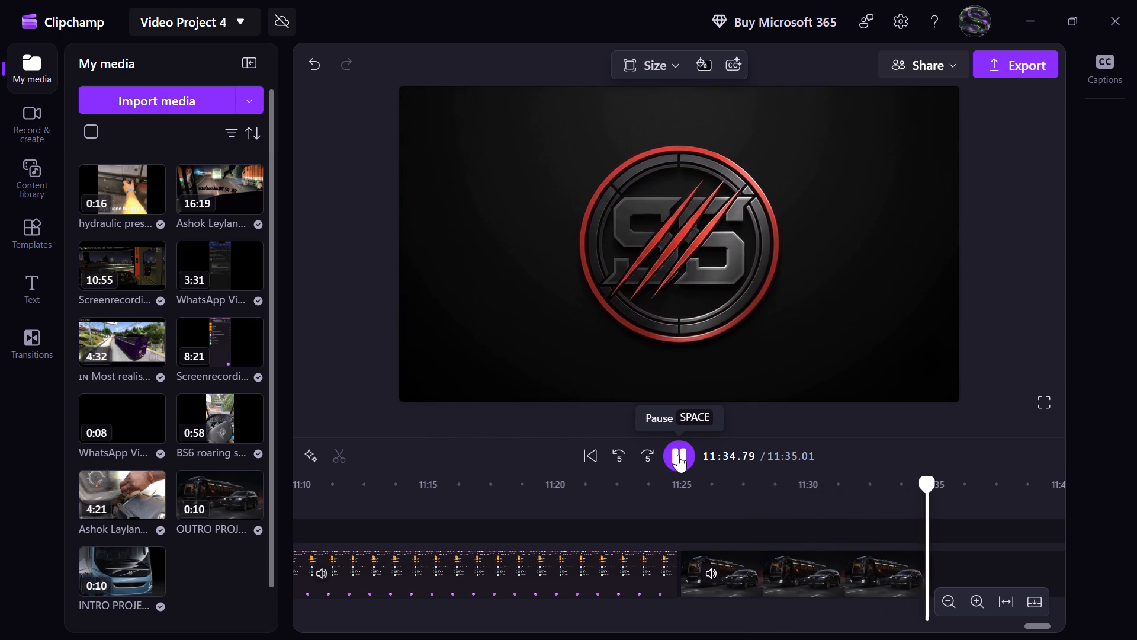
Play the video from the beginning to the steering-wheel clip, then add plain text above that clip, aligned with its start around 0:14.
click(583, 458)
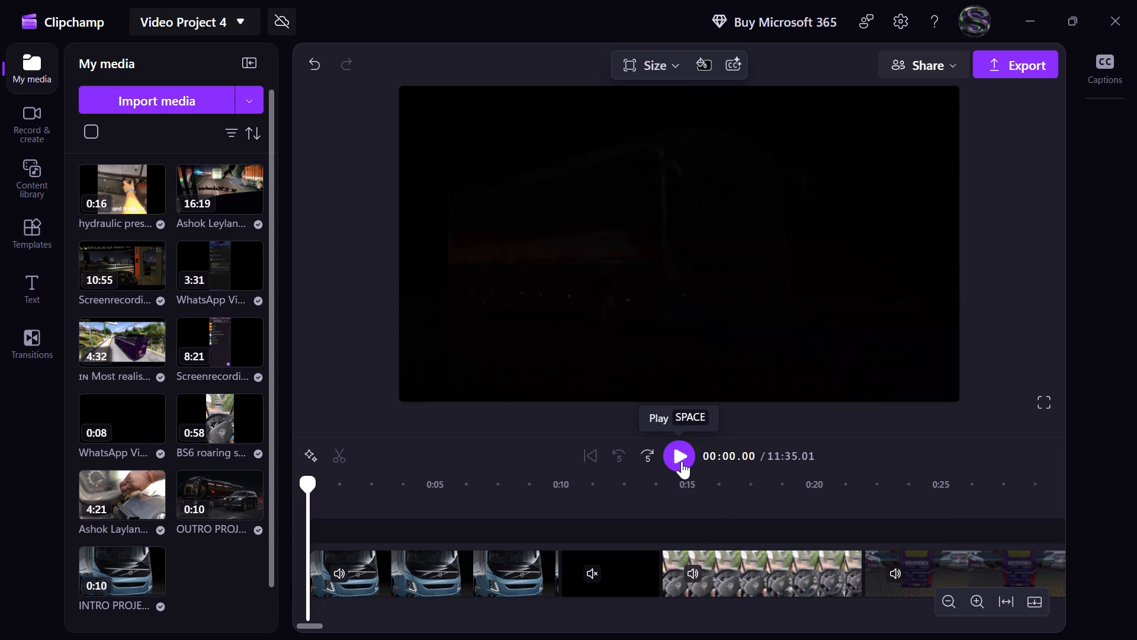
click(682, 461)
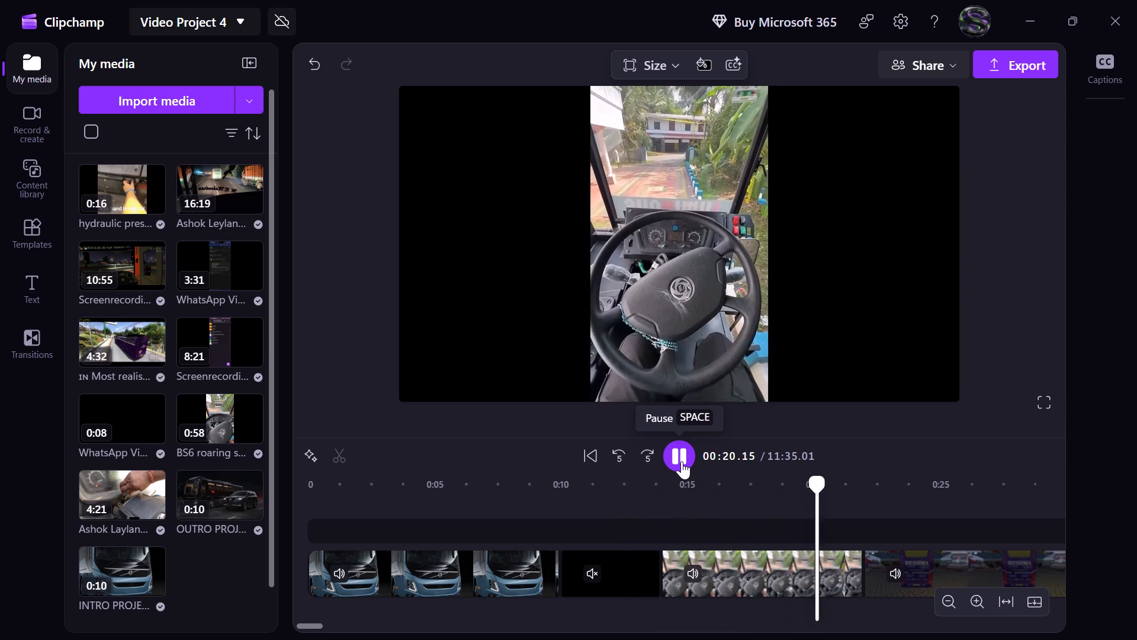
double_click(682, 461)
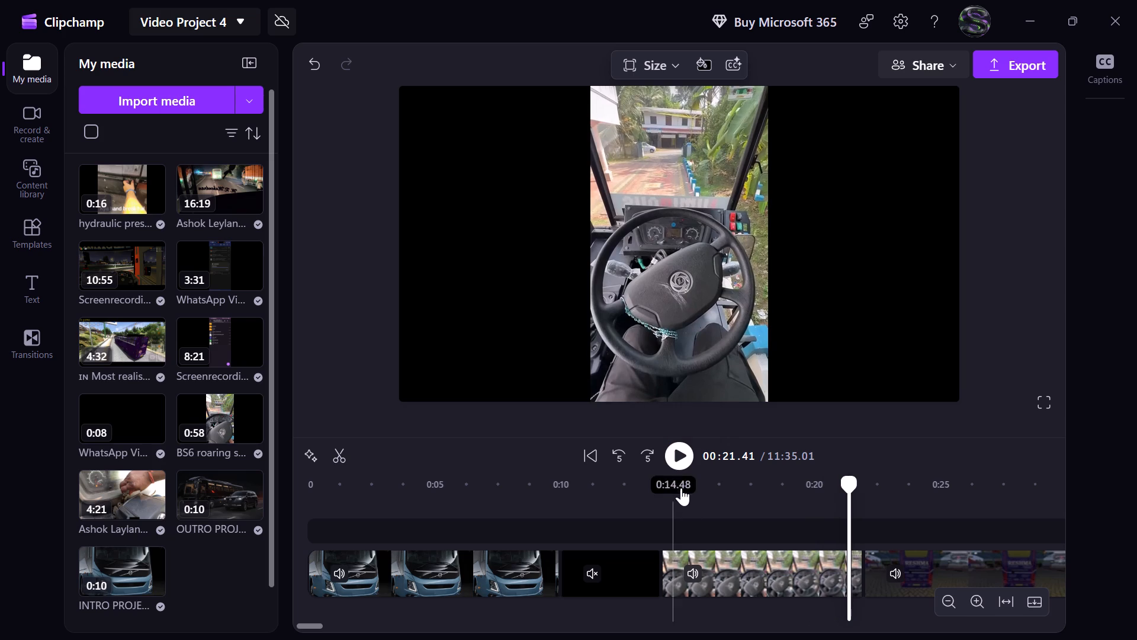
click(720, 506)
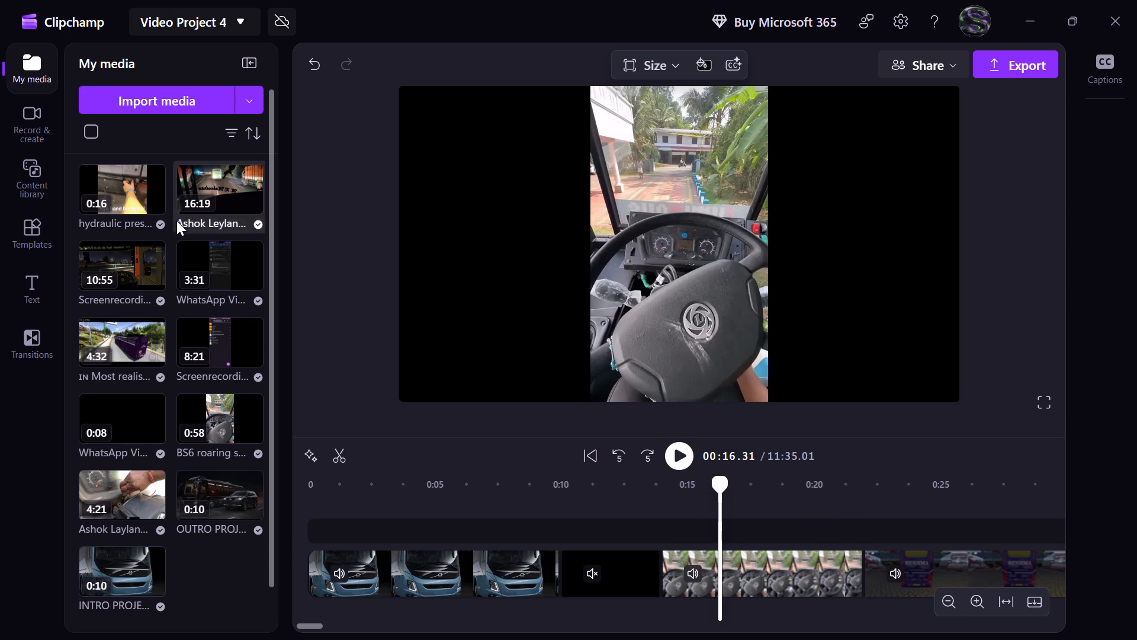
click(56, 276)
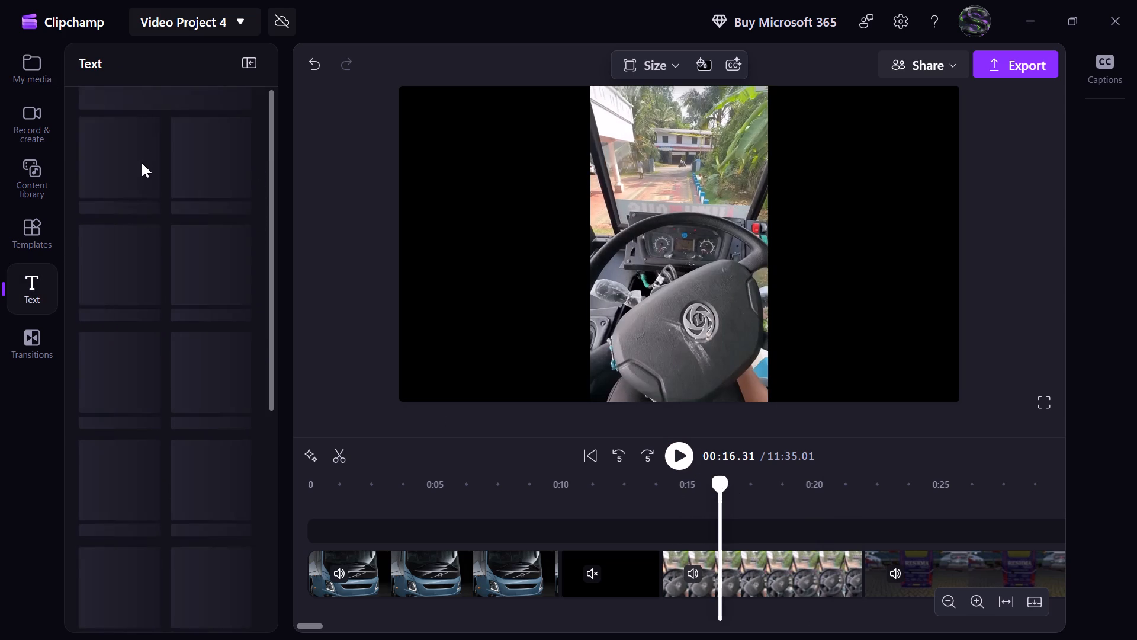
click(144, 185)
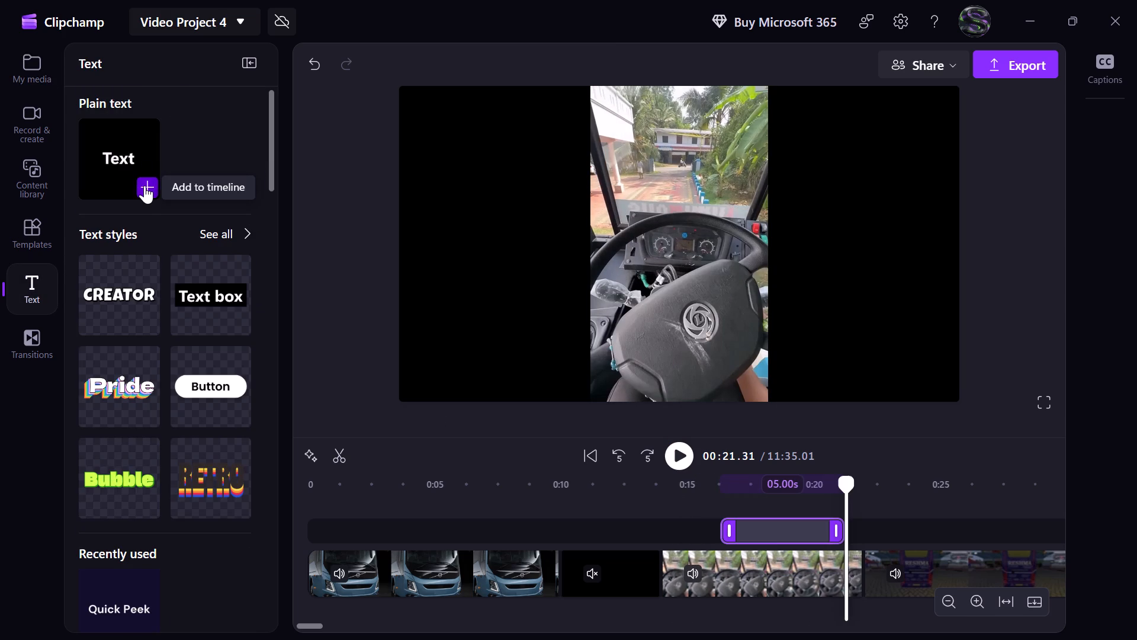
drag(766, 535, 751, 535)
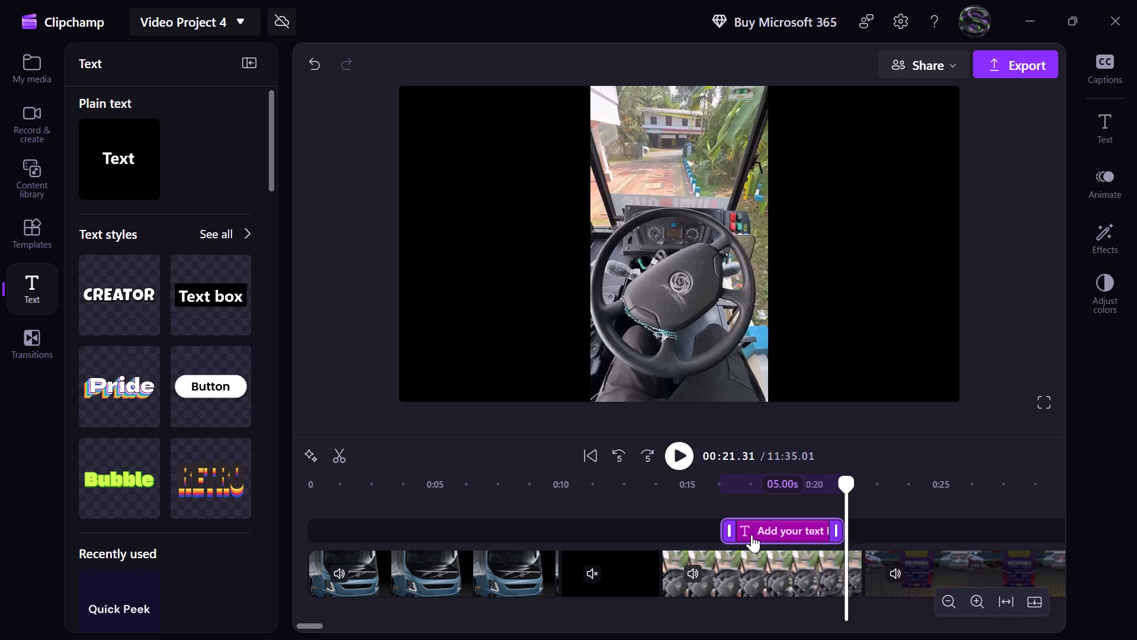
drag(751, 535, 704, 537)
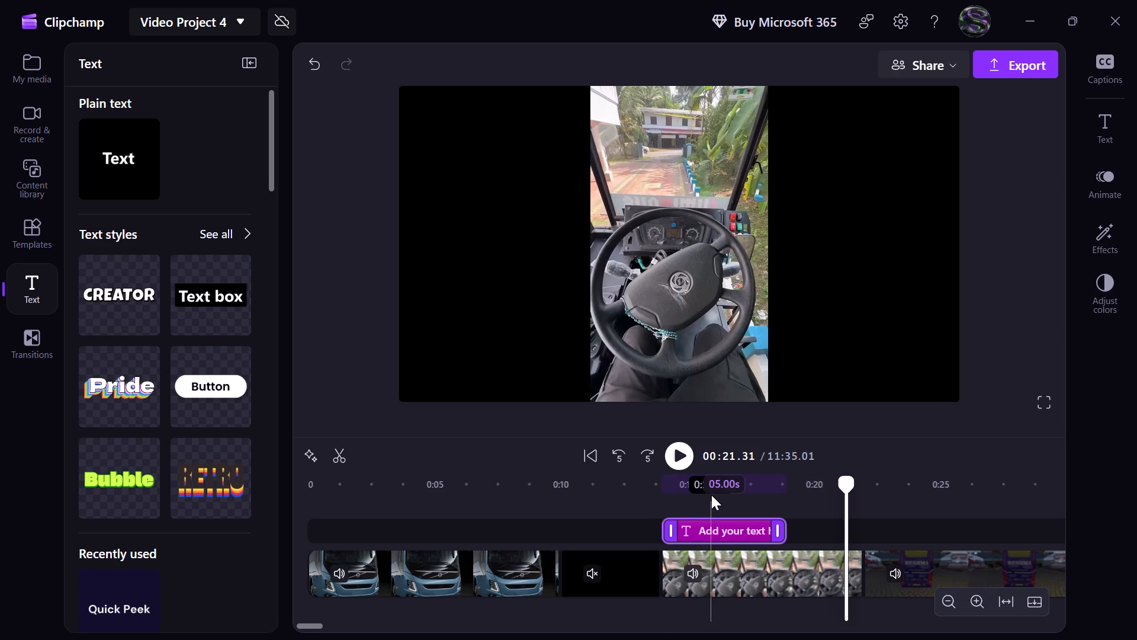
Replace the placeholder in the text item above the steering-wheel clip with "Real Engine Sound".
click(711, 495)
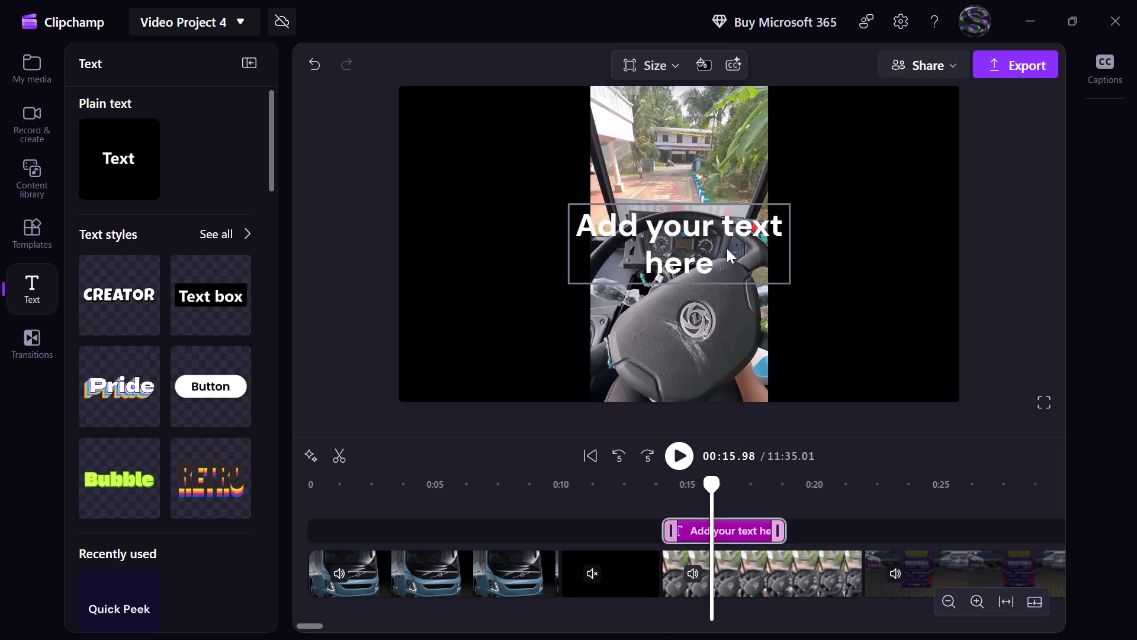
click(724, 249)
click(715, 258)
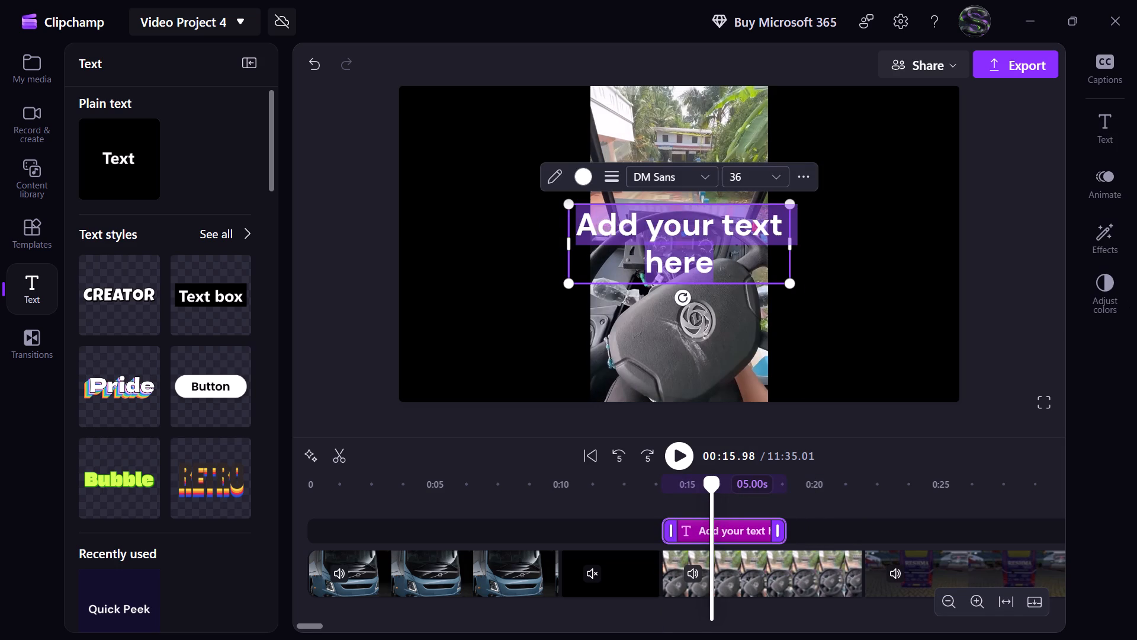
text(RE)
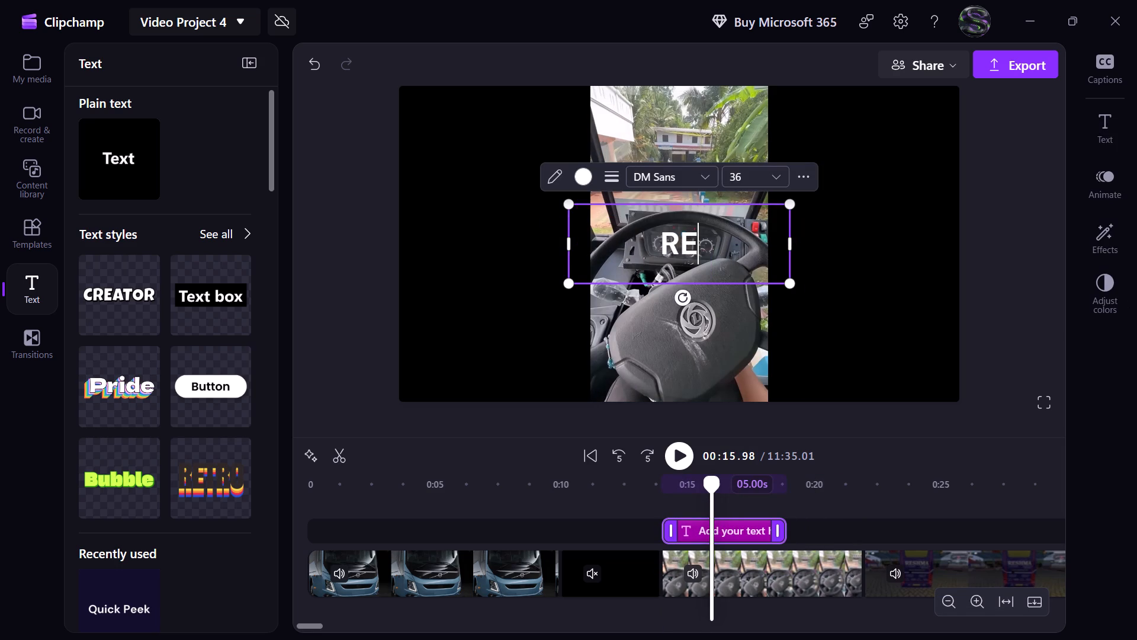
key(BackSpace)
key(a)
key(BackSpace)
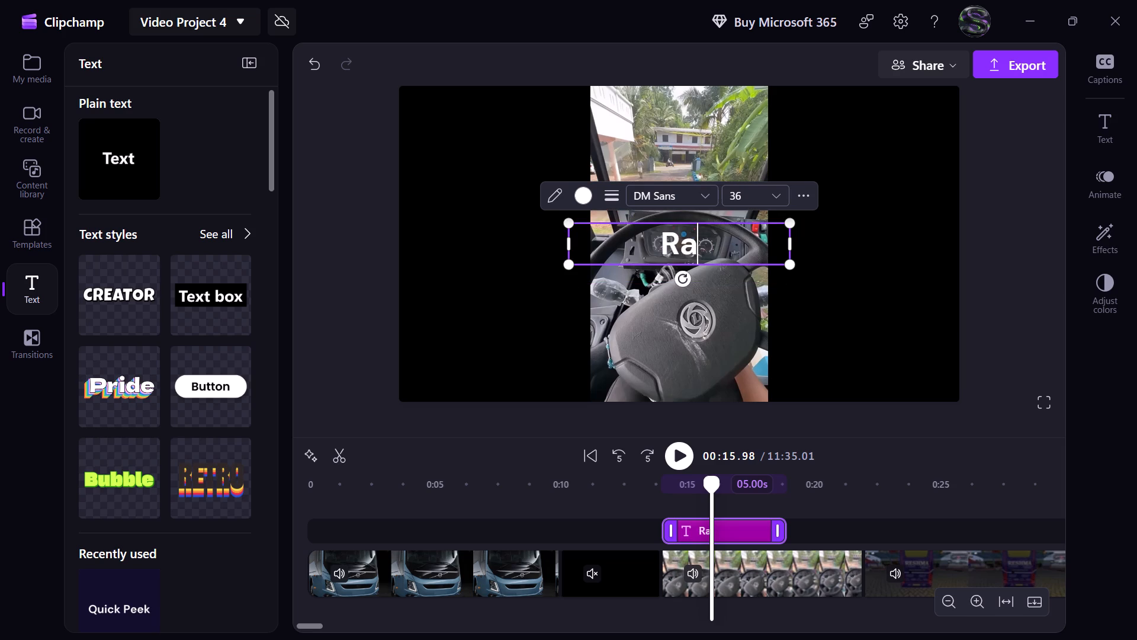
text(eal Life)
key(space)
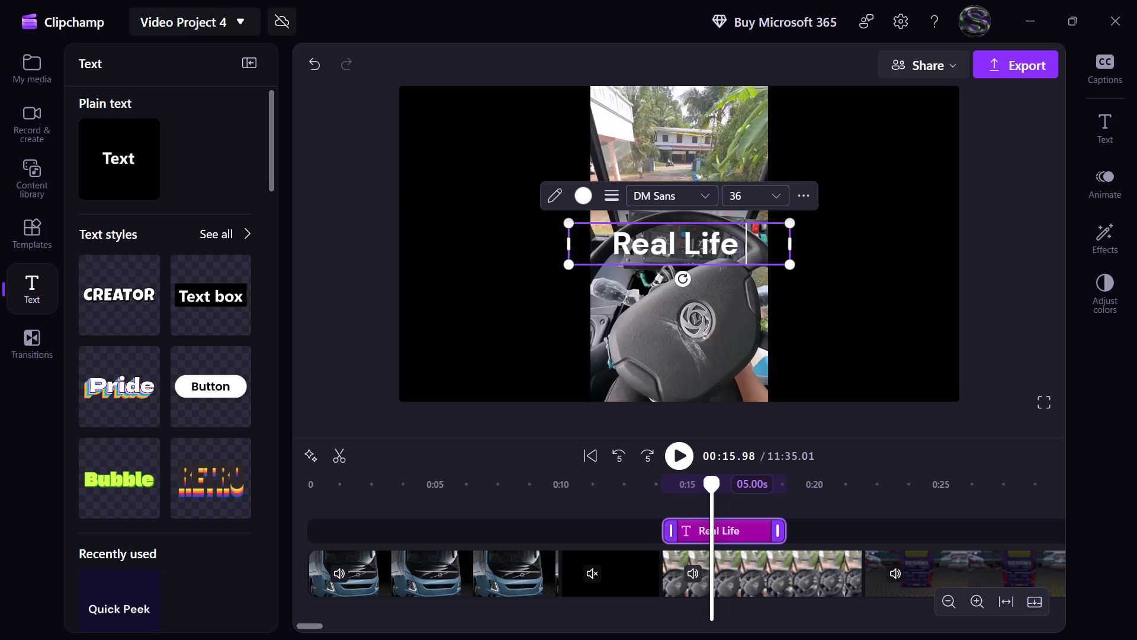
key(BackSpace)
key(BackSpace)
key(BackSpace)
key(BackSpace)
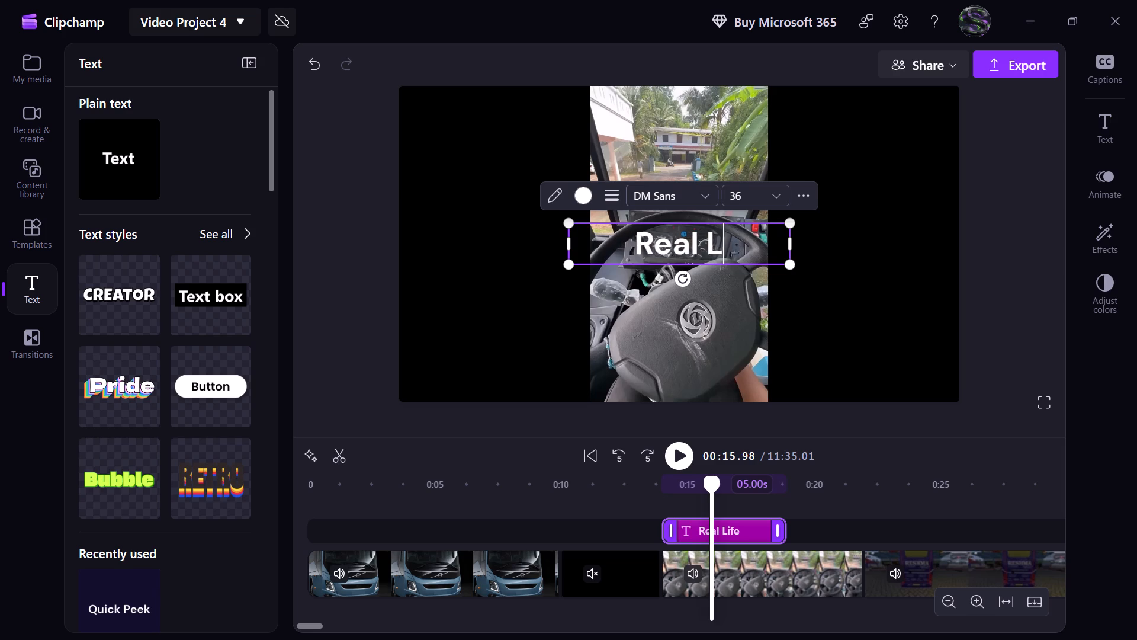
key(BackSpace)
key(BackSpace)
key(space)
text(Engine)
key(space)
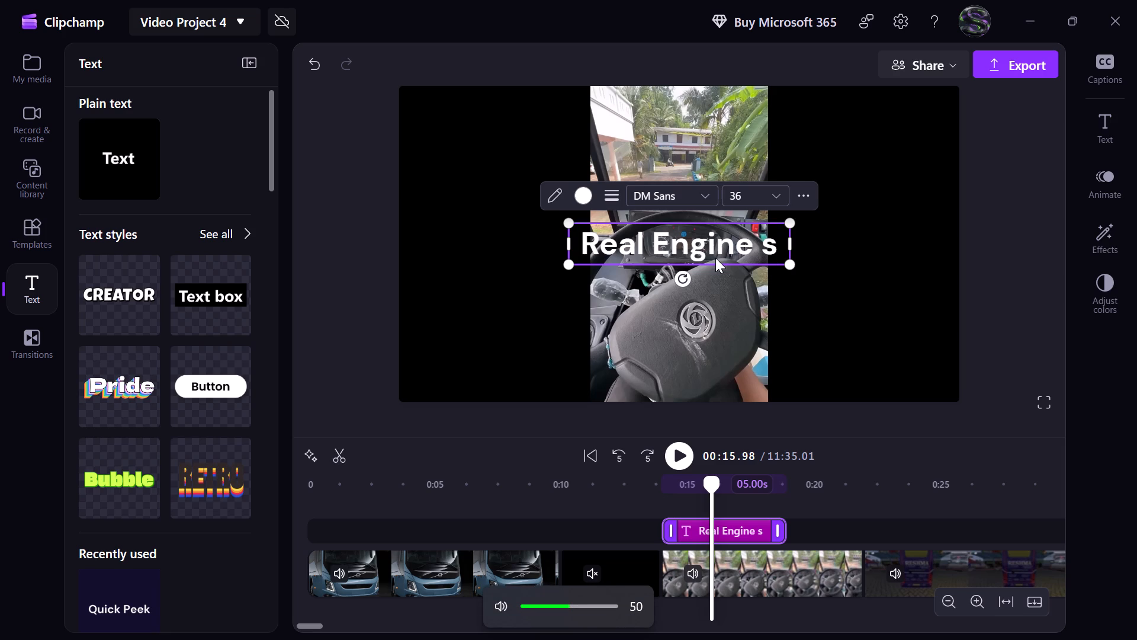
key(BackSpace)
text(Sob)
key(BackSpace)
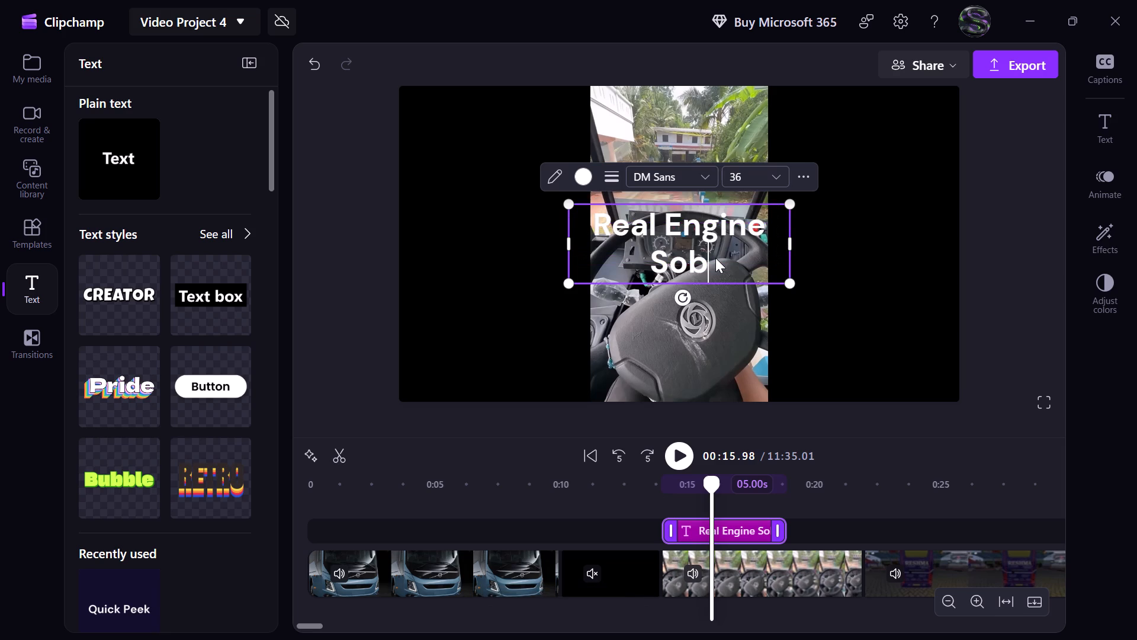
text(und)
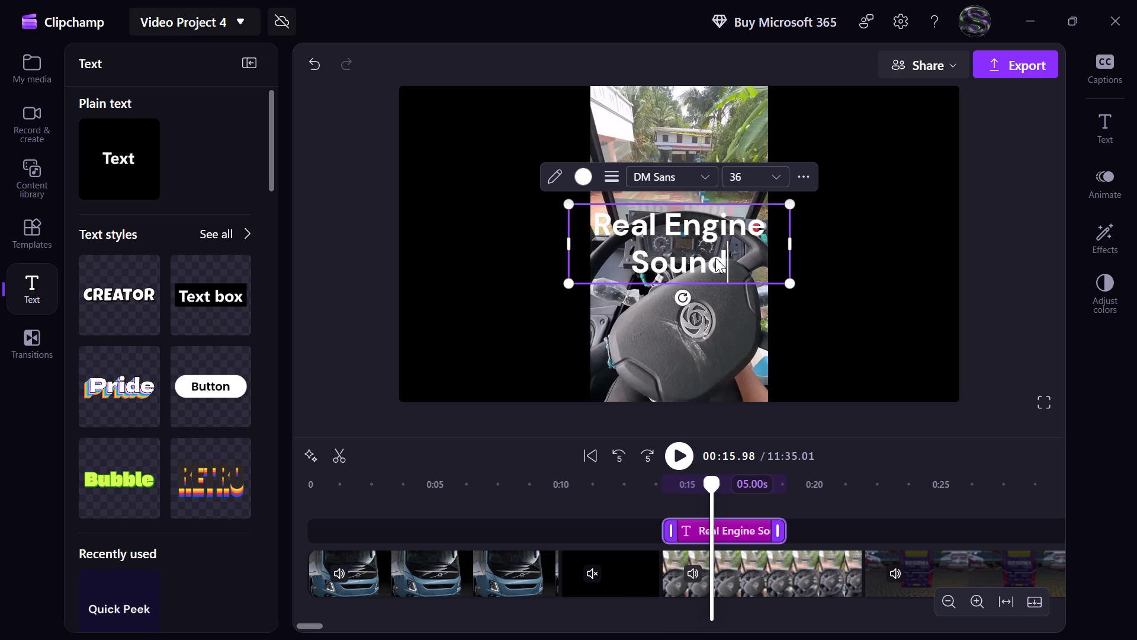
Change the font of the whole "Real Engine Sound" title to Poiret One.
drag(728, 274, 598, 219)
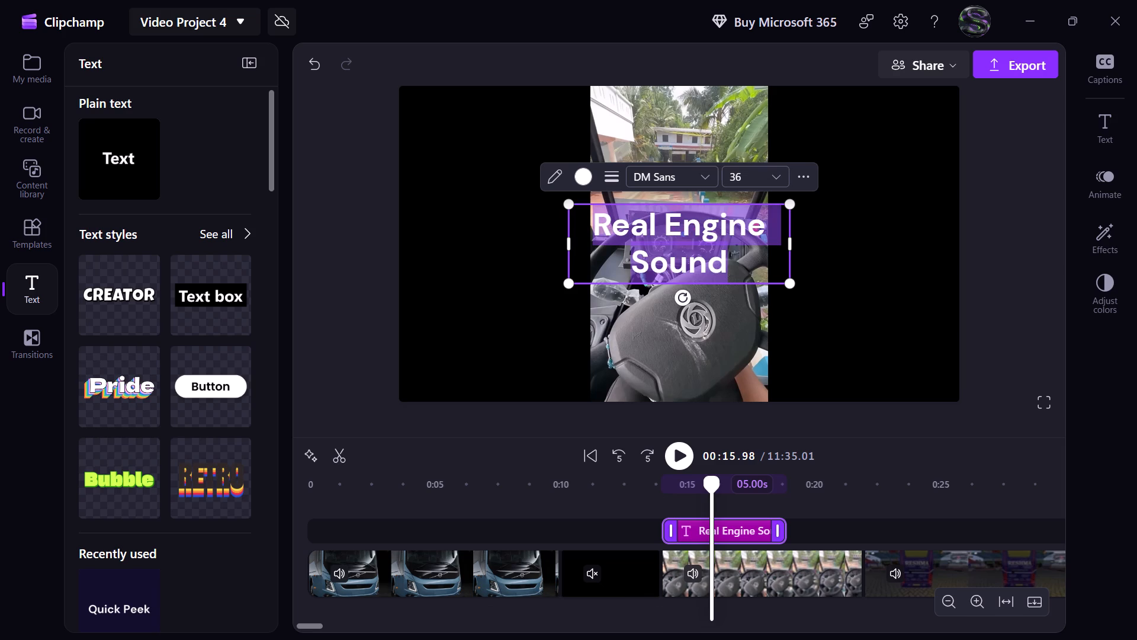
drag(598, 219, 596, 219)
click(702, 175)
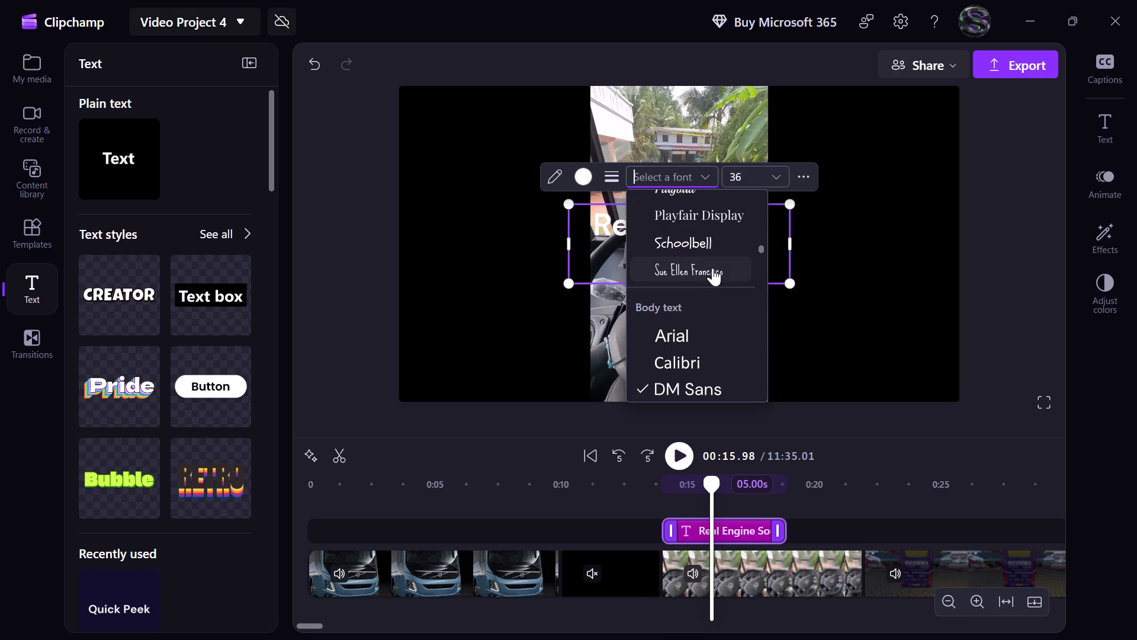
scroll(712, 268, down, 8)
scroll(712, 268, up, 1)
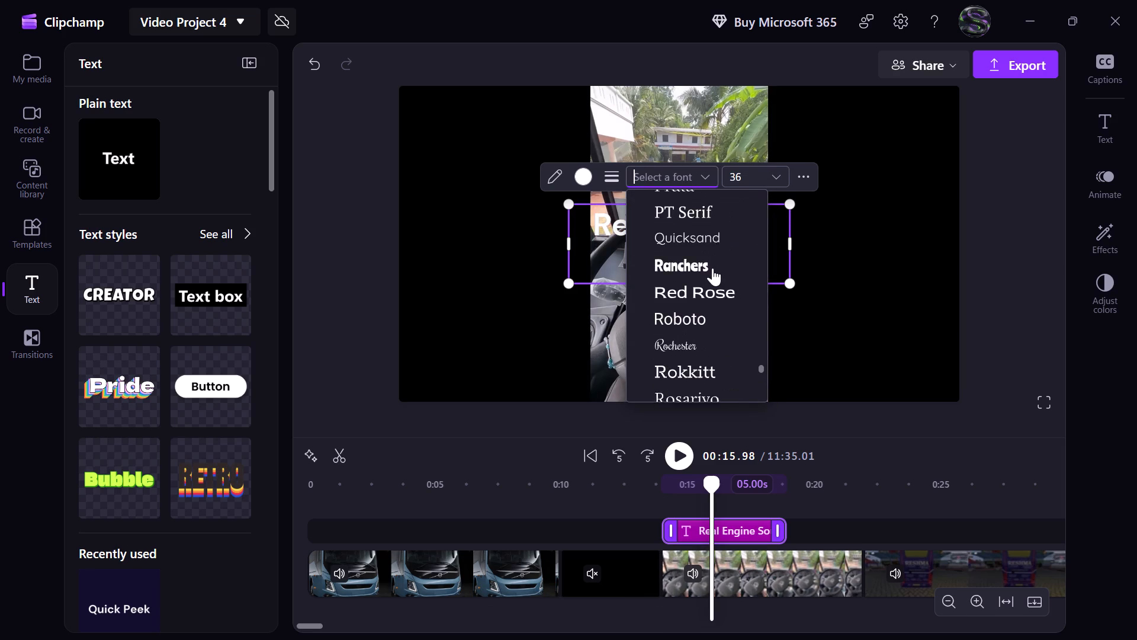
scroll(712, 268, up, 1)
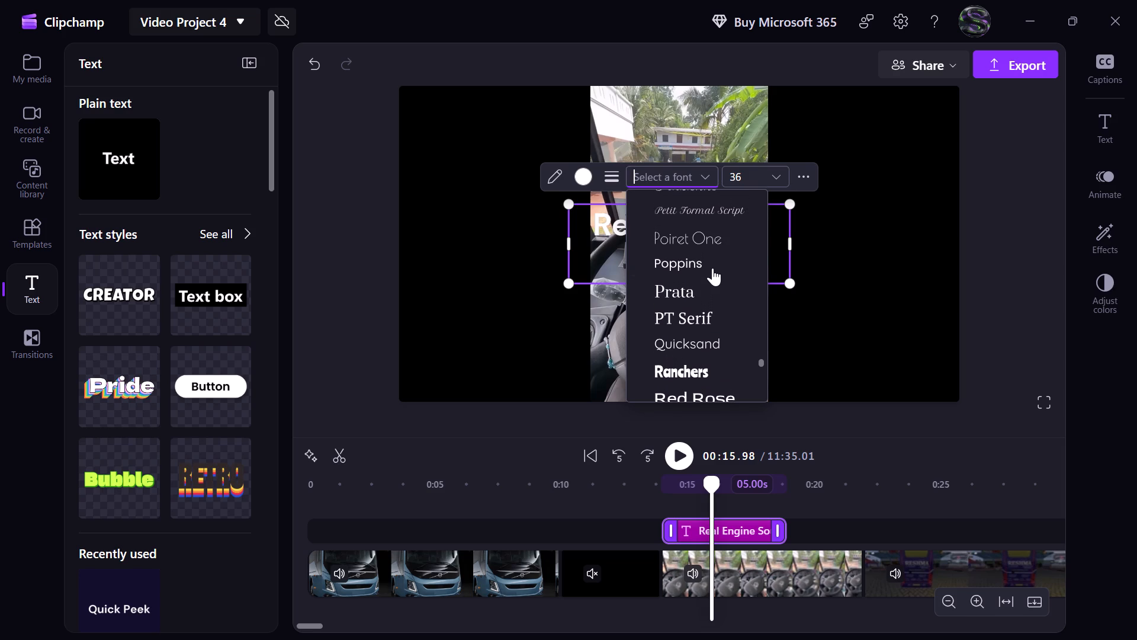
click(720, 247)
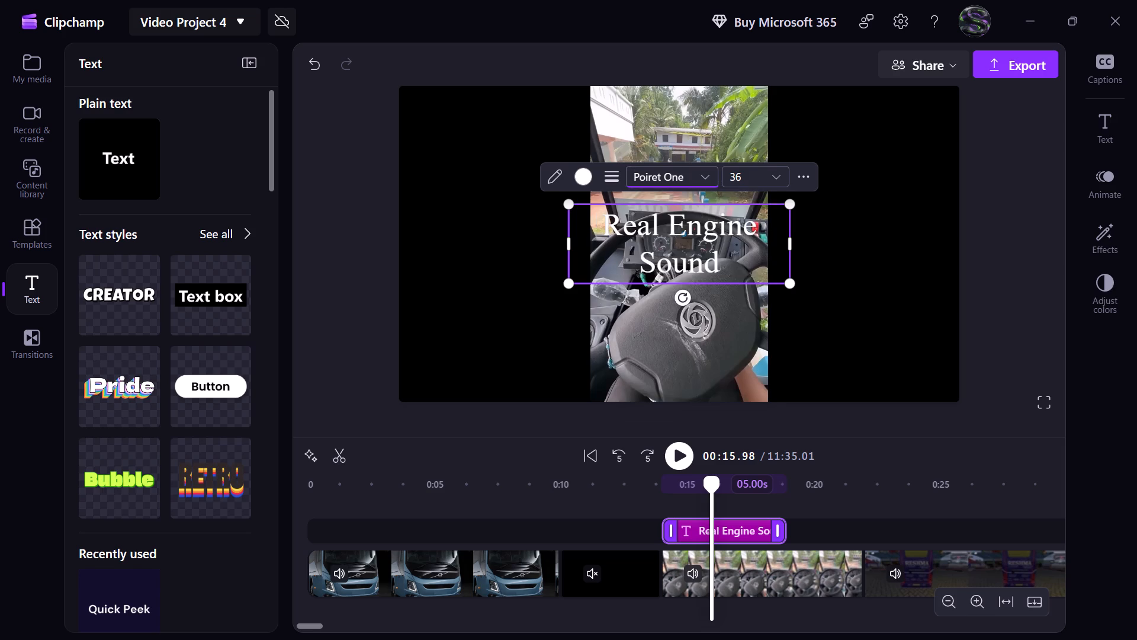
click(781, 179)
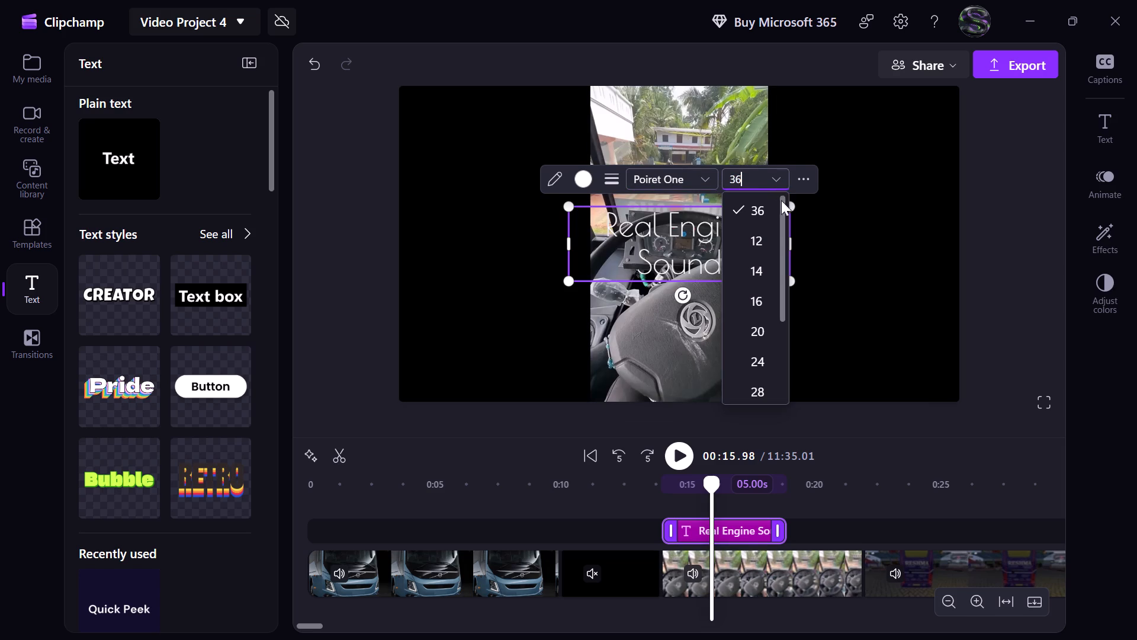
drag(919, 210, 913, 213)
Move the title to the upper-left corner of the video frame, with its box against the frame's left edge.
drag(719, 254, 564, 188)
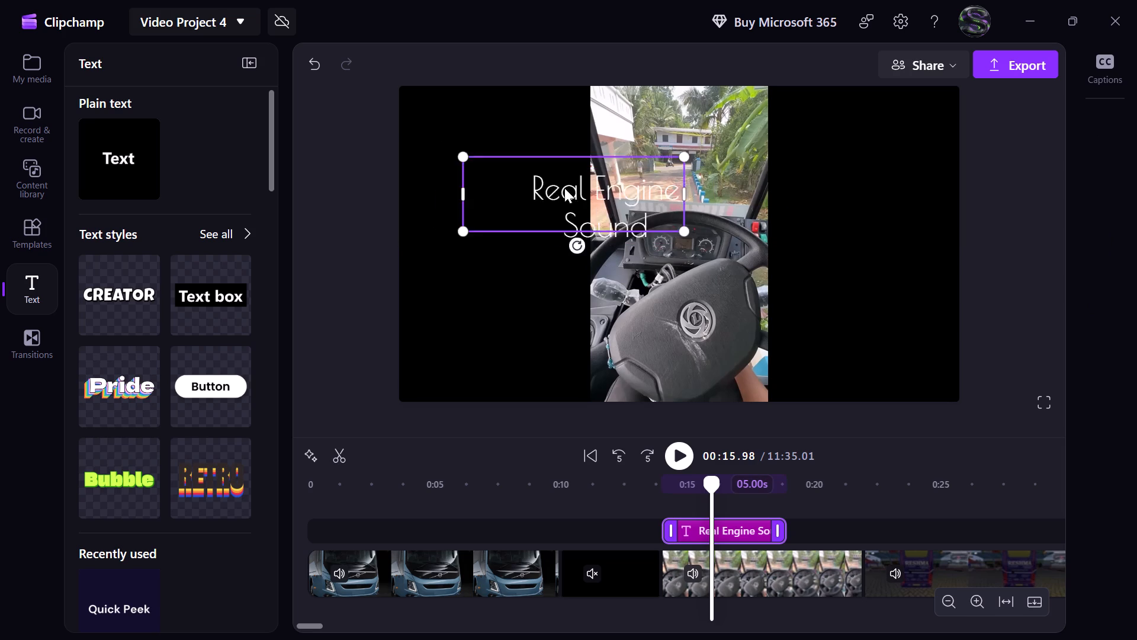
drag(564, 188, 522, 145)
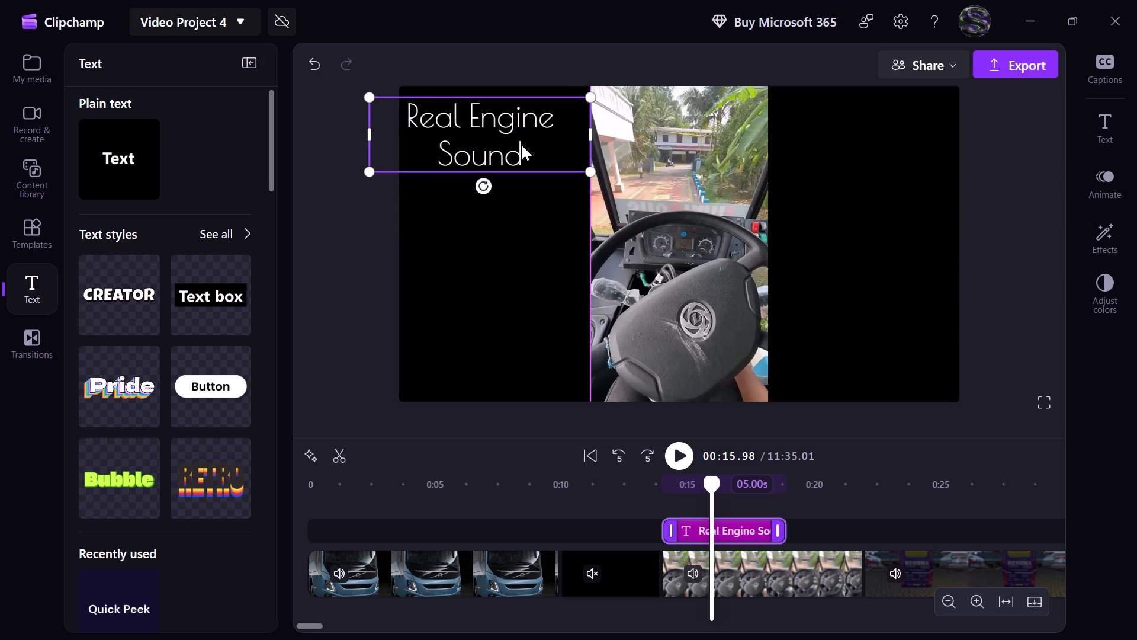
drag(522, 145, 537, 151)
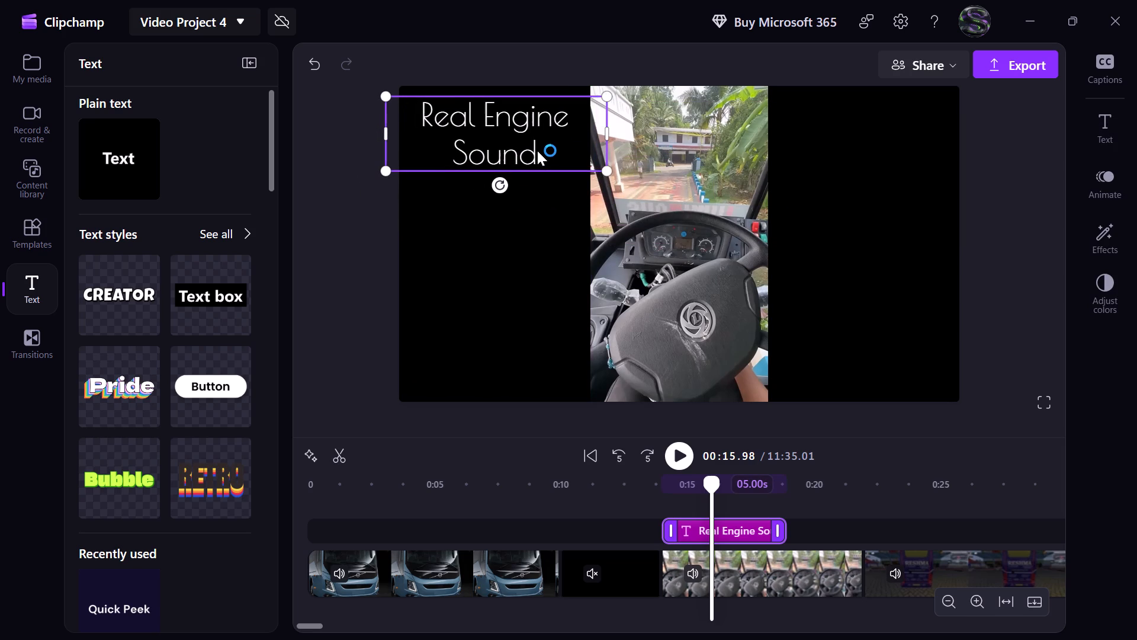
drag(537, 151, 551, 150)
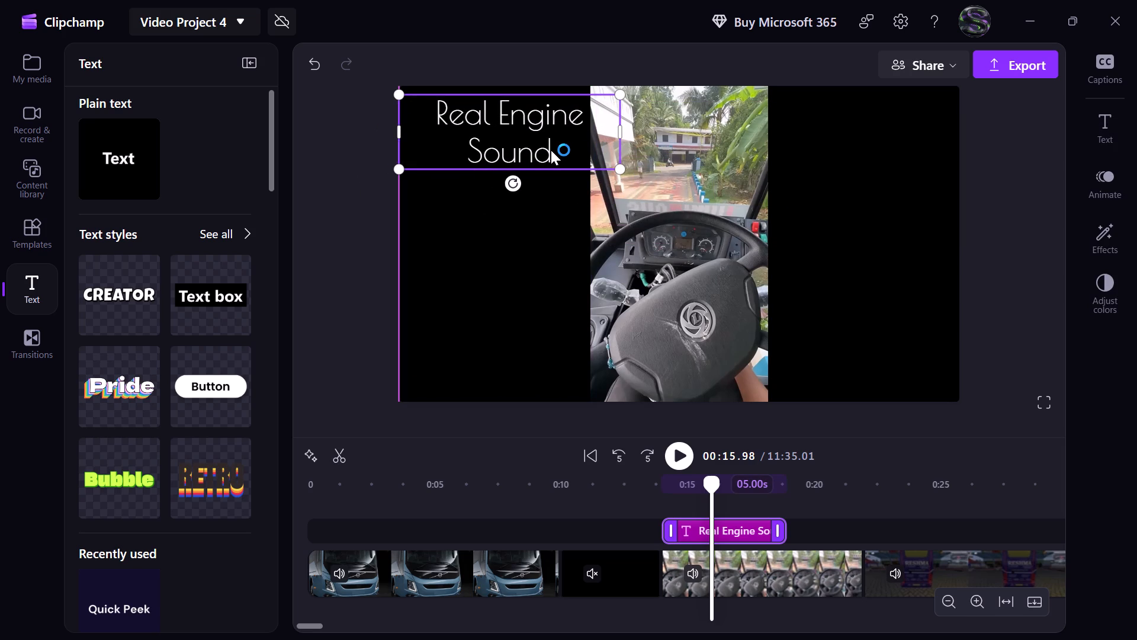
drag(551, 150, 551, 159)
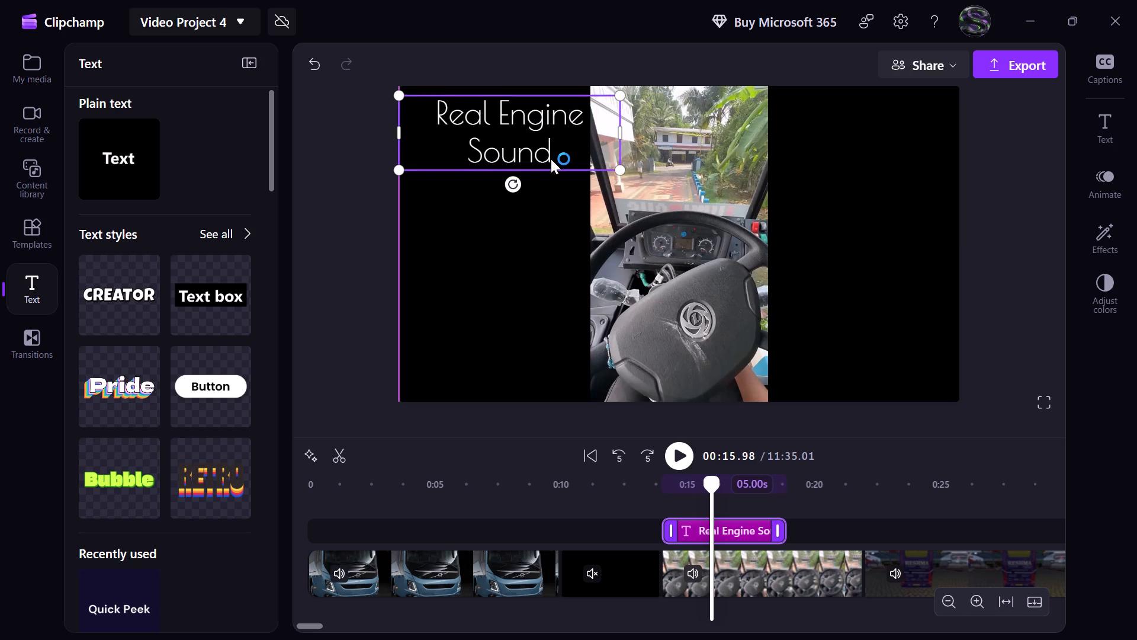
drag(551, 159, 551, 149)
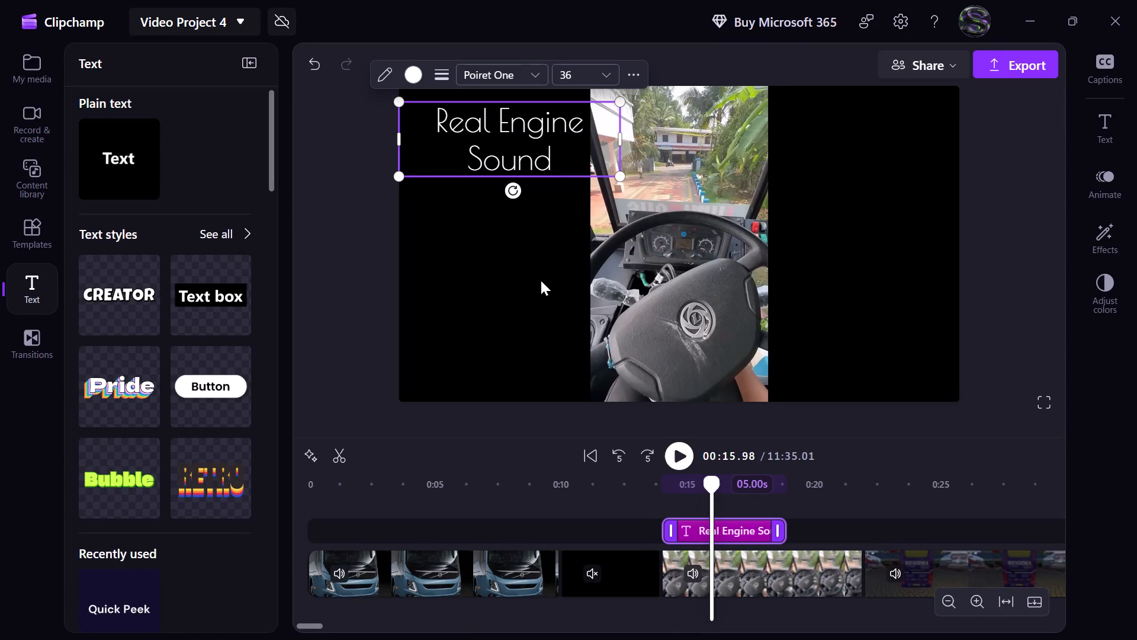
Set the title's font size to 30.
click(583, 76)
key(BackSpace)
key(BackSpace)
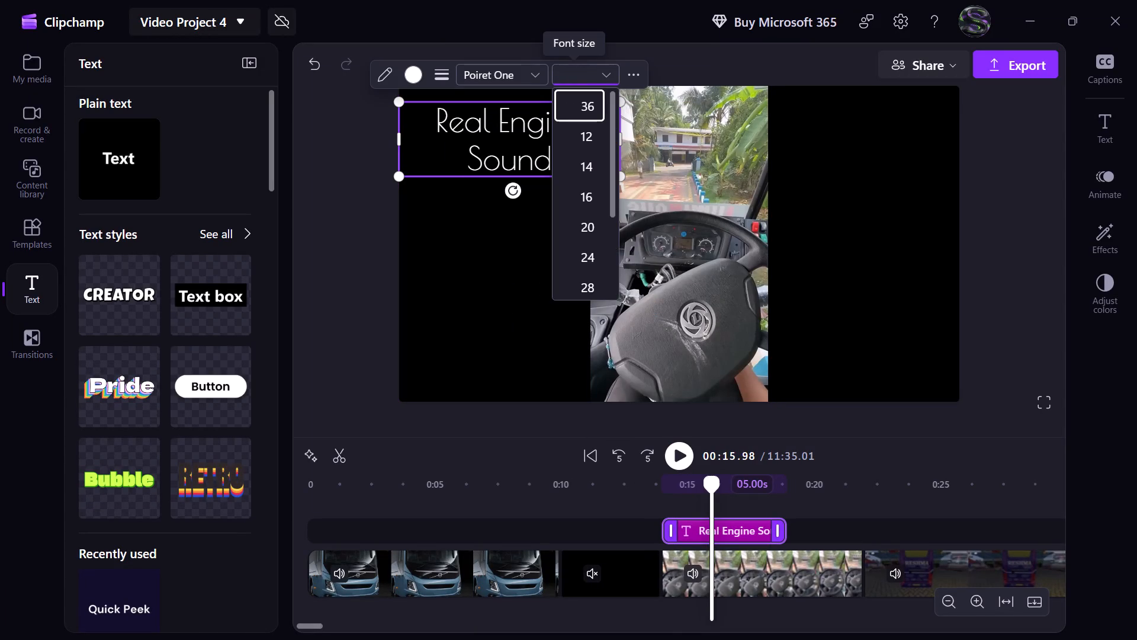
text(30)
key(Return)
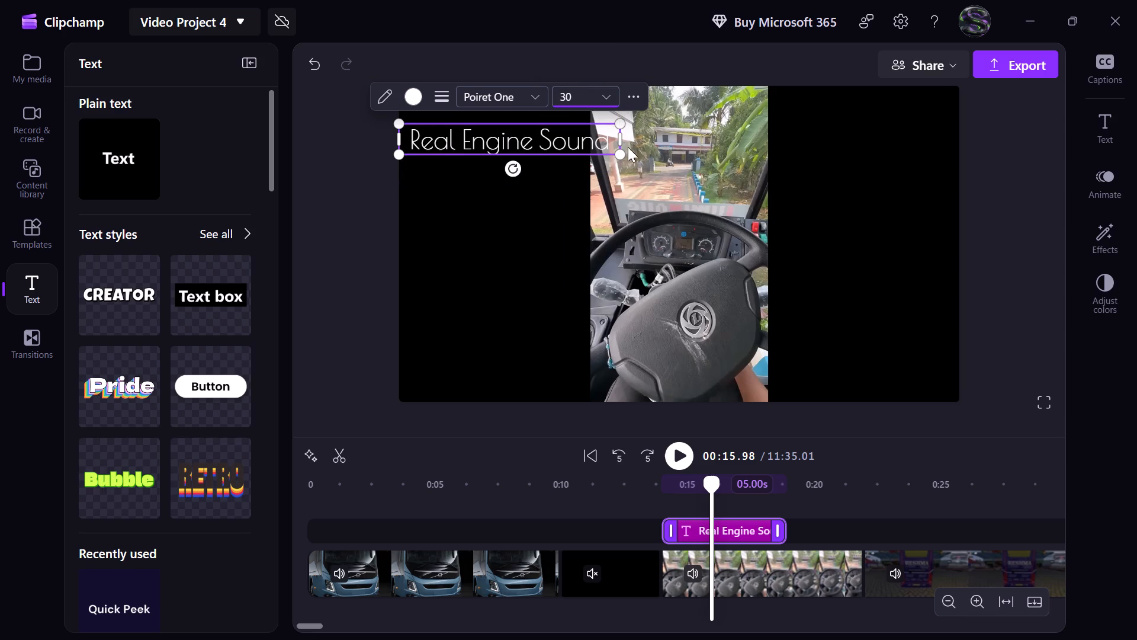
Break the title into two lines, with "Real Engine" above "Sound".
click(541, 137)
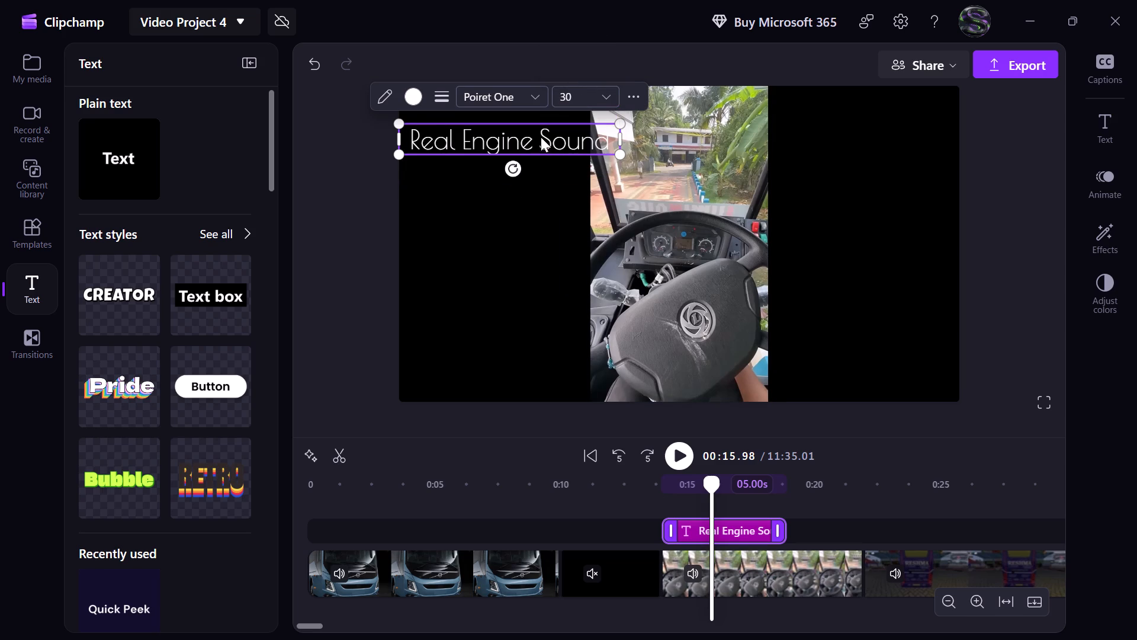
click(541, 137)
key(BackSpace)
key(Return)
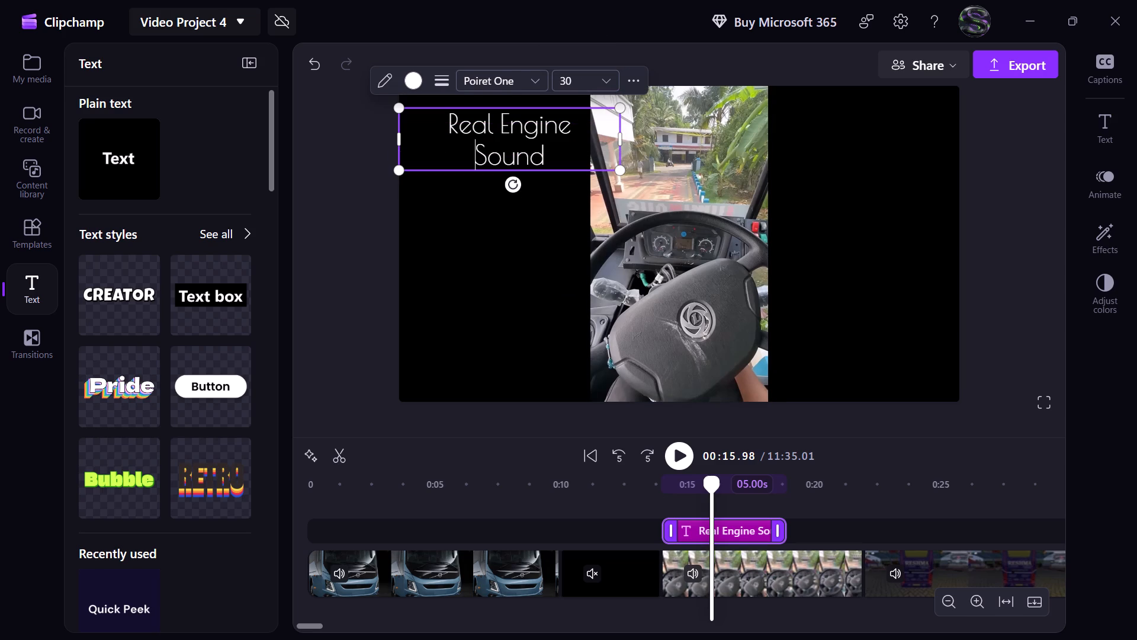
click(322, 171)
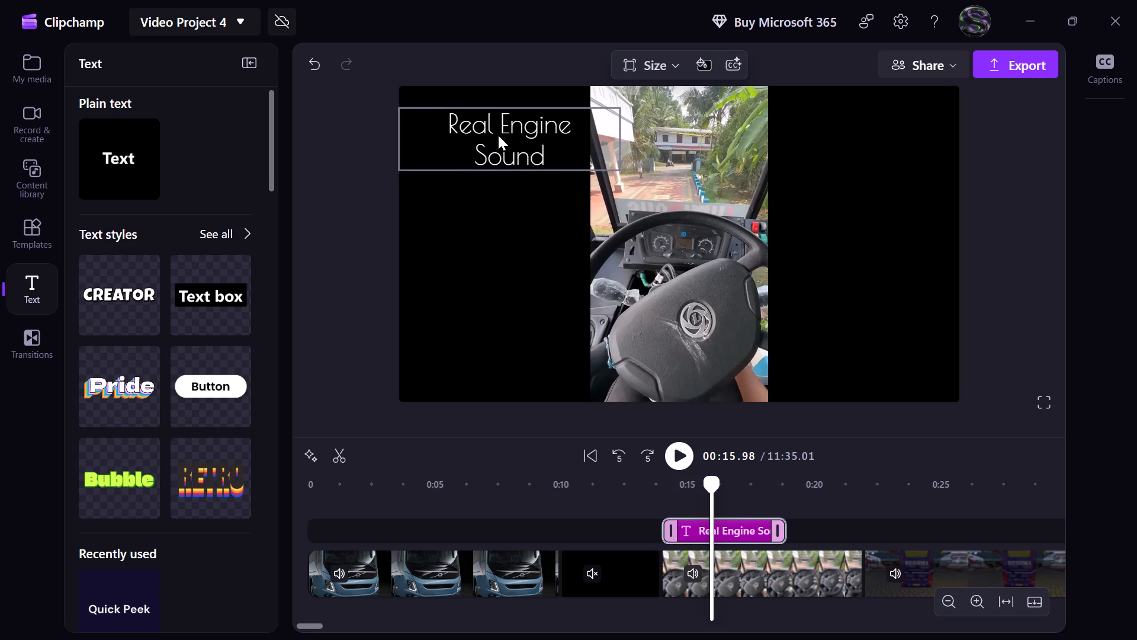
Move the two-line title slightly closer to the frame's top, keeping its box against the left edge.
drag(498, 135, 499, 151)
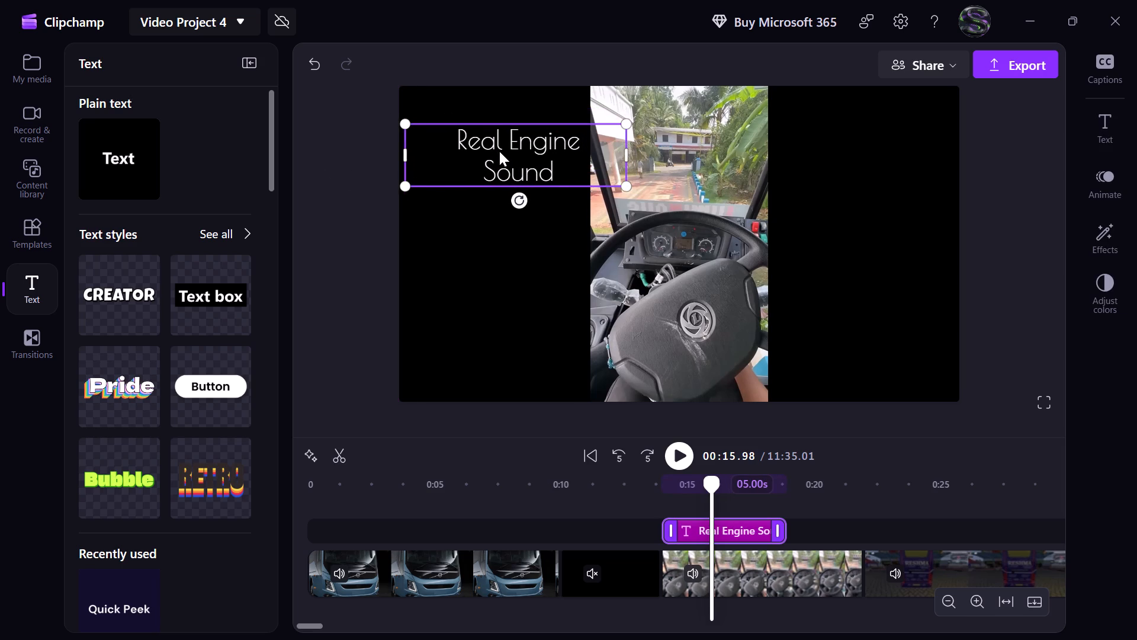
drag(499, 151, 501, 138)
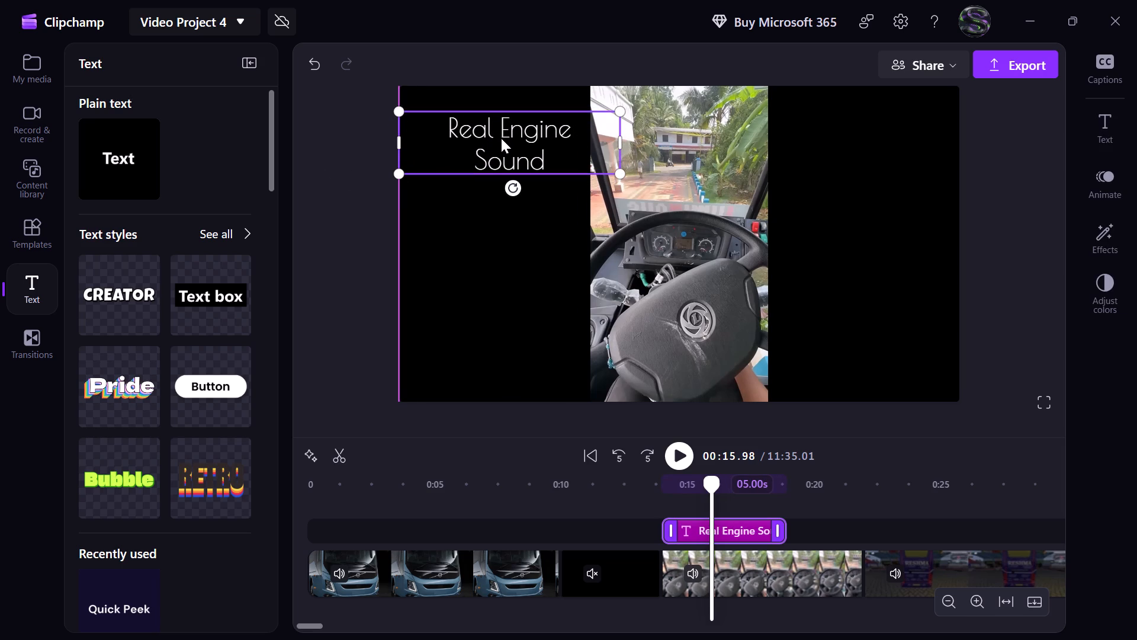
drag(501, 138, 501, 129)
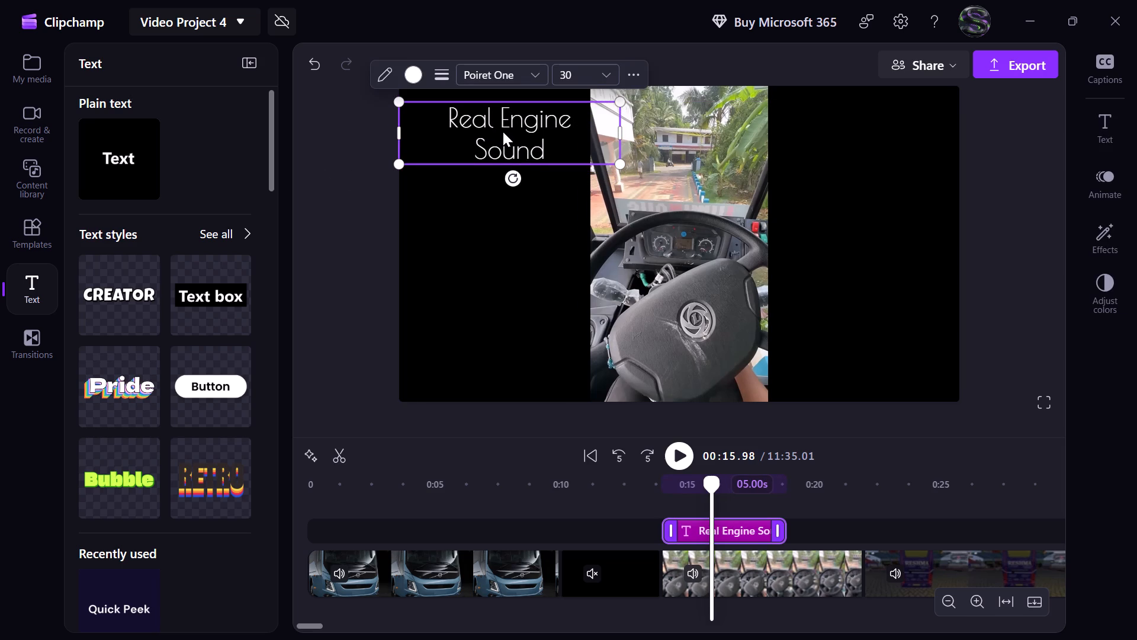
Left-align the title text and shift it slightly inward from the left edge of the video frame.
click(636, 72)
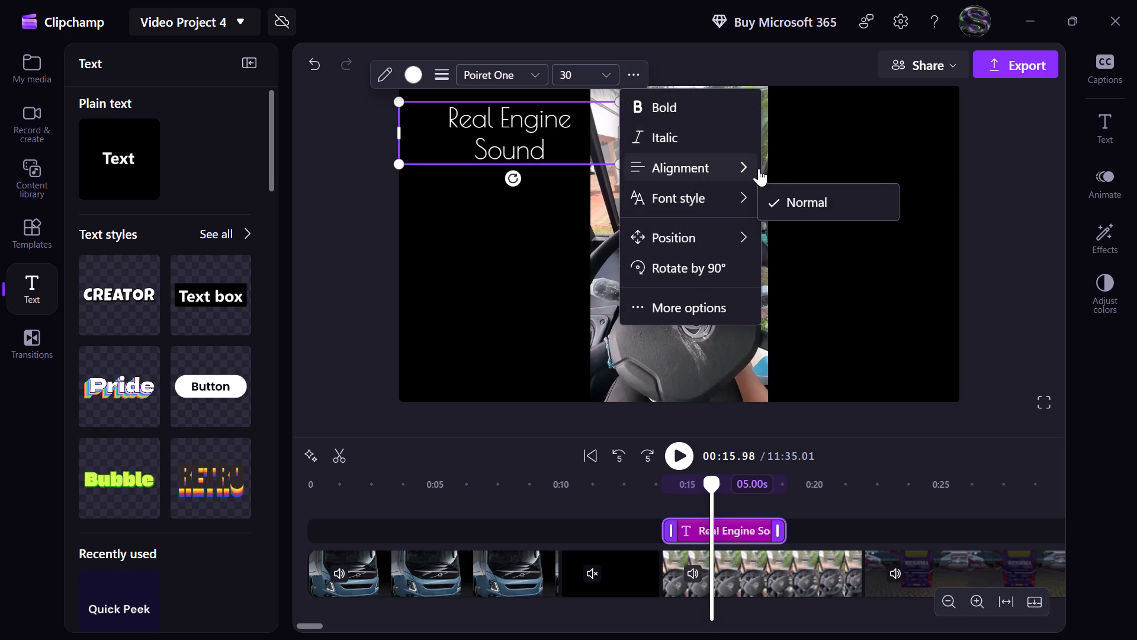
click(793, 169)
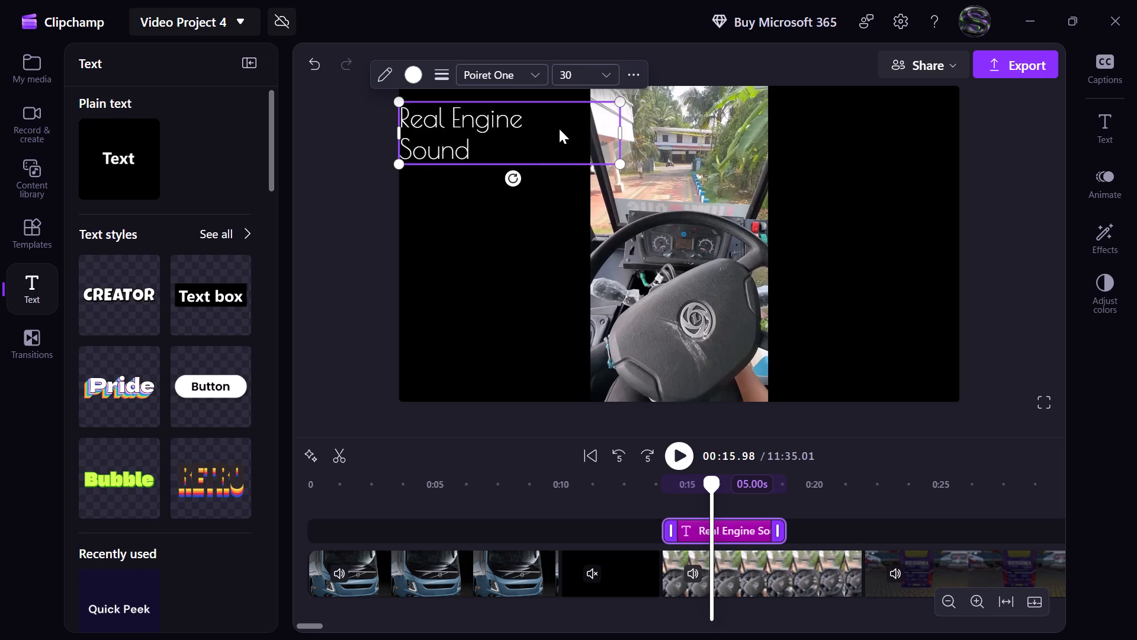
drag(543, 132, 550, 132)
drag(550, 132, 554, 131)
click(333, 241)
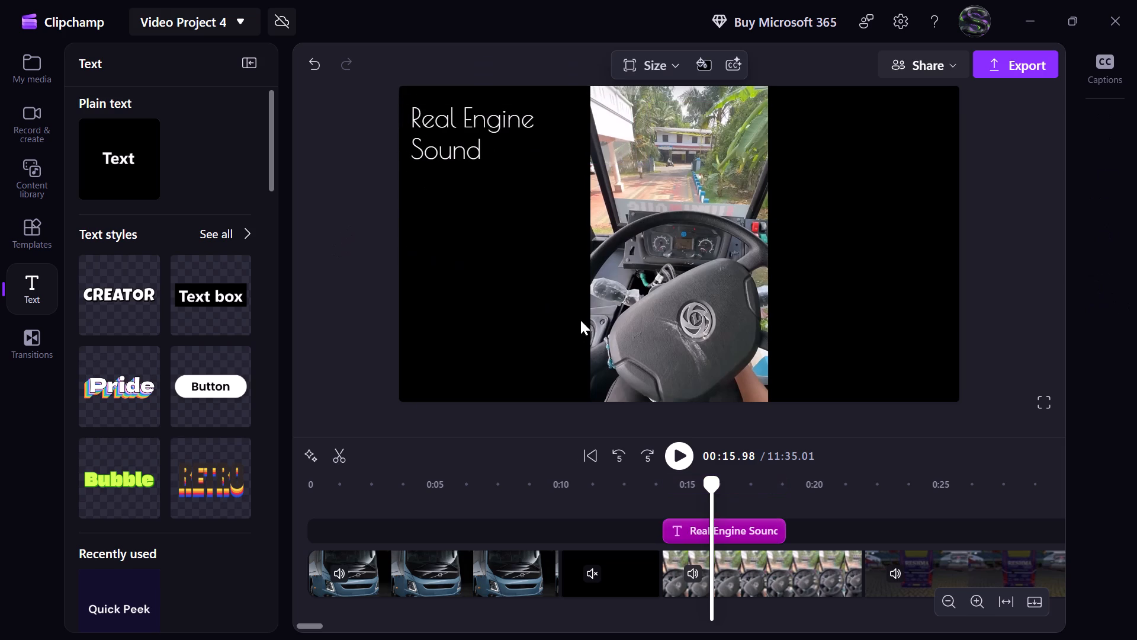
Apply the Typewriter animation to the "Real Engine Sound" title.
click(741, 523)
click(1090, 185)
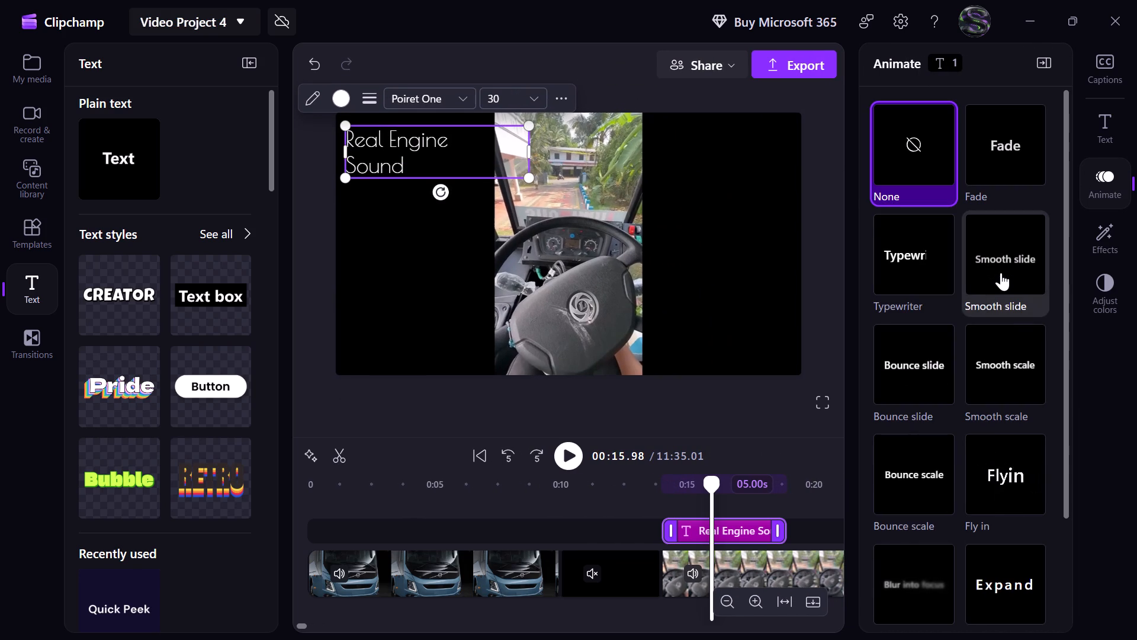
click(939, 272)
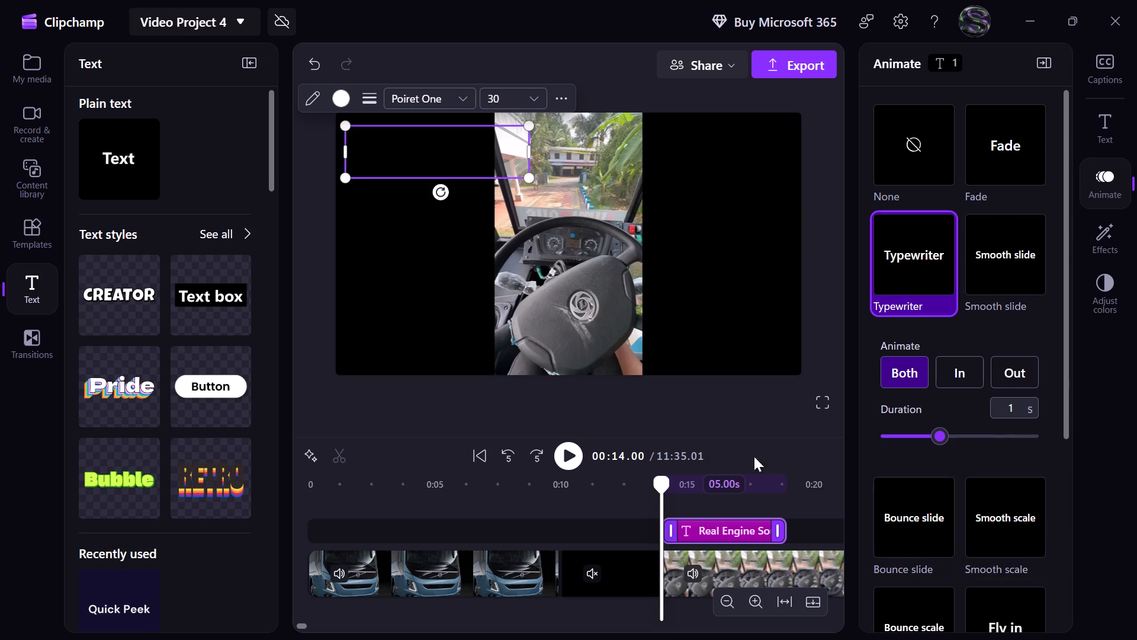
Play back the animated "Real Engine Sound" title and the steering-wheel clip through to the start of the gameplay clip.
click(574, 459)
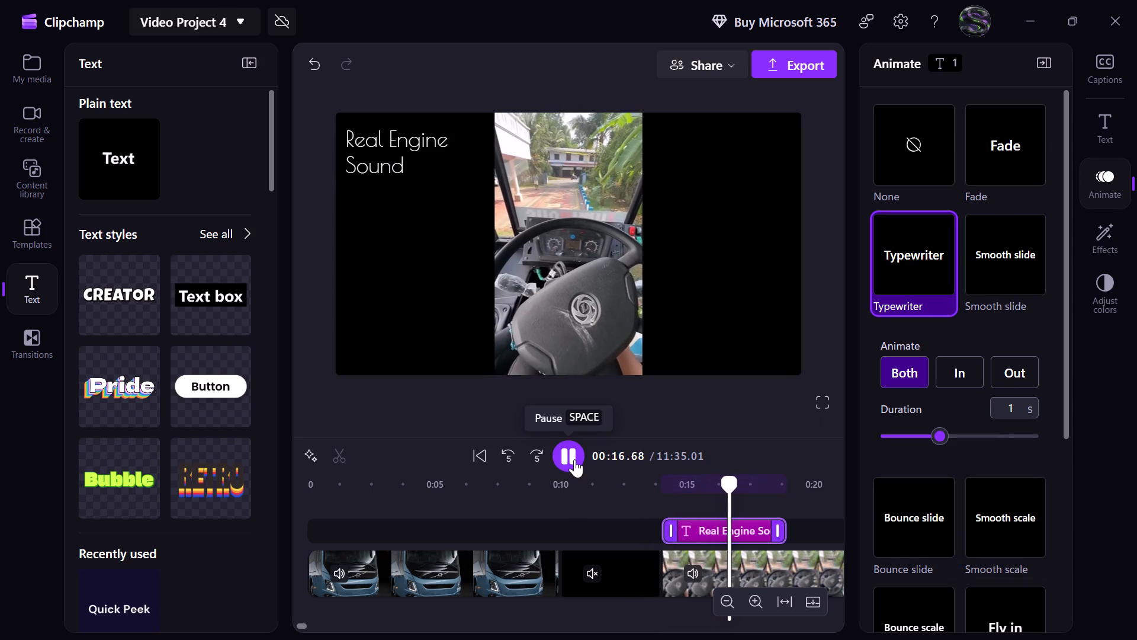
click(574, 459)
click(1037, 52)
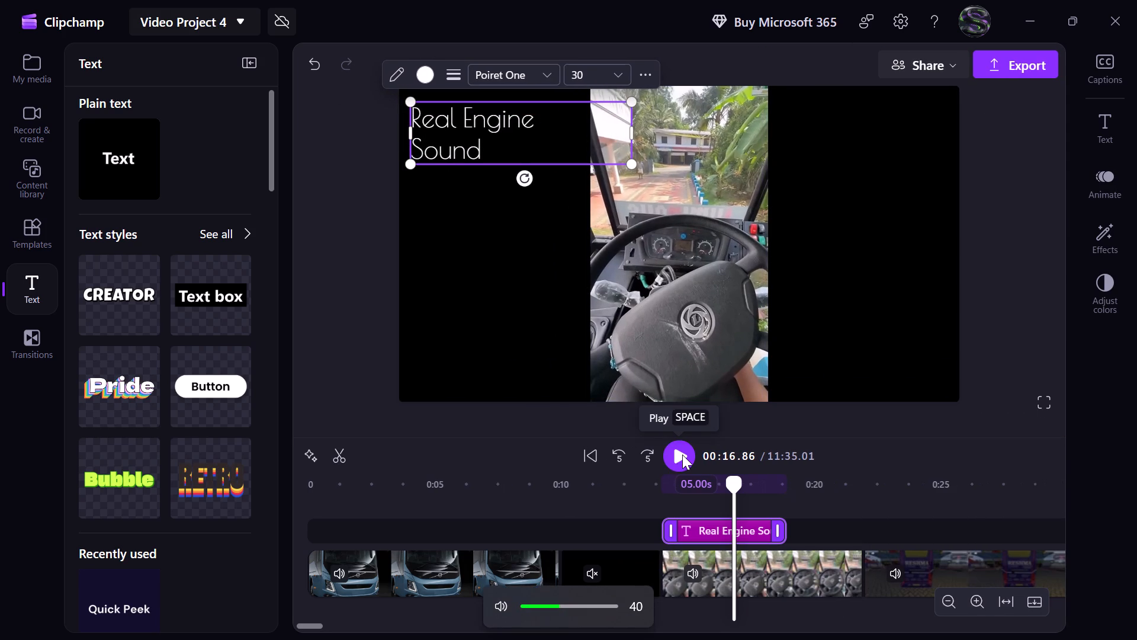
click(682, 455)
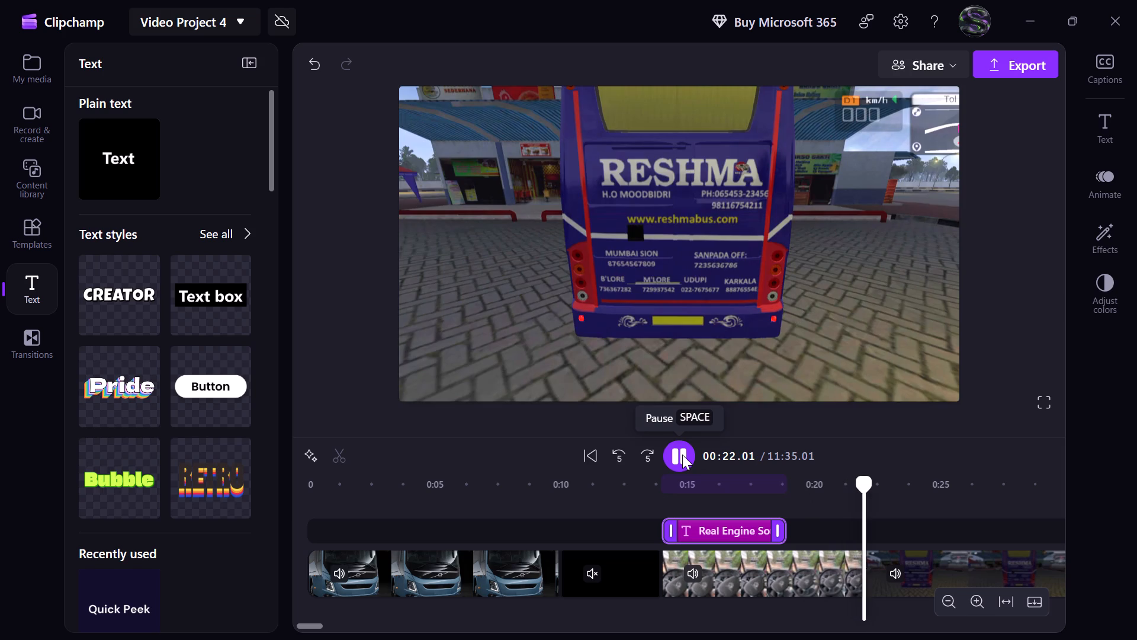
click(682, 455)
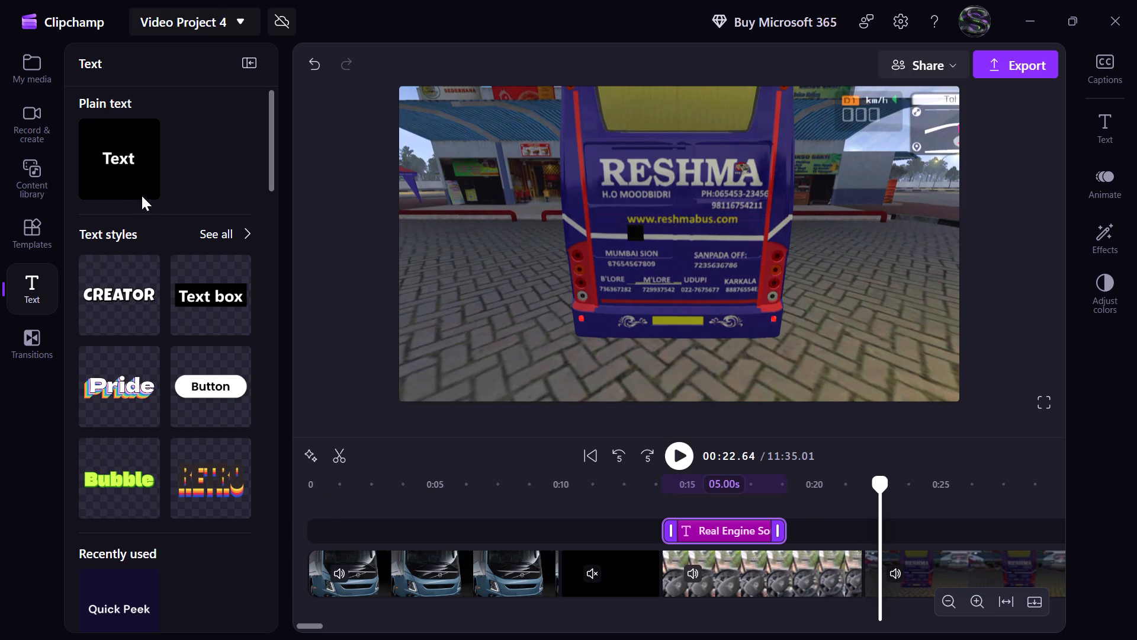
Add a plain text title over the gameplay footage and align its start with the gameplay clip's beginning at about 22 s.
click(153, 181)
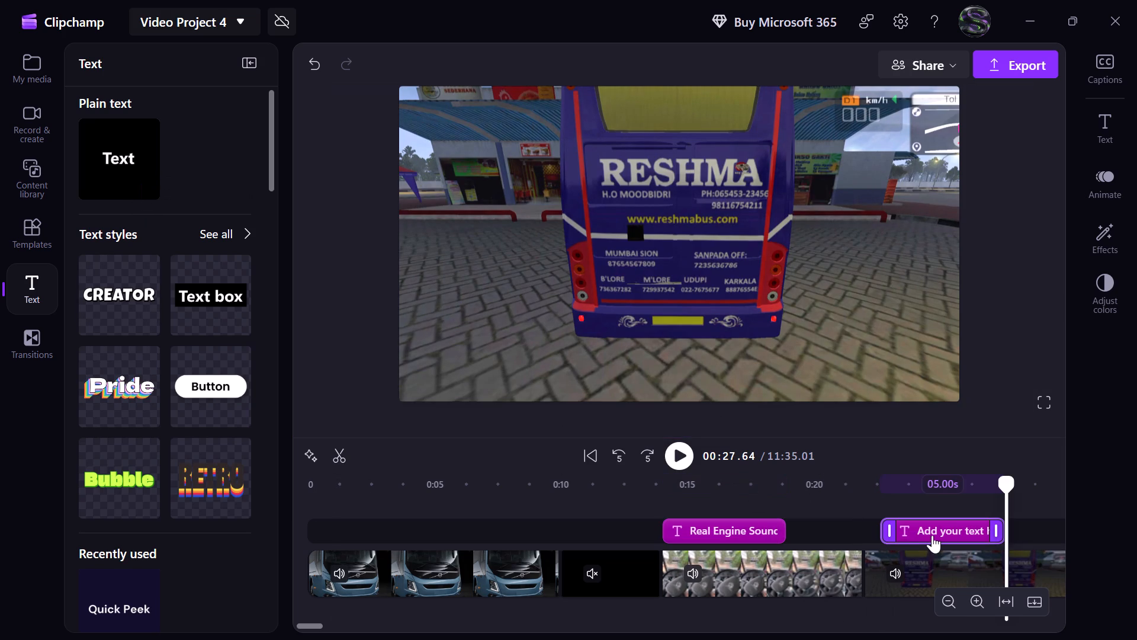
drag(934, 535, 915, 537)
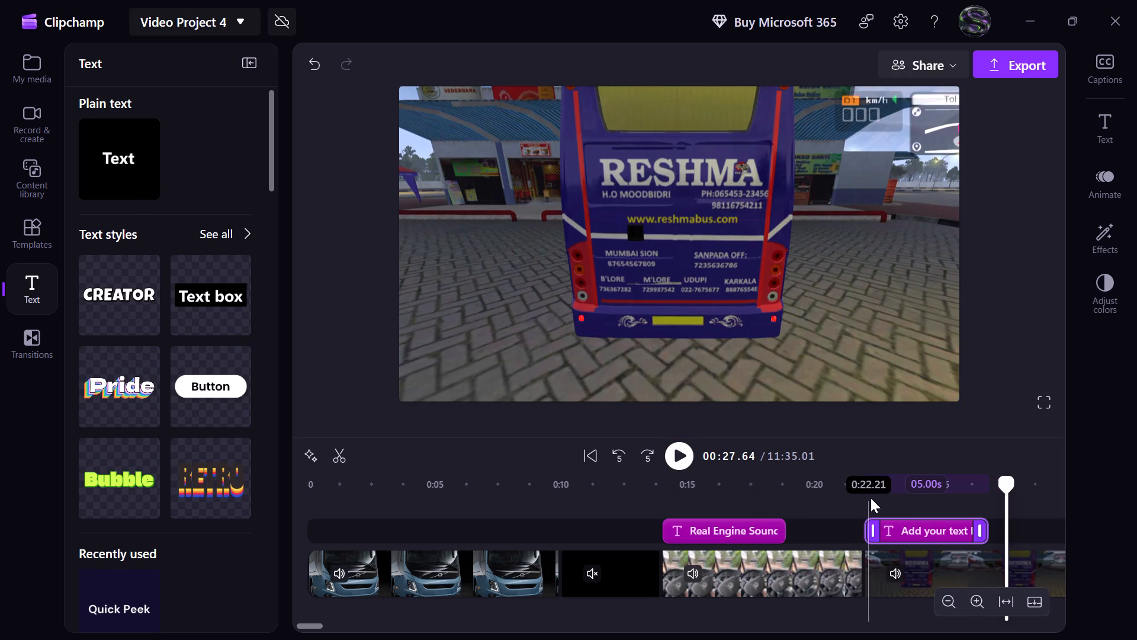
Replace the new title's placeholder text with "In-Game Enigne Sound".
click(871, 498)
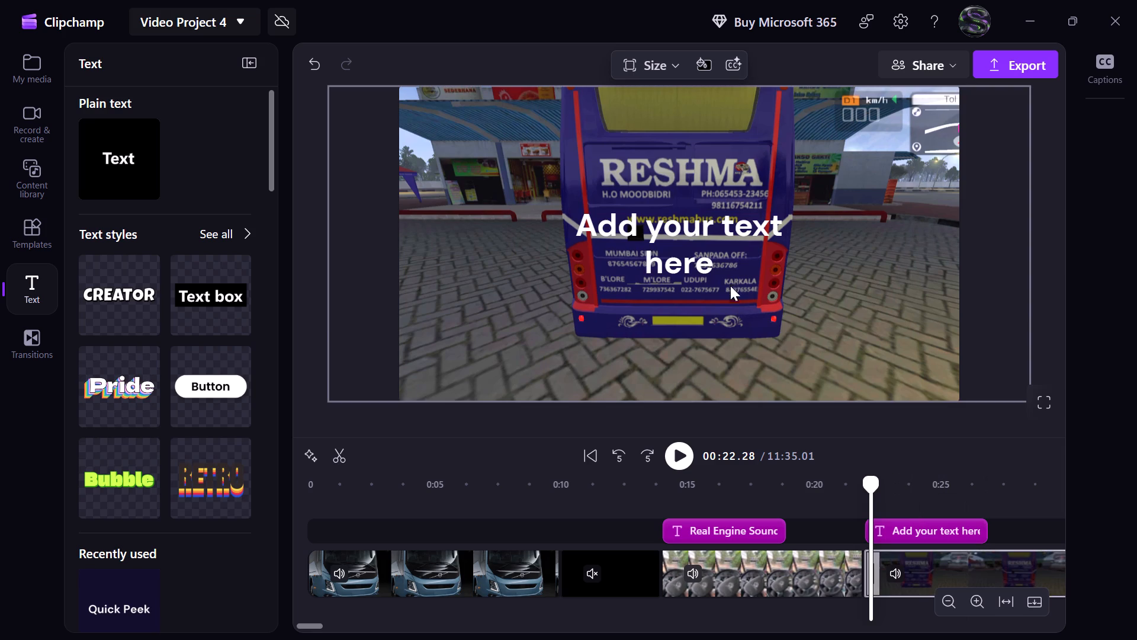
click(714, 260)
click(714, 260)
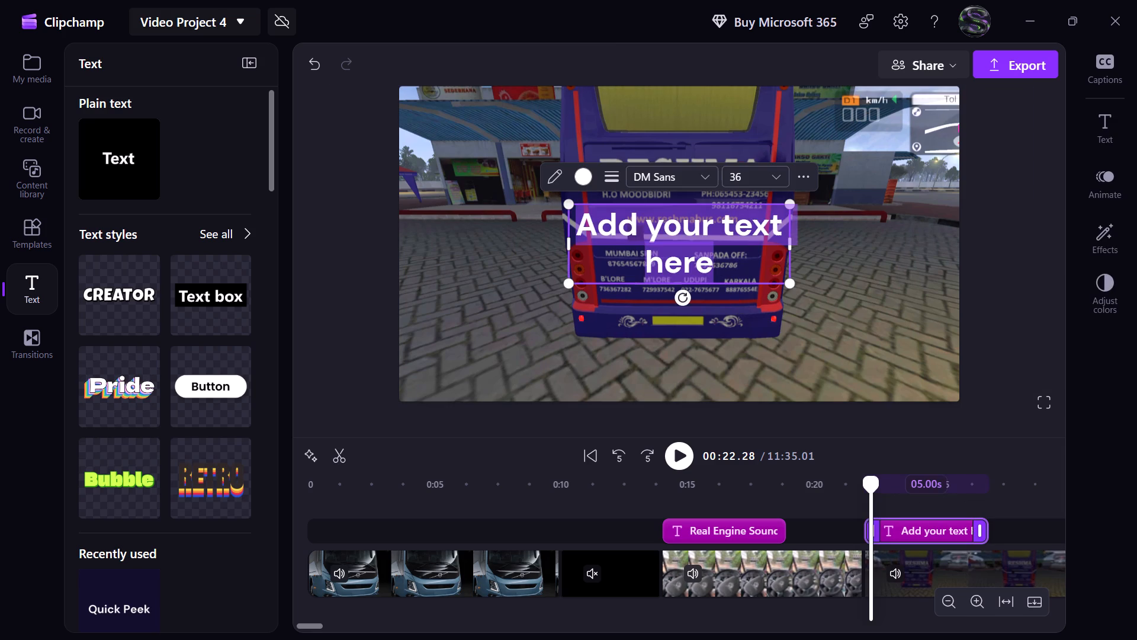
text(IN-)
key(BackSpace)
key(BackSpace)
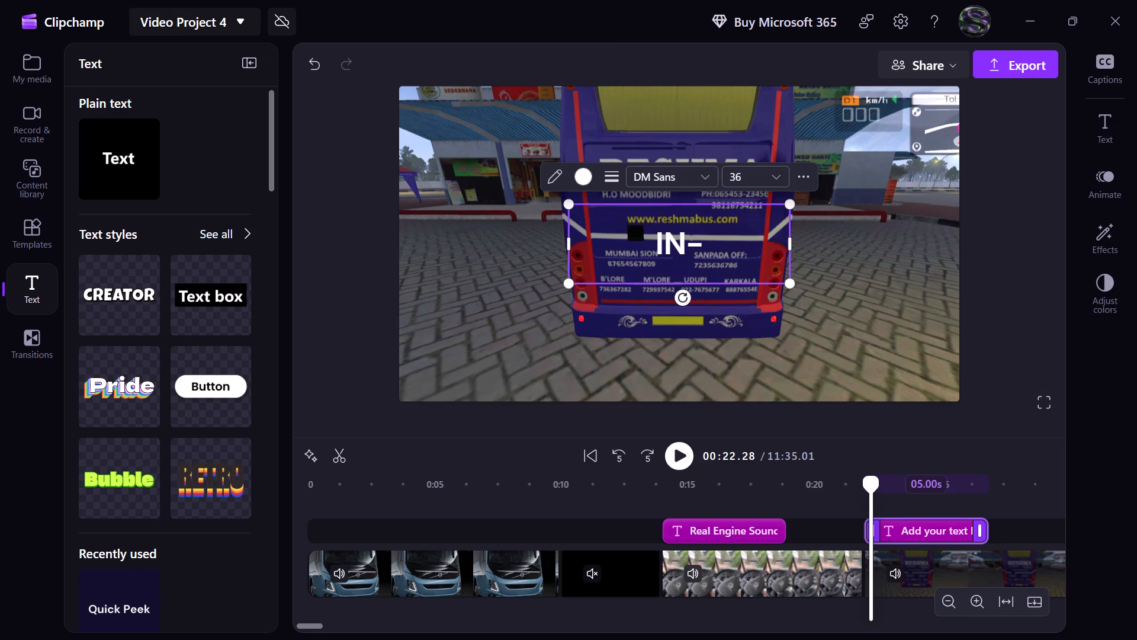
text(n_)
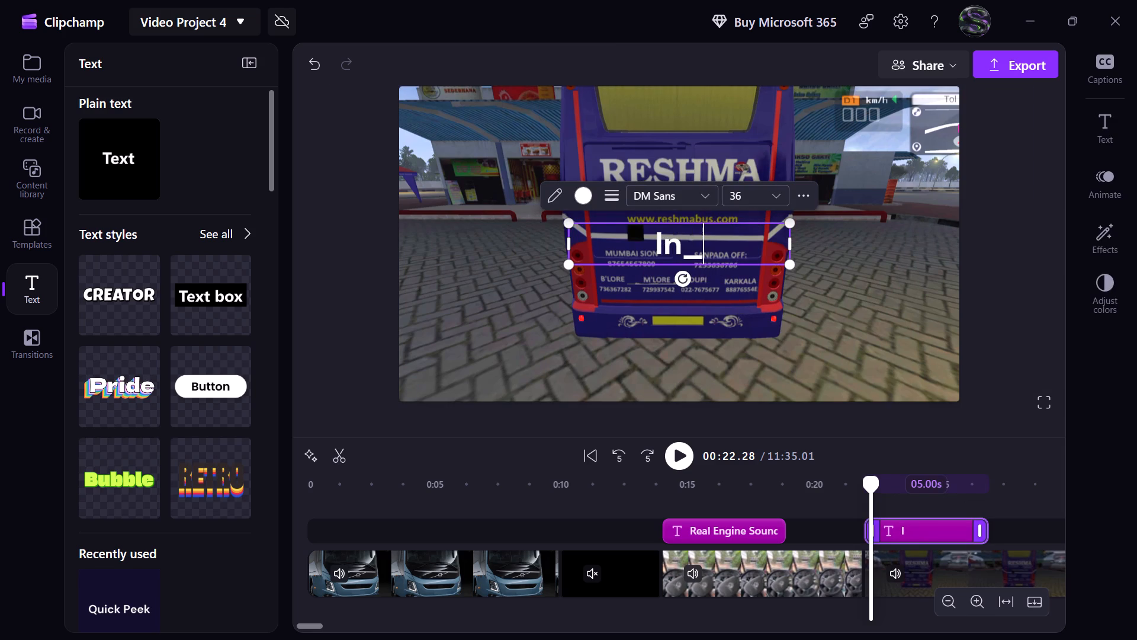
key(BackSpace)
text(-Game)
key(space)
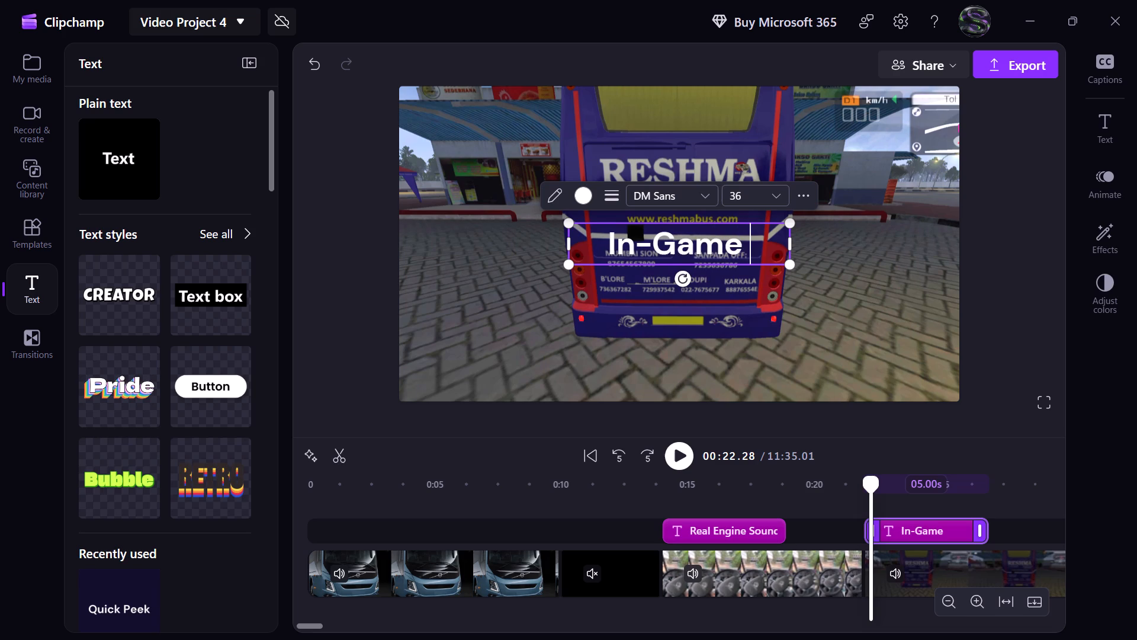
text(Enigne)
key(space)
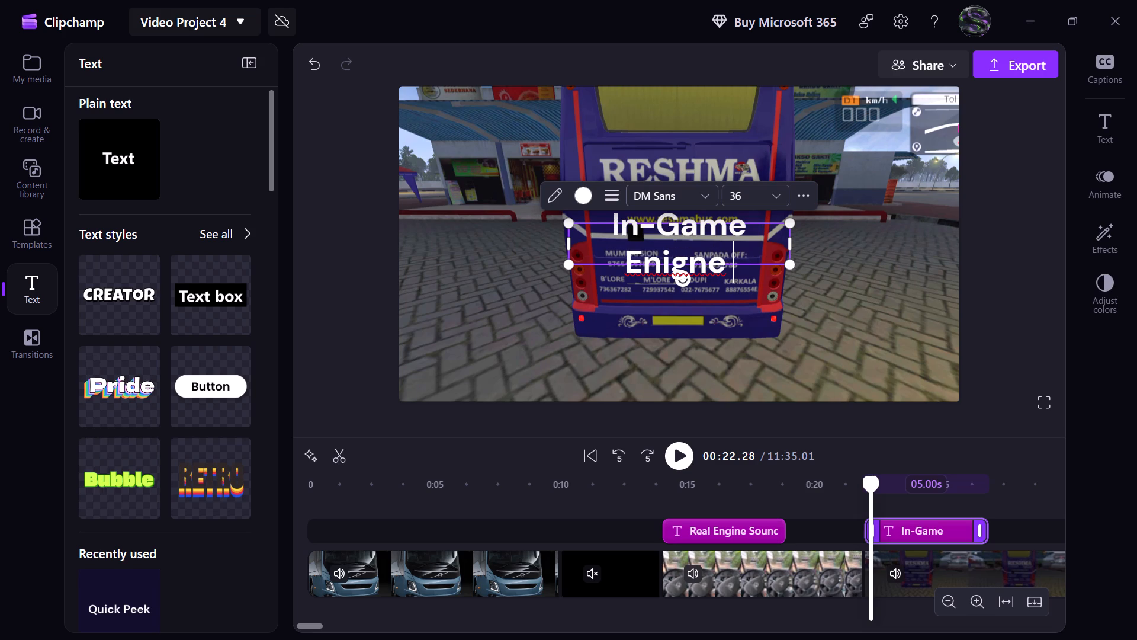
text(Sound)
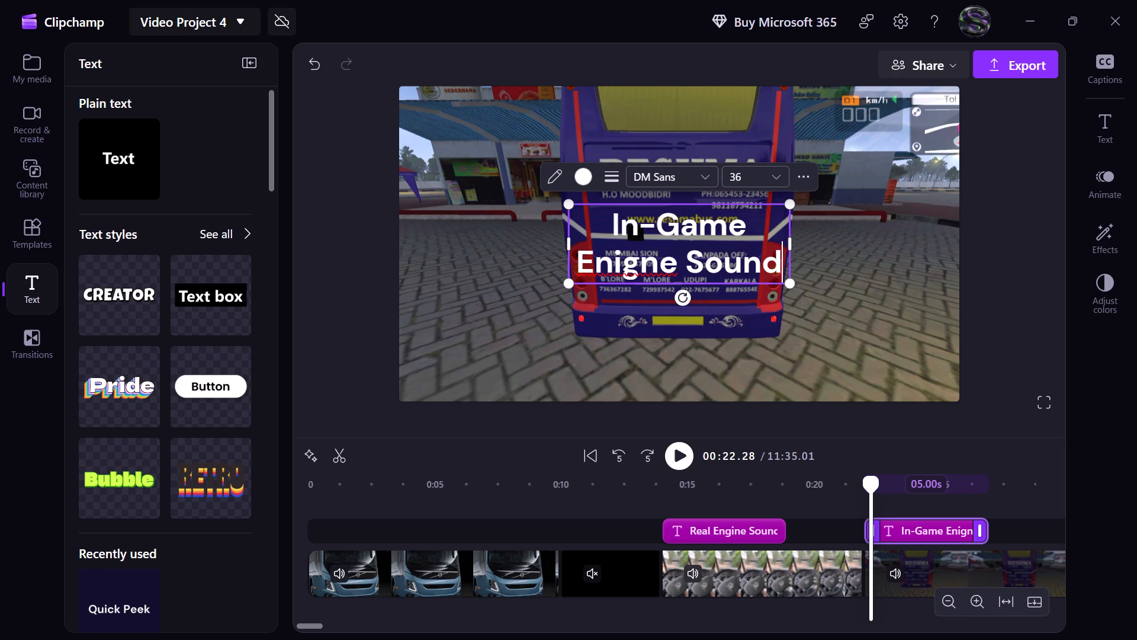
Change the font of the whole "In-Game Enigne Sound" title to Poiret One.
drag(789, 277, 621, 224)
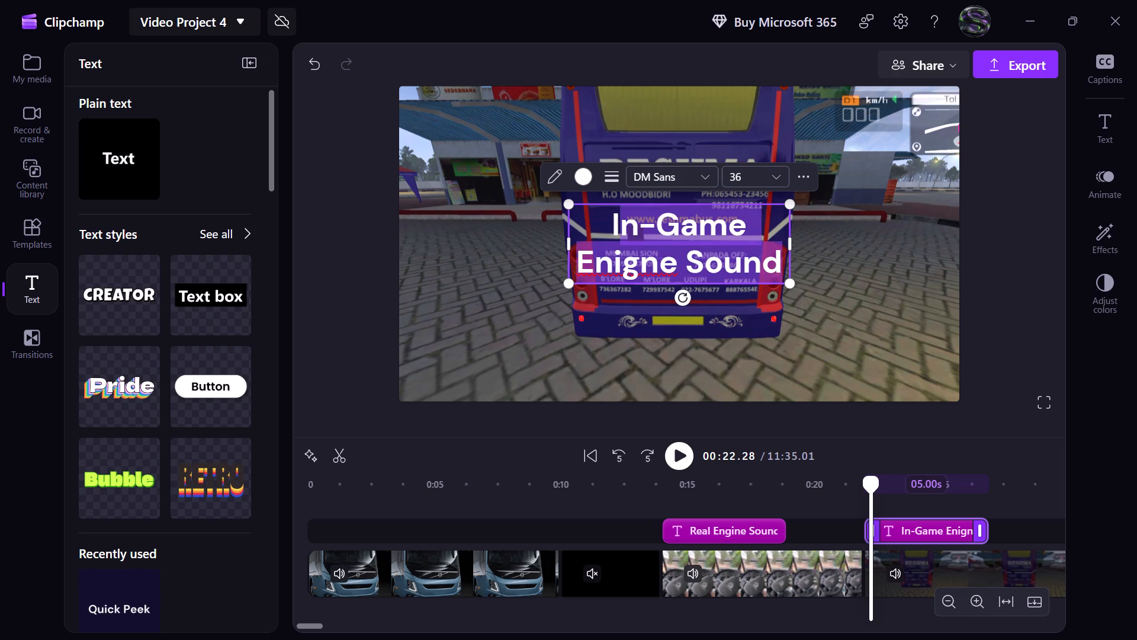
click(611, 222)
drag(614, 222, 760, 253)
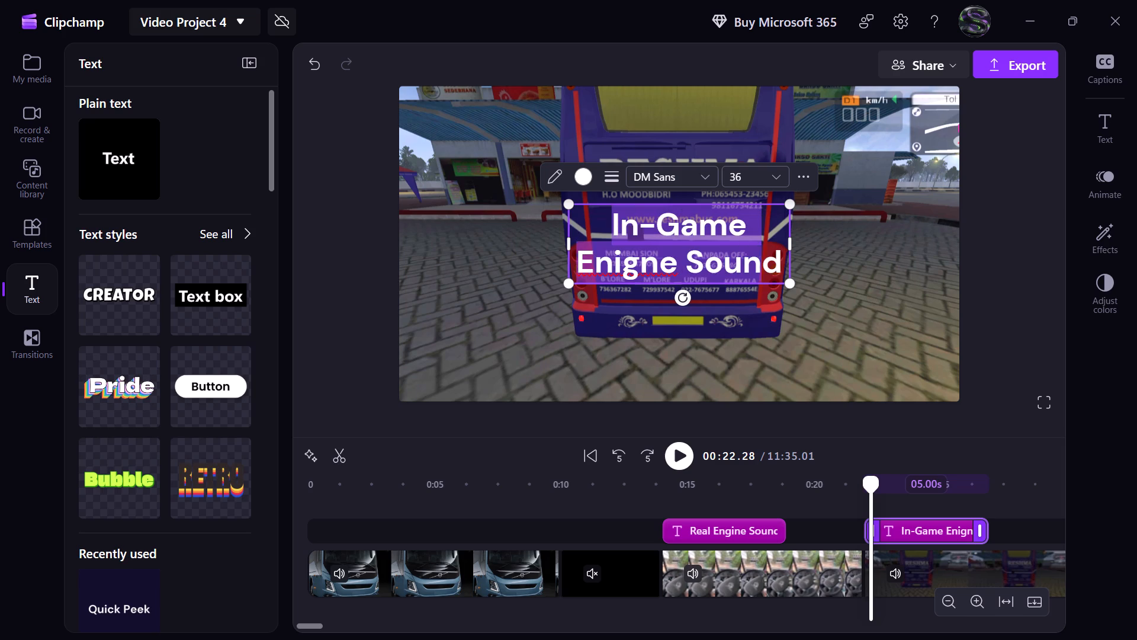
drag(760, 253, 782, 254)
click(689, 174)
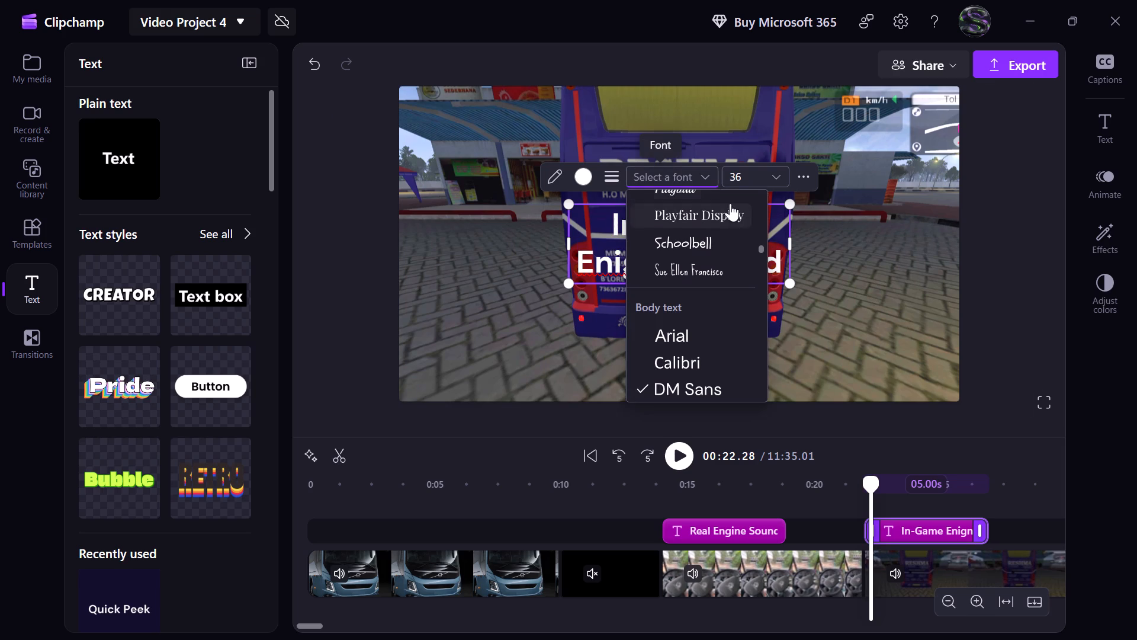
scroll(736, 299, down, 6)
scroll(736, 299, up, 3)
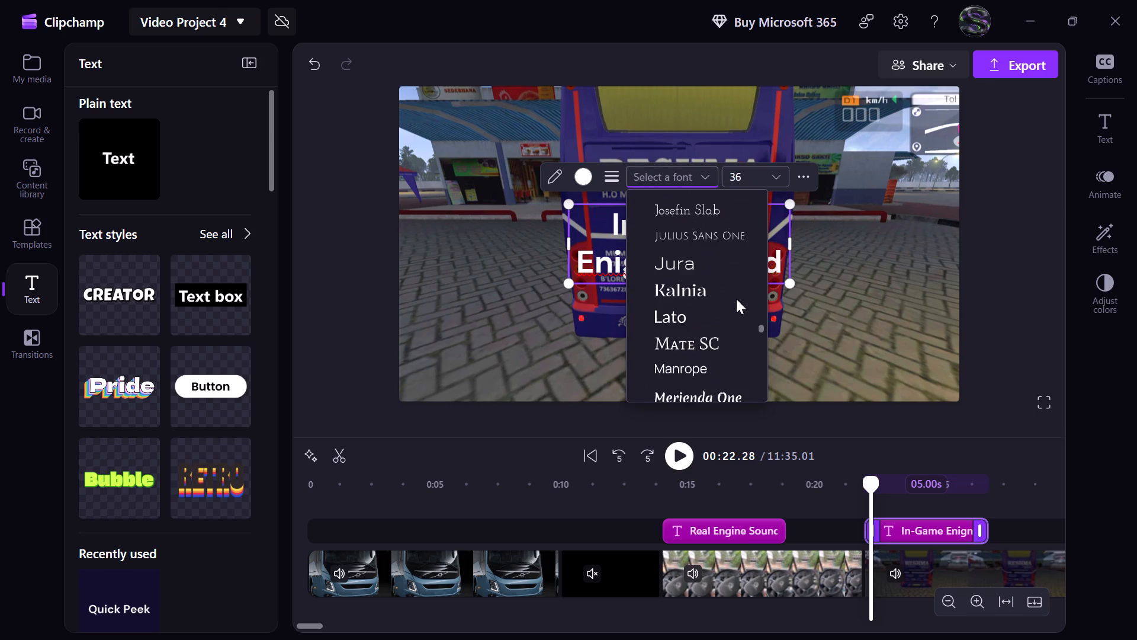
scroll(736, 299, up, 1)
scroll(736, 299, down, 1)
scroll(736, 299, up, 1)
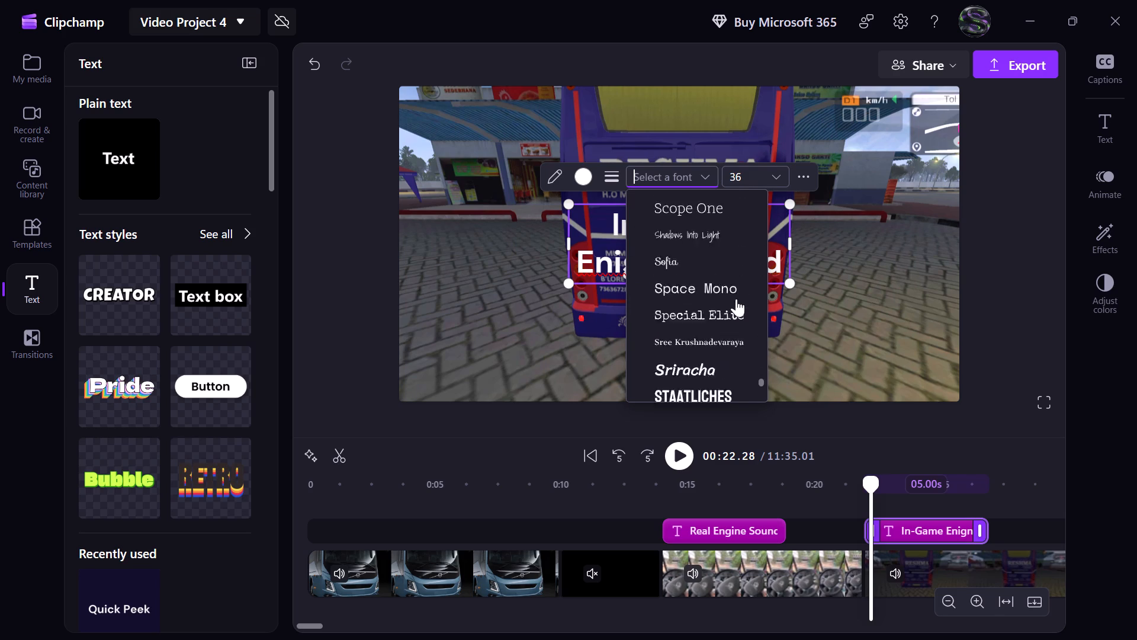
scroll(736, 299, up, 1)
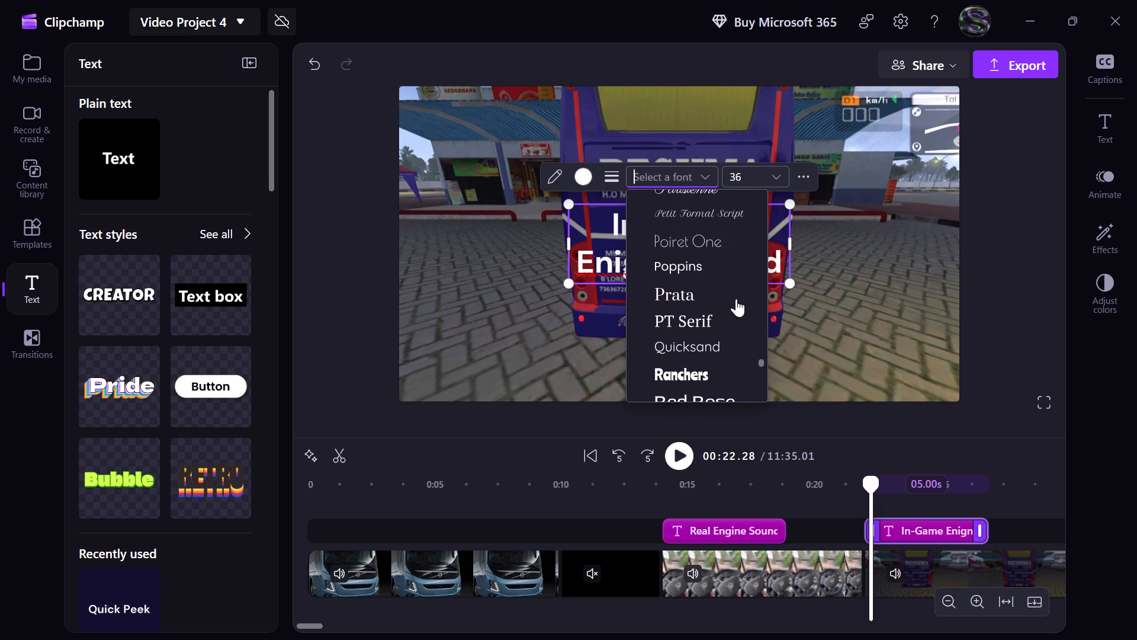
scroll(736, 299, up, 1)
click(733, 239)
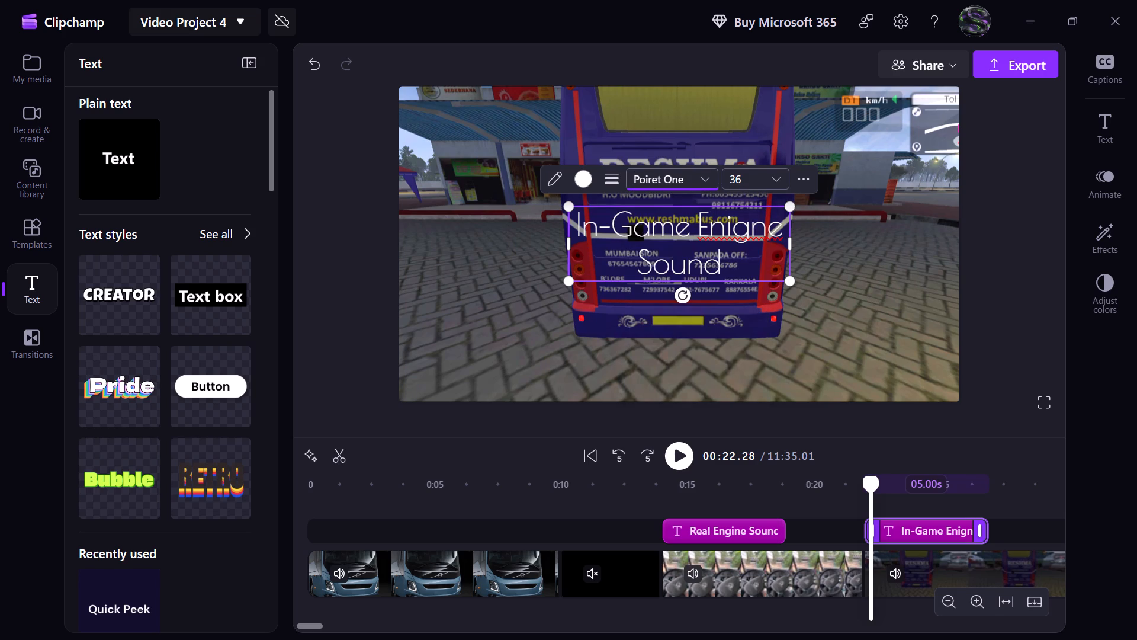
Set the "In-Game Enigne Sound" title's font size to 30.
click(753, 180)
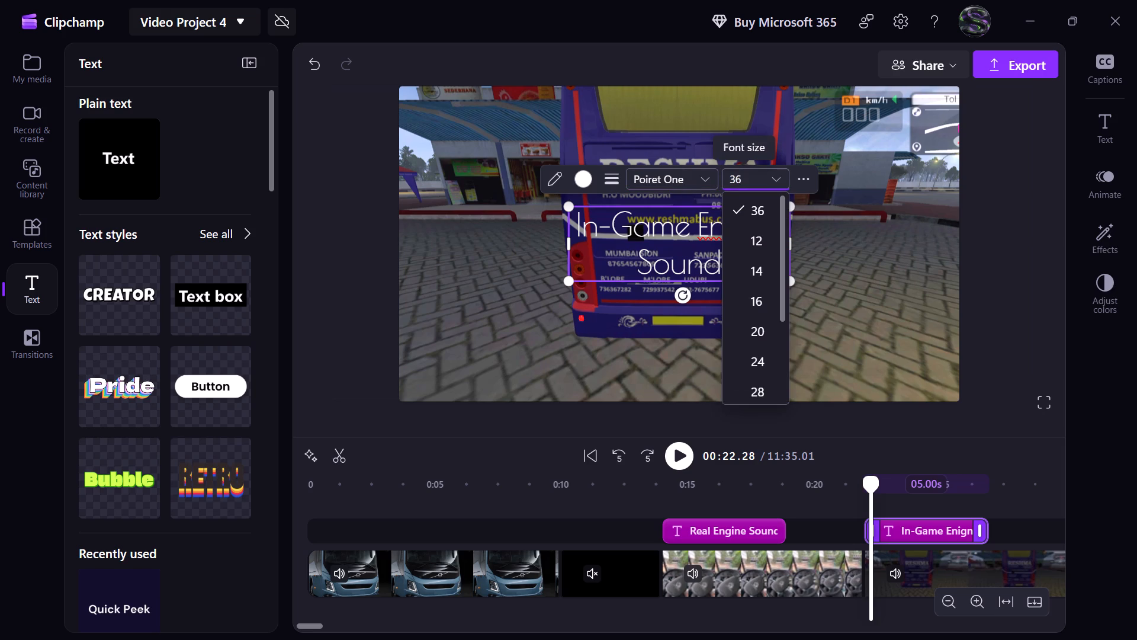
key(BackSpace)
key(0)
key(Return)
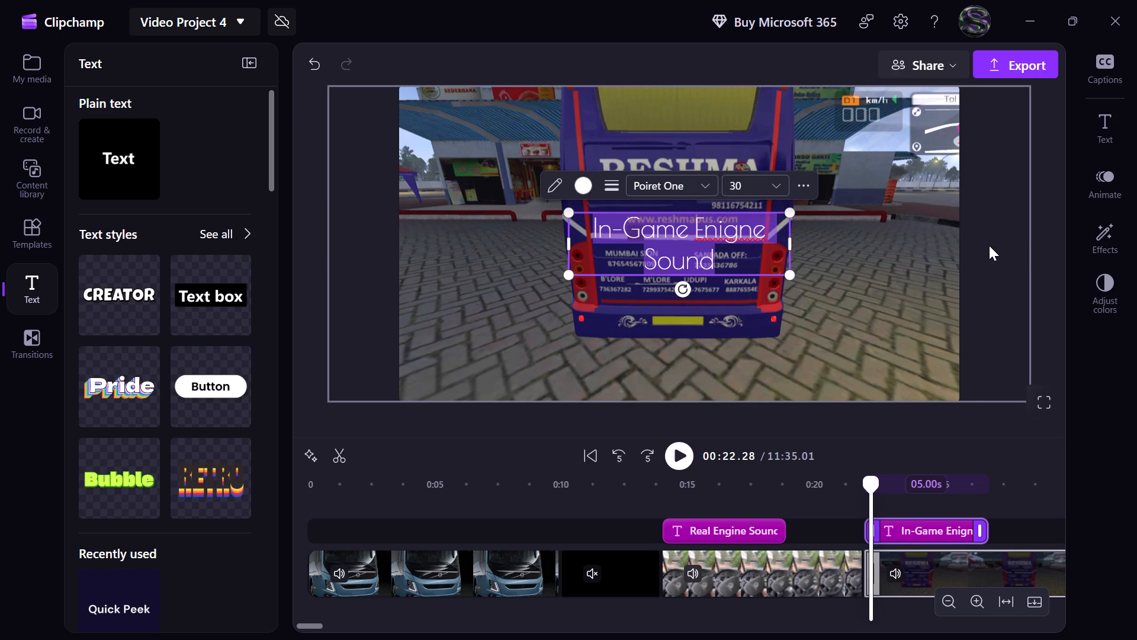
click(1050, 233)
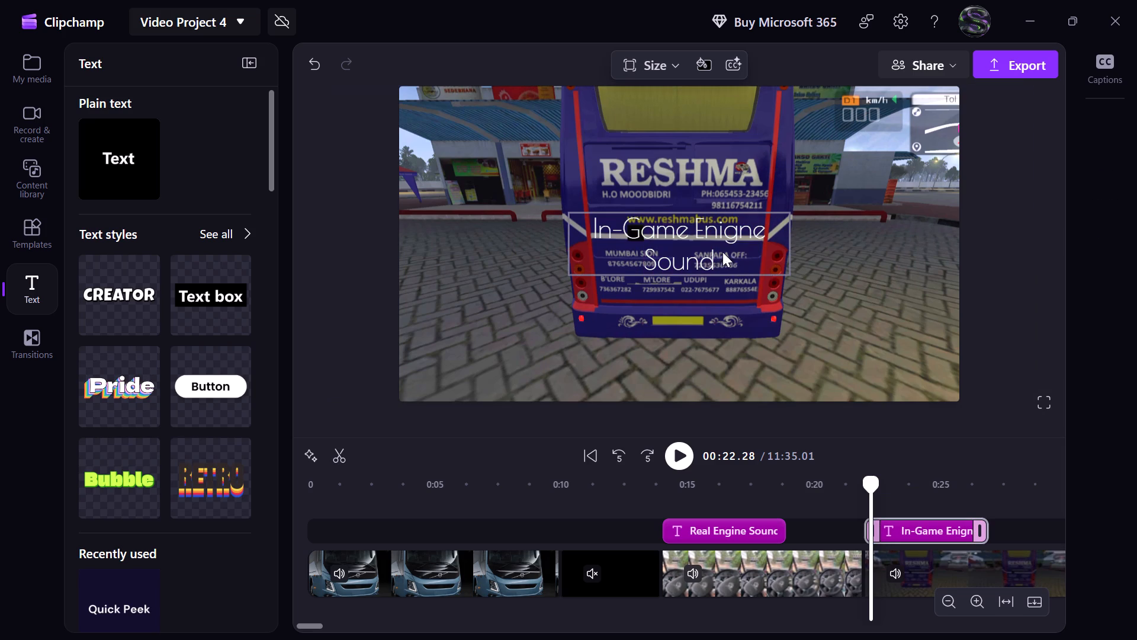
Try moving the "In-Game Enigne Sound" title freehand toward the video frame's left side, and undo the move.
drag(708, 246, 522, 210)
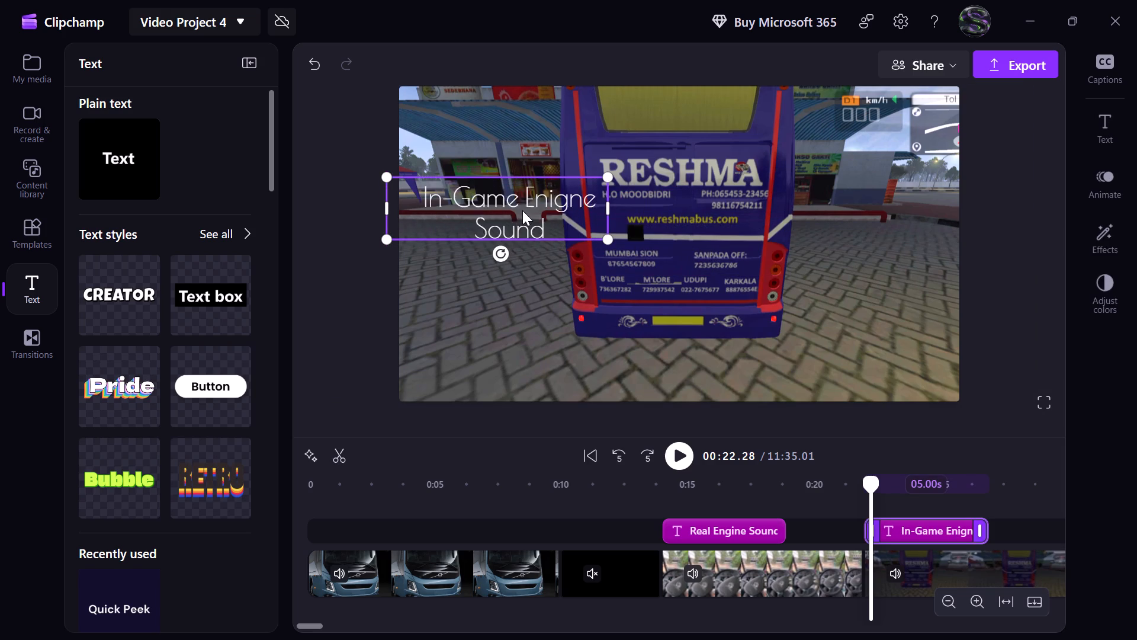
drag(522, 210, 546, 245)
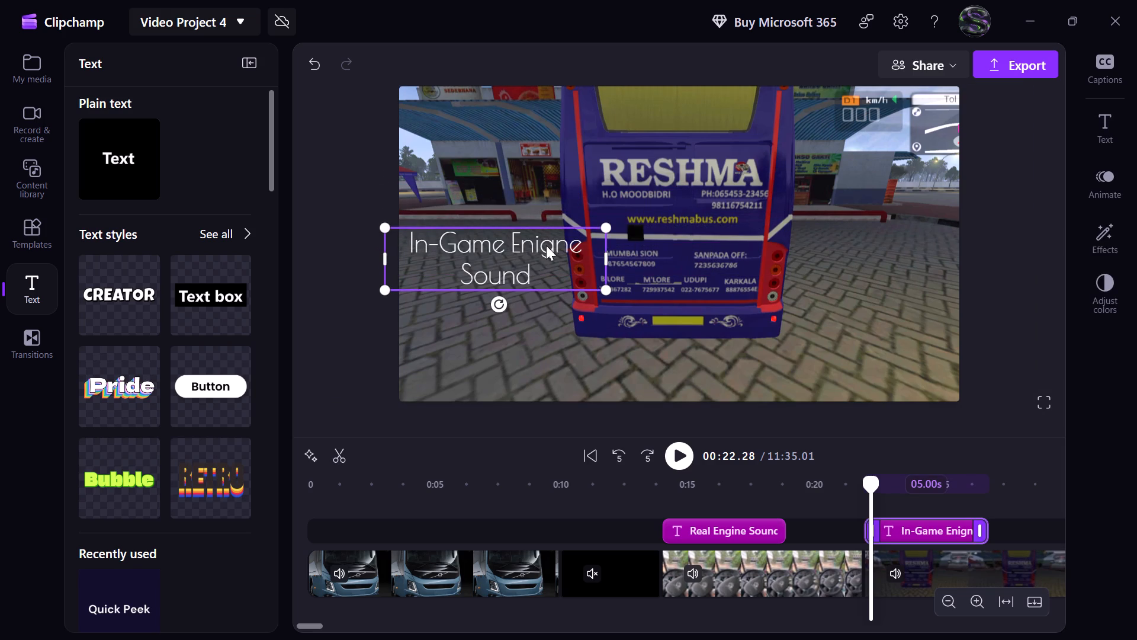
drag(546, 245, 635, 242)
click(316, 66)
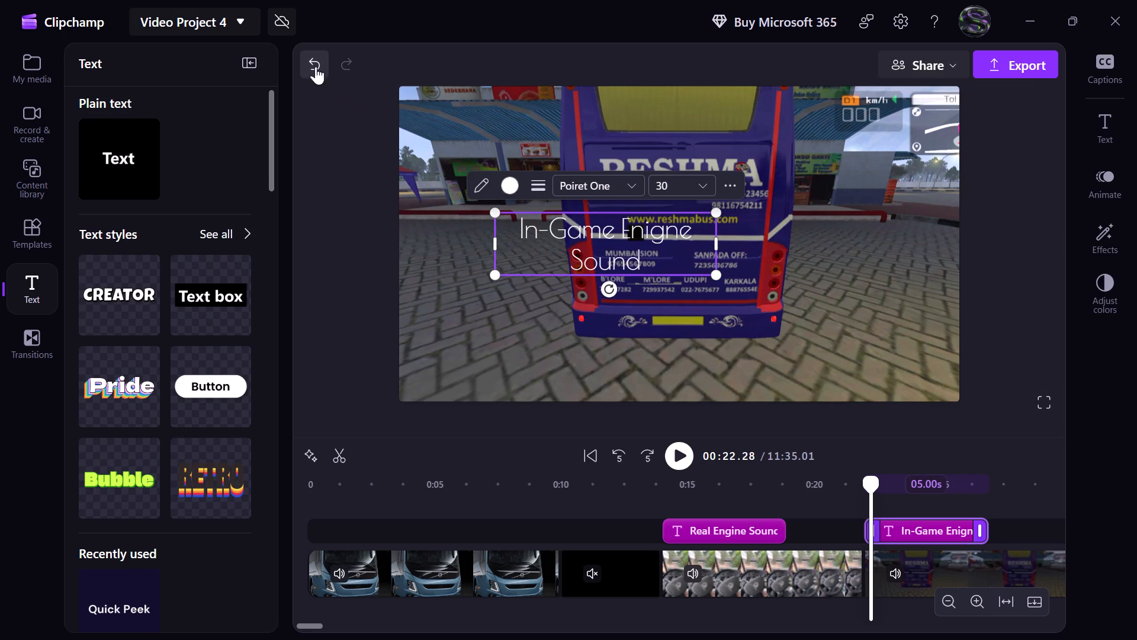
Position the "In-Game Enigne Sound" title in the bottom-left corner of the video frame.
click(799, 189)
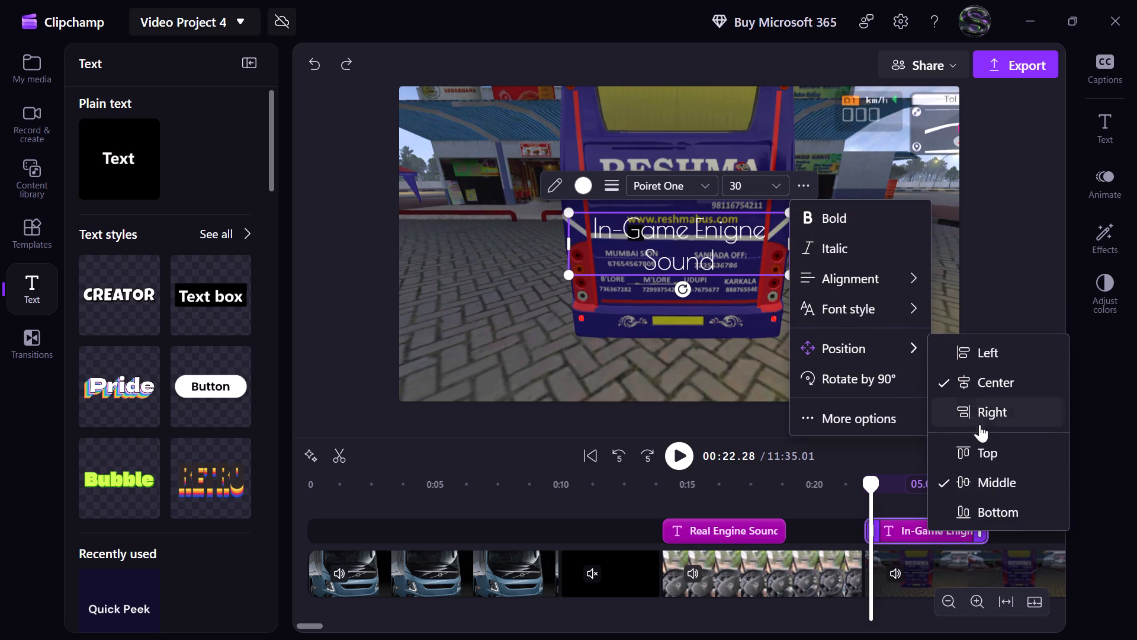
click(984, 503)
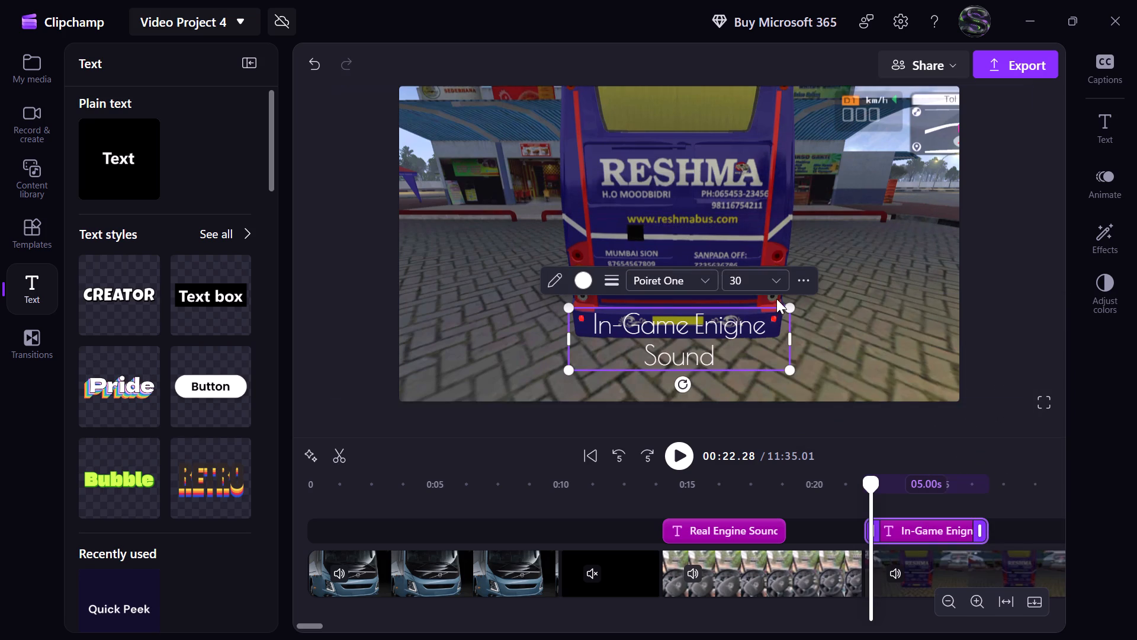
click(795, 286)
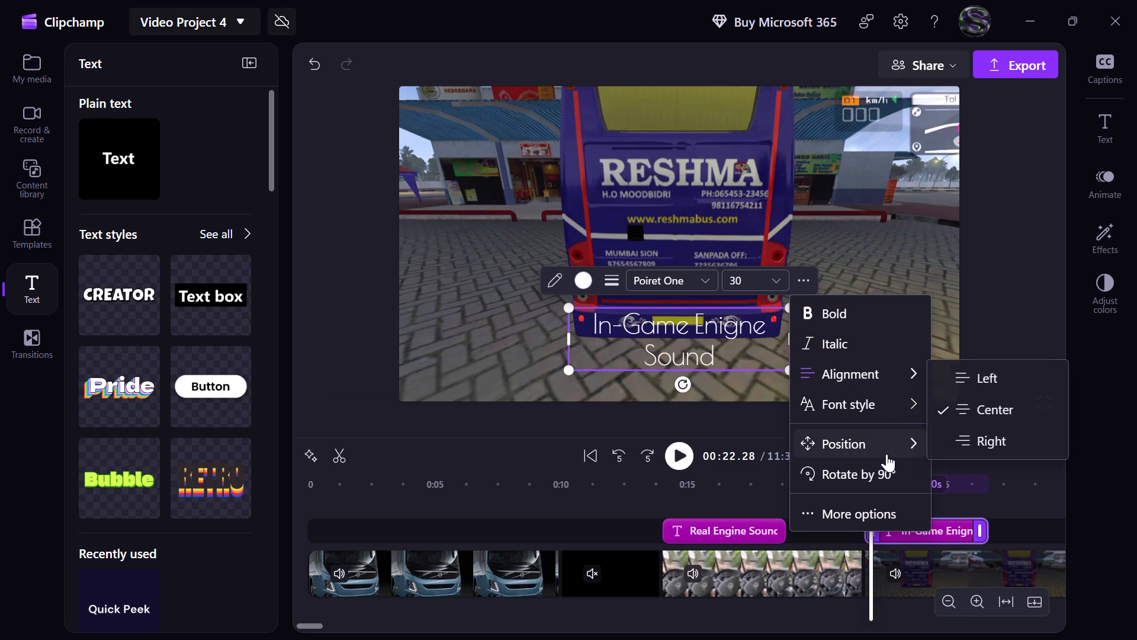
click(963, 445)
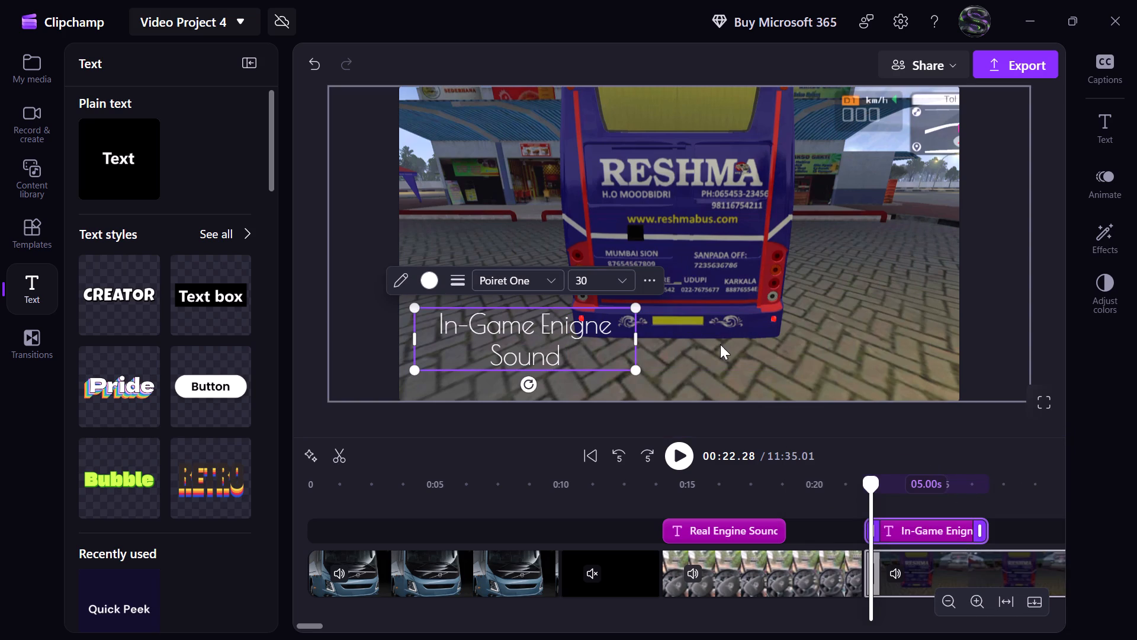
Left-align the text of the "In-Game Enigne Sound" title.
click(642, 284)
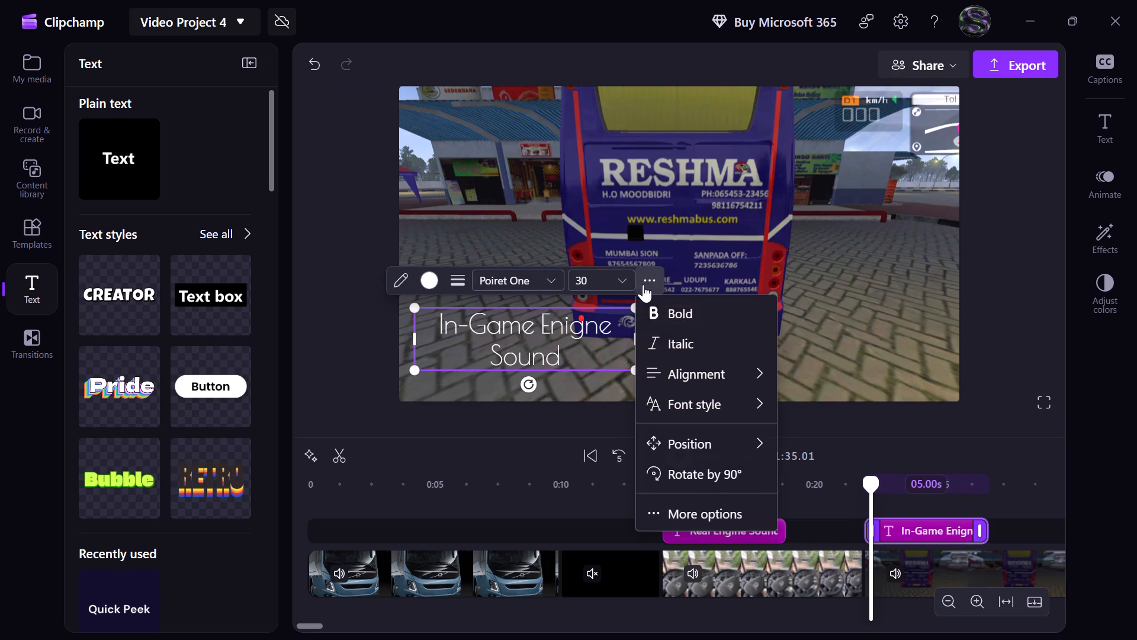
click(807, 380)
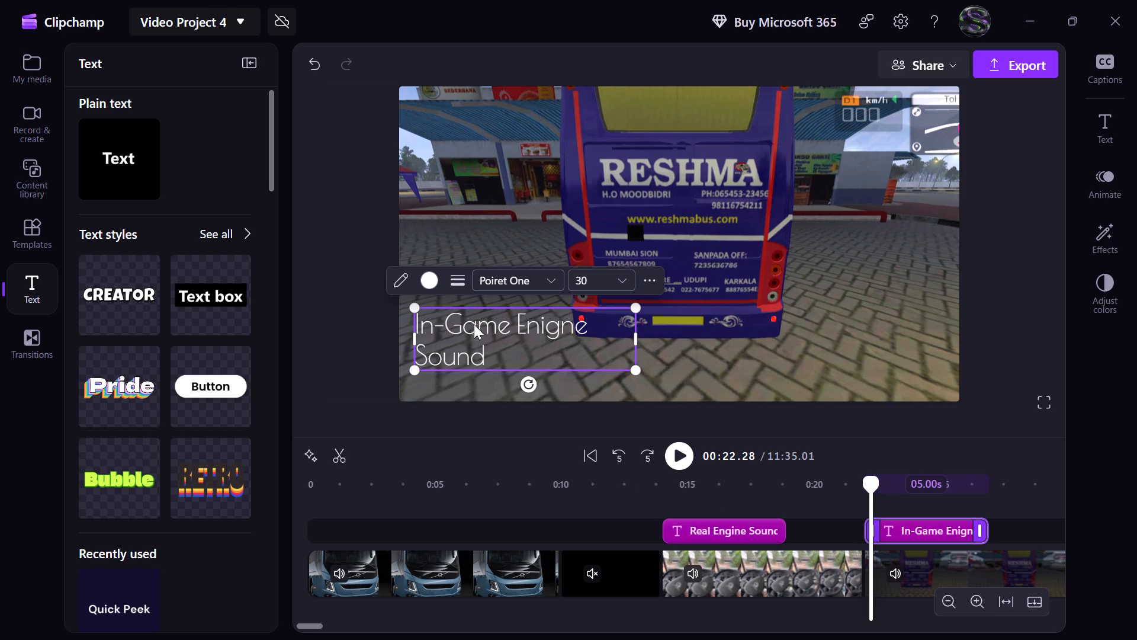
Apply the Typewriter animation to the "In-Game Enigne Sound" title and collapse the animation settings.
click(1117, 182)
click(945, 244)
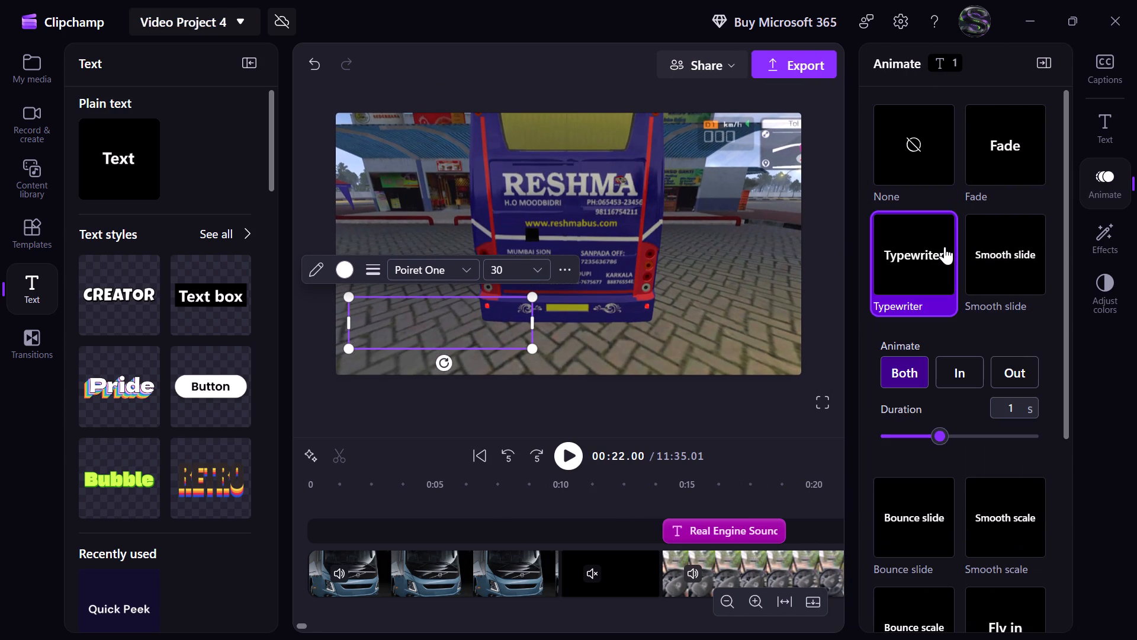
click(1046, 57)
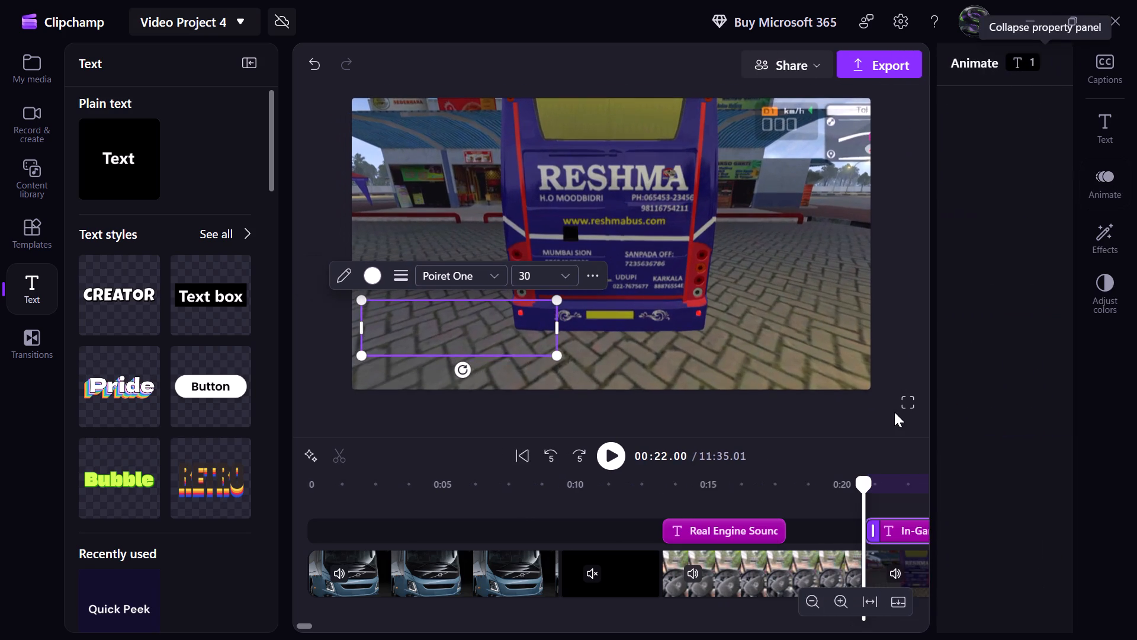
Play back the section with the "In-Game Enigne Sound" title to preview its animation.
click(686, 464)
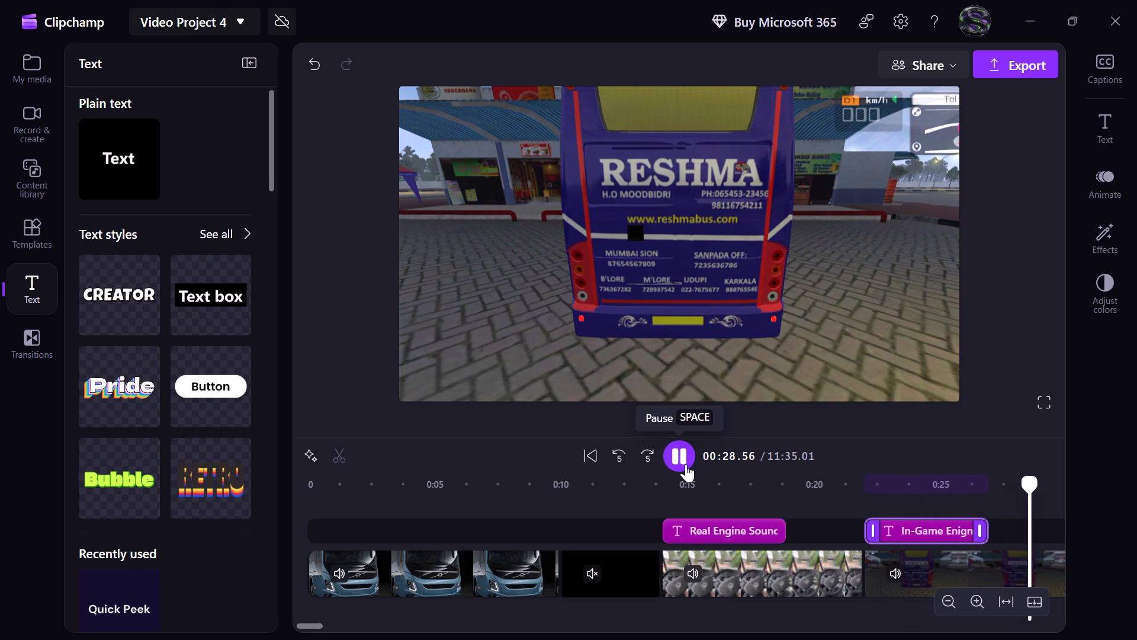
click(686, 464)
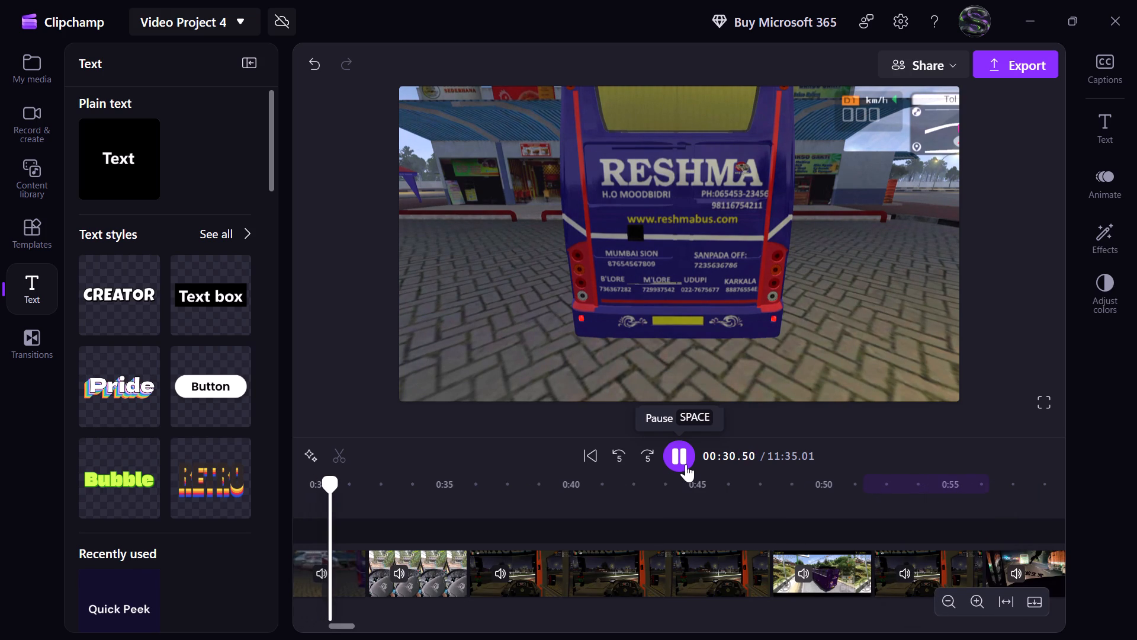
Switch to the YouTube Leyland bs6 engine sound video in Brave, examine how its opening sections label the sounds, and return to Clipchamp.
key(alt+Tab)
key(alt+Tab)
key(alt+Tab)
key(alt+Tab)
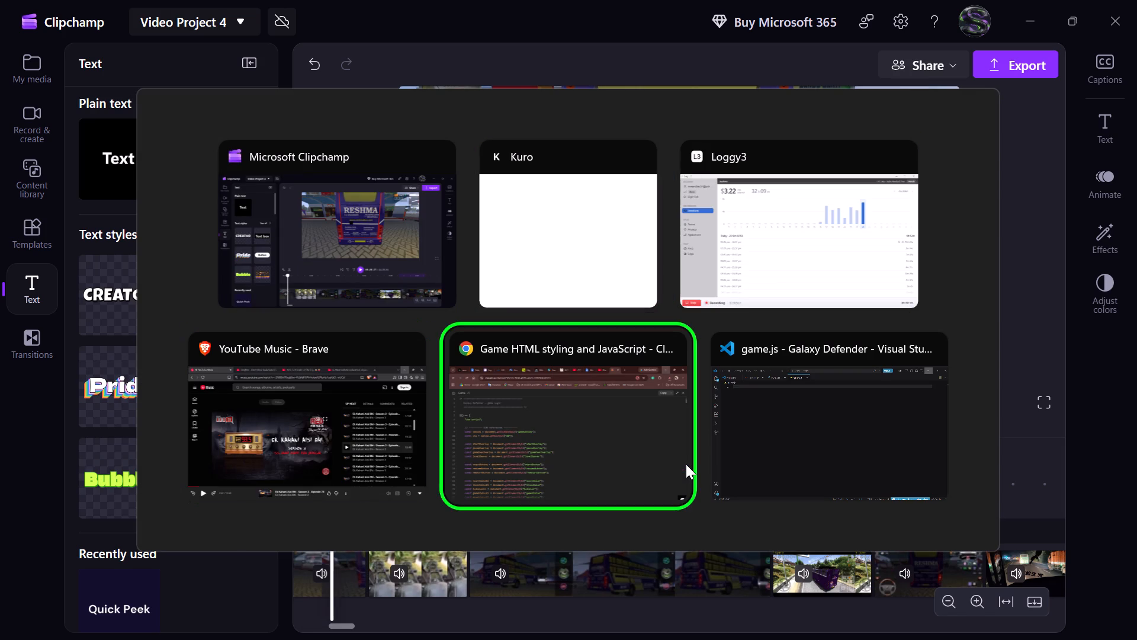
key(alt+Tab)
key(alt+Tab)
key(alt+Tab)
key(alt+Tab)
key(alt+Tab)
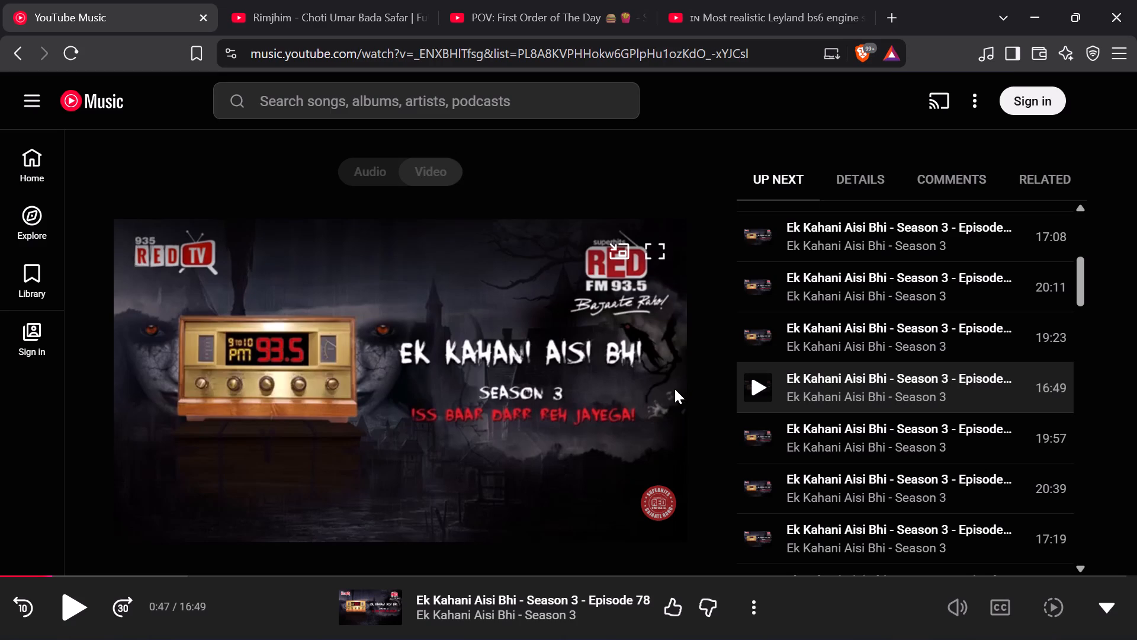
key(ctrl+Tab)
key(ctrl+Tab)
key(ctrl+Tab)
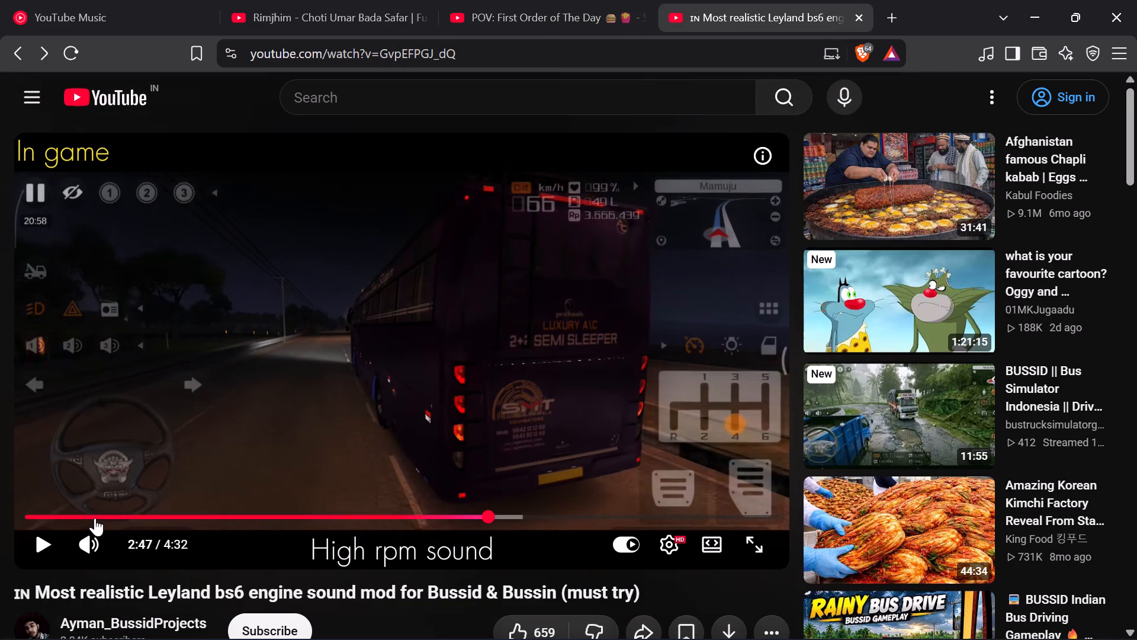
click(68, 517)
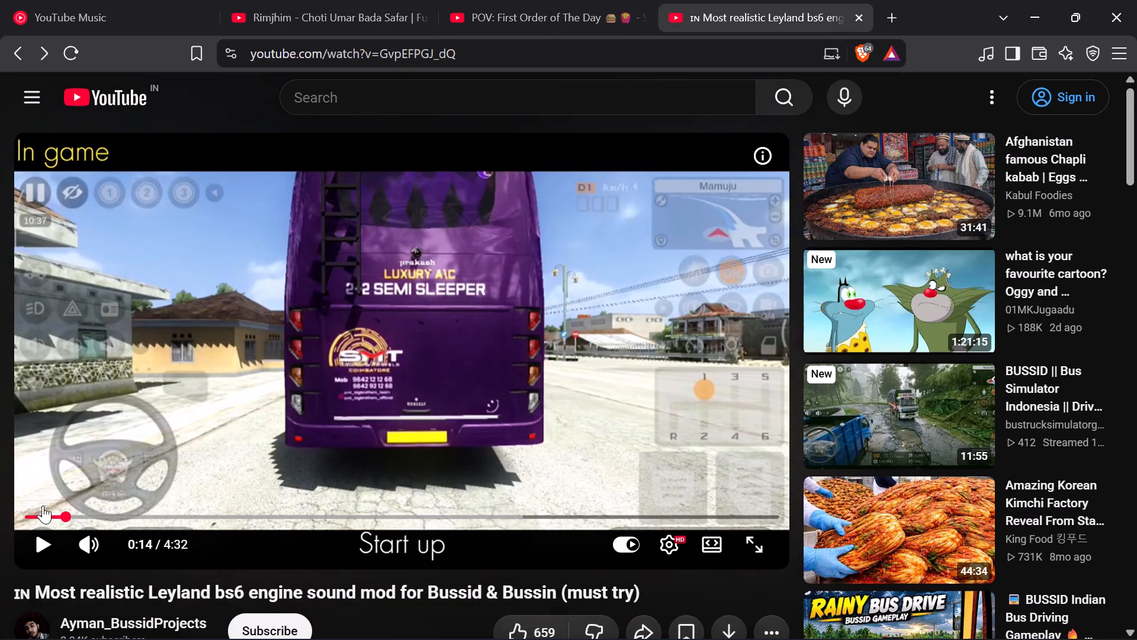
click(46, 513)
key(space)
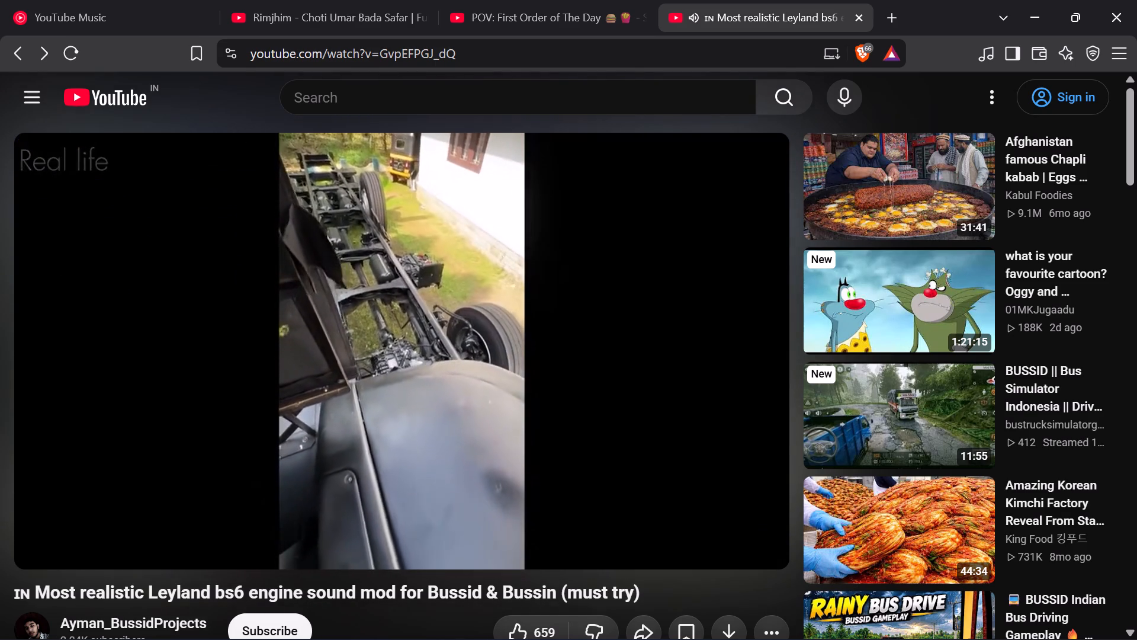
key(space)
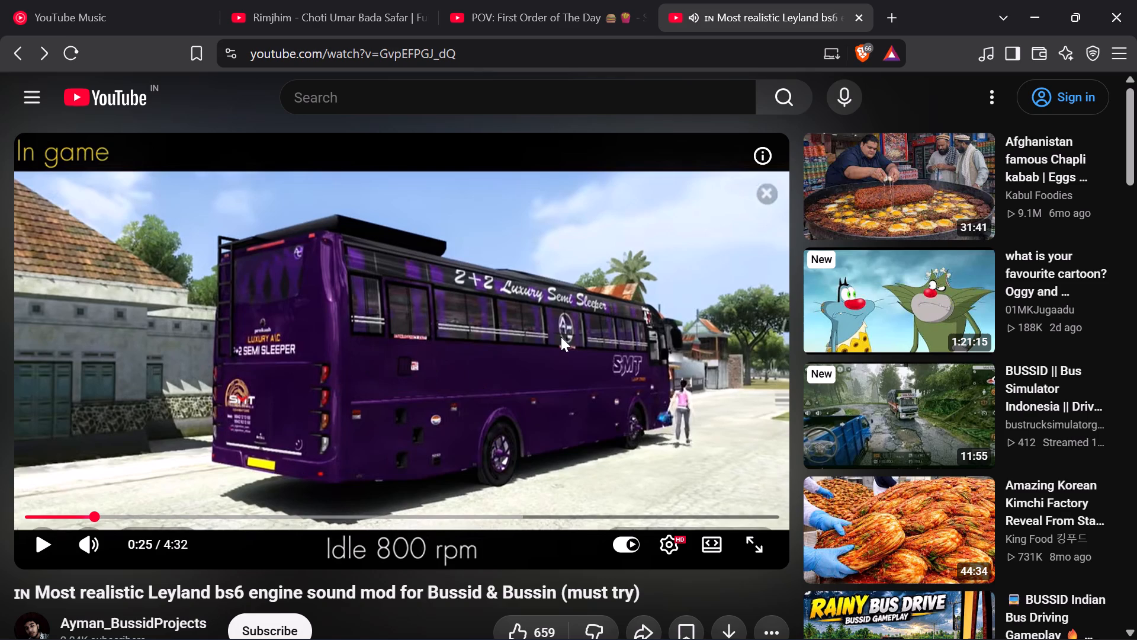
click(1035, 9)
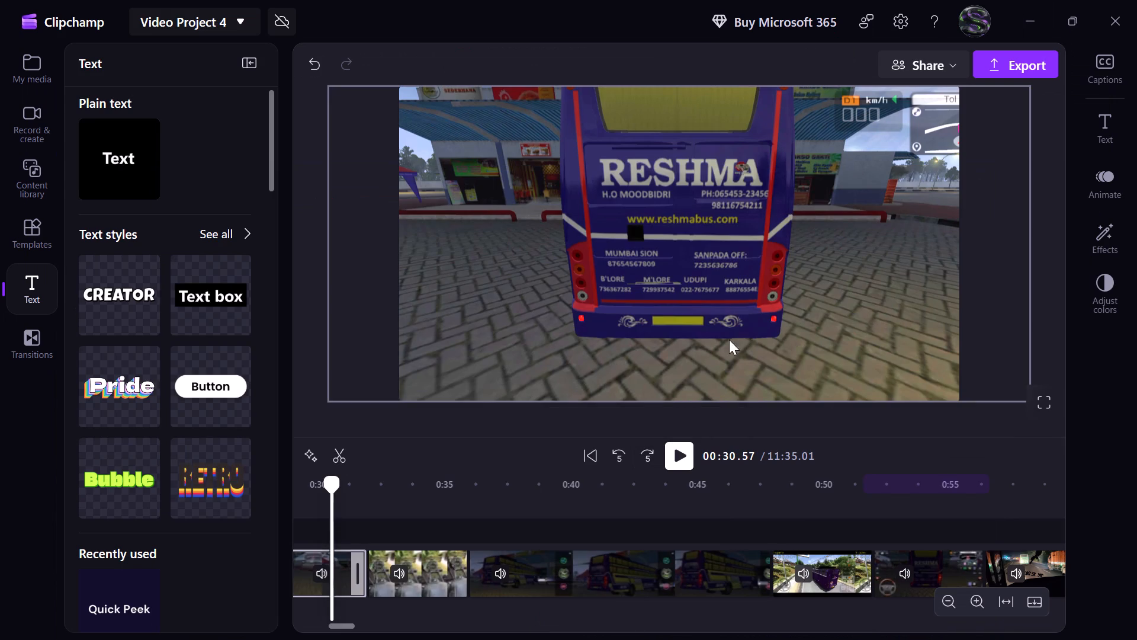
Add a plain text title above the real-life bus chassis clip at about 0:32.5.
click(683, 459)
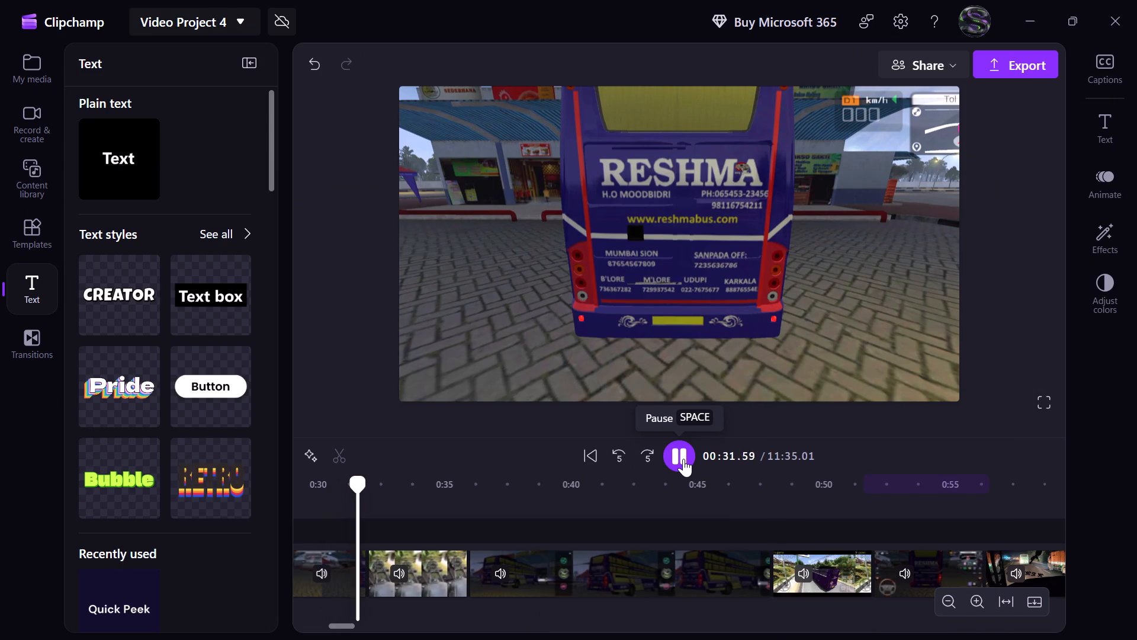
click(683, 459)
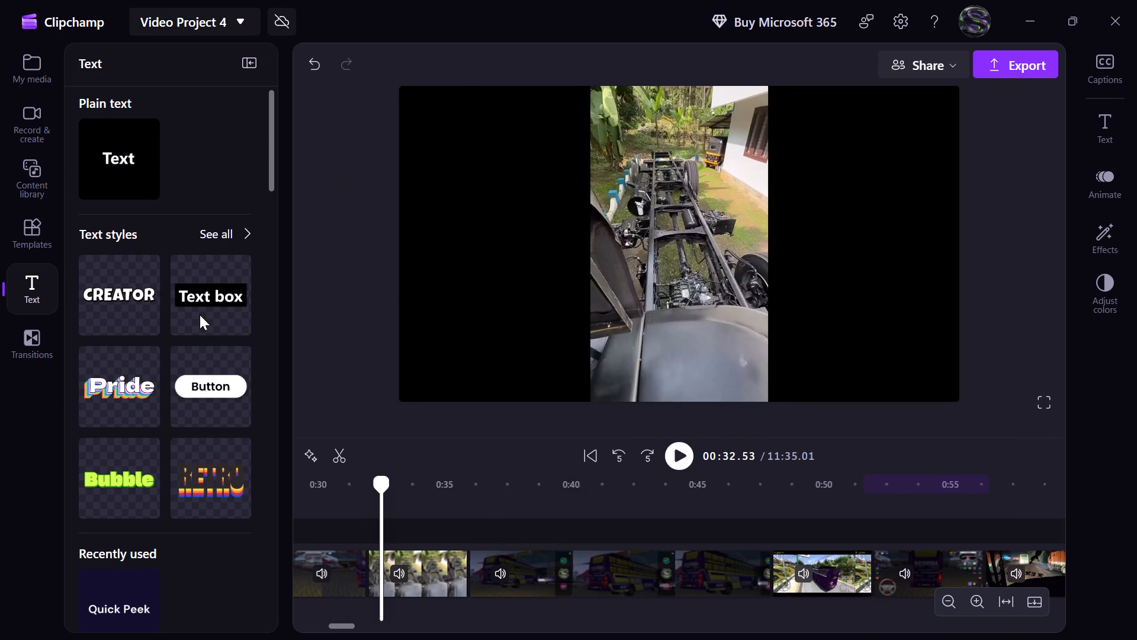
click(150, 185)
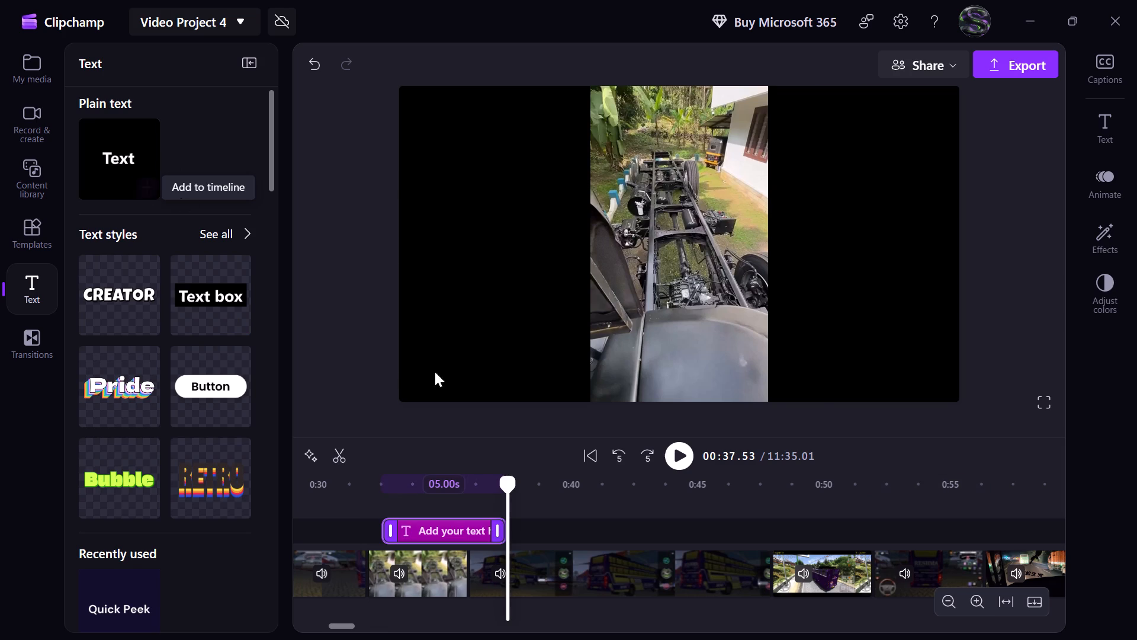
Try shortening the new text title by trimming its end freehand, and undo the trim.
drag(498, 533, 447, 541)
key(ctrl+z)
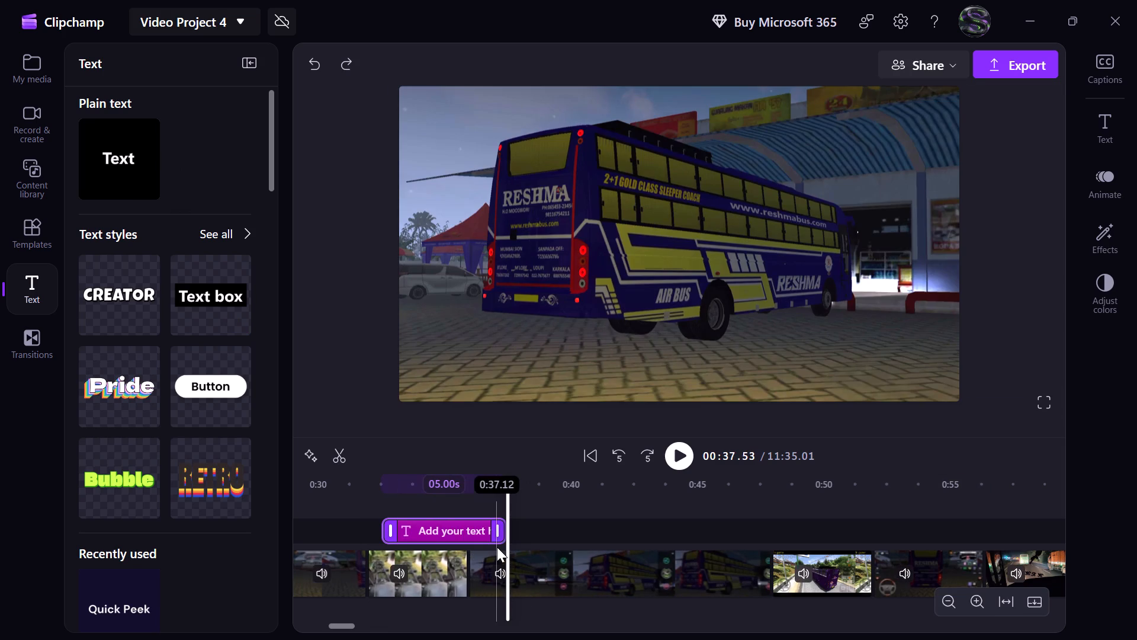
Set the new text title's duration to 2.50 s.
click(441, 484)
click(441, 484)
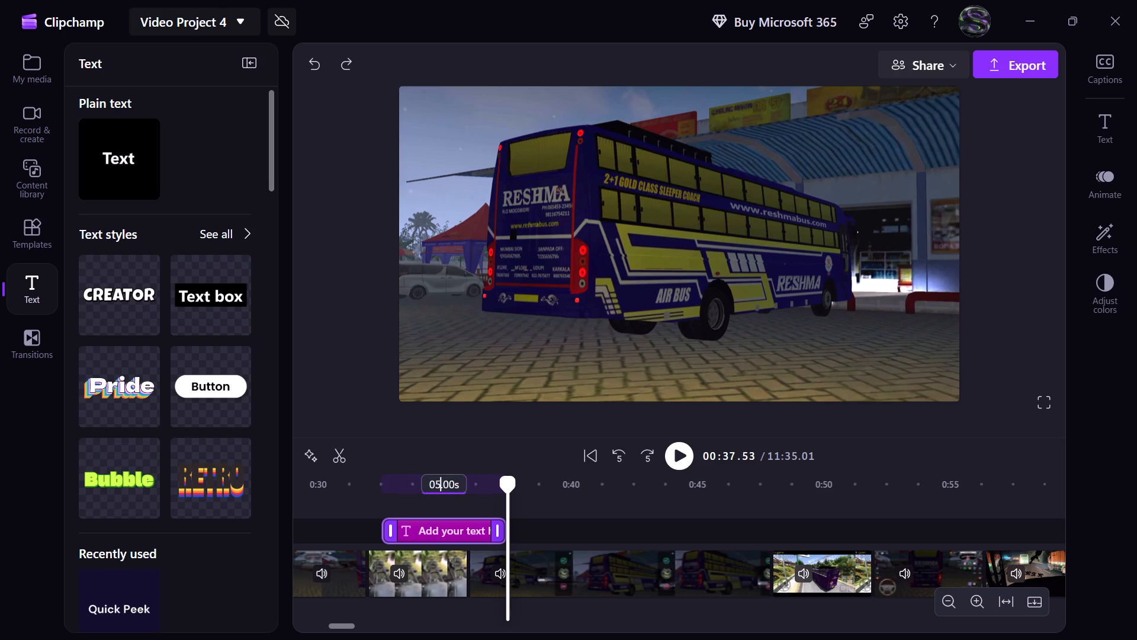
key(BackSpace)
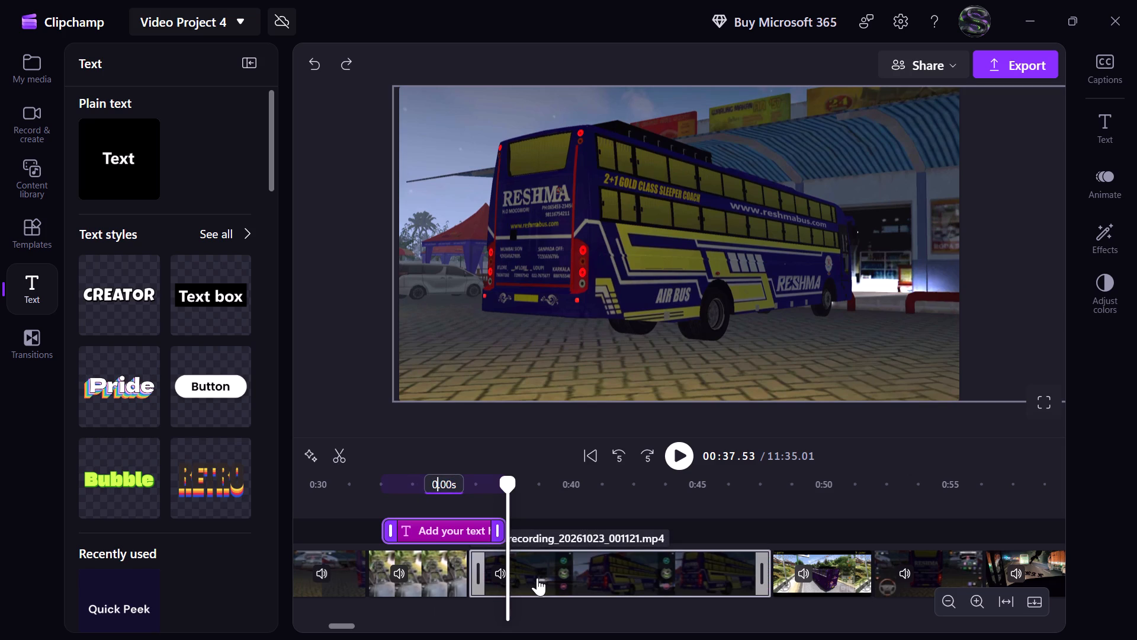
key(2)
key(Right)
key(Right)
key(BackSpace)
key(5)
key(Return)
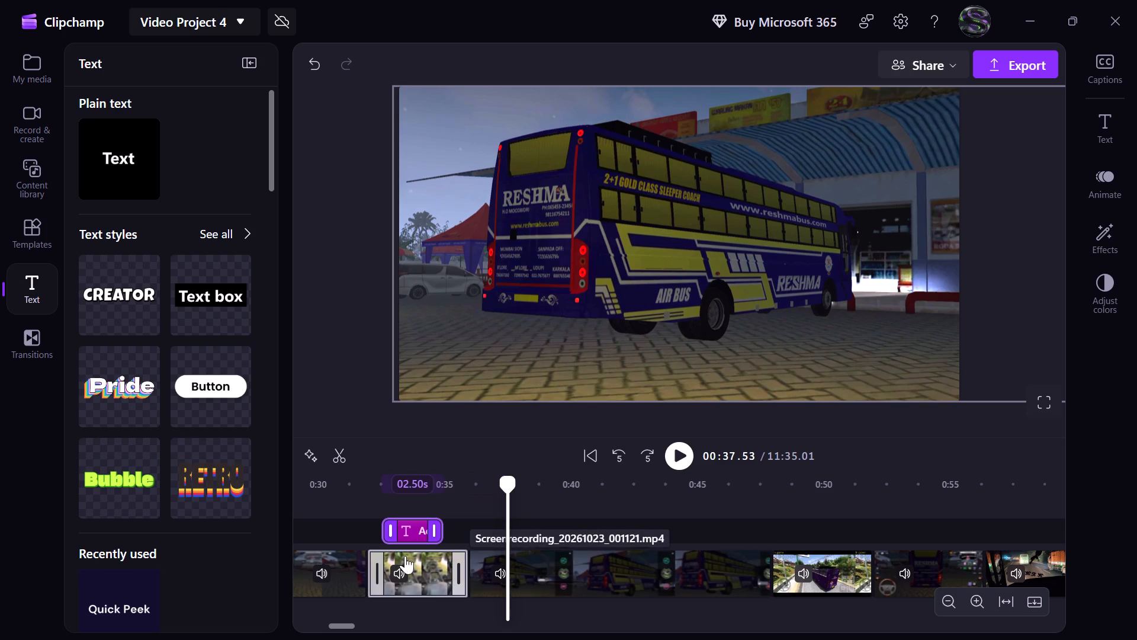
Move the new text title earlier so it starts together with the real-life bus chassis clip.
drag(417, 531, 402, 532)
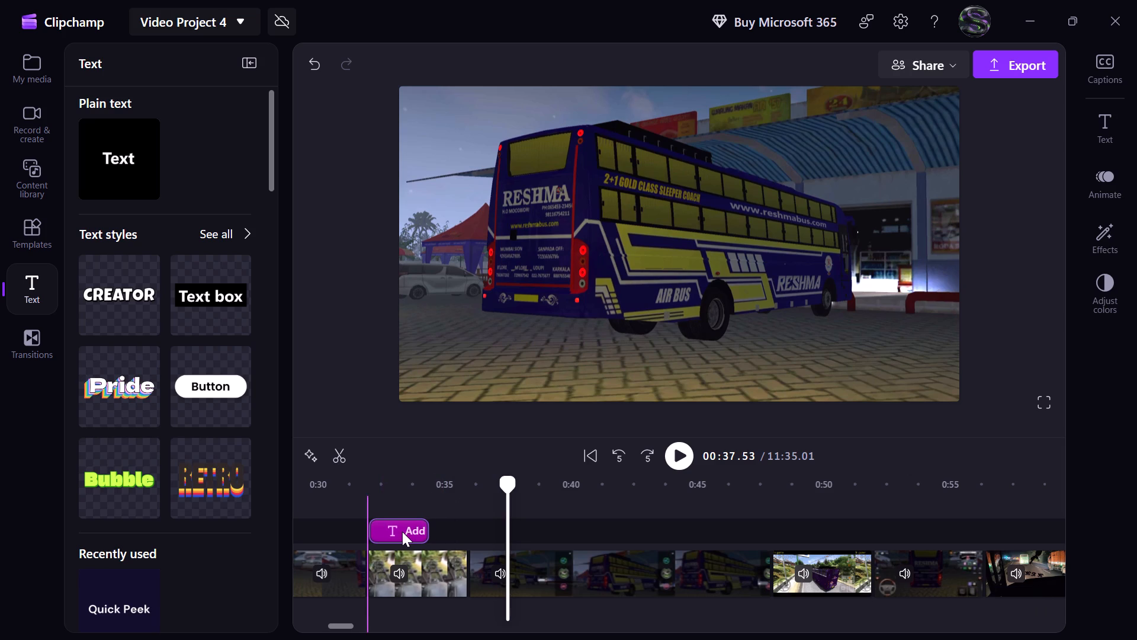
drag(402, 532, 401, 532)
Replace the new title's placeholder text with "Real Life".
click(381, 503)
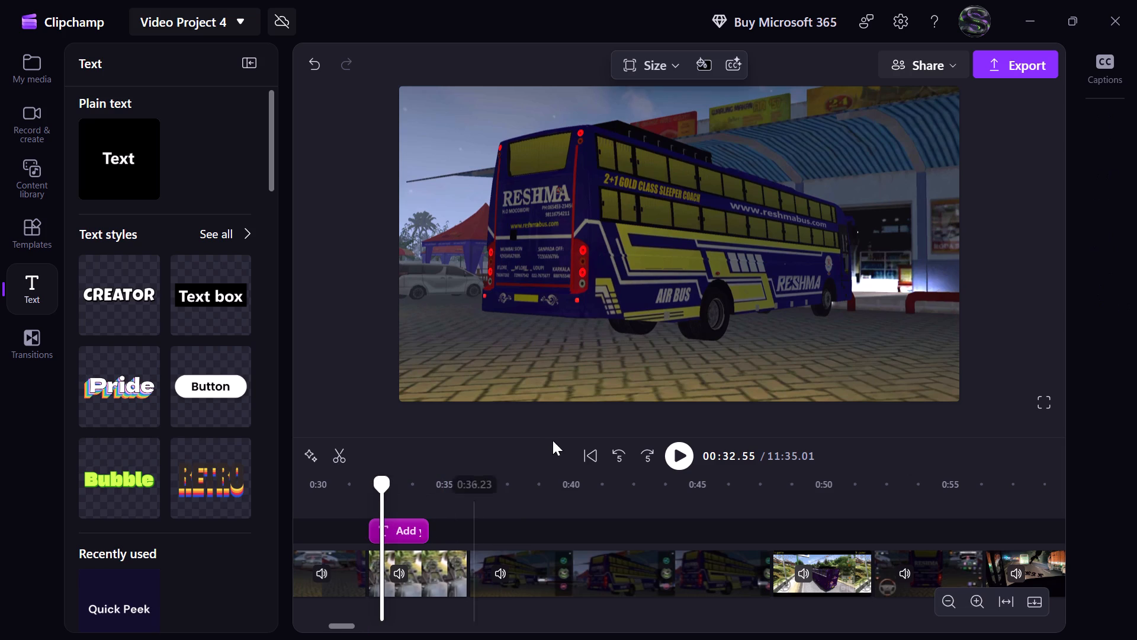
click(708, 261)
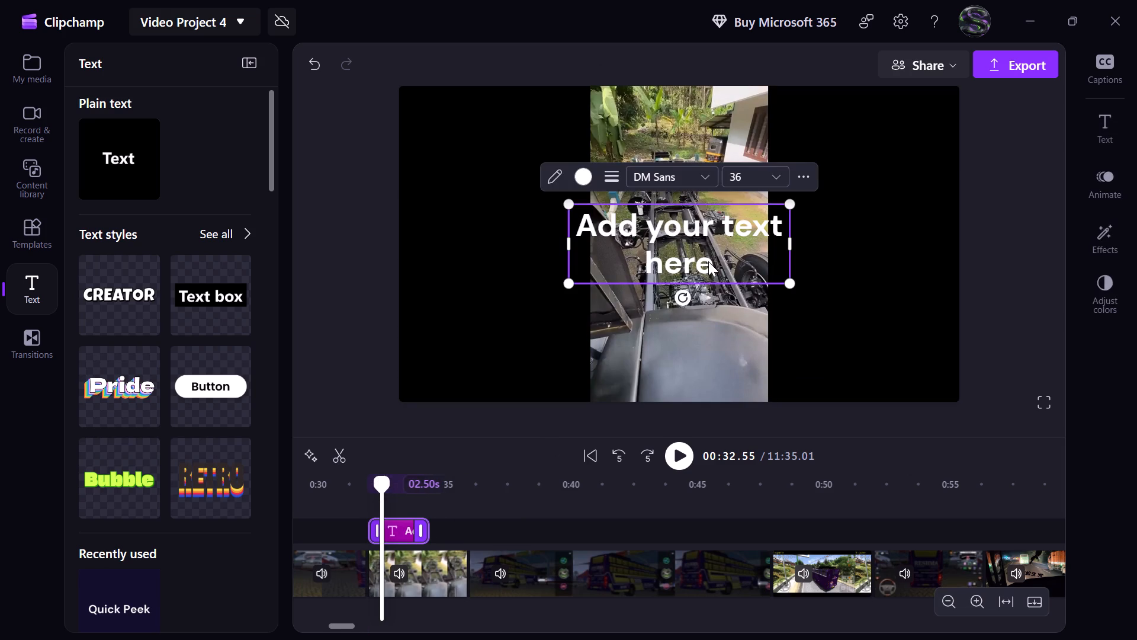
click(708, 261)
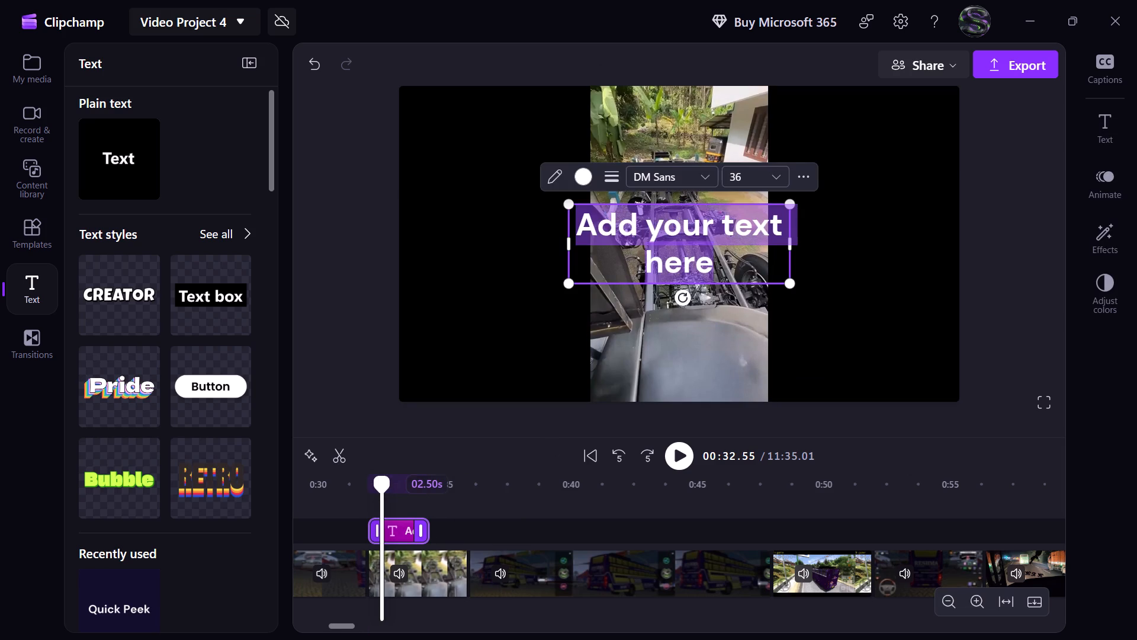
key(shift+r)
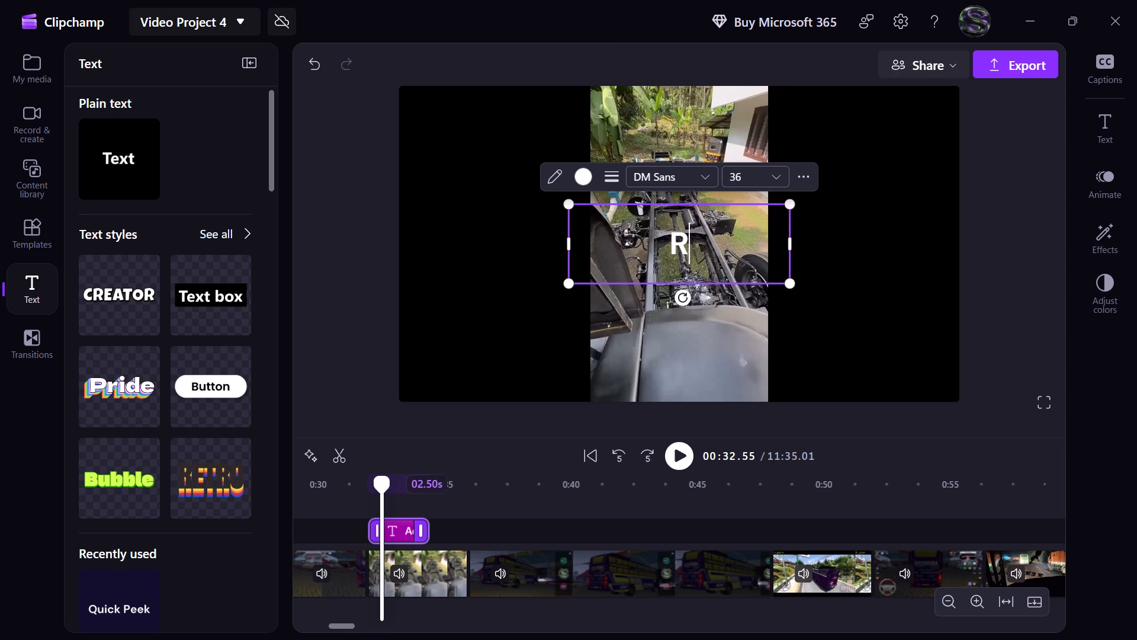
text(eal Life)
key(space)
key(BackSpace)
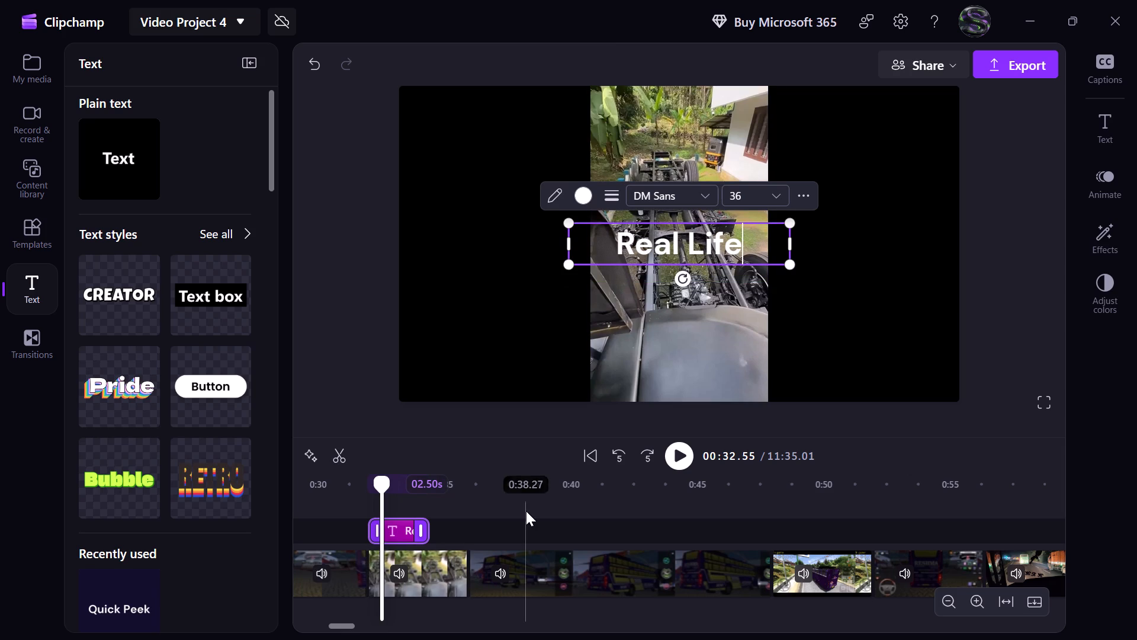
Insert "Life" into the "Real Engine Sound" title so that it reads "Real Life Engine Sound".
scroll(526, 511, right, 5)
click(721, 506)
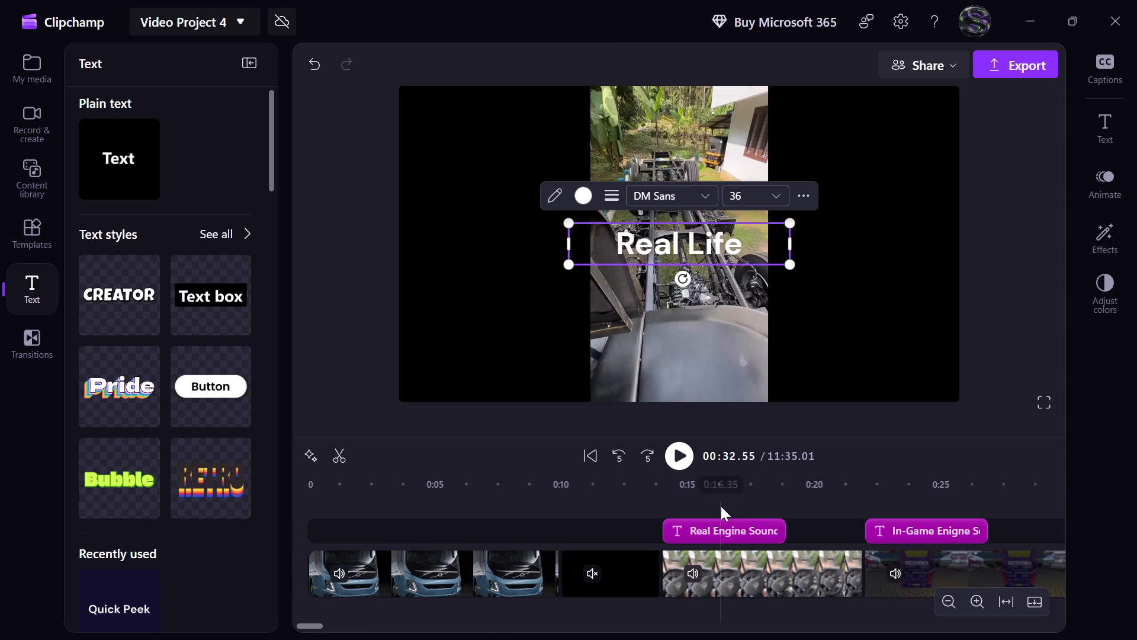
click(459, 116)
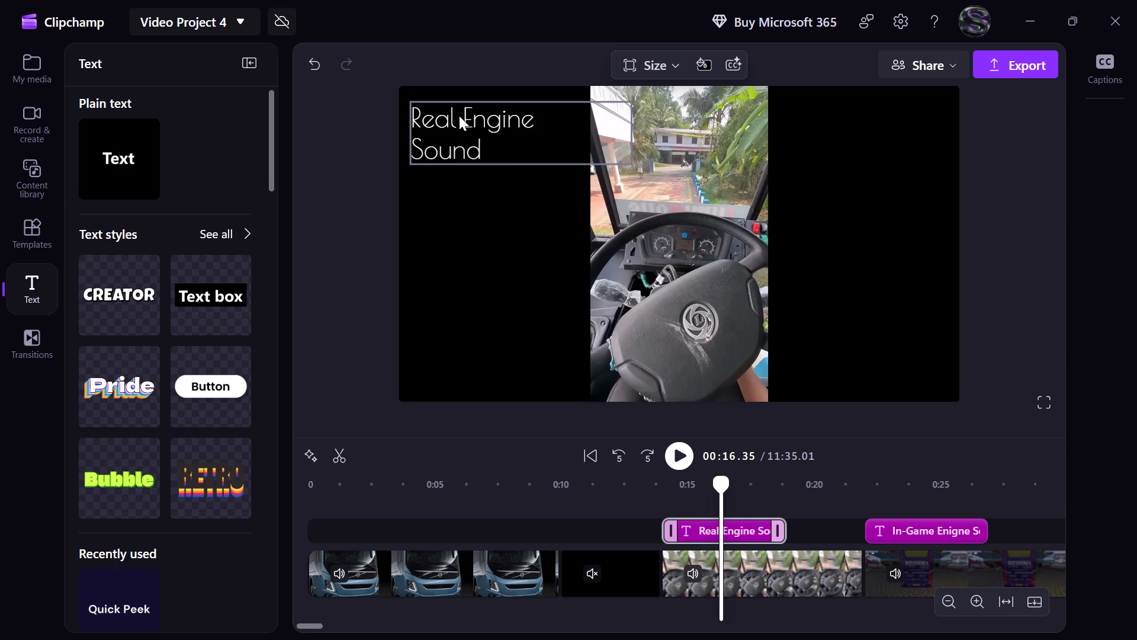
click(462, 116)
click(462, 117)
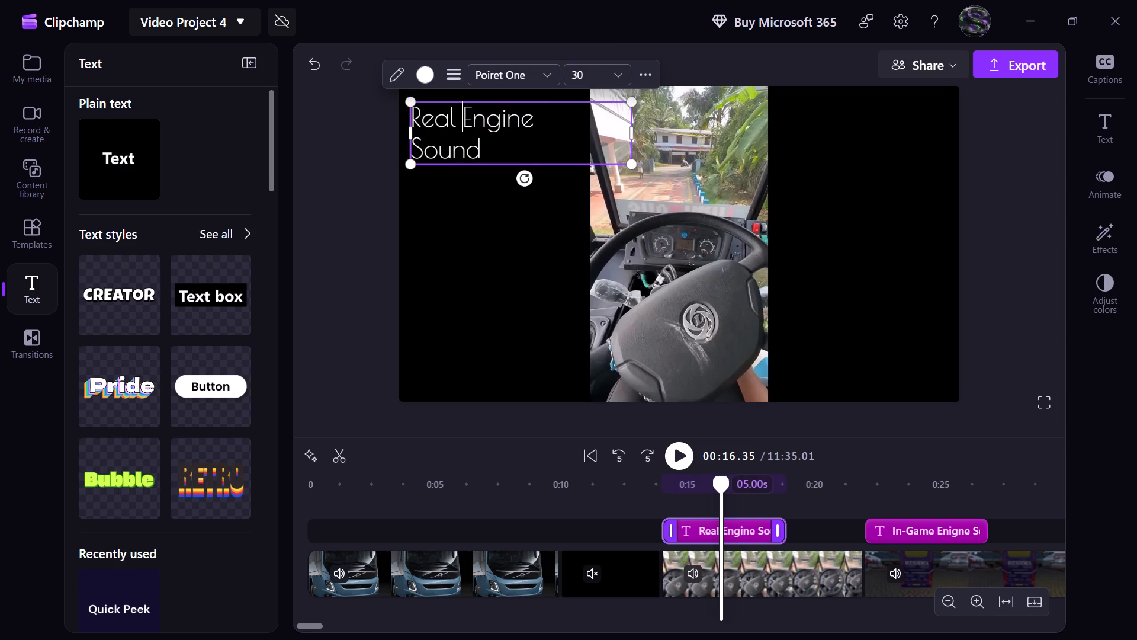
text(Life)
key(space)
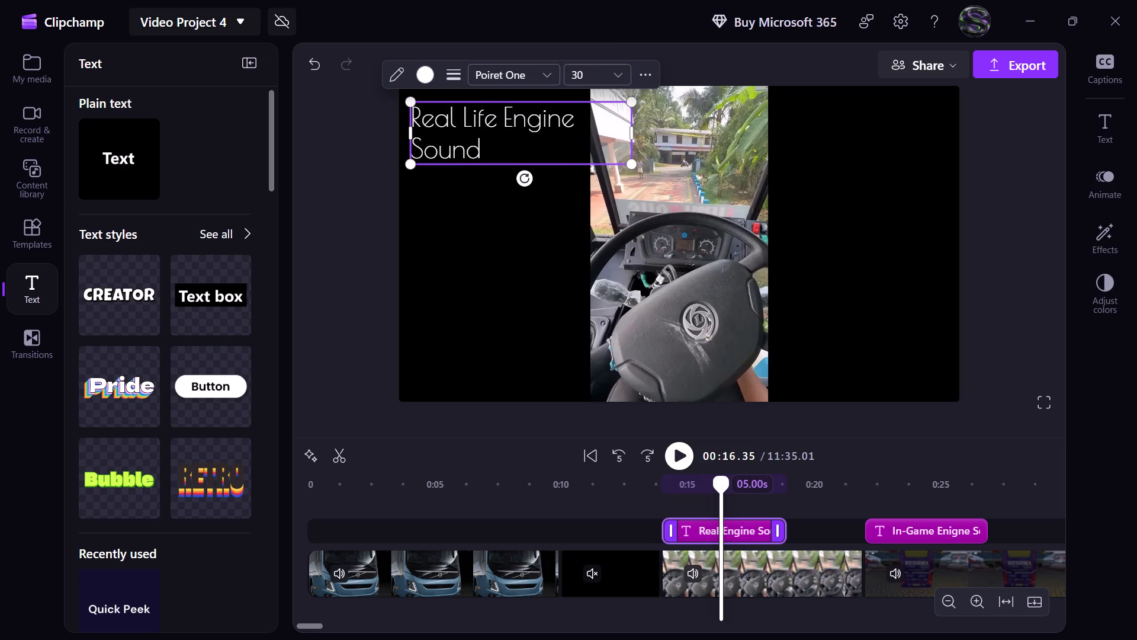
click(345, 180)
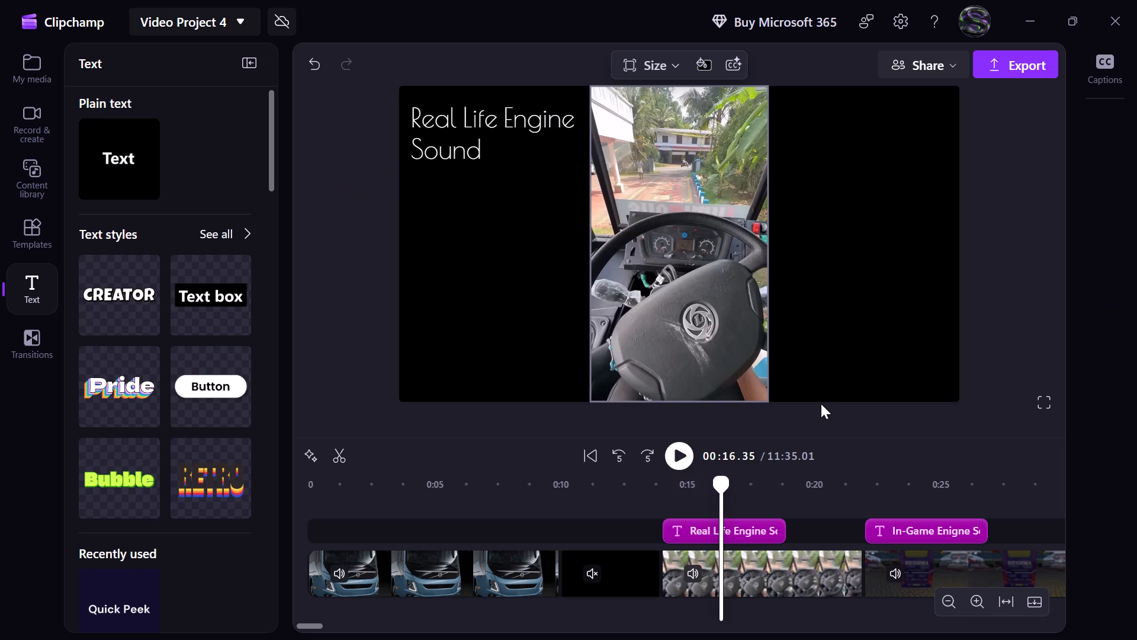
Append "Idle" to the "Real Life" title over the bus chassis clip.
scroll(821, 404, left, 3)
scroll(826, 504, left, 2)
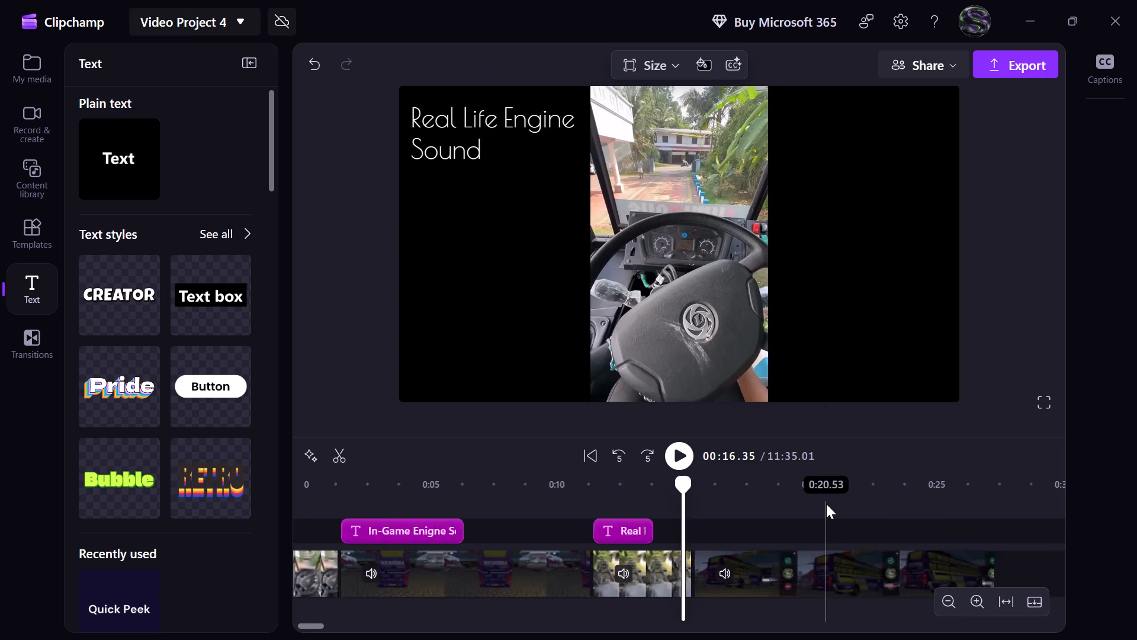
scroll(826, 504, left, 1)
scroll(626, 530, right, 1)
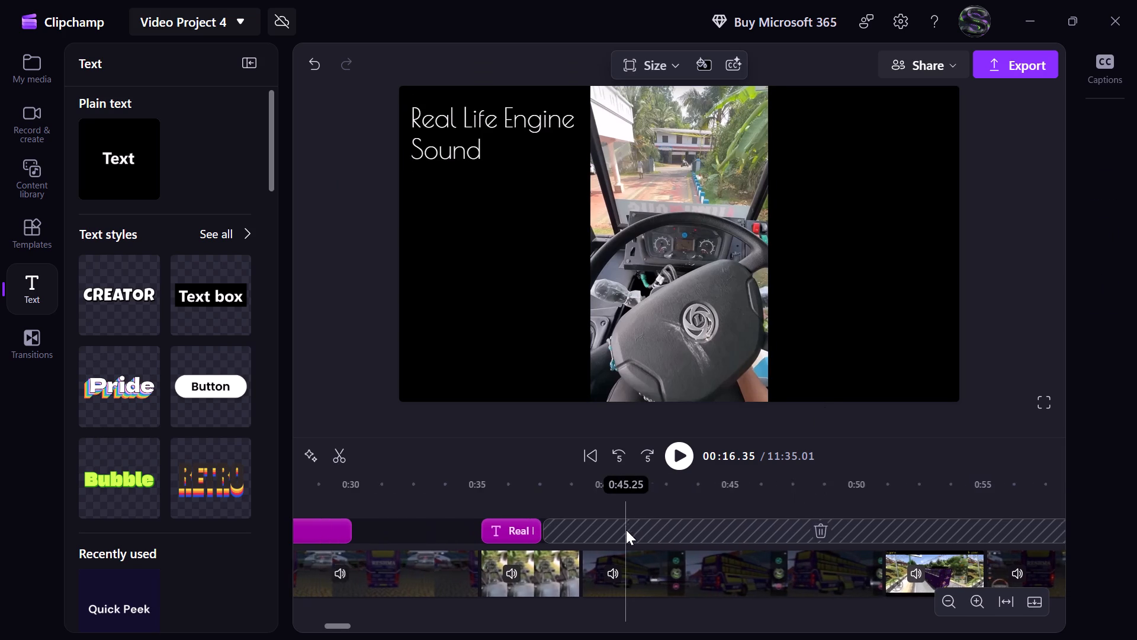
scroll(626, 530, right, 1)
click(524, 497)
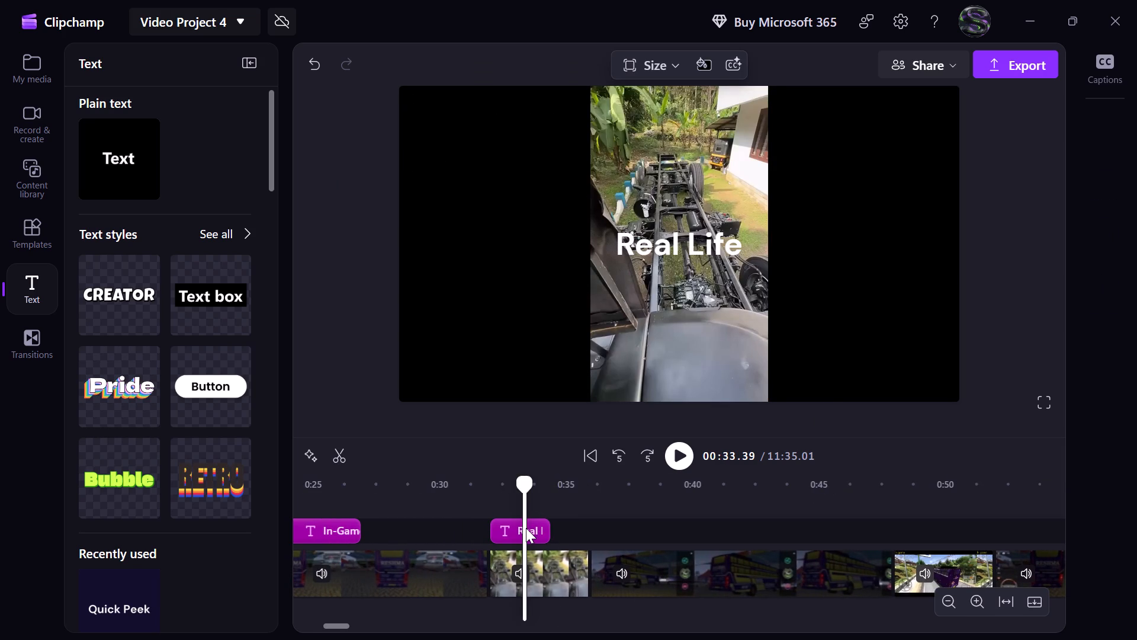
click(526, 535)
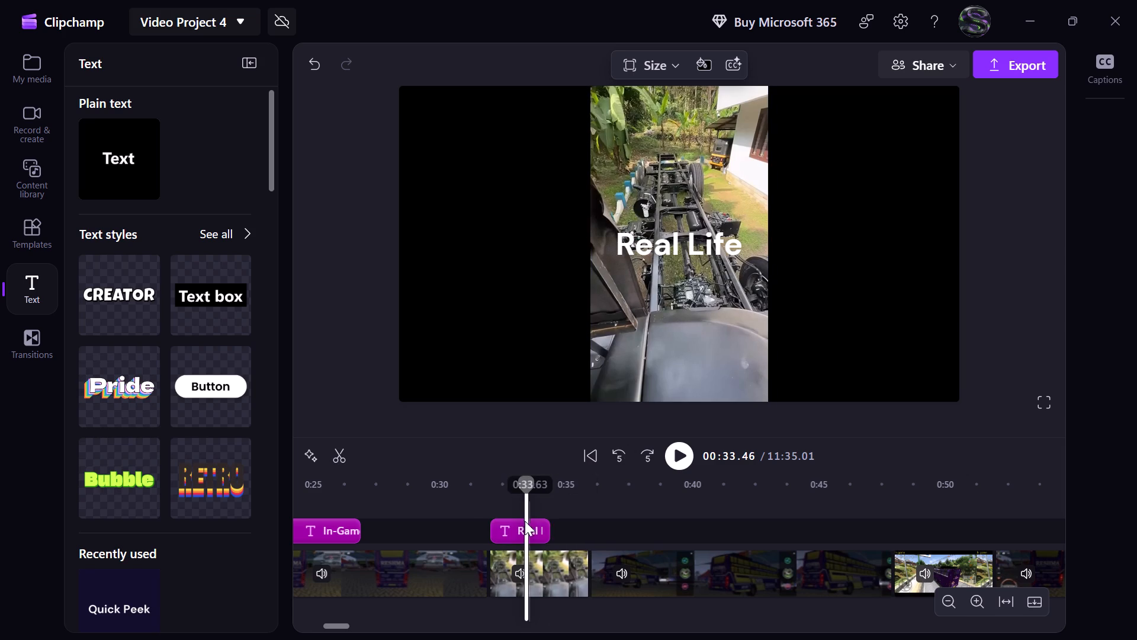
click(519, 532)
click(735, 247)
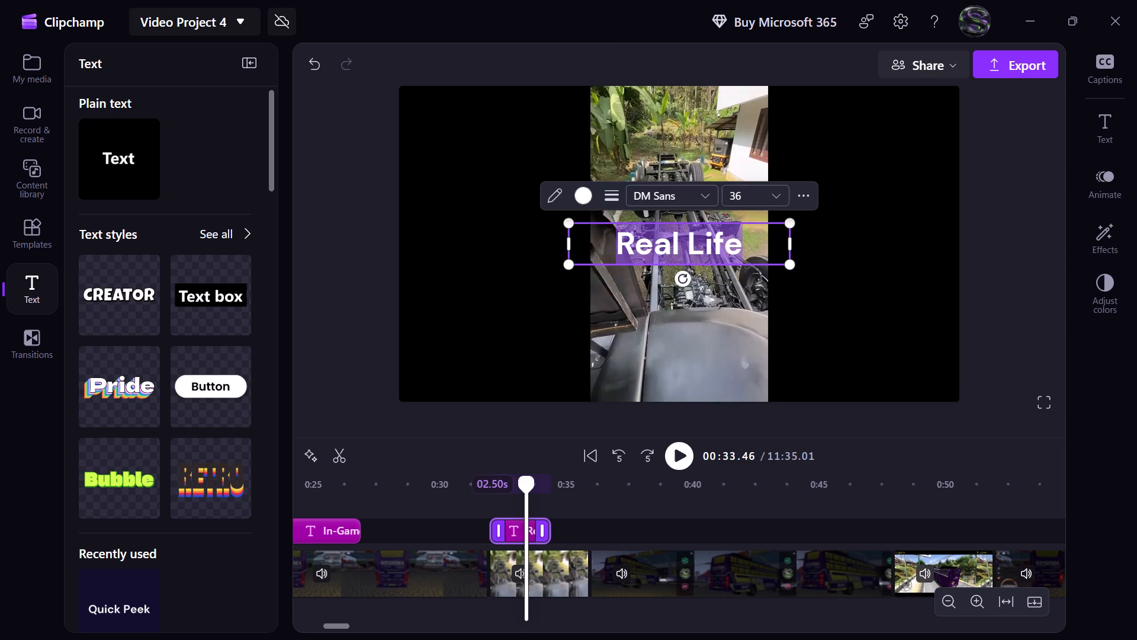
click(744, 242)
key(space)
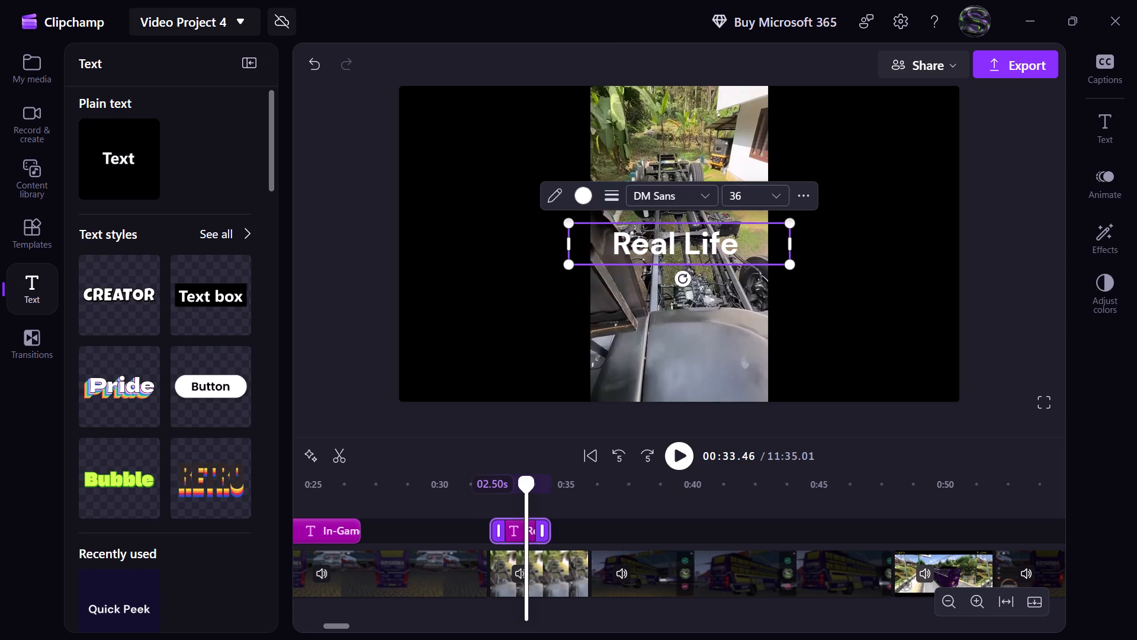
text(Idle)
key(space)
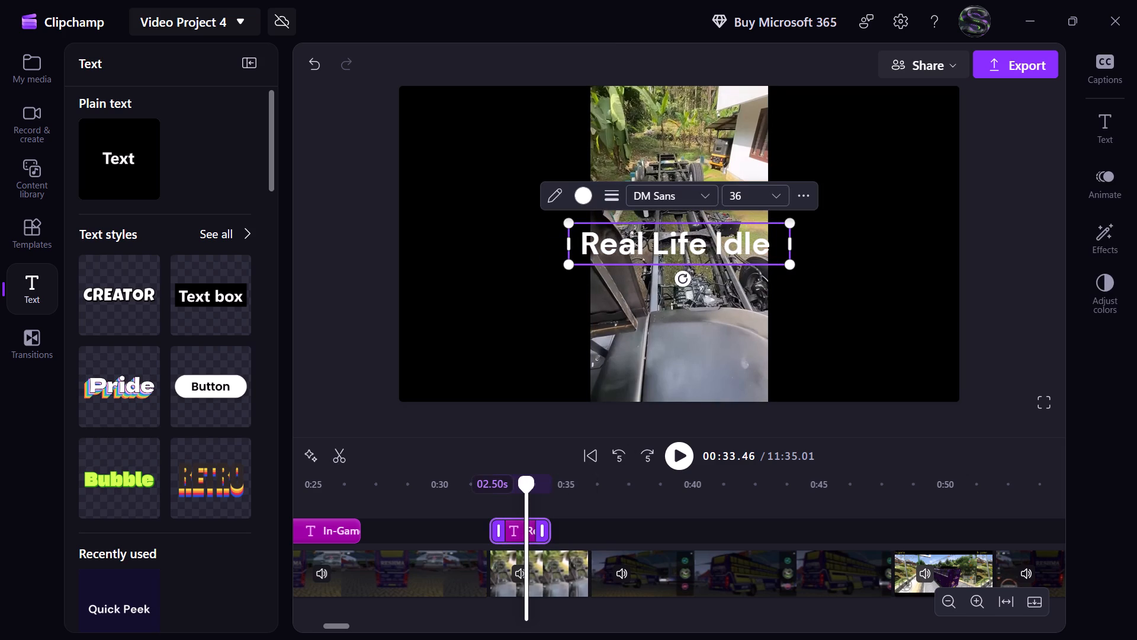
key(BackSpace)
key(BackSpace)
key(BackSpace)
key(BackSpace)
text(dle)
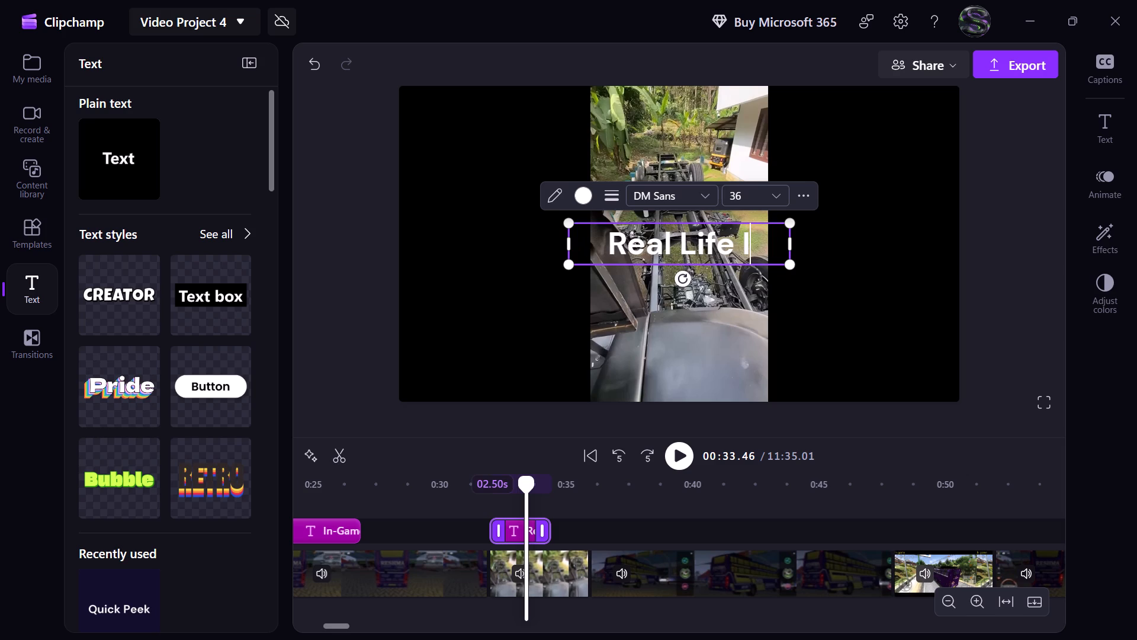
Add a second line reading "800 rpm" to the "Real Life Idle" title.
key(Return)
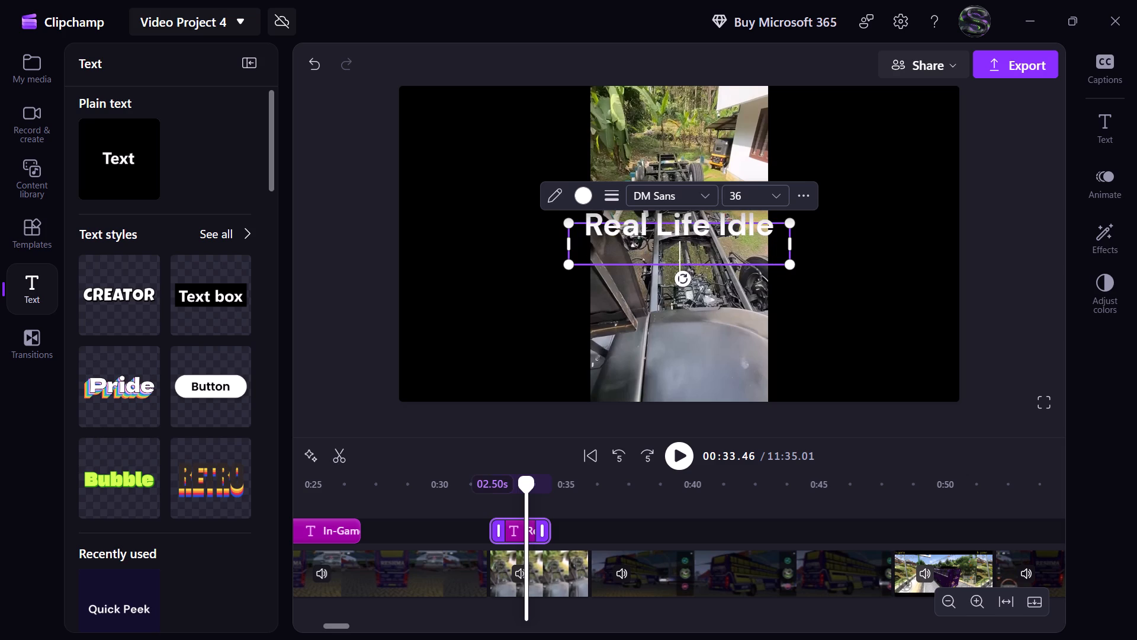
text(800)
key(space)
text(R)
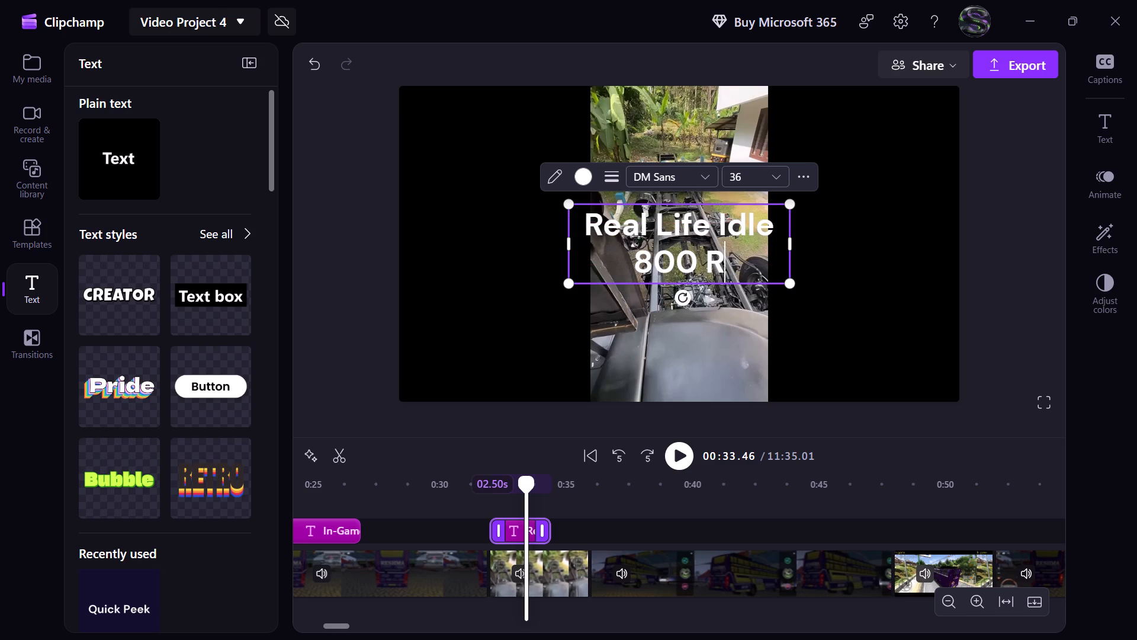
key(BackSpace)
text(rpm)
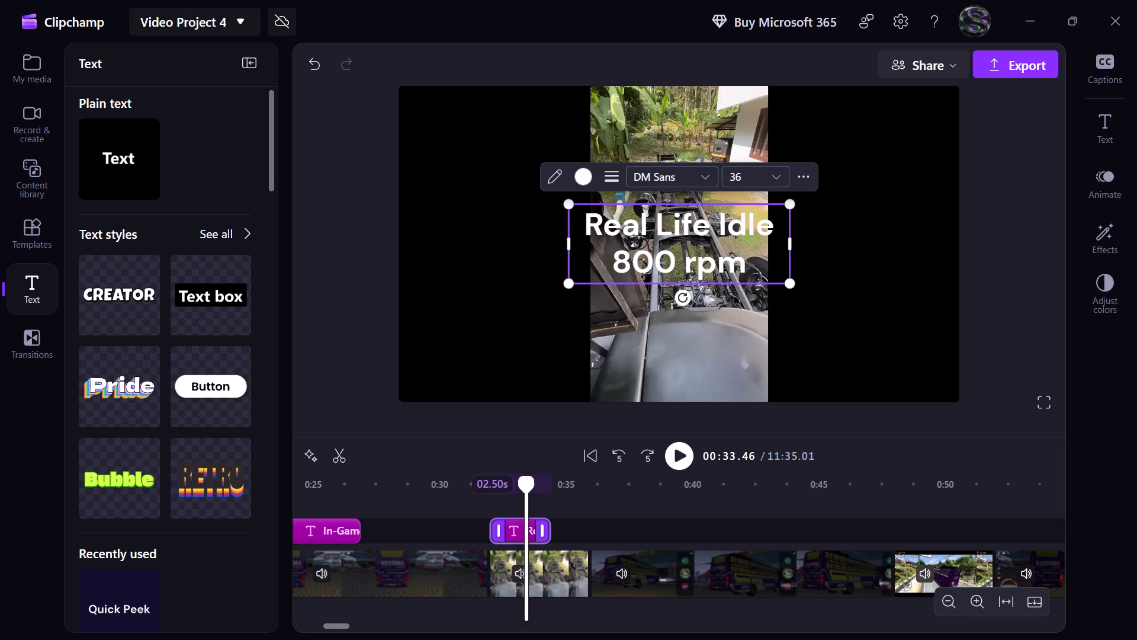
Set the font size of all the "Real Life Idle 800 rpm" title text to 30.
drag(762, 256, 597, 218)
click(586, 228)
drag(586, 228, 738, 252)
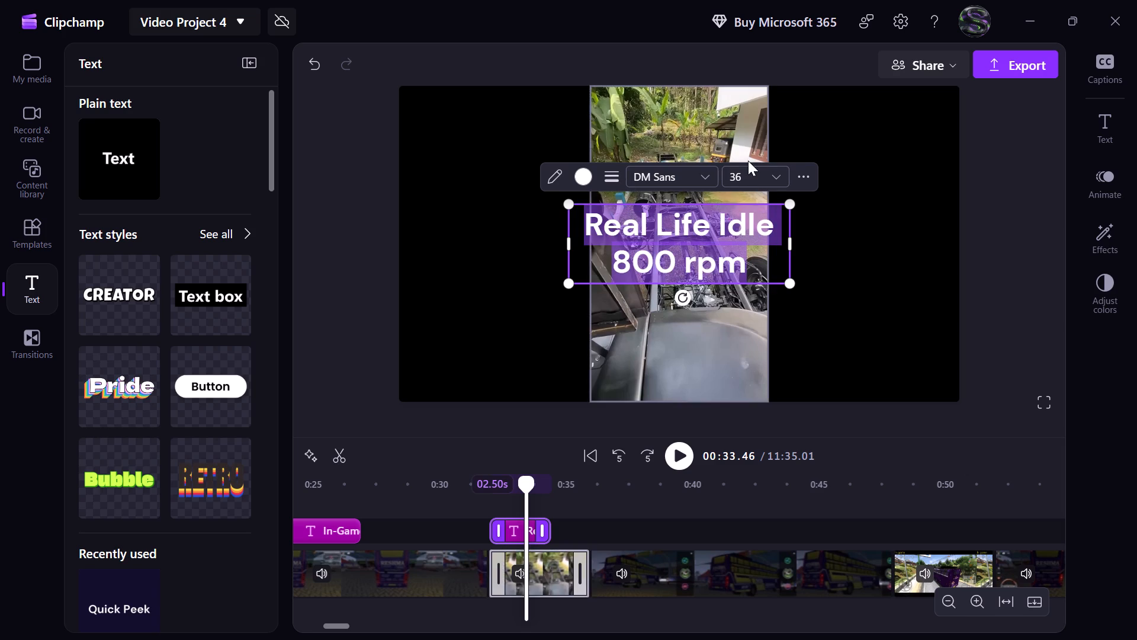
click(757, 173)
key(BackSpace)
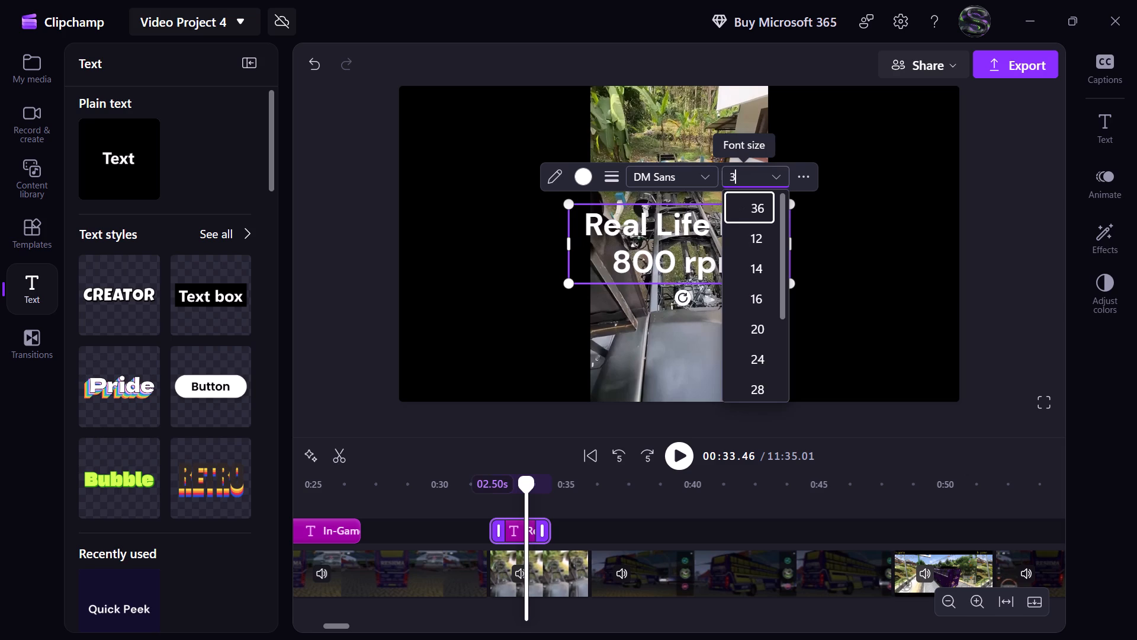
key(0)
key(Return)
Change the font of the "Real Life Idle 800 rpm" title to Poiret One.
click(699, 184)
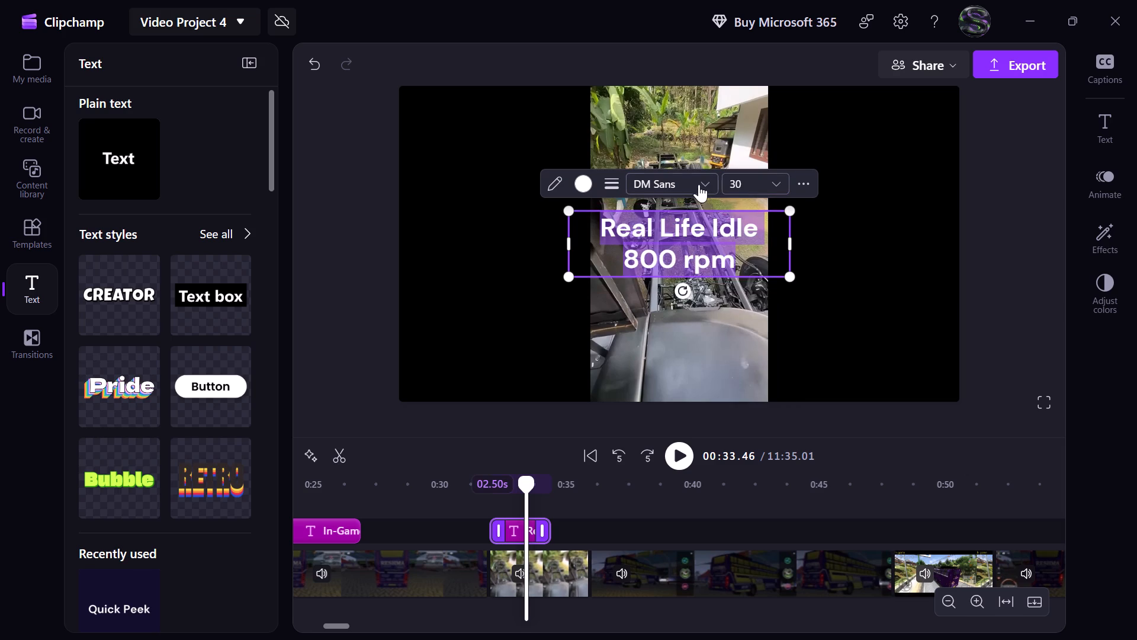
scroll(735, 288, down, 3)
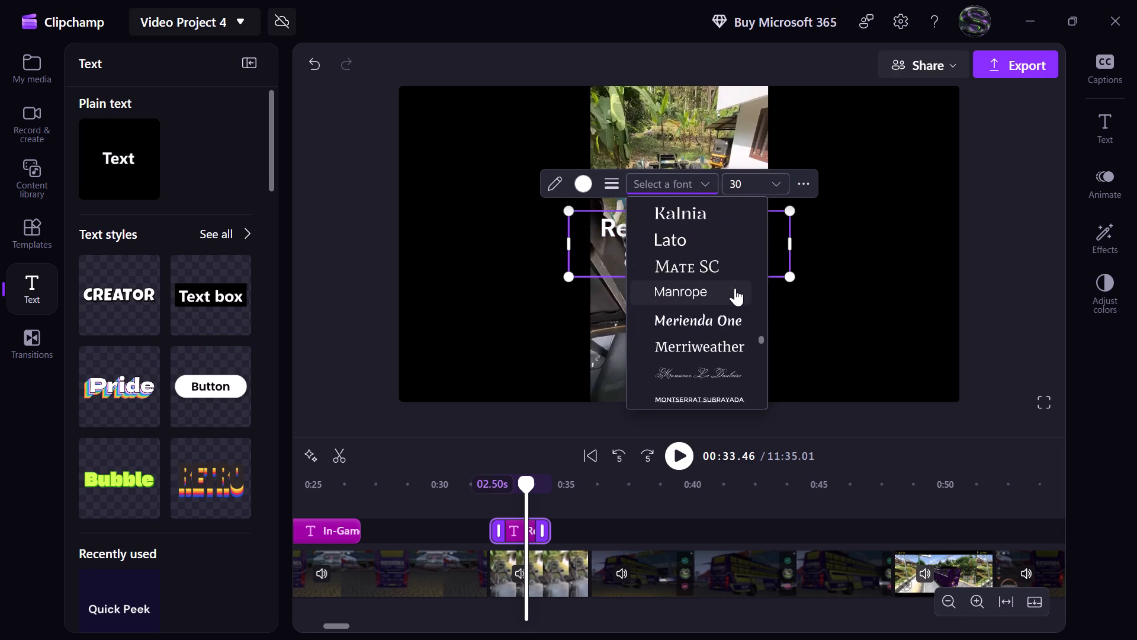
scroll(735, 288, down, 1)
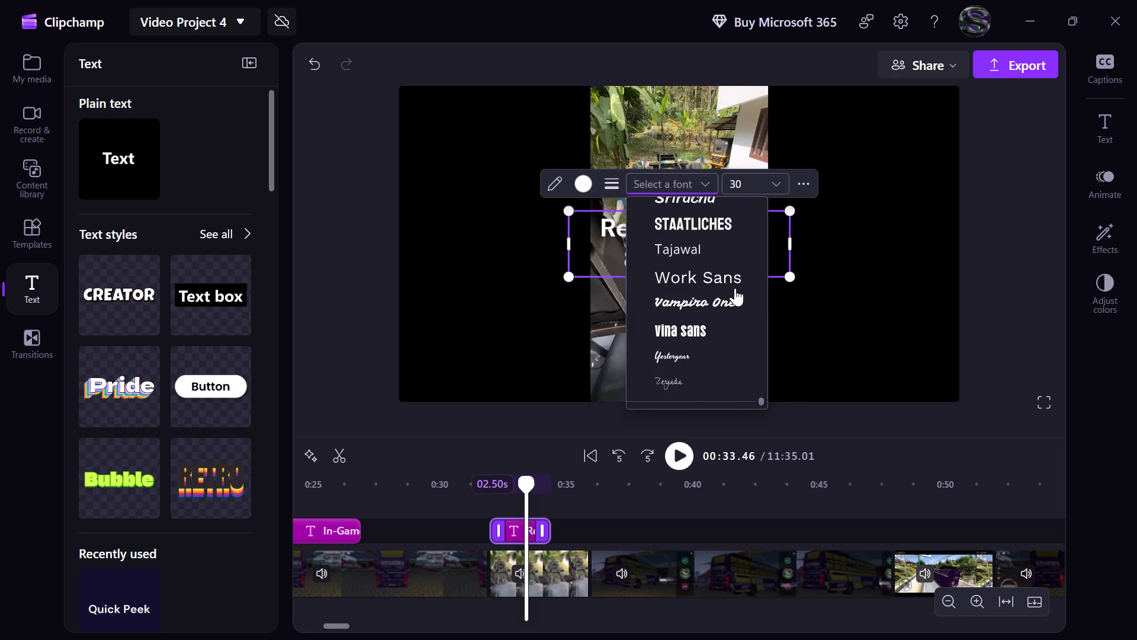
scroll(735, 288, up, 2)
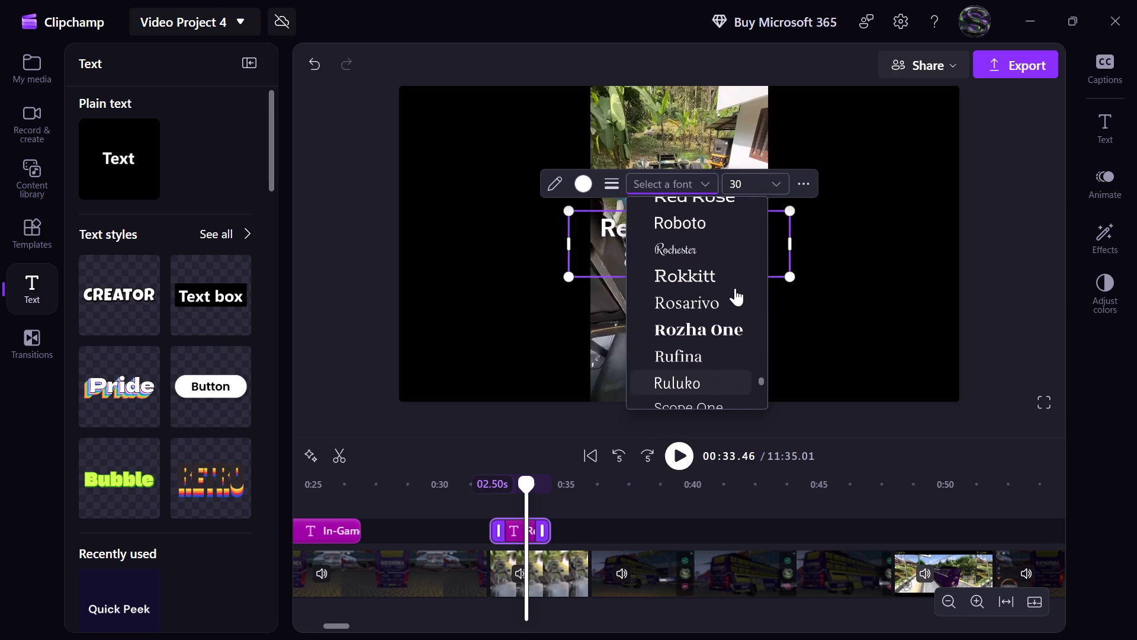
scroll(735, 288, up, 1)
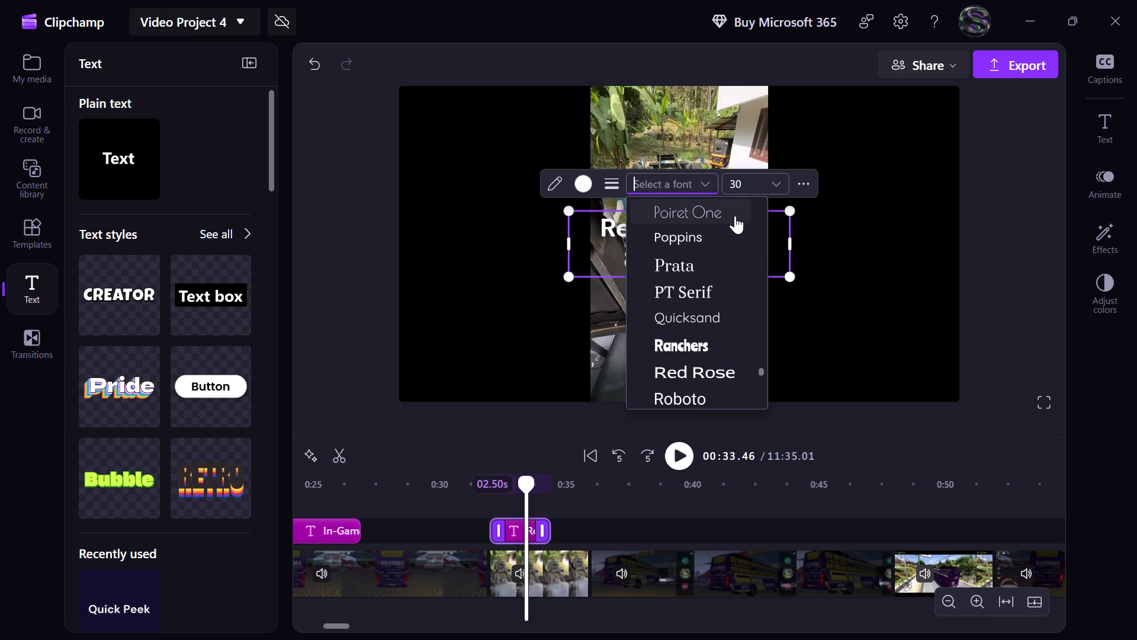
click(735, 215)
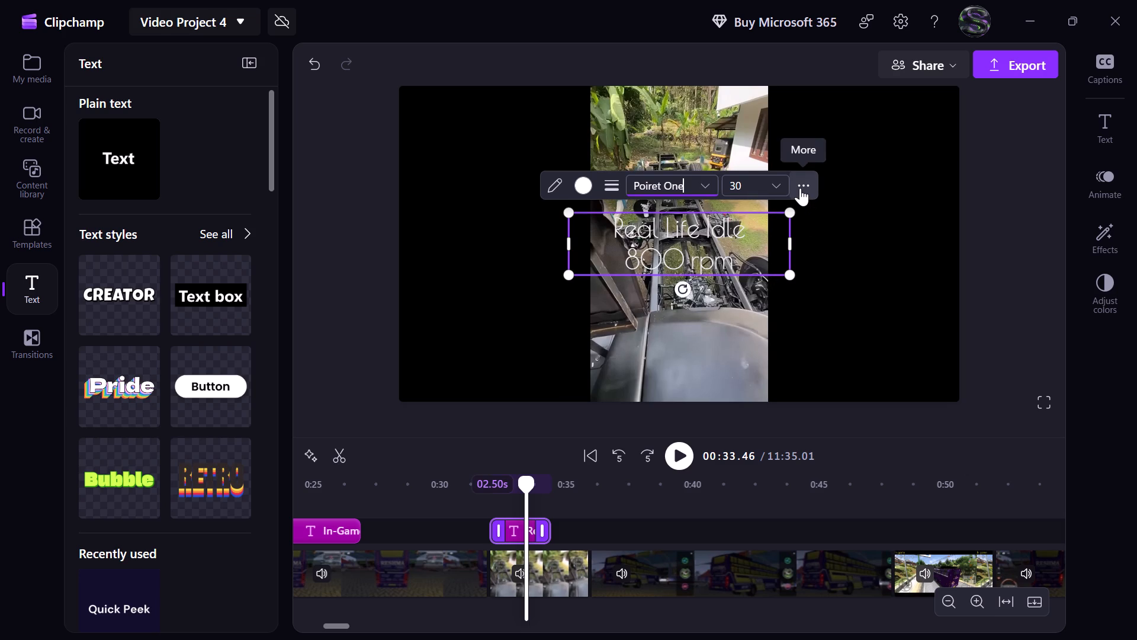
Left-align the text of the "Real Life Idle 800 rpm" title.
click(801, 187)
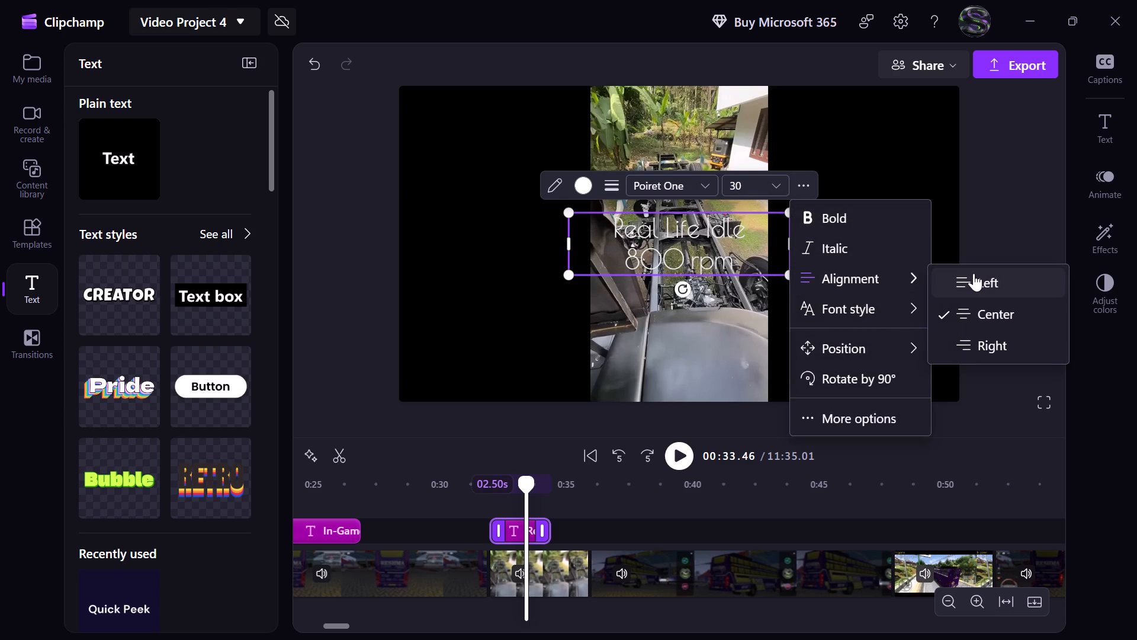
click(974, 273)
Set the "Real Life Idle 800 rpm" title's position to Left and Top in the video frame.
click(796, 193)
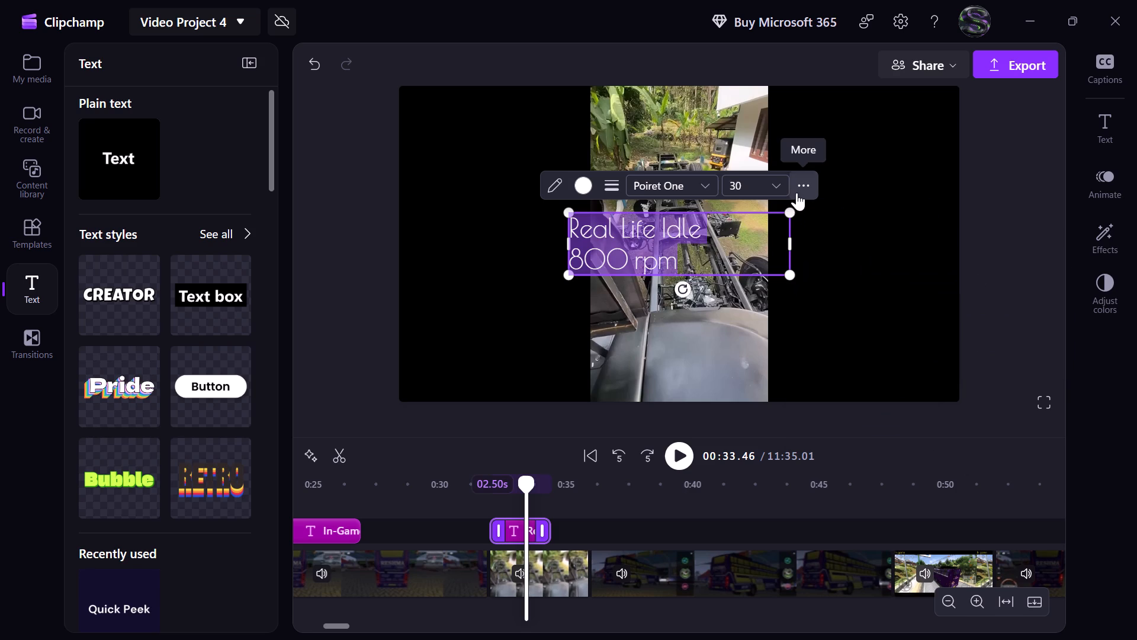
click(957, 346)
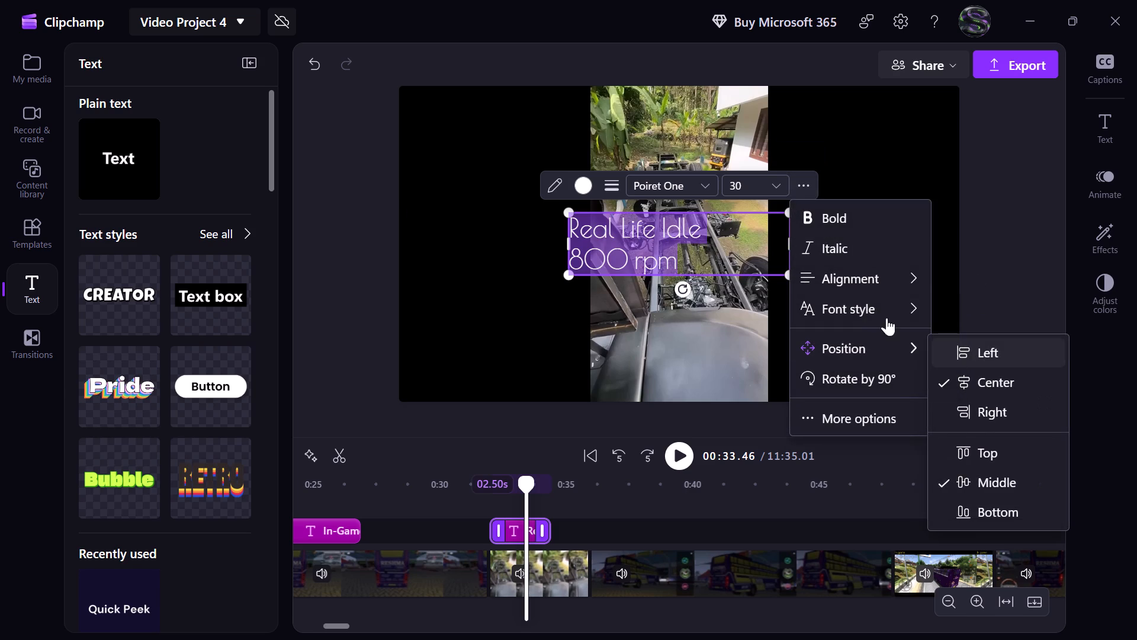
click(650, 185)
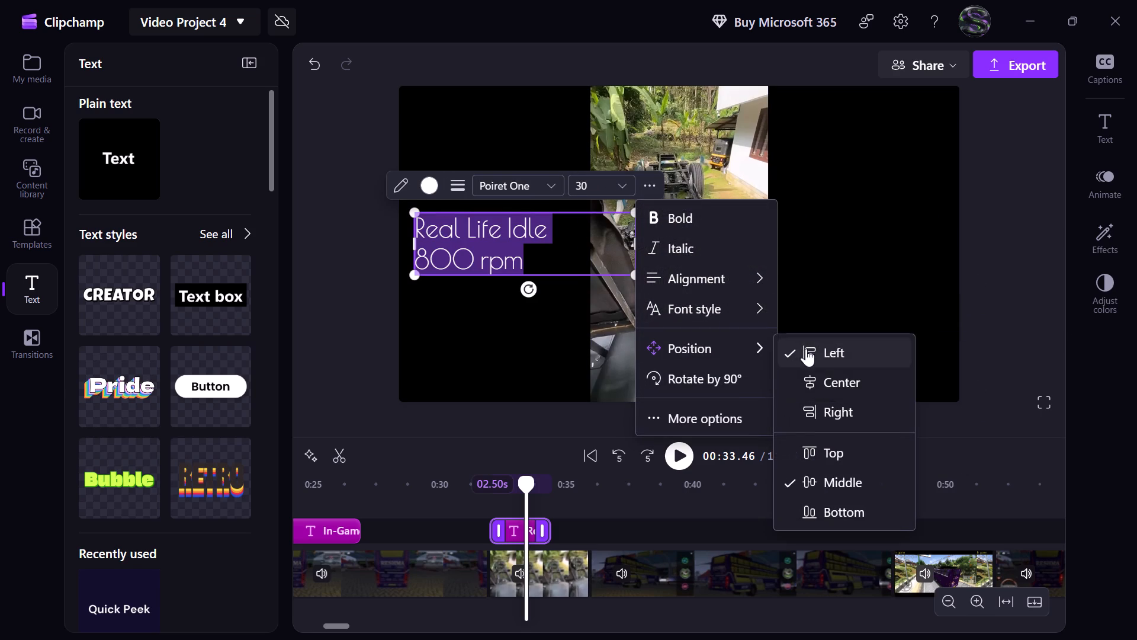
click(844, 459)
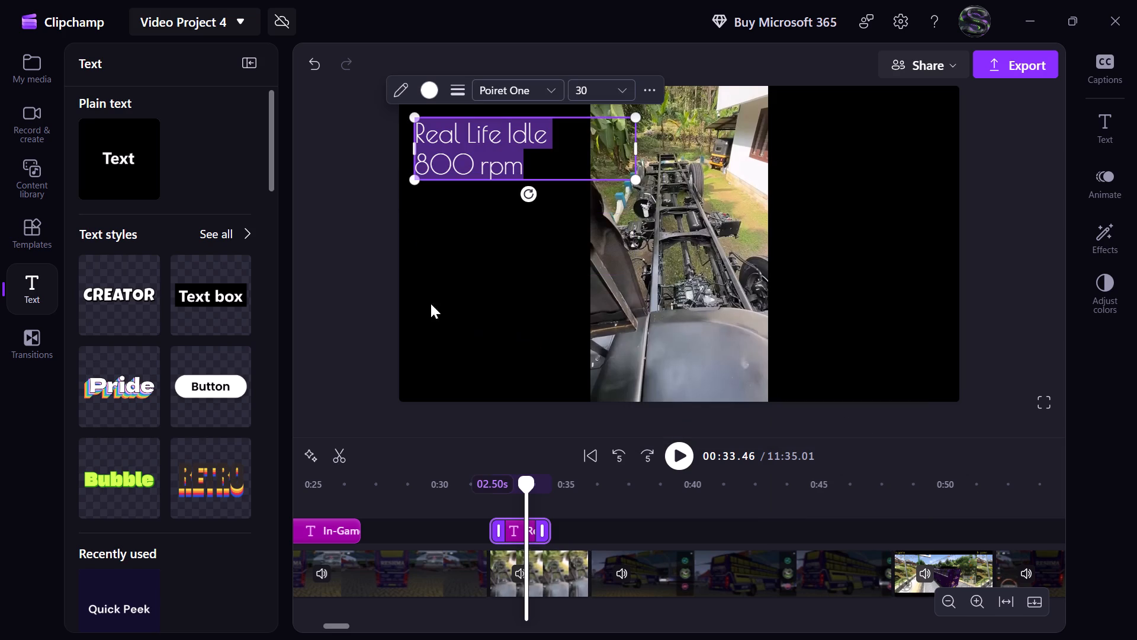
click(369, 276)
Set the "Real Life Engine Sound" title's position to Top so it matches the idle title's height.
scroll(369, 276, right, 5)
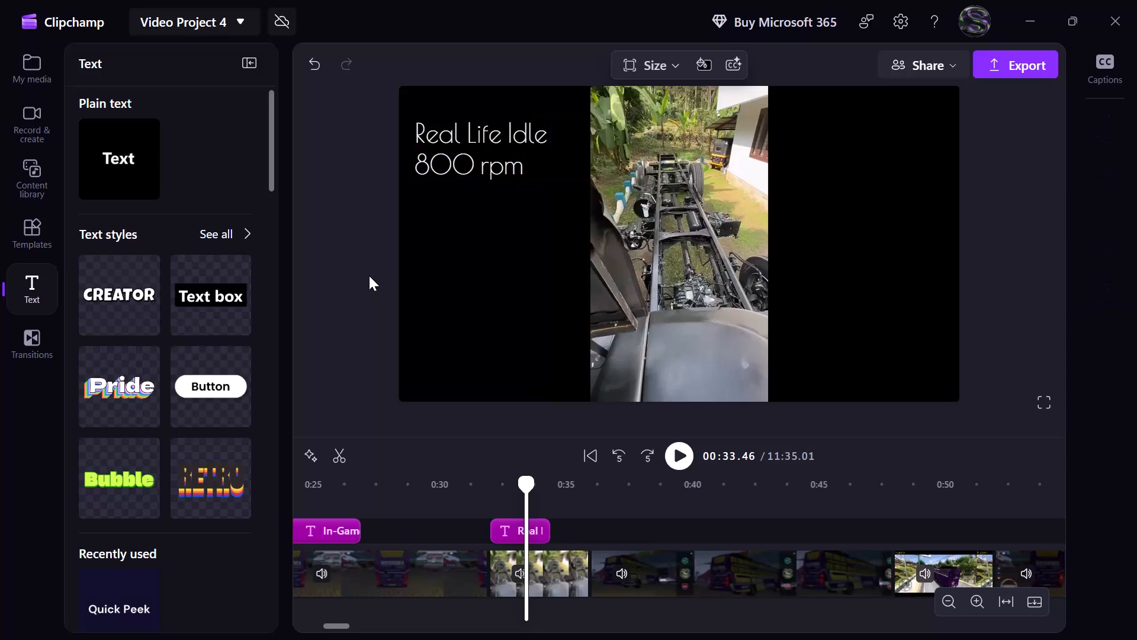
scroll(372, 538, right, 3)
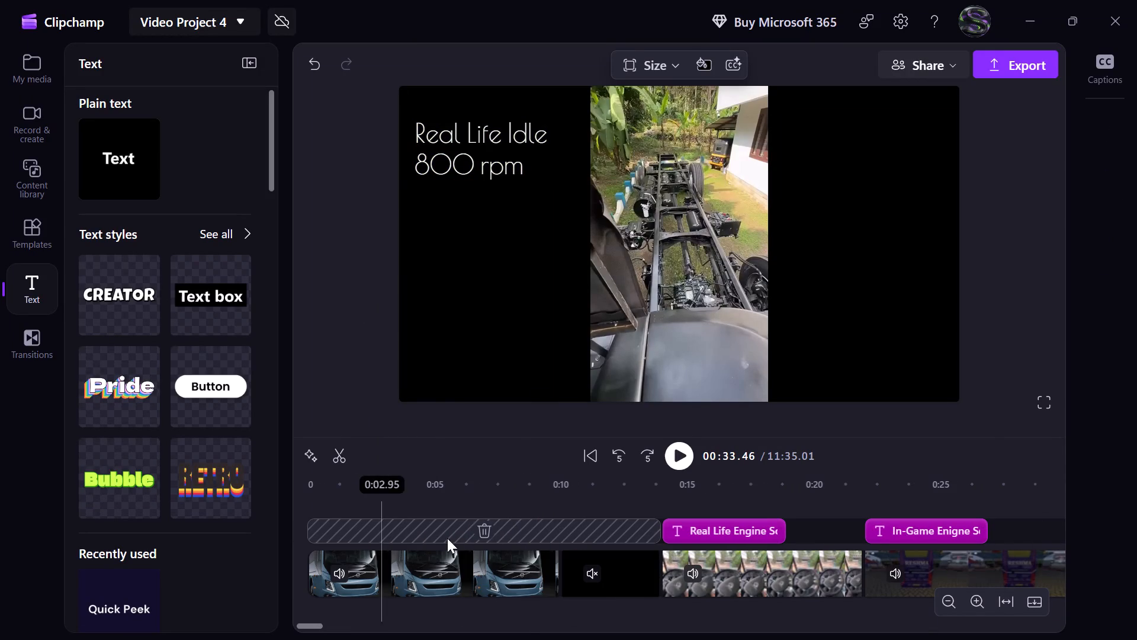
click(702, 521)
click(734, 504)
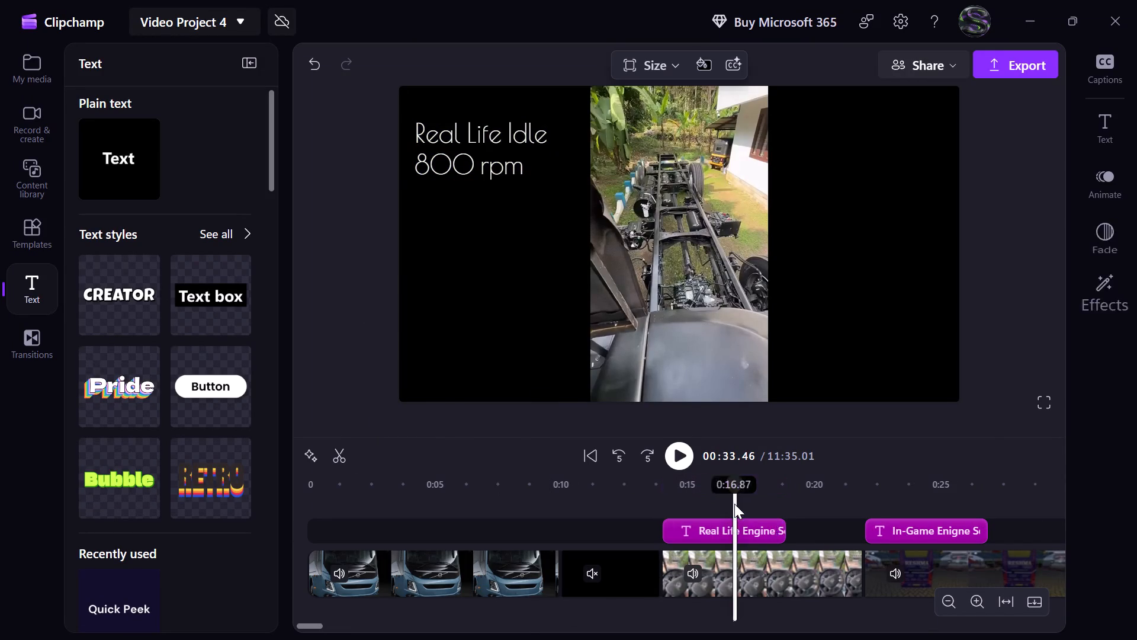
click(725, 543)
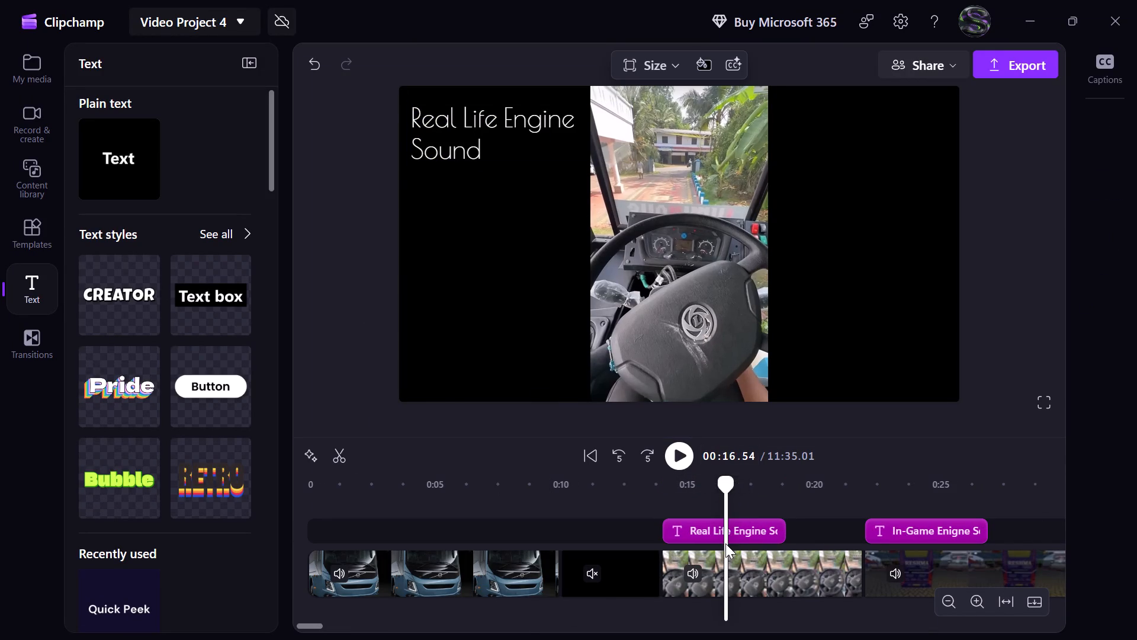
click(731, 530)
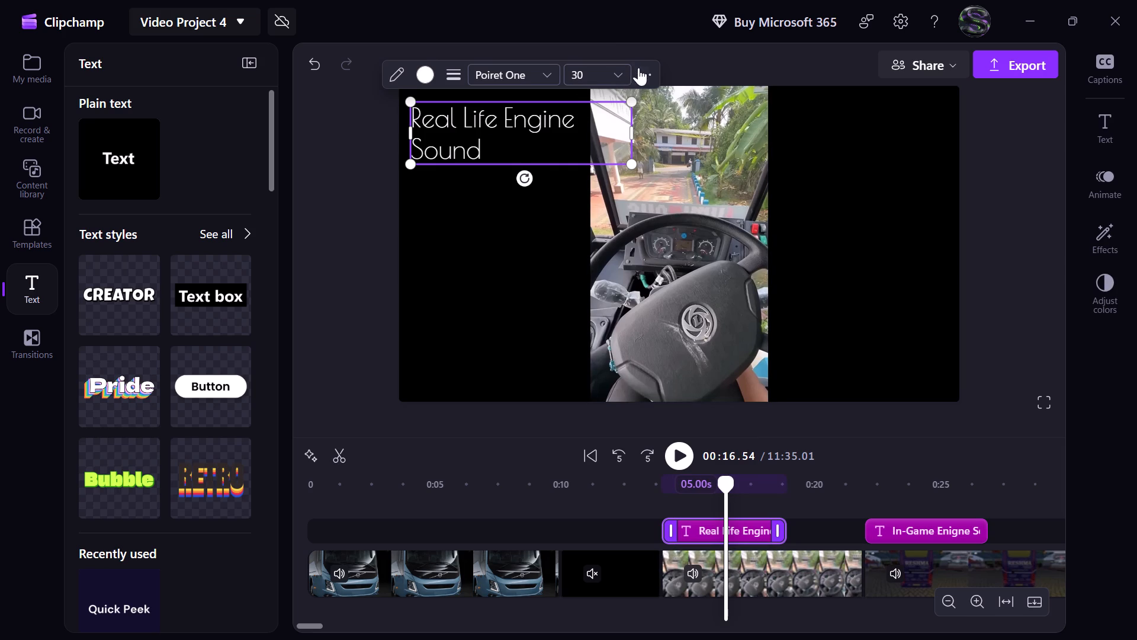
click(640, 68)
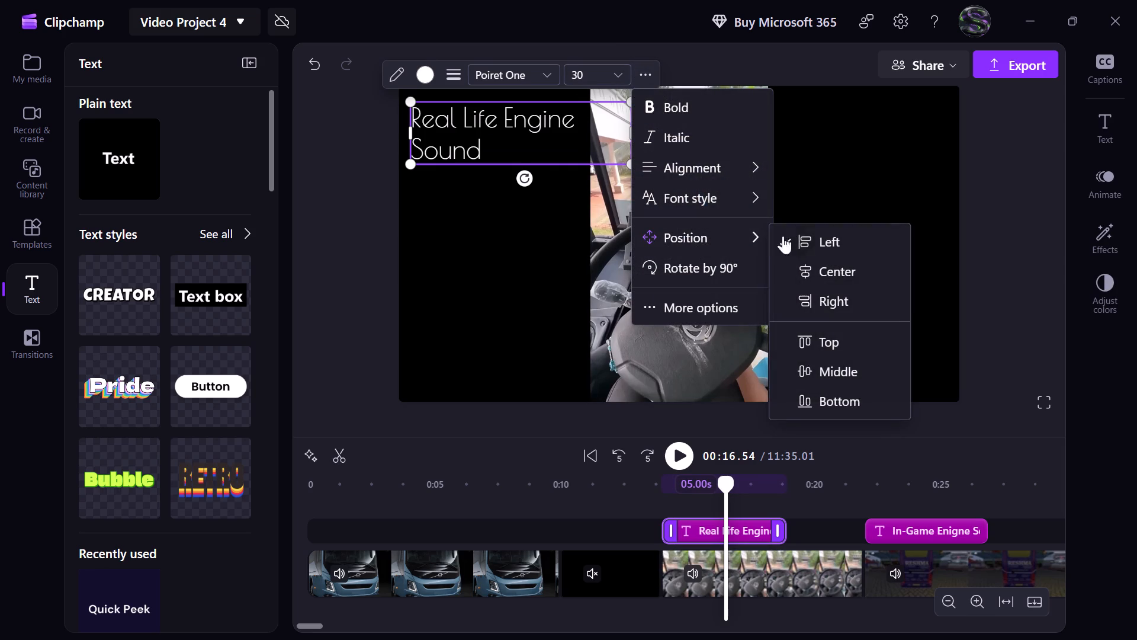
click(839, 344)
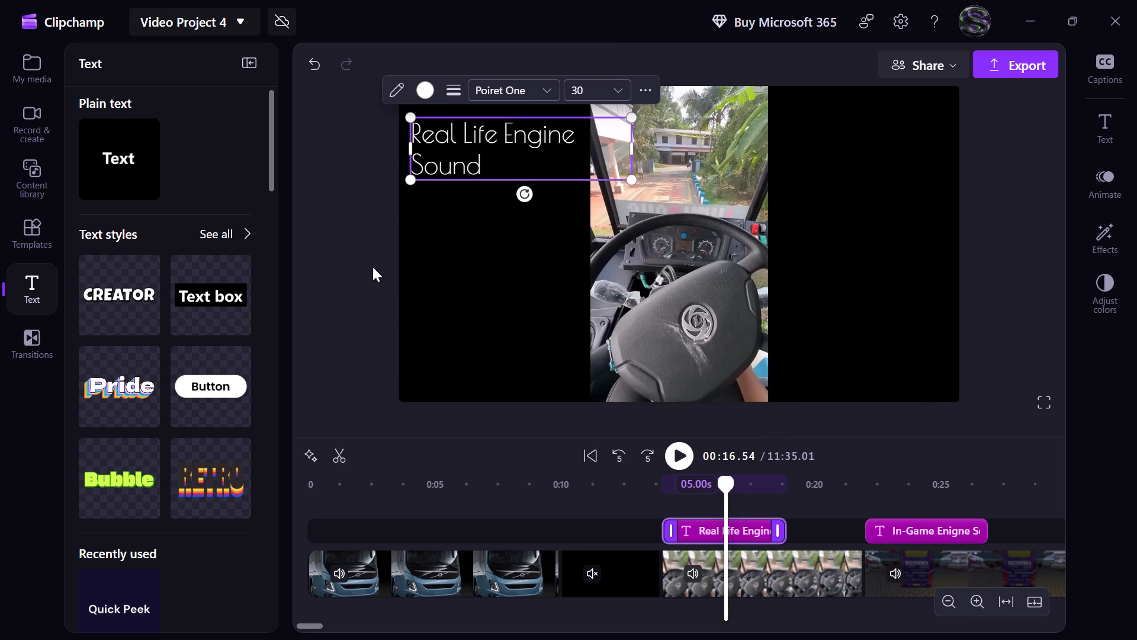
click(356, 265)
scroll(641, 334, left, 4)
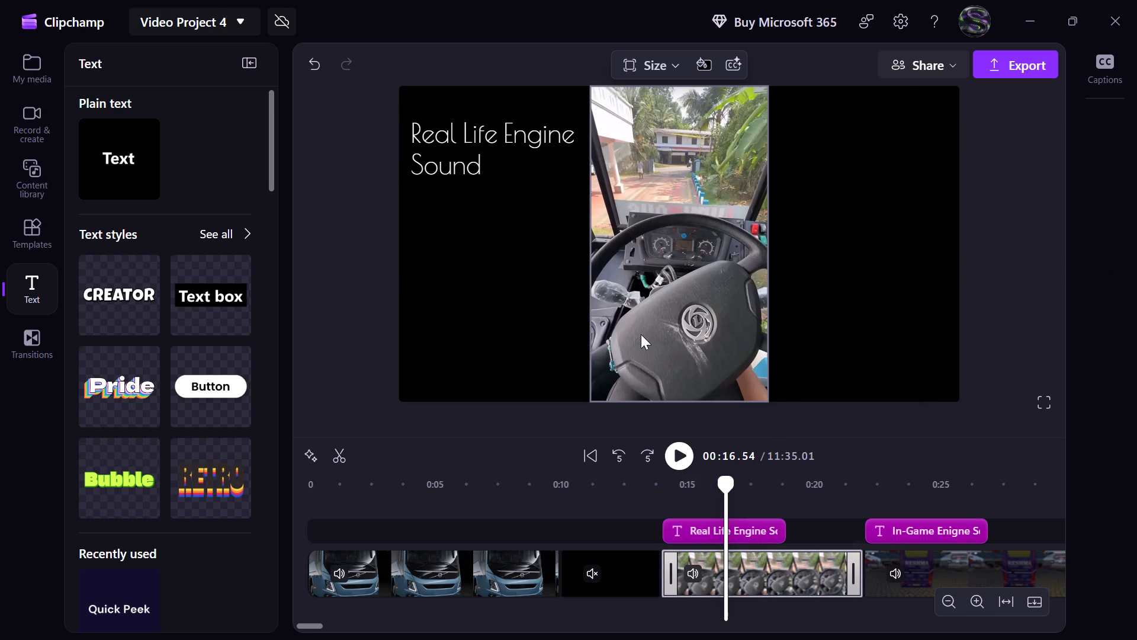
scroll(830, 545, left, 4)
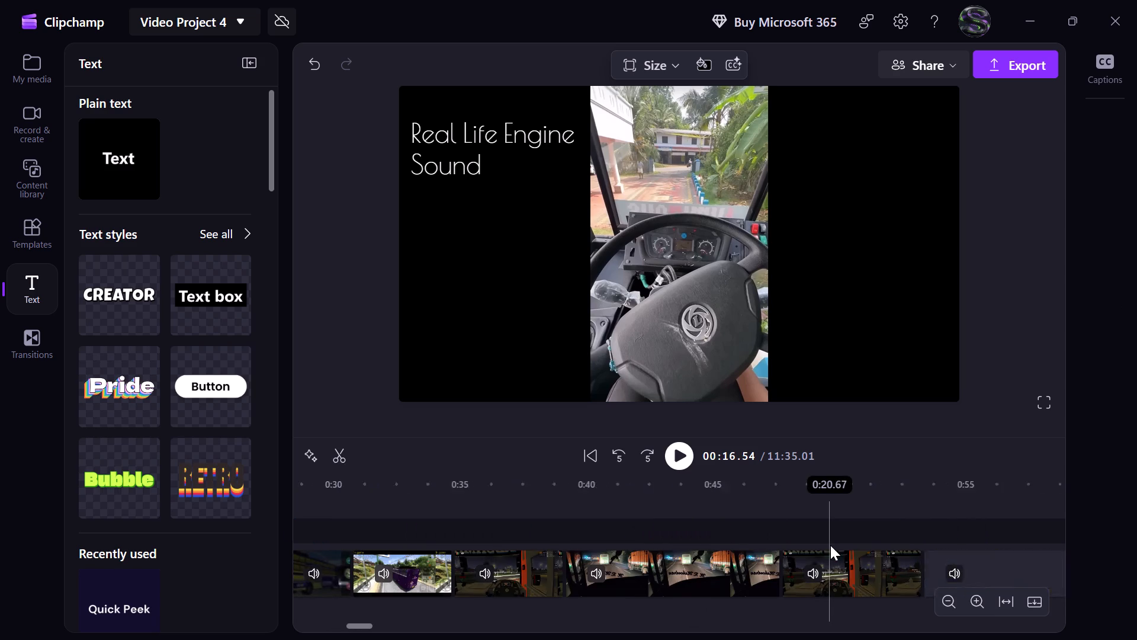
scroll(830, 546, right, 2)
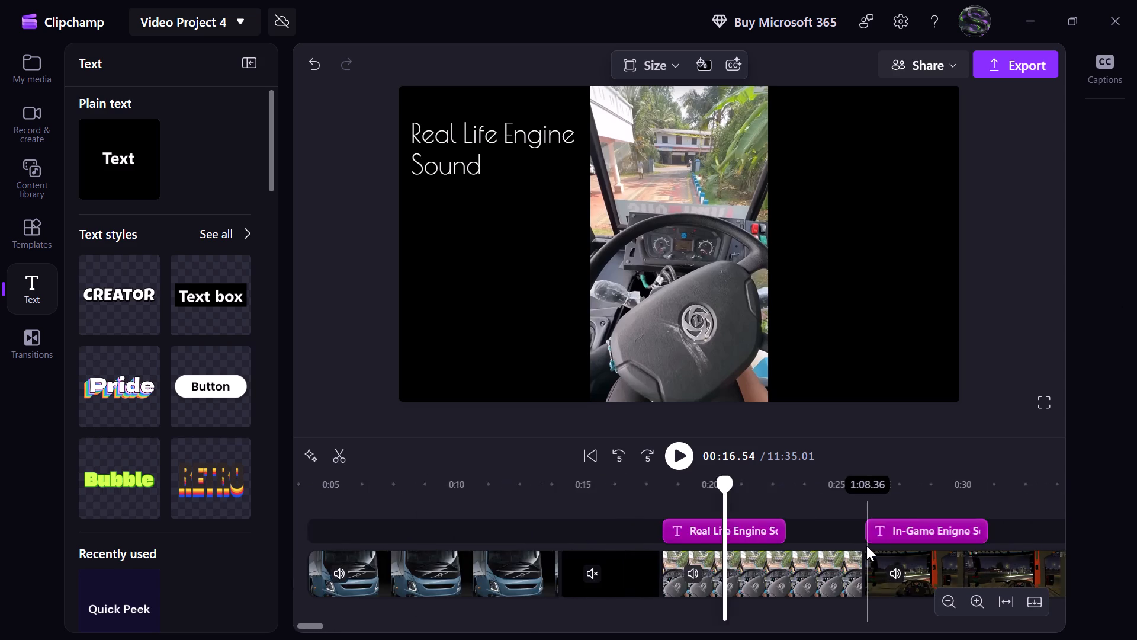
Add a plain text title and move it to start with the in-game bus clip that follows the "Real Life Idle 800 rpm" section.
scroll(866, 546, right, 1)
click(664, 509)
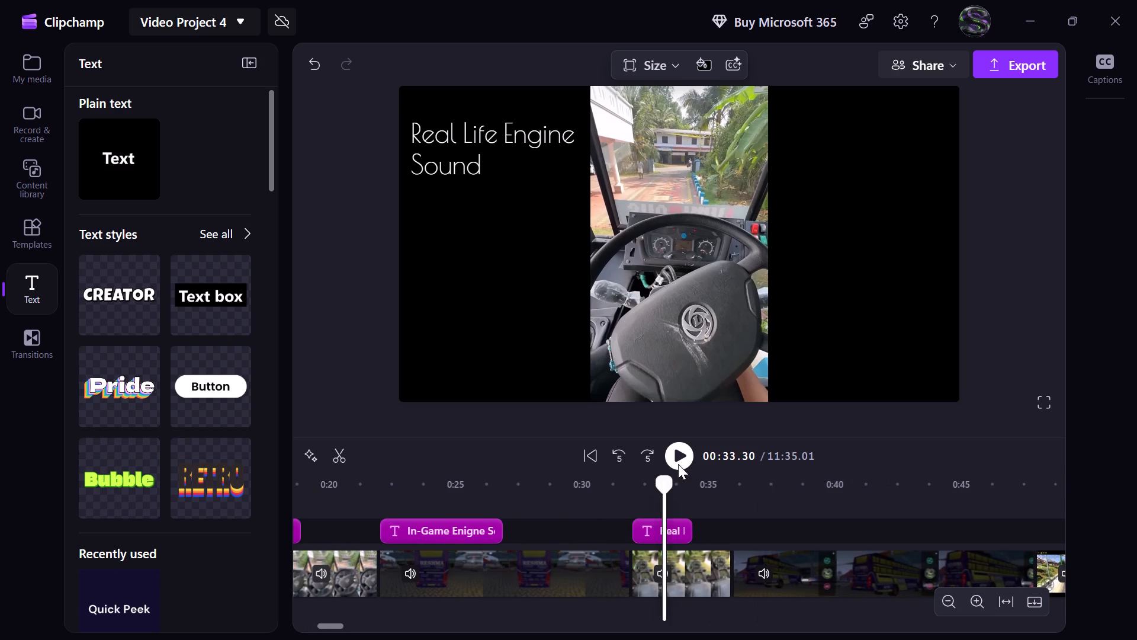
click(680, 459)
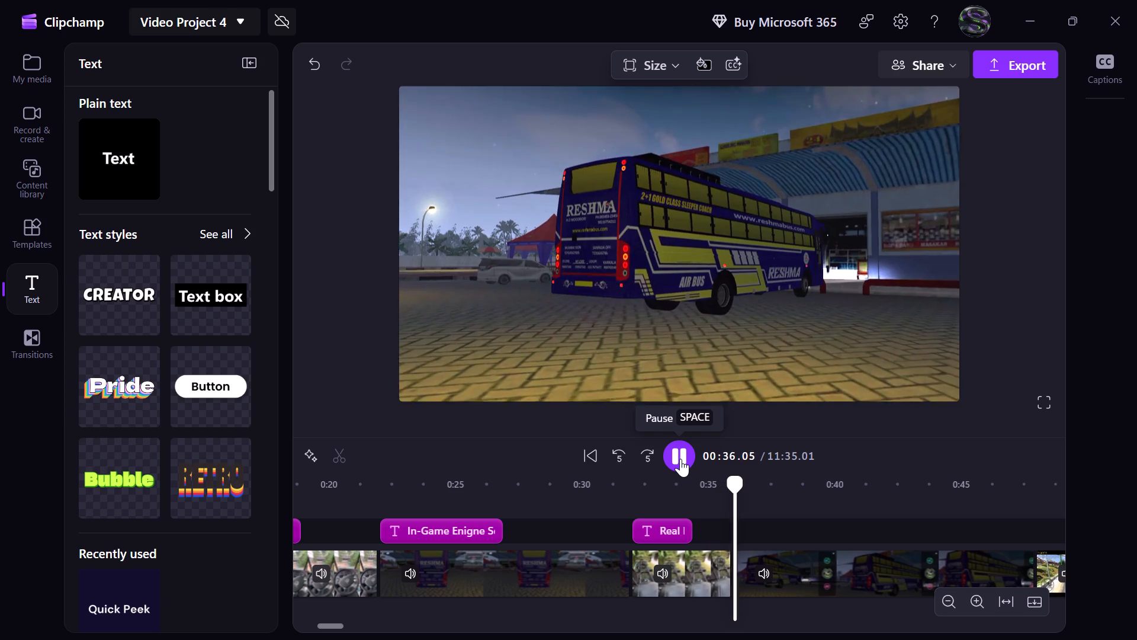
click(680, 459)
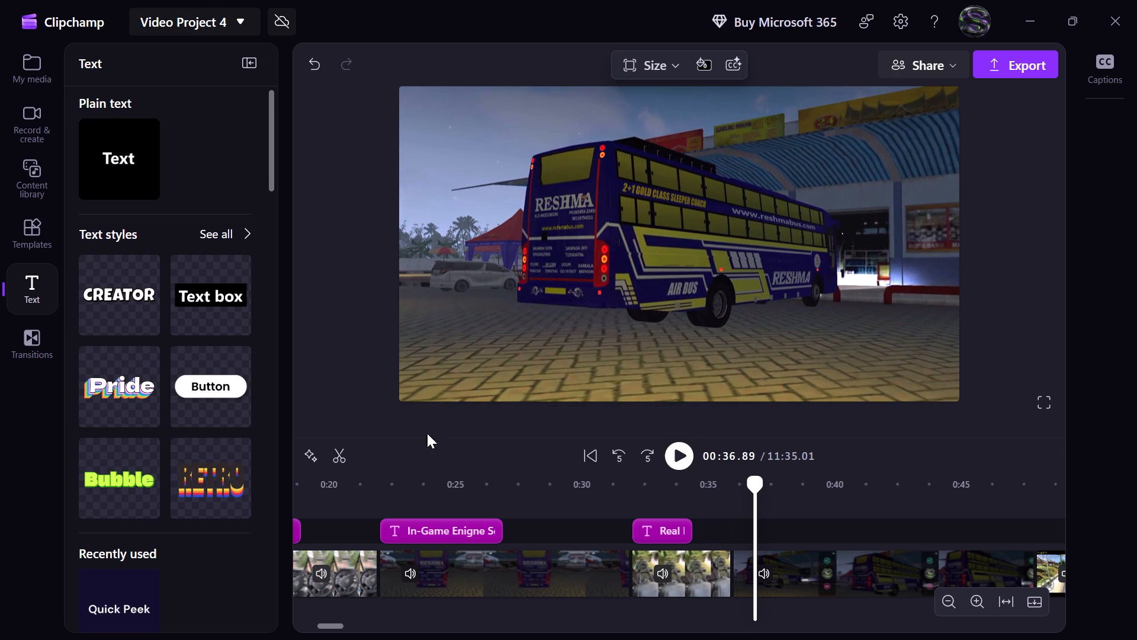
click(136, 187)
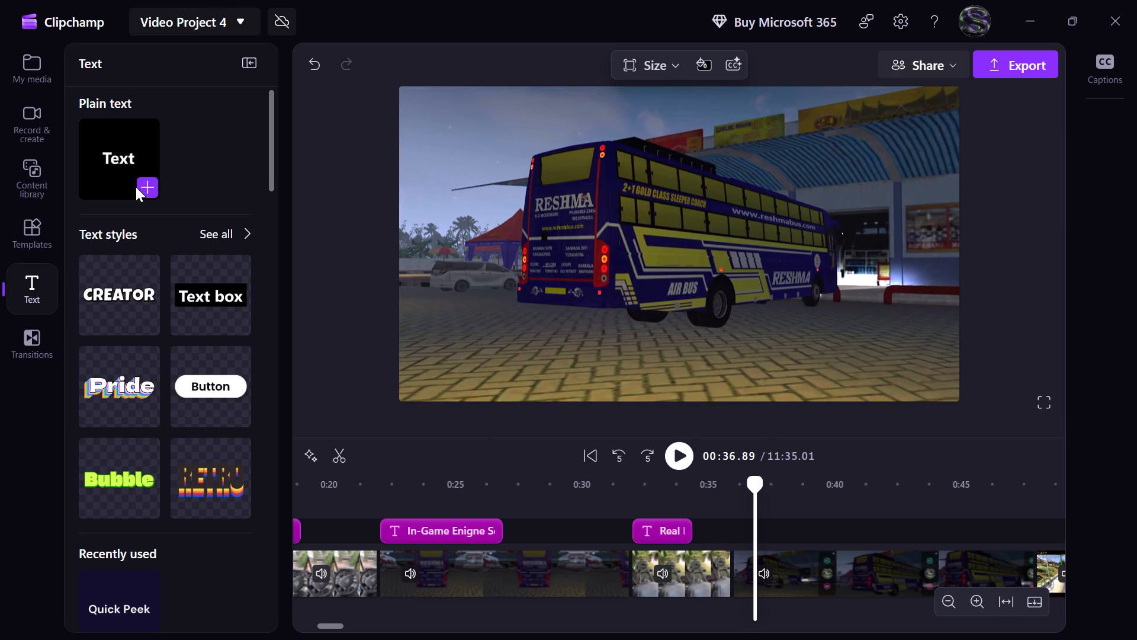
click(146, 187)
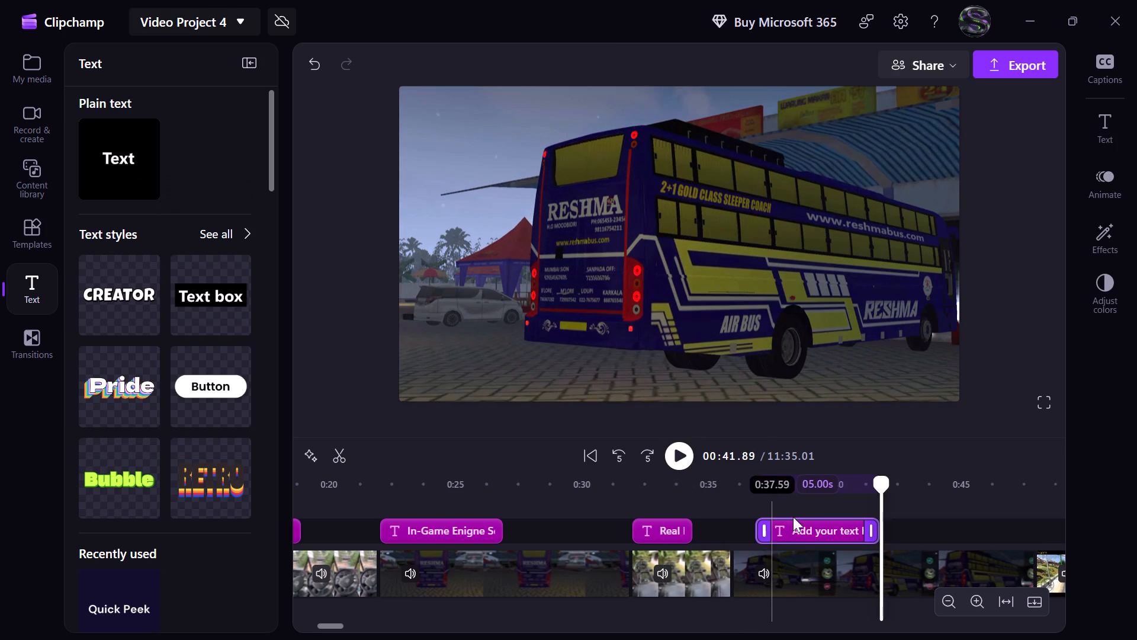
drag(798, 532, 774, 533)
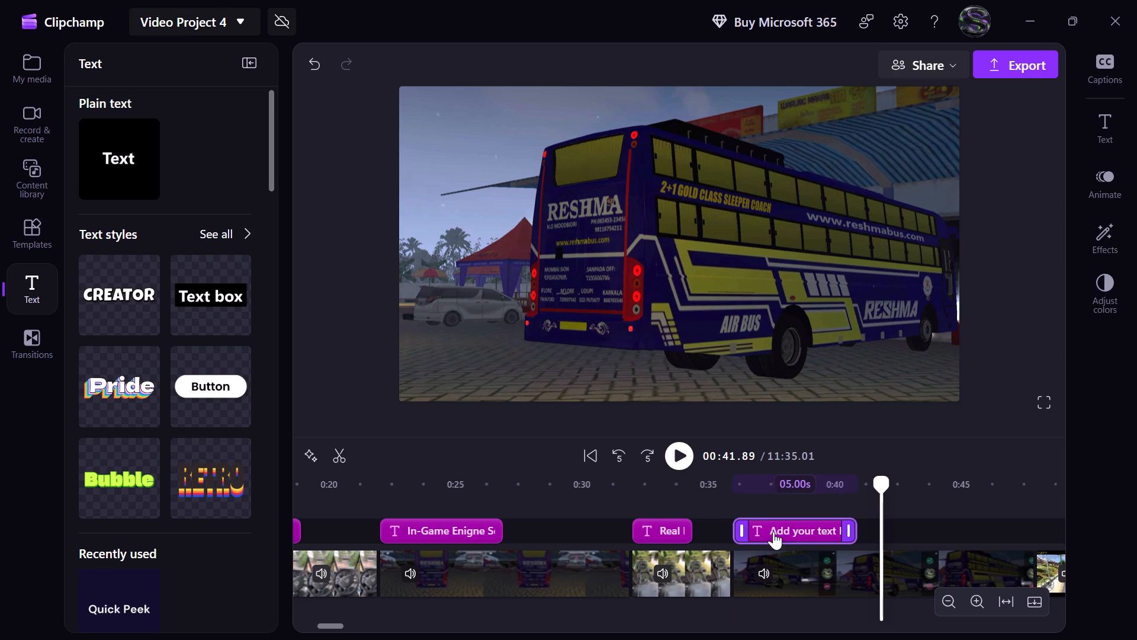
Replace the new title's placeholder text with "In-Game Idle" and "800 rpm" on two lines.
click(758, 499)
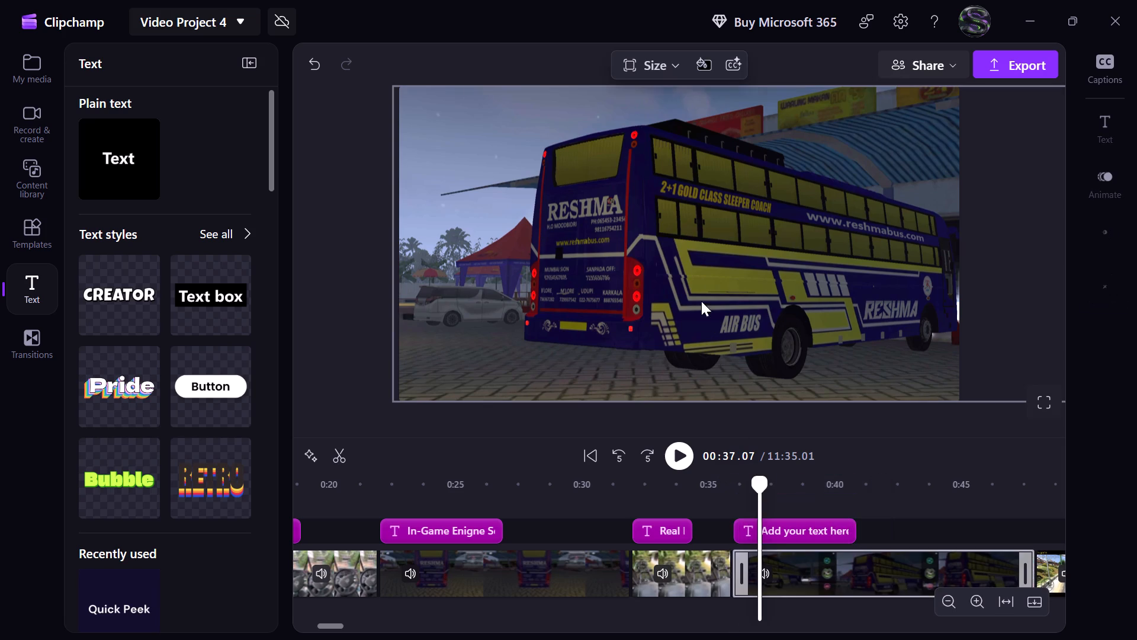
click(708, 269)
click(708, 269)
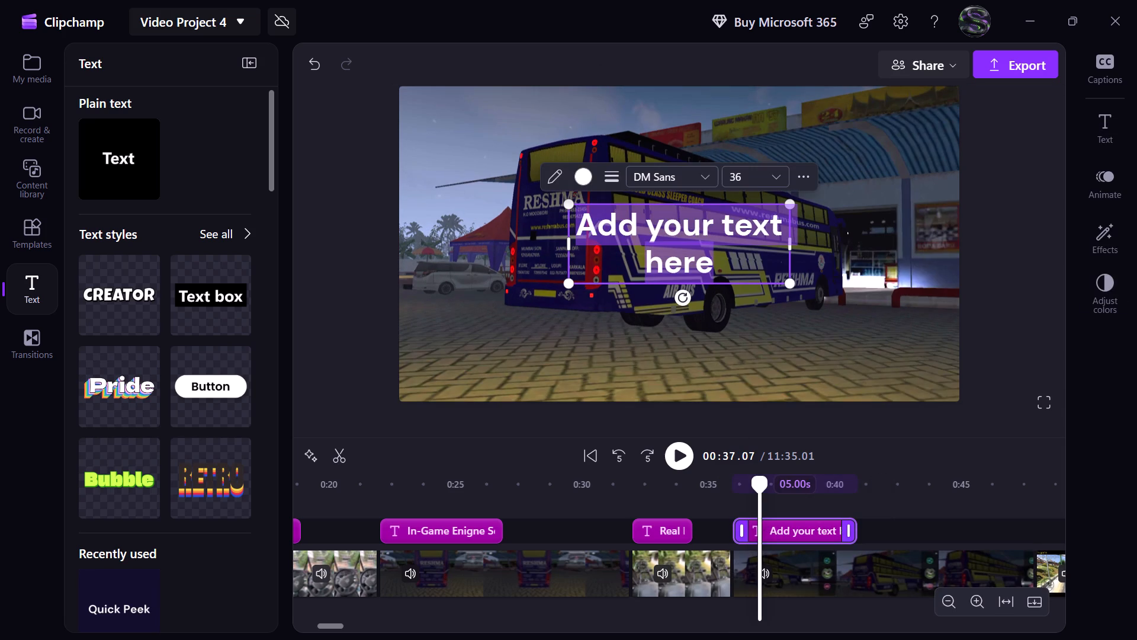
text(In-Game)
key(space)
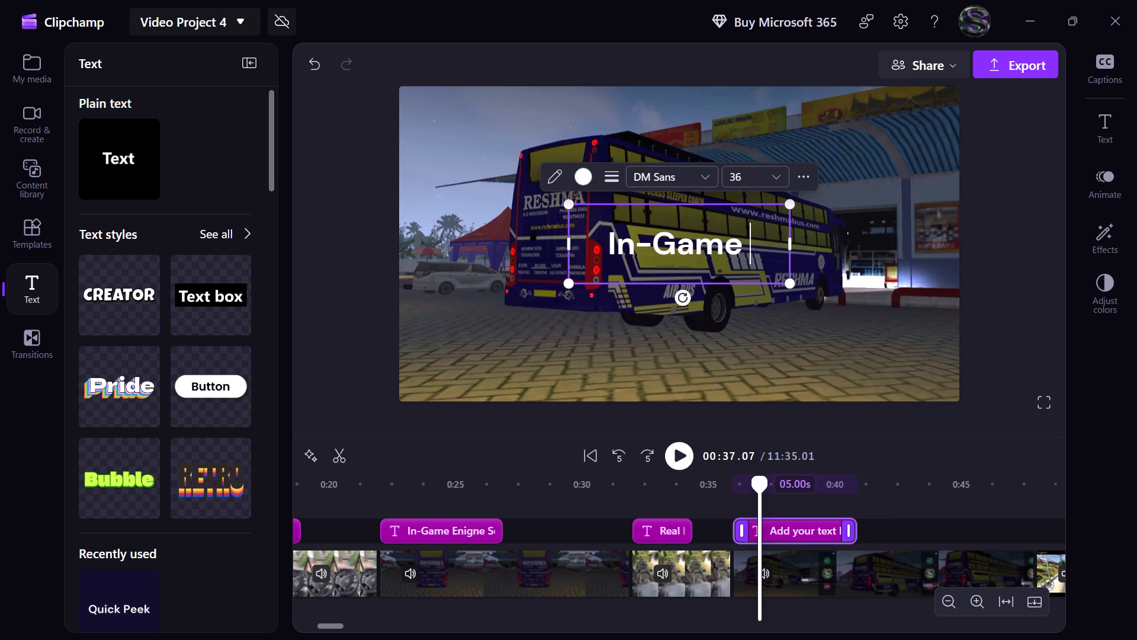
text(Idle)
key(space)
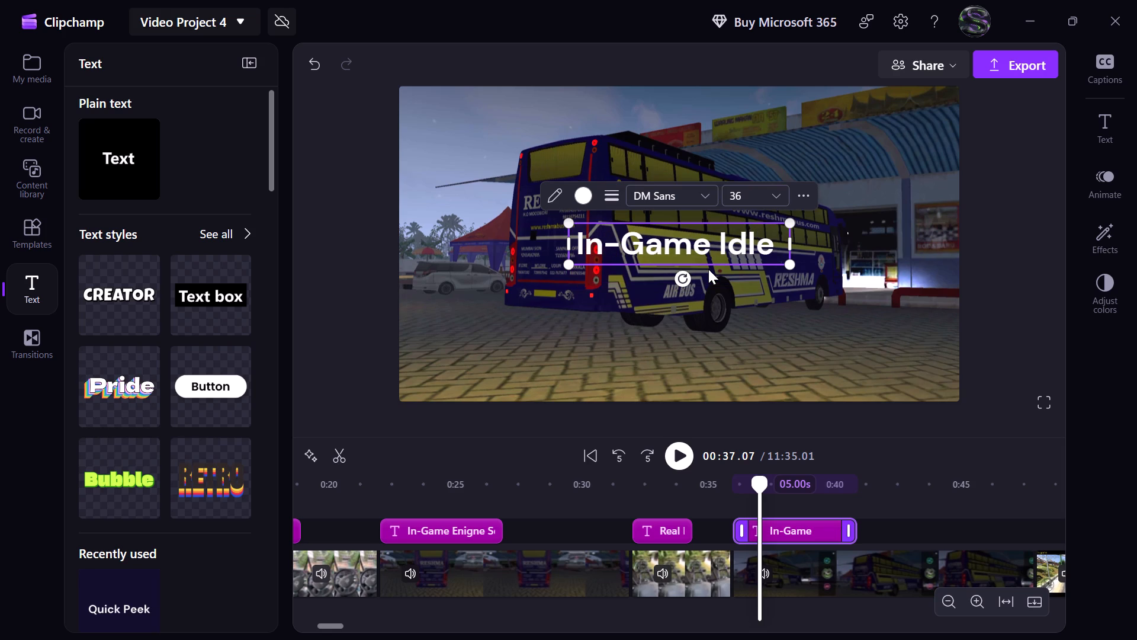
key(BackSpace)
key(Return)
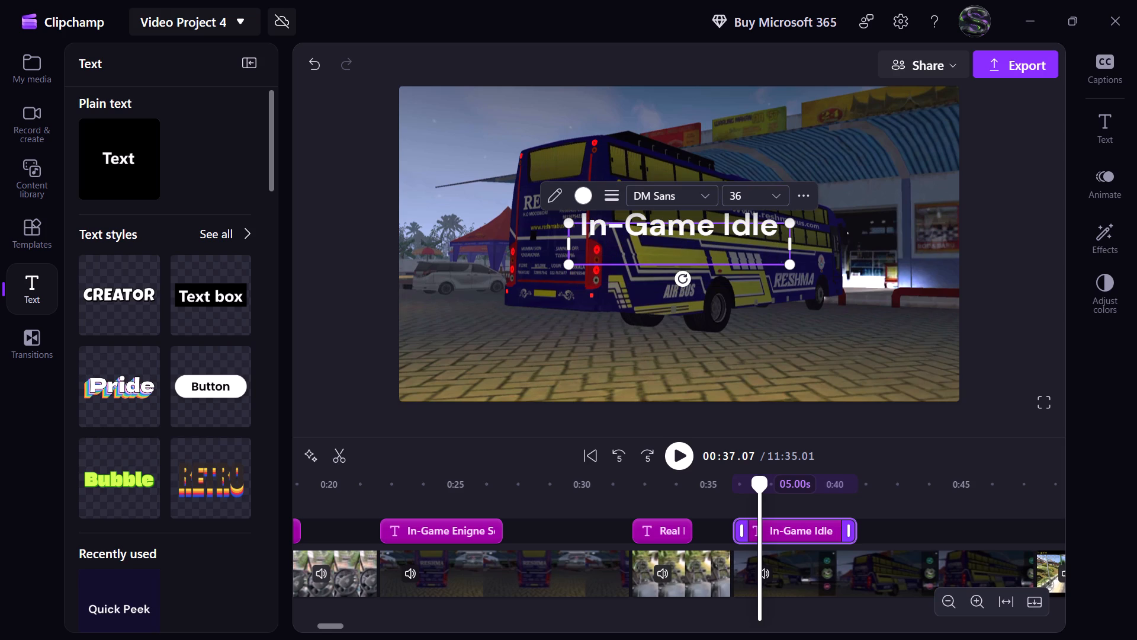
key(shift+asterisk)
key(BackSpace)
text(800 rpm)
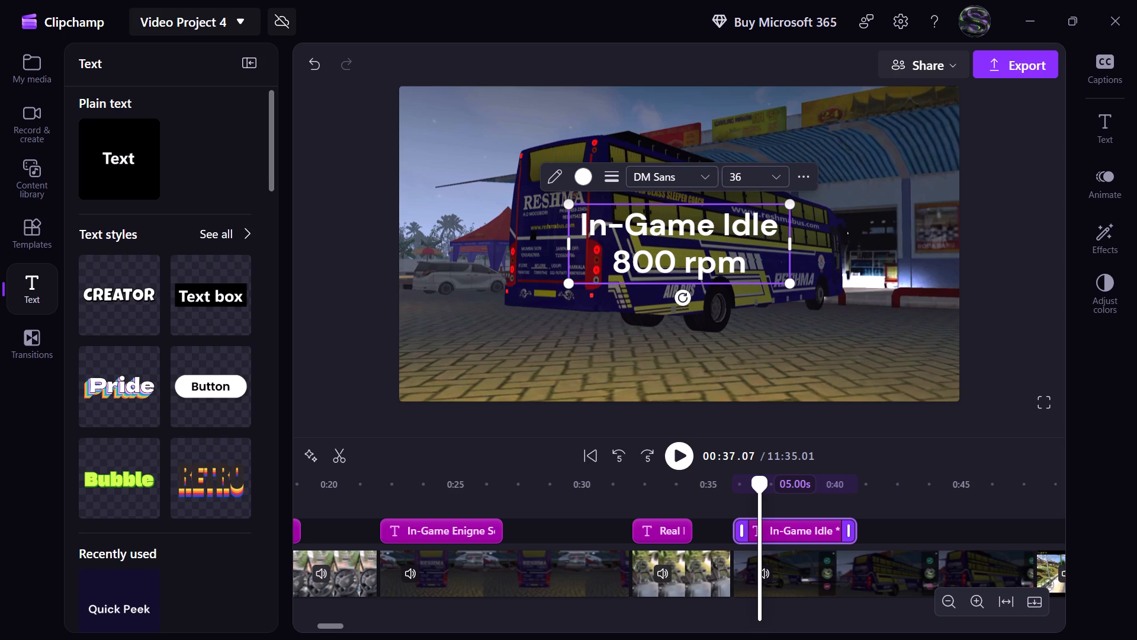
Set the font size of the "In-Game Idle 800 rpm" title to 30.
drag(762, 263, 576, 229)
click(782, 180)
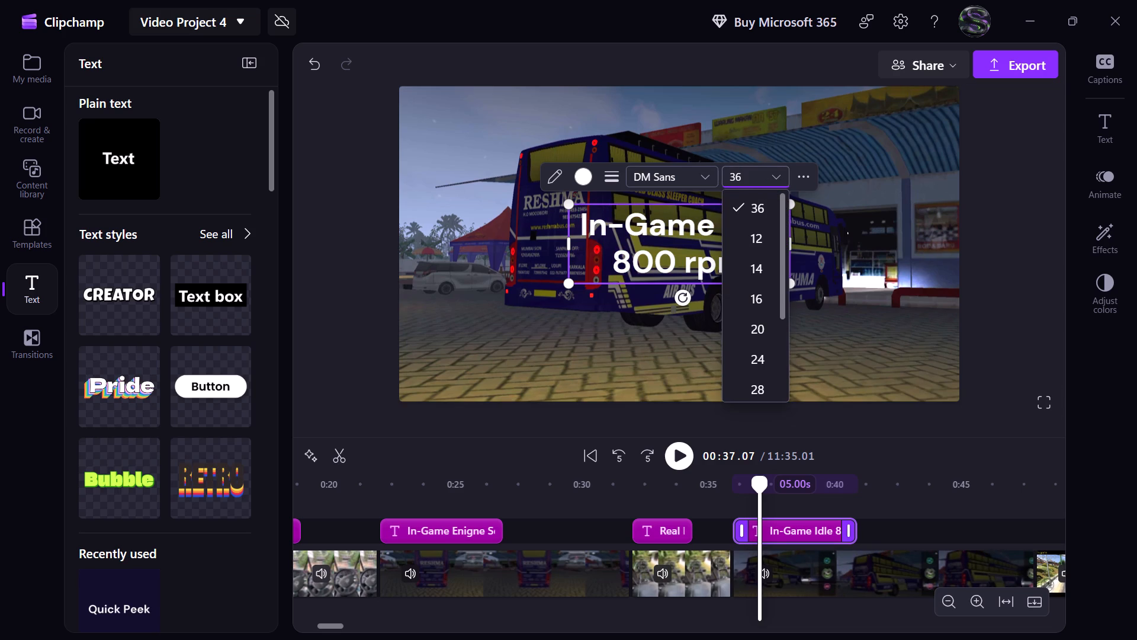
key(BackSpace)
key(0)
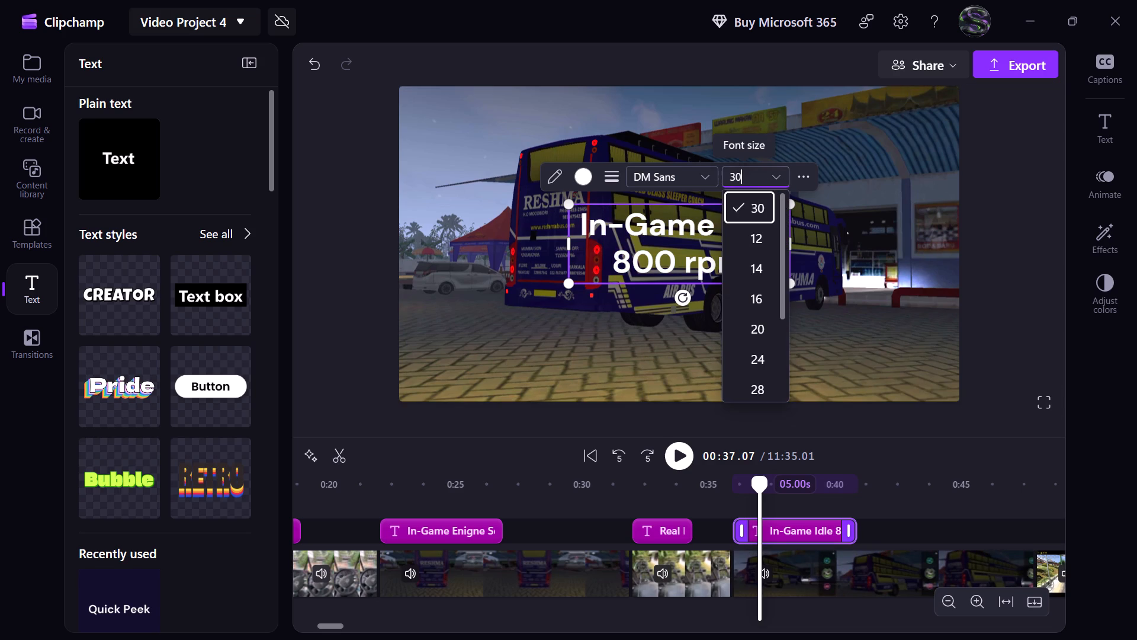
key(Return)
Change the font of the "In-Game Idle 800 rpm" title to Poiret One.
click(713, 179)
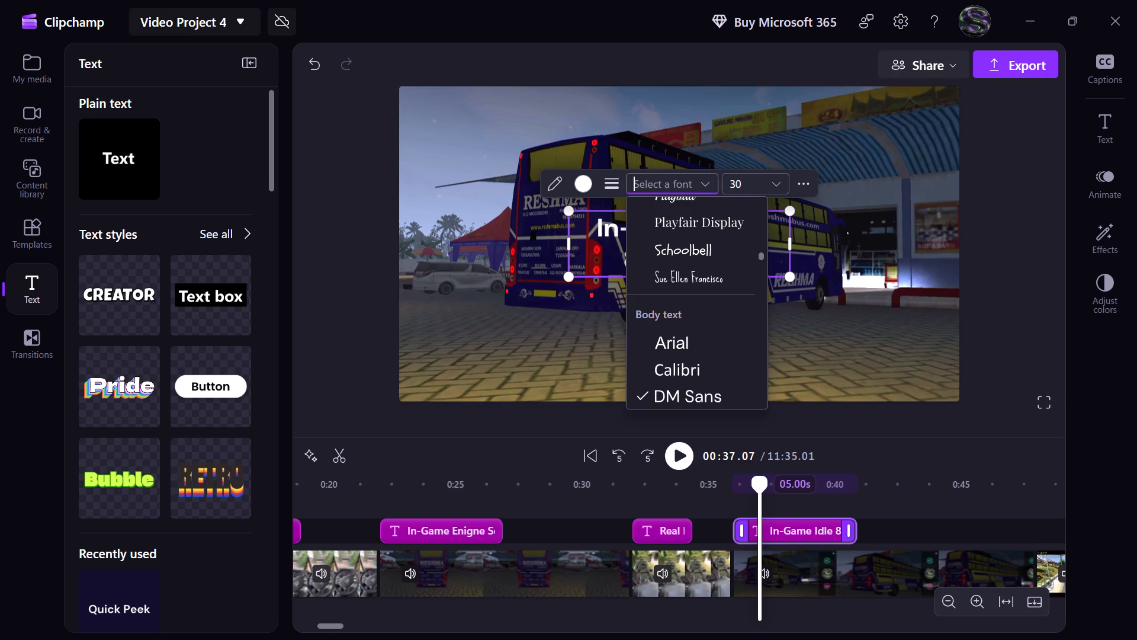
click(775, 242)
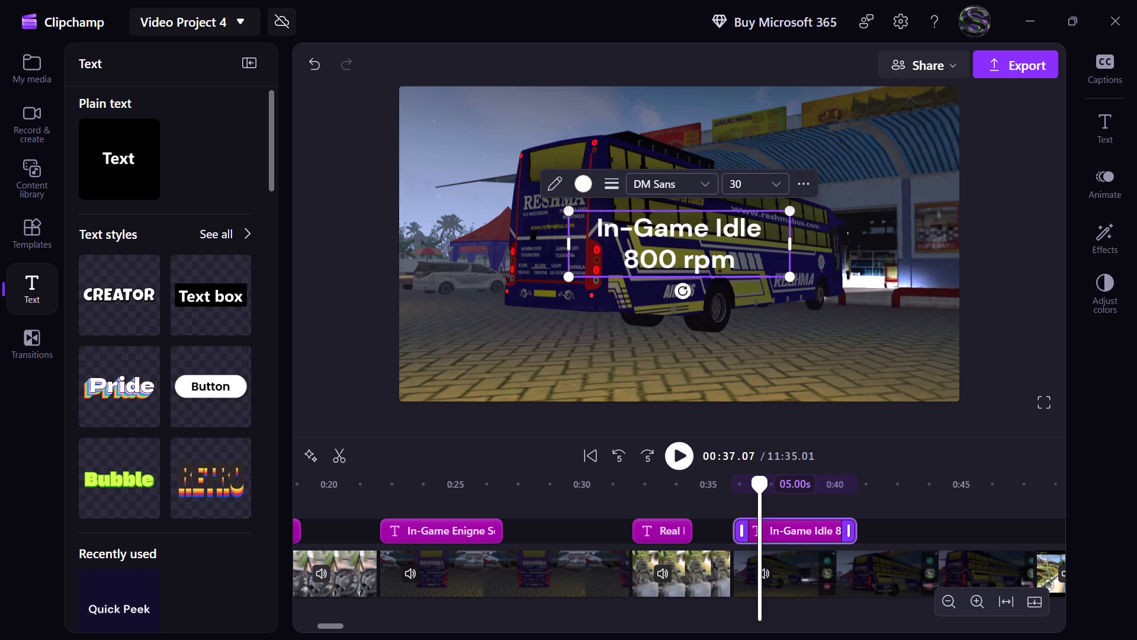
drag(595, 229, 735, 257)
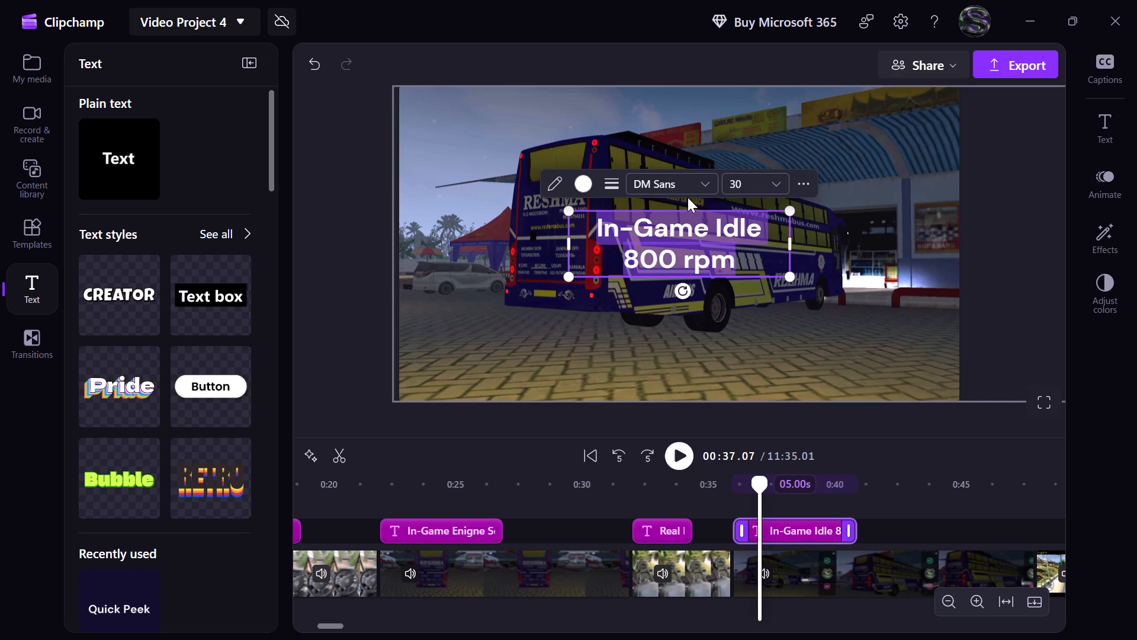
click(708, 187)
scroll(714, 270, down, 4)
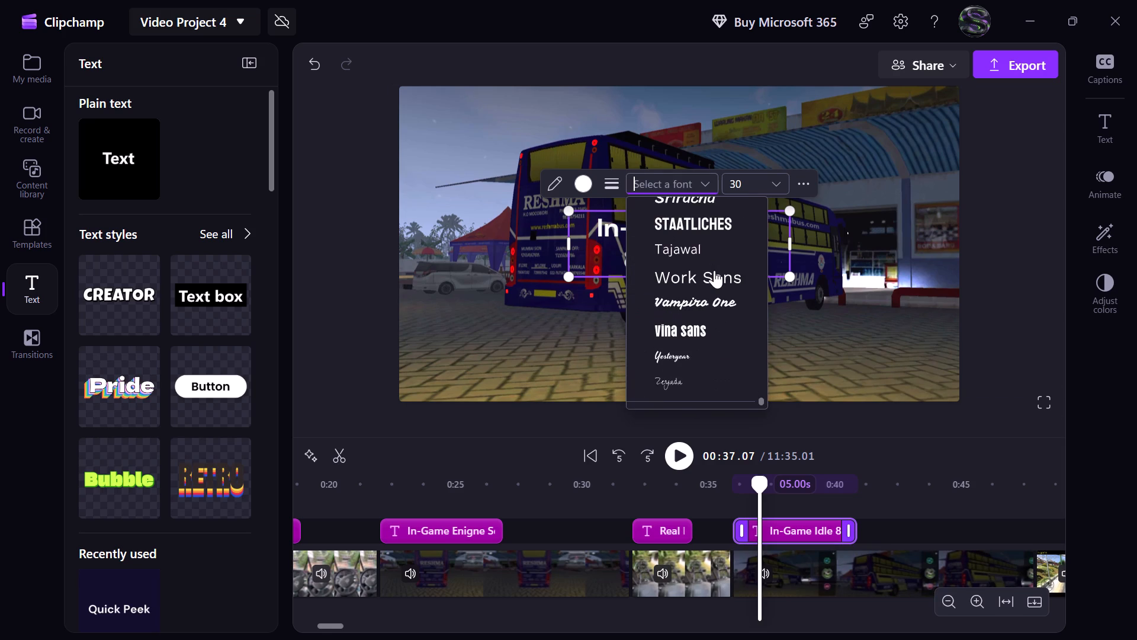
scroll(714, 270, up, 2)
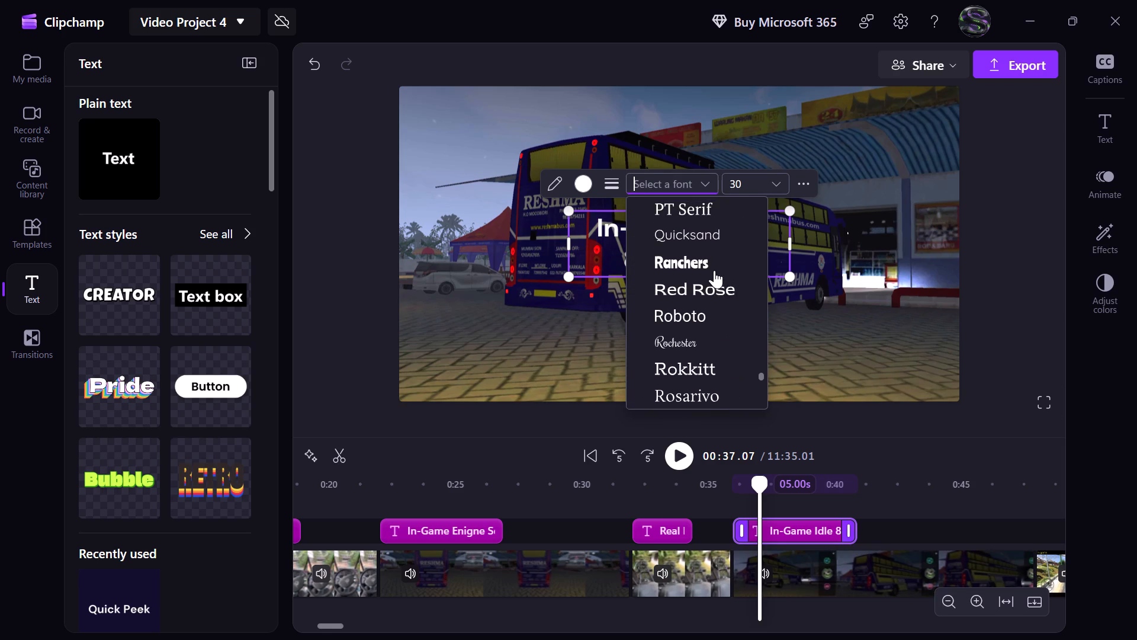
scroll(714, 270, up, 1)
click(728, 246)
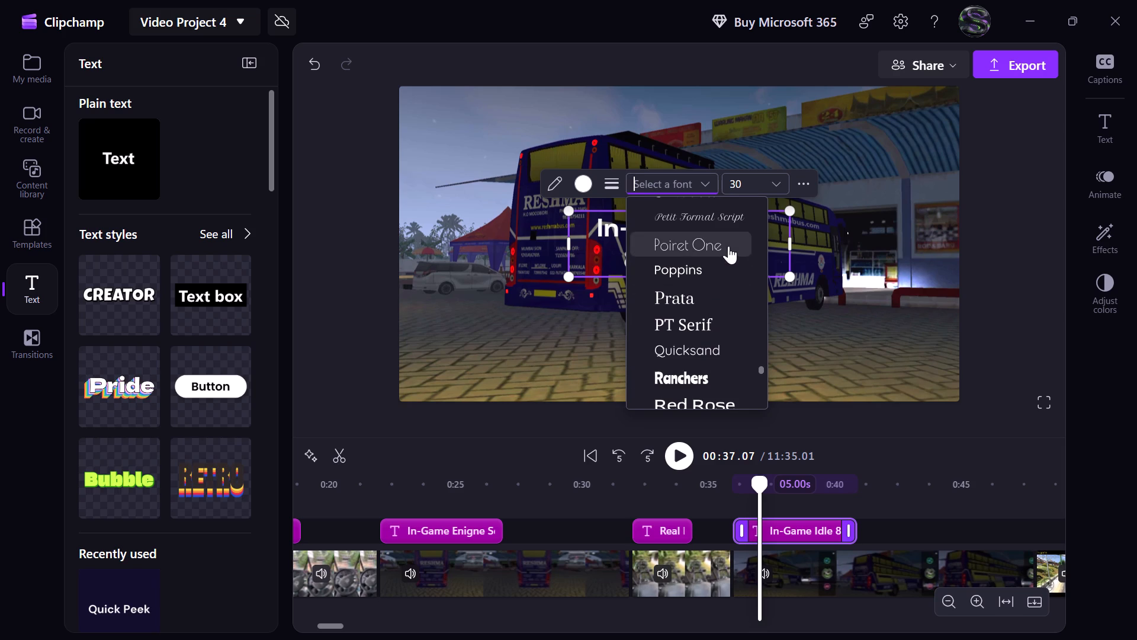
Set the "In-Game Idle 800 rpm" title's position to Right and Bottom in the video frame.
click(808, 190)
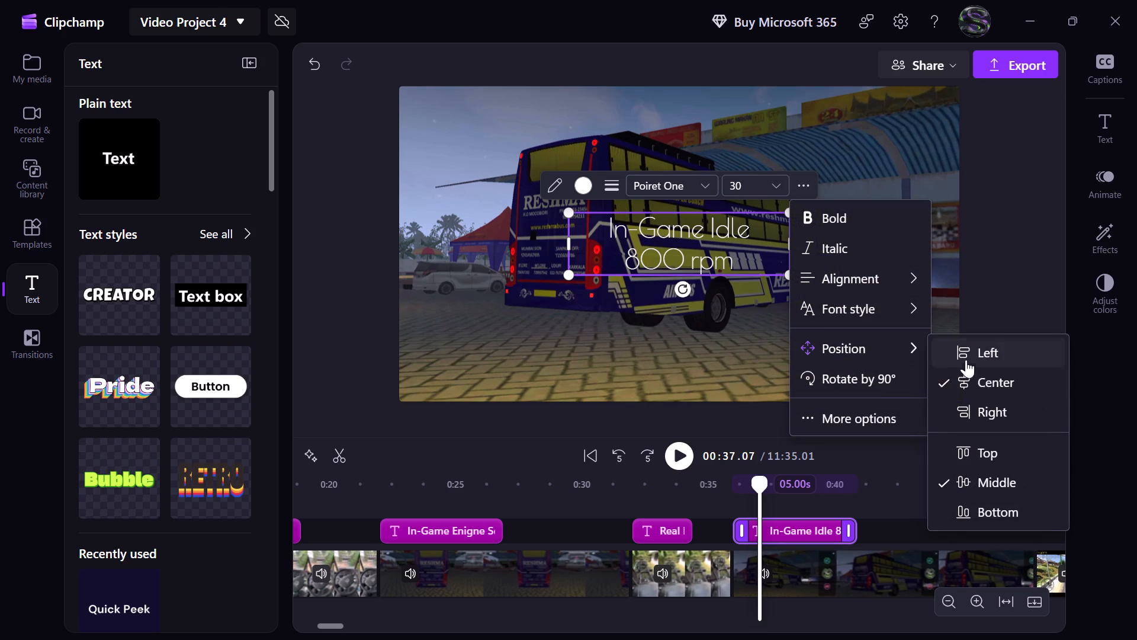
click(1009, 408)
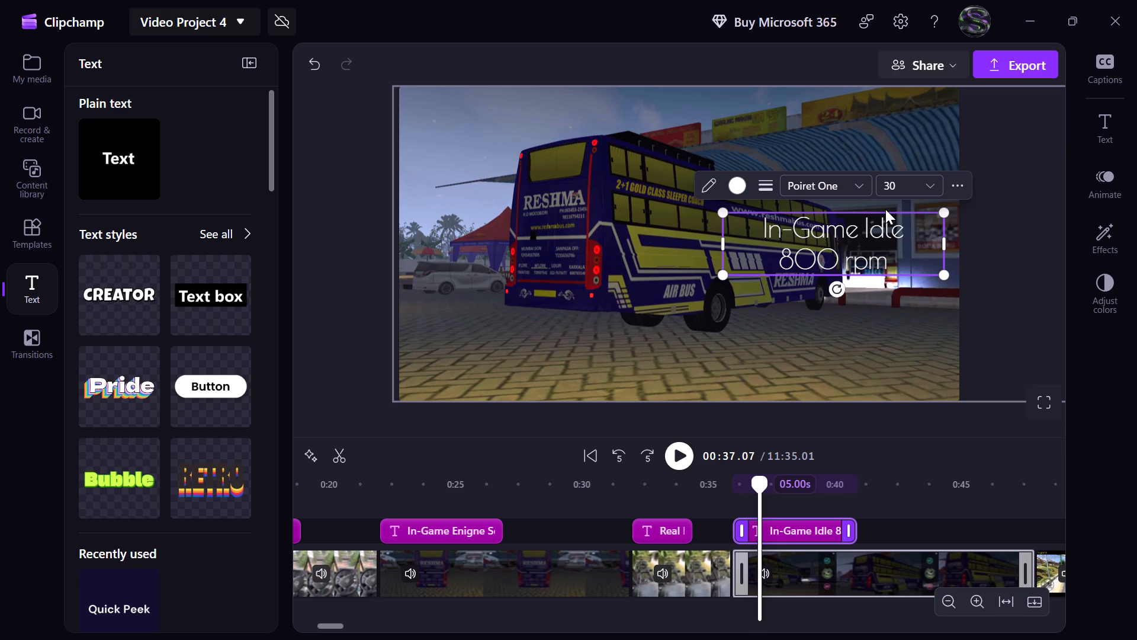
click(957, 185)
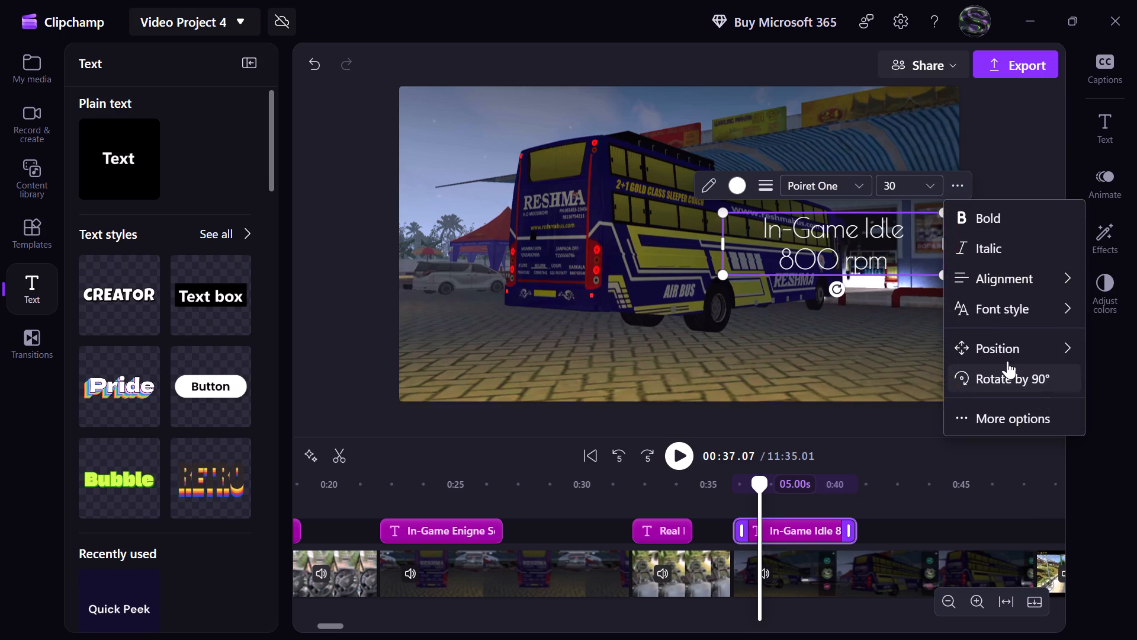
click(898, 511)
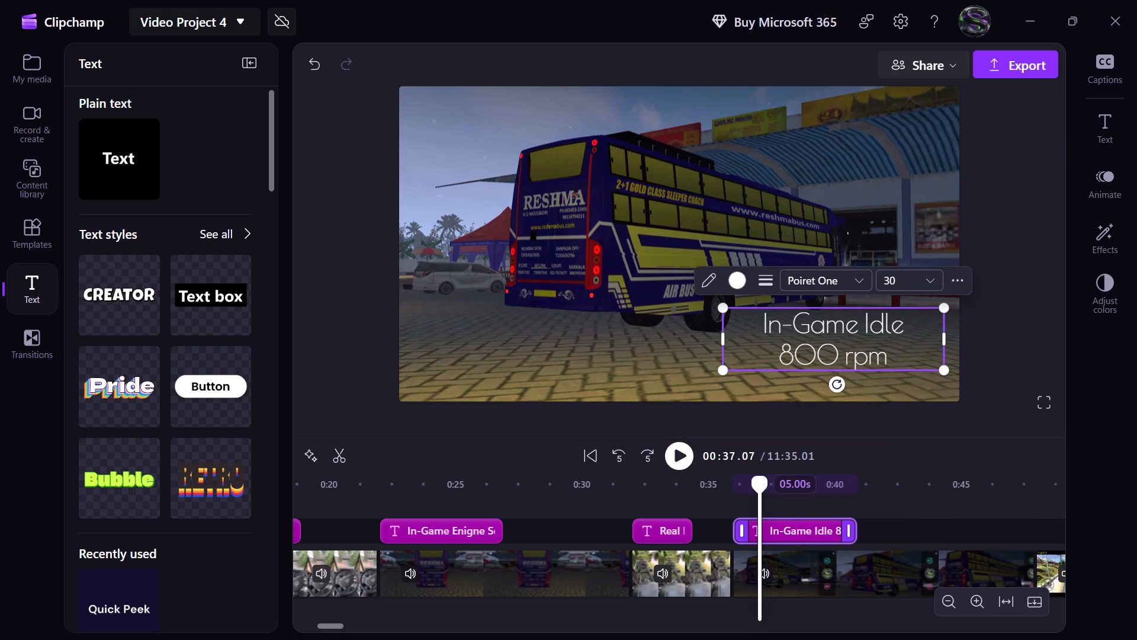
Right-align the text of the "In-Game Idle 800 rpm" title and play back its section.
click(952, 279)
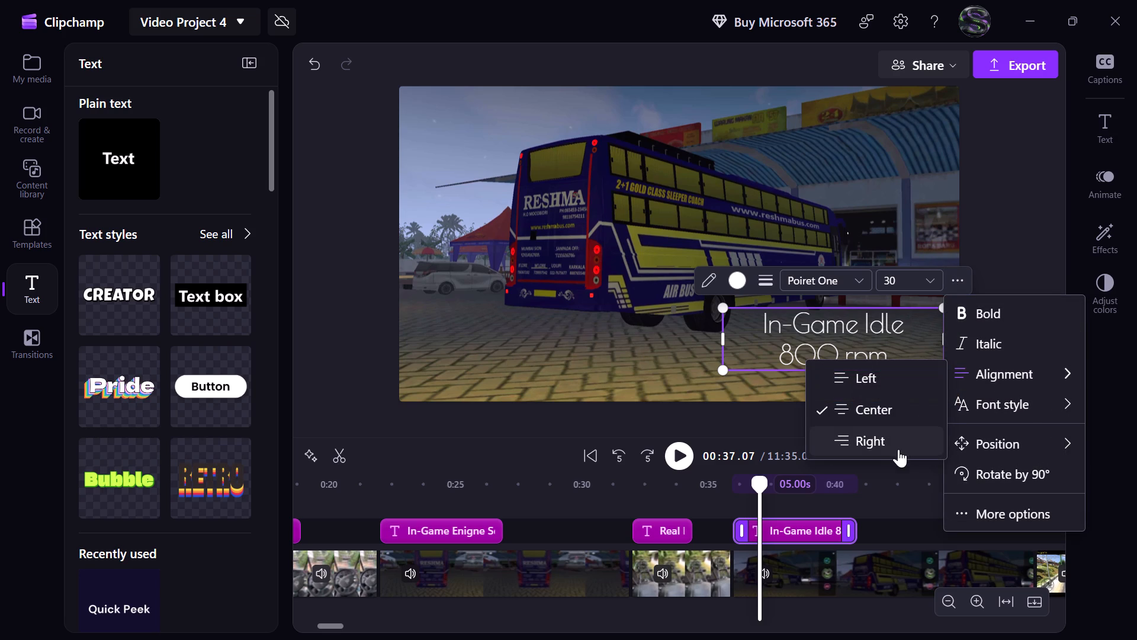
click(898, 449)
click(1056, 190)
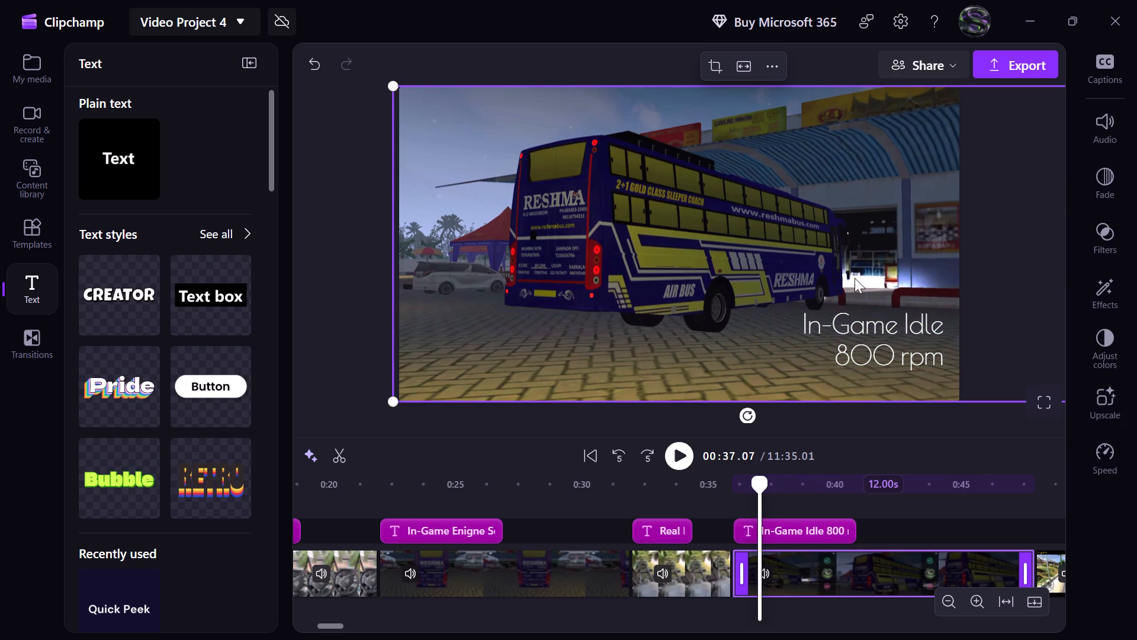
click(689, 482)
click(679, 458)
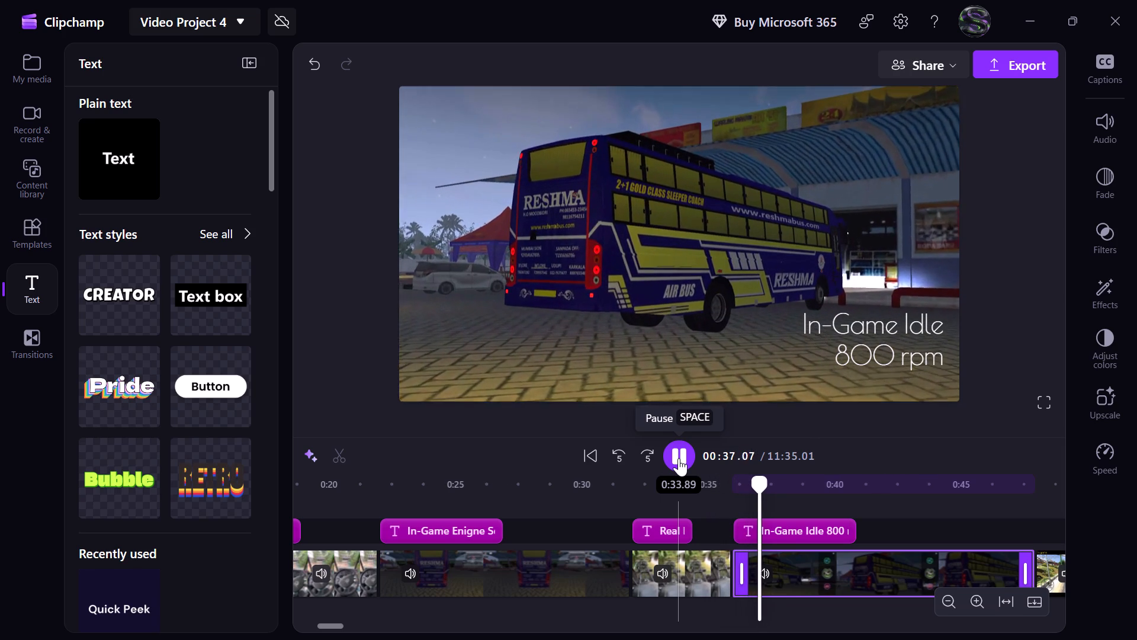
click(674, 458)
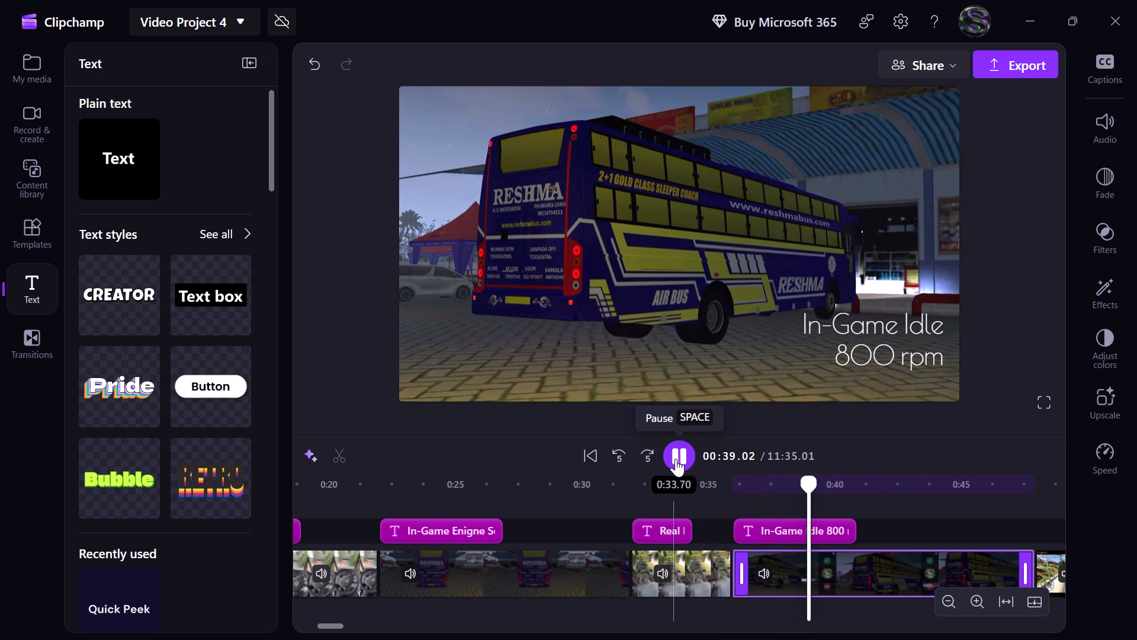
Apply the Random tile animation to the "Real Life Idle 800 rpm" title.
click(664, 526)
click(663, 492)
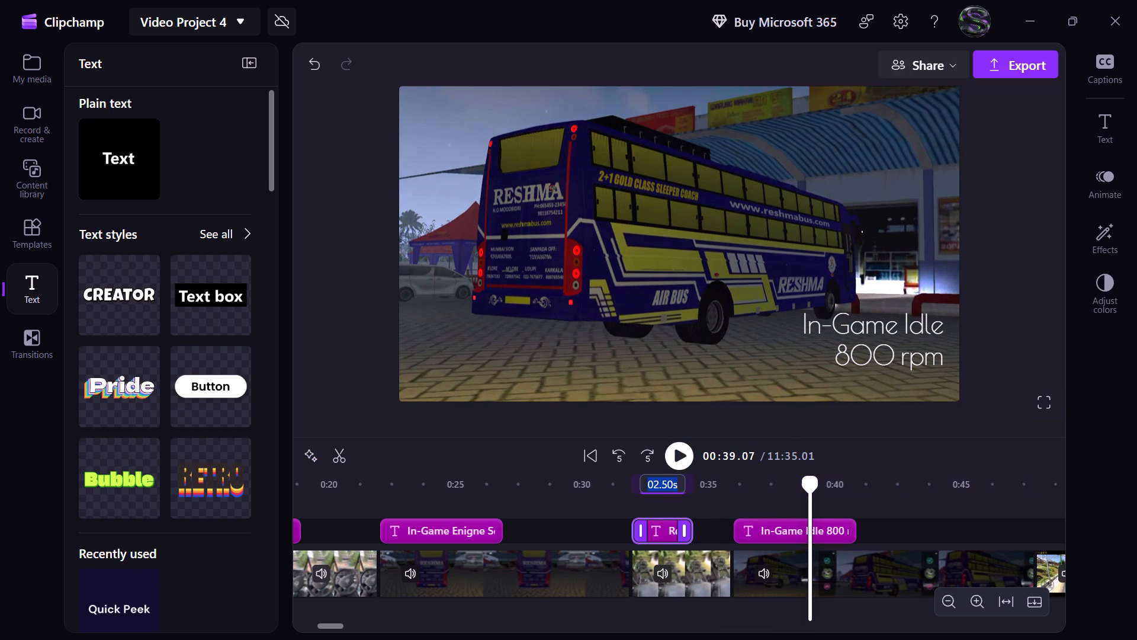
click(658, 516)
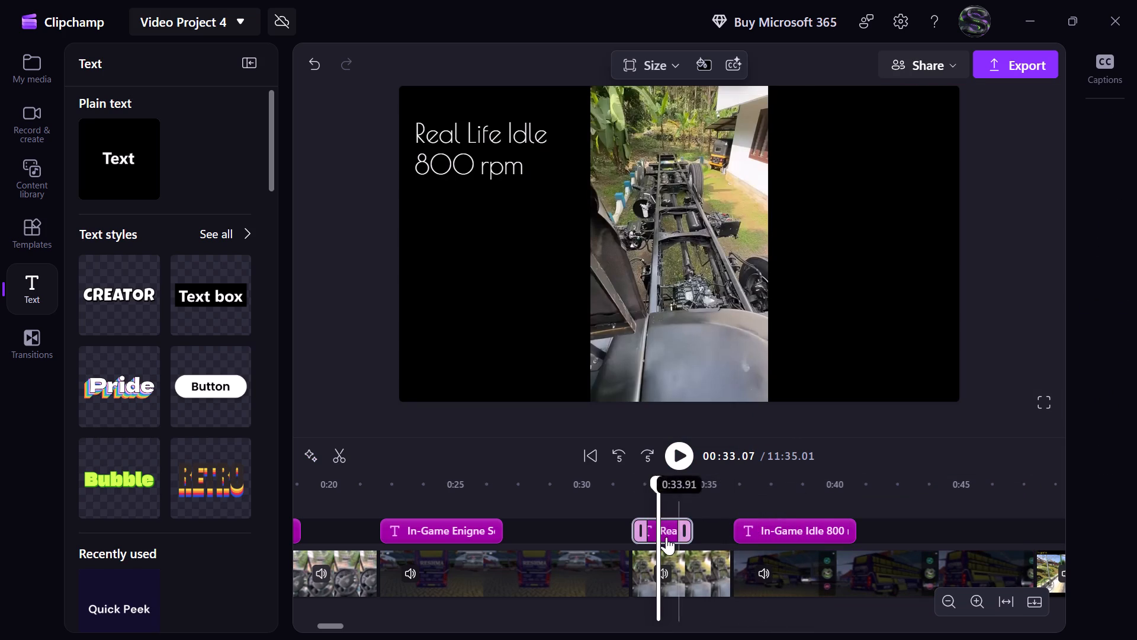
click(666, 537)
click(1123, 172)
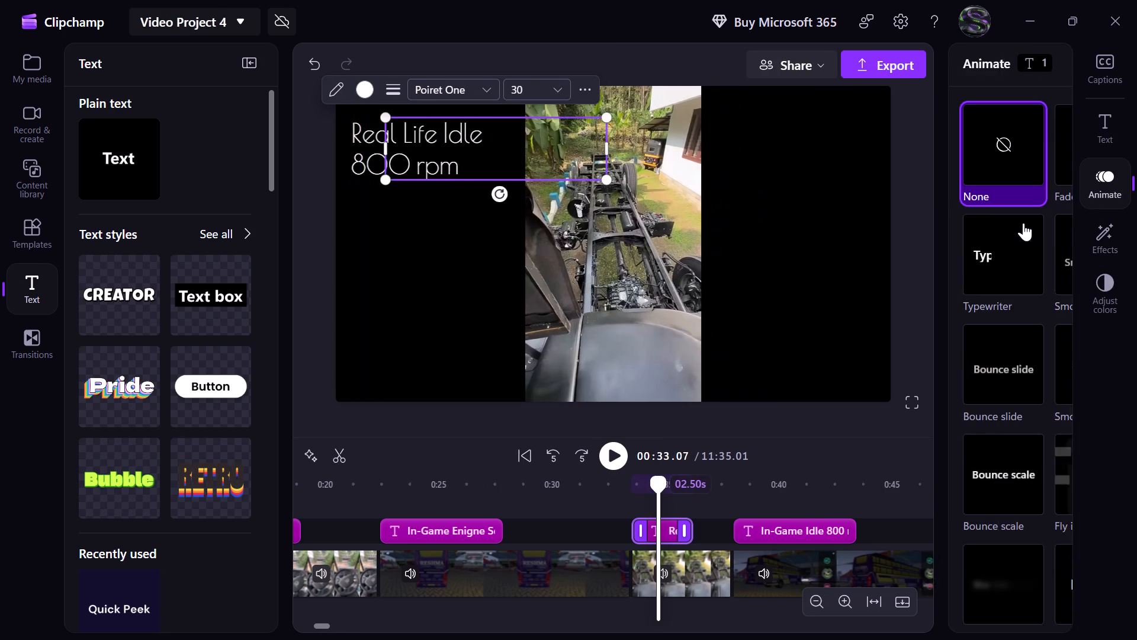
scroll(981, 329, down, 1)
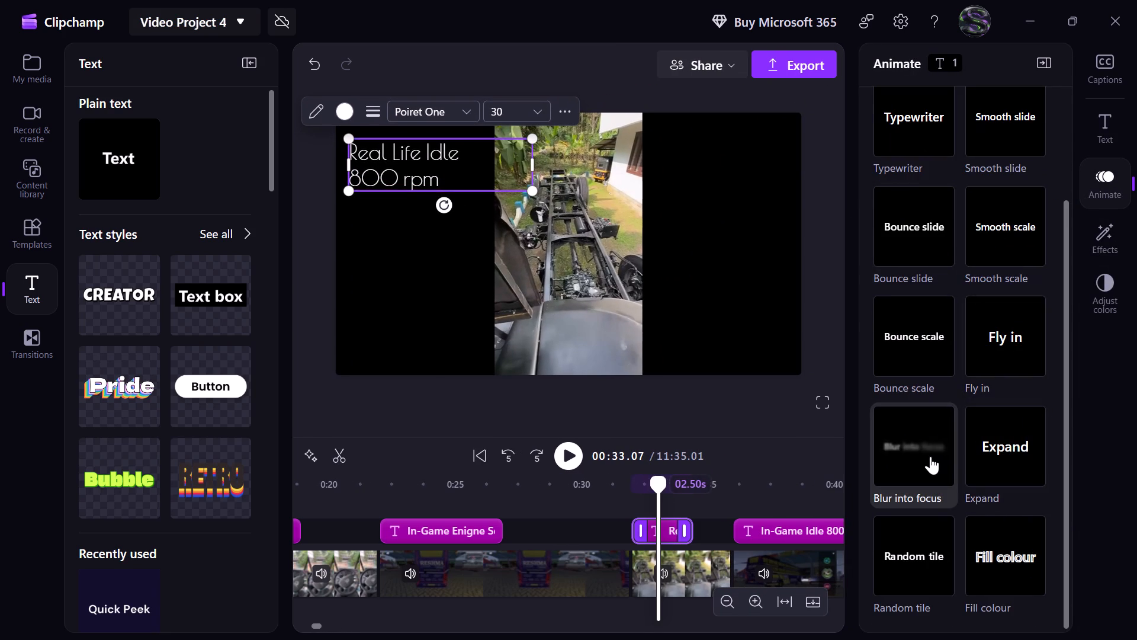
click(929, 580)
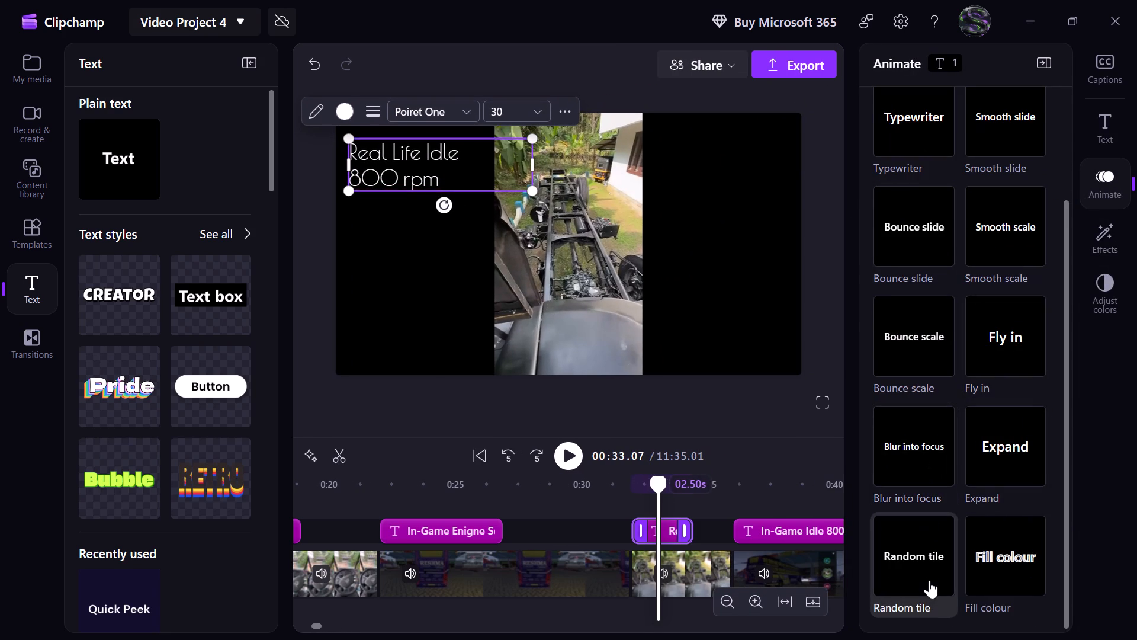
Apply the Random tile animation to the "In-Game Idle 800 rpm" title.
click(781, 476)
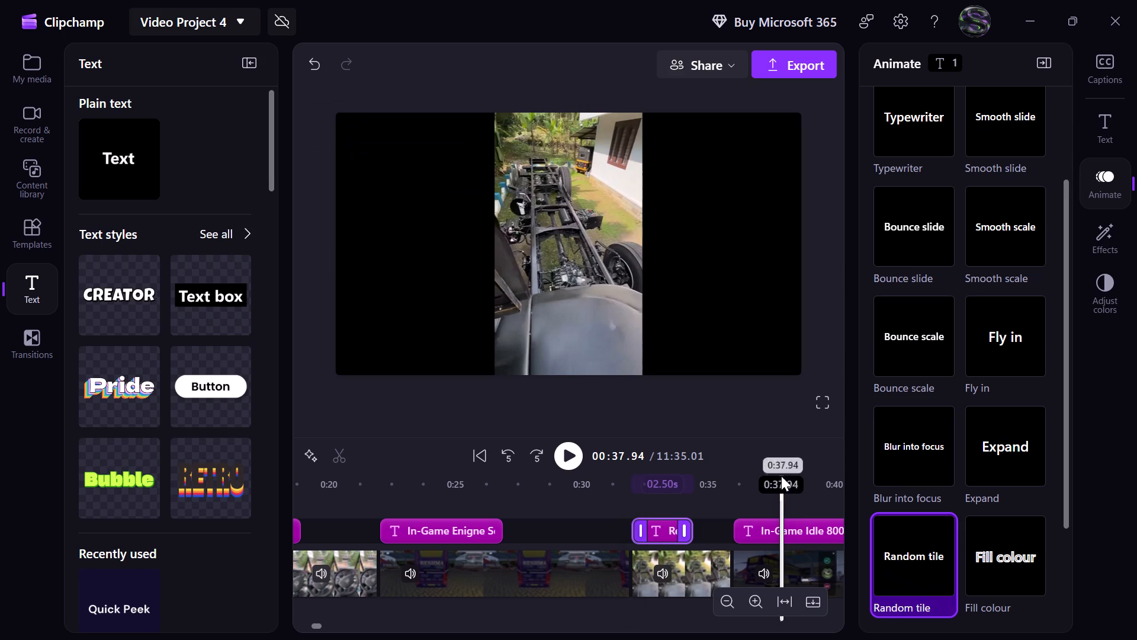
click(798, 528)
click(917, 544)
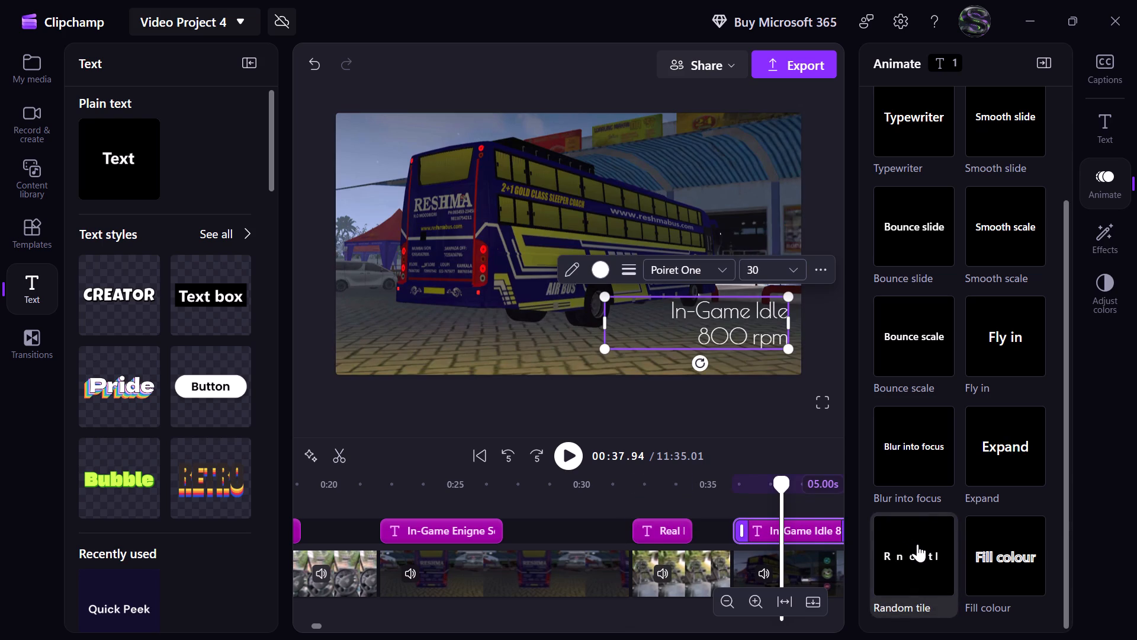
Check the animation of the "In-Game Enigne Sound" title, and play the timeline onward to the next untitled in-game bus clip.
click(414, 494)
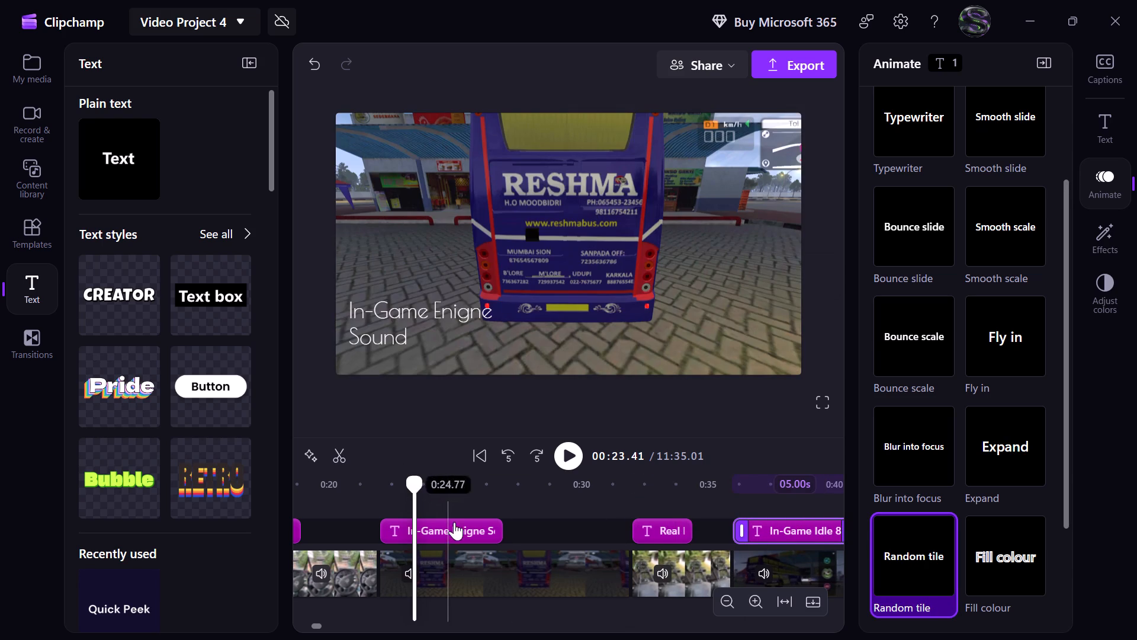
click(458, 530)
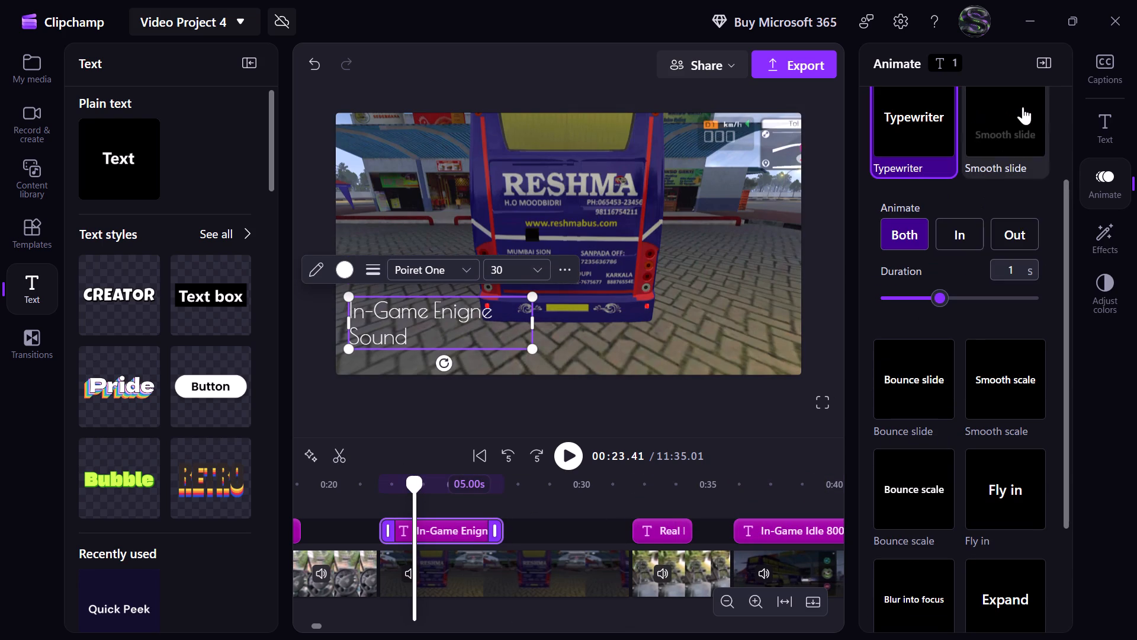
click(1043, 70)
click(798, 498)
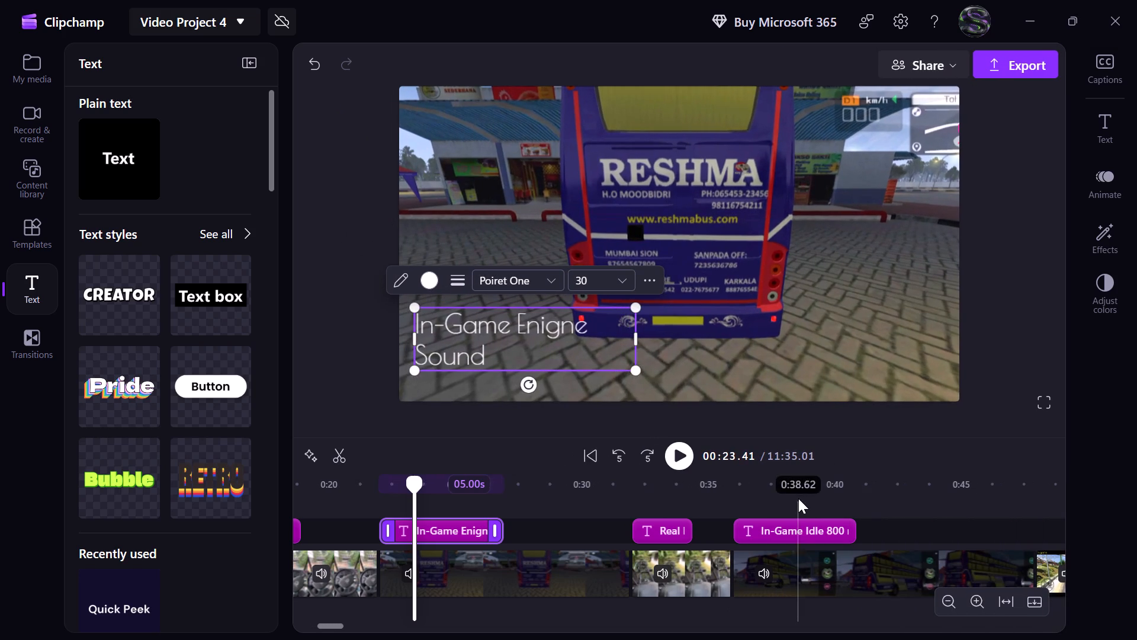
click(679, 491)
click(679, 450)
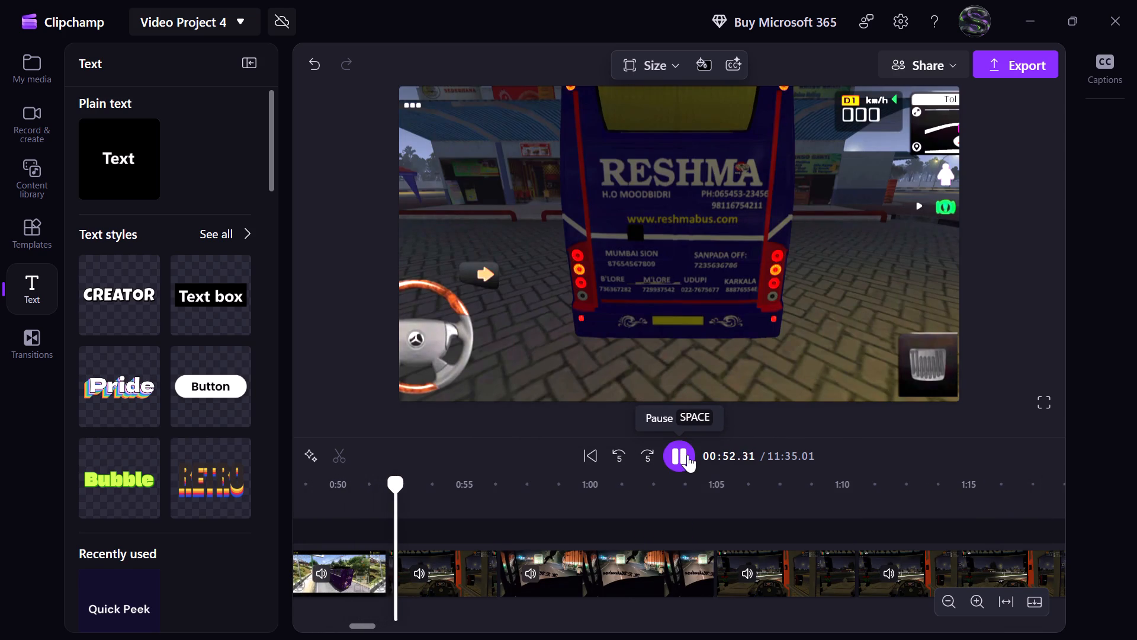
click(688, 455)
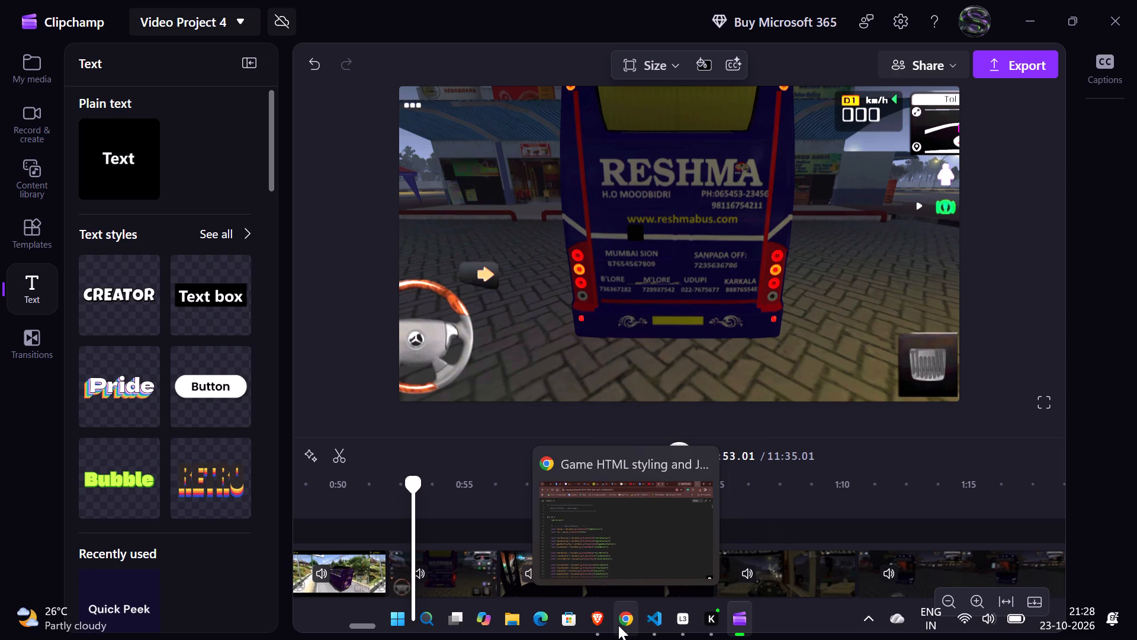
Switch to the reference YouTube video in Brave and play its next real-life and in-game sections to read their captions.
click(600, 625)
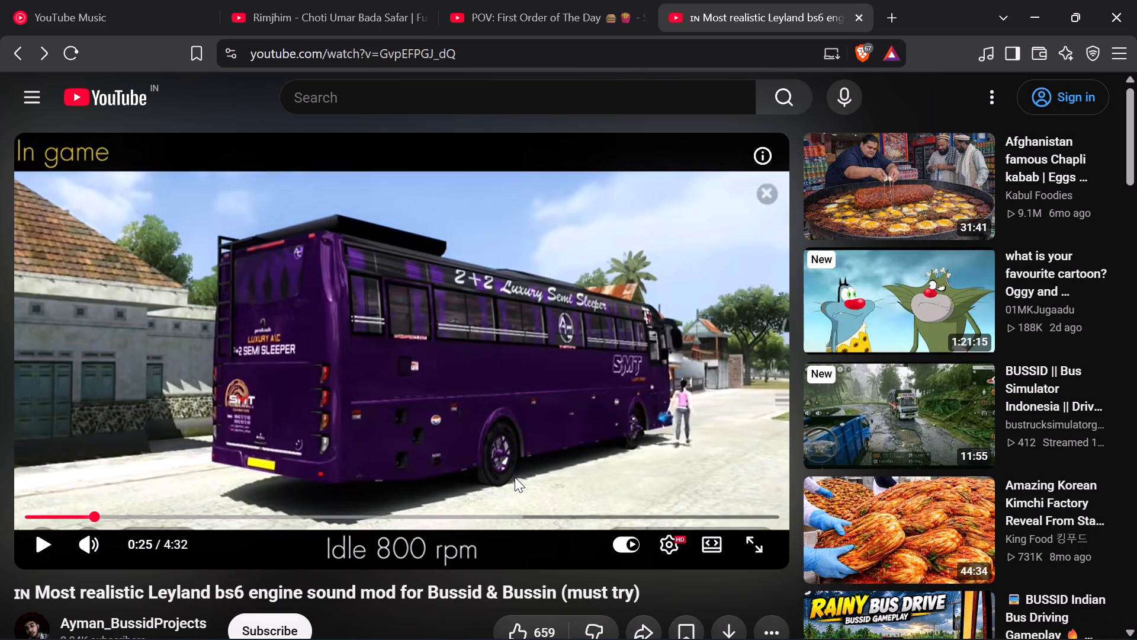
click(515, 408)
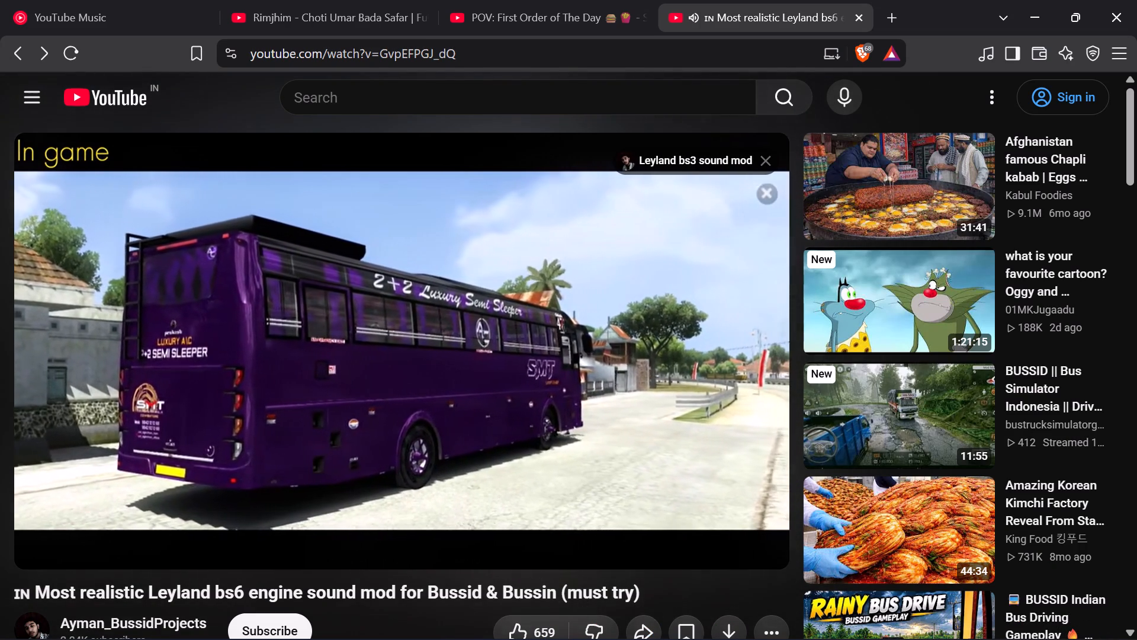
key(Left)
key(Right)
key(Right)
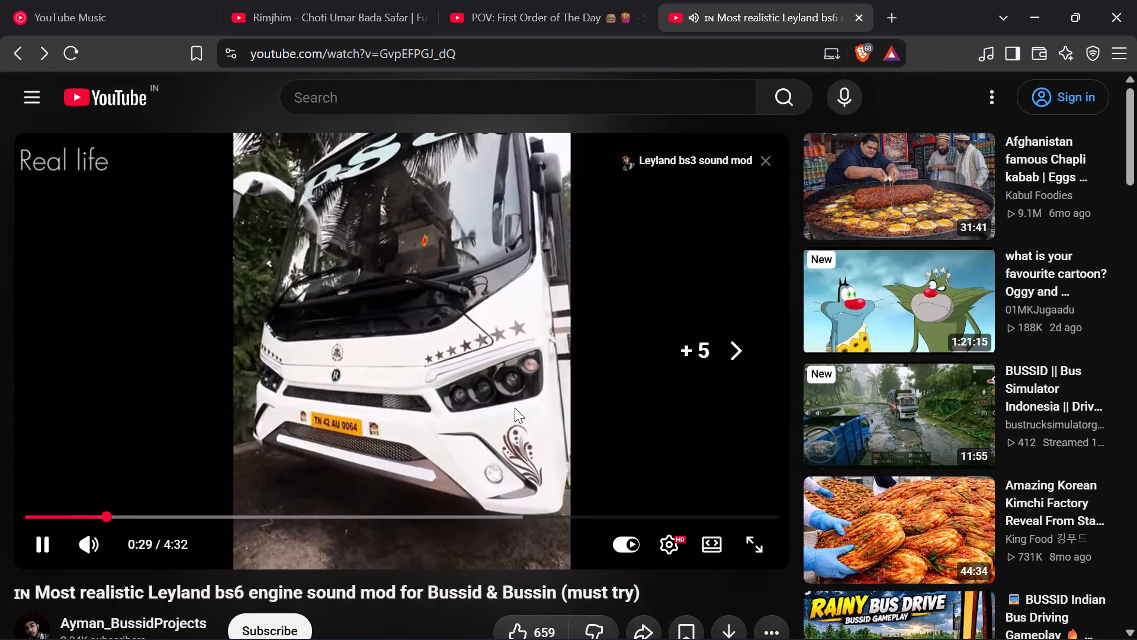
key(Left)
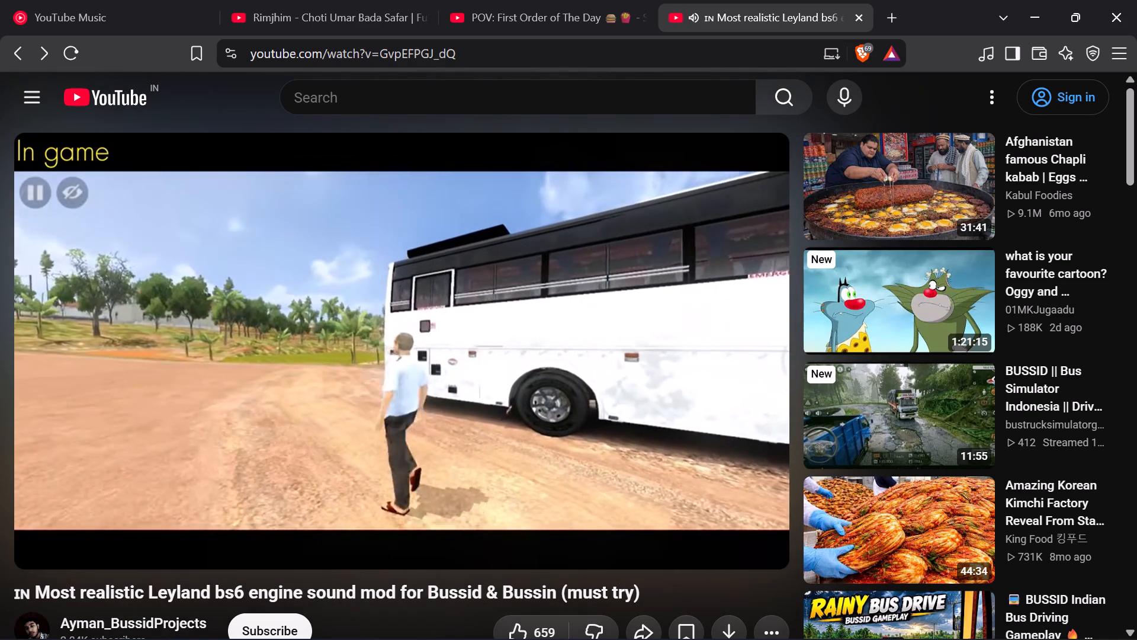
key(space)
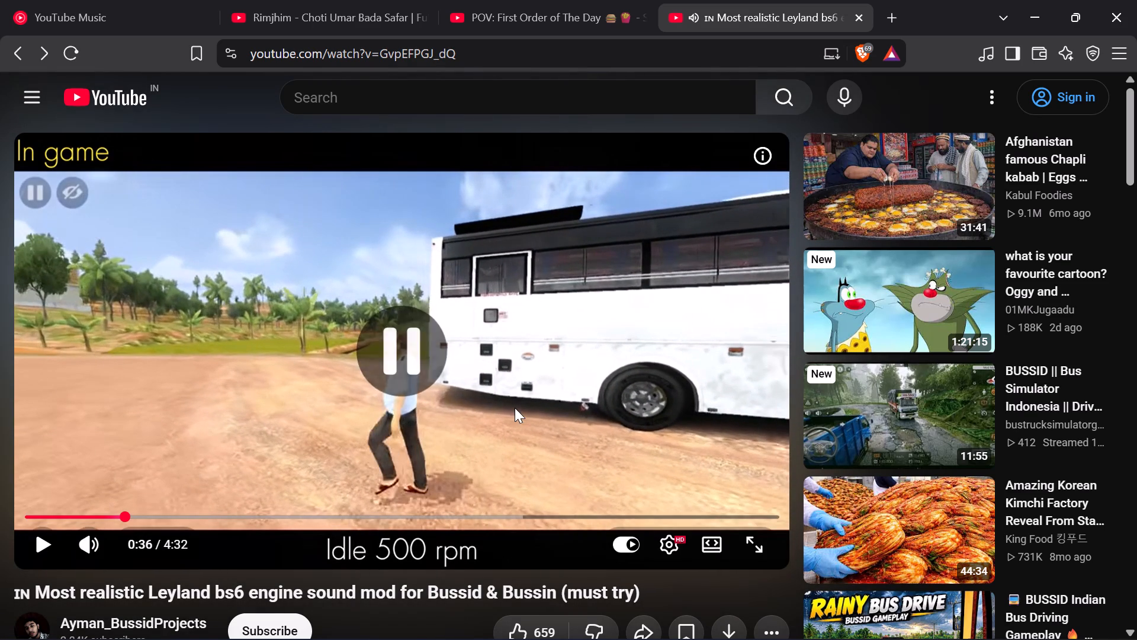
click(1032, 17)
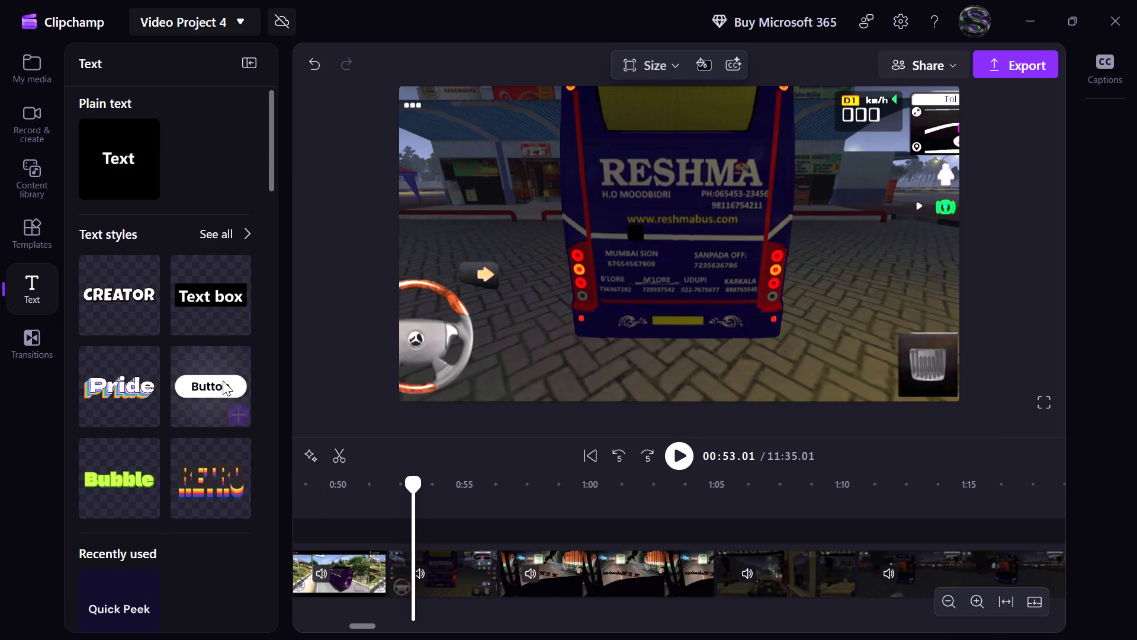
Back in Clipchamp, add a plain text title near 0:53 and align its start with the rear-view in-game bus clip.
click(141, 195)
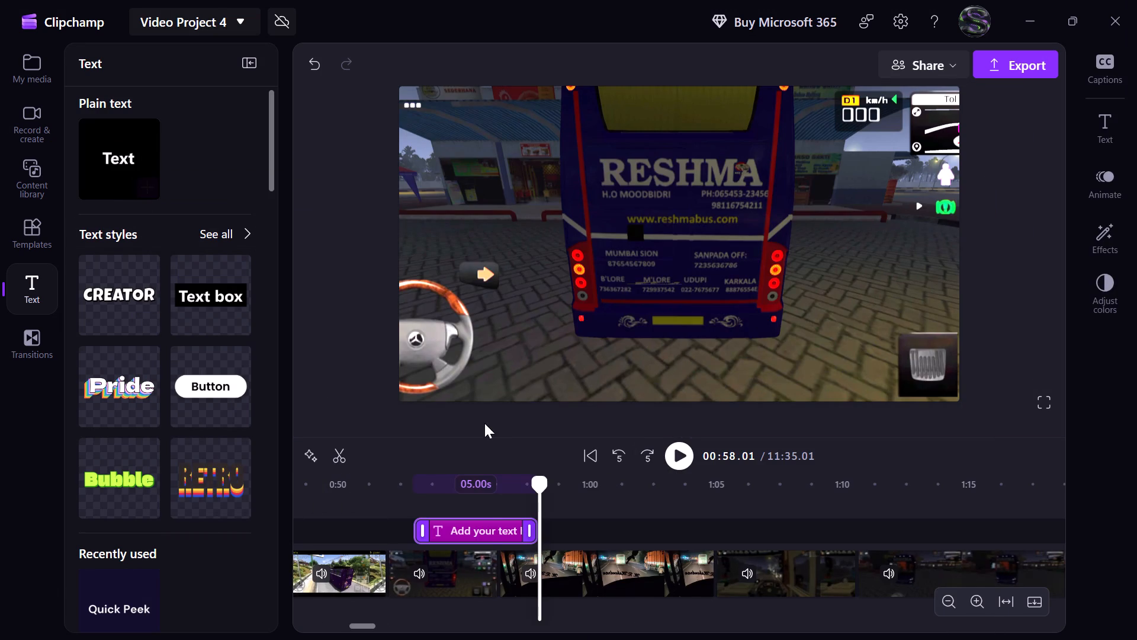
drag(481, 526, 445, 532)
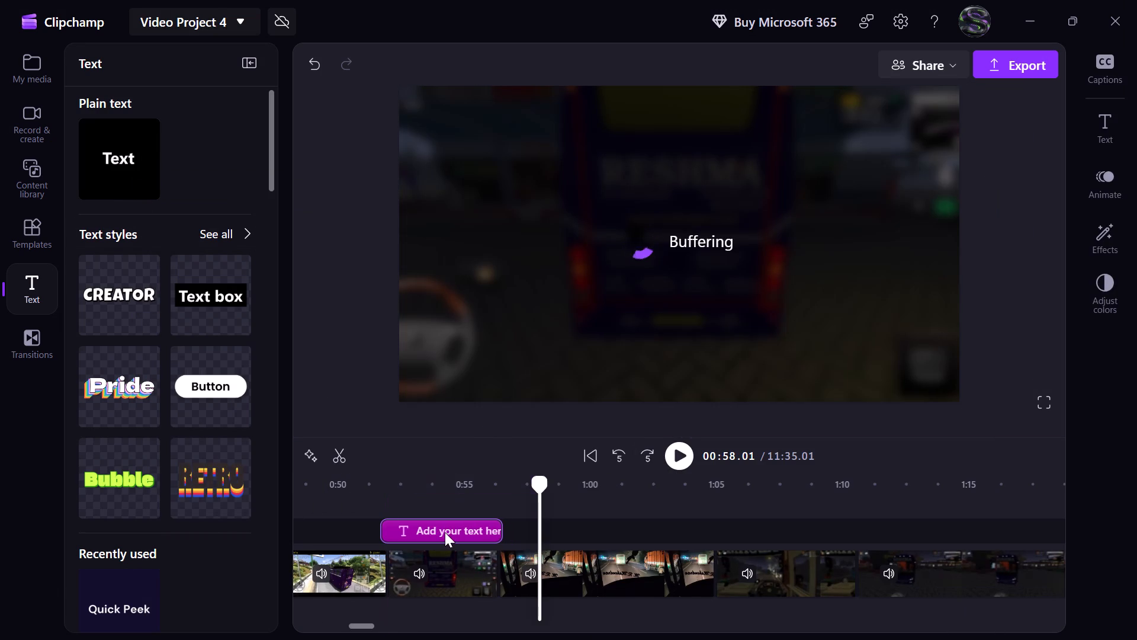
drag(445, 532, 456, 525)
click(424, 501)
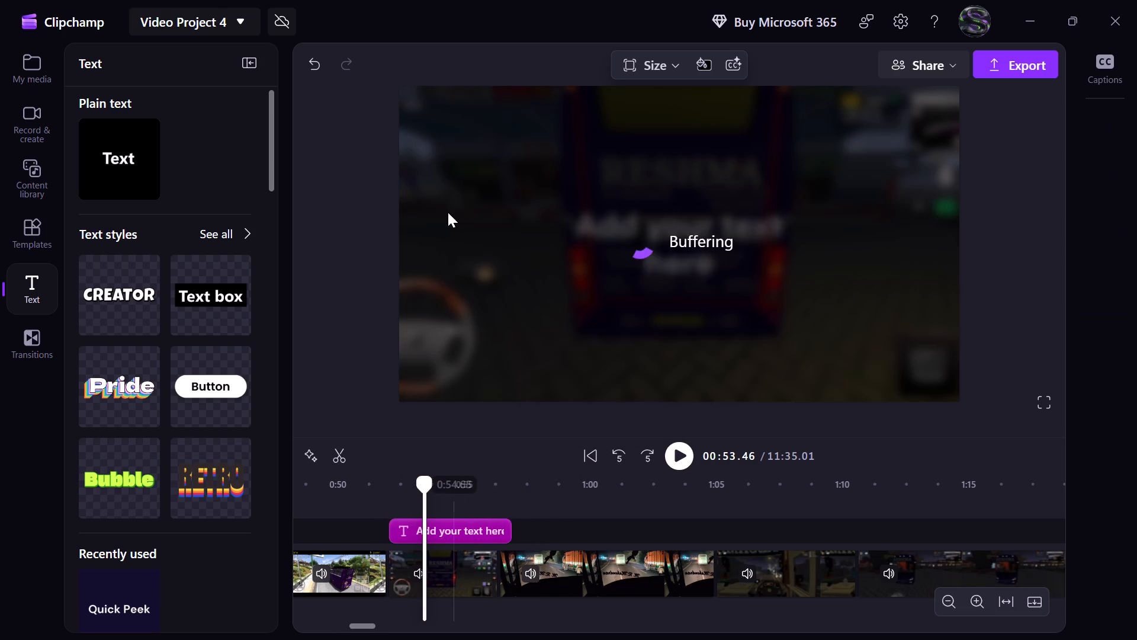
Replace the new title's placeholder text with "In-Game Idle" and "500 rpm" on two lines.
double_click(712, 252)
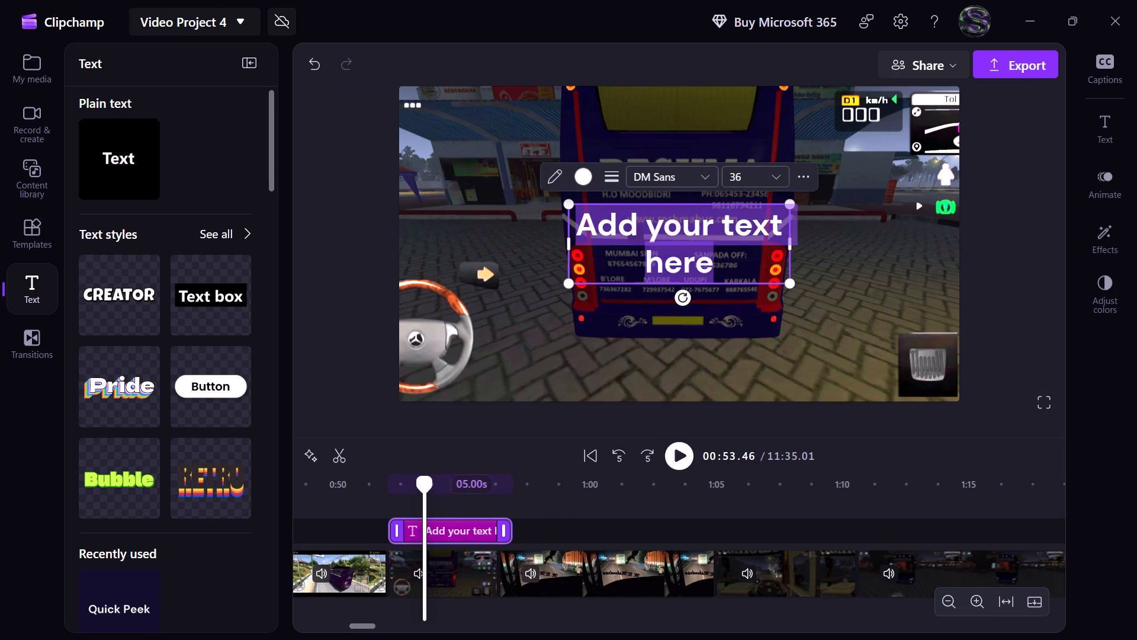
text(In)
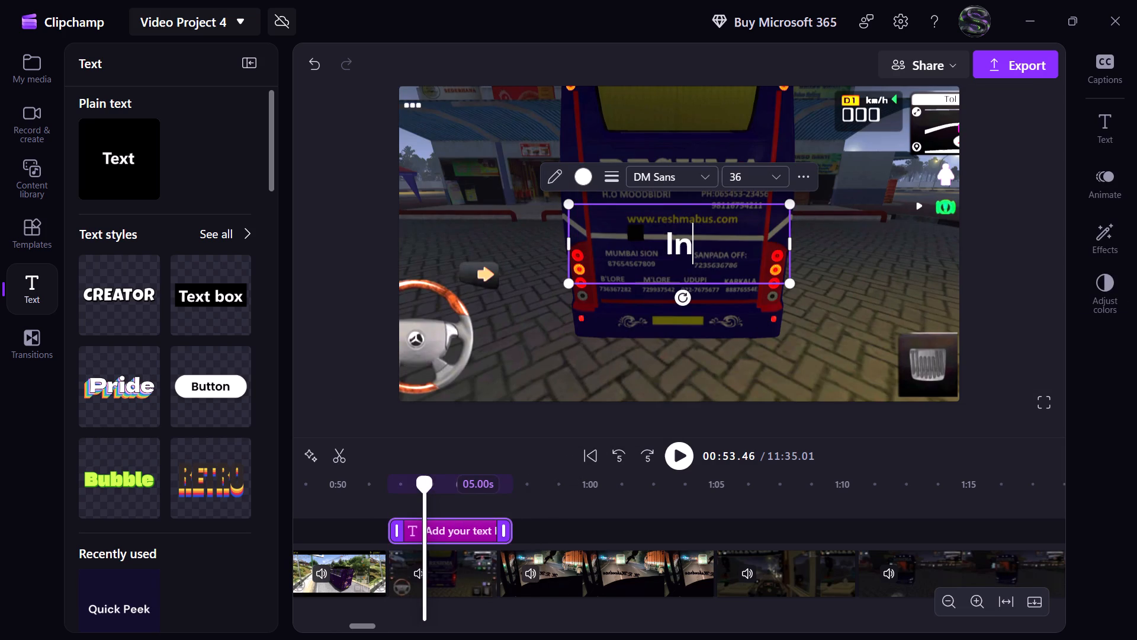
key(minus)
key(shift+g)
text(ame)
key(space)
key(i)
key(BackSpace)
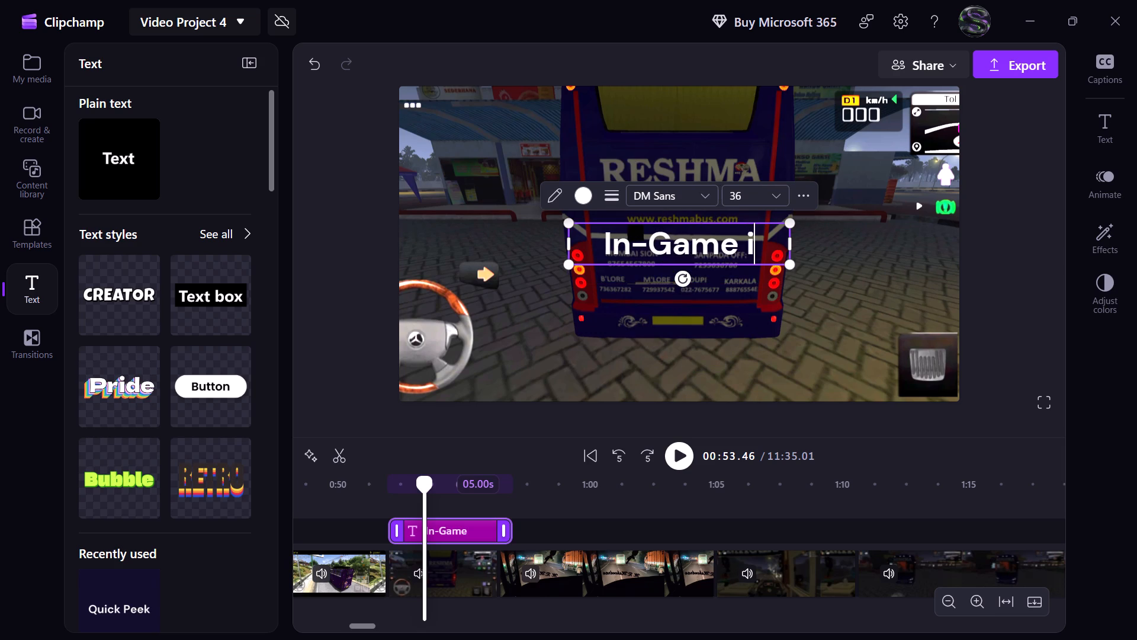
text(Idle)
key(space)
key(BackSpace)
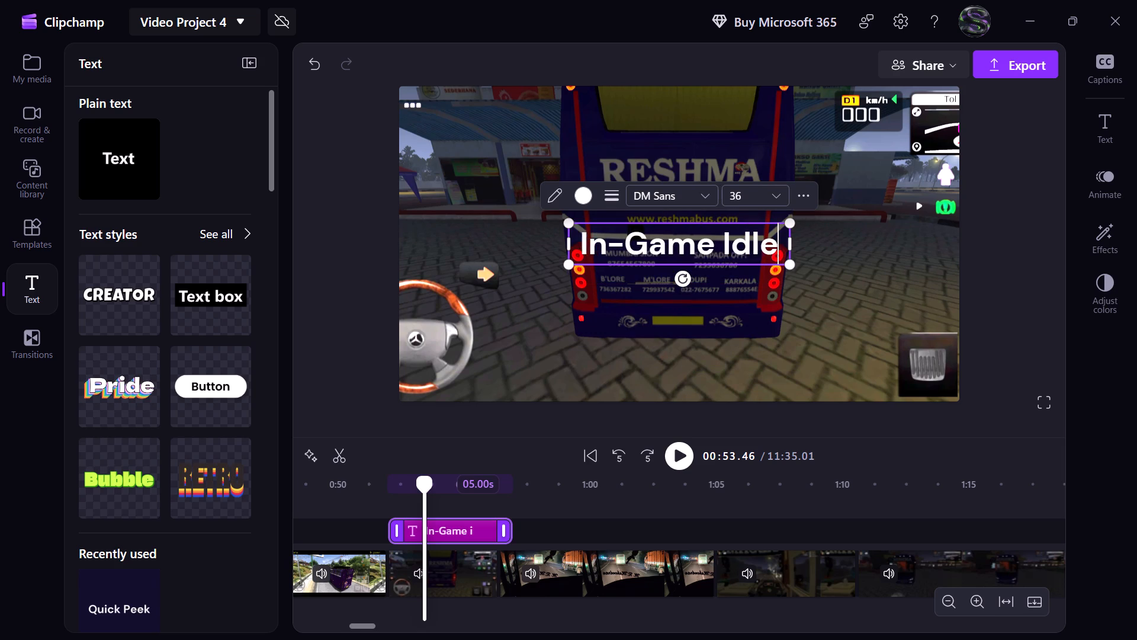
key(Return)
text(500rpm)
key(Left)
key(Left)
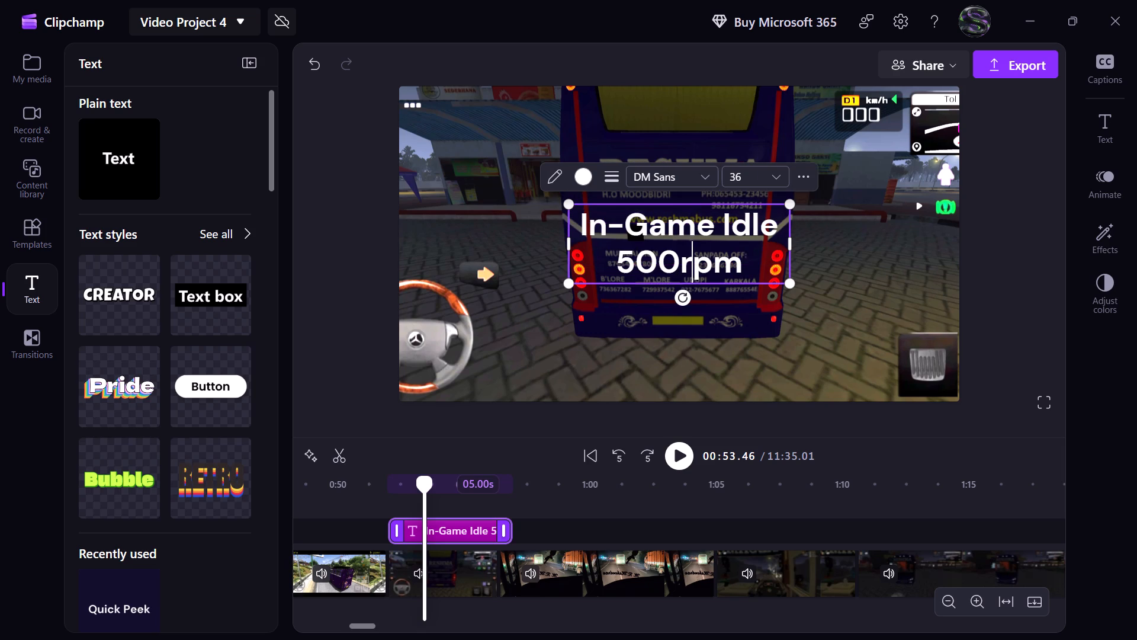
key(Left)
key(space)
key(Right)
key(Right)
key(Right)
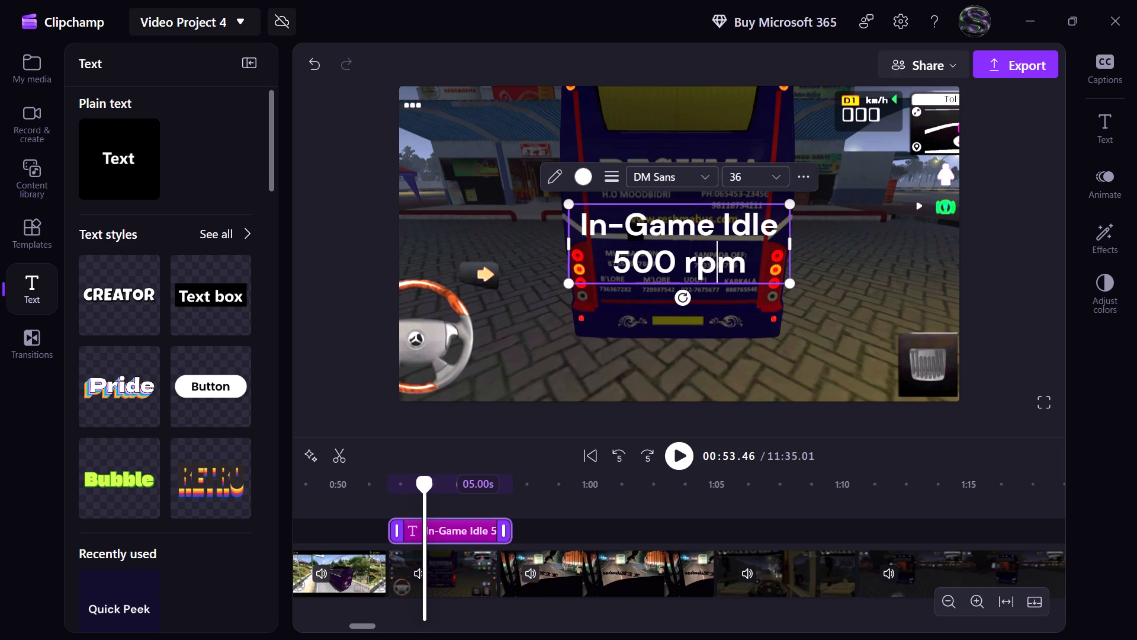
Set the font size of the "In-Game Idle 500 rpm" title to 30.
drag(753, 264, 752, 264)
drag(752, 264, 586, 231)
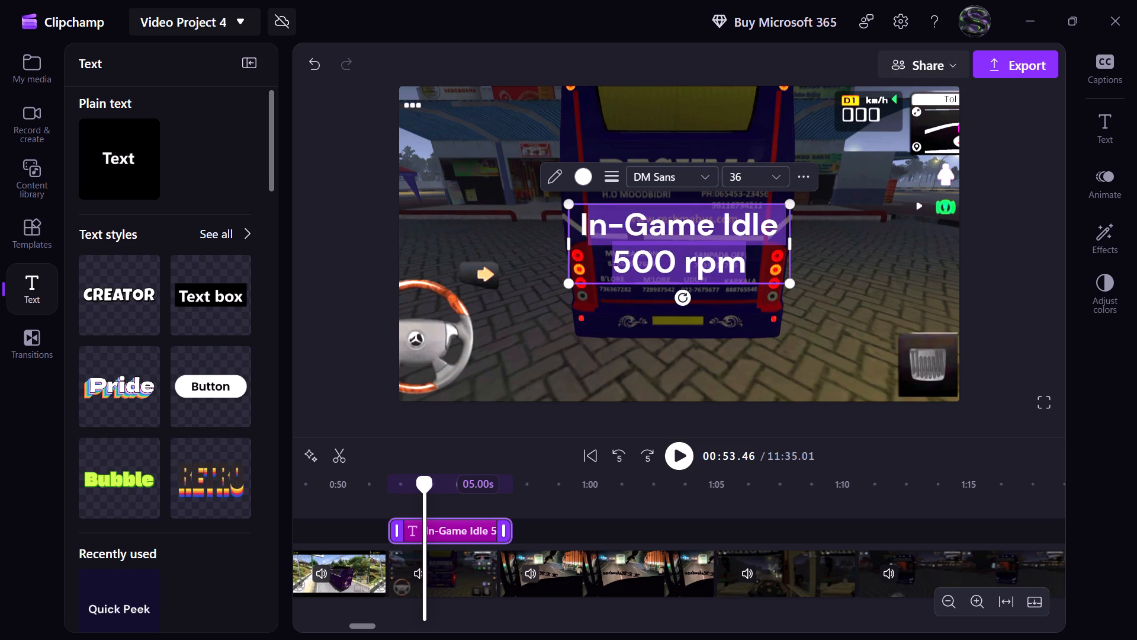
drag(586, 231, 579, 228)
click(760, 172)
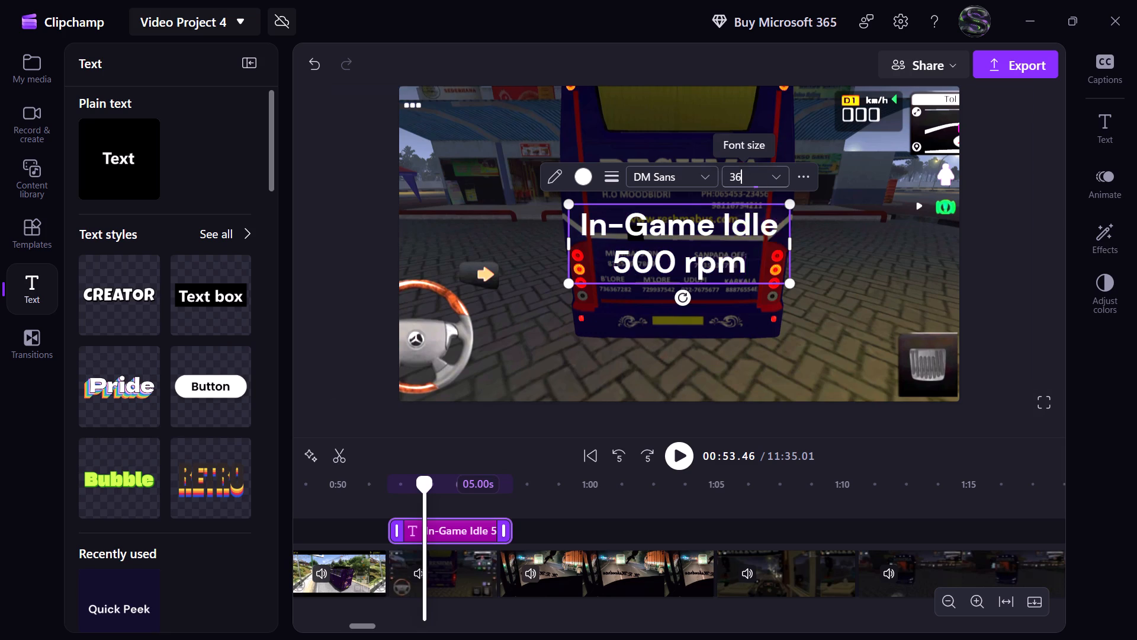
key(BackSpace)
key(0)
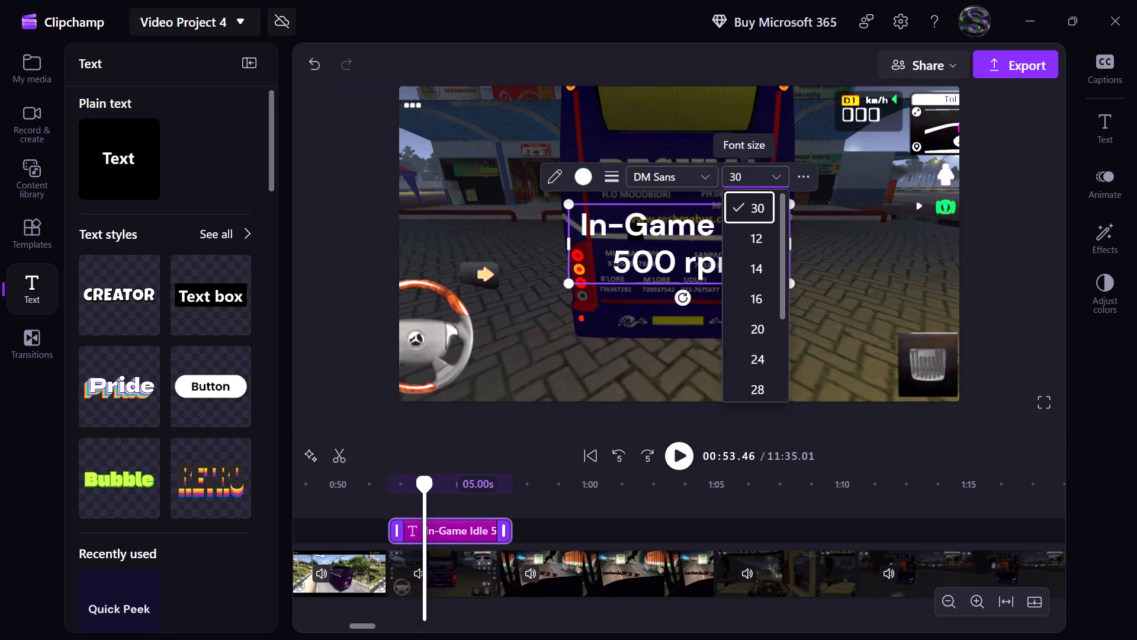
key(Return)
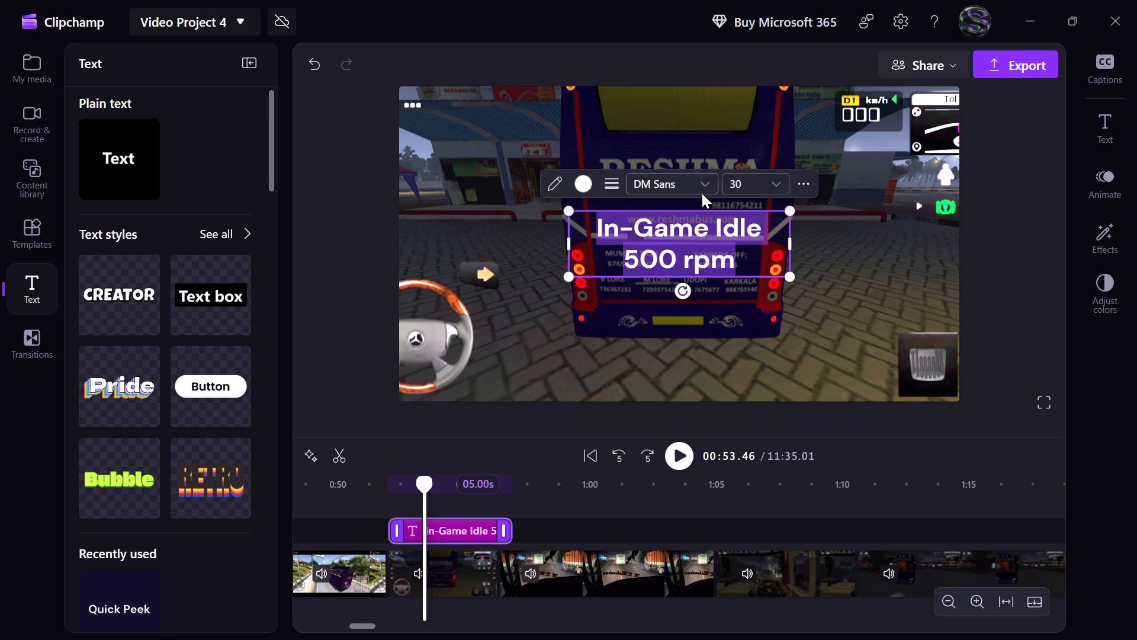
Change the font of the "In-Game Idle 500 rpm" title to Poiret One.
click(704, 187)
scroll(726, 268, down, 13)
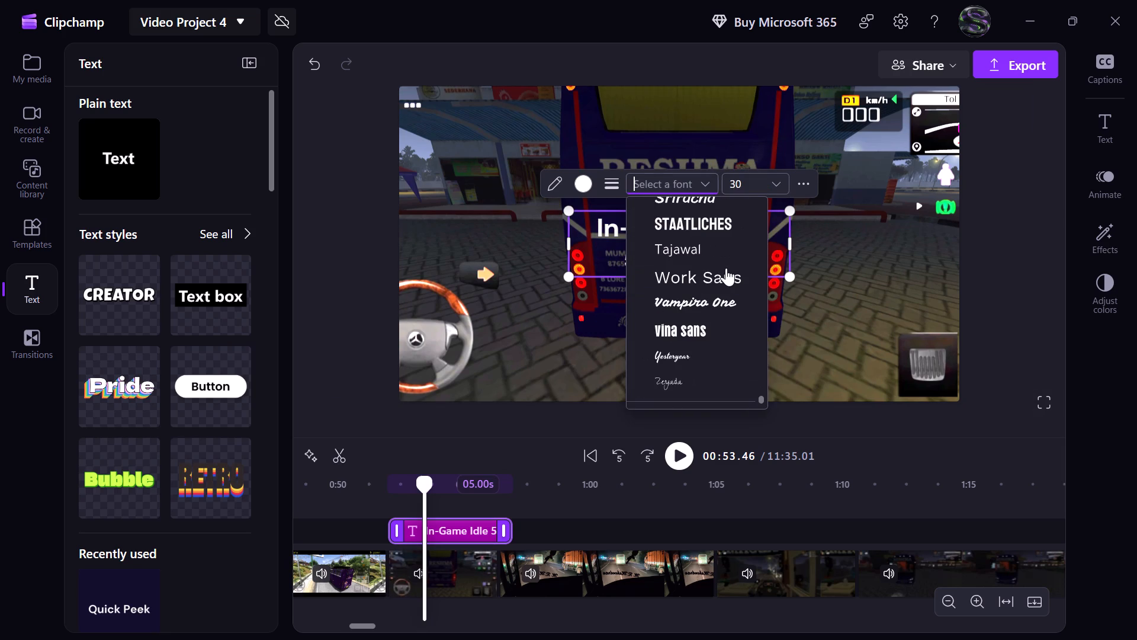
scroll(726, 268, up, 2)
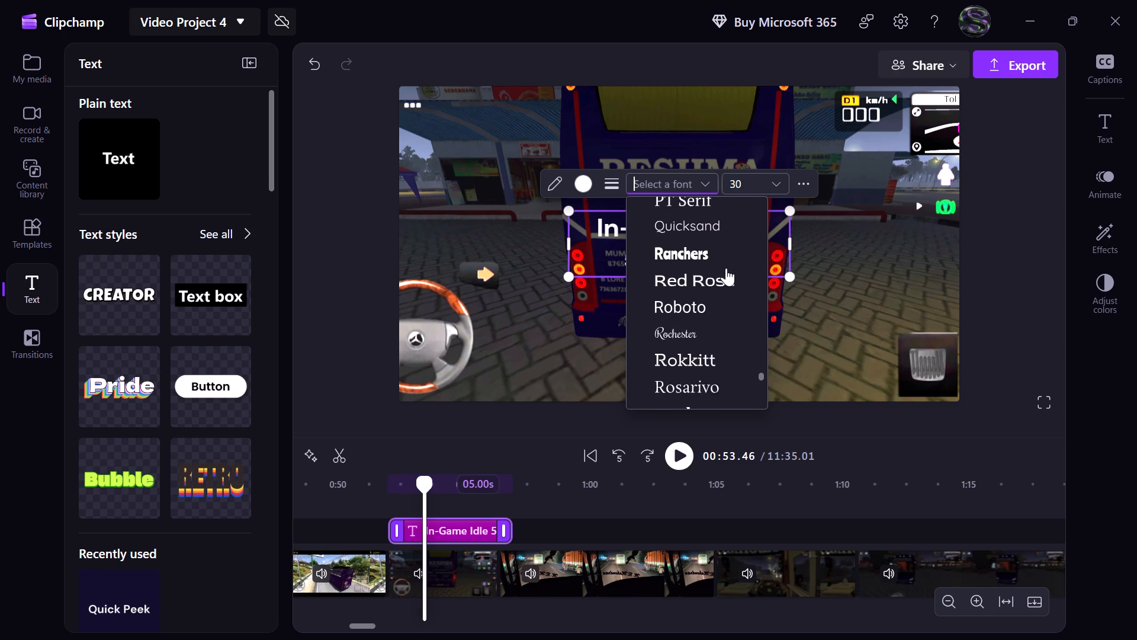
scroll(726, 268, up, 2)
click(723, 279)
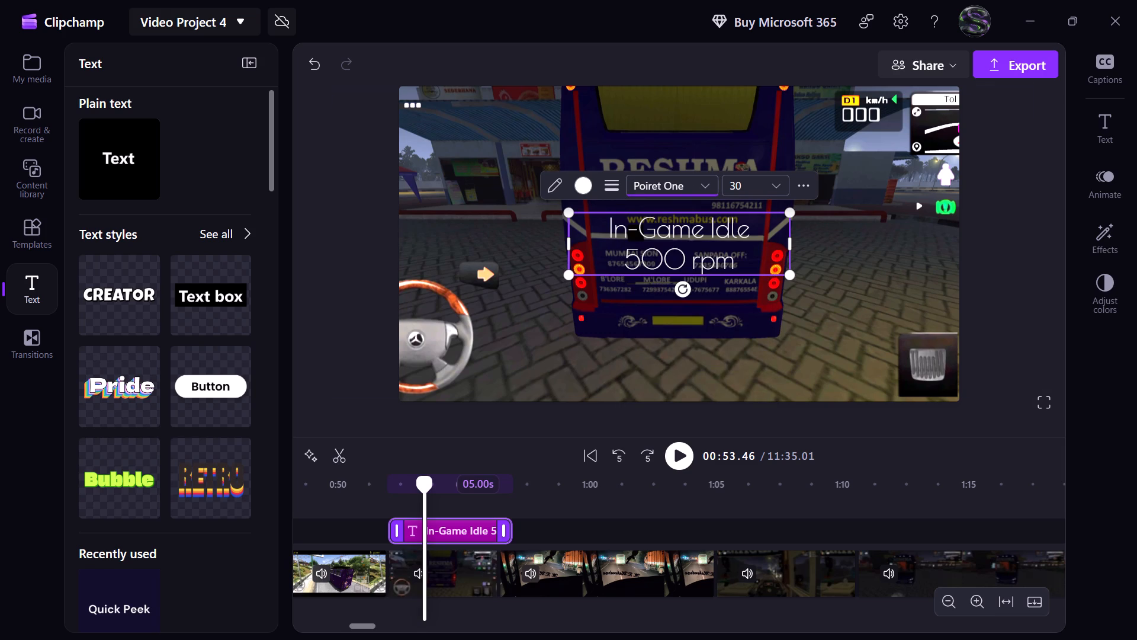
Set the "In-Game Idle 500 rpm" title's position to Bottom in the video frame and play back its section.
click(807, 190)
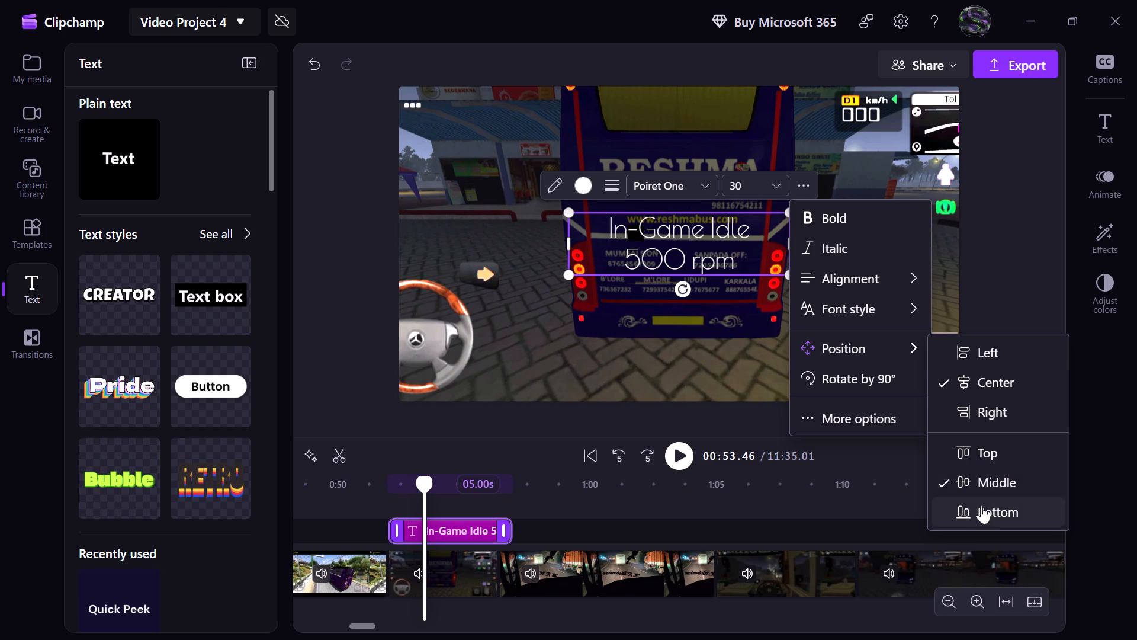
click(981, 507)
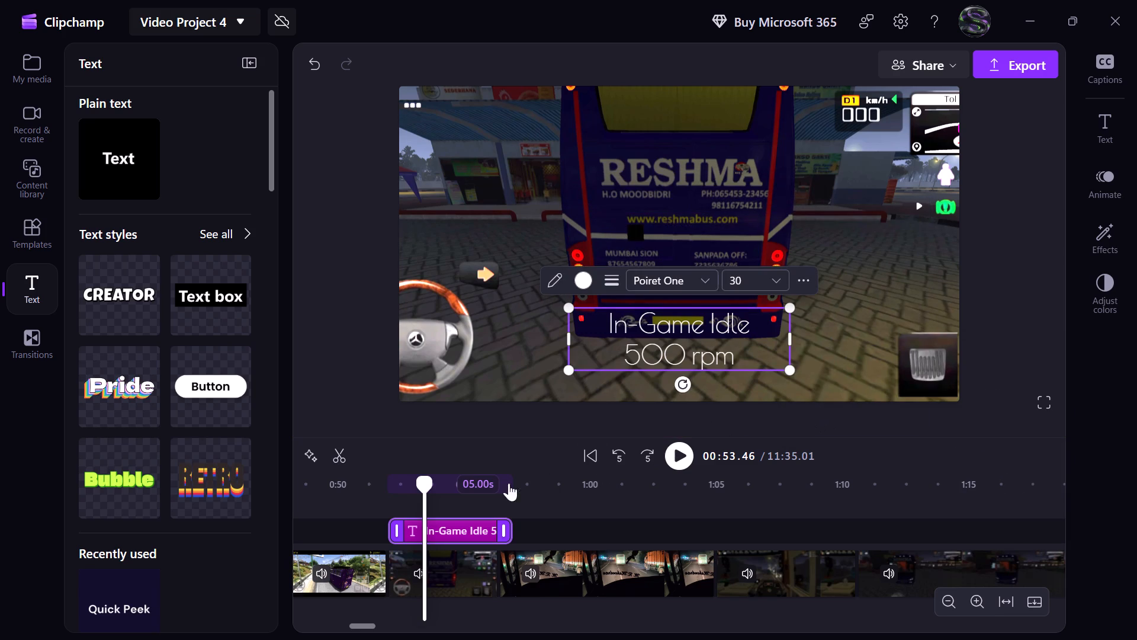
click(623, 461)
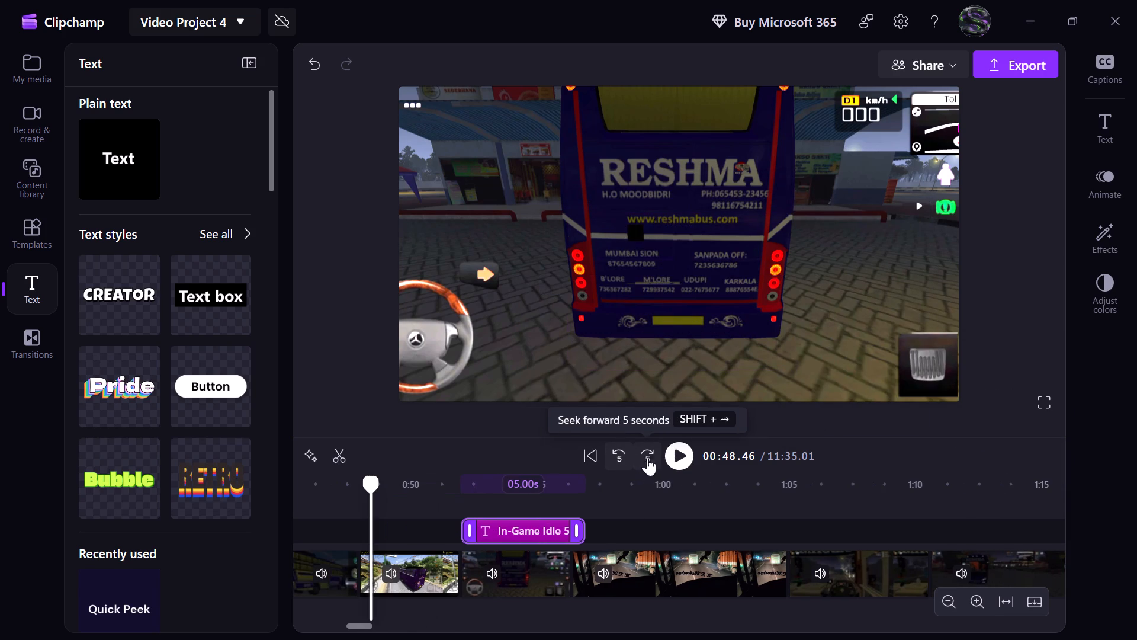
click(668, 455)
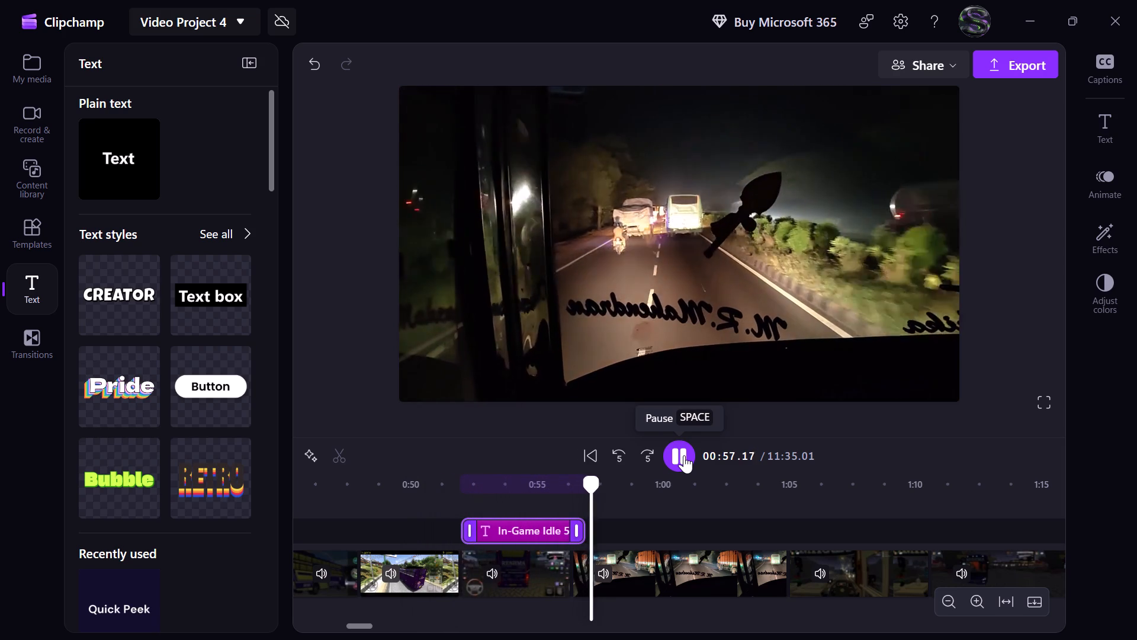
click(682, 455)
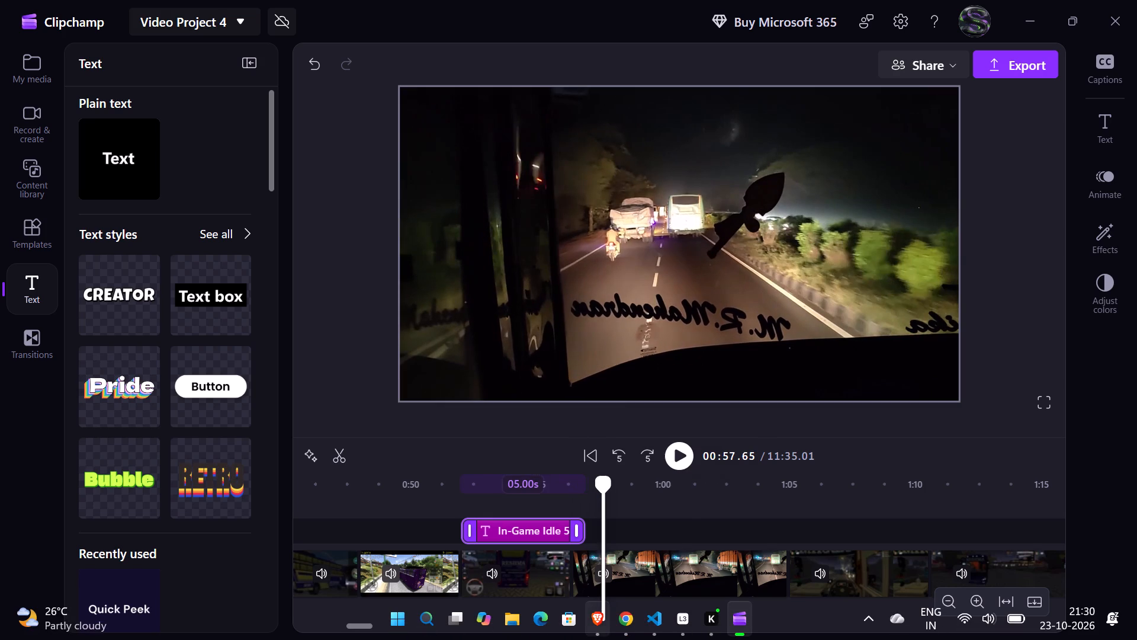
Switch to the browser, play the reference video into its next real-life section, and return to the video editor.
click(596, 632)
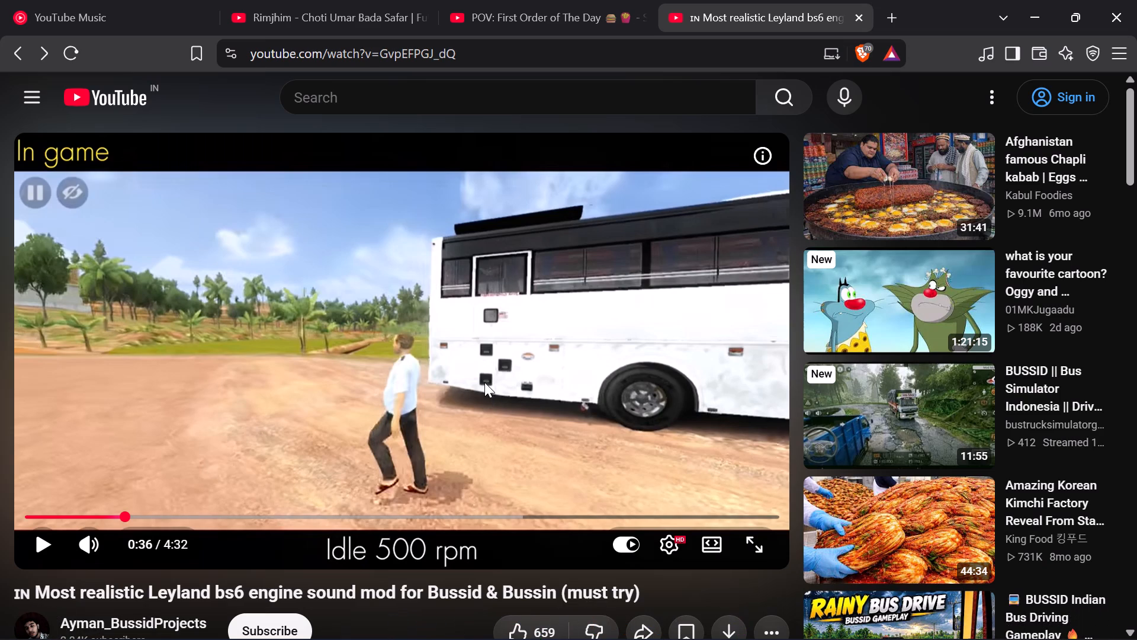
key(space)
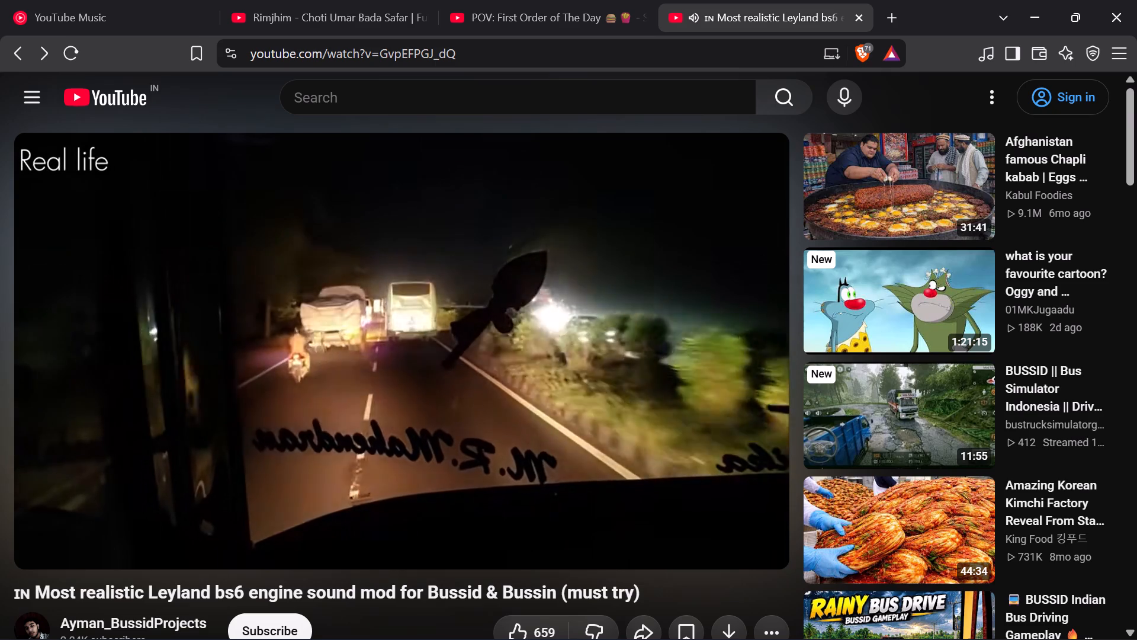
key(space)
scroll(484, 382, right, 3)
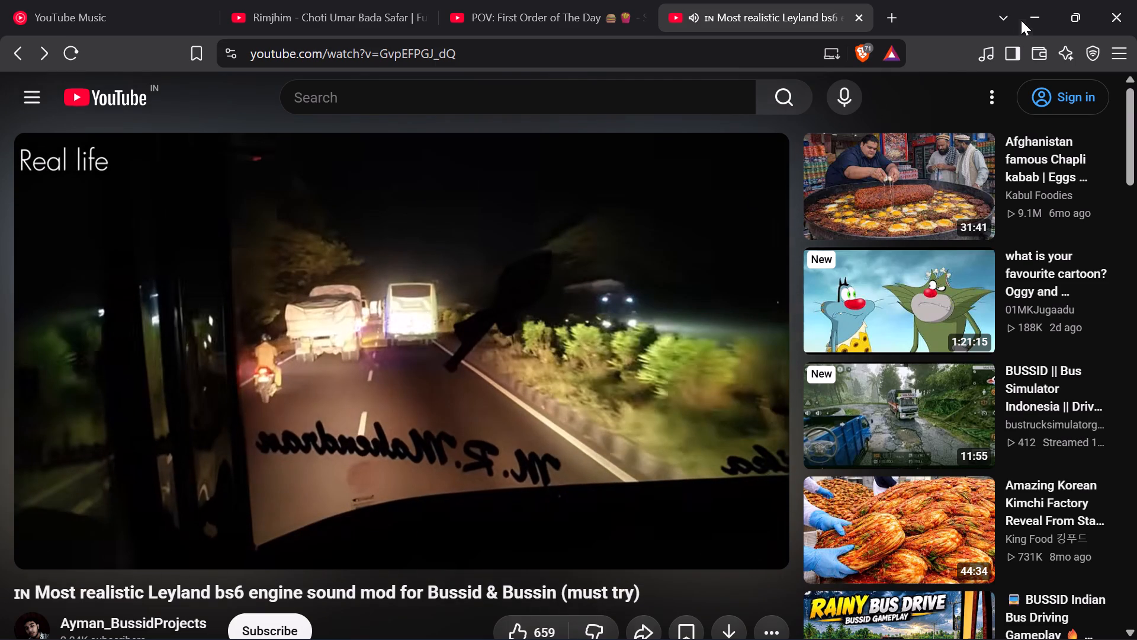
click(1023, 20)
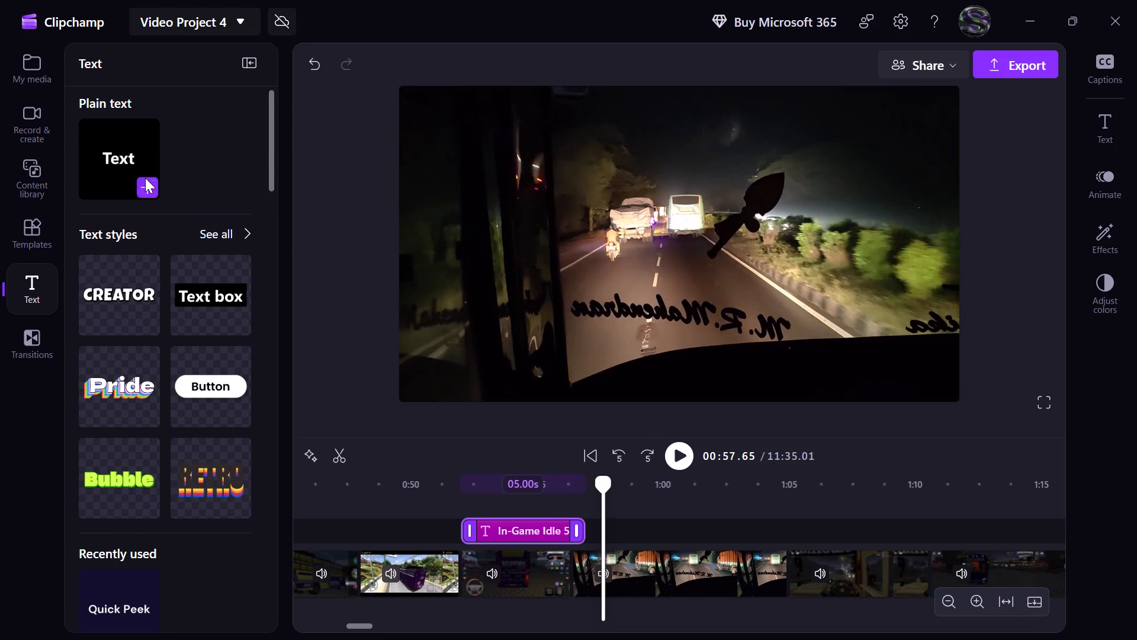
Add a plain text title over the night driving clip and move it directly after the "In-Game Idle 500 rpm" title.
click(143, 196)
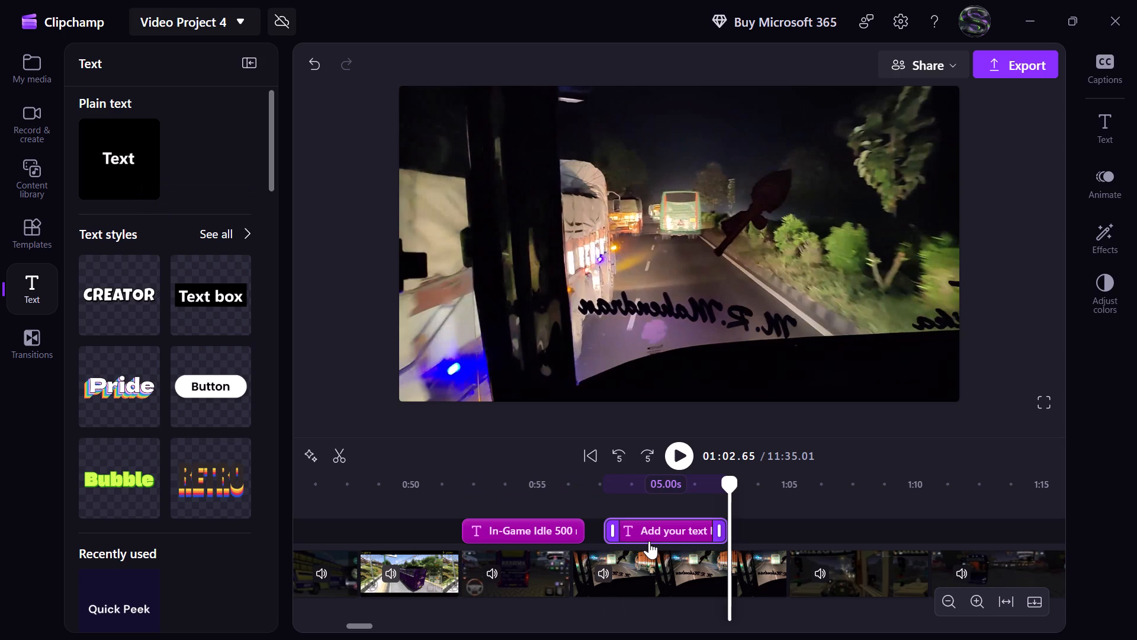
drag(649, 529, 627, 532)
click(612, 556)
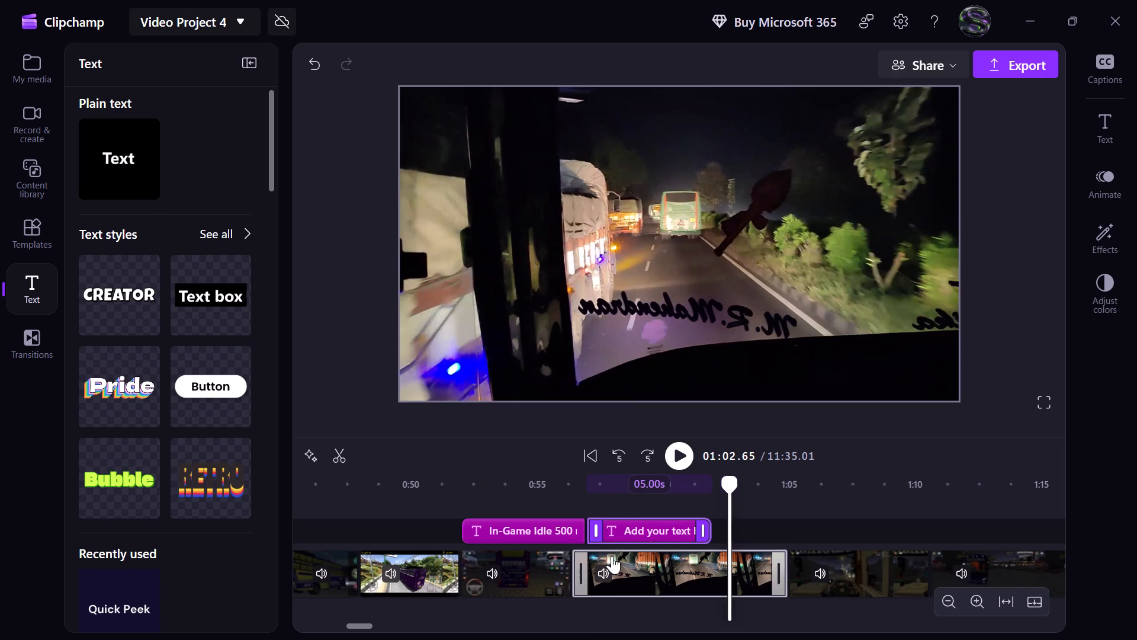
Set the duration of the "In-Game Idle 500 rpm" title to 2.50 seconds.
click(557, 532)
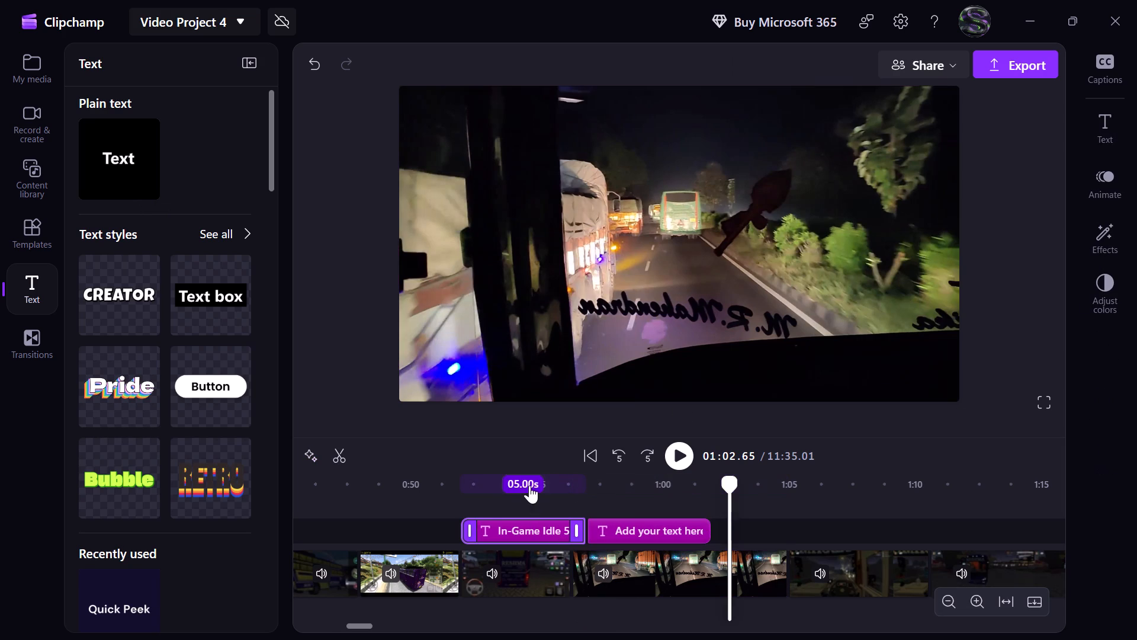
click(522, 486)
click(519, 485)
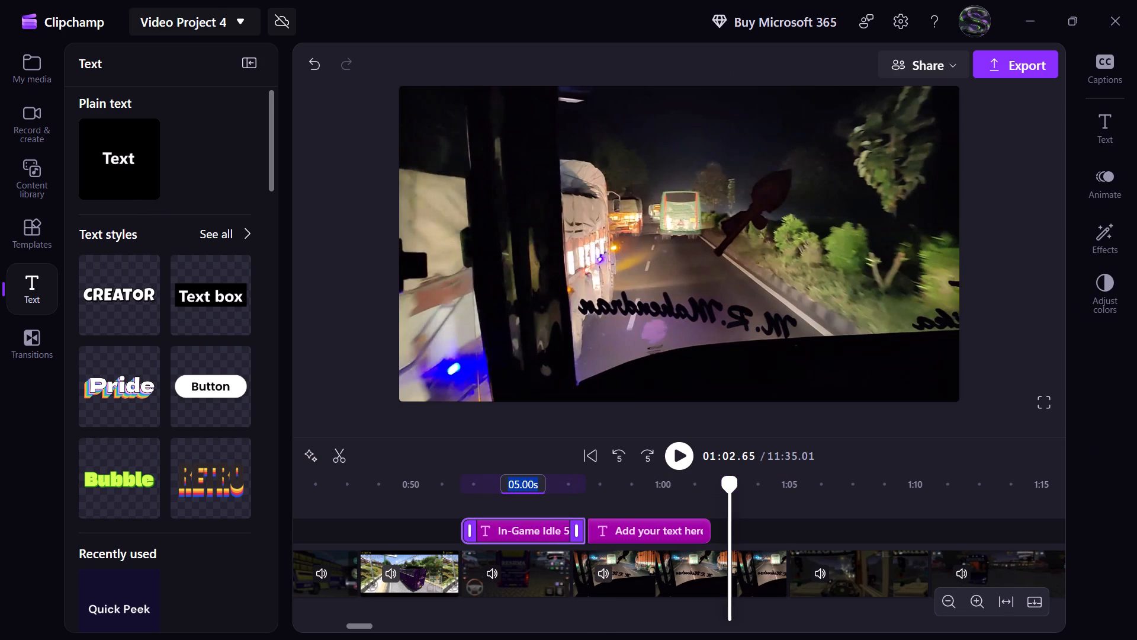
click(518, 485)
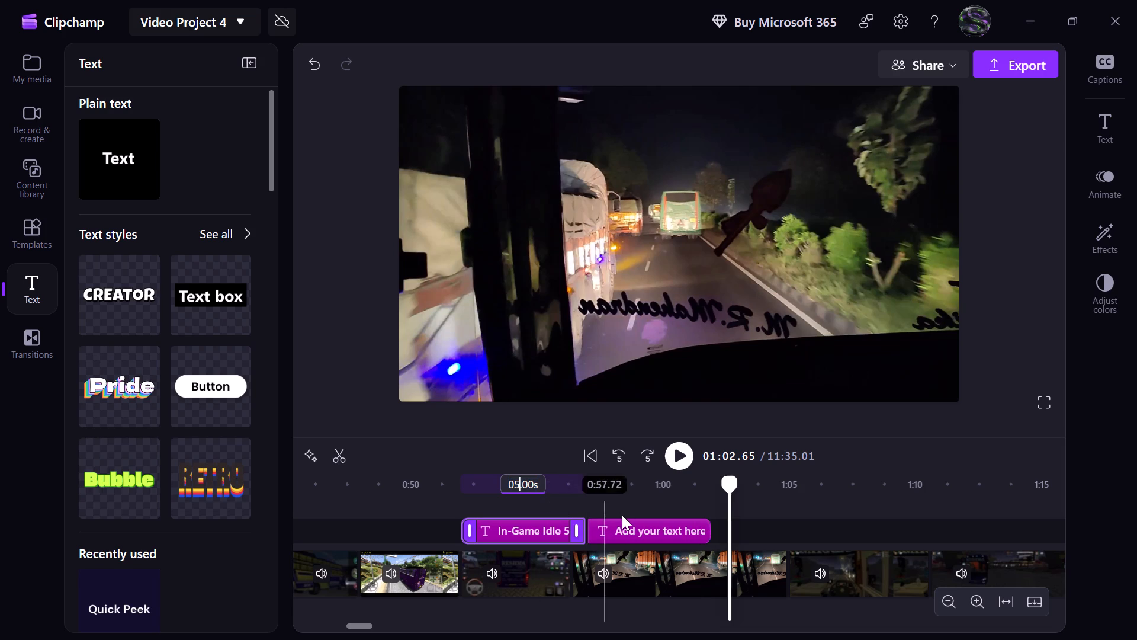
key(slash)
key(BackSpace)
key(2)
key(Right)
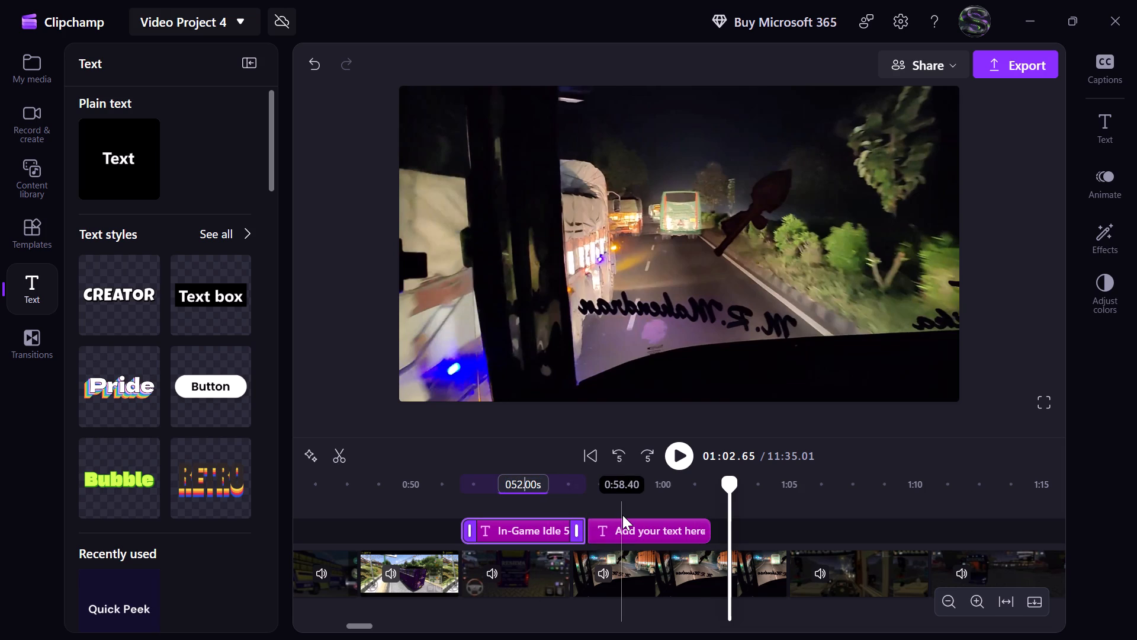
key(Right)
key(Left)
key(Left)
key(Left)
key(Left)
key(BackSpace)
key(Right)
key(BackSpace)
key(0)
key(Right)
key(Right)
key(Right)
key(BackSpace)
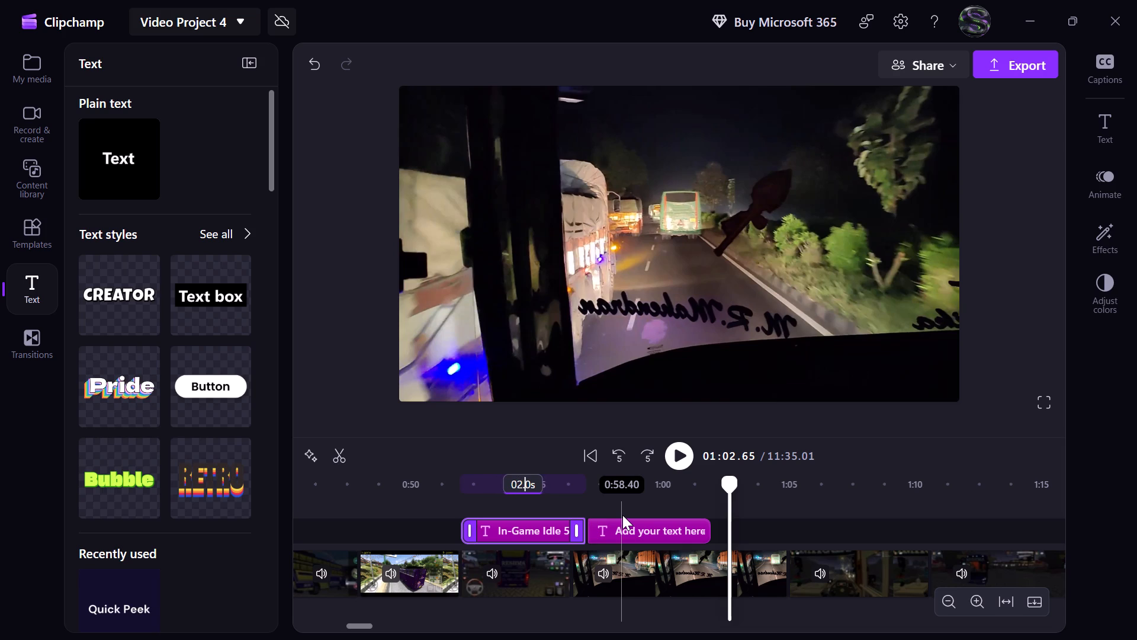
key(5)
key(Right)
key(Right)
key(Return)
Move the new placeholder title earlier on the timeline so it starts together with the night driving clip.
drag(635, 524, 621, 524)
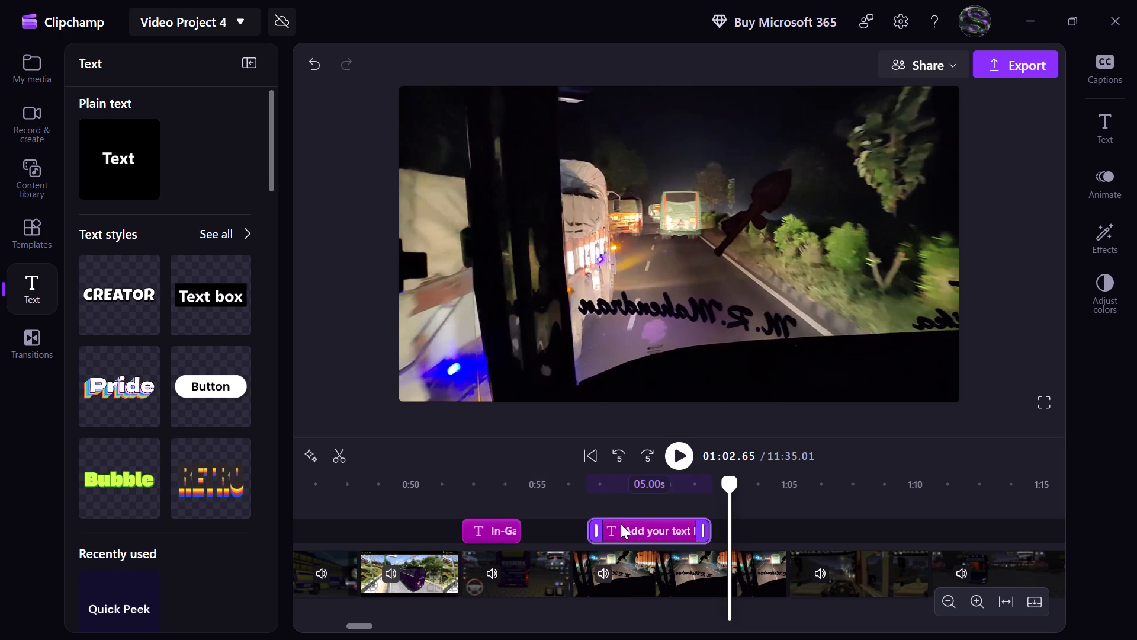
drag(621, 524, 615, 524)
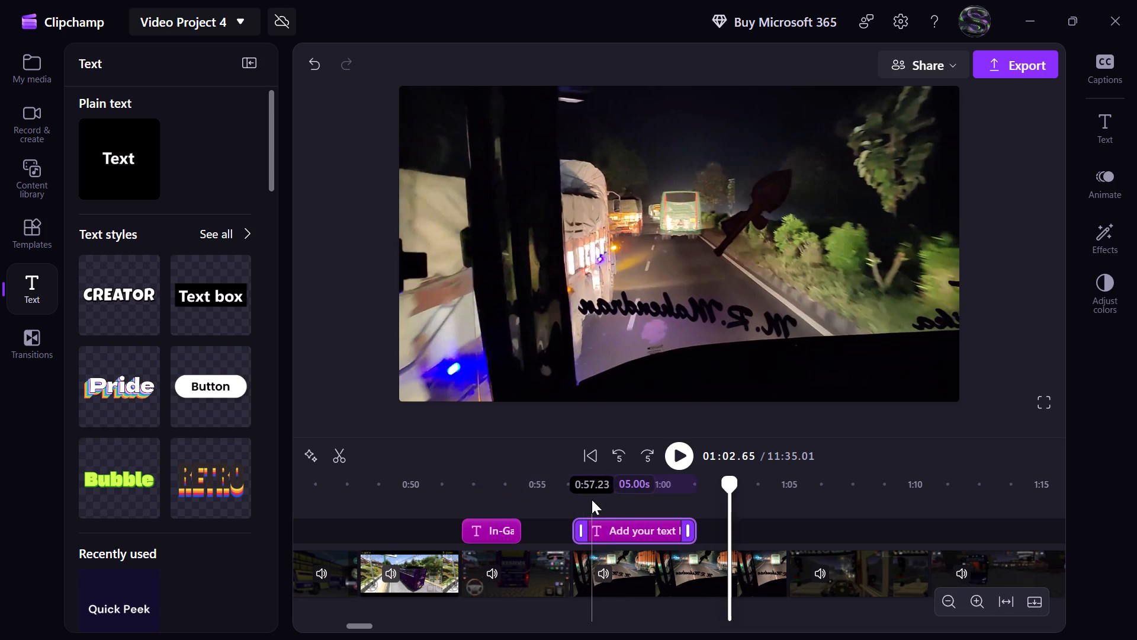
Replace the new title's placeholder text with "Real Life Night" and "Drive" on two lines.
click(592, 500)
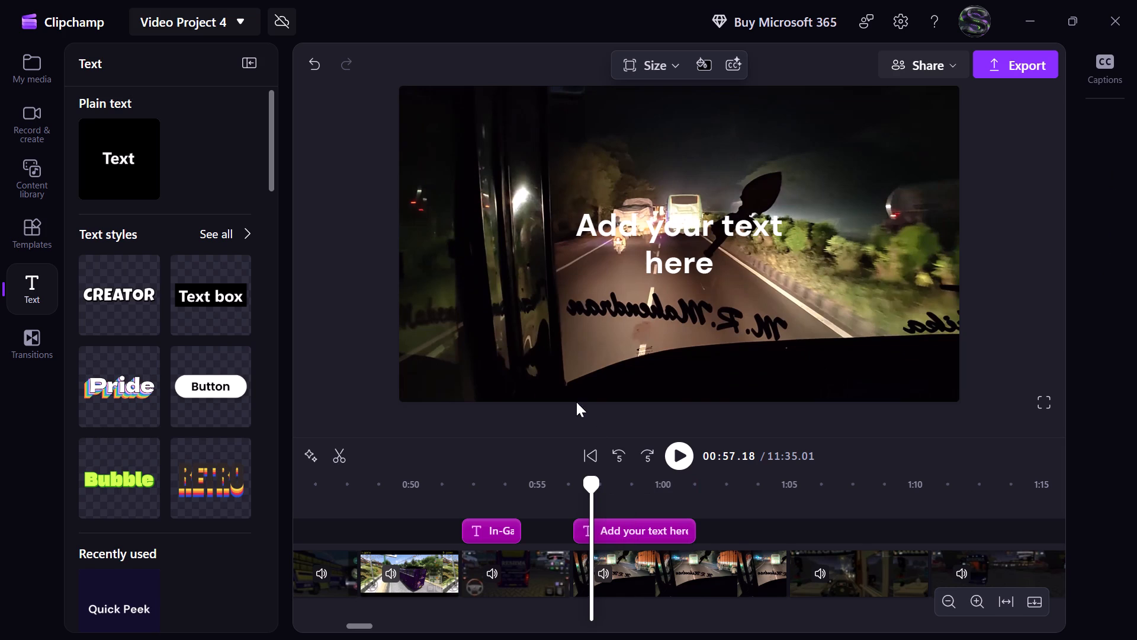
double_click(703, 261)
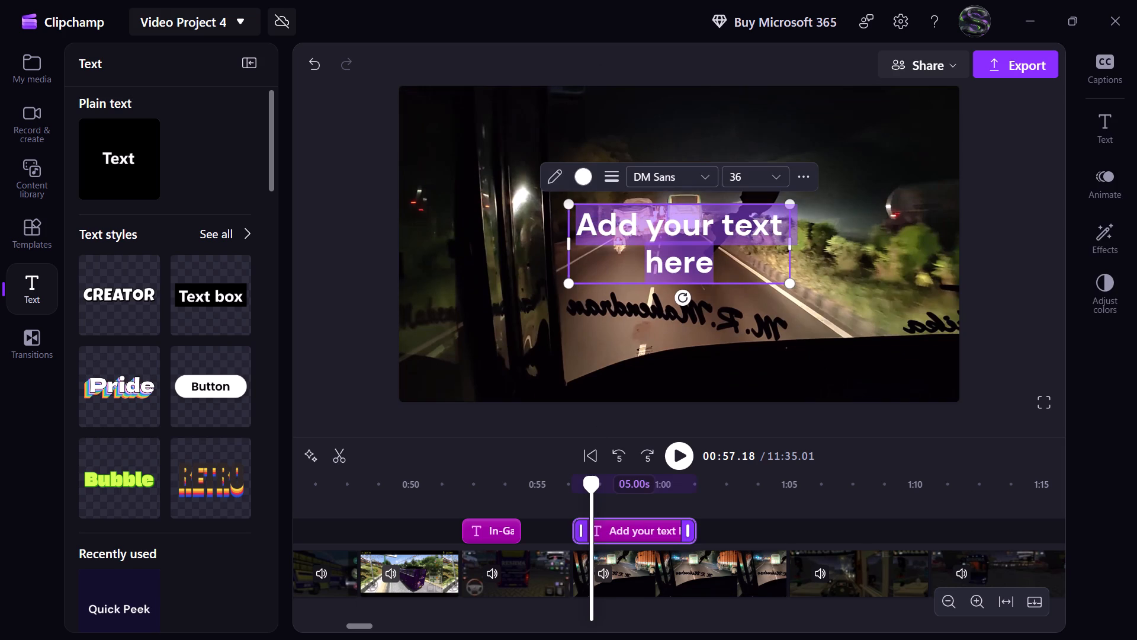
key(shift+r)
text(ea)
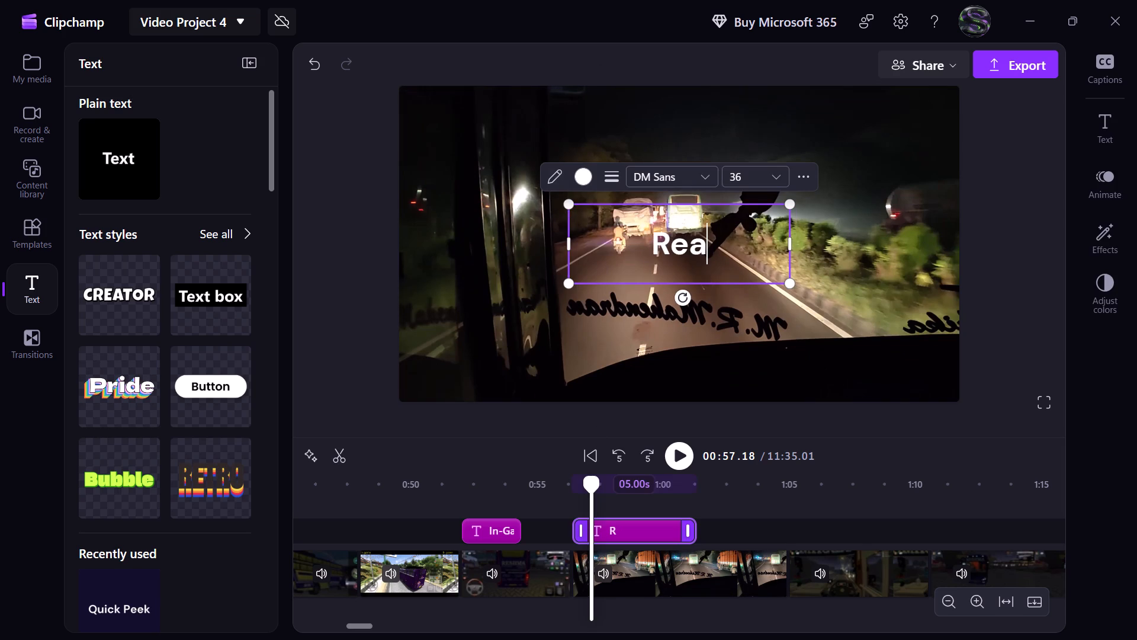
text(l)
key(space)
text(Life)
key(space)
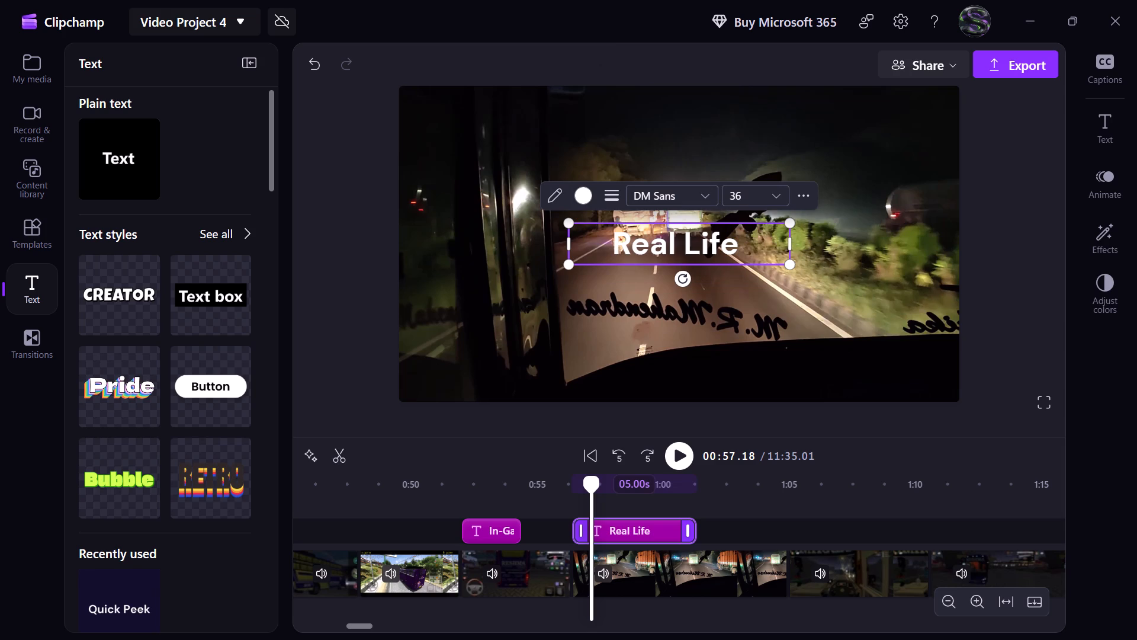
text(Nig)
text(ht)
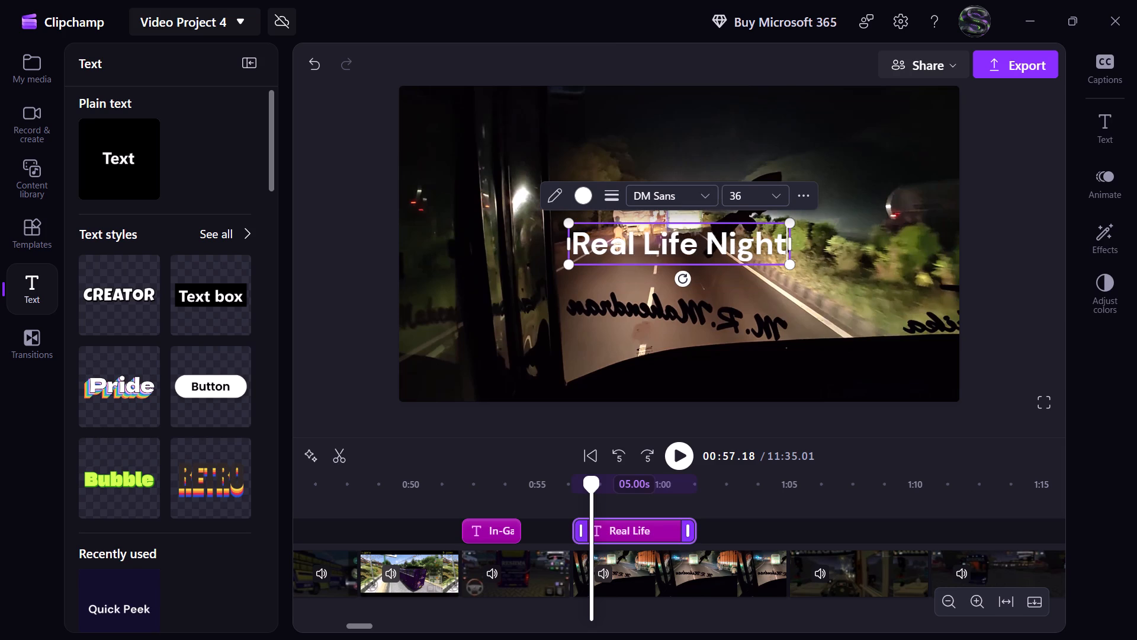
key(Return)
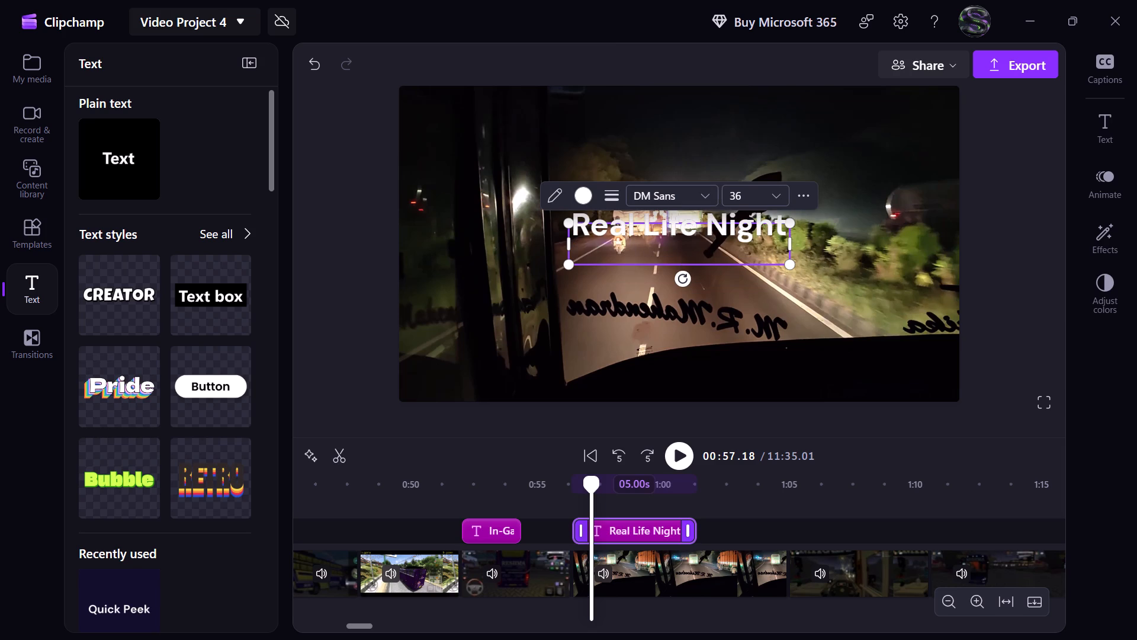
text(Drive)
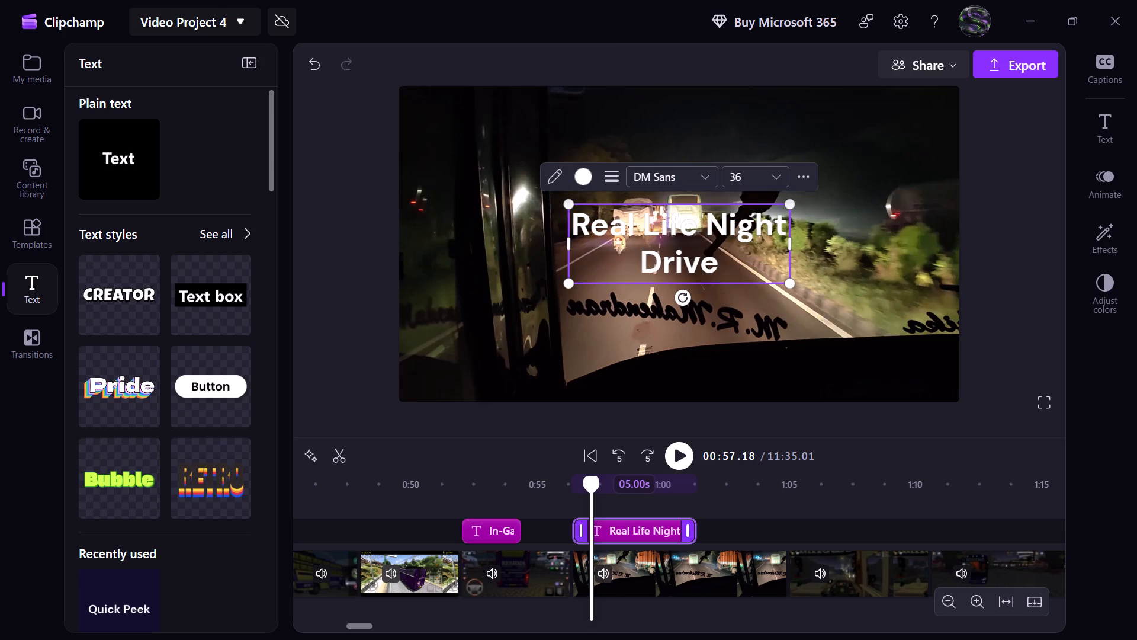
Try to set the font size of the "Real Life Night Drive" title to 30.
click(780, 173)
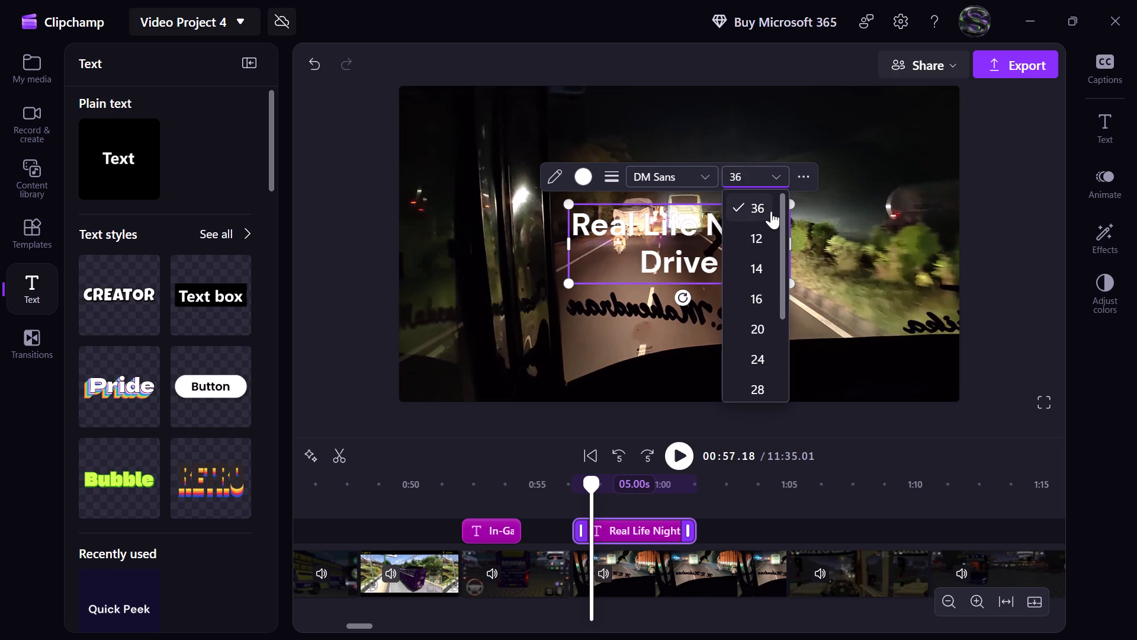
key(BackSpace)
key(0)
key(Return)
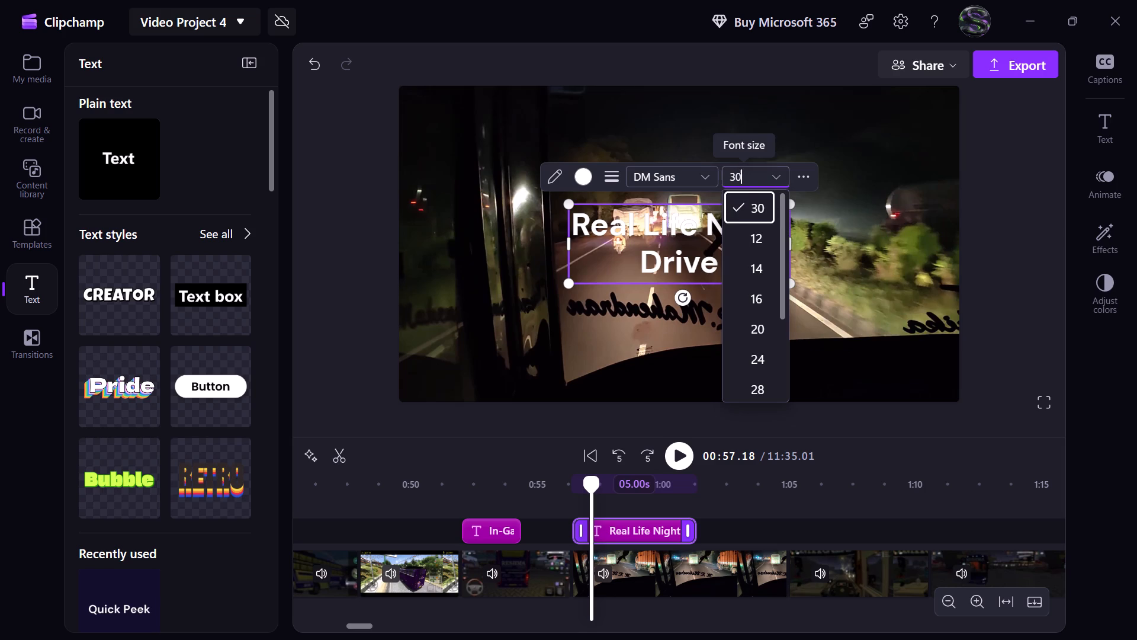
Select the whole "Real Life Night Drive" text and change its font to Poiret One.
drag(737, 257, 680, 255)
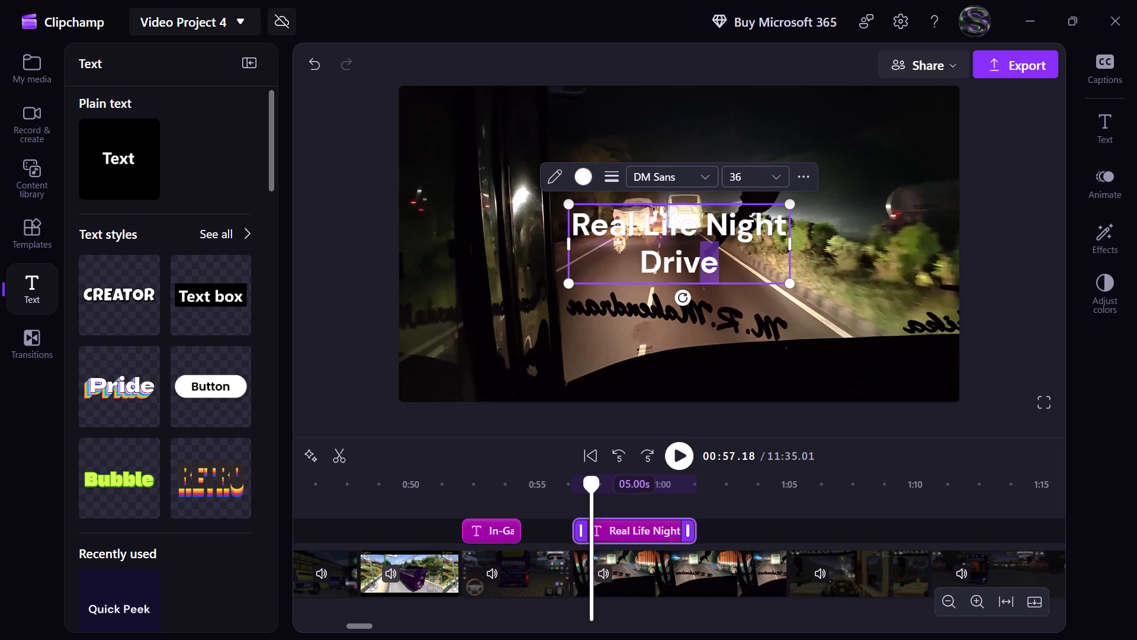
drag(680, 255, 573, 231)
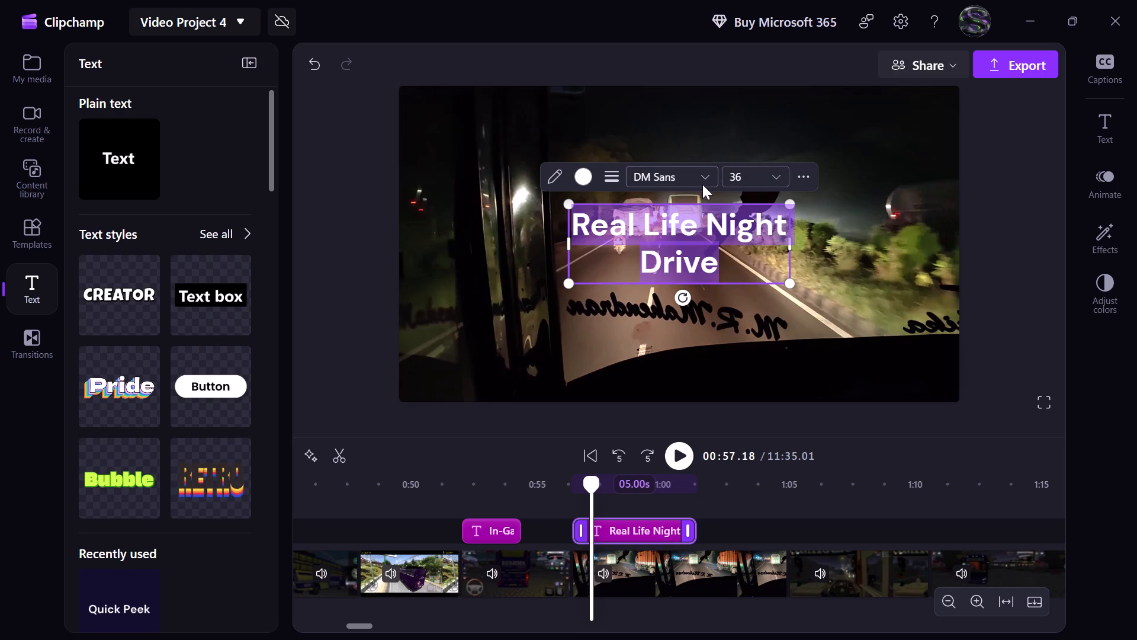
click(704, 184)
scroll(722, 256, down, 4)
scroll(722, 256, up, 3)
scroll(722, 256, down, 2)
scroll(722, 256, up, 1)
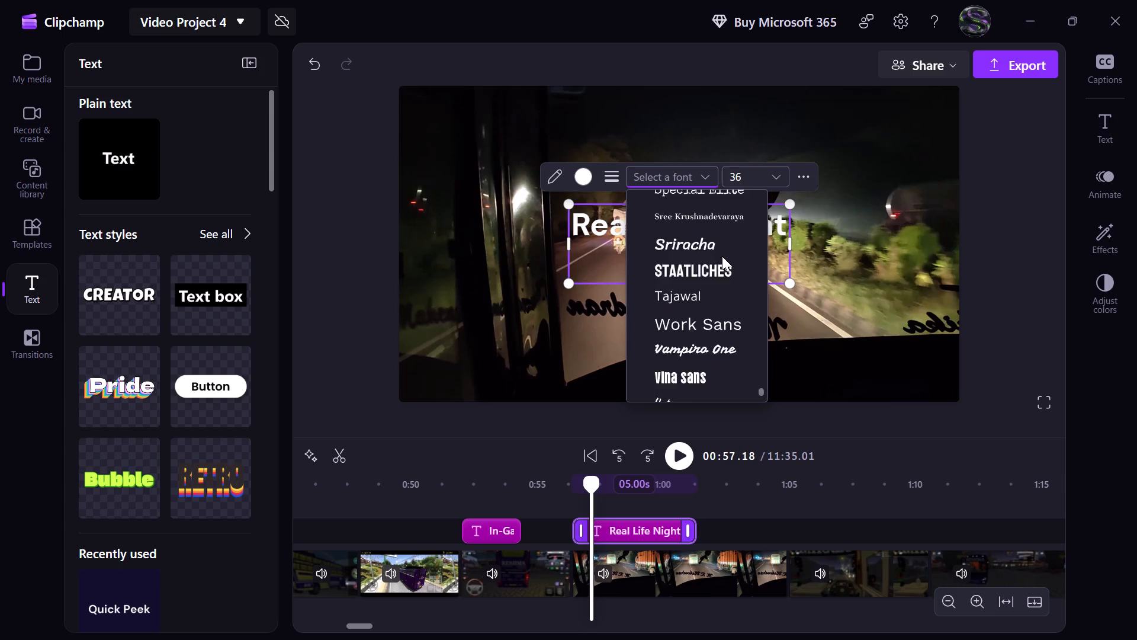
scroll(722, 256, up, 1)
click(720, 247)
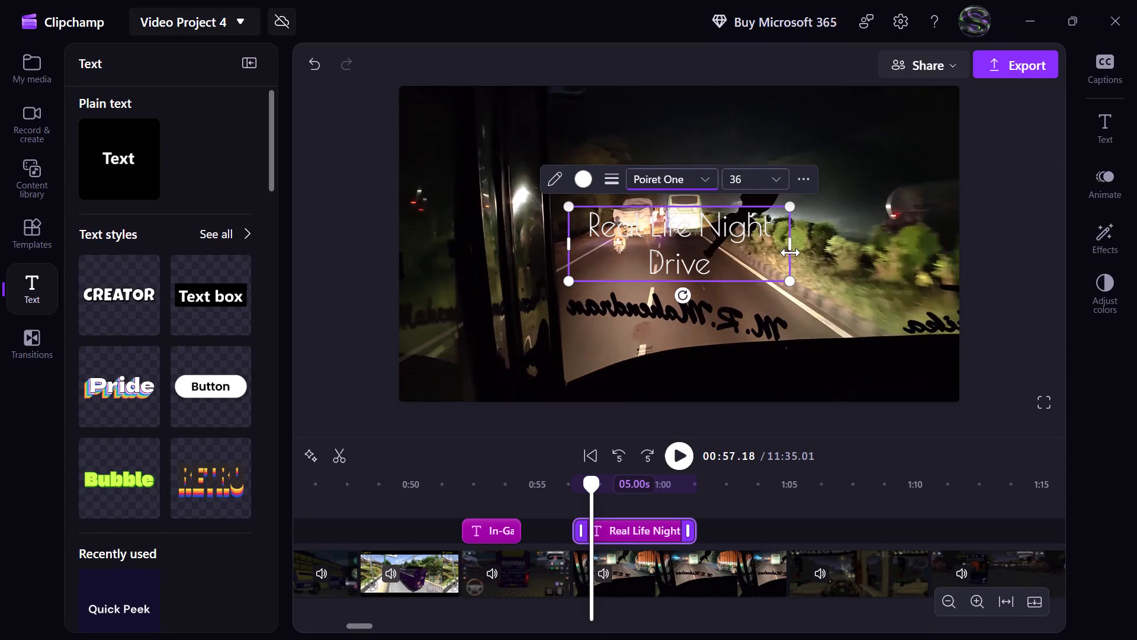
Set the "Real Life Night Drive" title's position to Left and Top in the video frame.
click(808, 185)
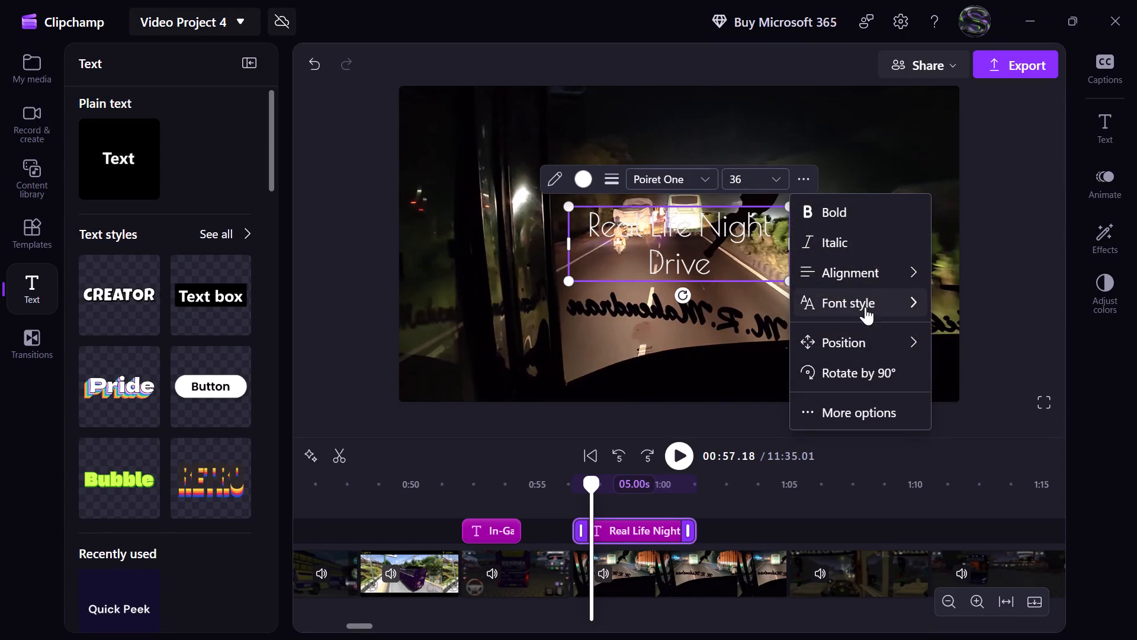
click(963, 345)
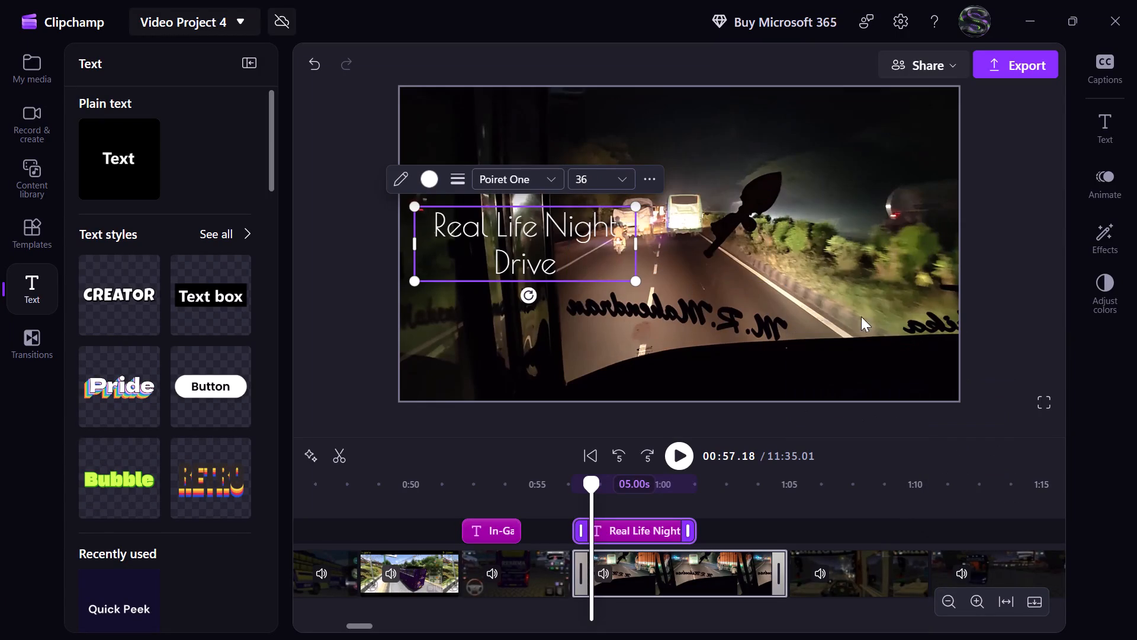
click(648, 174)
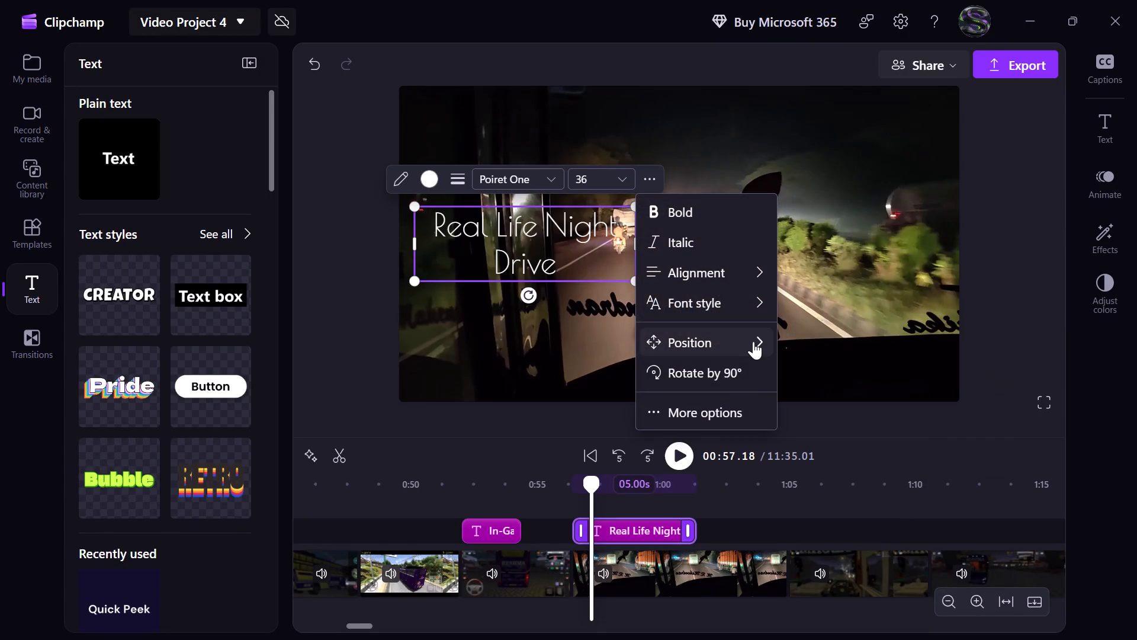
click(855, 449)
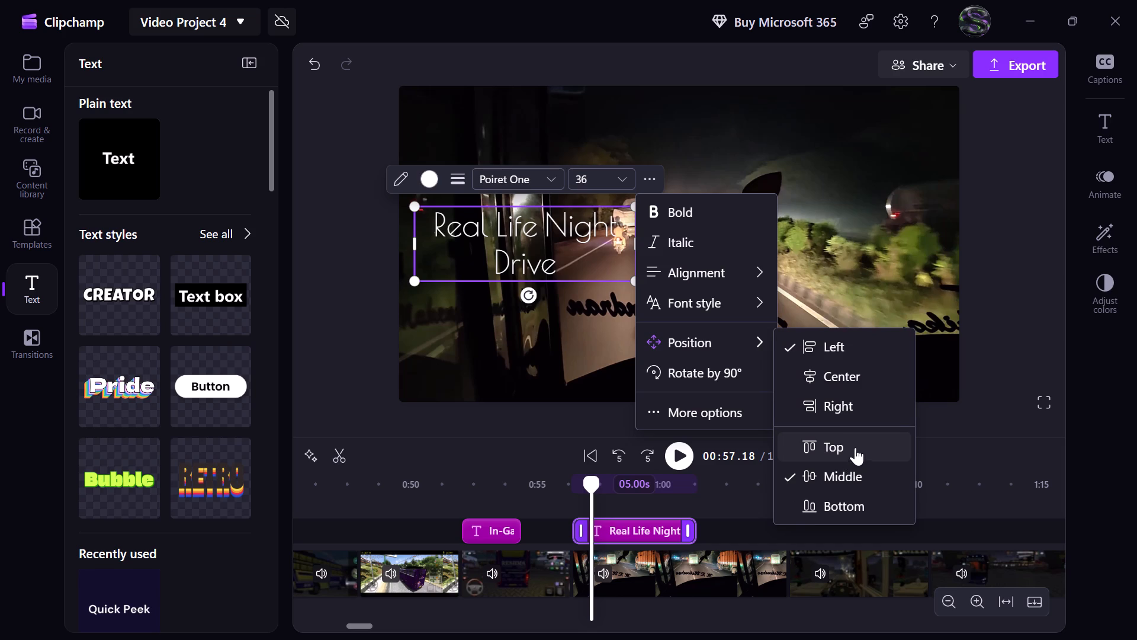
Left-align the text of the "Real Life Night Drive" title.
click(622, 97)
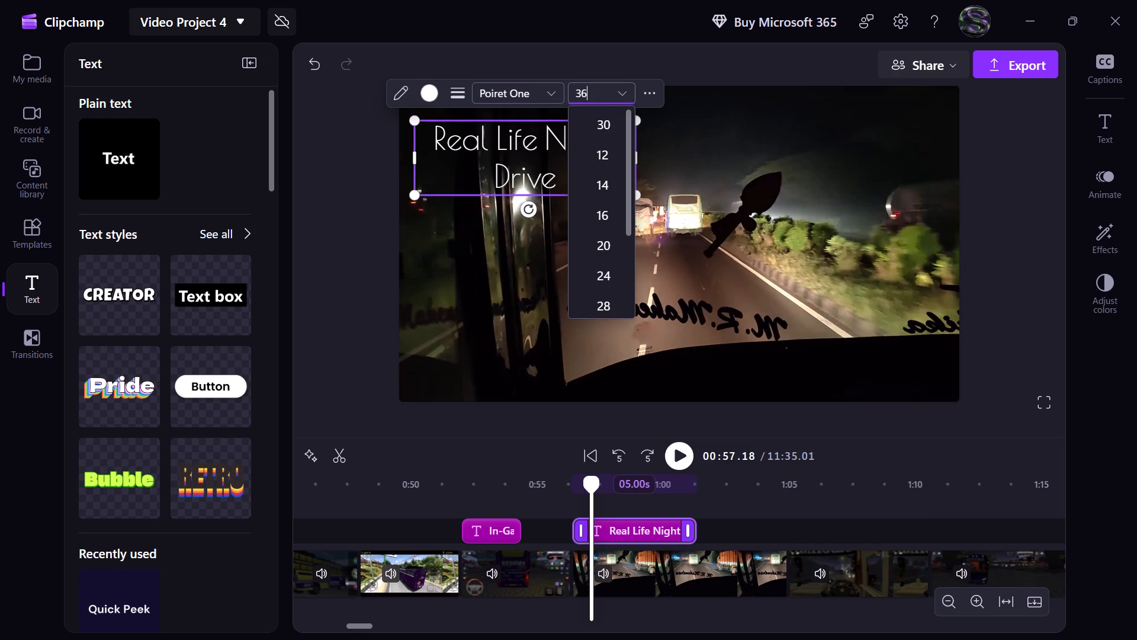
click(558, 96)
click(648, 98)
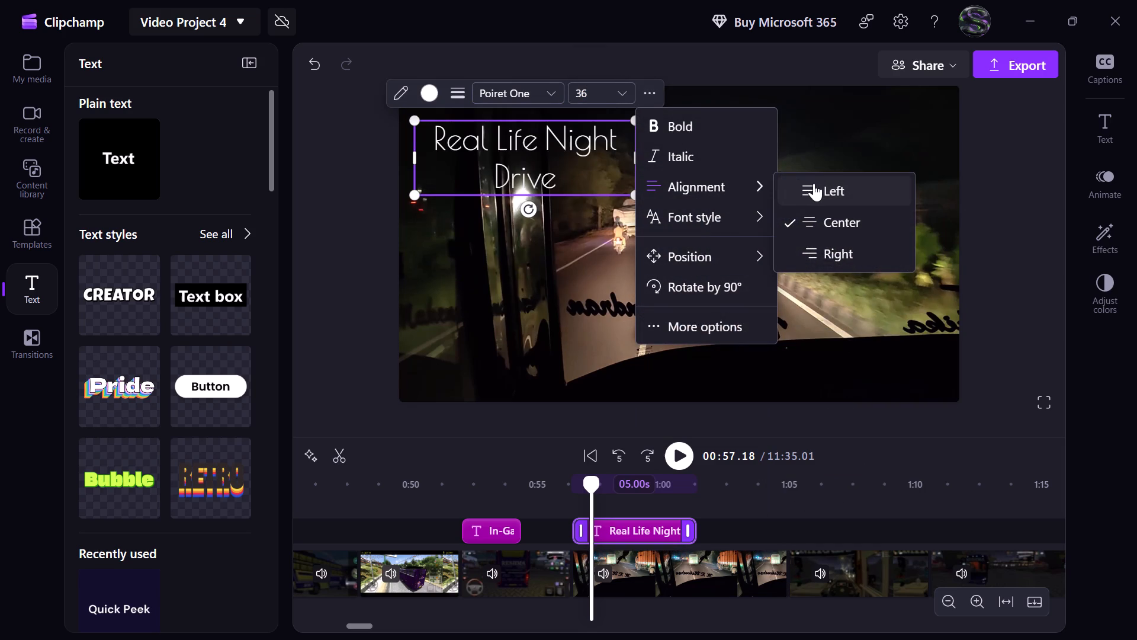
click(814, 183)
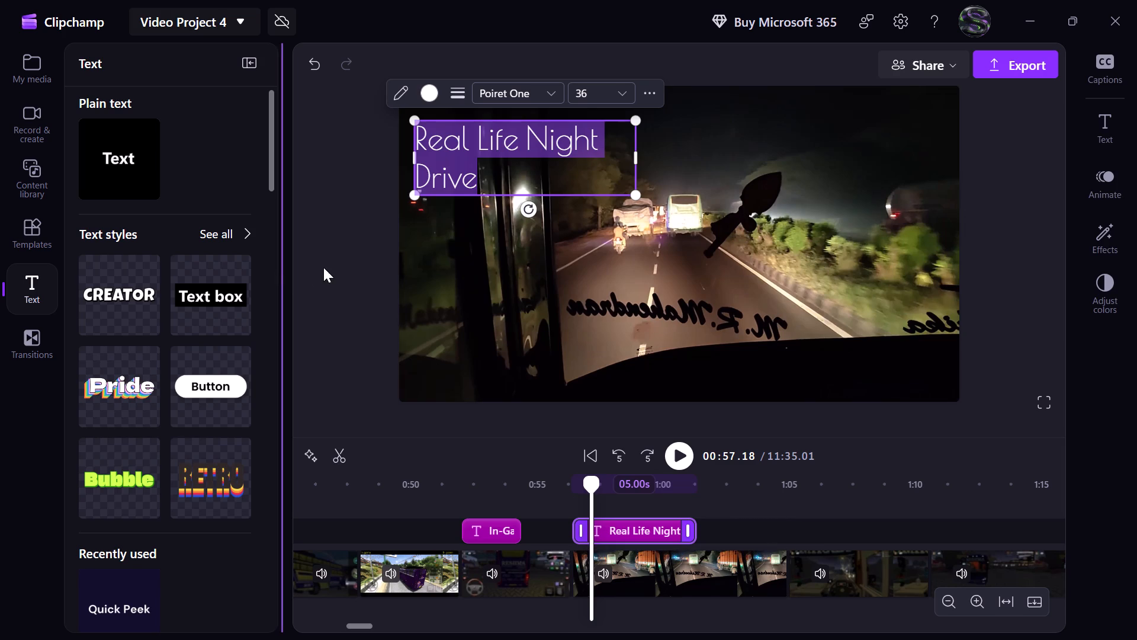
click(327, 267)
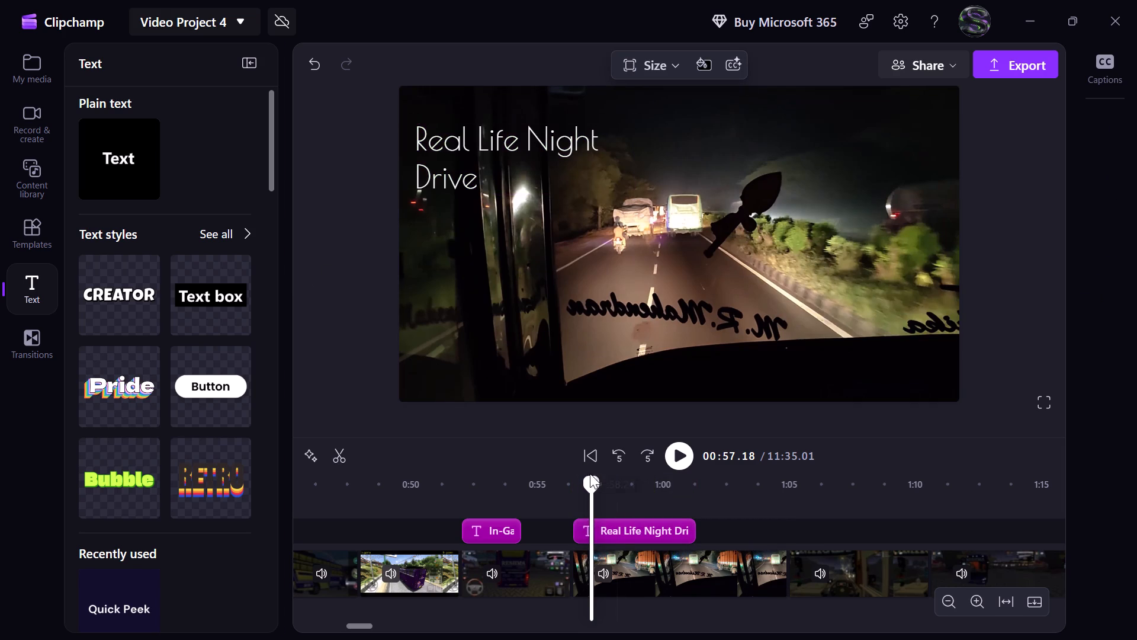
Play through the real-life night clip, and add a plain text title at the start of the following in-game night clip, about 1:05.
click(574, 482)
click(686, 439)
click(683, 457)
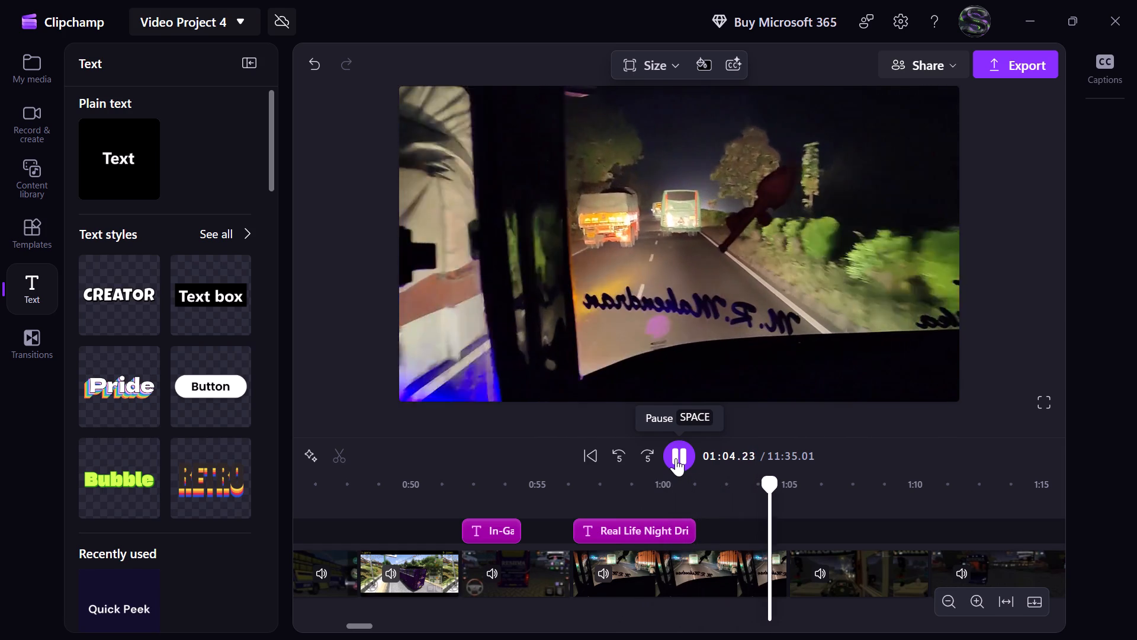
click(676, 458)
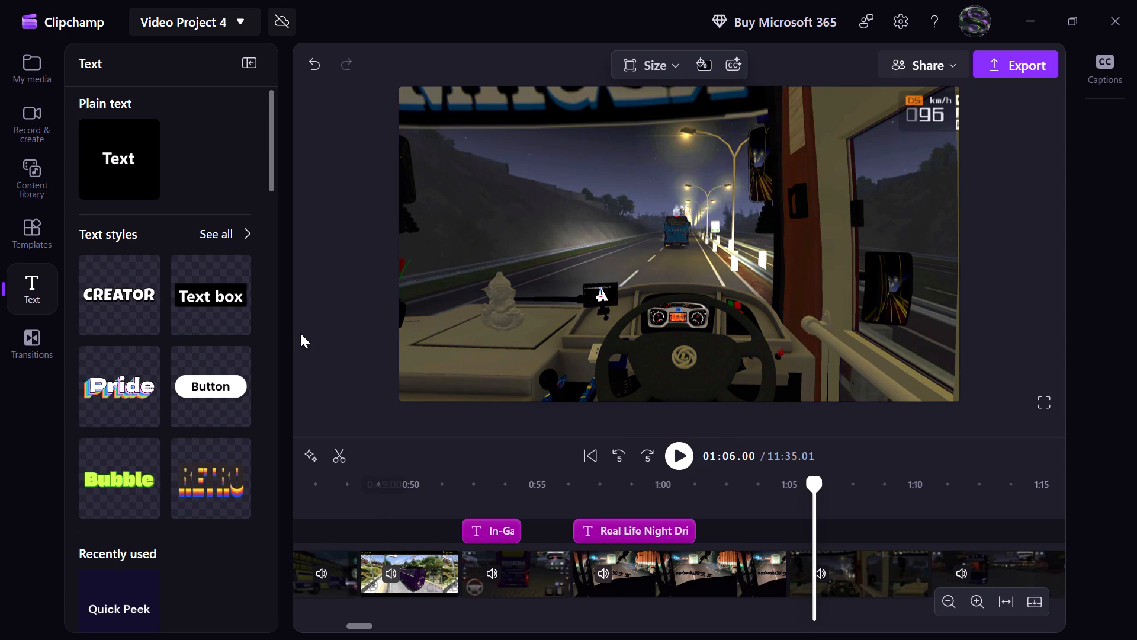
click(147, 185)
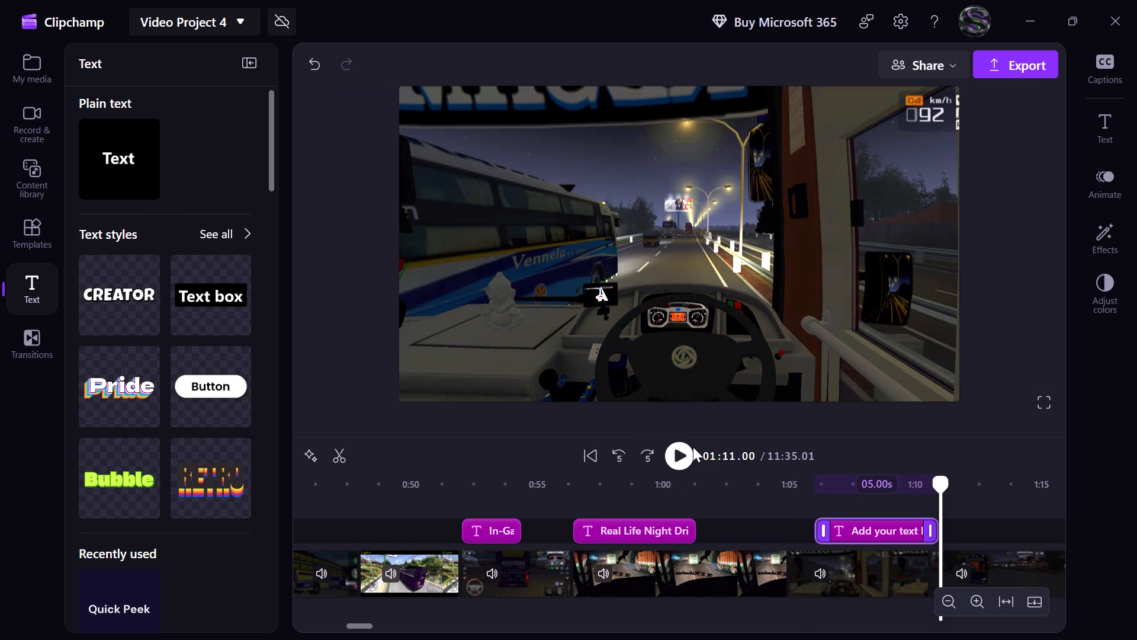
drag(894, 536, 870, 539)
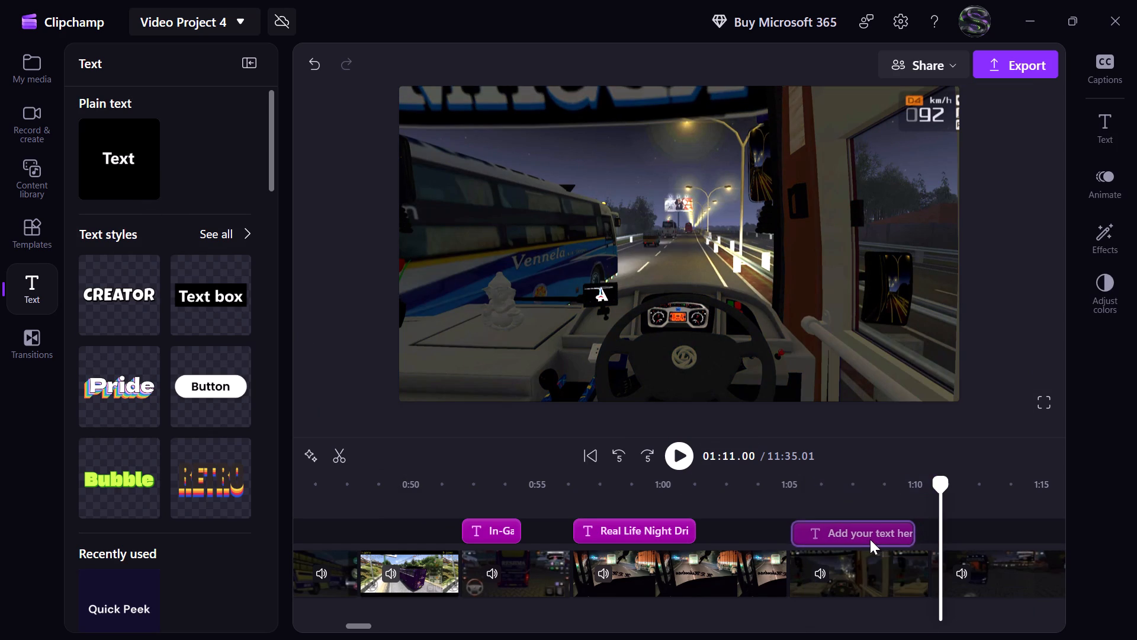
drag(870, 539, 864, 535)
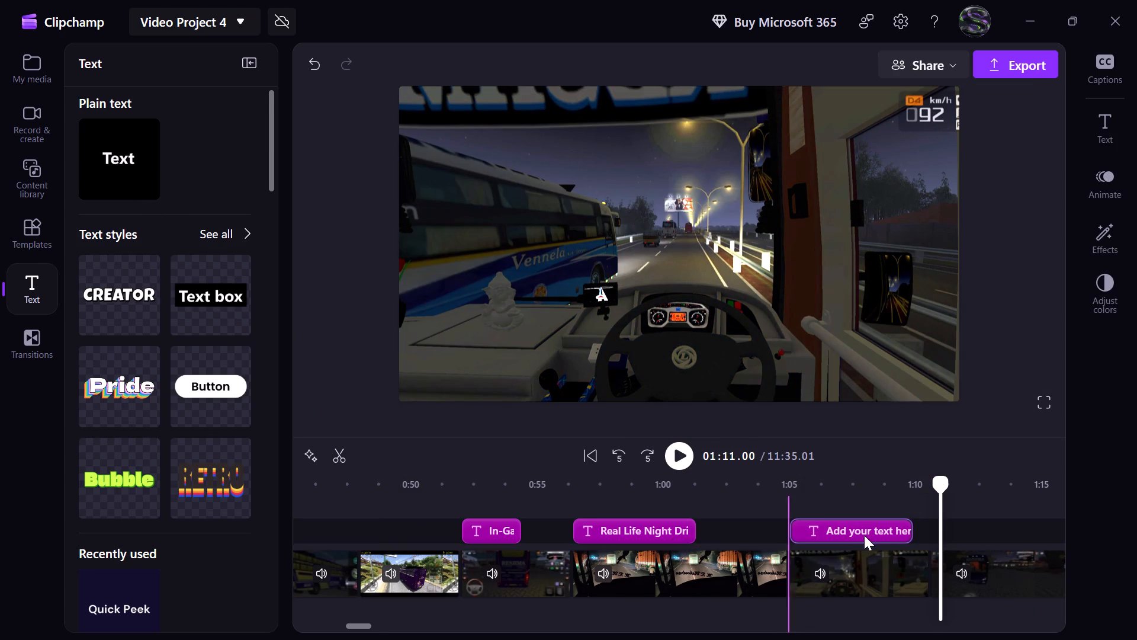
drag(864, 535, 870, 536)
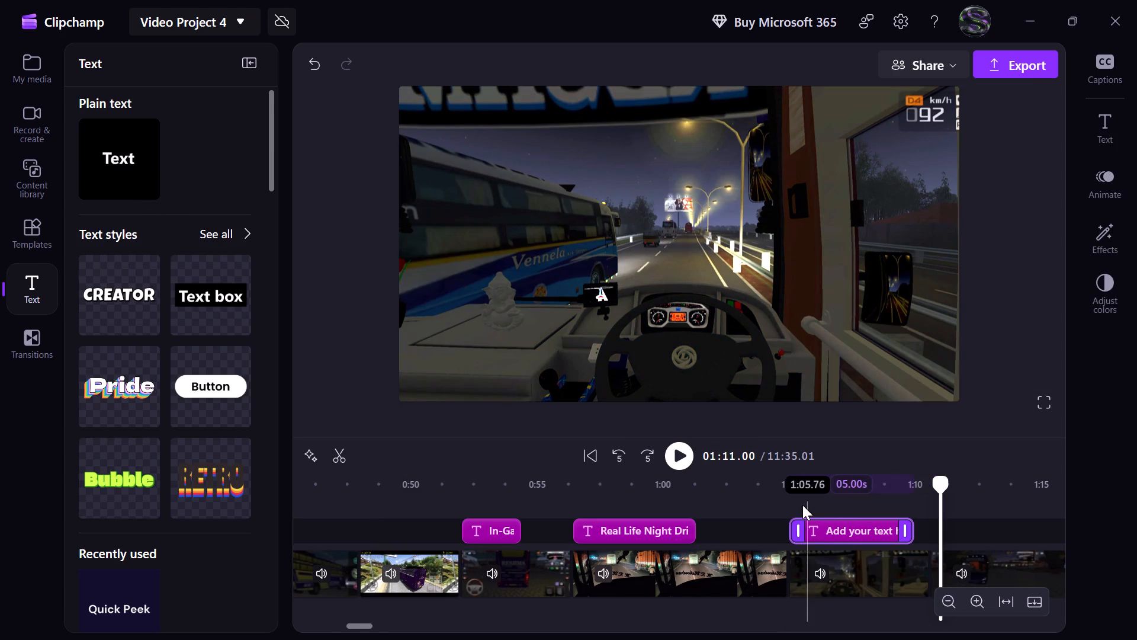
Replace the new title's placeholder text with "In-Game Night" and "Drive" on separate lines.
click(800, 503)
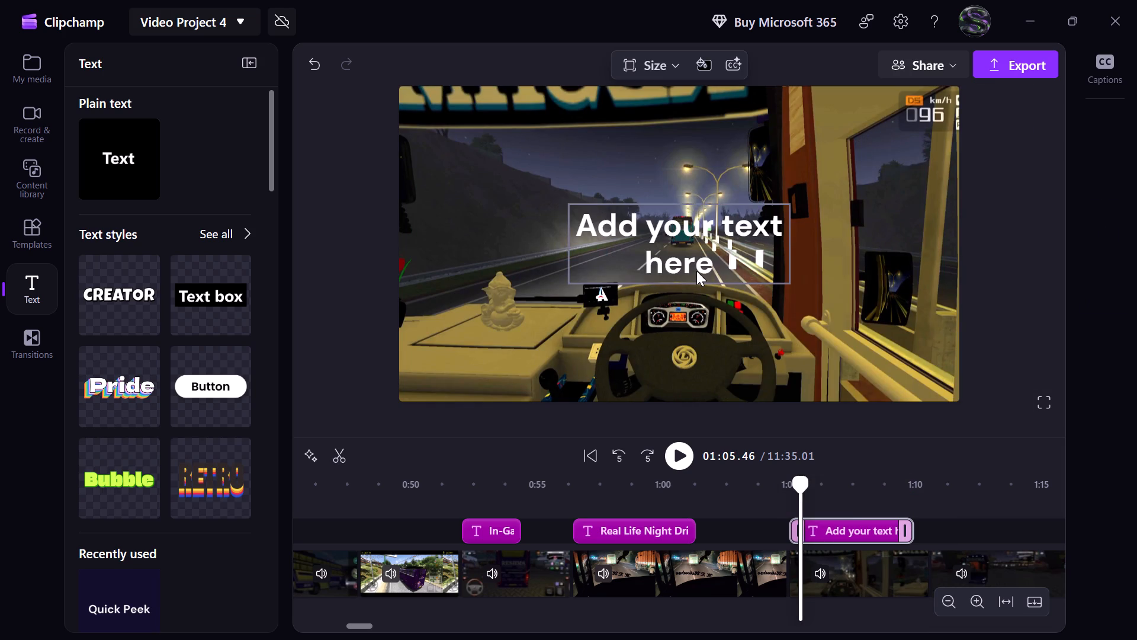
double_click(696, 271)
text(In)
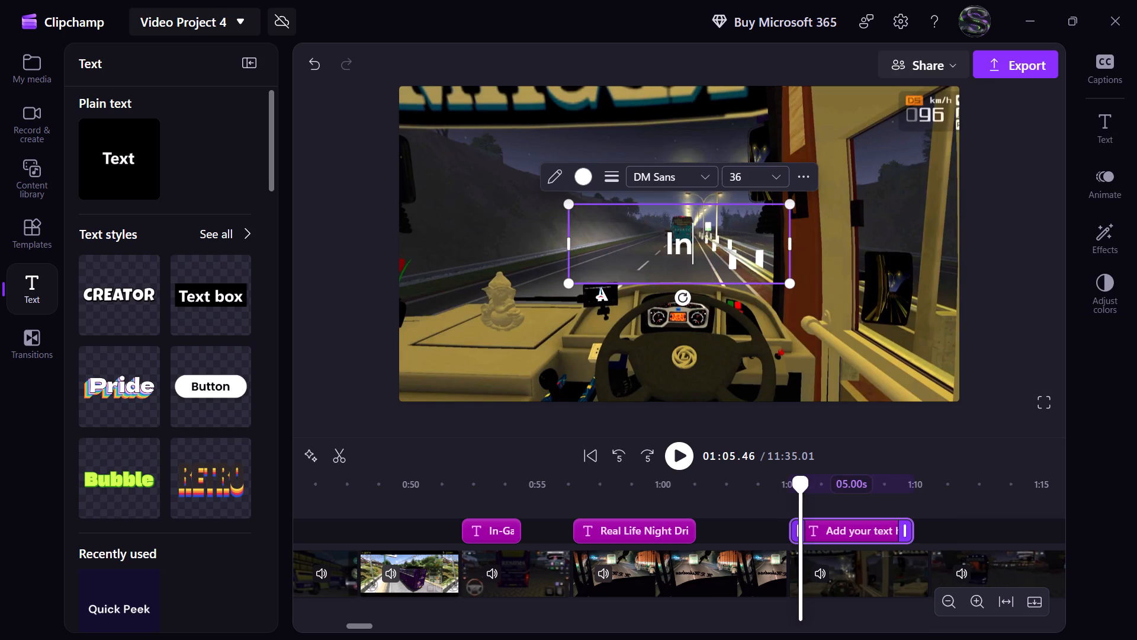
text(-G)
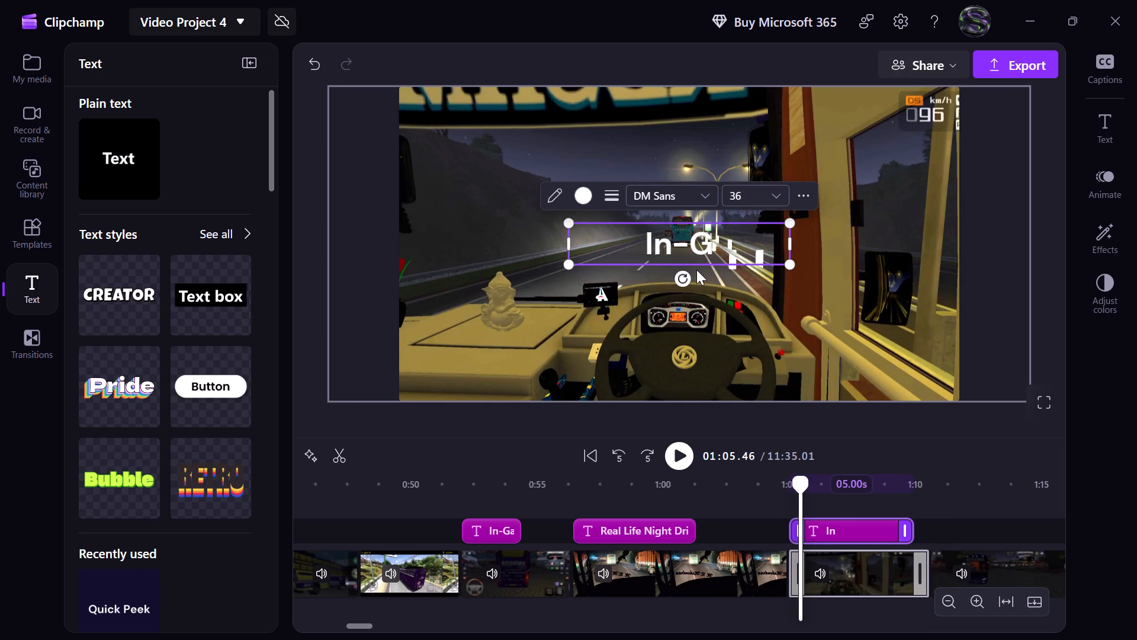
text(ame)
key(space)
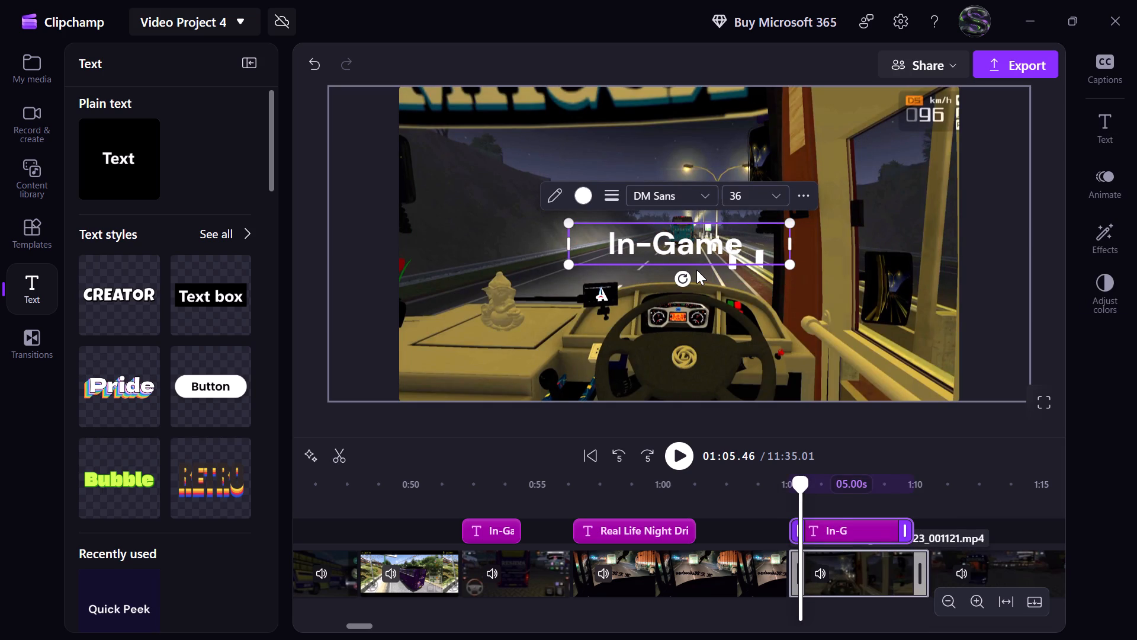
text(Ni)
text(ht)
key(space)
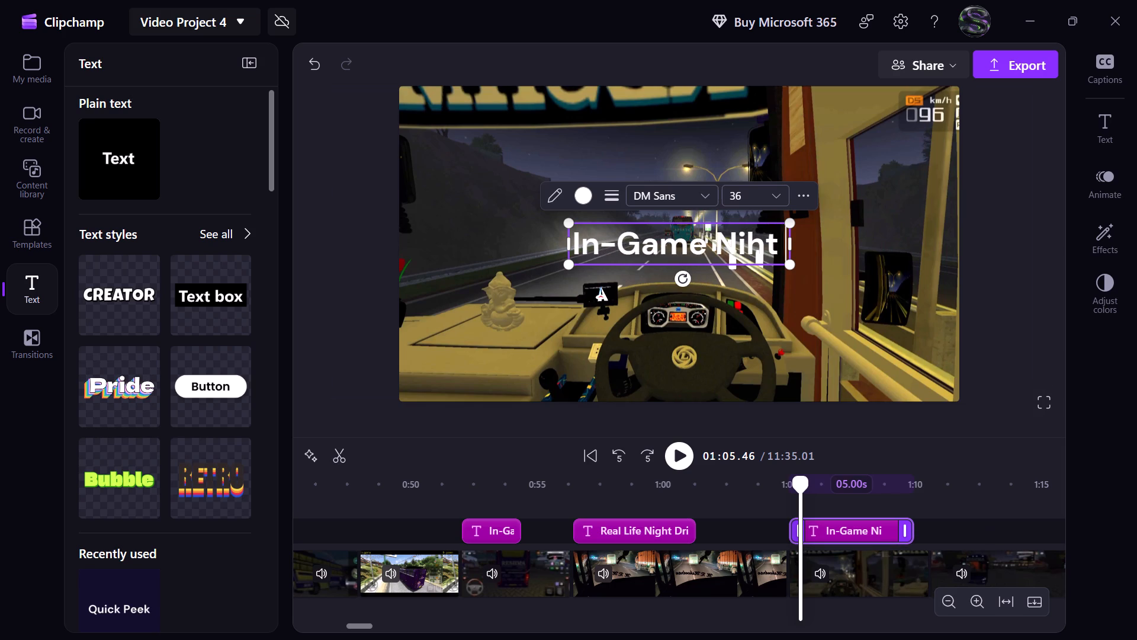
key(BackSpace)
key(BackSpace)
key(BackSpace)
text(ght)
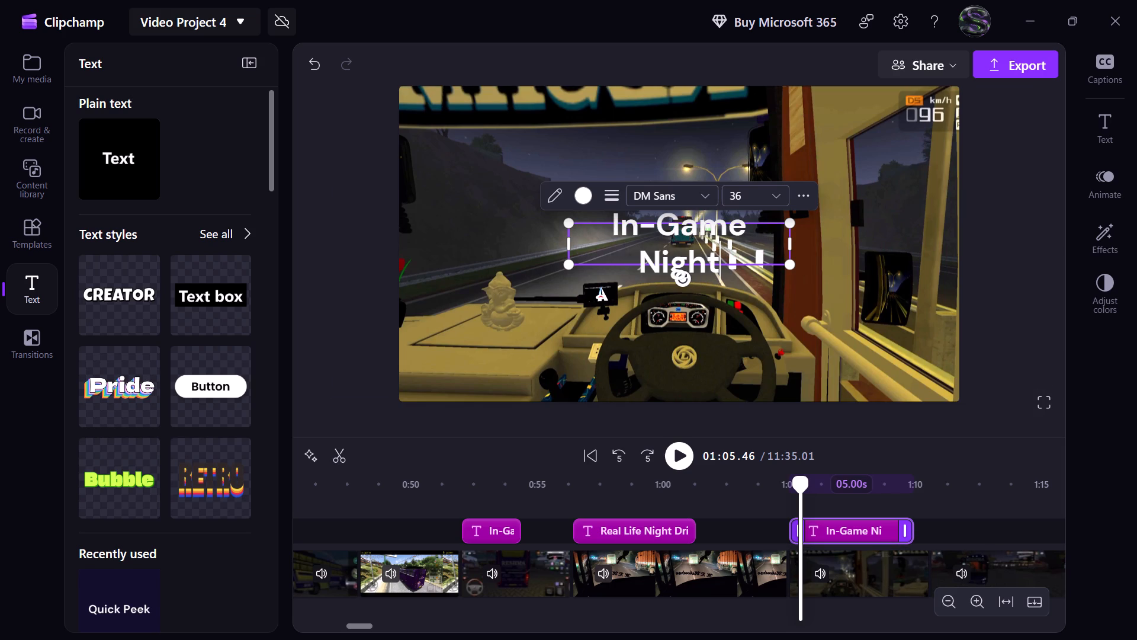
key(Return)
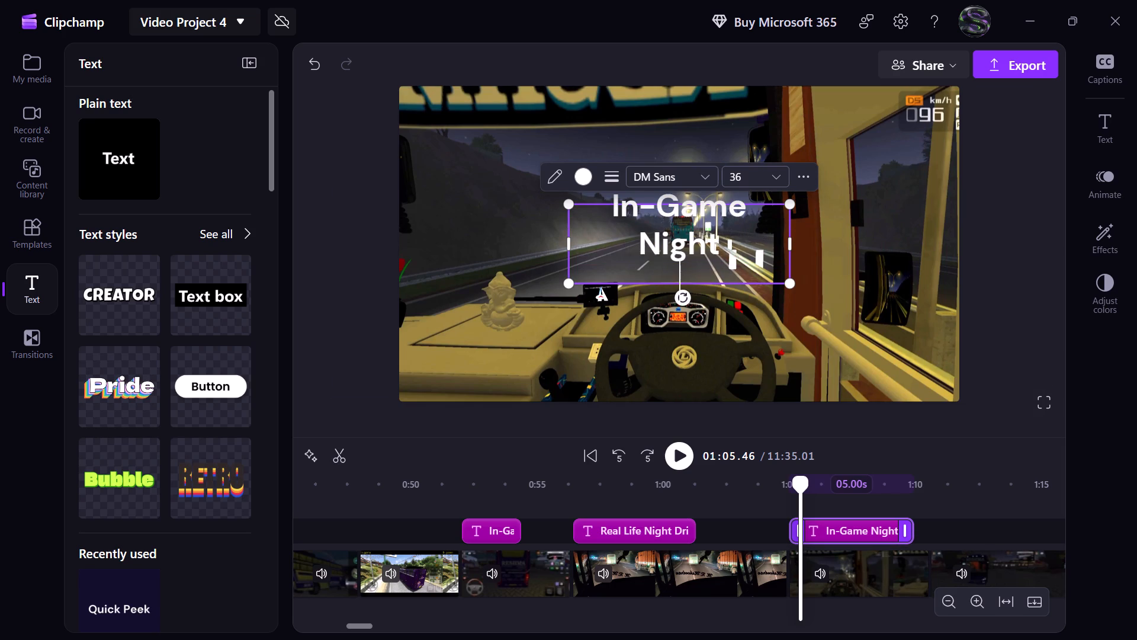
text(Dr)
text(ive)
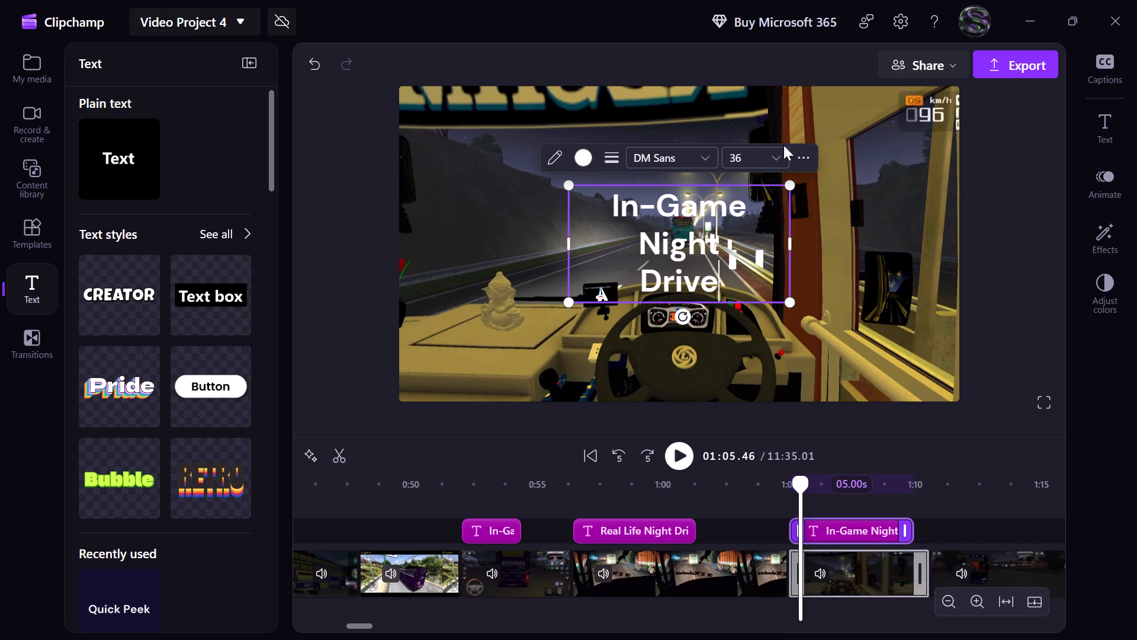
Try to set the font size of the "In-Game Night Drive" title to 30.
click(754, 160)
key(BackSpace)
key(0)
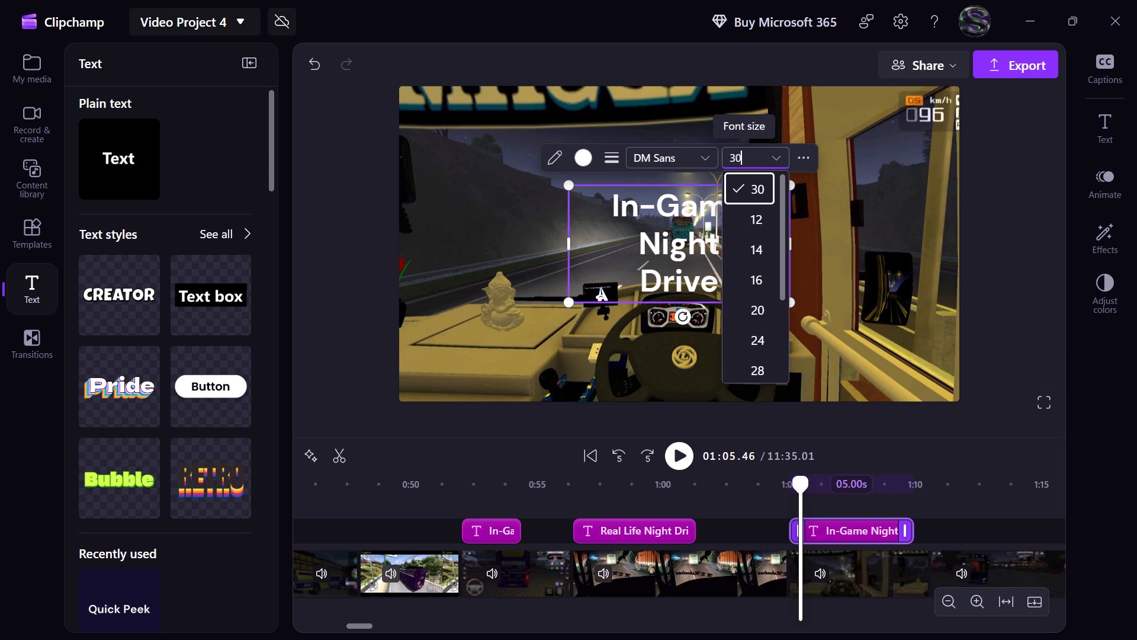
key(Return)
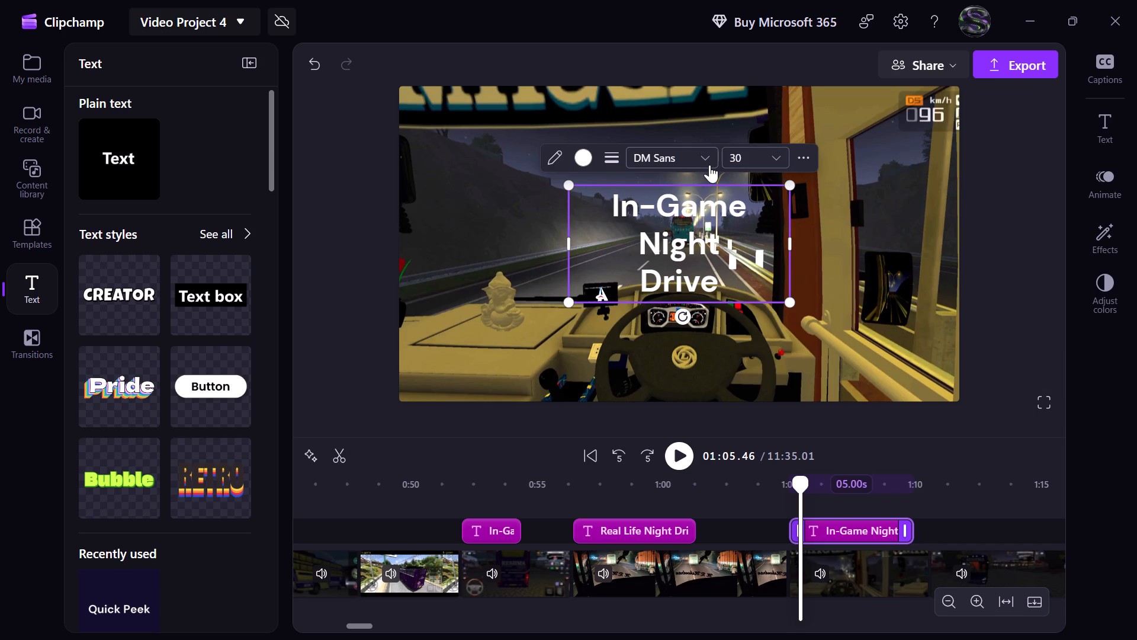
Select the whole "In-Game Night Drive" text and change its font to Poiret One.
drag(739, 281, 624, 241)
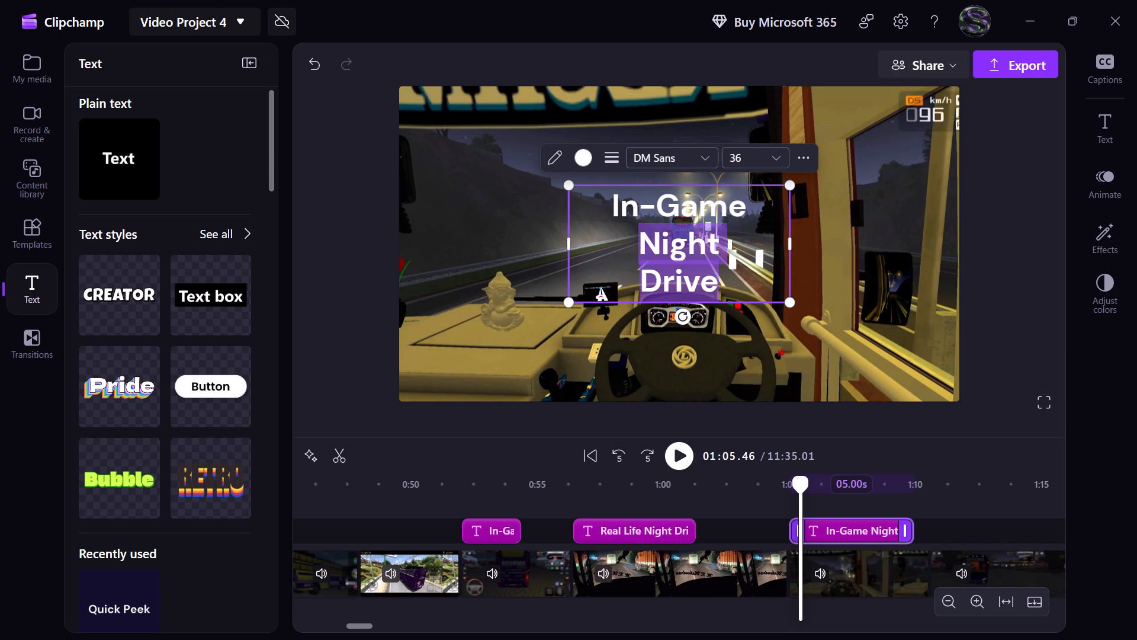
drag(624, 241, 599, 209)
click(703, 161)
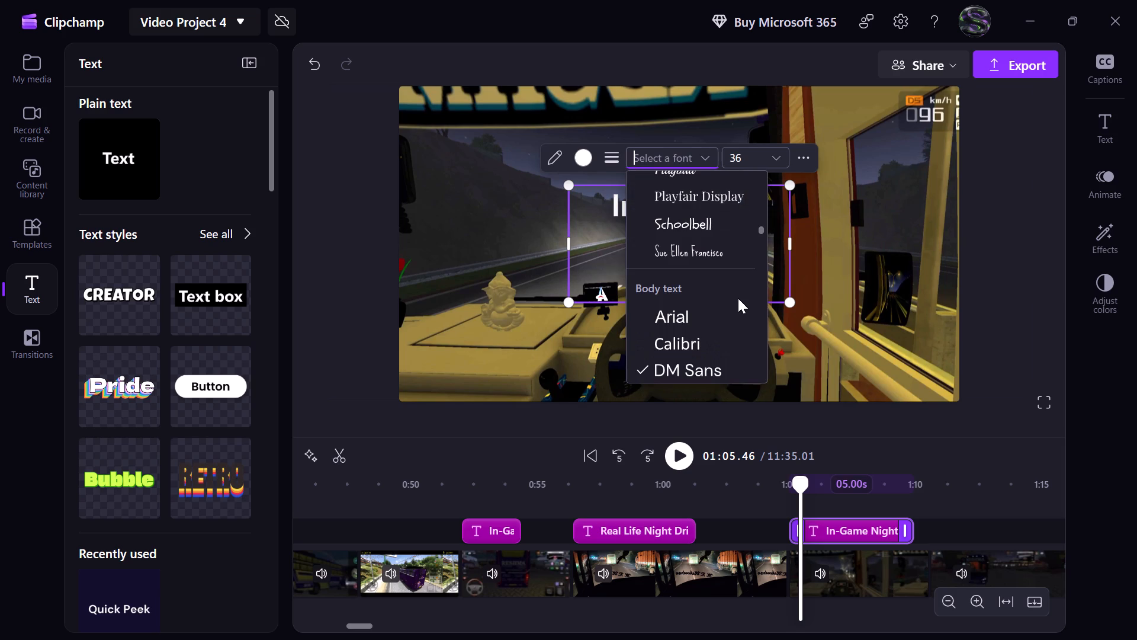
scroll(738, 298, down, 7)
scroll(738, 298, up, 2)
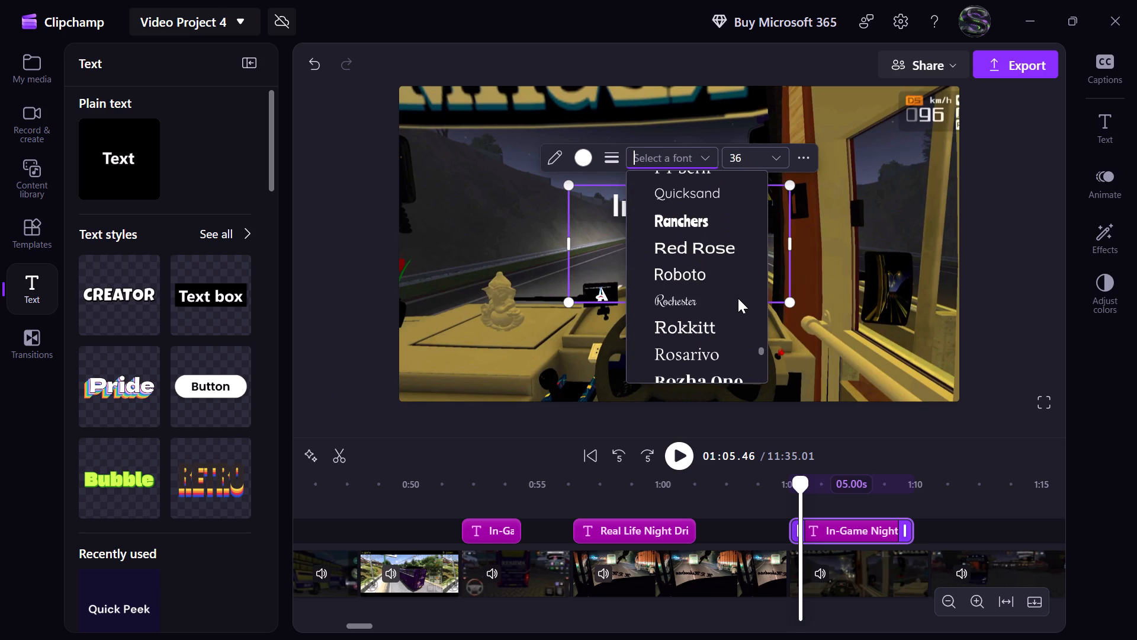
scroll(738, 298, up, 2)
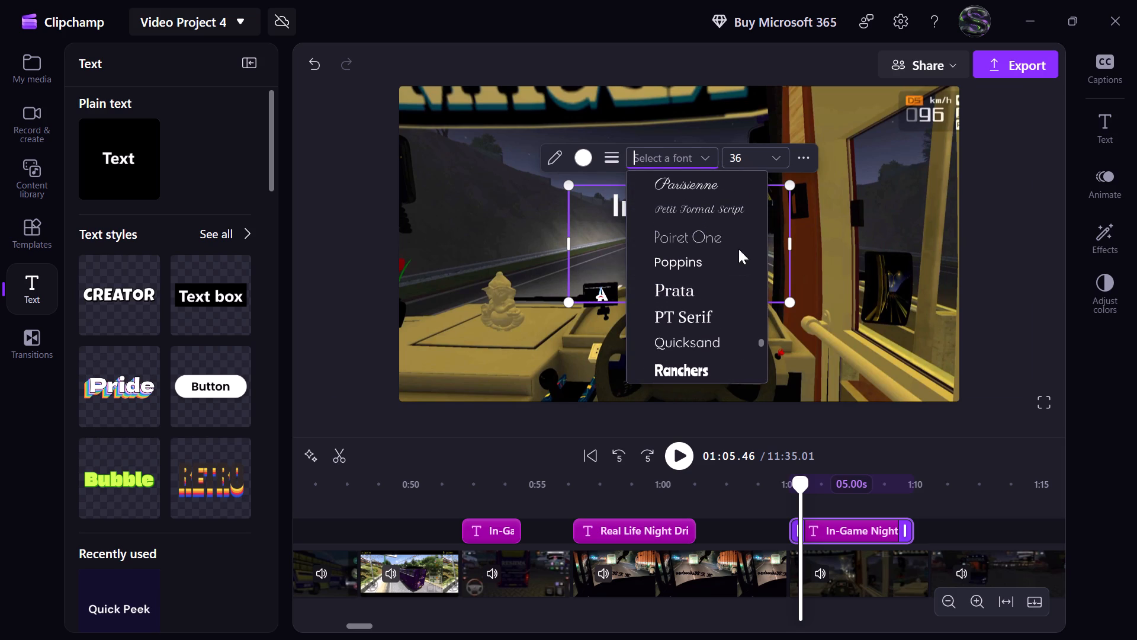
click(738, 248)
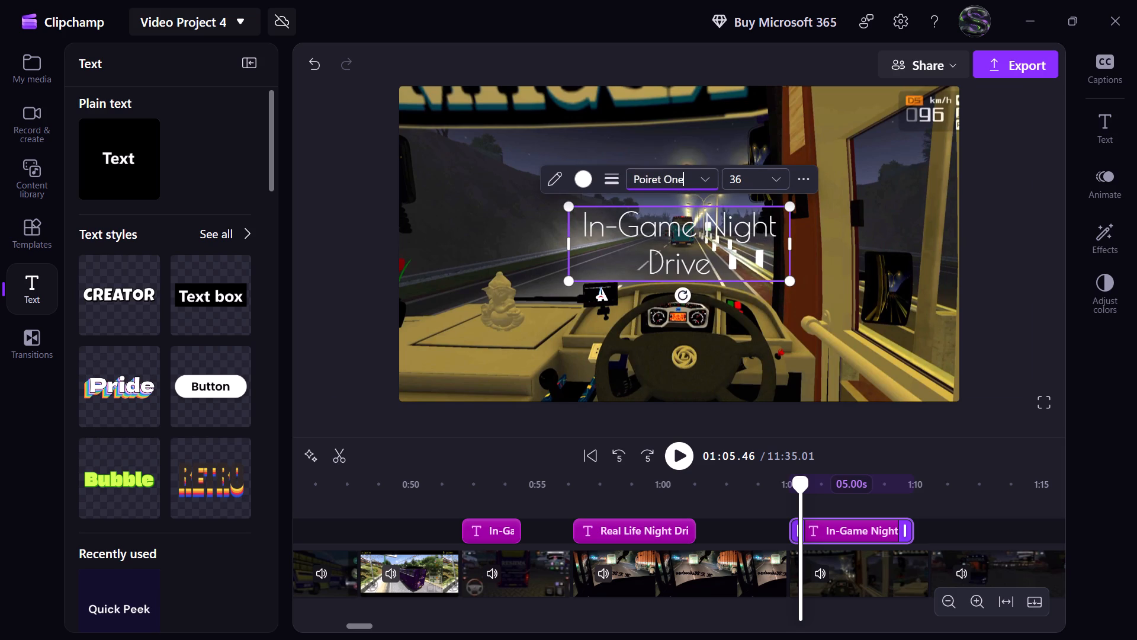
Set the "In-Game Night Drive" title's position to Top and Left in the video frame and left-align its text.
click(802, 174)
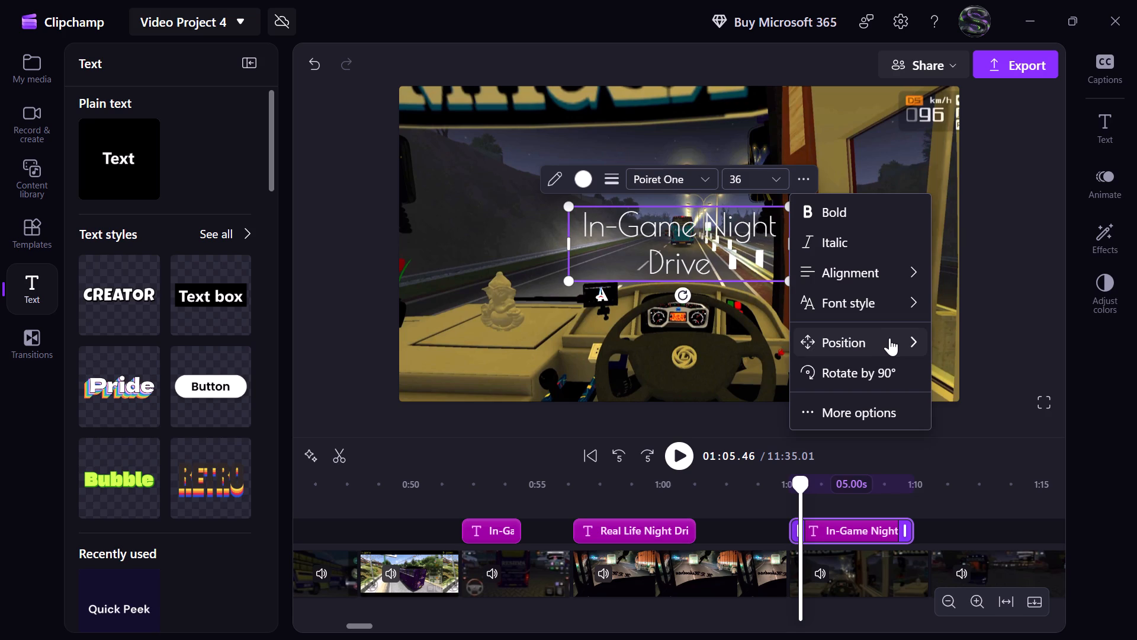
click(985, 456)
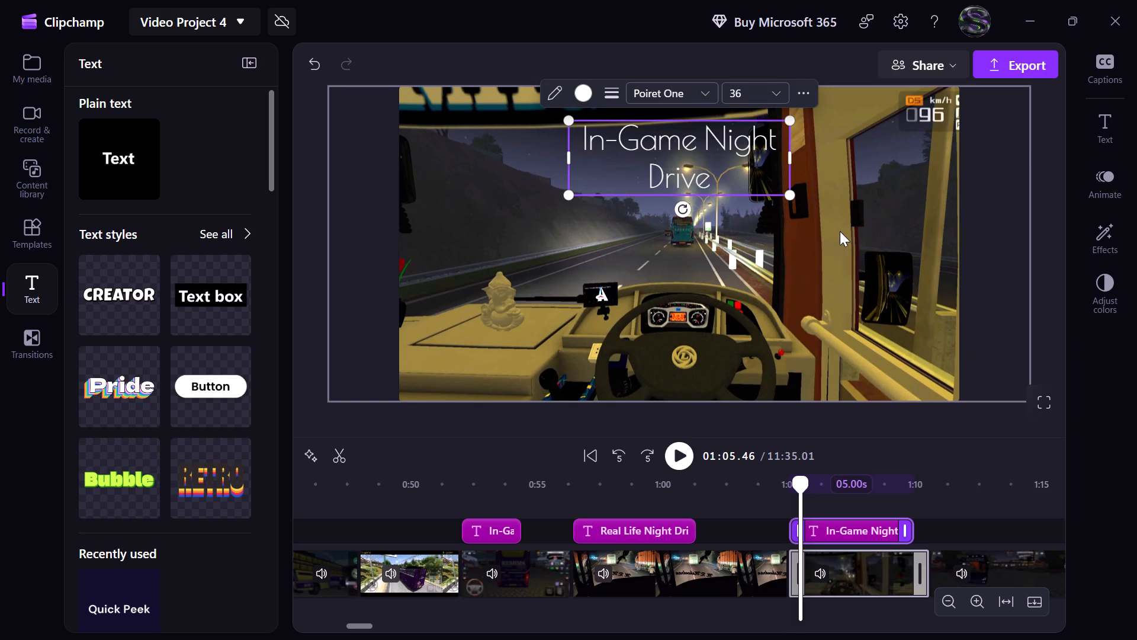
click(800, 104)
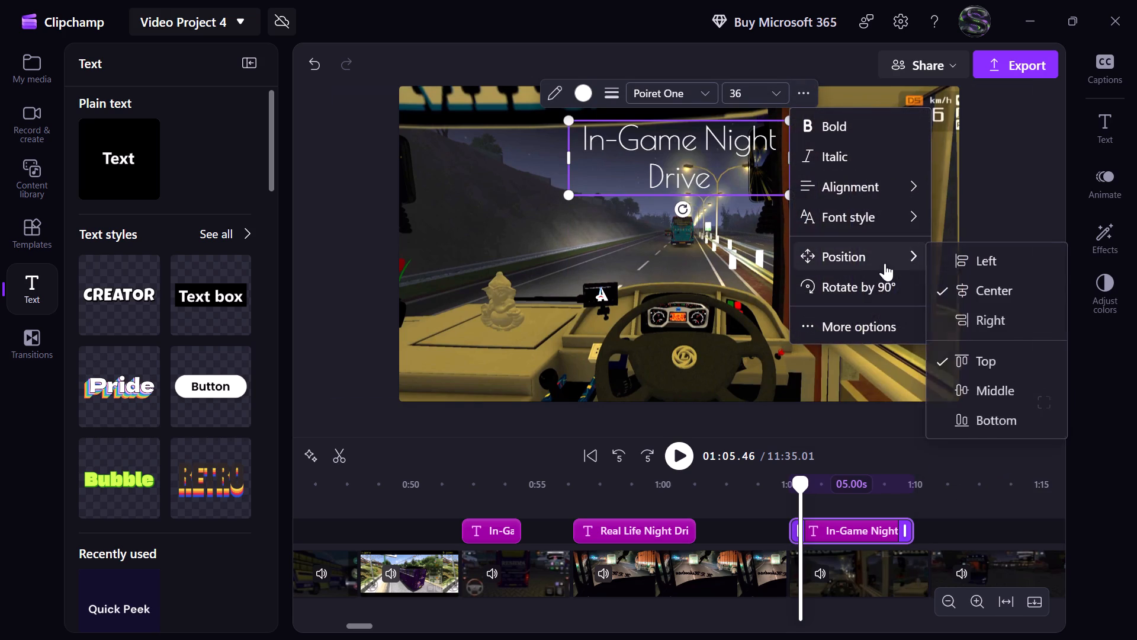
click(958, 260)
click(650, 88)
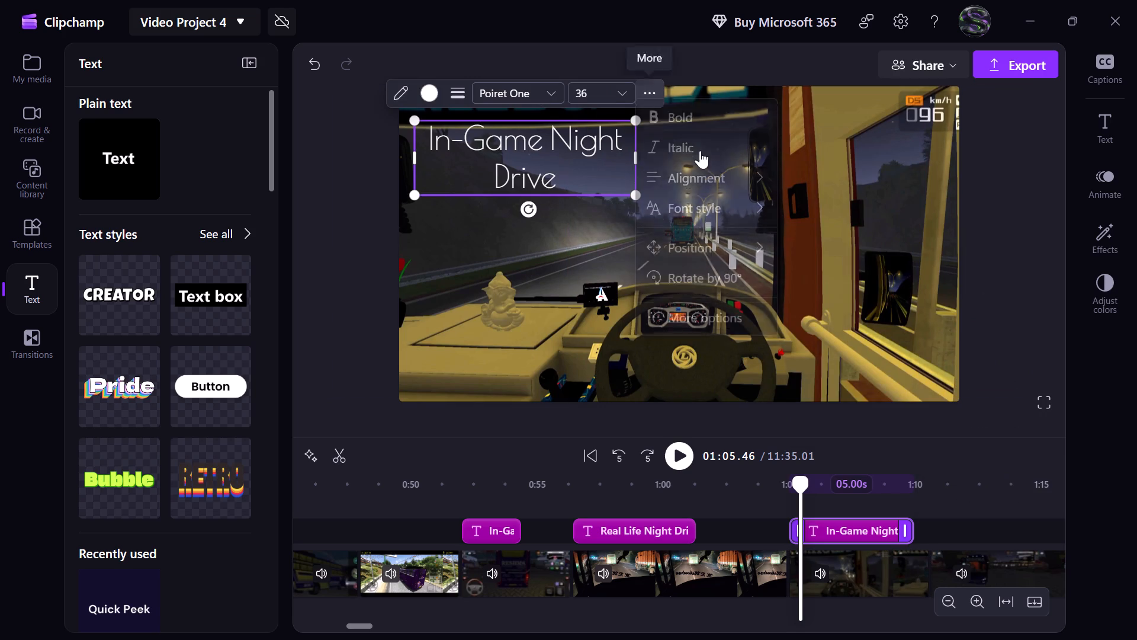
click(814, 182)
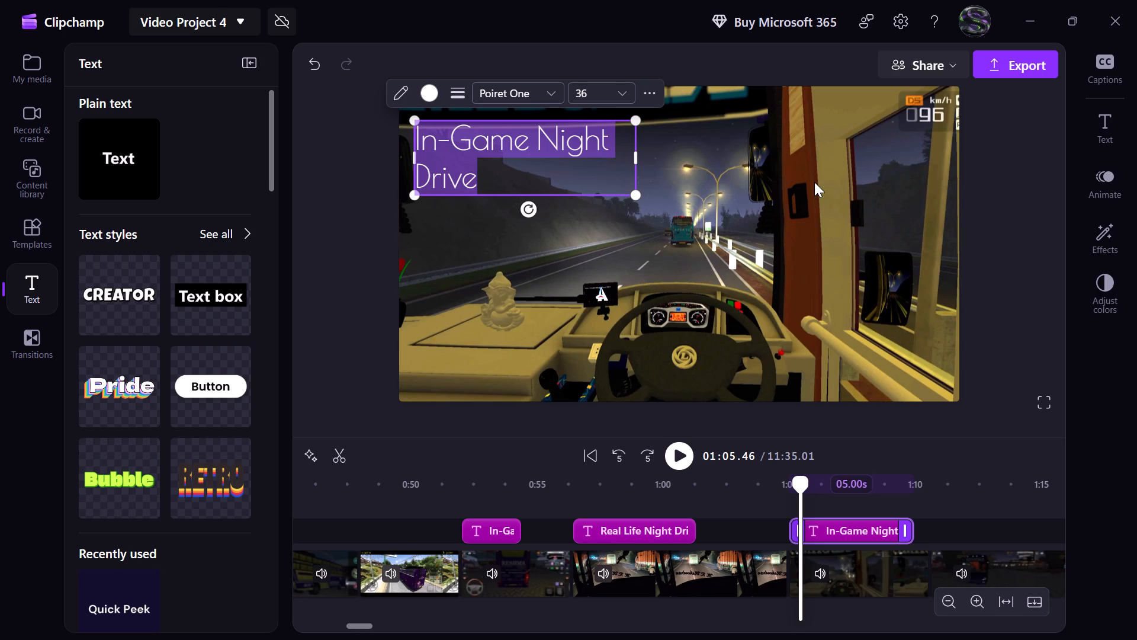
Apply the Smooth scale animation to the "In-Game Night Drive" title.
click(1101, 182)
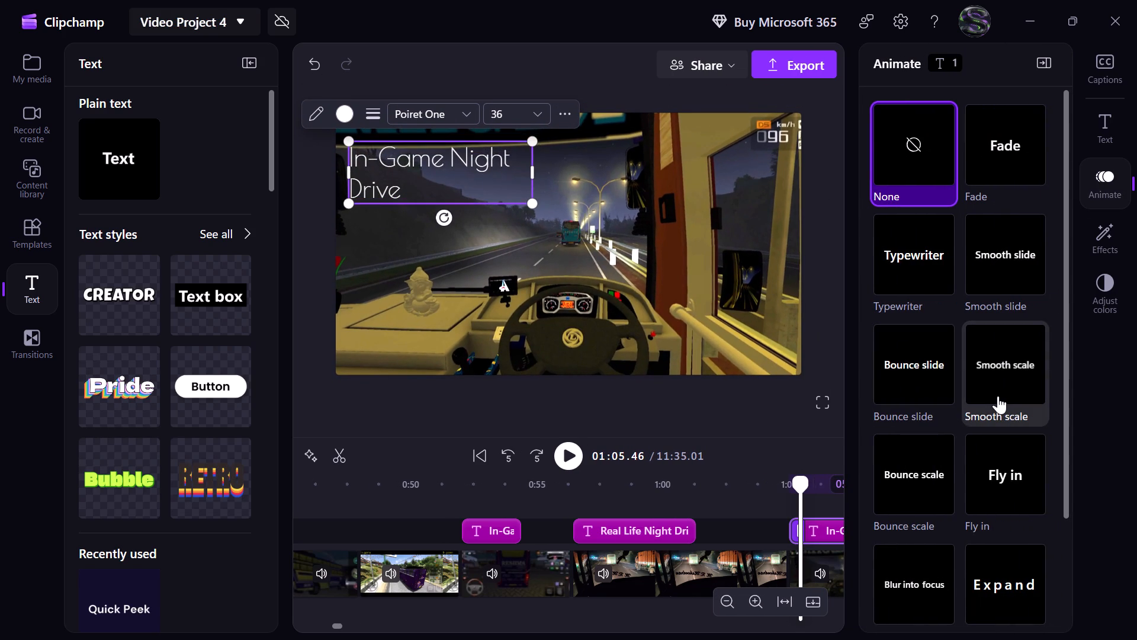
click(998, 396)
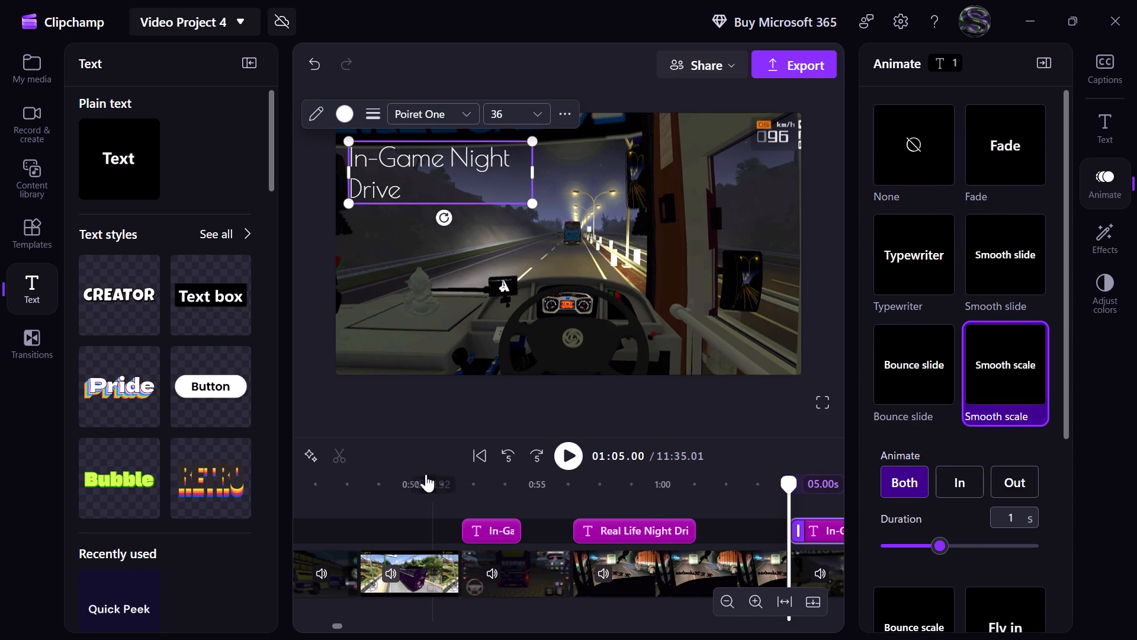
Apply the Smooth scale animation to the "Real Life Night Drive" title.
click(491, 498)
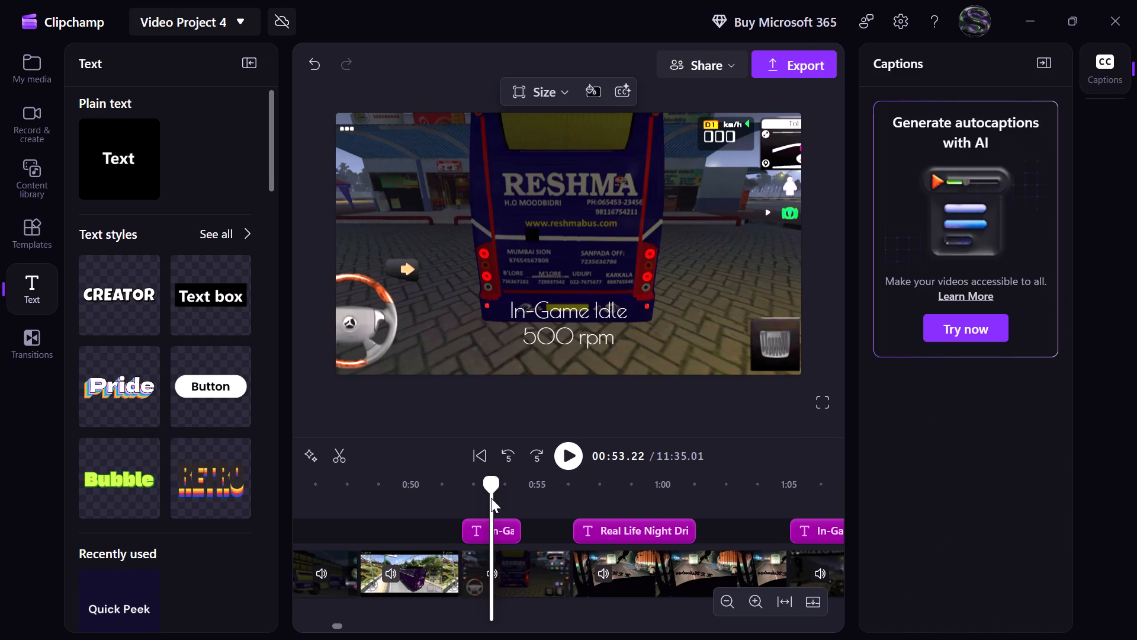
click(627, 490)
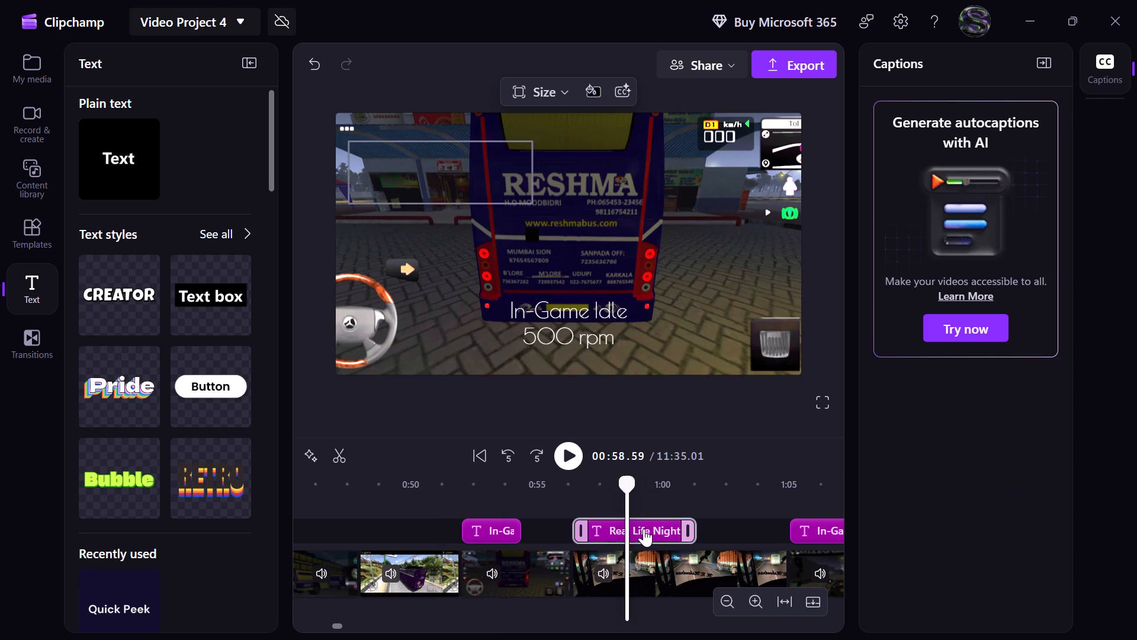
click(644, 529)
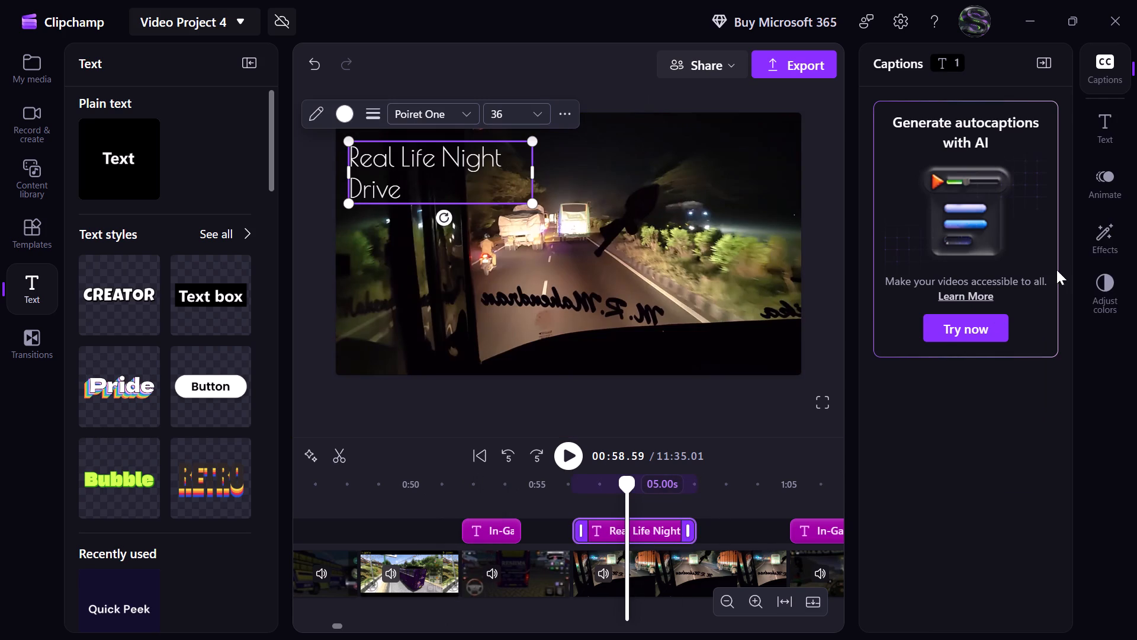
click(1110, 181)
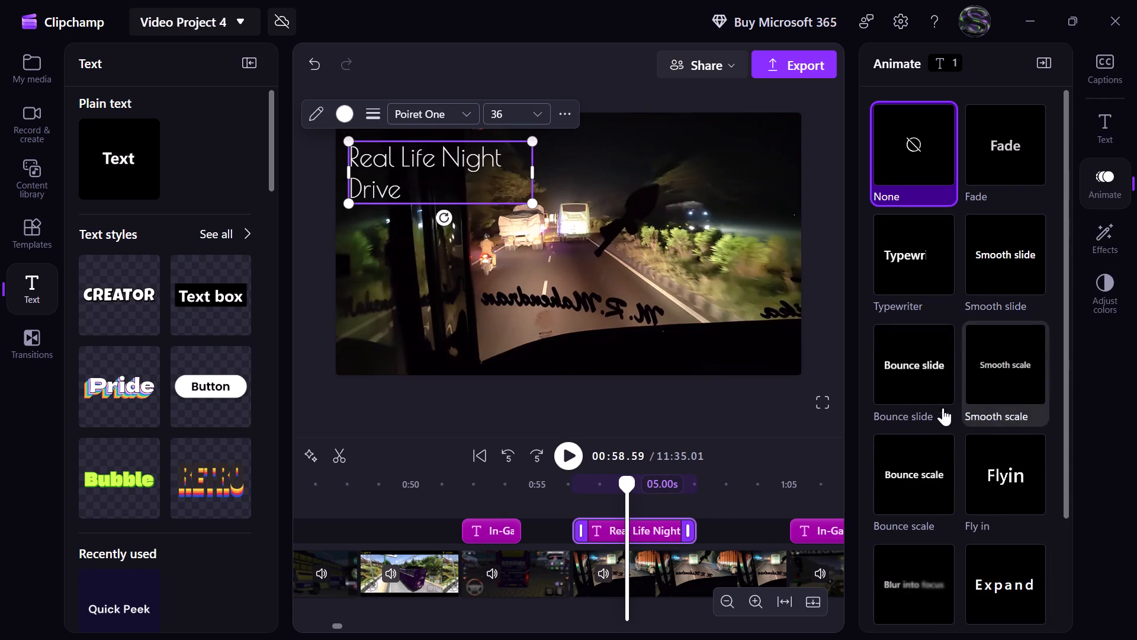
click(1008, 365)
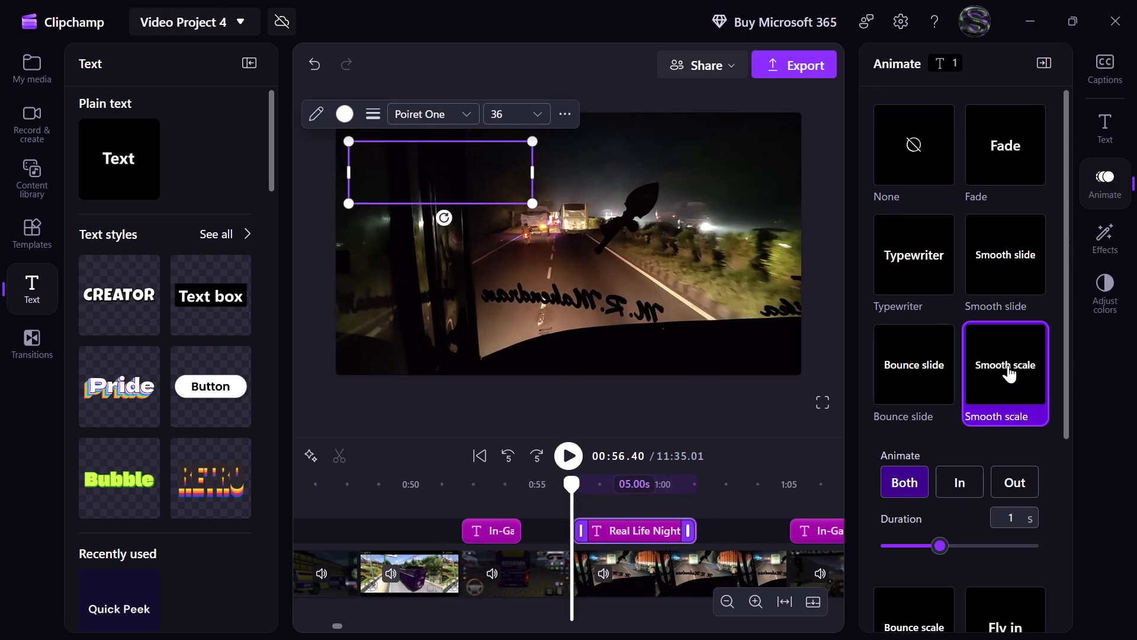
Check the "In-Game Night Drive" title's animation and play the video from about 1:02 into the following parked-bus clip.
scroll(749, 504, left, 1)
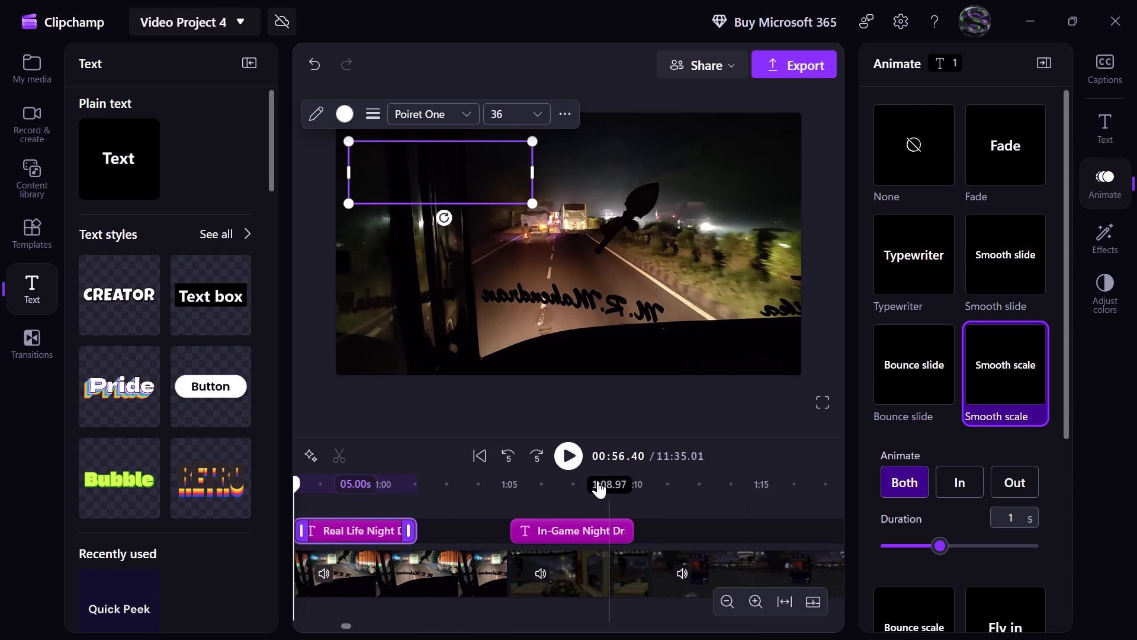
click(581, 479)
click(592, 533)
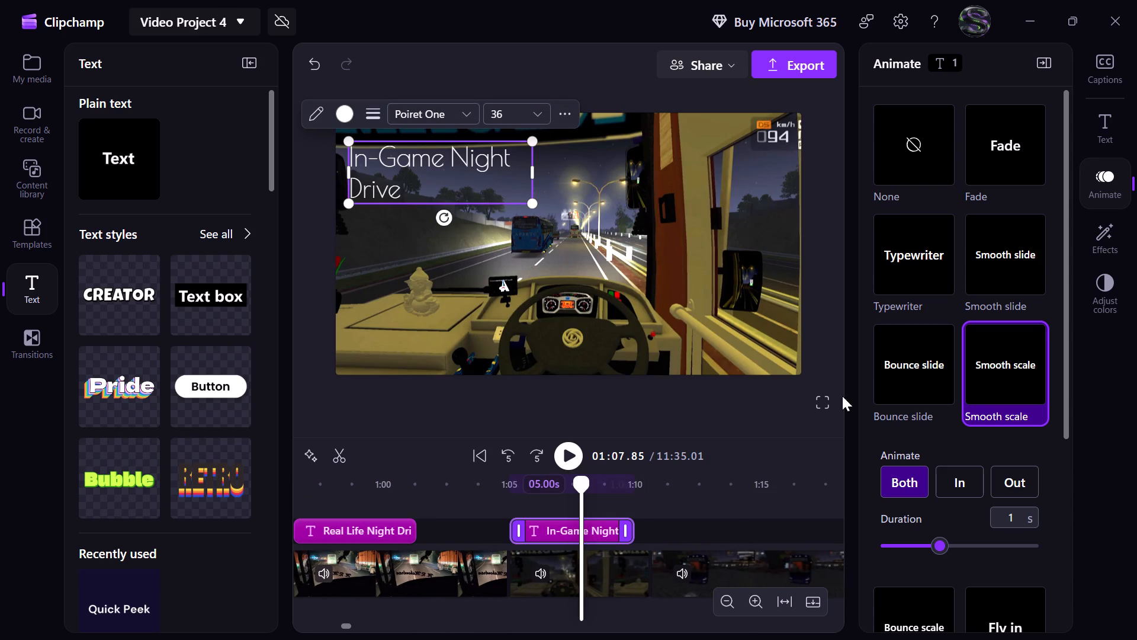
click(1054, 59)
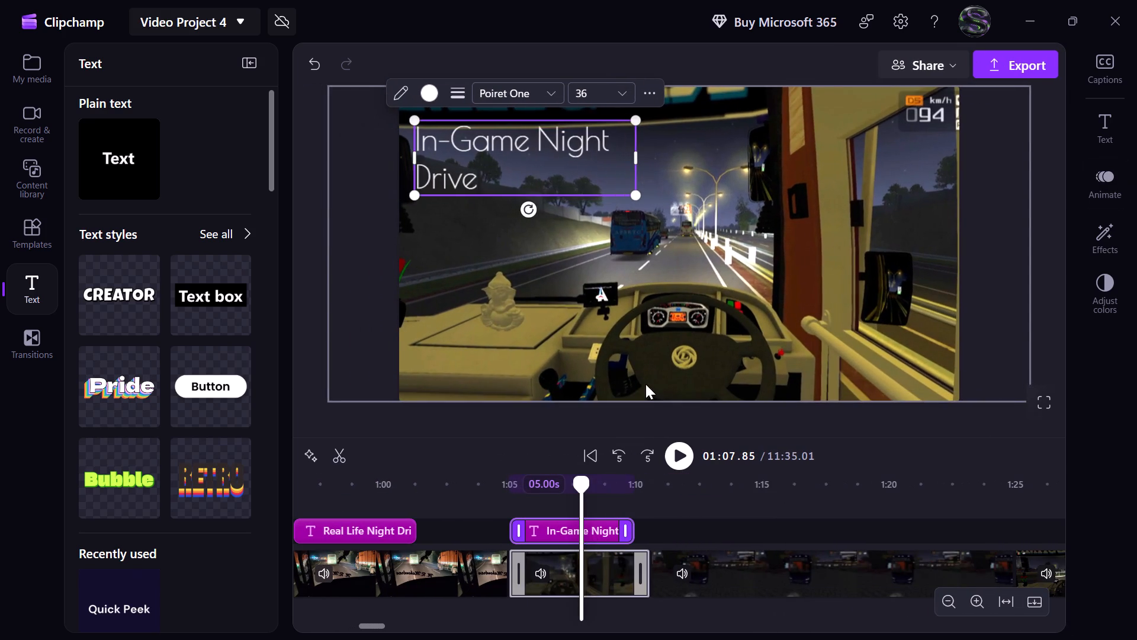
click(442, 490)
click(679, 455)
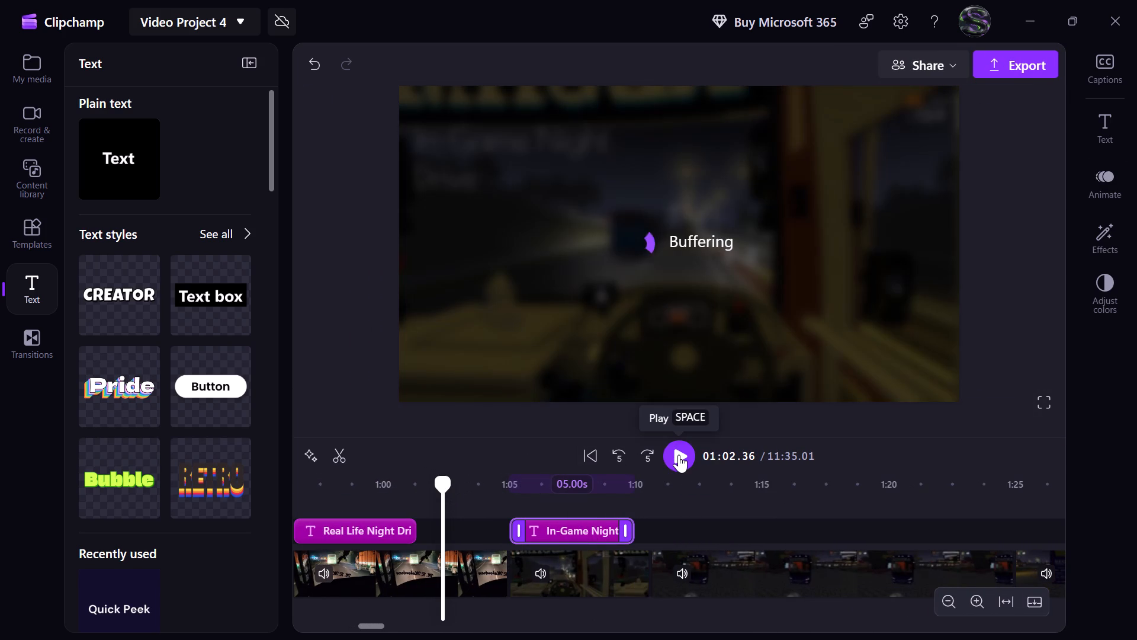
click(679, 455)
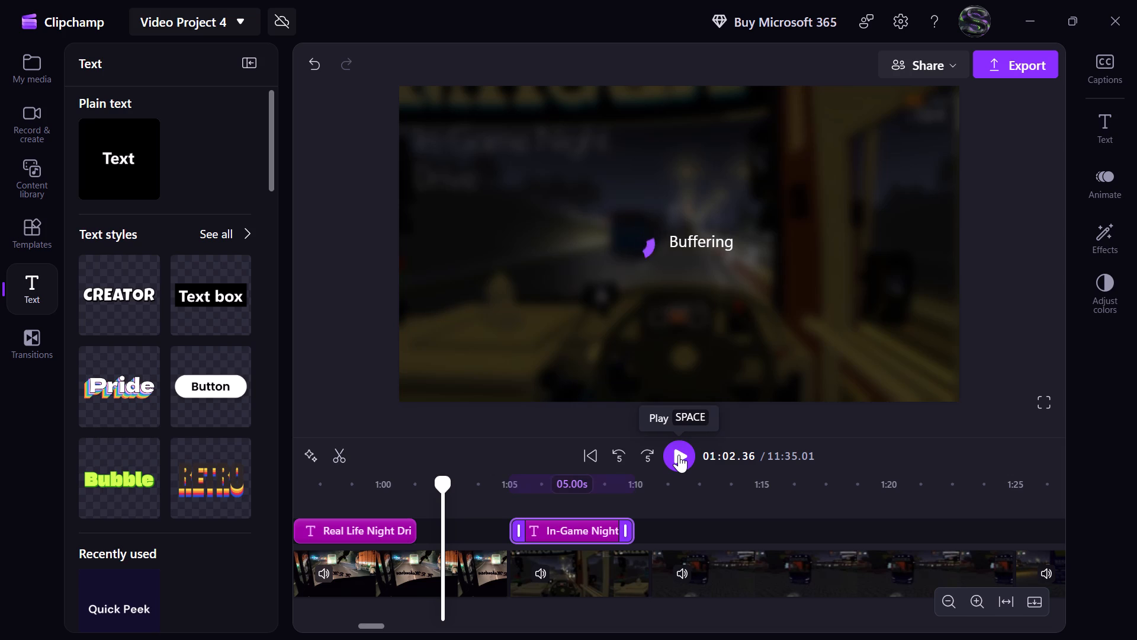
click(679, 455)
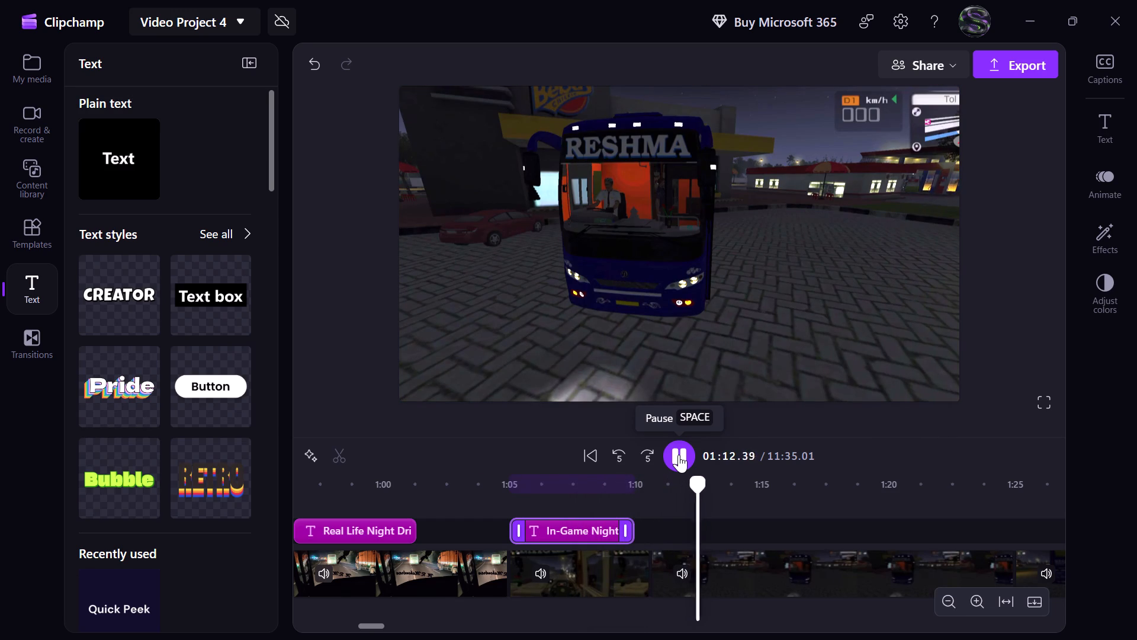
click(679, 455)
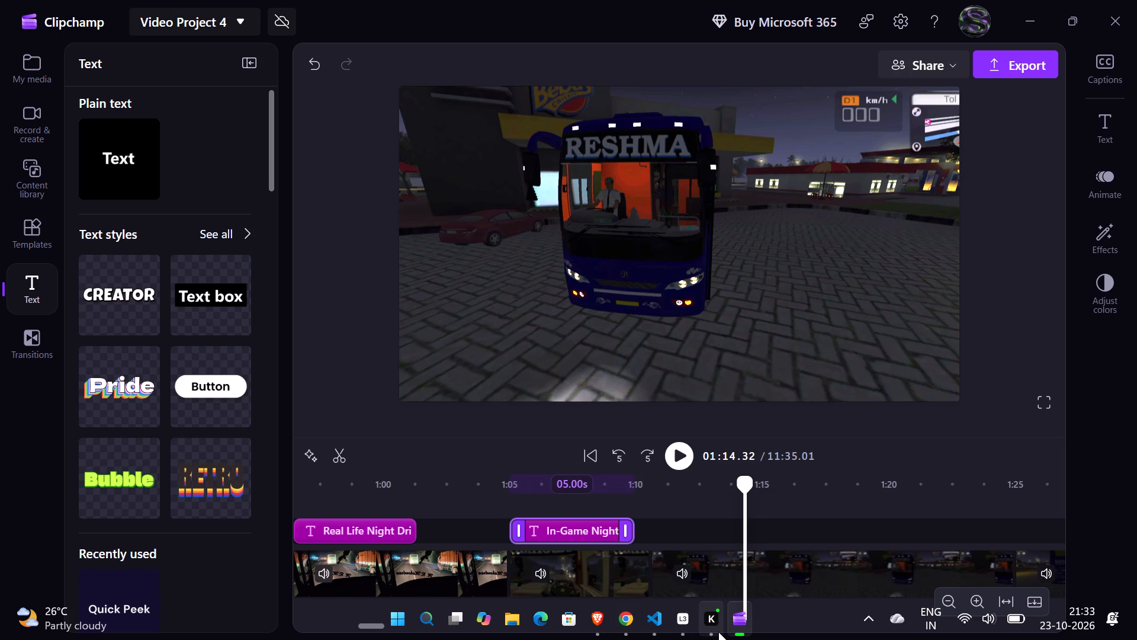
Switch to the reference YouTube video in Brave and play its next section to read the in-game caption, then return to Clipchamp.
click(599, 625)
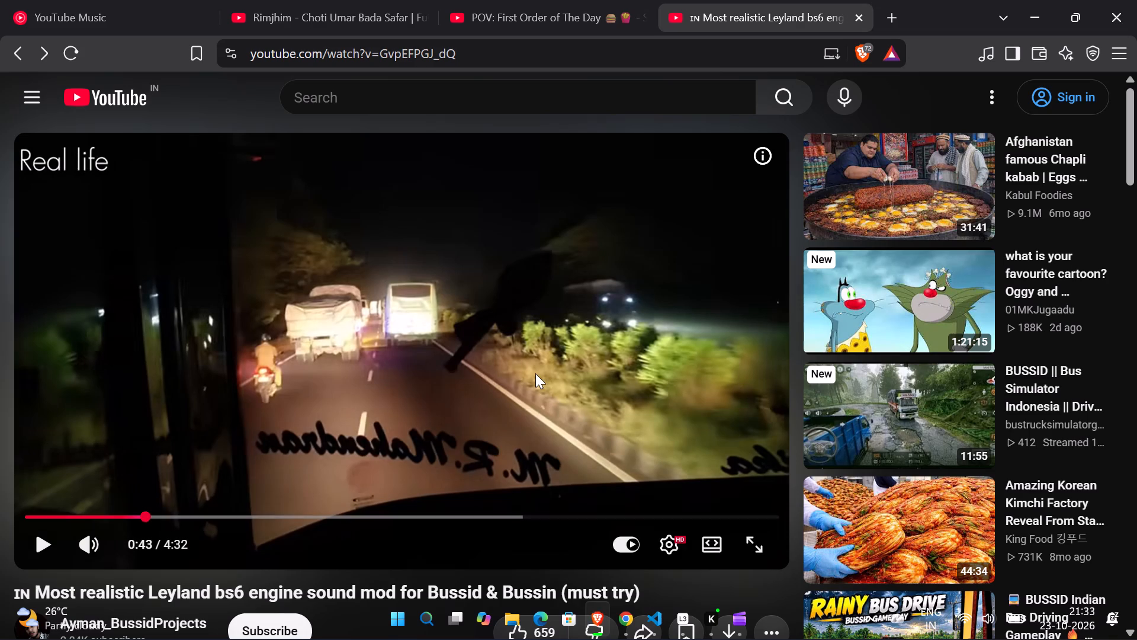
click(535, 373)
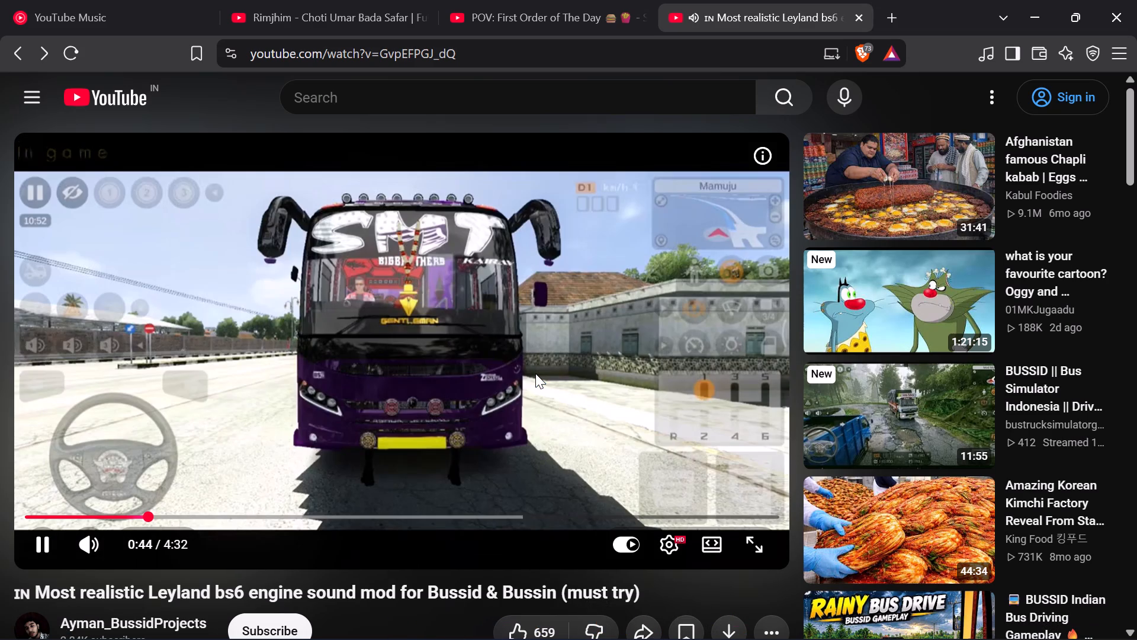
key(space)
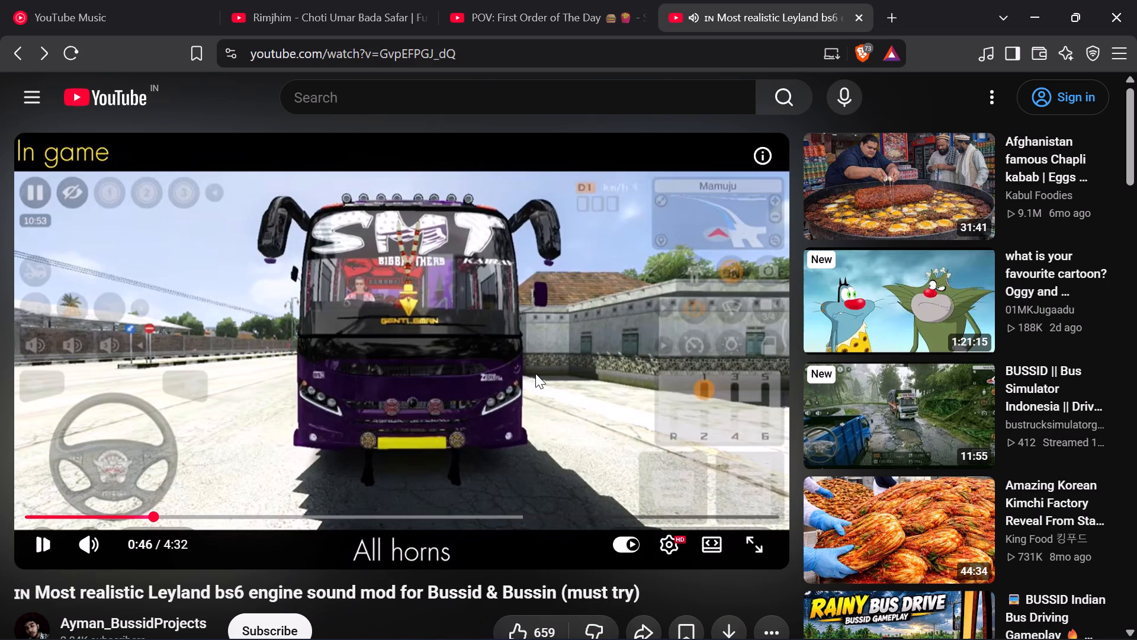
click(1036, 5)
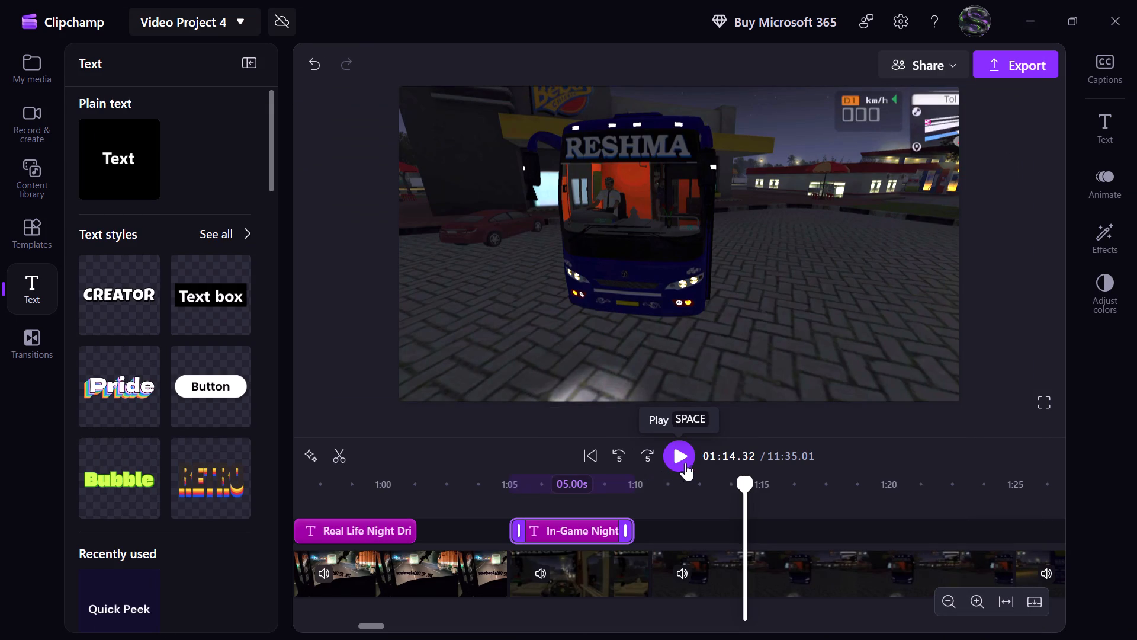
Add a plain text title above the in-game parked-bus clip and move it to start at 01:15.00.
click(678, 513)
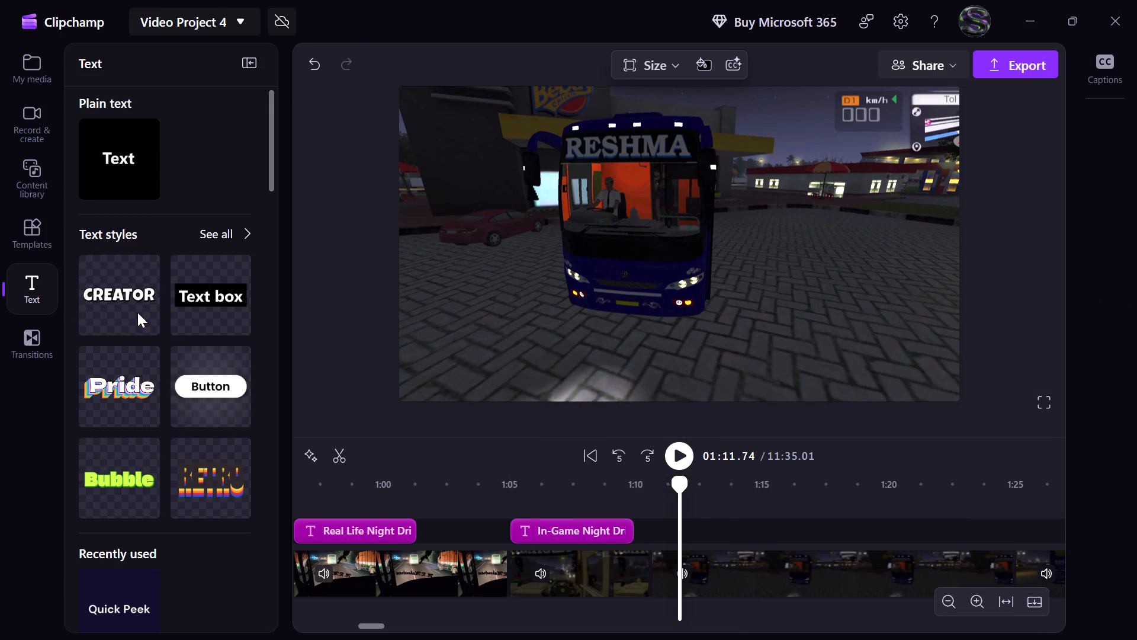
click(133, 180)
click(141, 182)
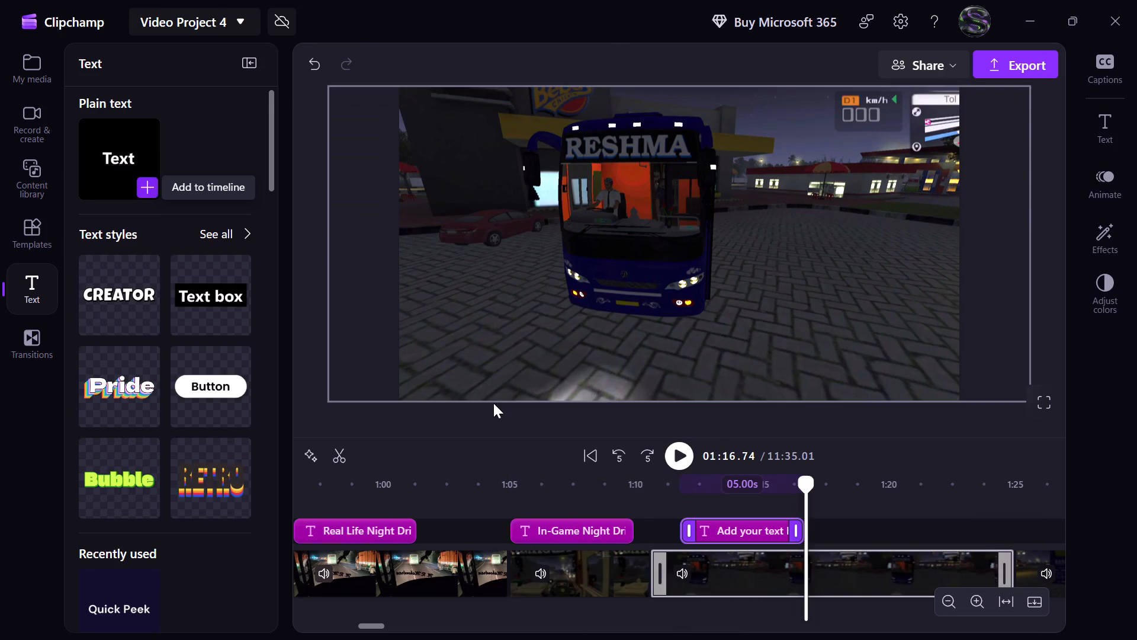
drag(732, 532, 705, 535)
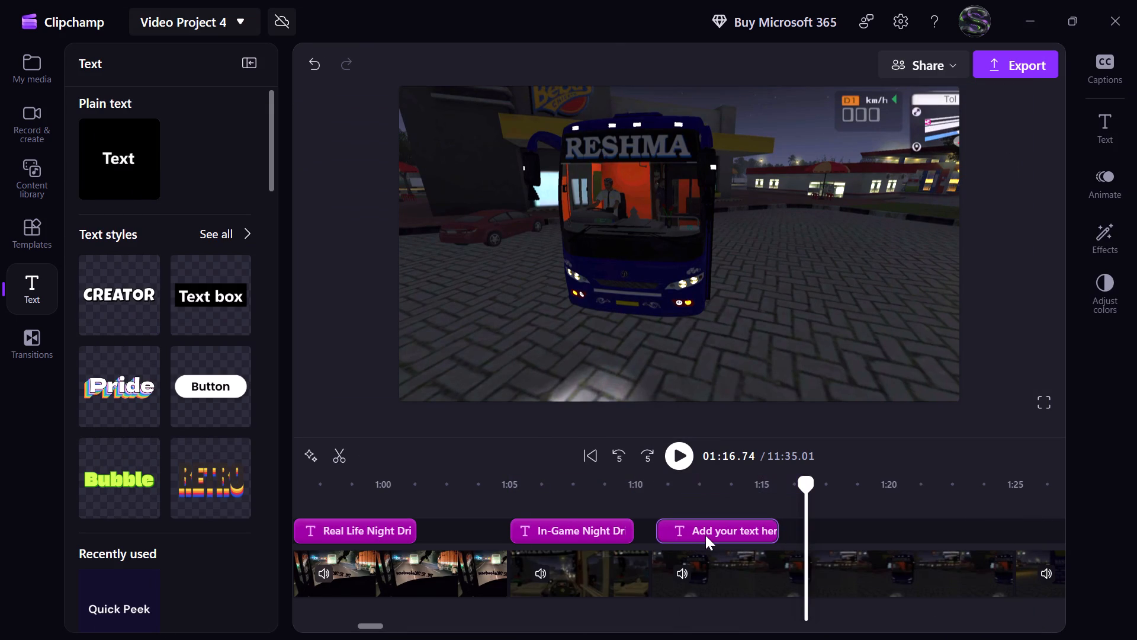
drag(705, 535, 699, 536)
drag(685, 526, 770, 521)
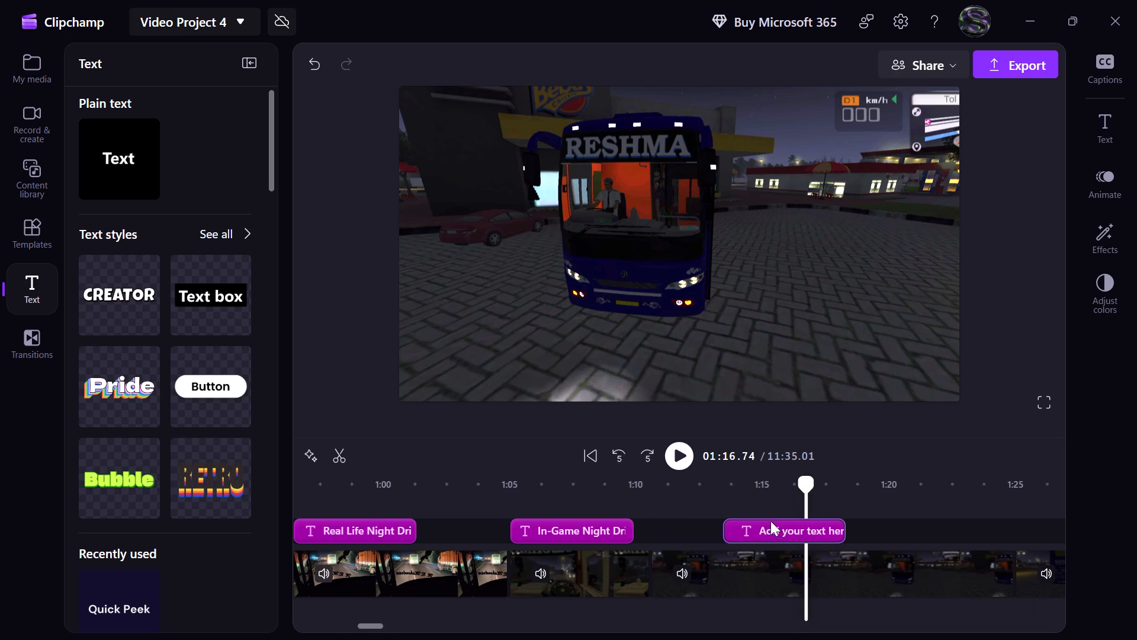
drag(770, 521, 795, 518)
drag(794, 530, 798, 561)
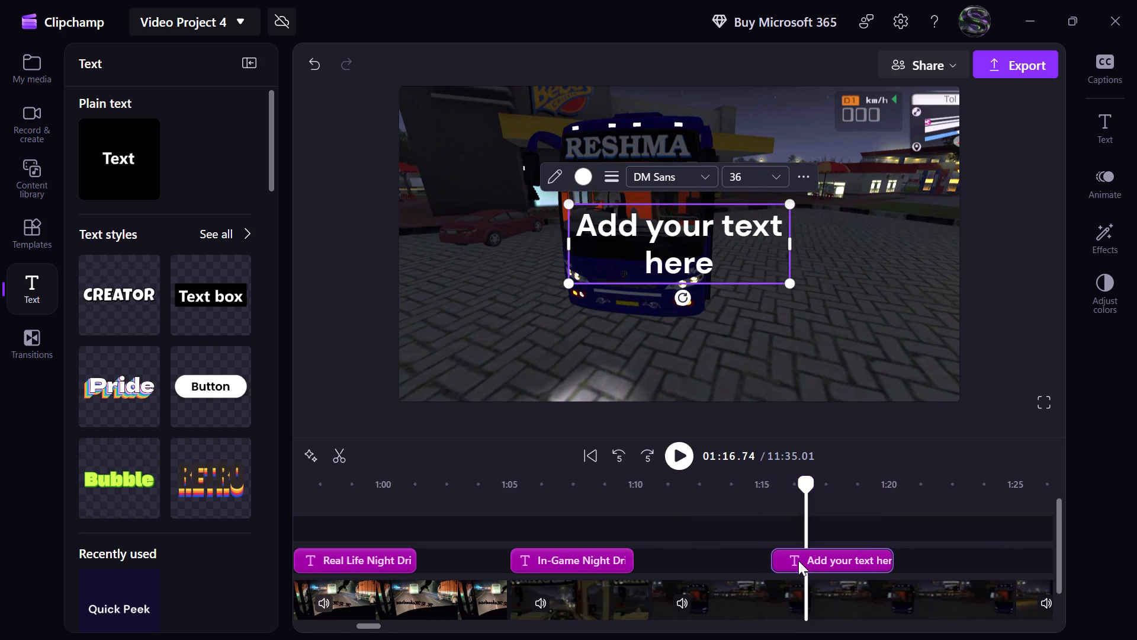
click(765, 506)
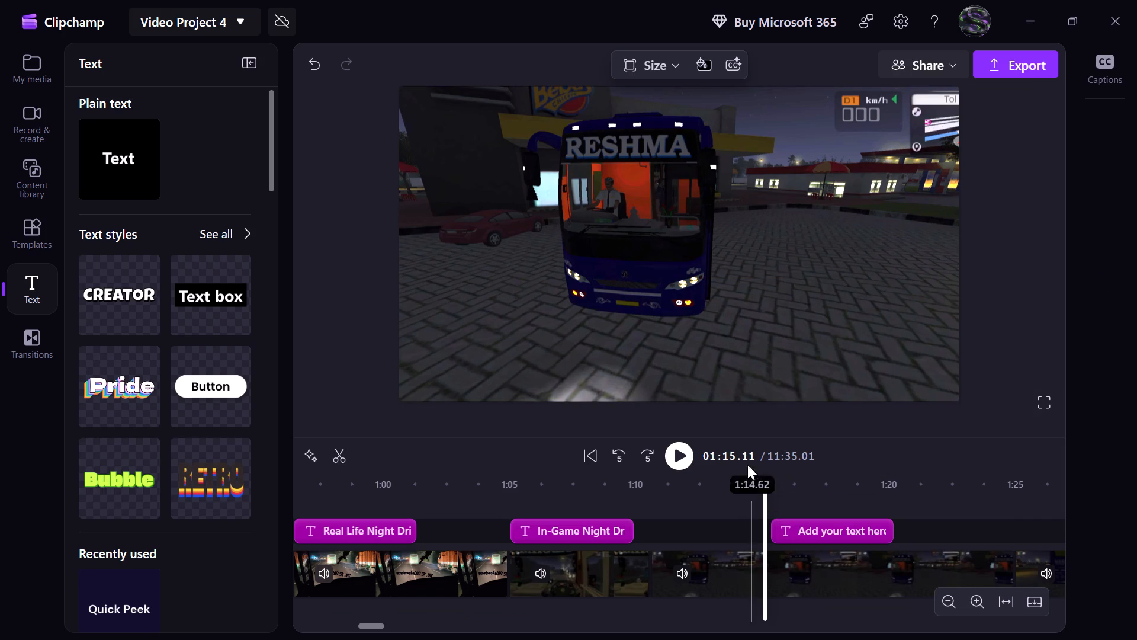
click(747, 455)
text(00)
key(Return)
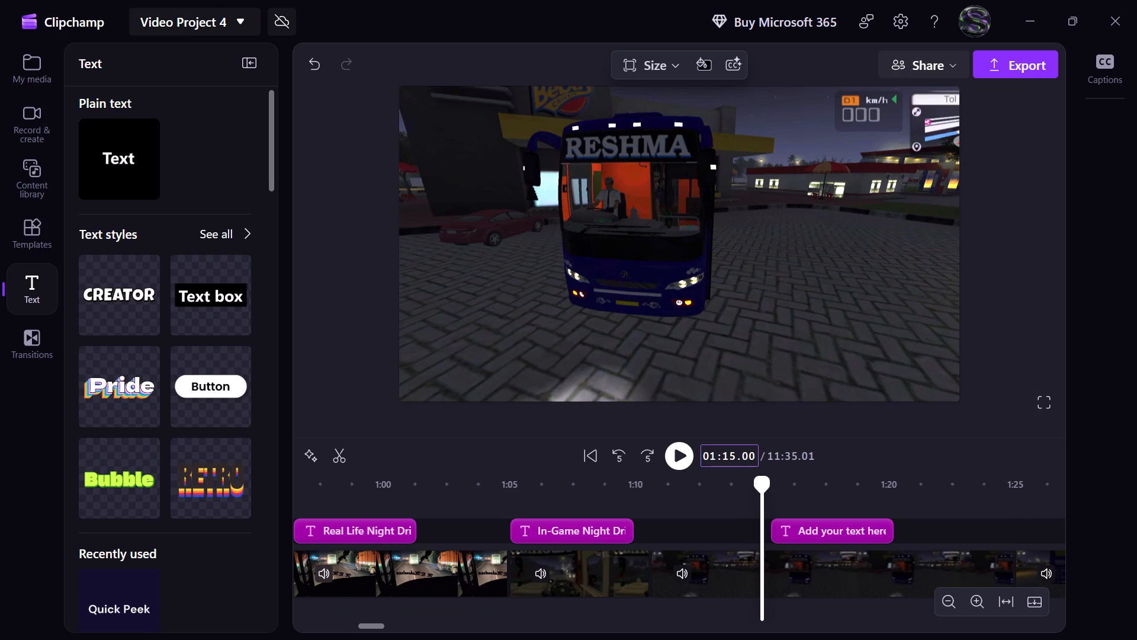
drag(822, 526, 812, 526)
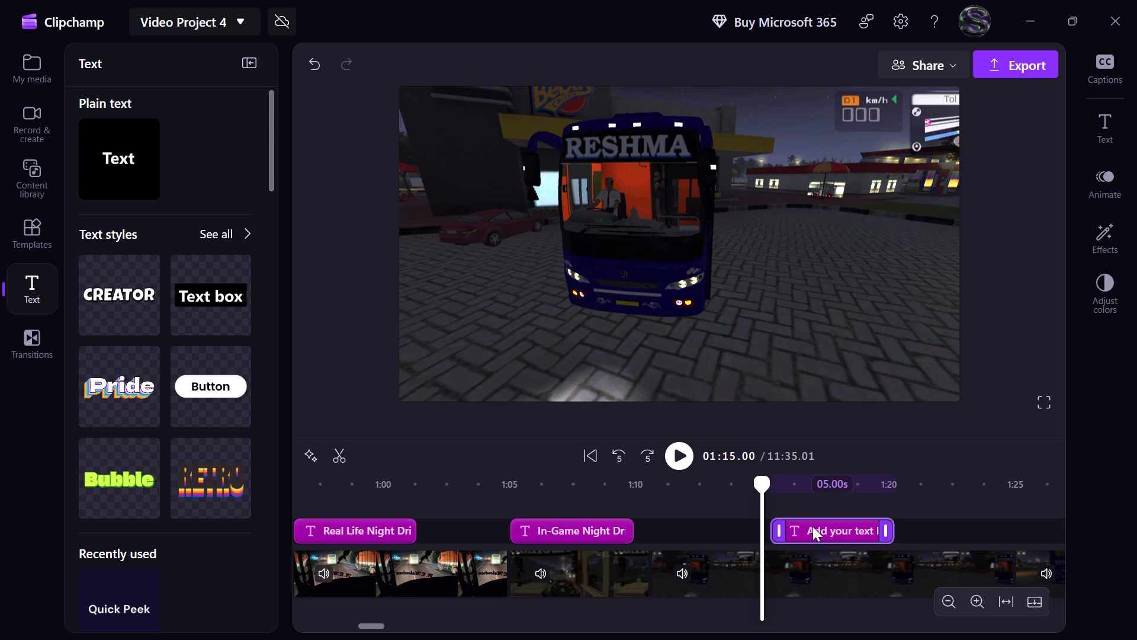
drag(812, 526, 815, 526)
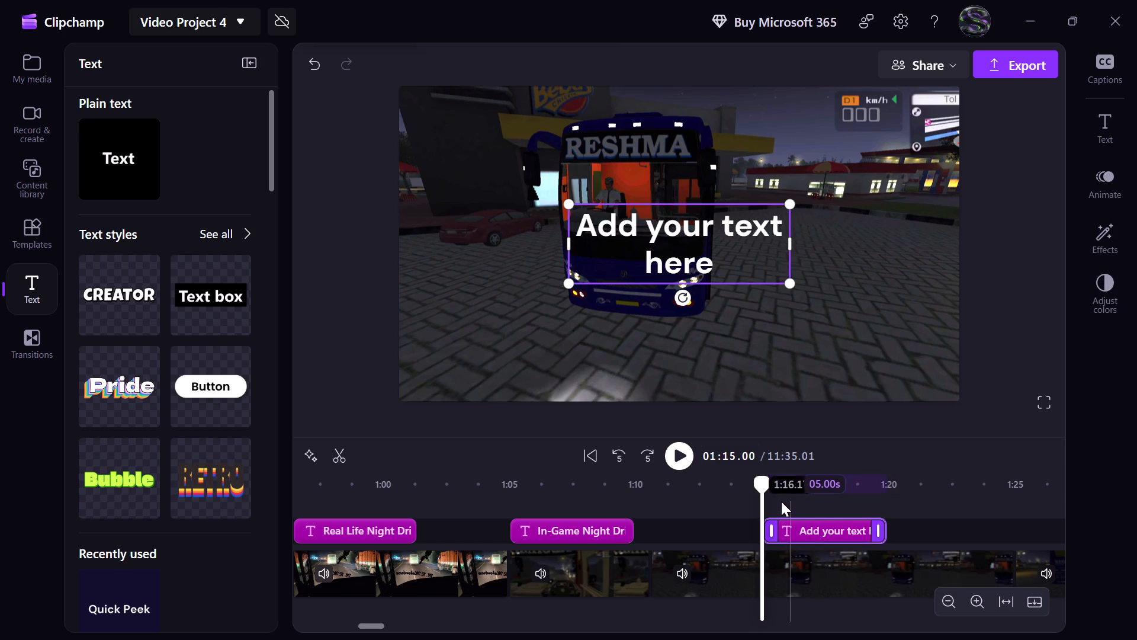
Replace the new title's placeholder text with "Horn 1, 2, 3" and "& Steering Horn" on a second line.
click(710, 264)
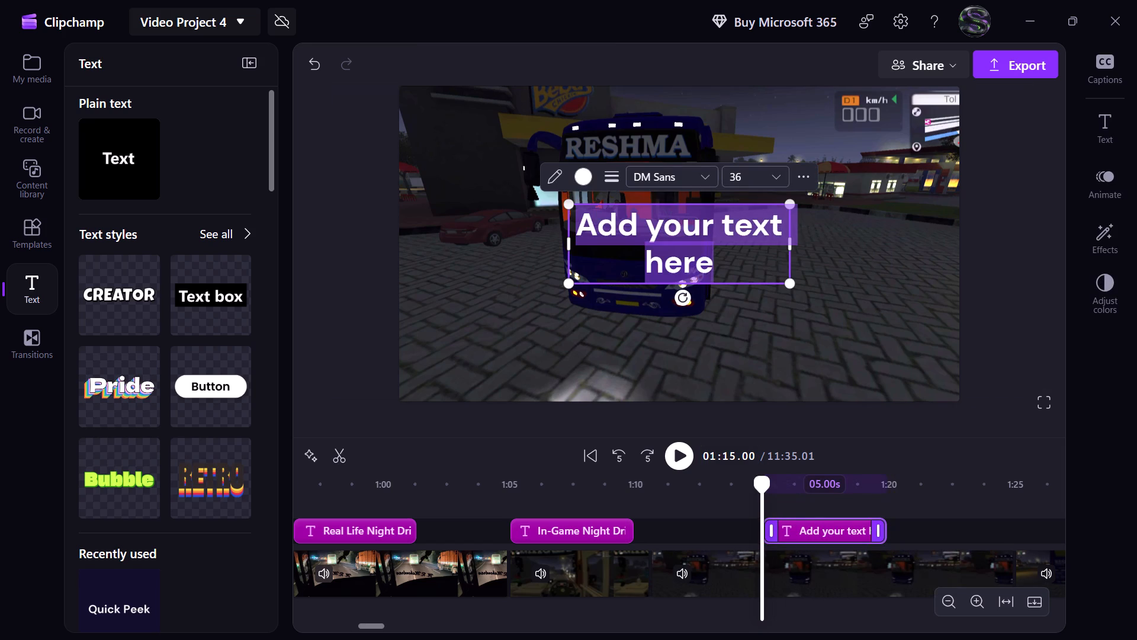
key(shift+h)
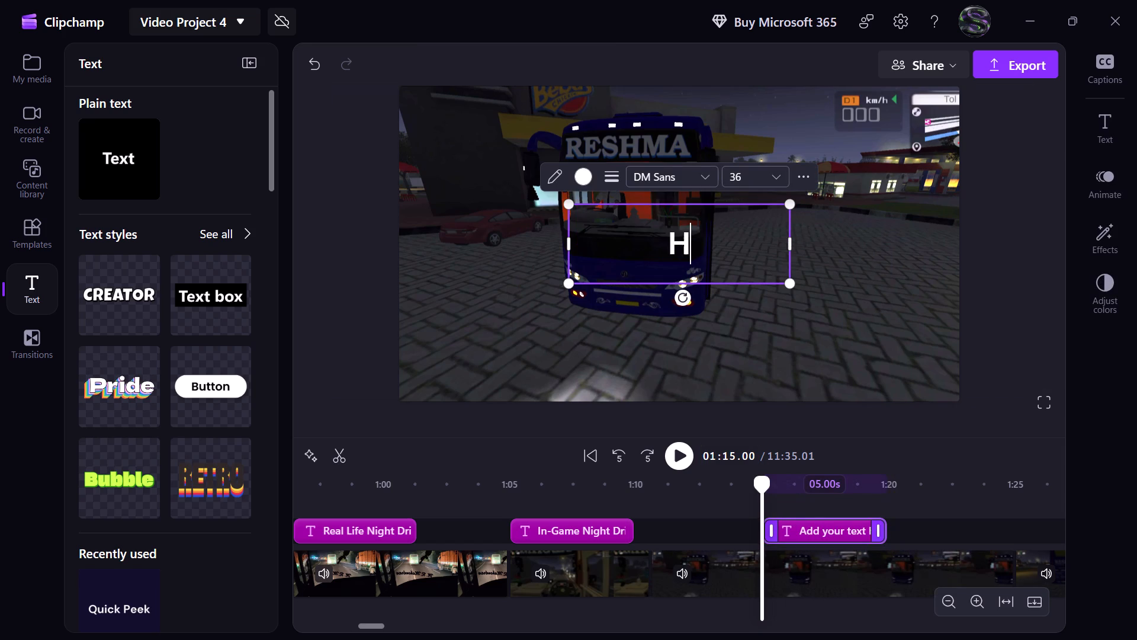
key(shift+o)
key(BackSpace)
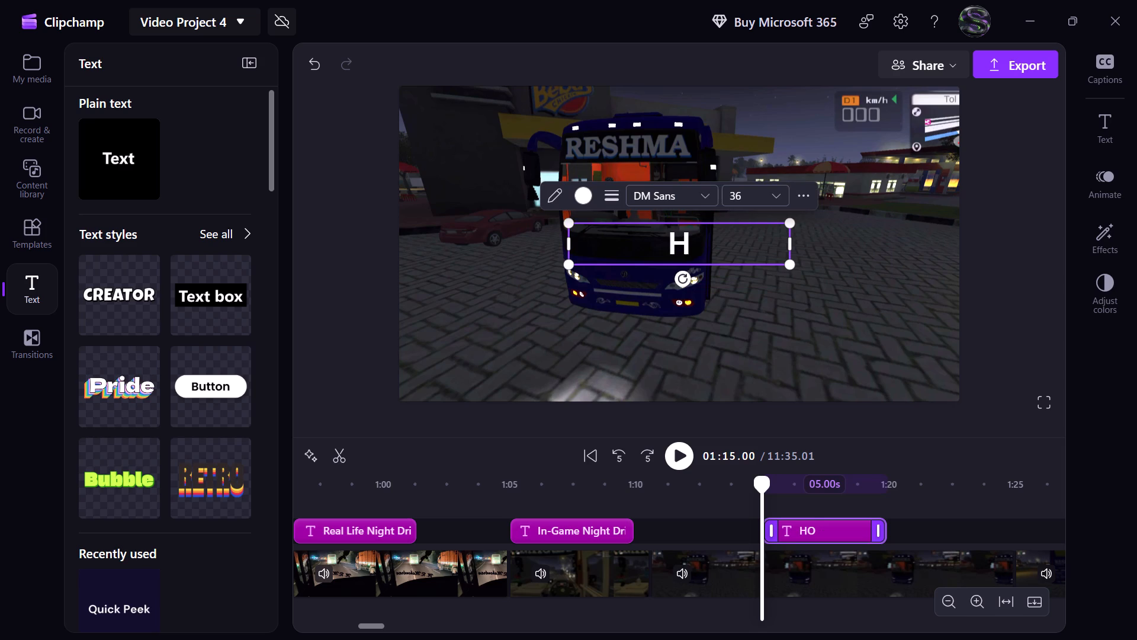
text(orn)
key(space)
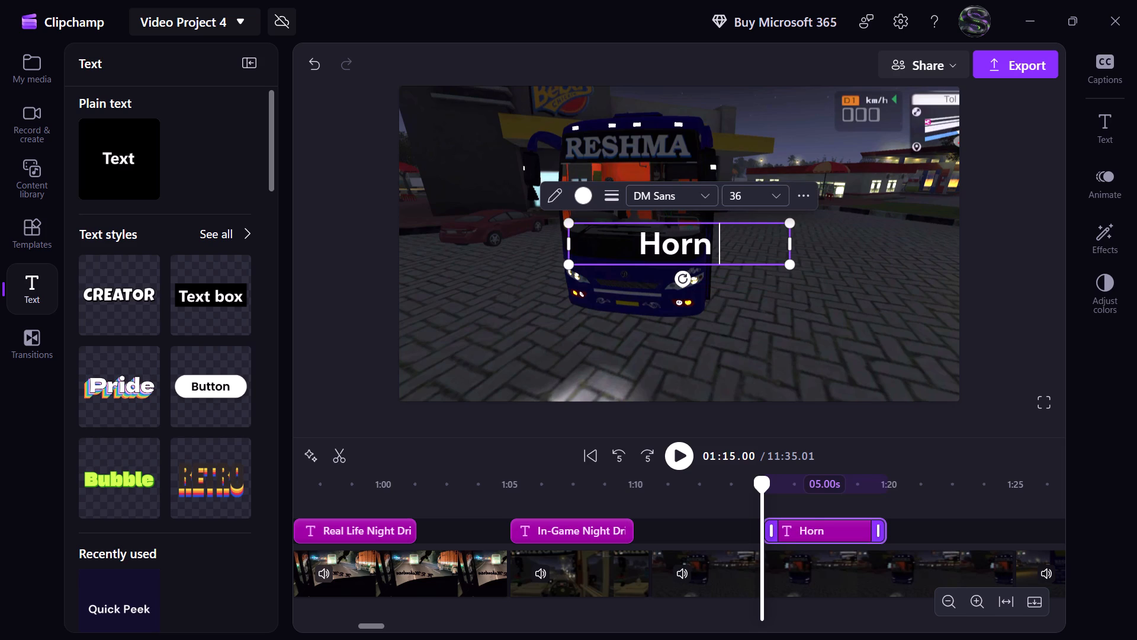
key(shift+exclam)
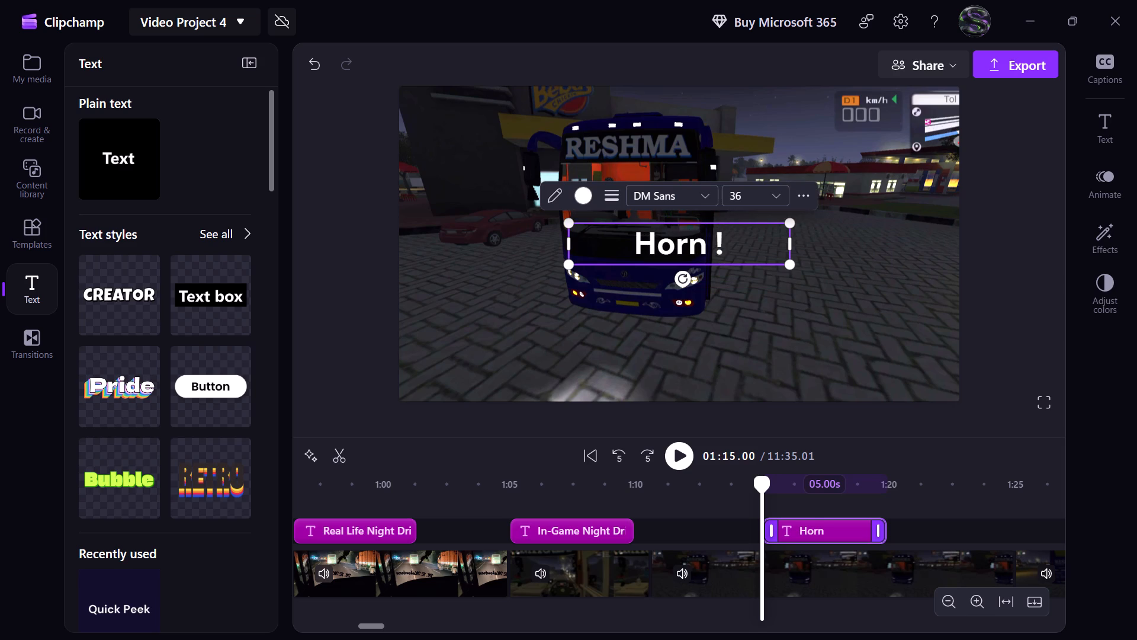
key(BackSpace)
text(1,)
key(space)
key(BackSpace)
key(2)
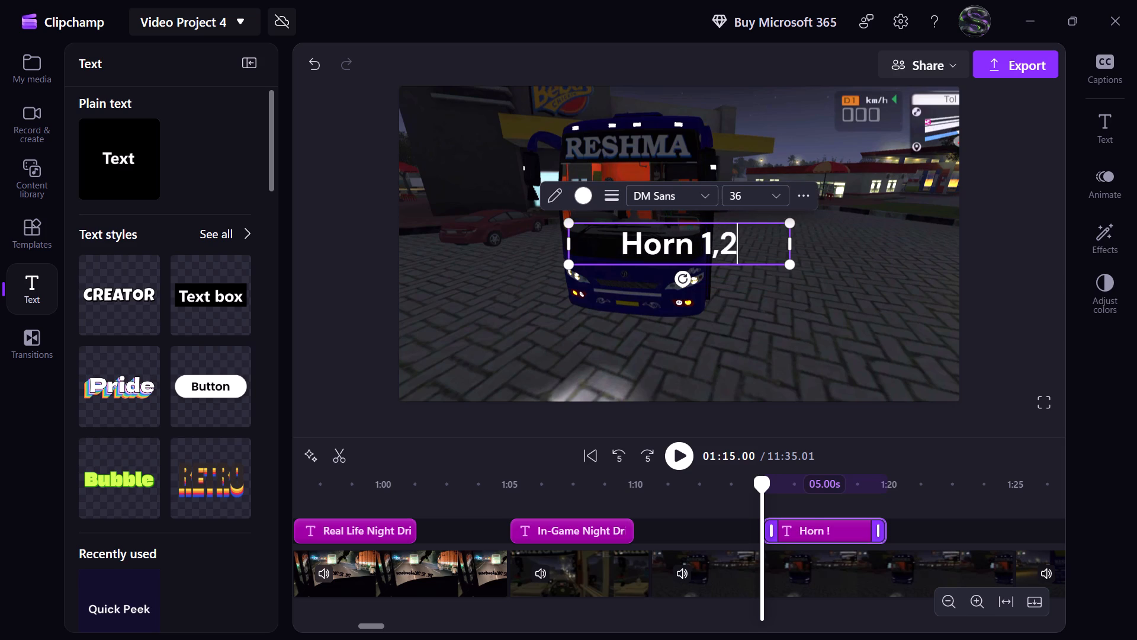
key(BackSpace)
key(2)
key(BackSpace)
key(space)
text(2)
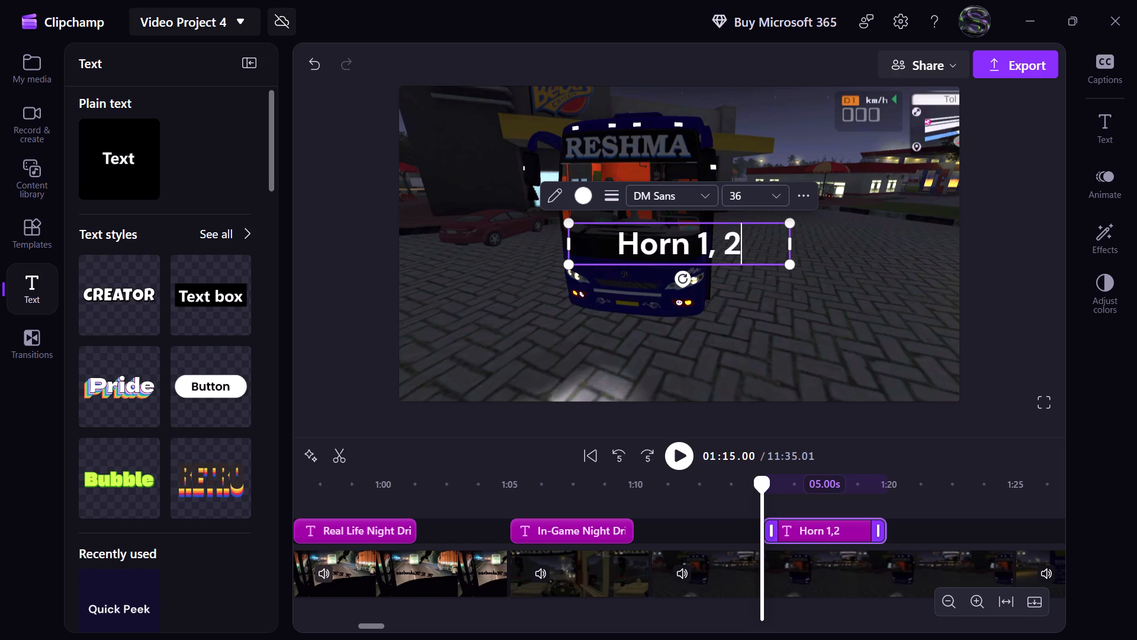
text(, 3)
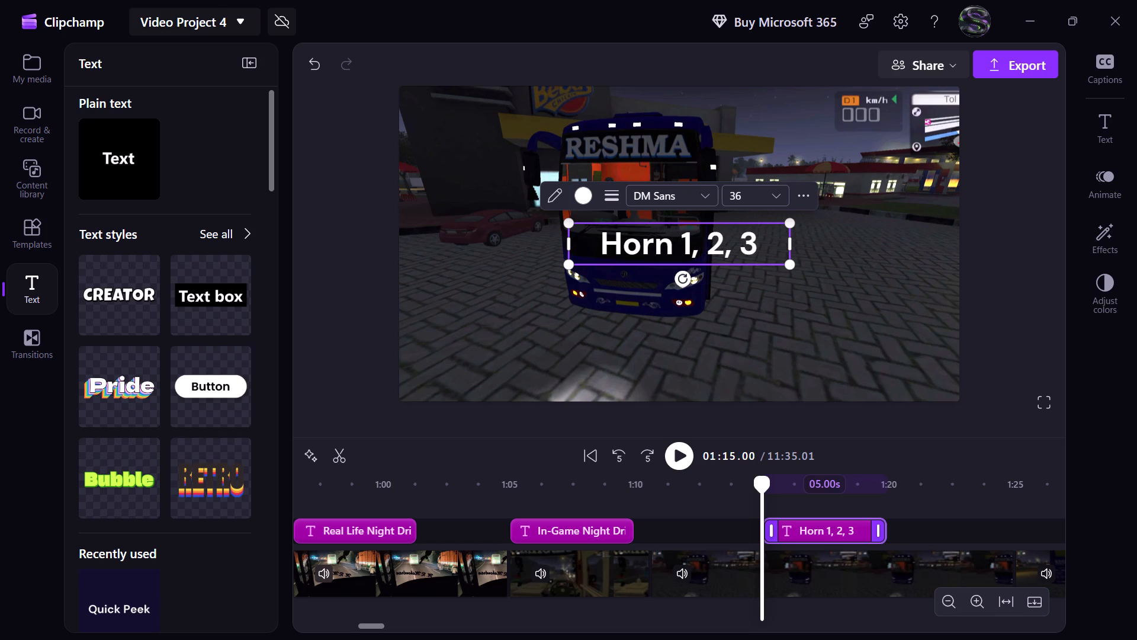
key(space)
key(BackSpace)
key(Return)
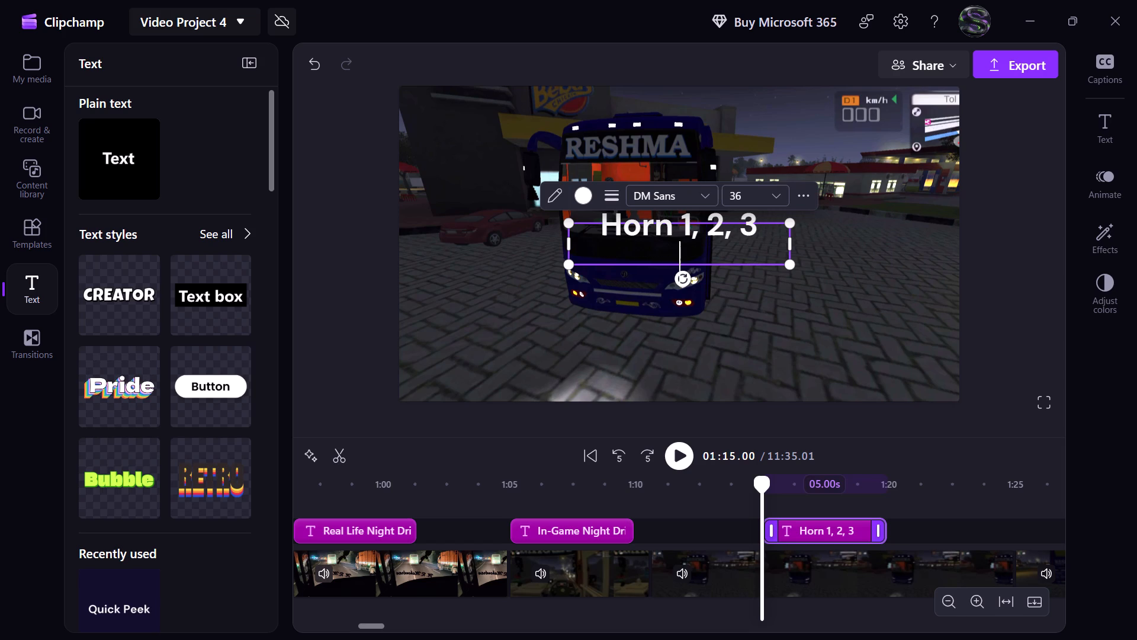
key(Home)
text(&)
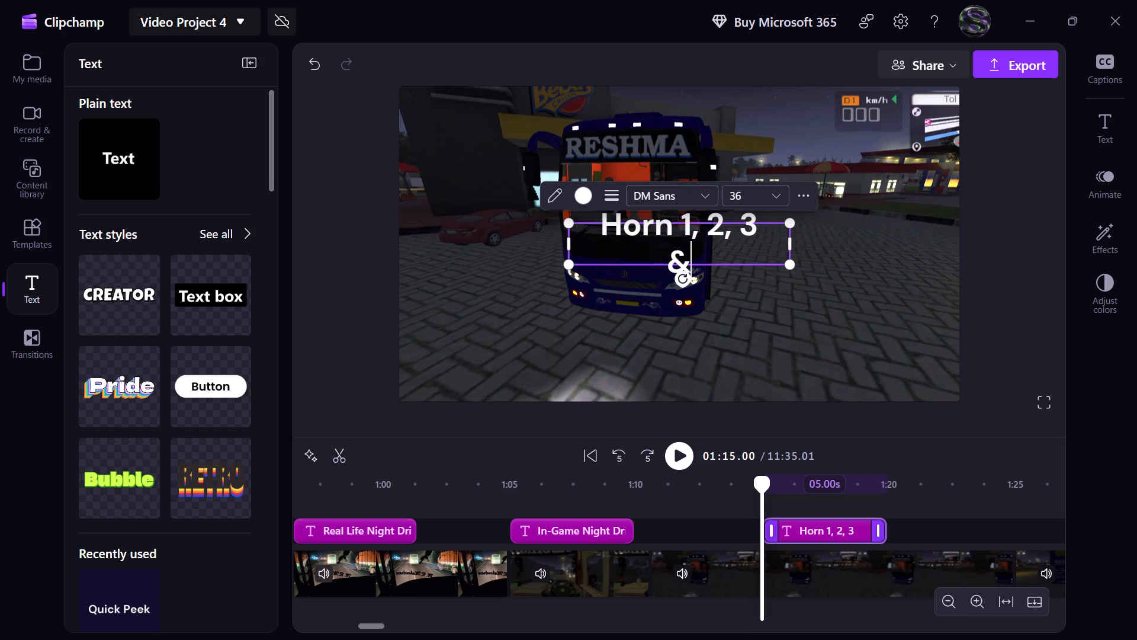
key(space)
text(Steering Horn)
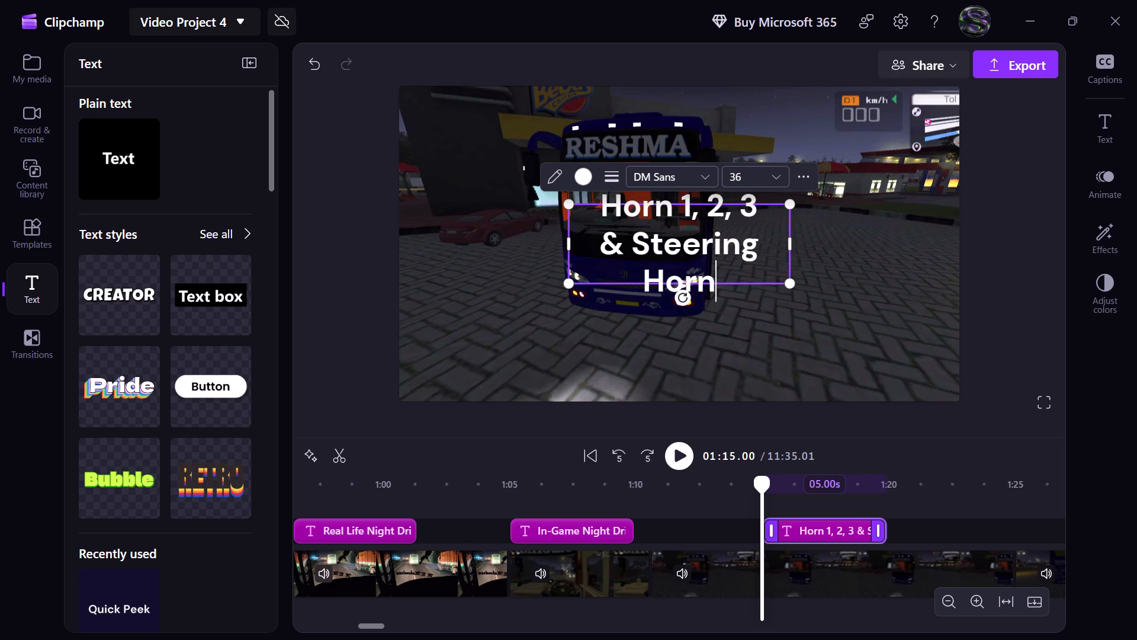
Set the font size of the whole "Horn 1, 2, 3 & Steering Horn" title to 30.
drag(738, 277, 682, 271)
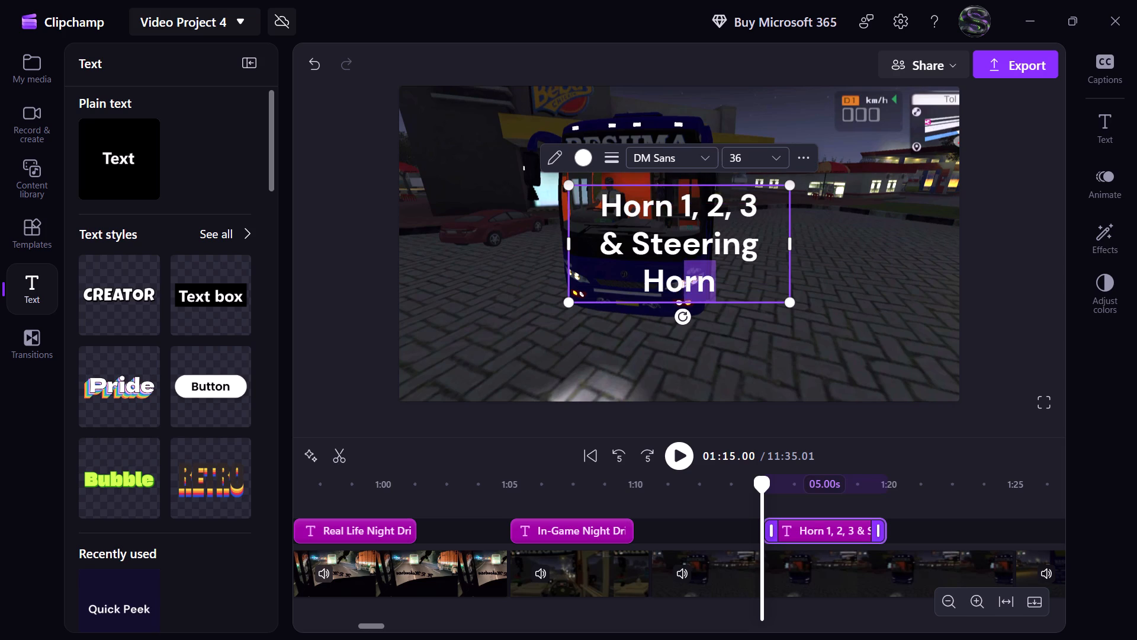
drag(682, 271, 604, 210)
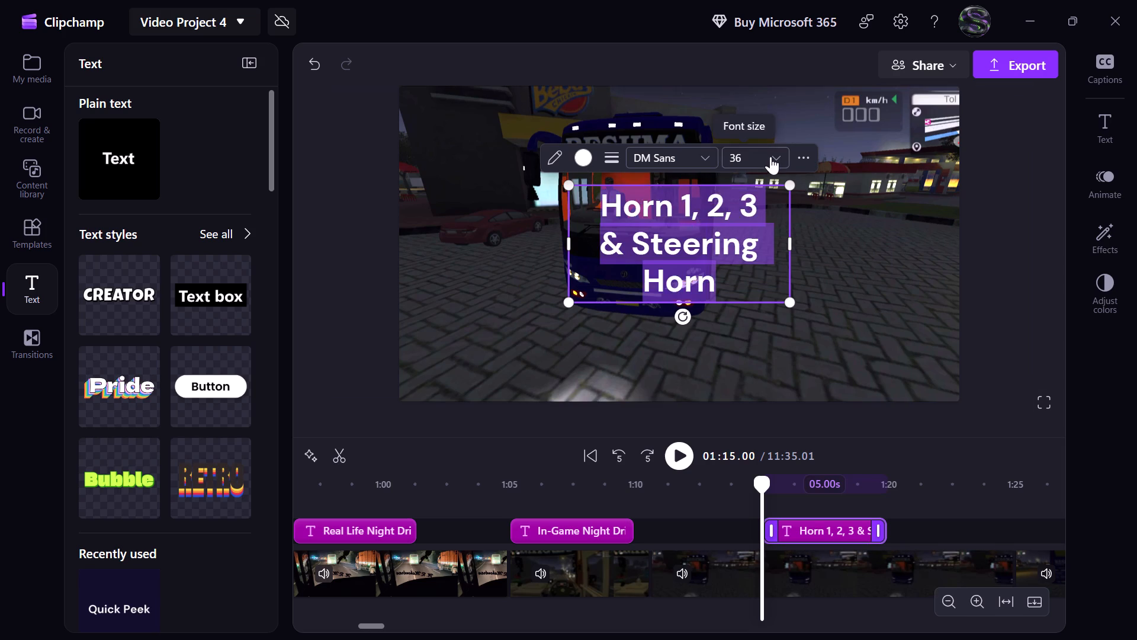
click(773, 158)
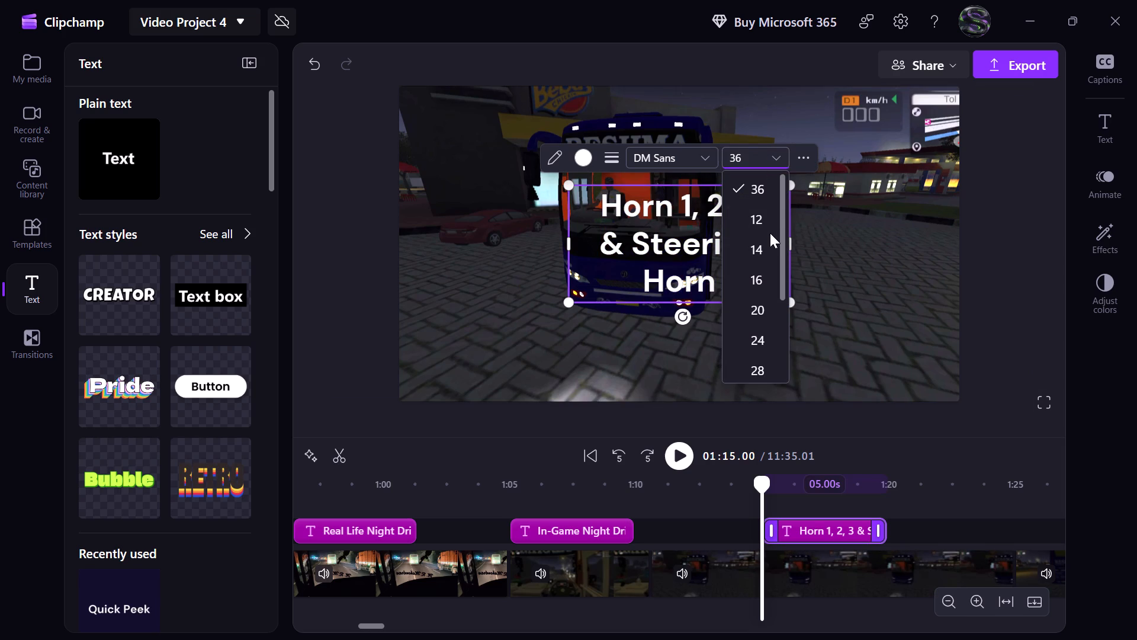
key(BackSpace)
key(0)
key(Return)
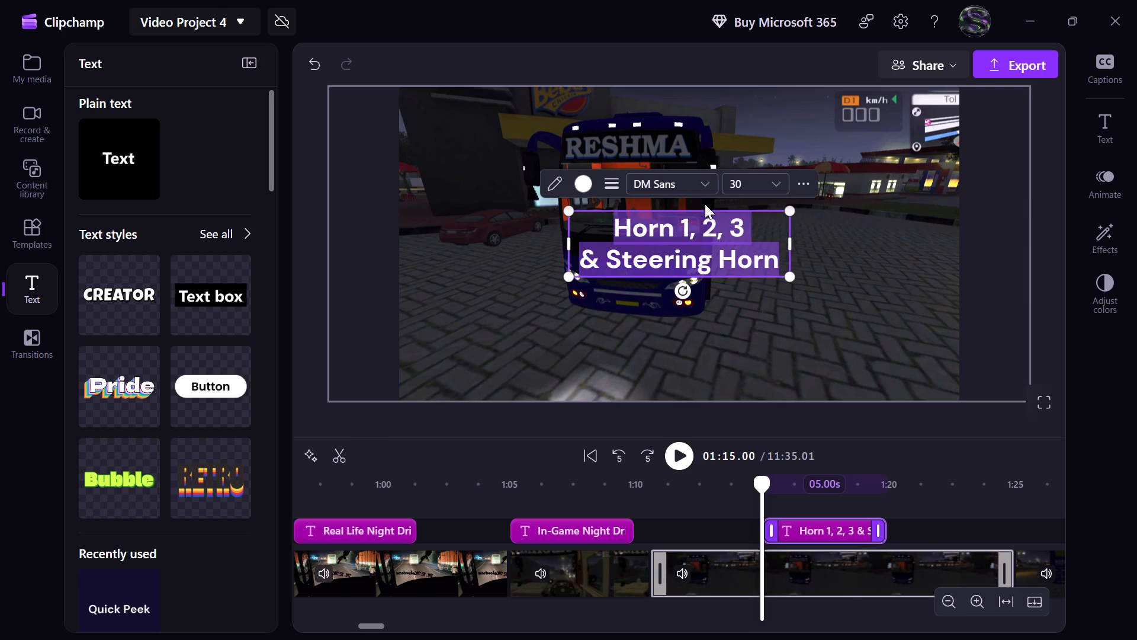
Change the horn title's font to Poiret One.
click(704, 190)
scroll(727, 267, down, 9)
scroll(727, 267, up, 3)
click(727, 273)
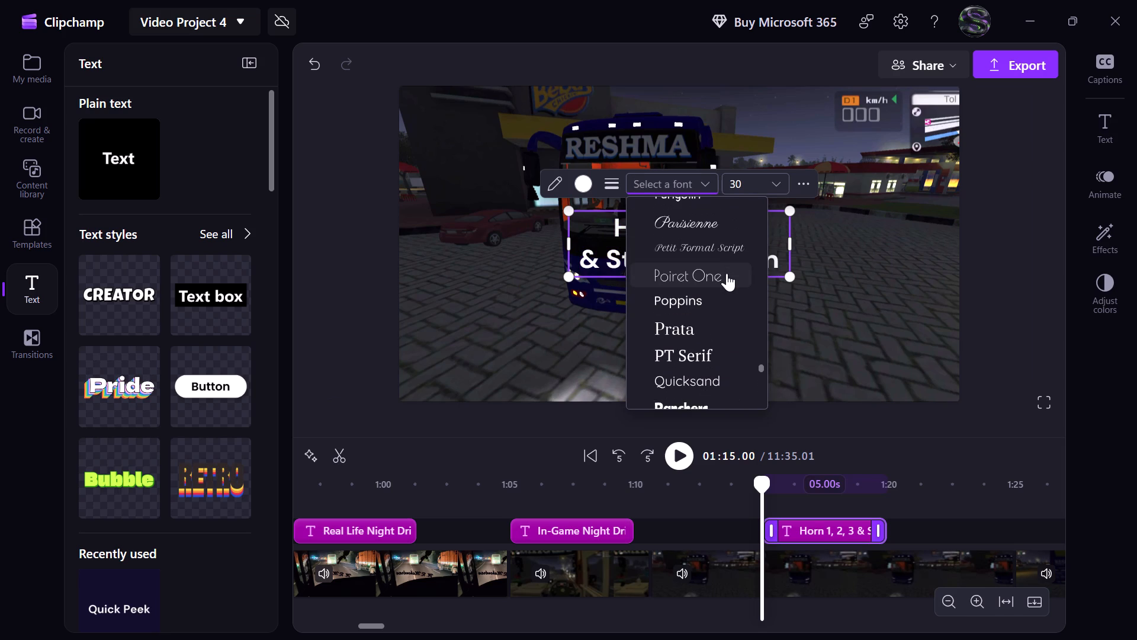
Position the horn title at the bottom centre of the video frame.
click(810, 194)
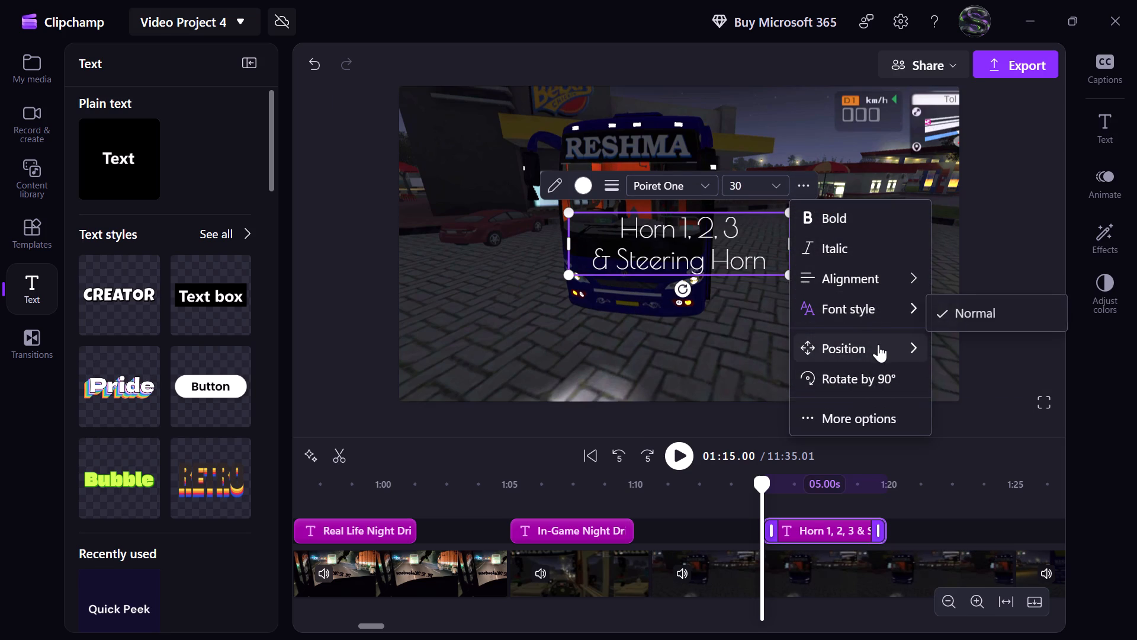
click(994, 509)
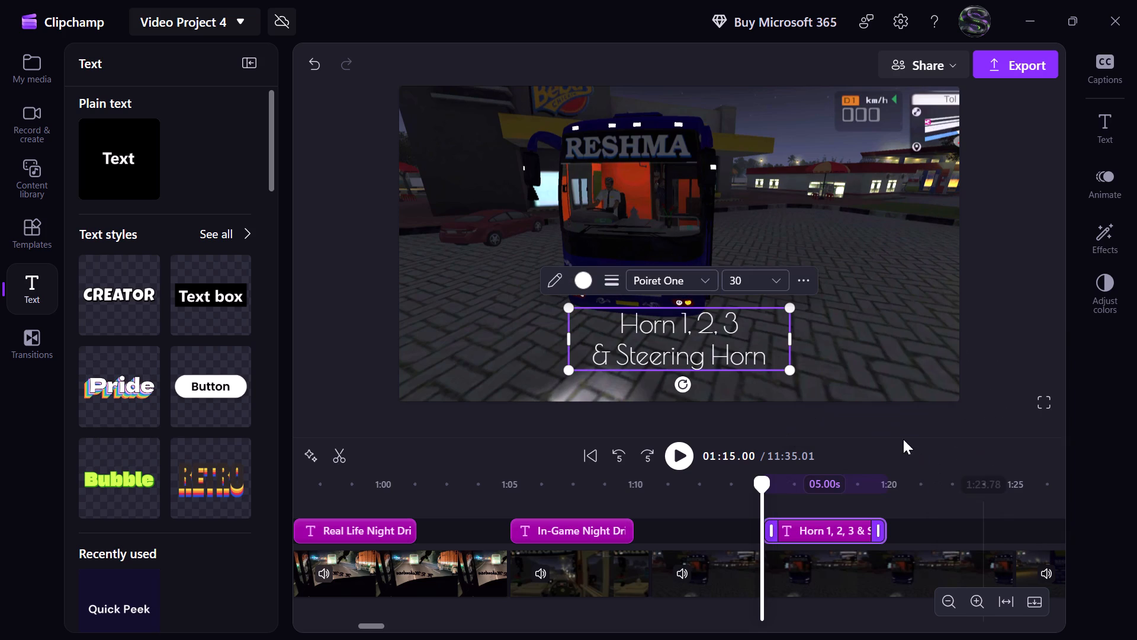
Play the video from 01:15 to check the horn title and find where the rear-view bus clip begins.
click(684, 462)
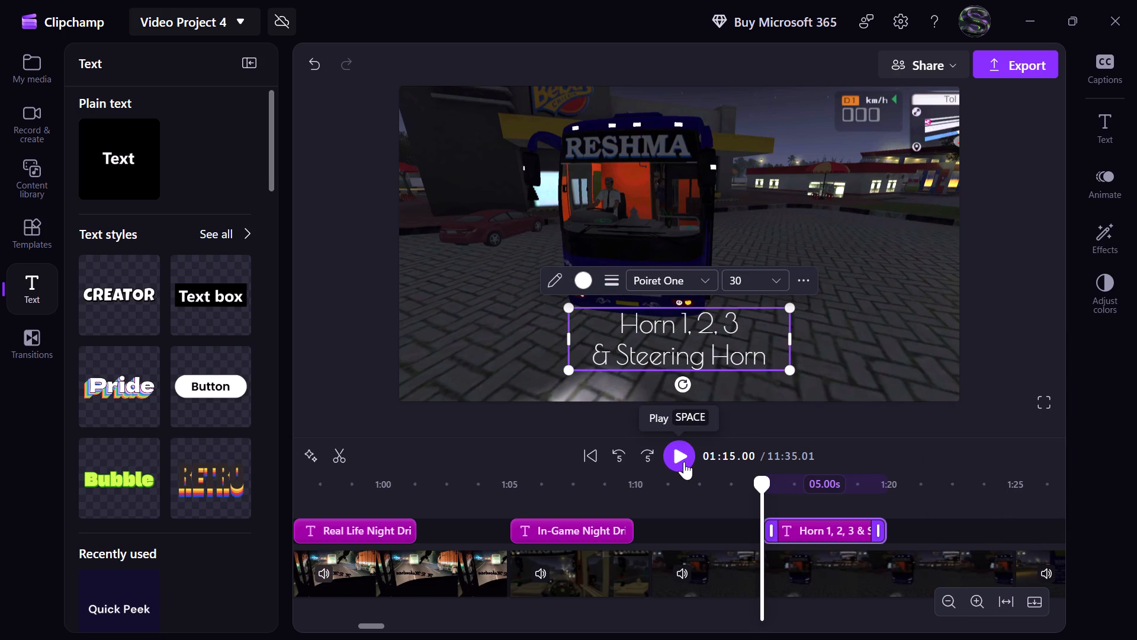
click(617, 460)
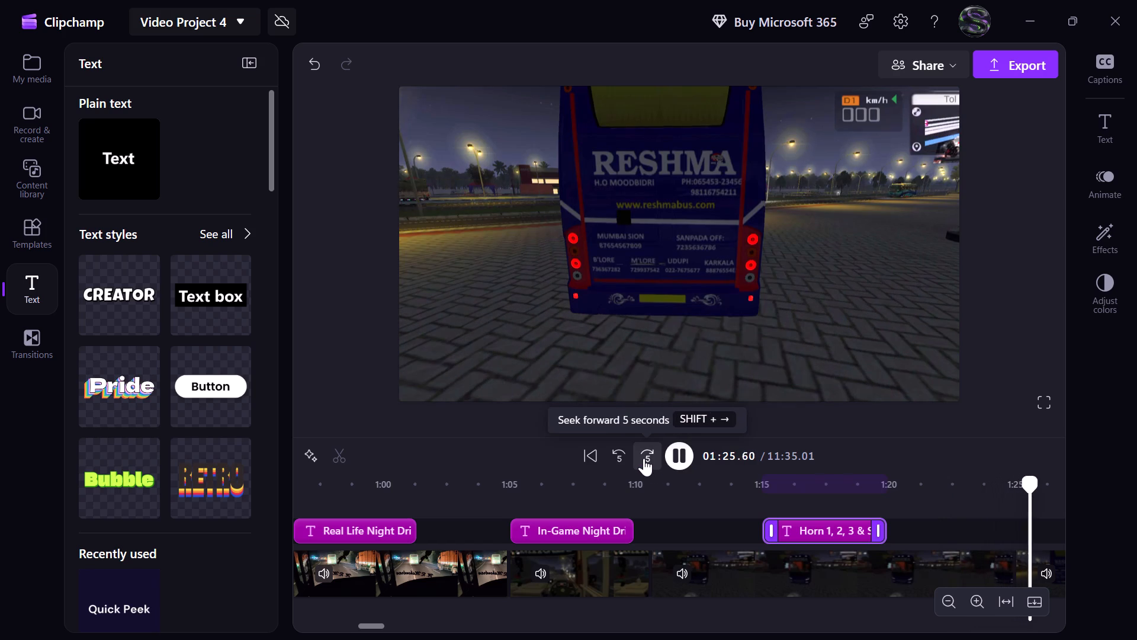
click(680, 449)
click(624, 457)
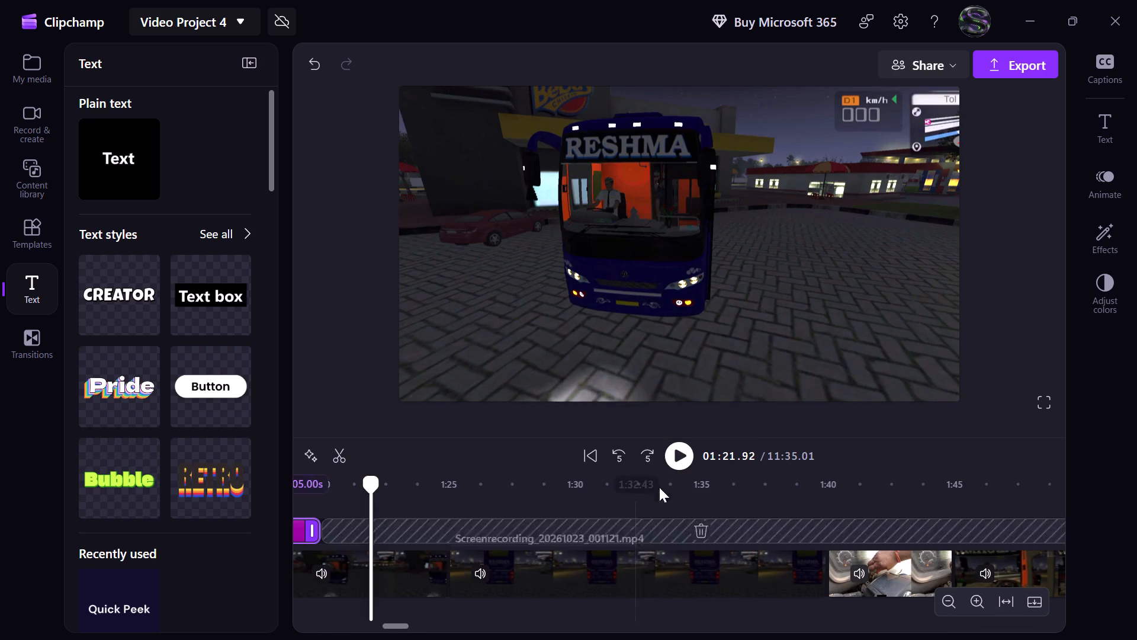
click(680, 459)
click(680, 459)
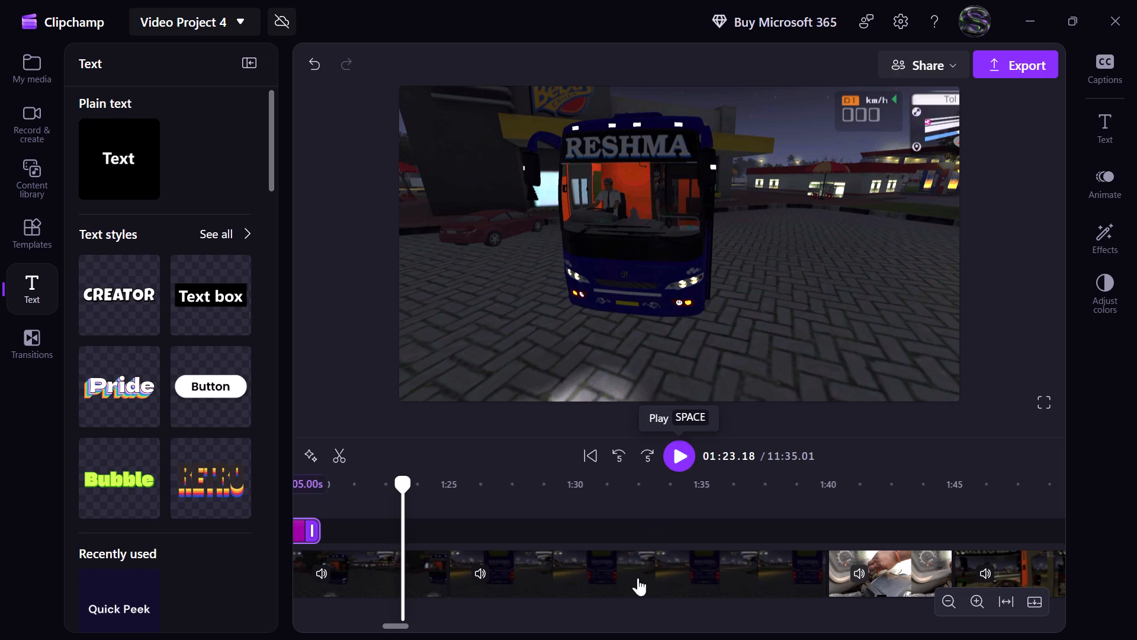
Add a plain text title above the rear-view bus clip and move it to the clip's start, at about 01:25.
click(637, 578)
click(478, 505)
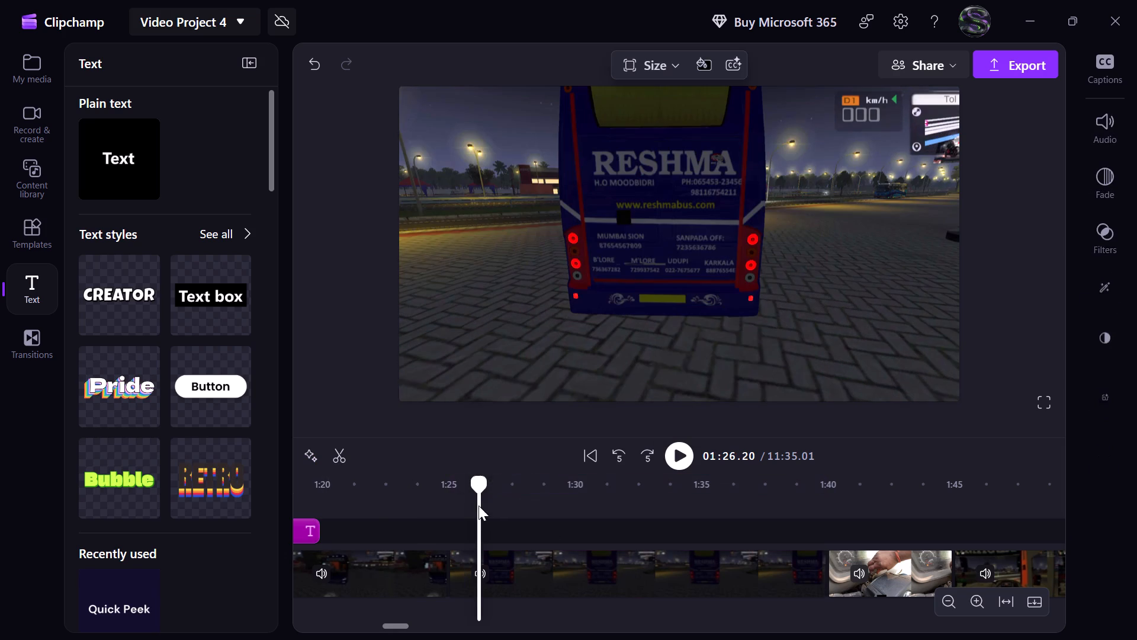
click(132, 186)
click(139, 190)
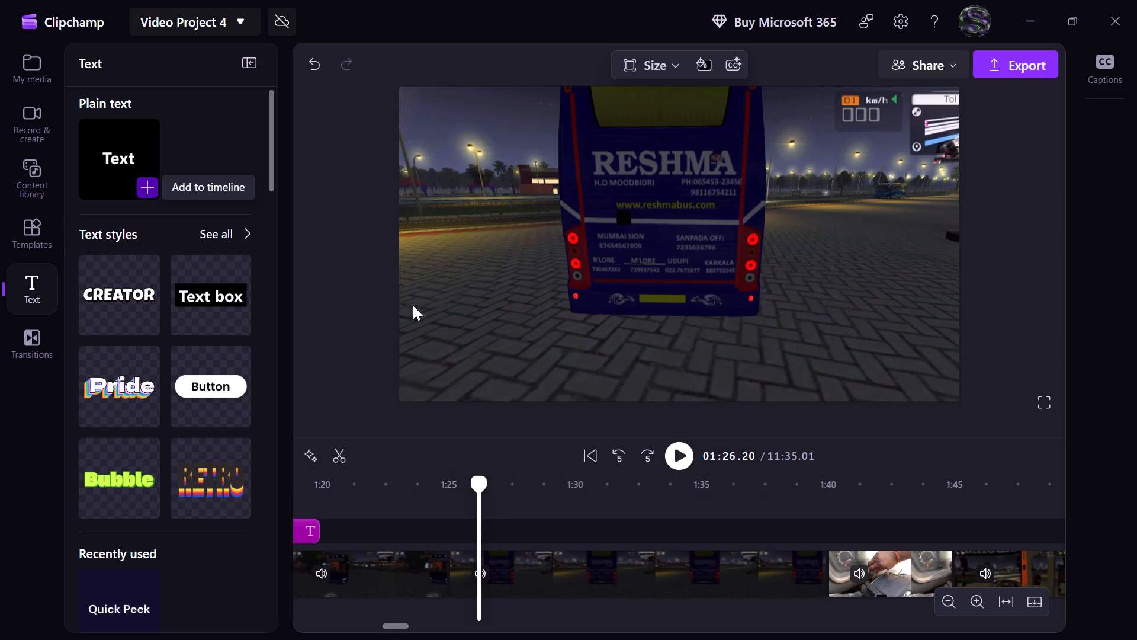
drag(544, 529, 532, 530)
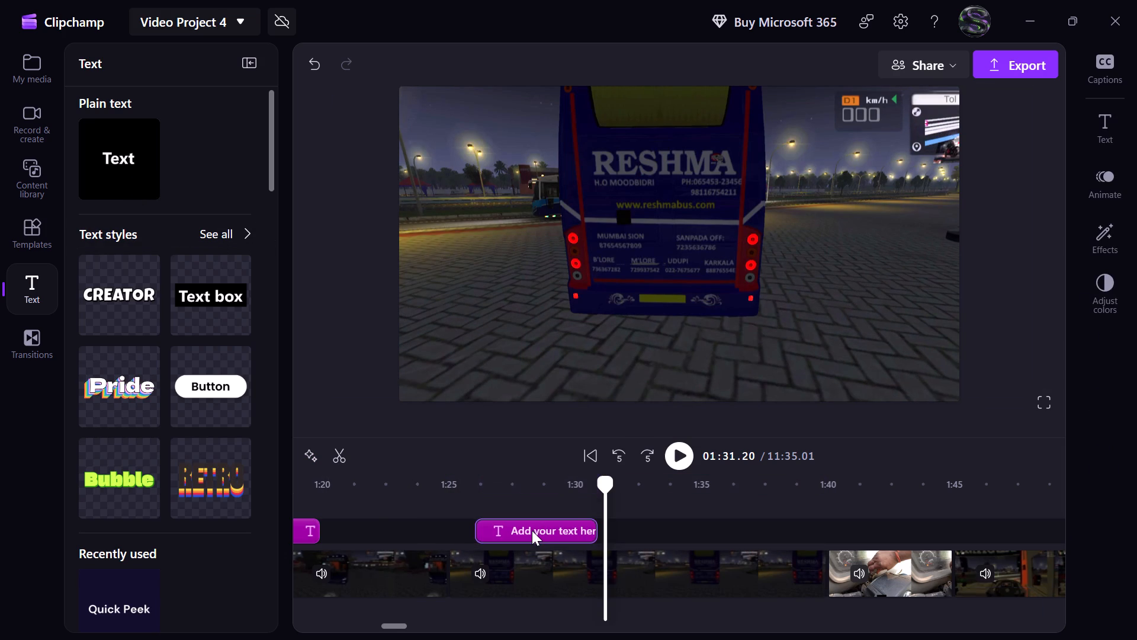
drag(532, 530, 510, 533)
click(478, 504)
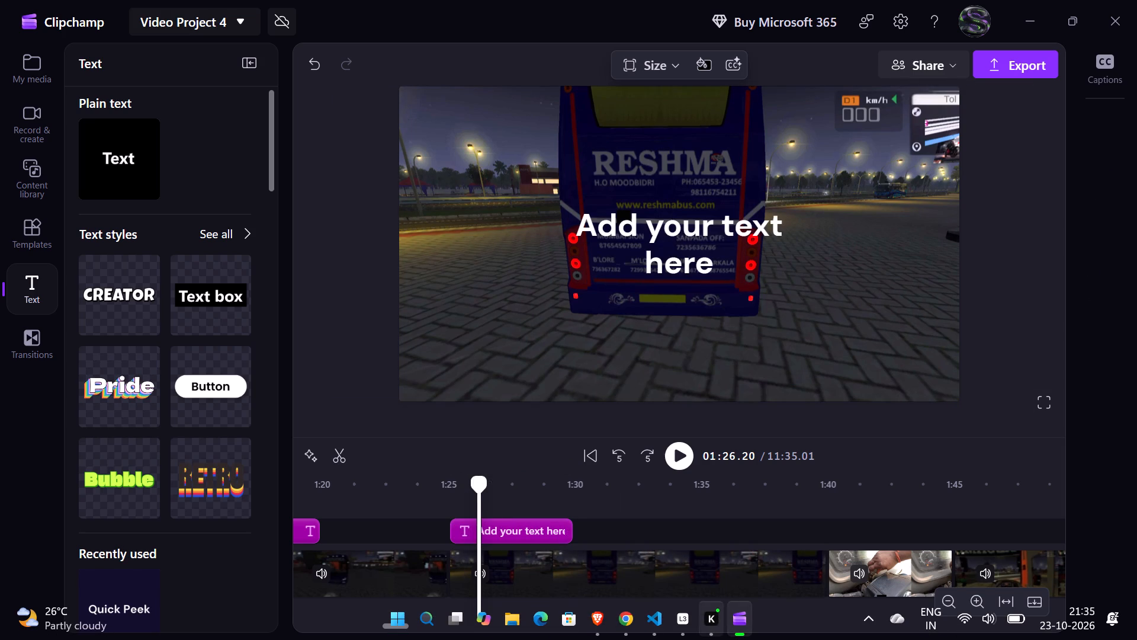
Switch to the reference YouTube video in Brave, play on to its rear-view bus section to check the captions, and return to Clipchamp.
click(599, 632)
click(520, 341)
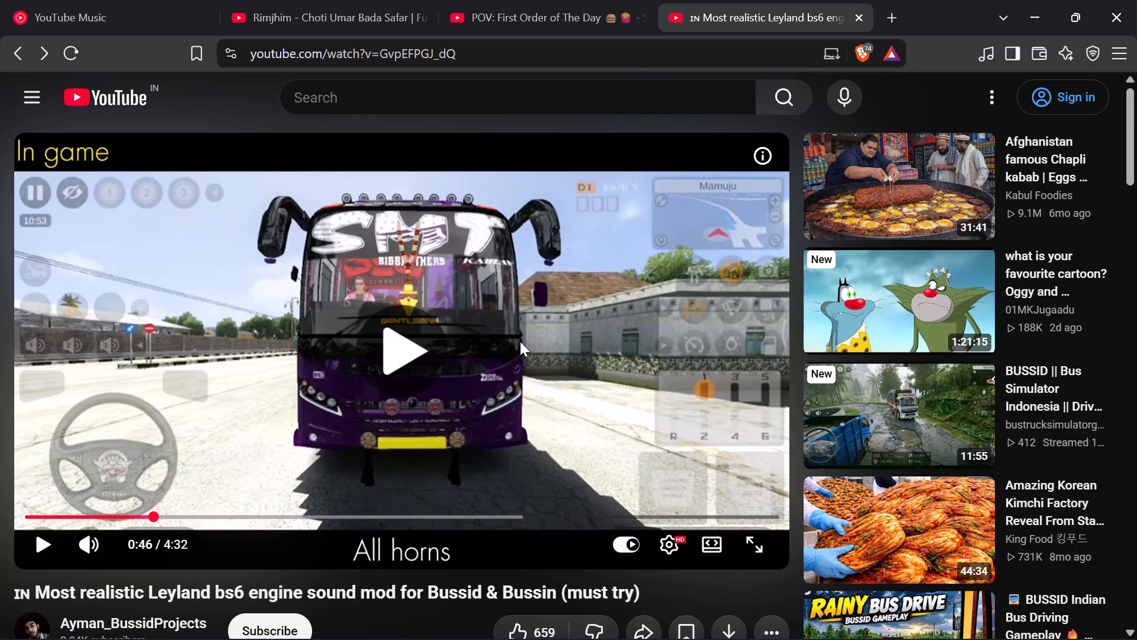
key(Right)
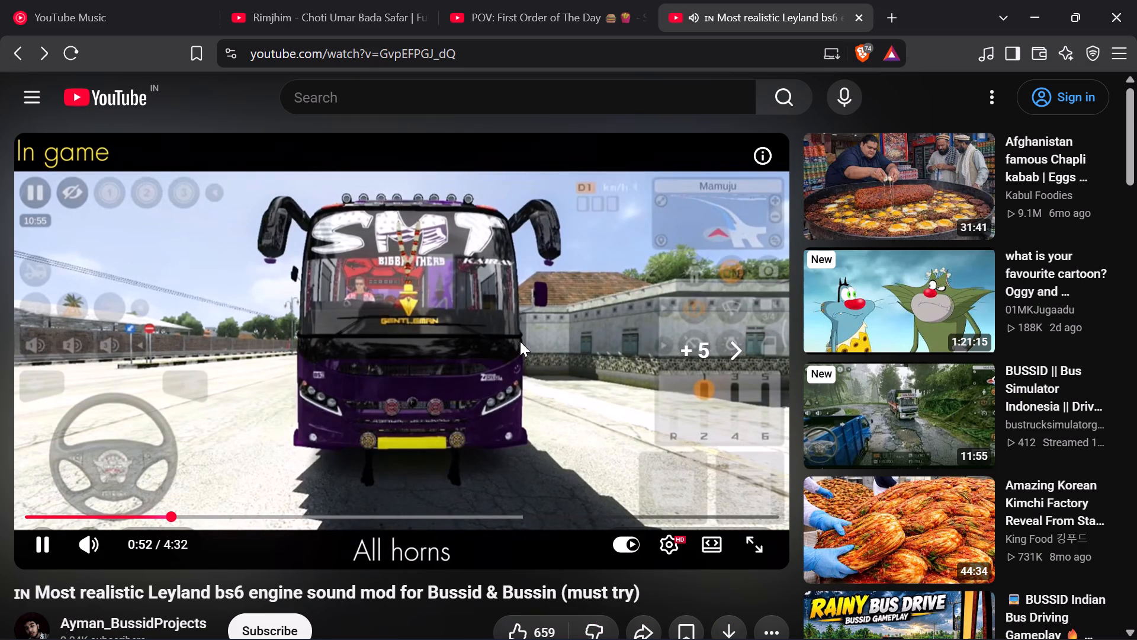
key(Right)
key(Left)
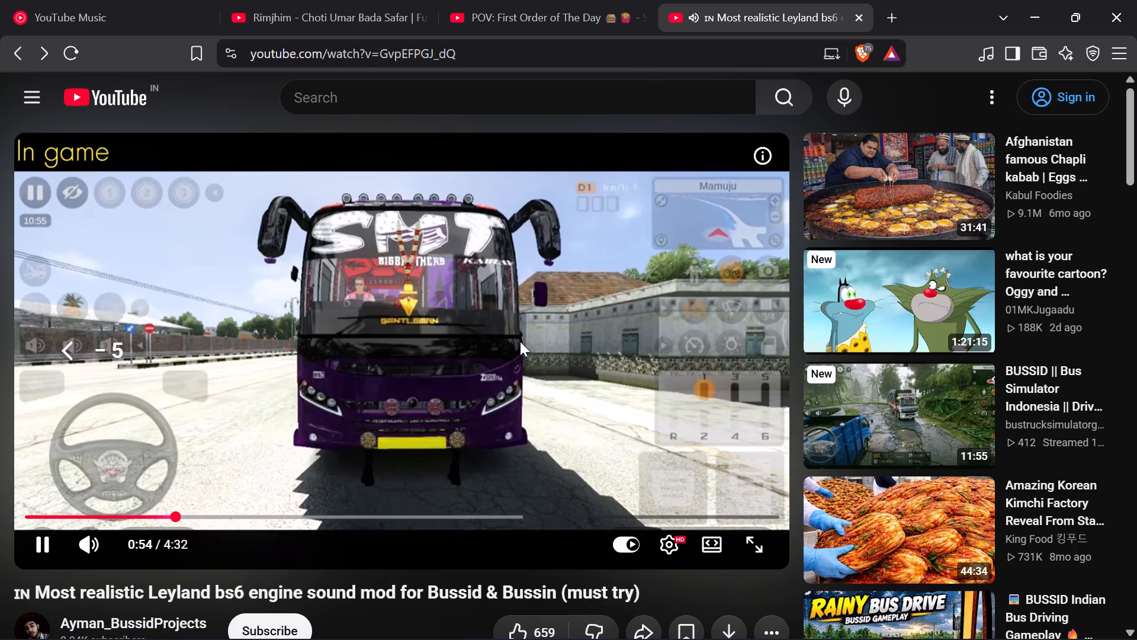
key(space)
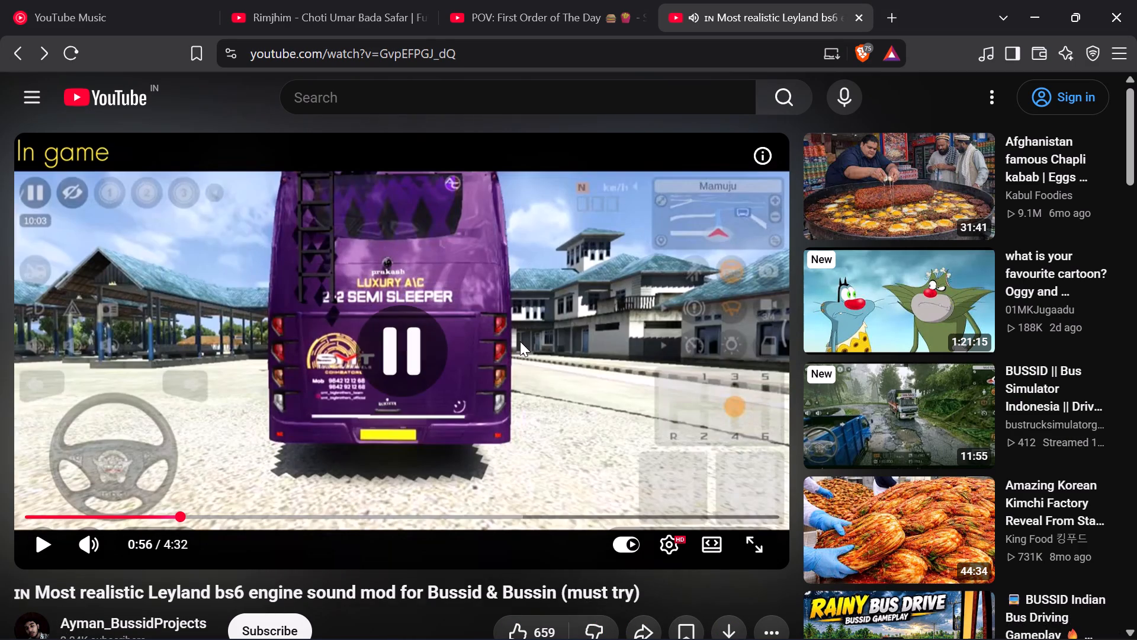
click(1031, 25)
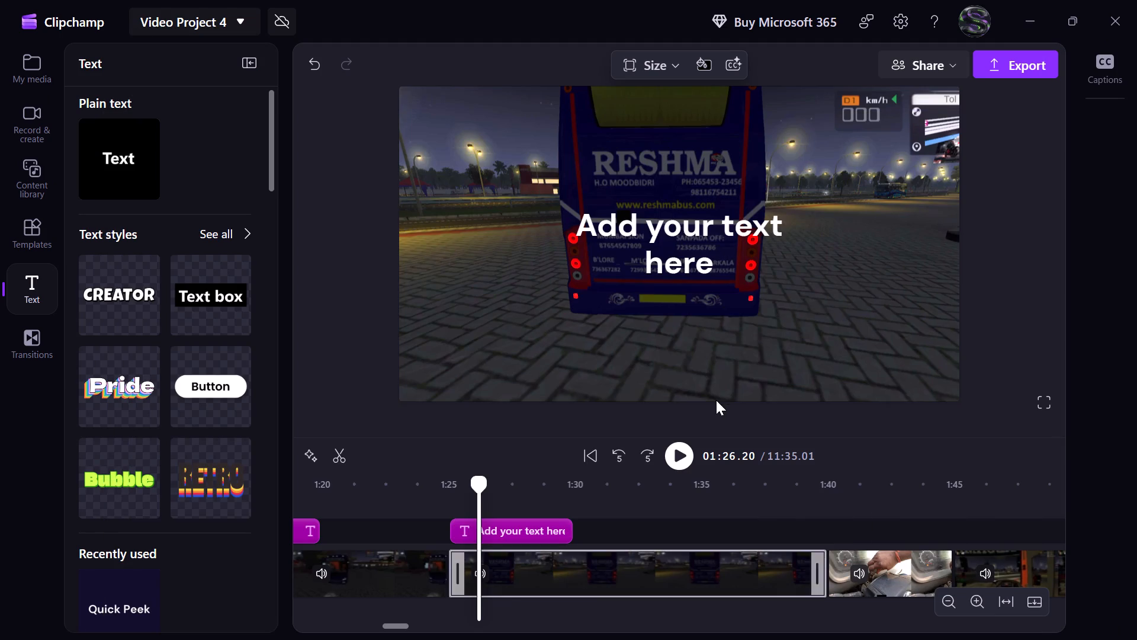
Replace the placeholder title over the rear-view bus clip with the text "In-Game Engine Pickup".
click(718, 268)
click(718, 268)
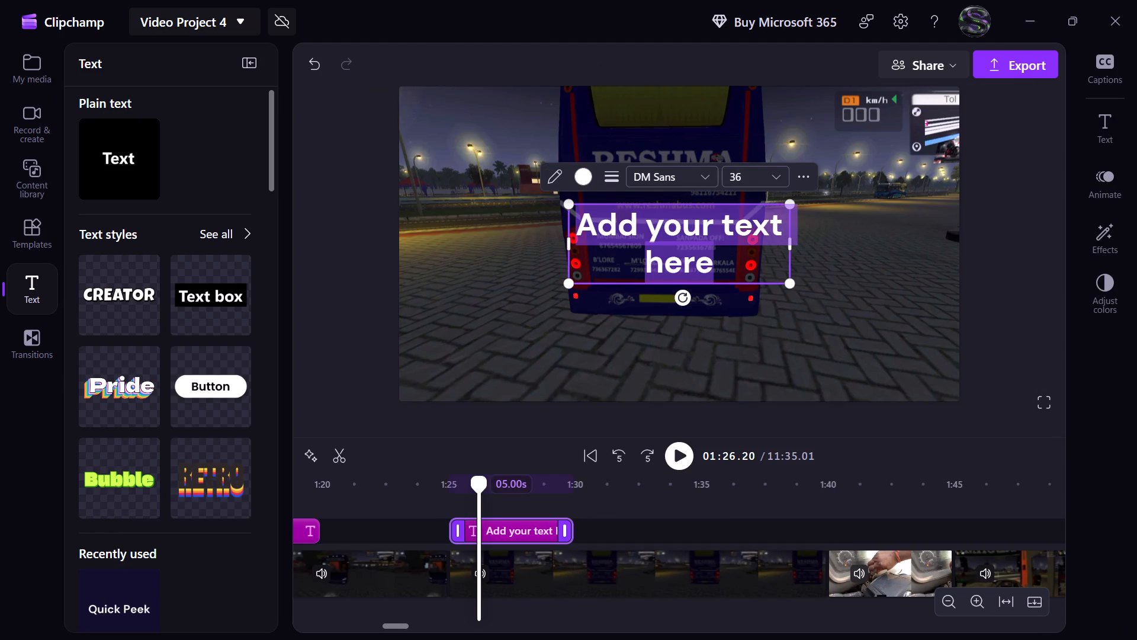
text(In)
text(-G)
text(ame)
key(space)
text(BUs)
key(space)
key(BackSpace)
key(BackSpace)
key(BackSpace)
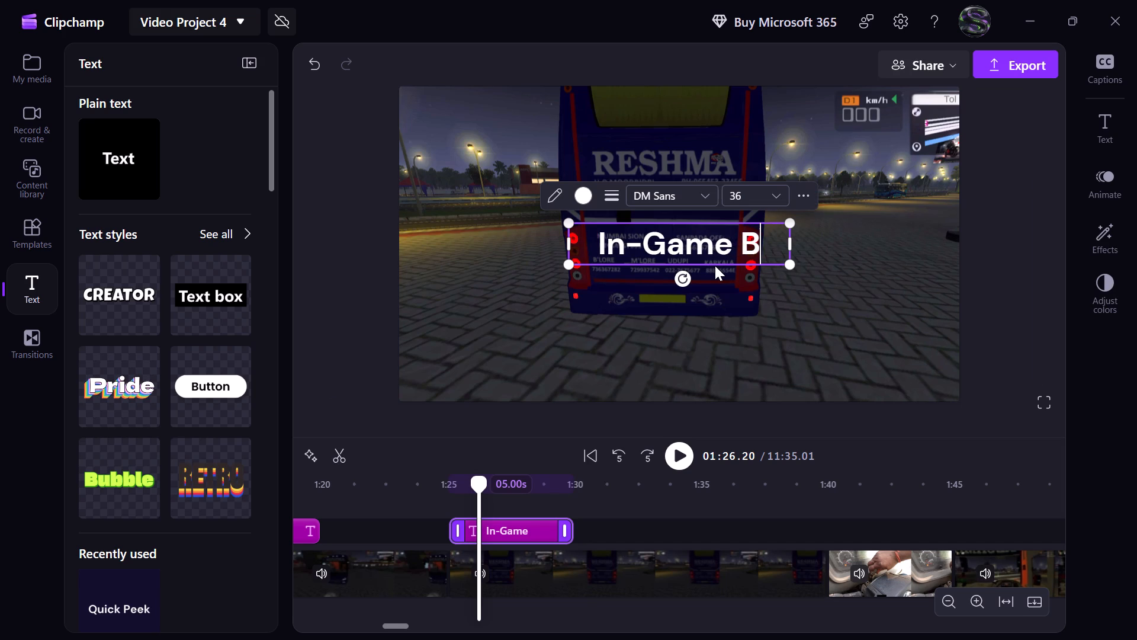
text(us)
key(space)
key(BackSpace)
key(BackSpace)
key(BackSpace)
key(BackSpace)
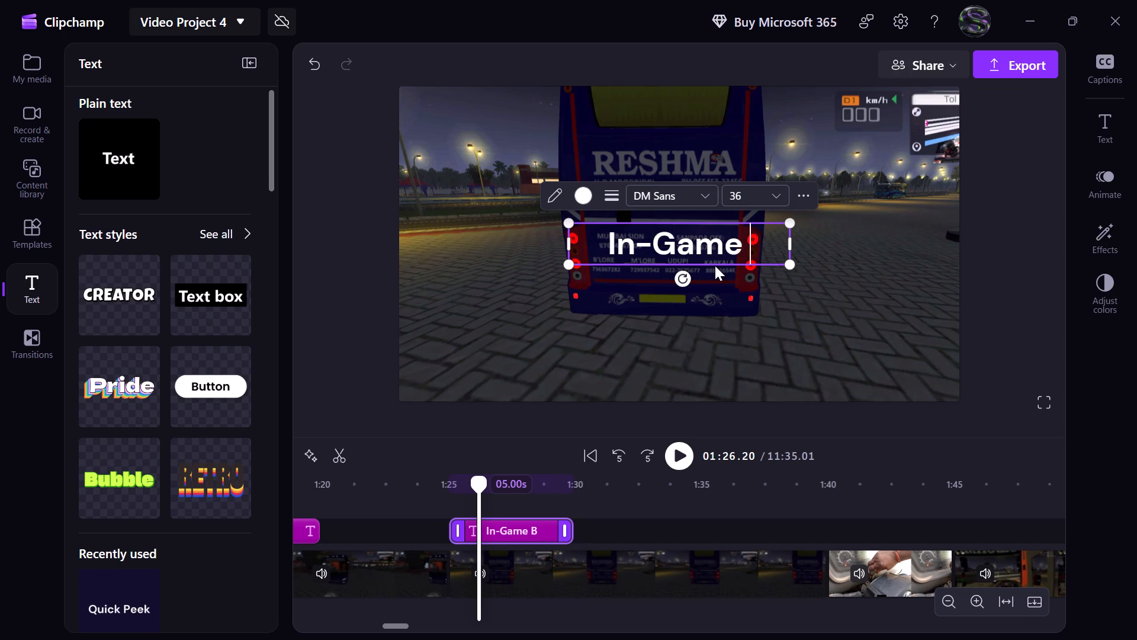
text(Eng)
text(ine)
key(space)
text(Pick)
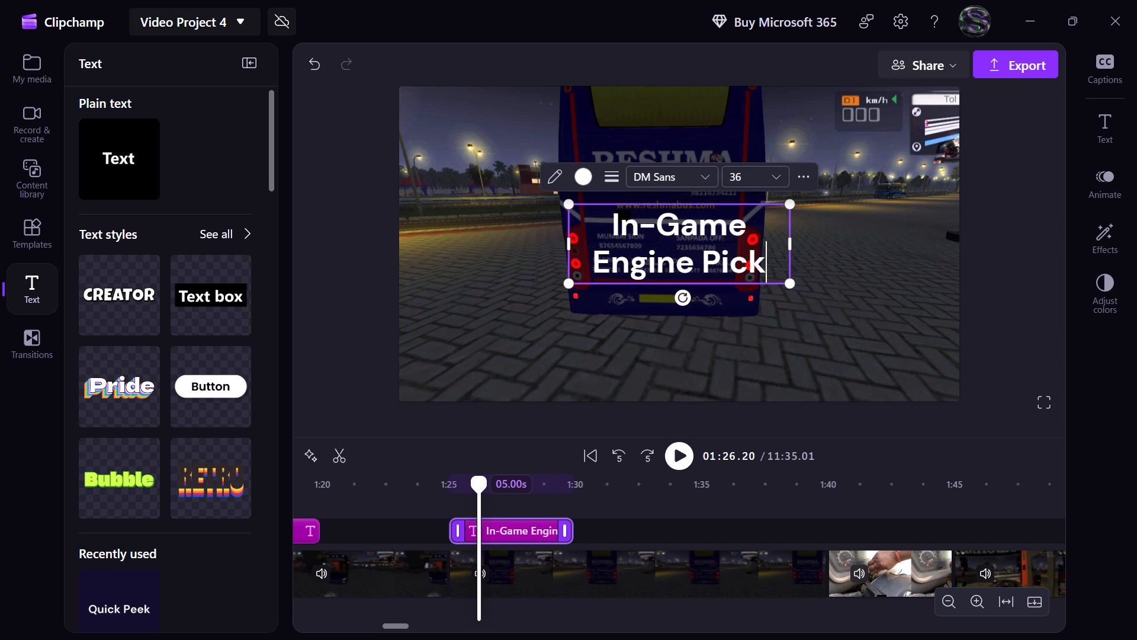
text(up)
key(space)
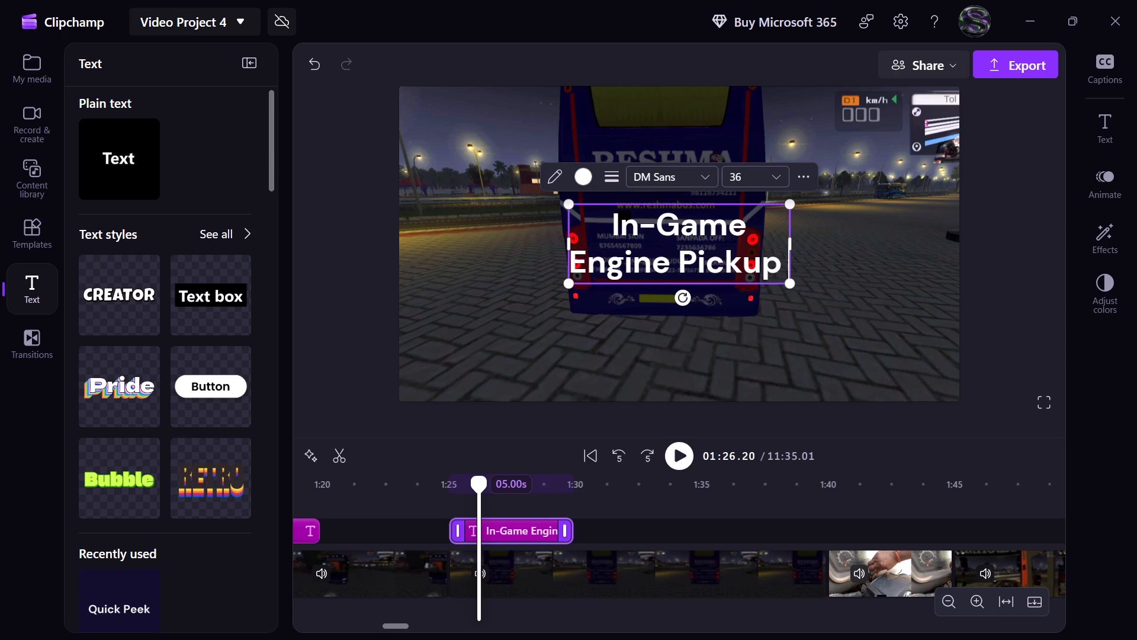
key(BackSpace)
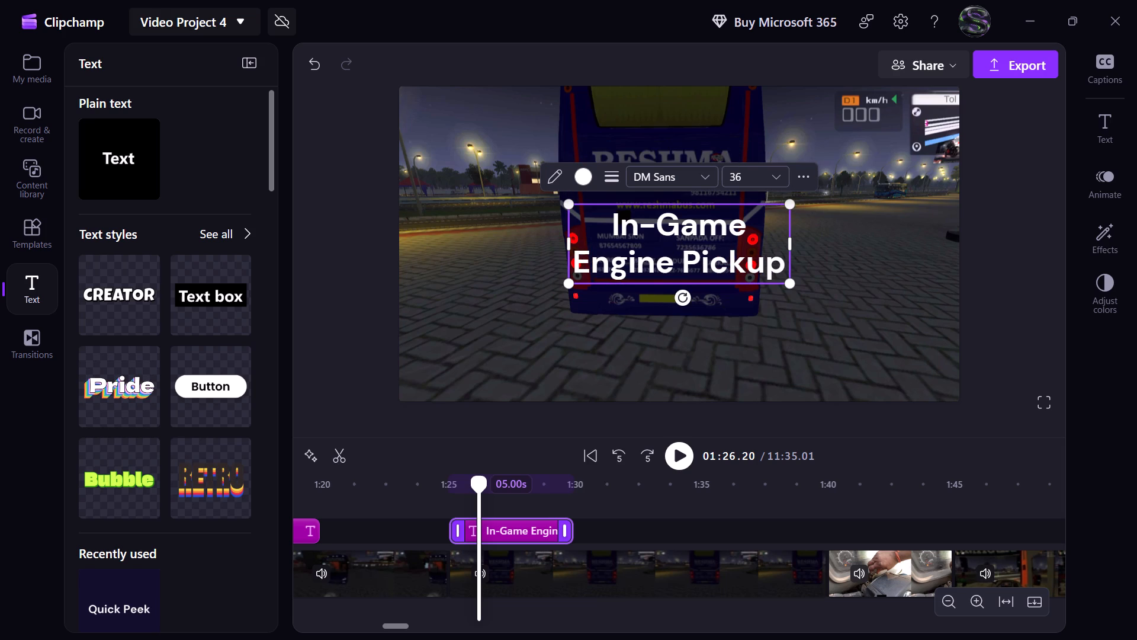
Set the engine pickup title to font size 30 and the Poiret One font.
drag(786, 257, 609, 226)
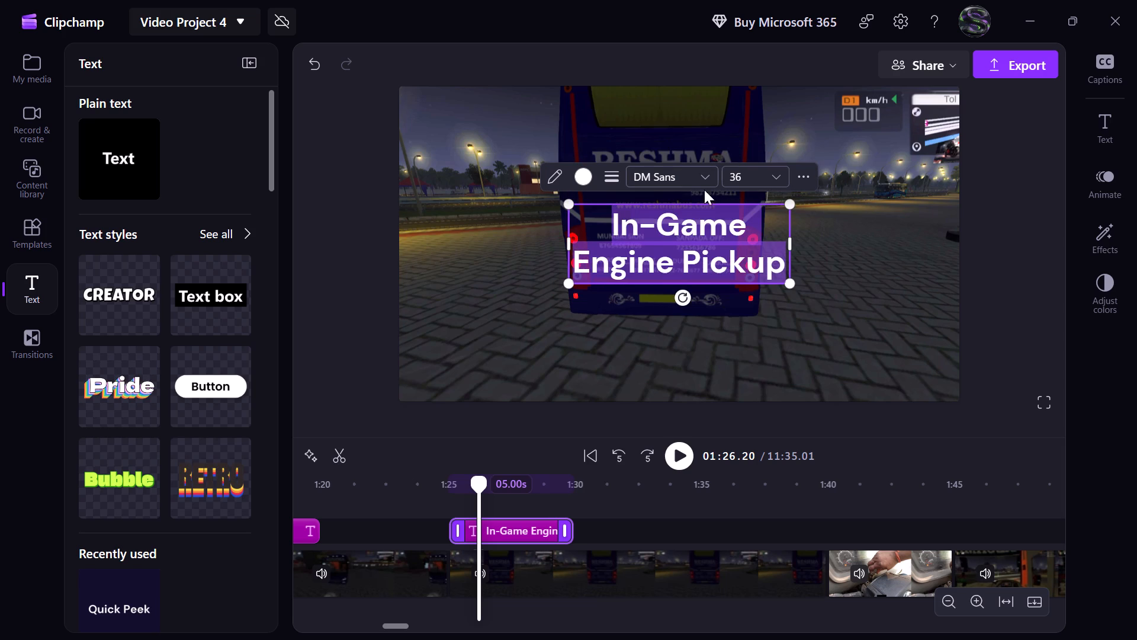
click(756, 178)
key(BackSpace)
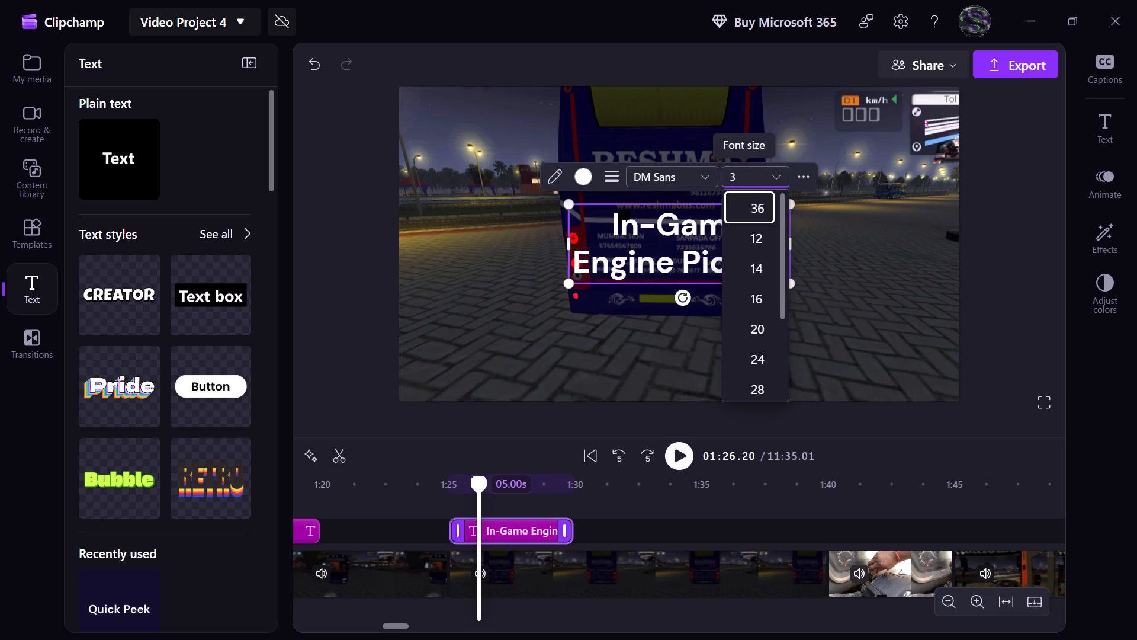
key(0)
key(Return)
click(686, 190)
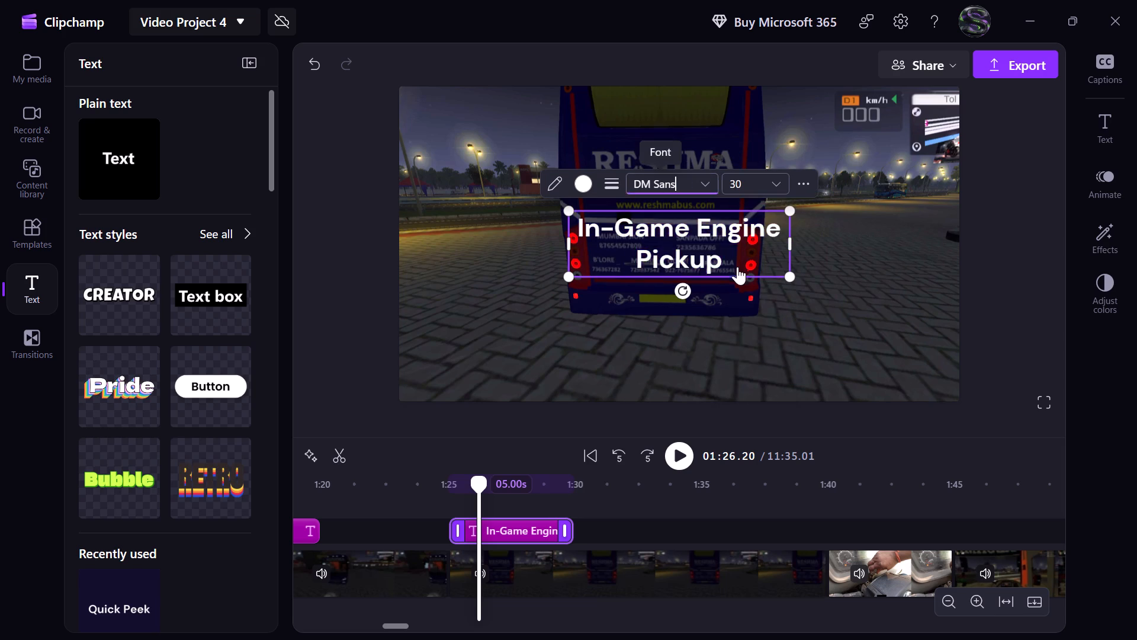
scroll(737, 267, down, 7)
scroll(737, 267, up, 4)
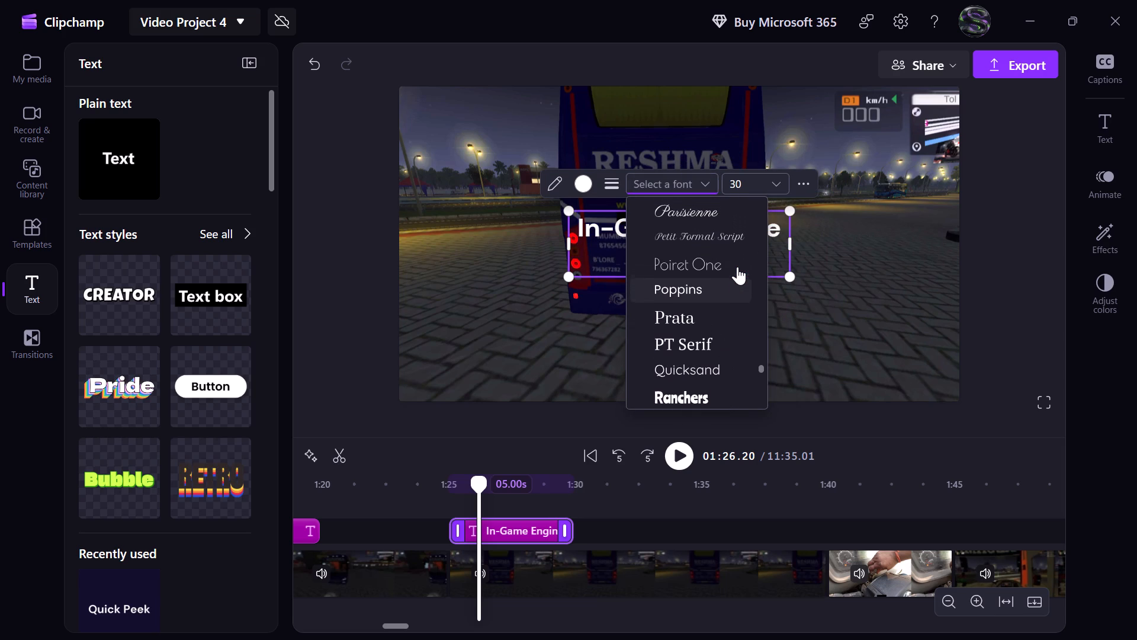
click(724, 265)
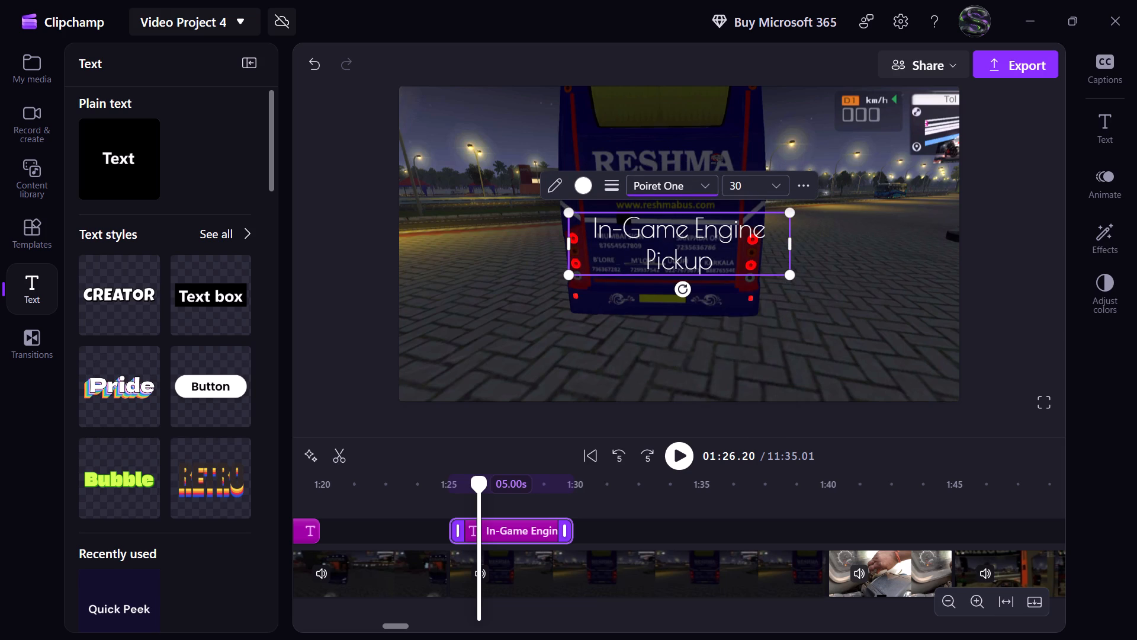
Position the engine pickup title in the bottom-left corner of the video frame with left-aligned text.
click(810, 186)
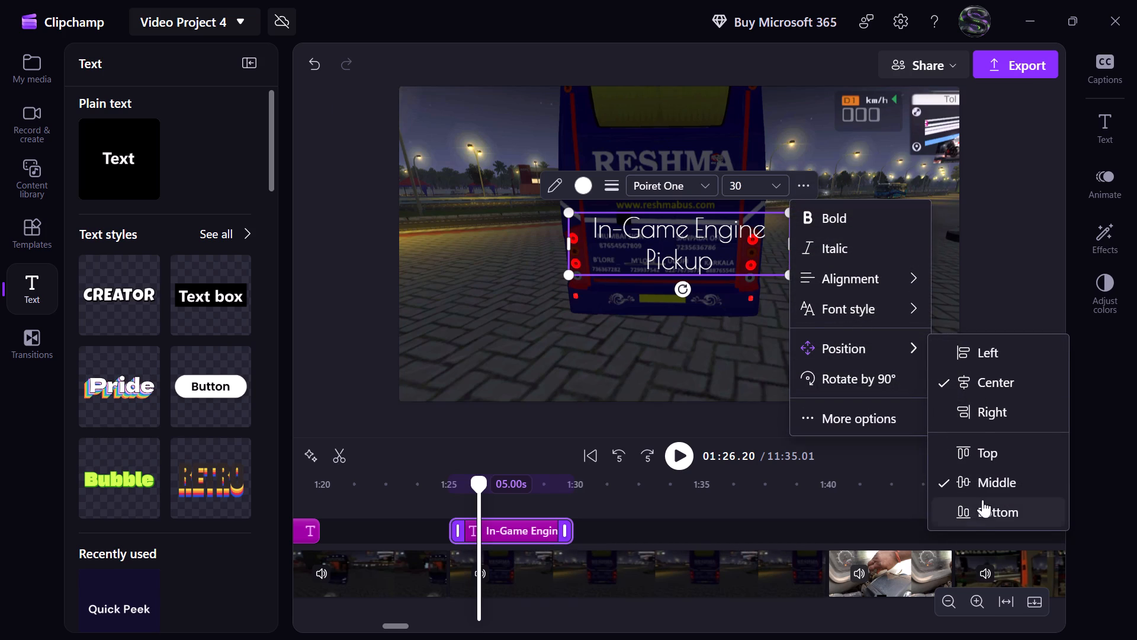
click(982, 507)
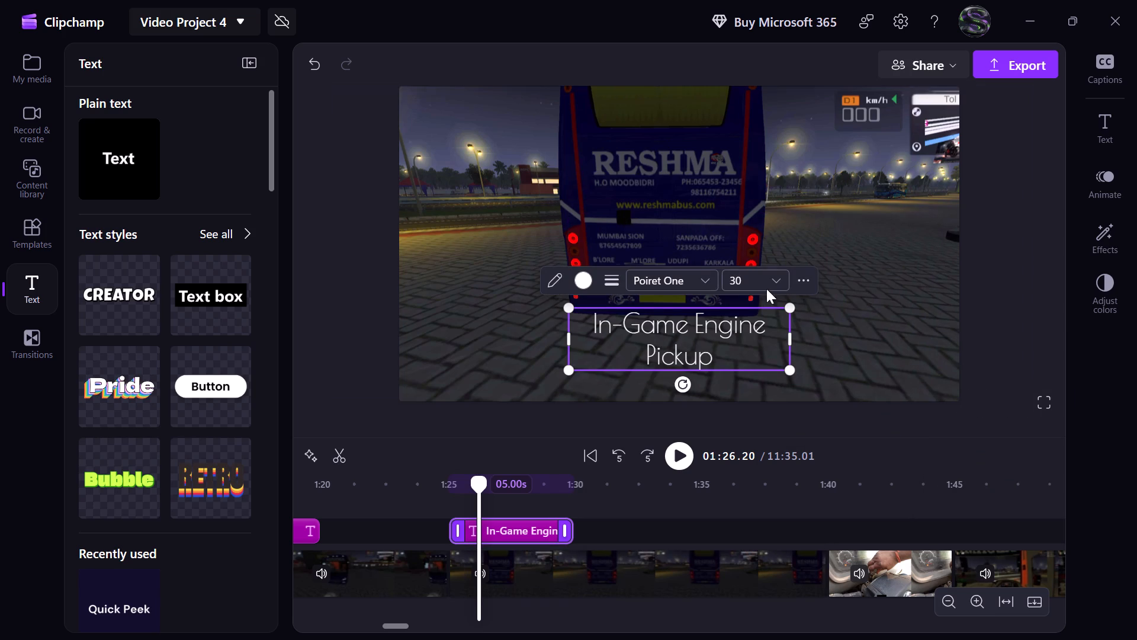
click(799, 280)
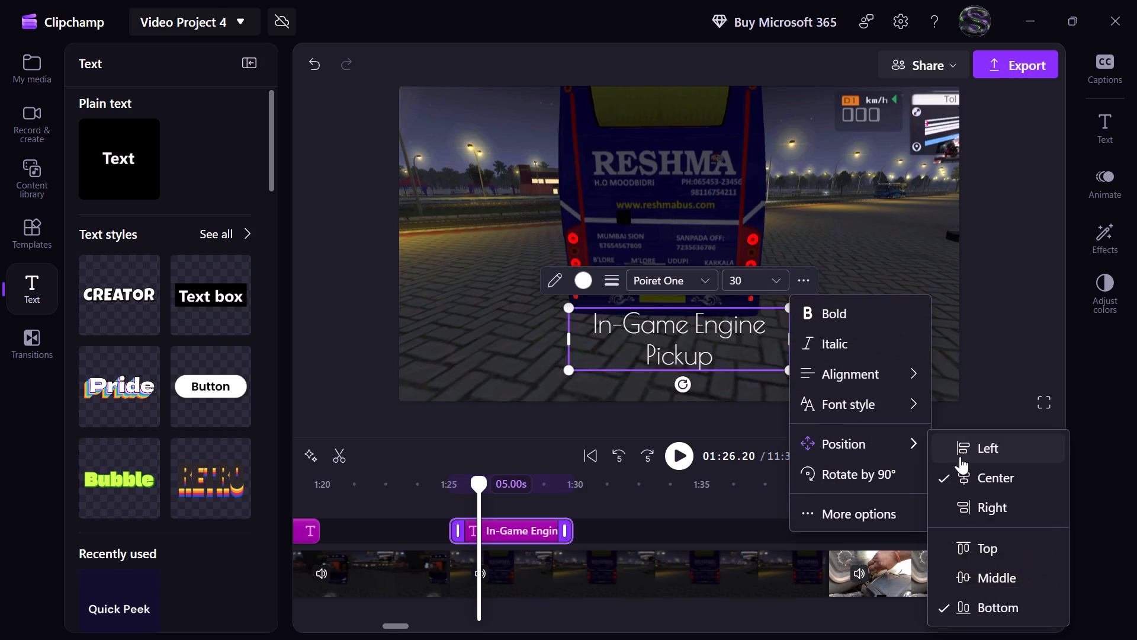
click(975, 447)
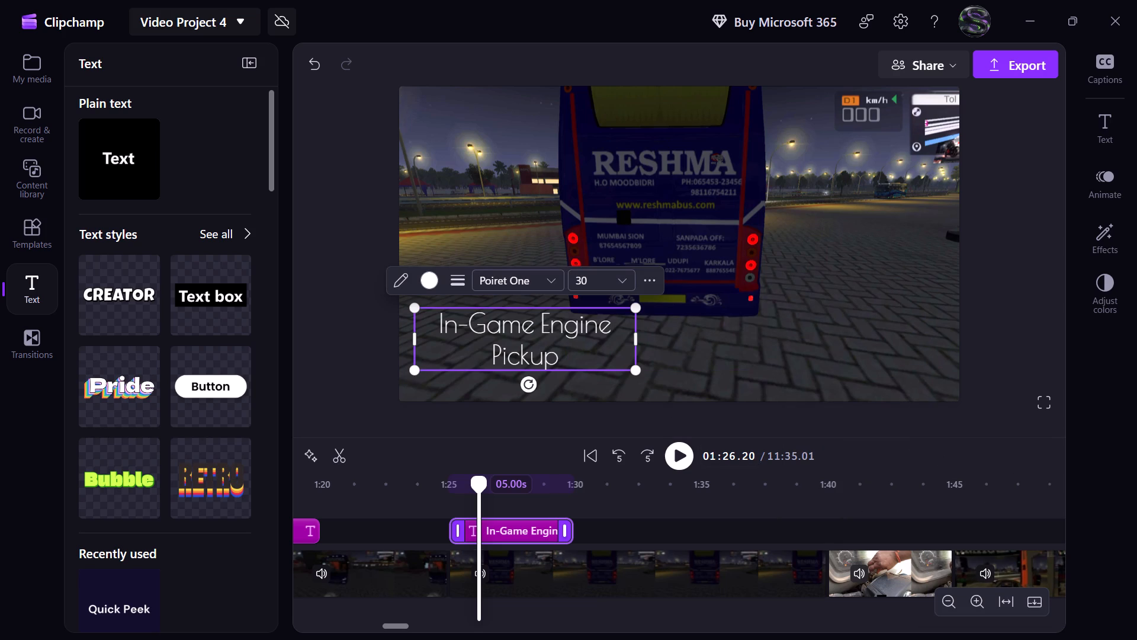
click(645, 278)
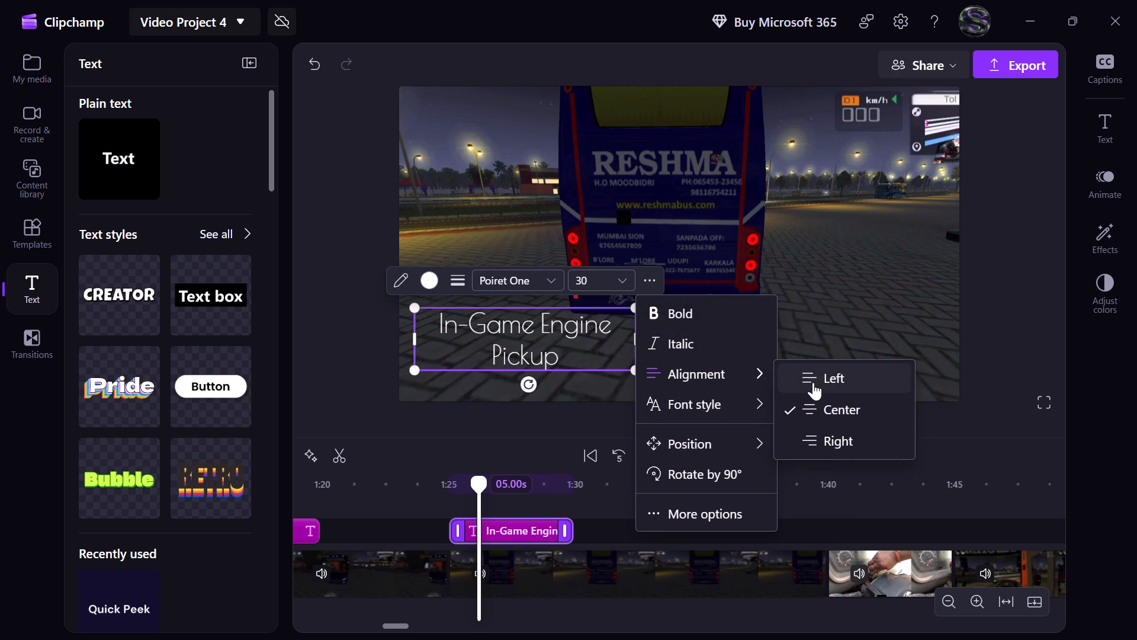
click(813, 382)
Apply the Smooth slide animation to the engine pickup title.
click(1111, 177)
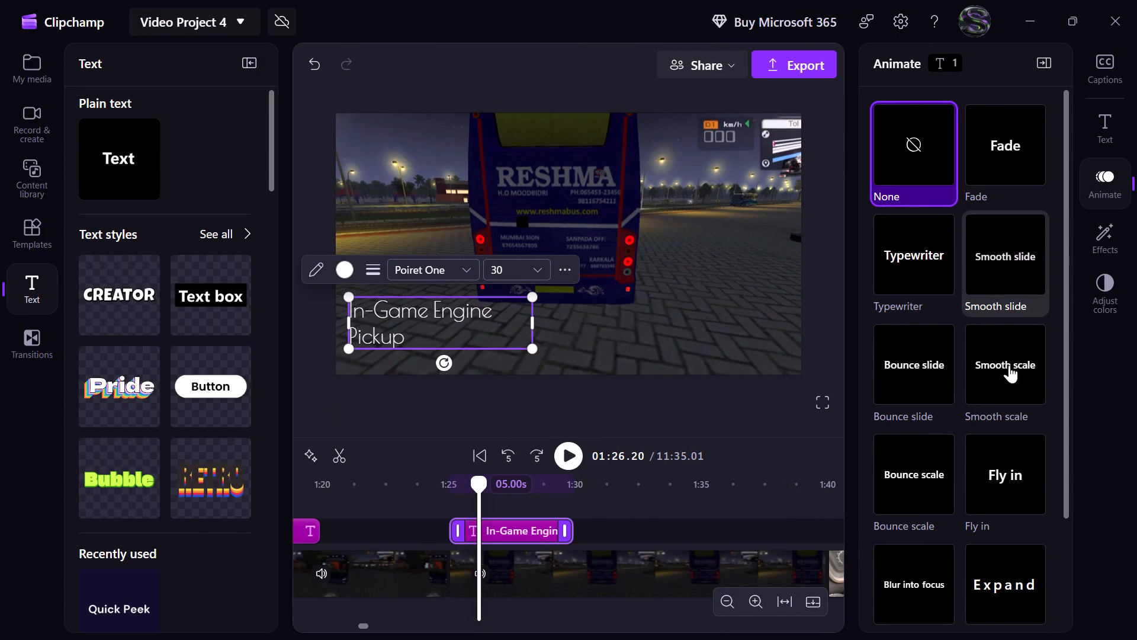
click(1010, 281)
click(1054, 65)
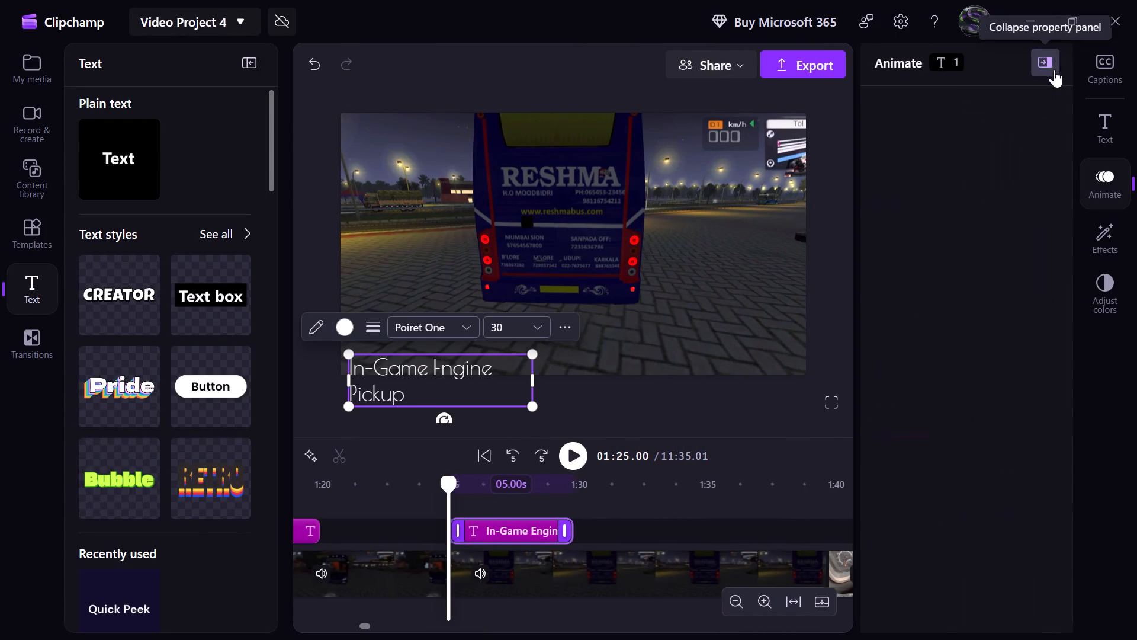
Play from just before 01:25 to check the engine pickup title, and skip ahead to find where the real-life switch clip begins.
click(432, 498)
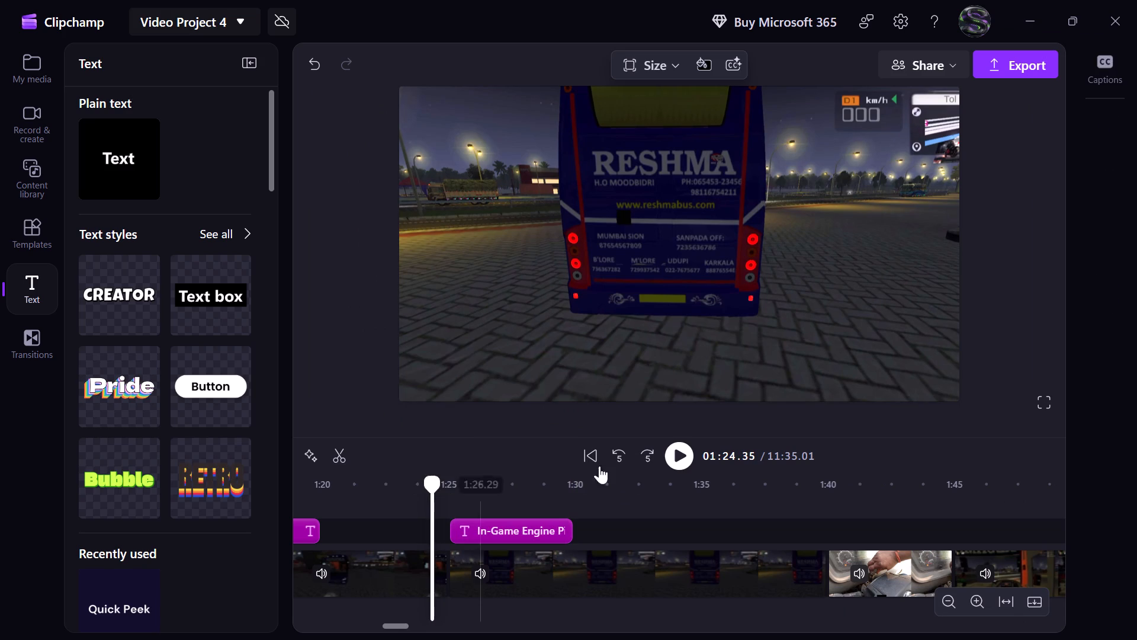
click(676, 453)
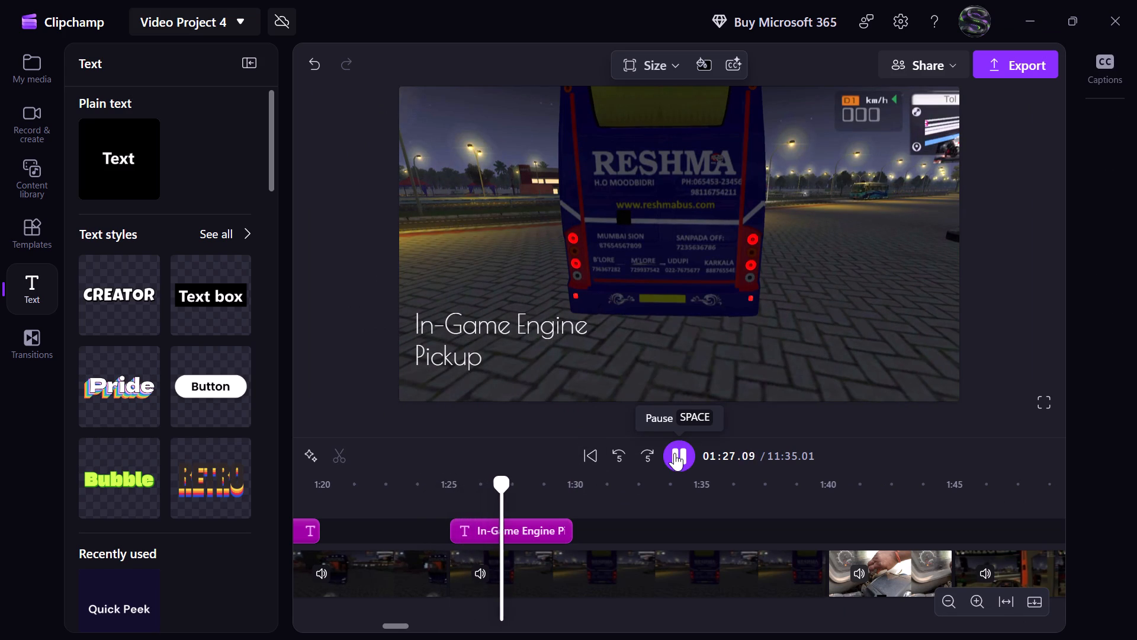
click(675, 453)
click(645, 460)
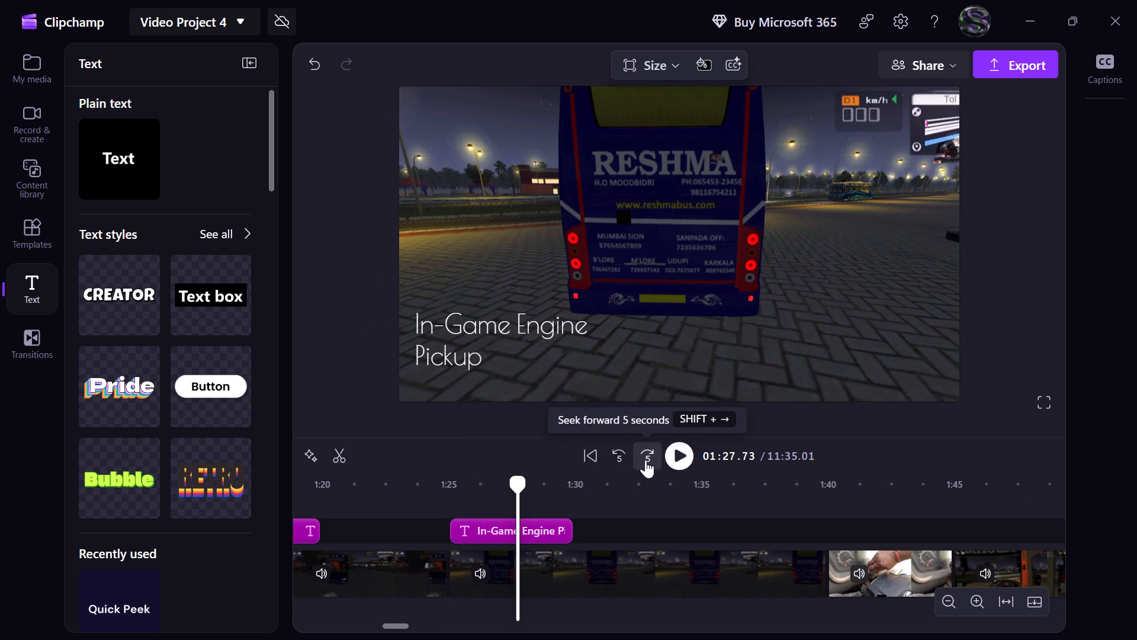
click(645, 460)
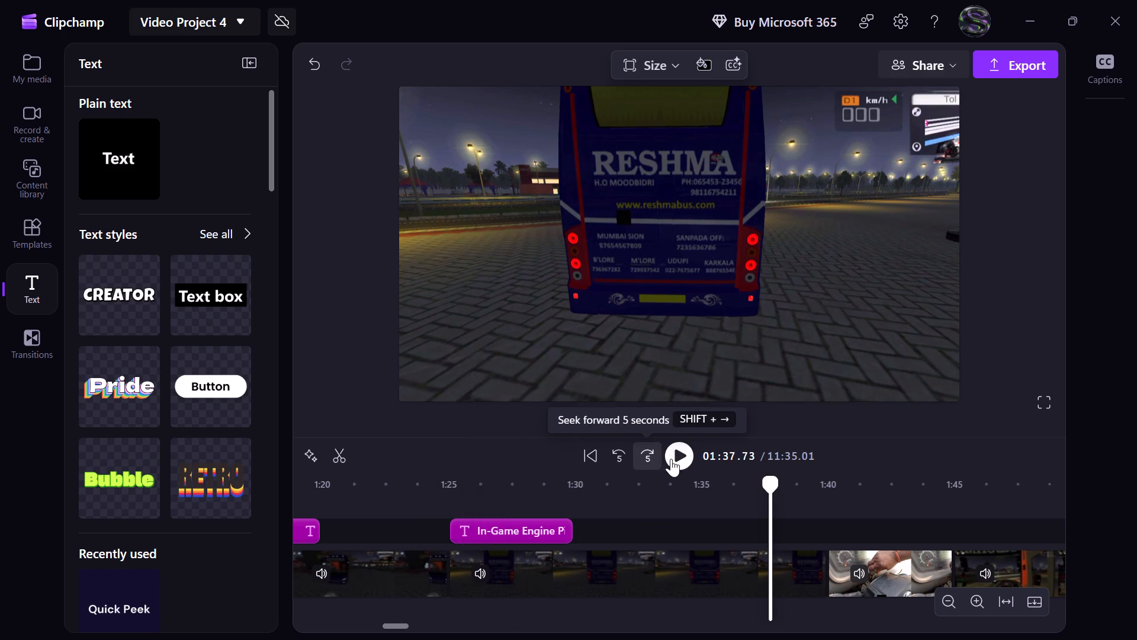
click(676, 459)
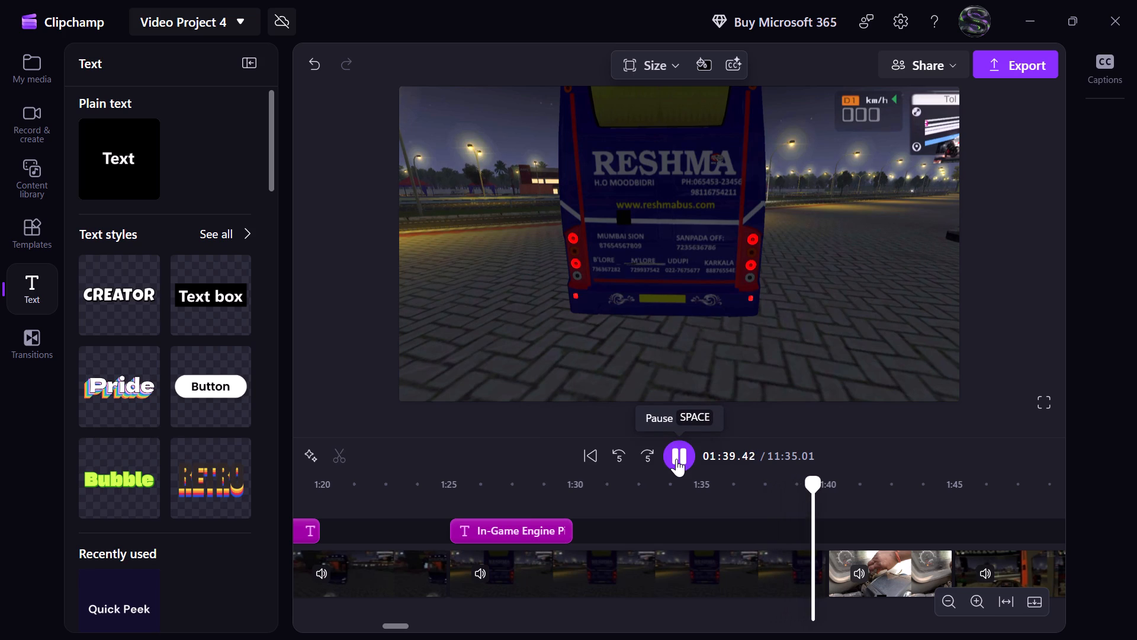
click(676, 459)
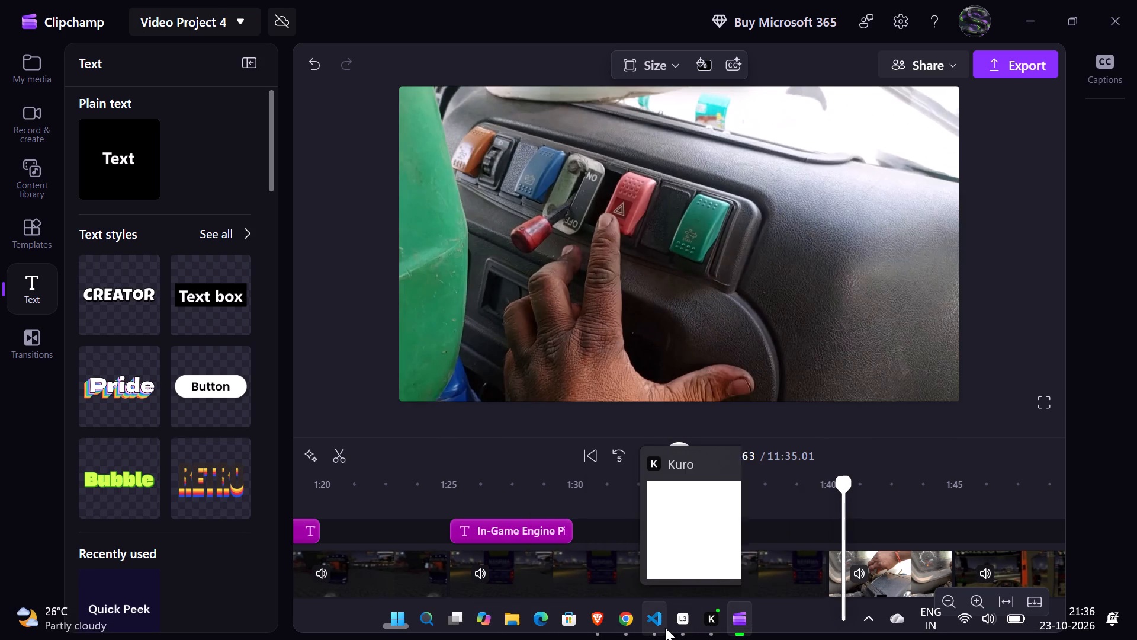
Switch to the reference YouTube video in Brave, play on through its next real-life and in-game sections to check the captions, and return to Clipchamp.
click(602, 626)
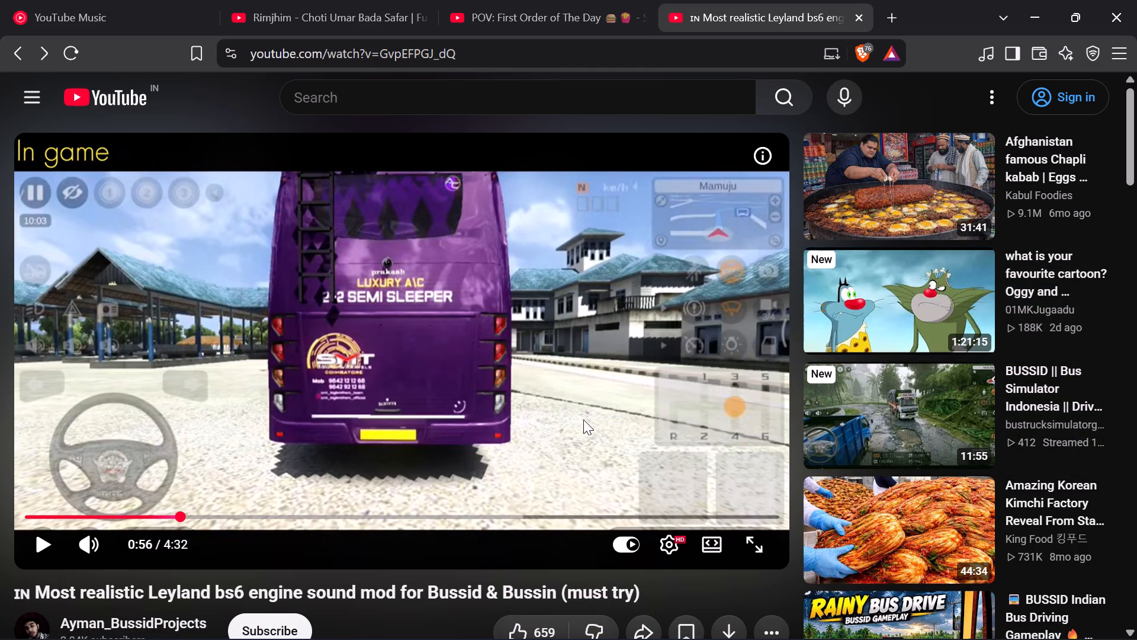
click(577, 404)
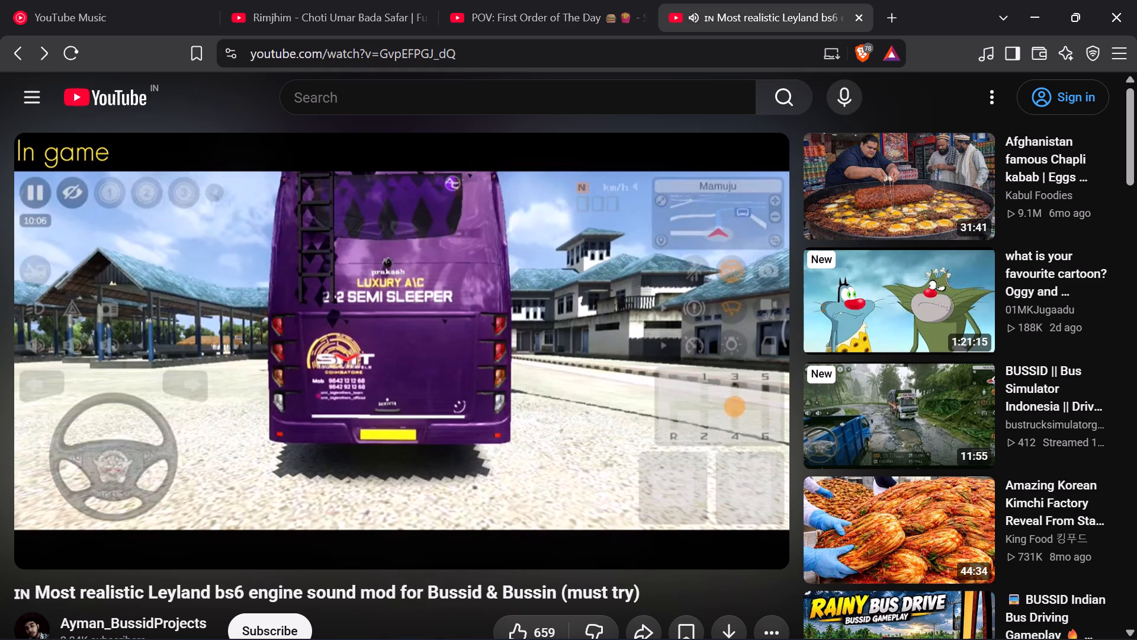
key(Right)
key(Left)
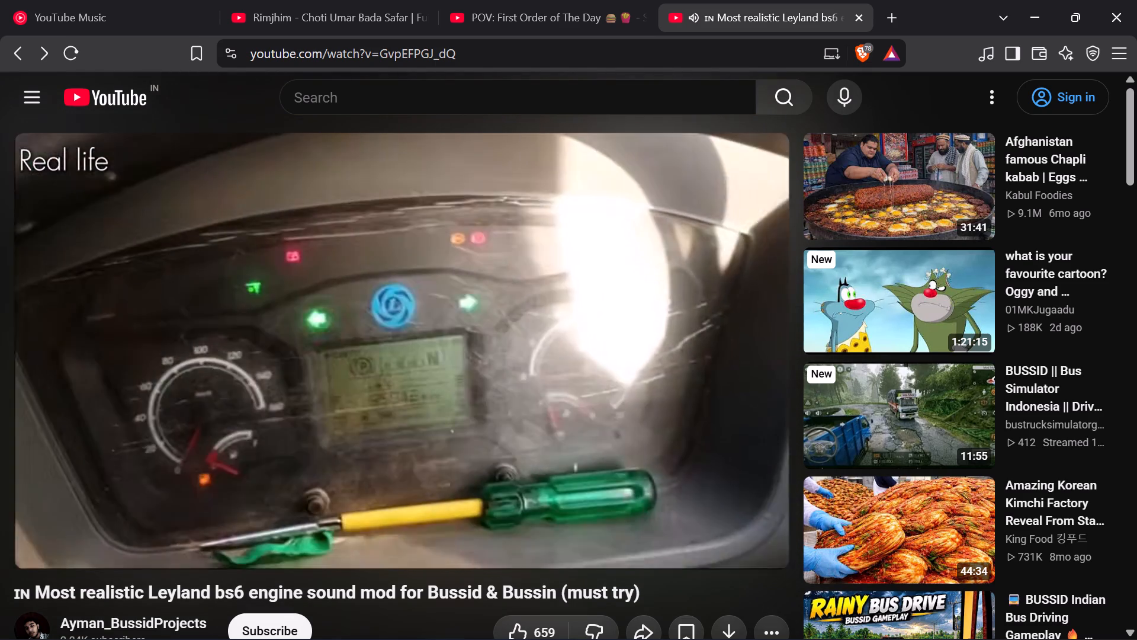
key(space)
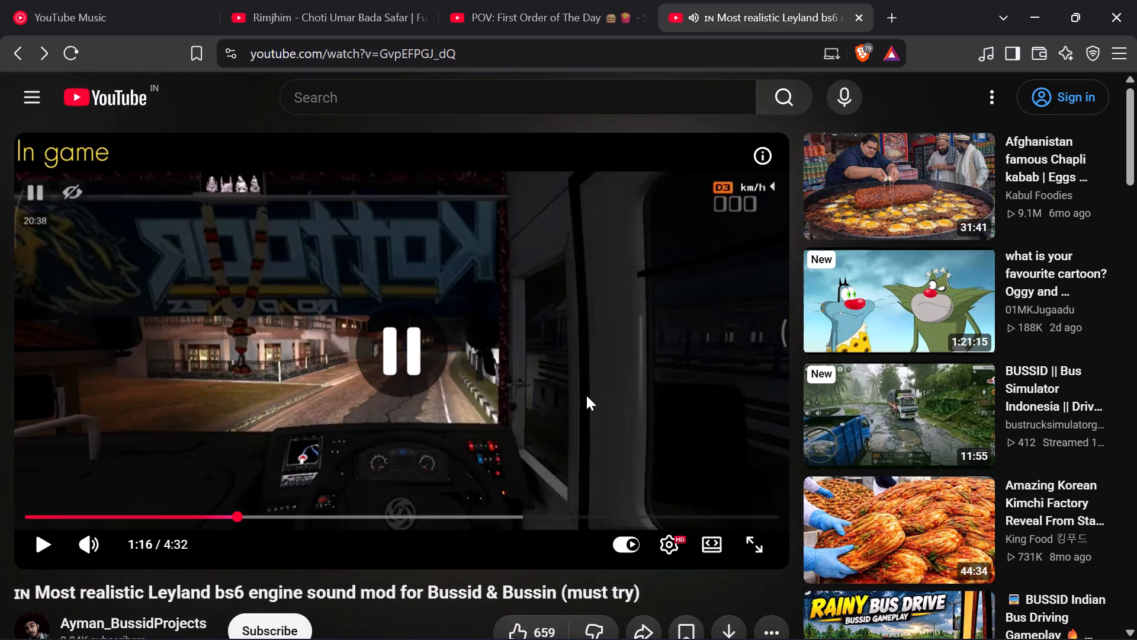
key(space)
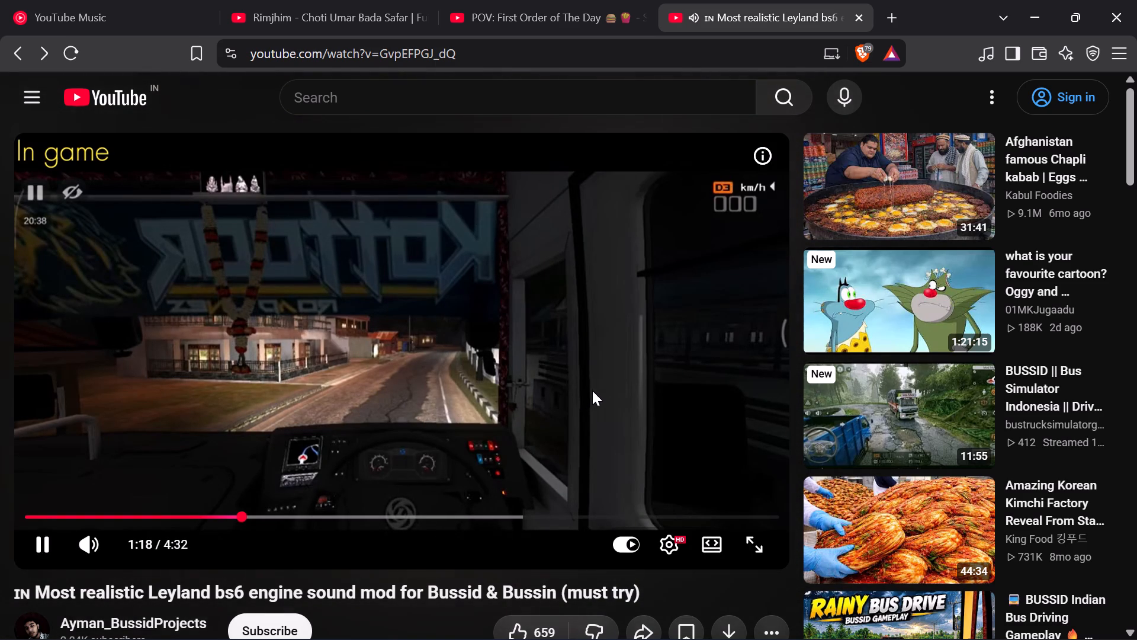
key(space)
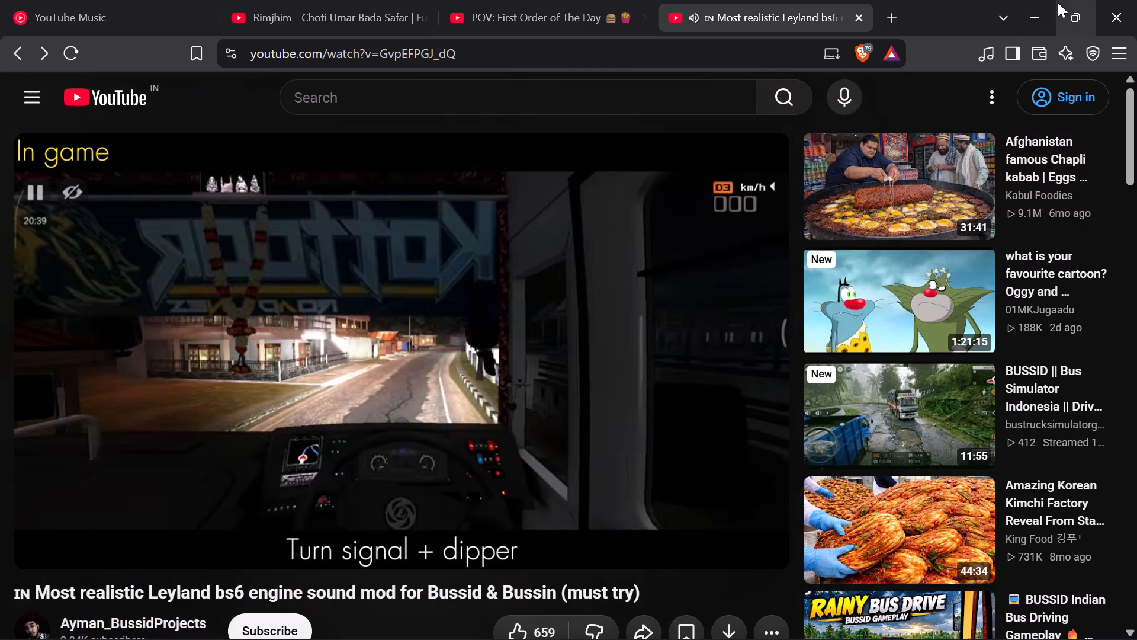
click(1033, 14)
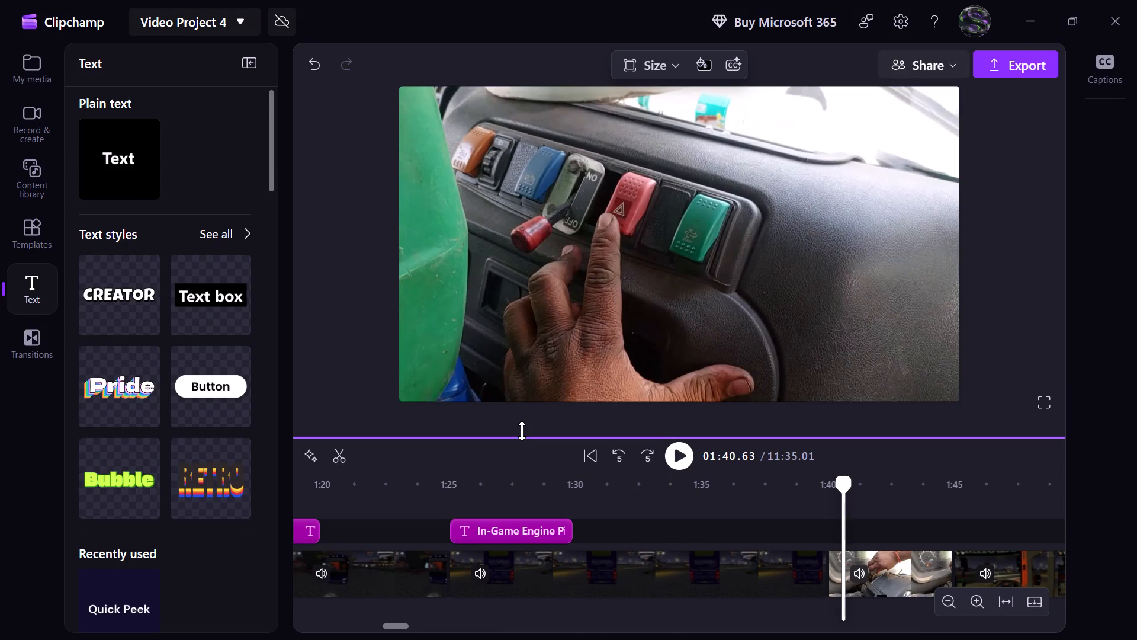
Add a plain text title lasting 2.50 s, starting where the real-life switch clip begins near 1:40.
click(143, 193)
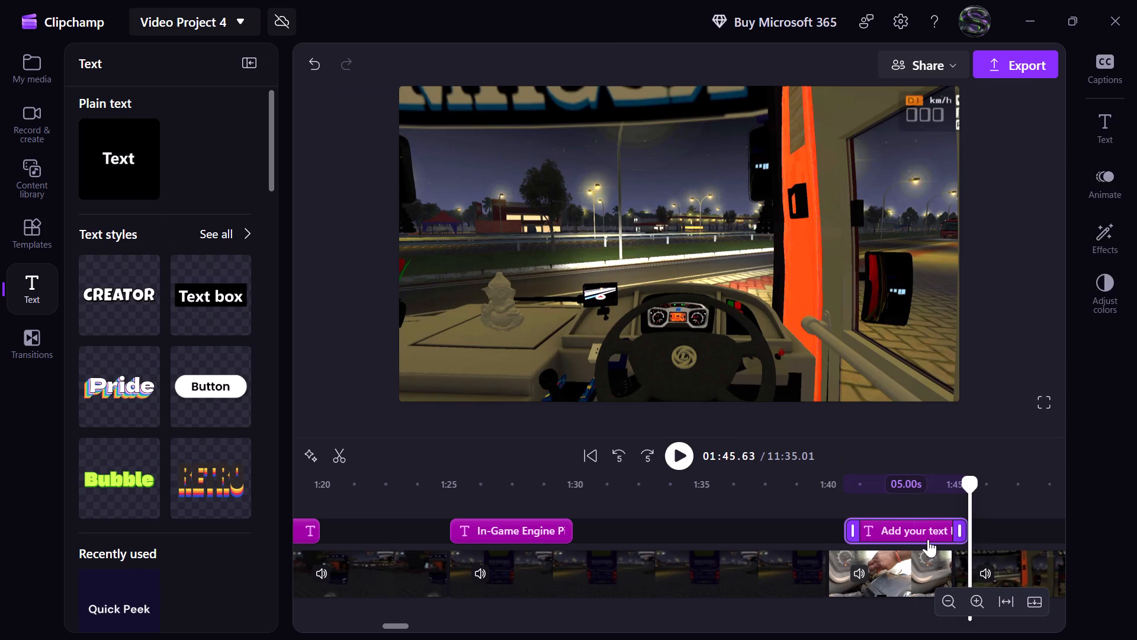
click(902, 482)
click(902, 482)
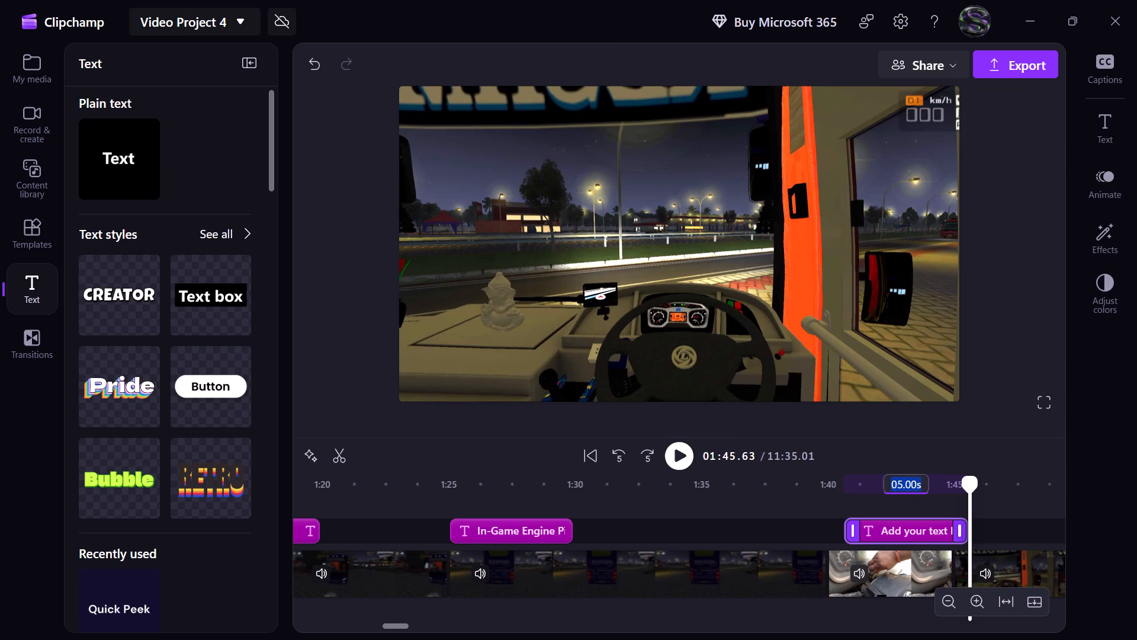
click(902, 482)
click(902, 482)
double_click(902, 482)
click(902, 482)
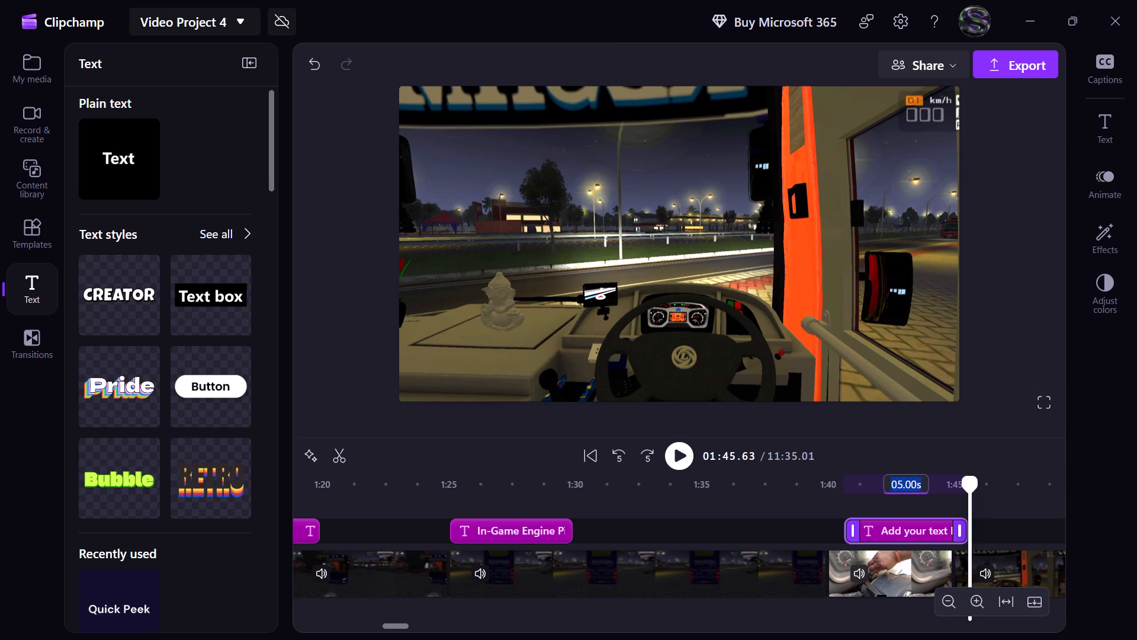
click(902, 482)
key(BackSpace)
key(2)
key(Right)
key(Right)
key(BackSpace)
key(5)
key(Return)
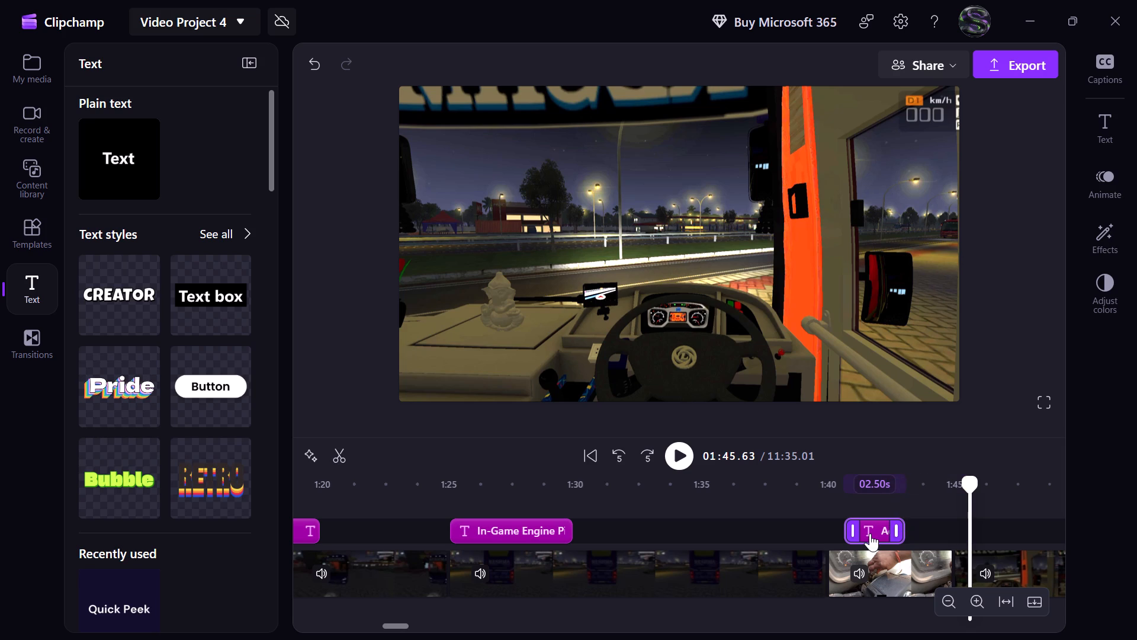
drag(870, 533, 853, 533)
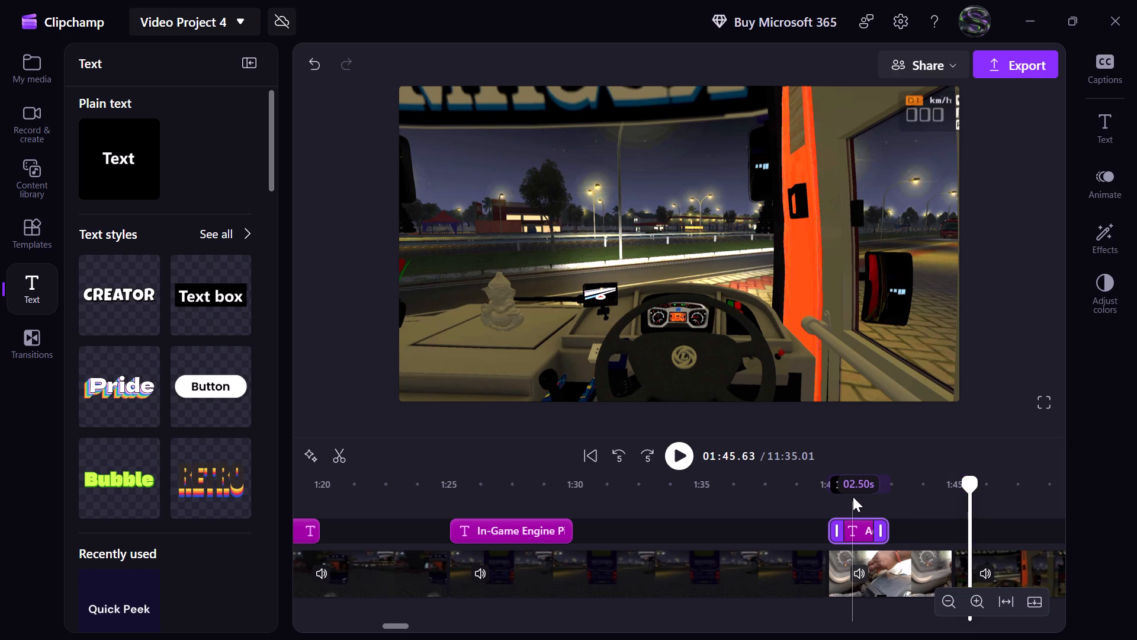
Replace the new title's placeholder text with "Real Life Hazard Sound".
click(853, 497)
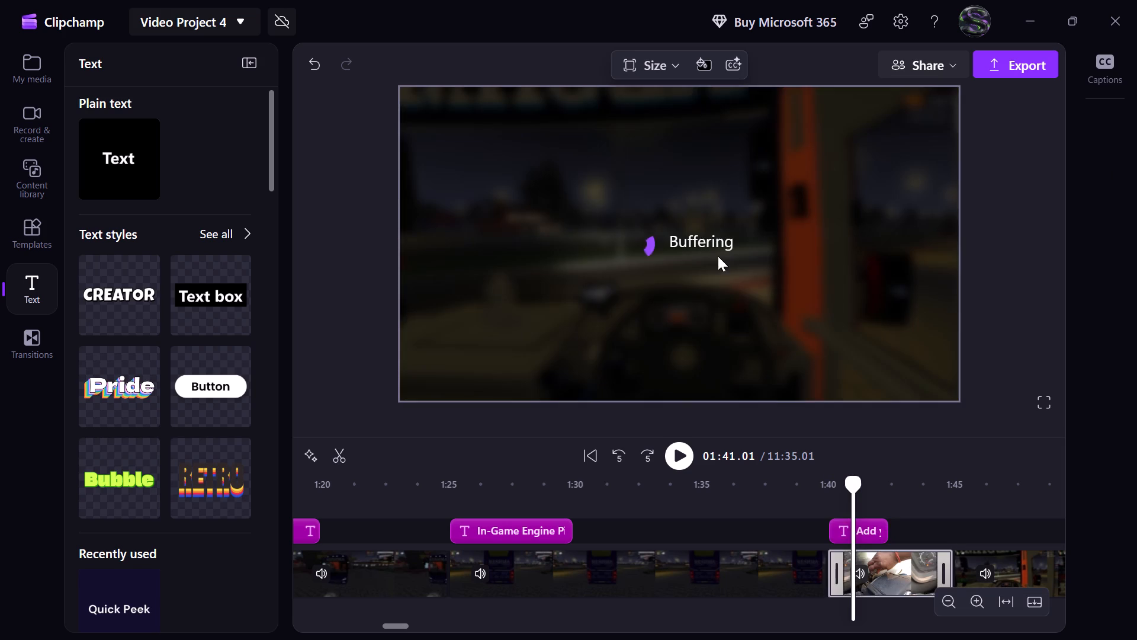
click(712, 263)
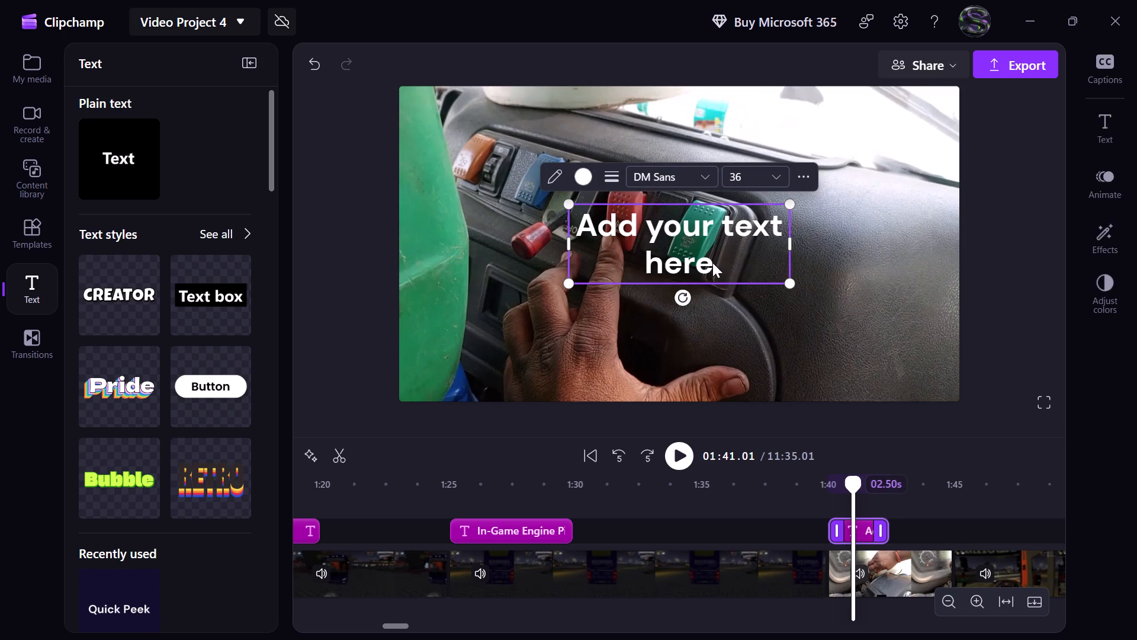
click(712, 263)
text(Real Life)
key(space)
text(Hazar)
text(d)
key(space)
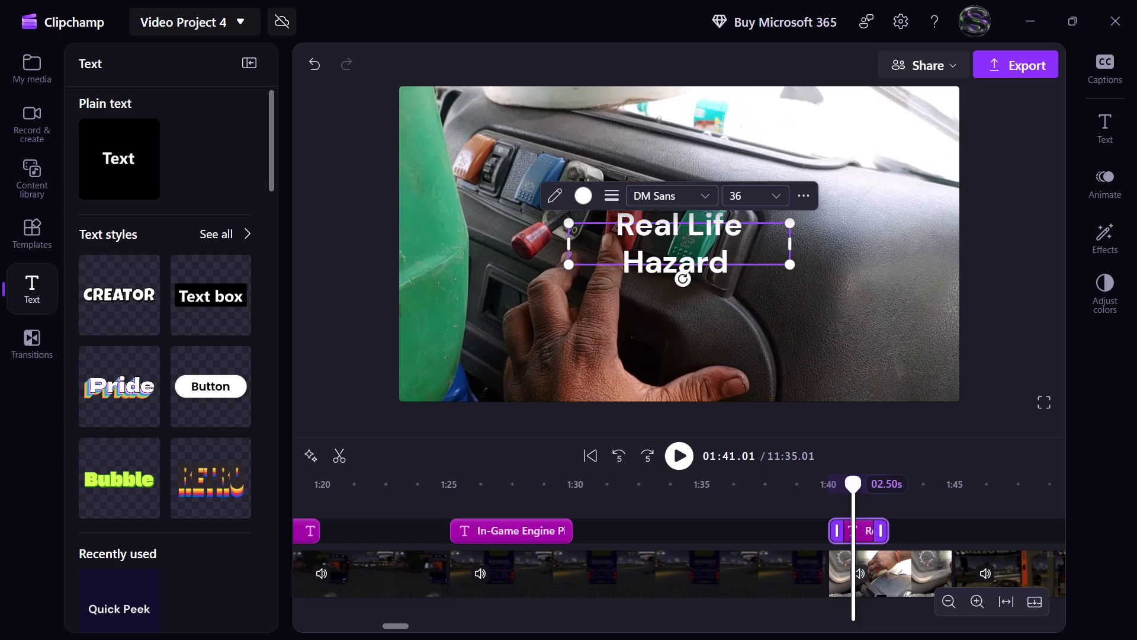
text(Soumd)
key(space)
key(BackSpace)
key(BackSpace)
key(BackSpace)
text(nd)
key(space)
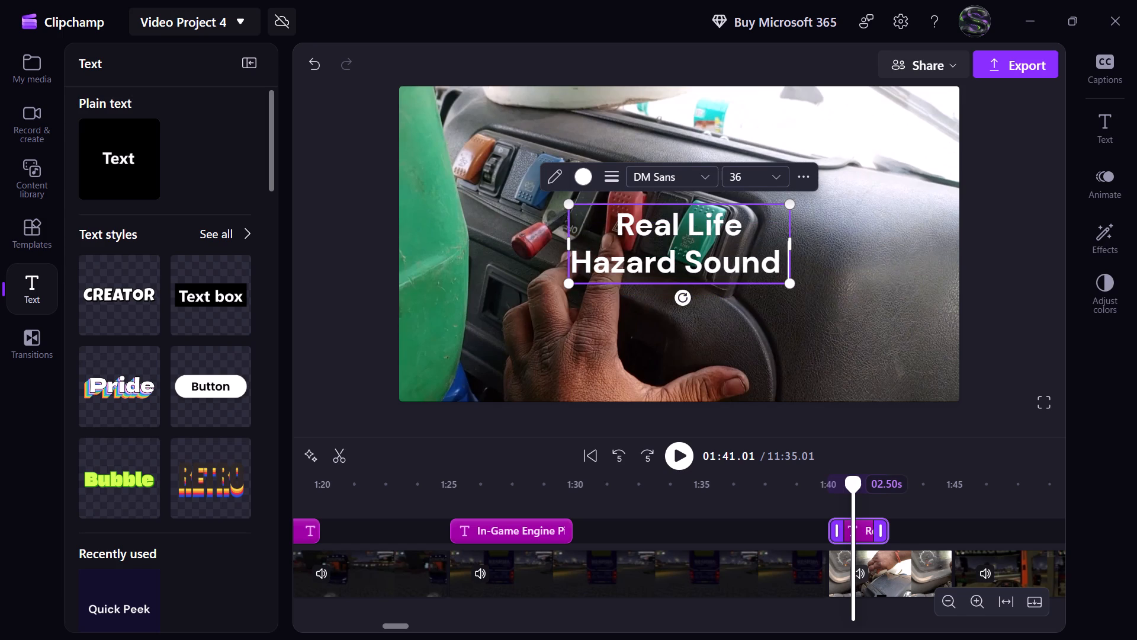
key(BackSpace)
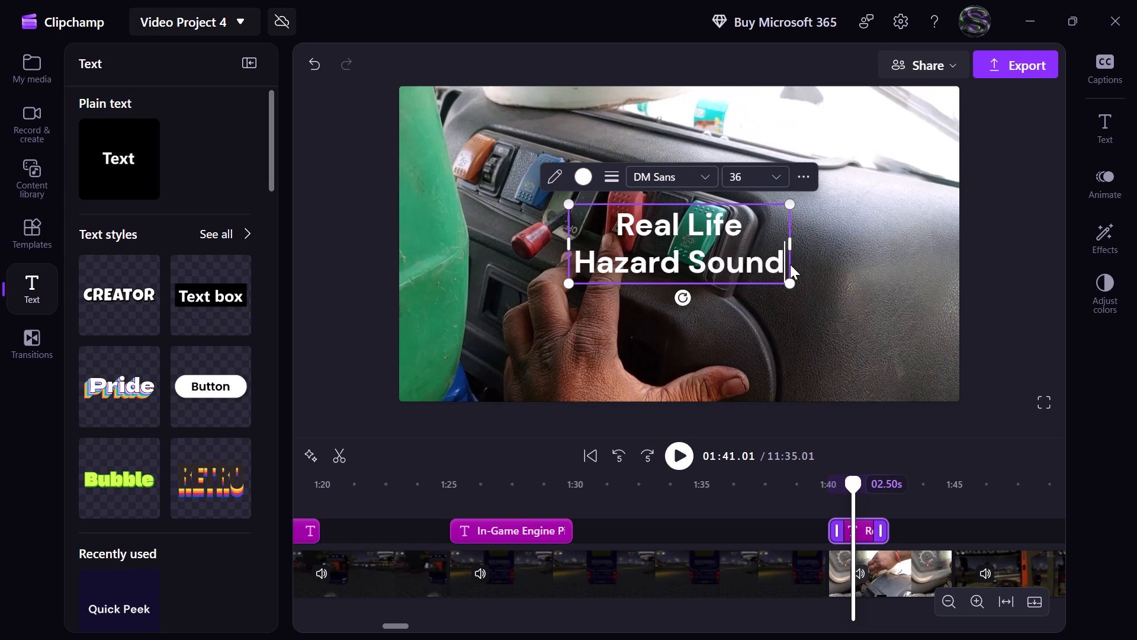
Set the hazard title's text to font size 30 in the Poiret One font.
drag(782, 262, 620, 228)
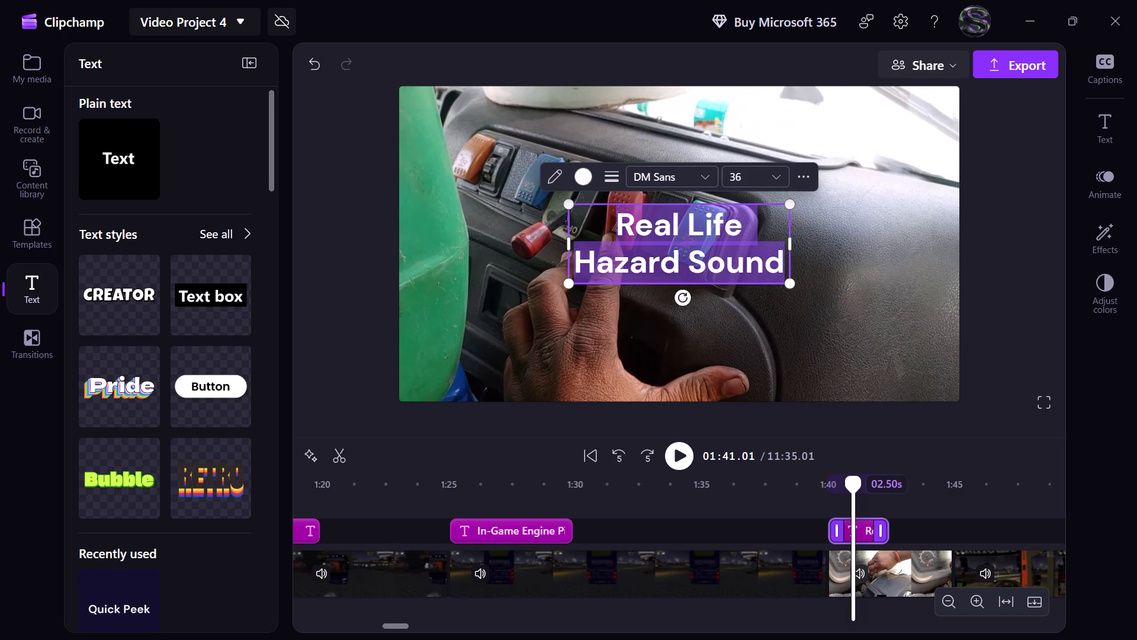
click(756, 183)
key(BackSpace)
key(0)
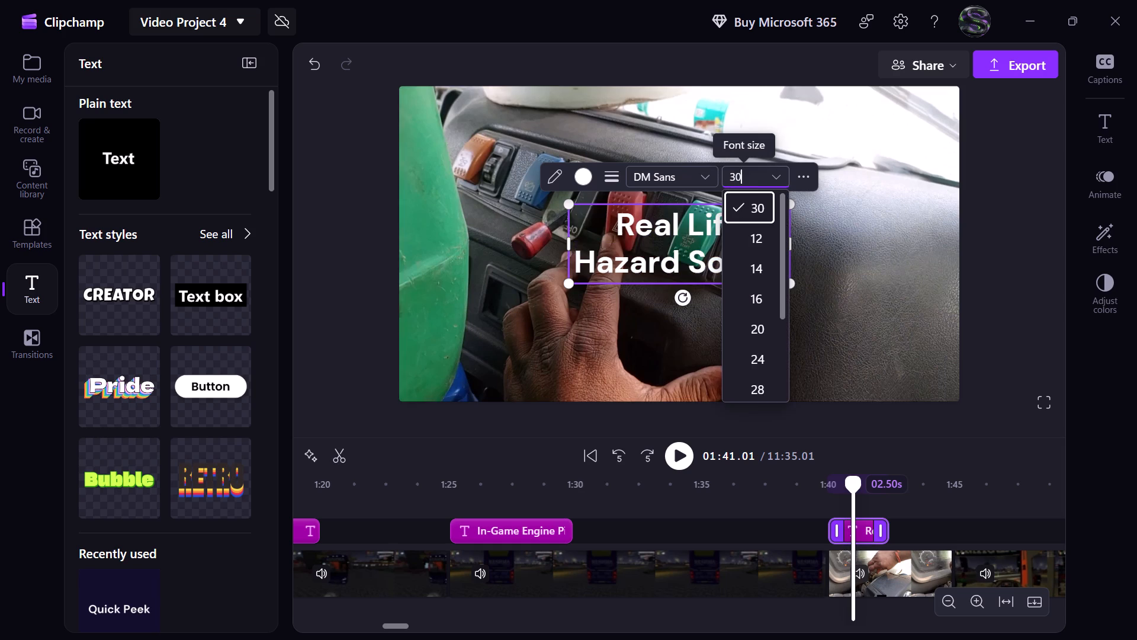
key(Return)
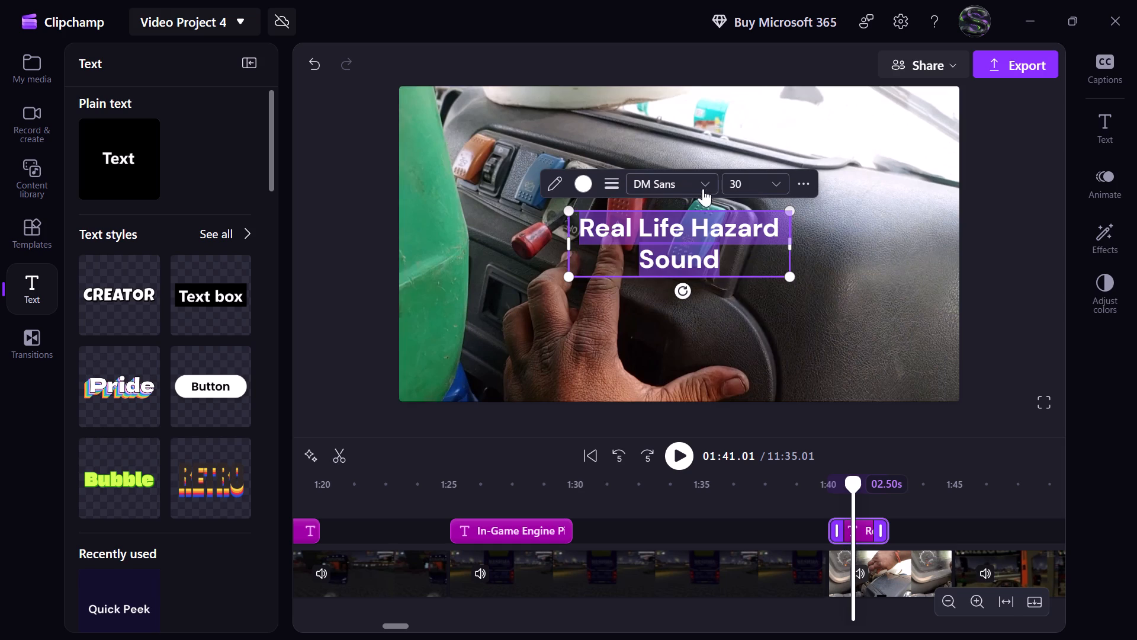
click(705, 178)
scroll(740, 293, down, 7)
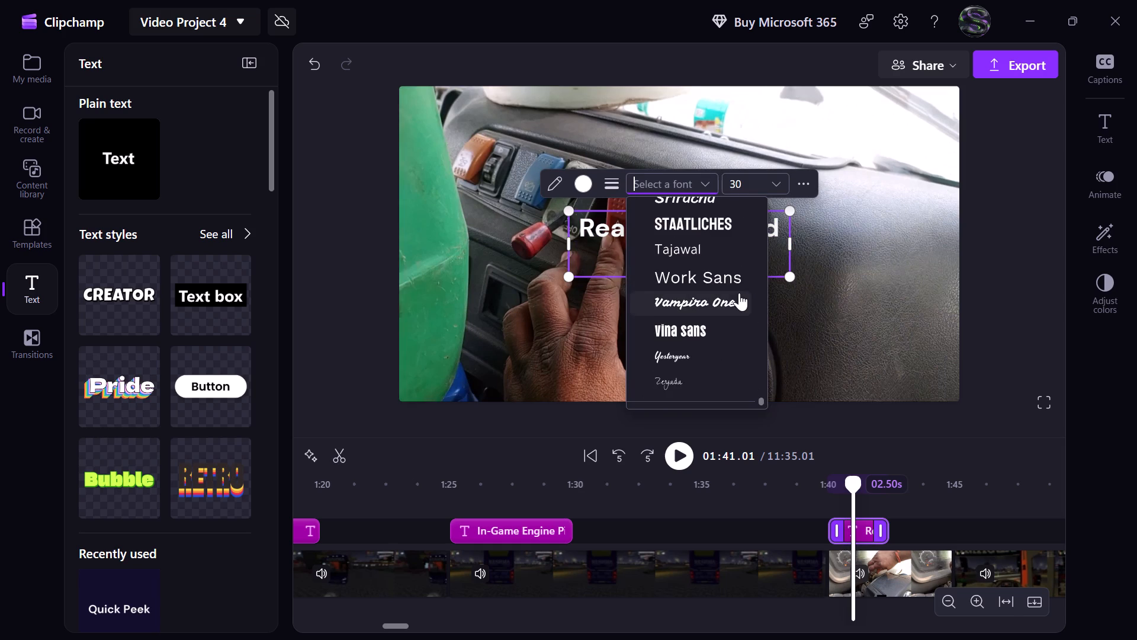
scroll(739, 293, up, 2)
click(737, 231)
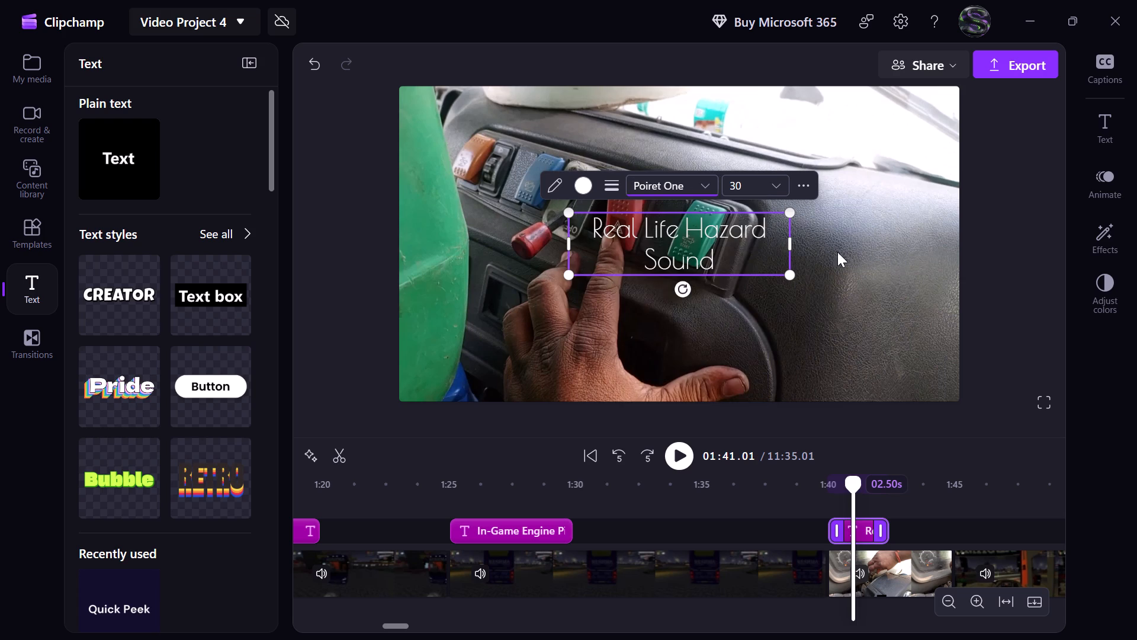
Position the hazard title in the bottom-right corner of the video frame with right-aligned text.
click(813, 187)
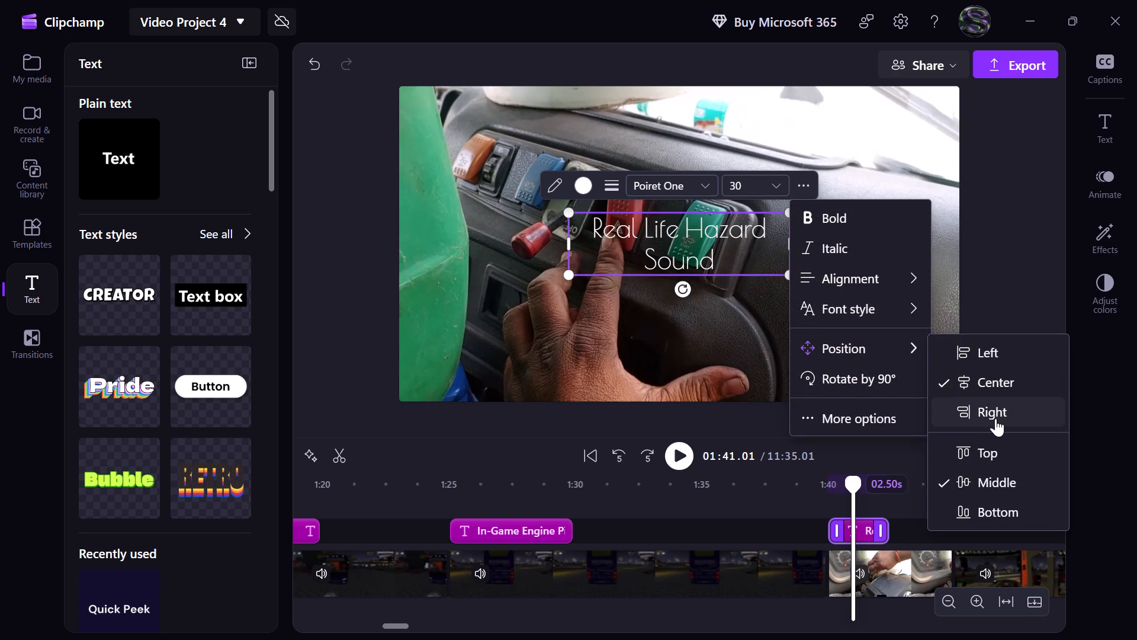
click(995, 418)
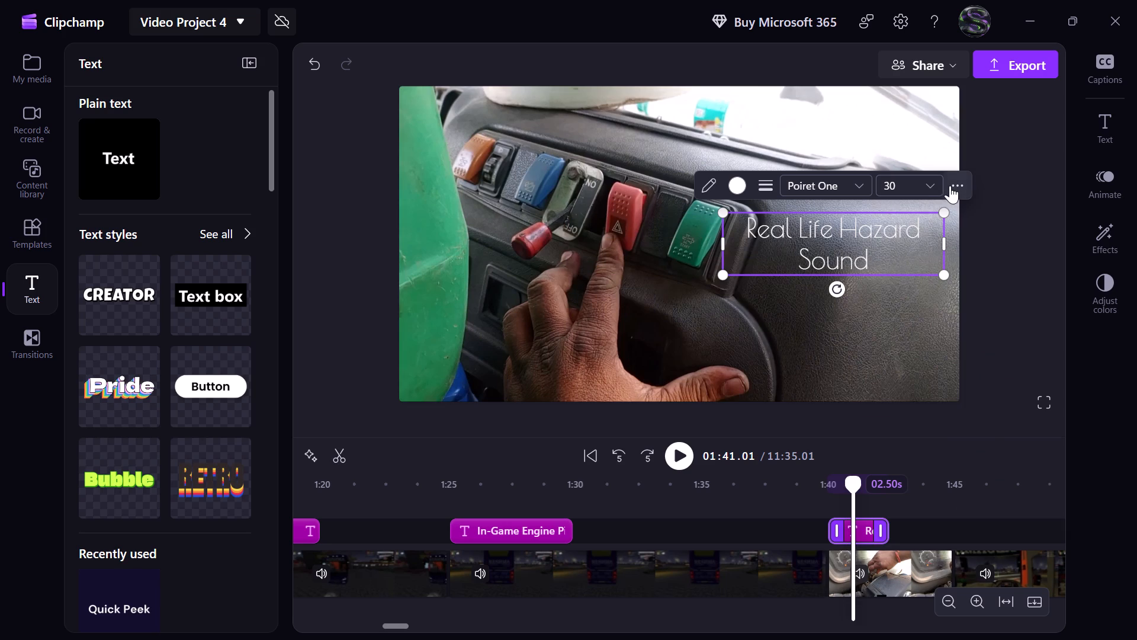
click(952, 185)
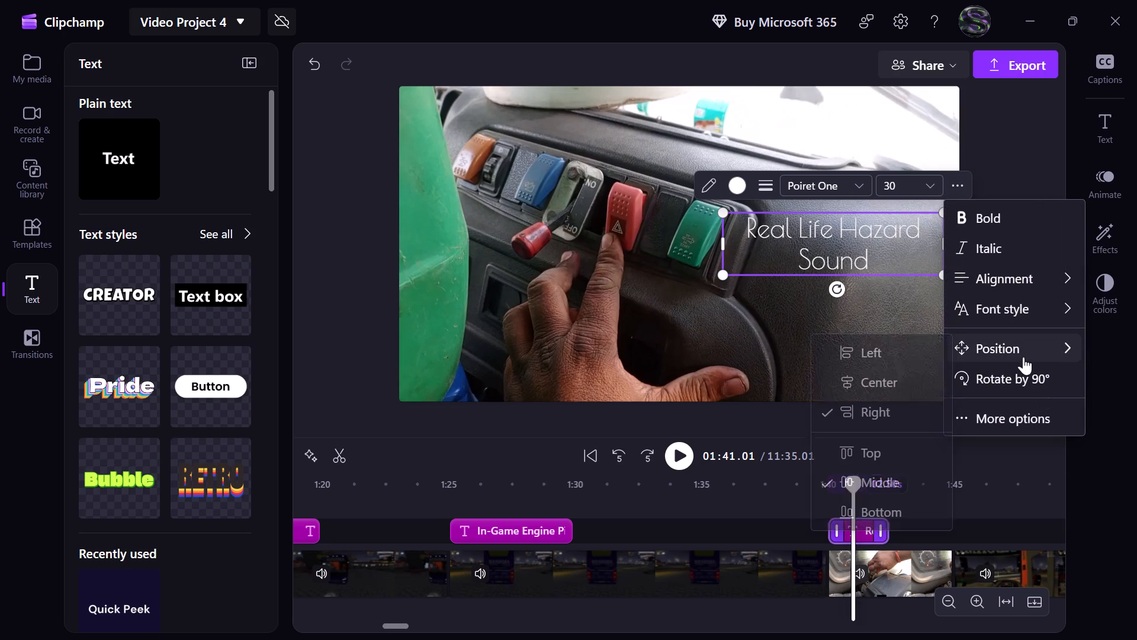
click(895, 450)
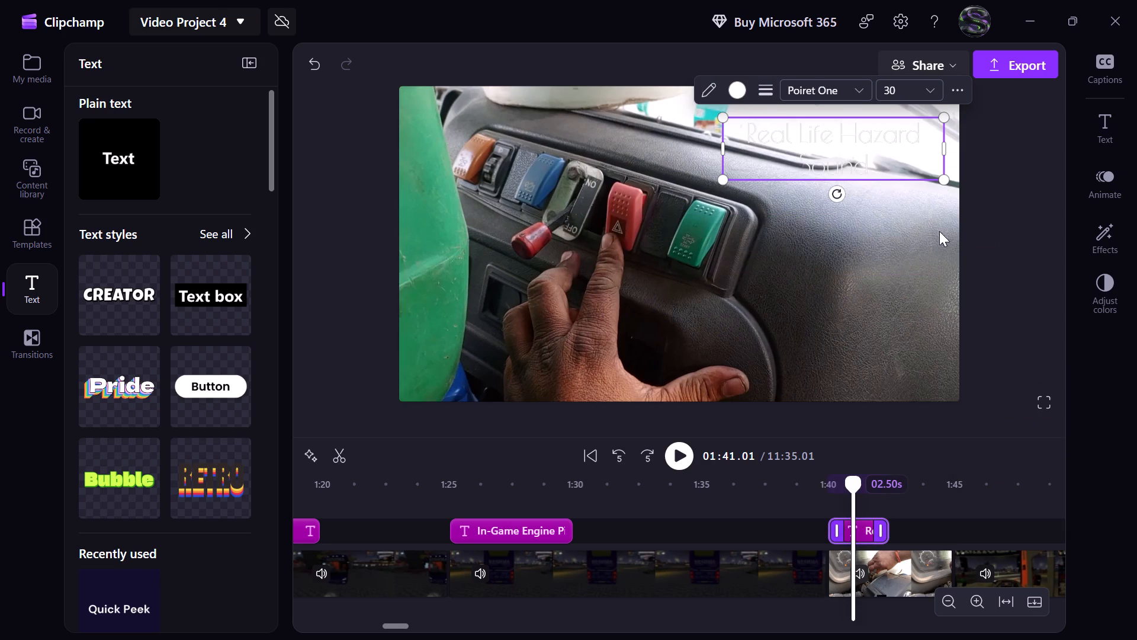
click(955, 92)
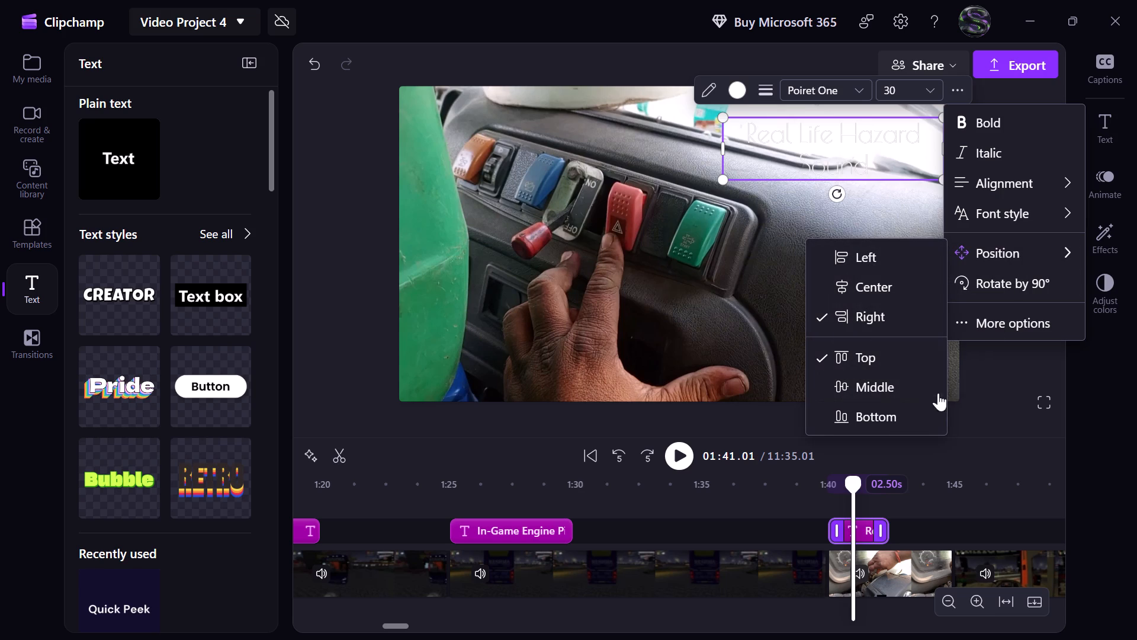
click(921, 408)
click(958, 281)
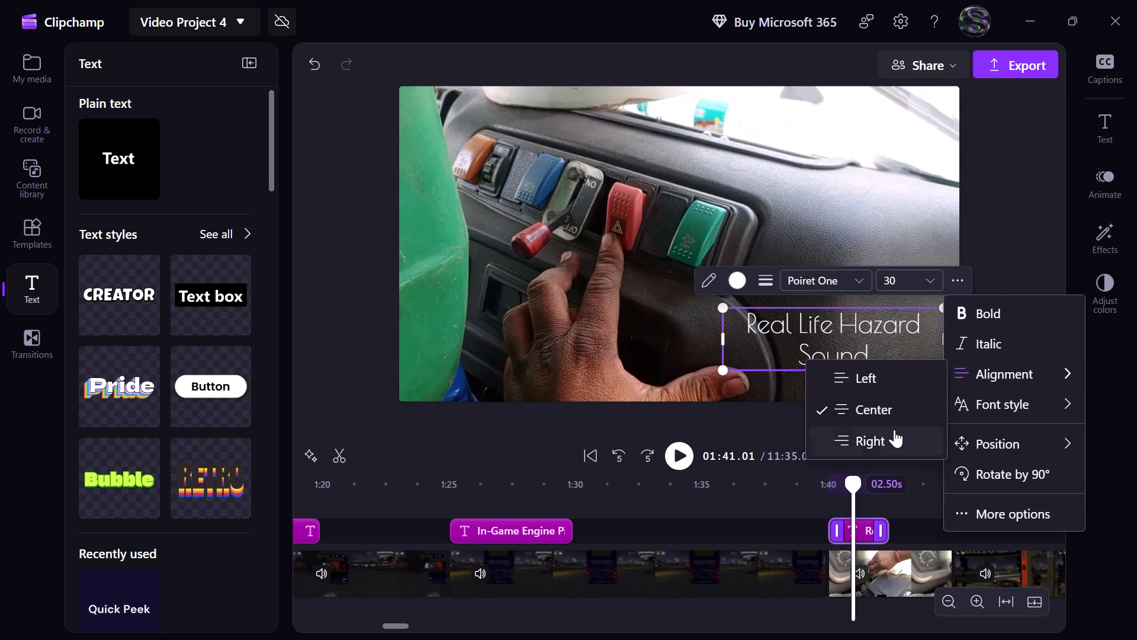
click(888, 441)
click(1029, 303)
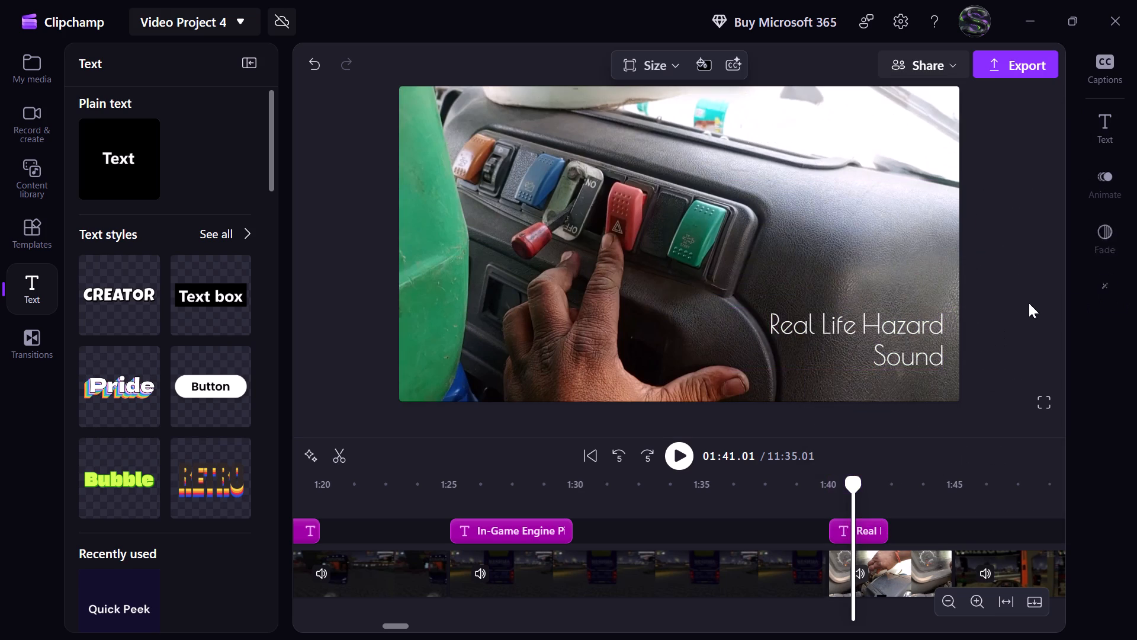
Preview the hazard title from the start of its clip, and apply the Fly in animation to it.
click(781, 476)
click(688, 457)
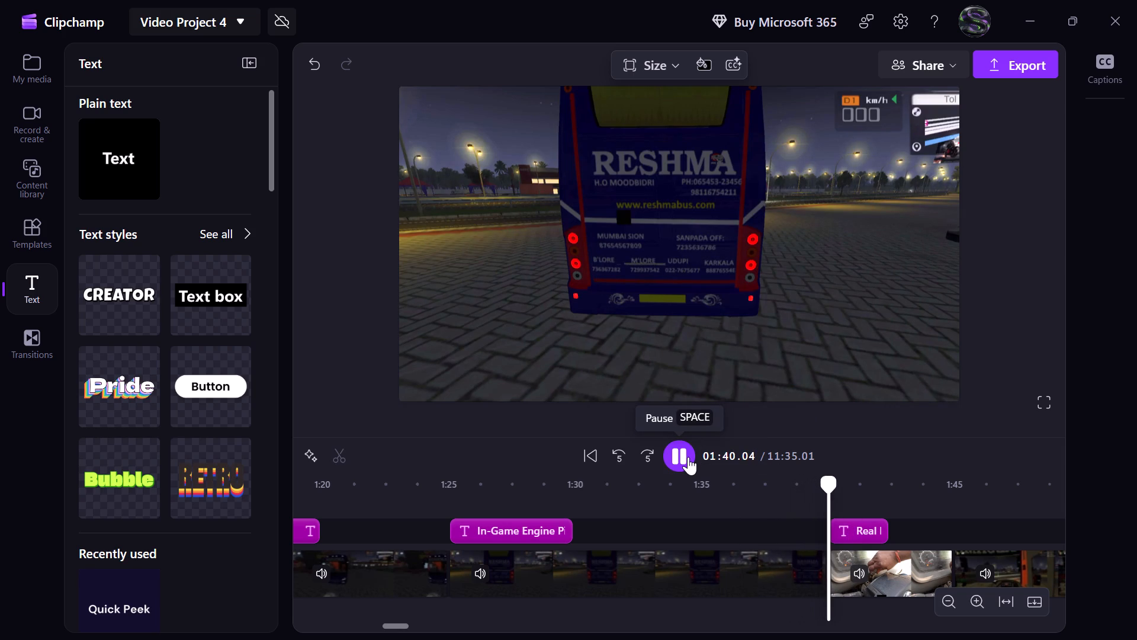
click(688, 457)
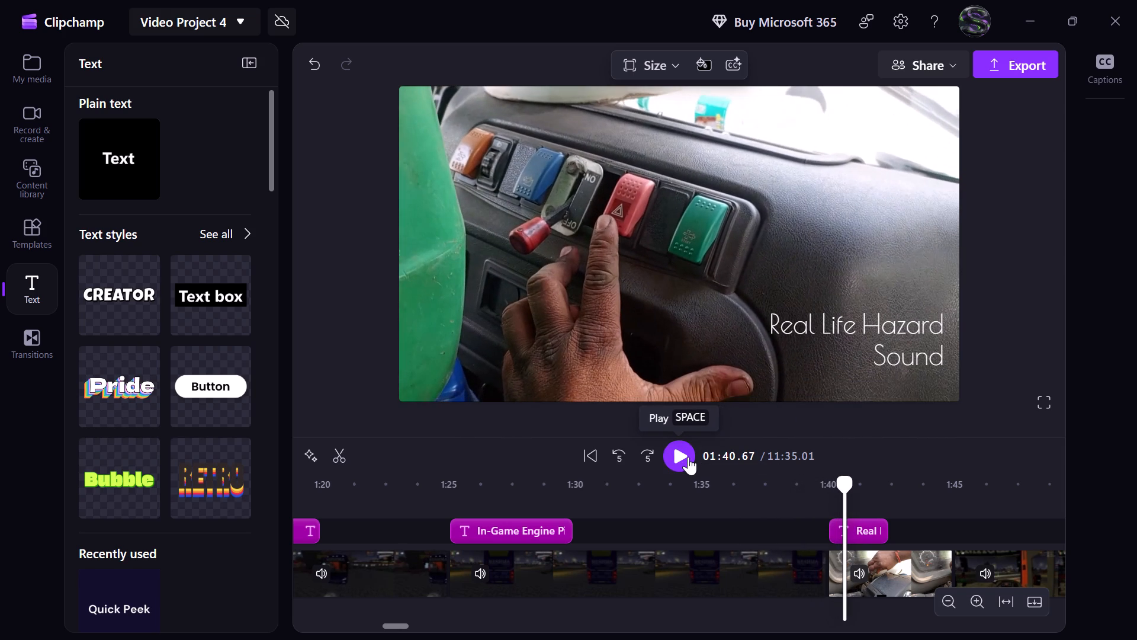
click(688, 457)
click(674, 457)
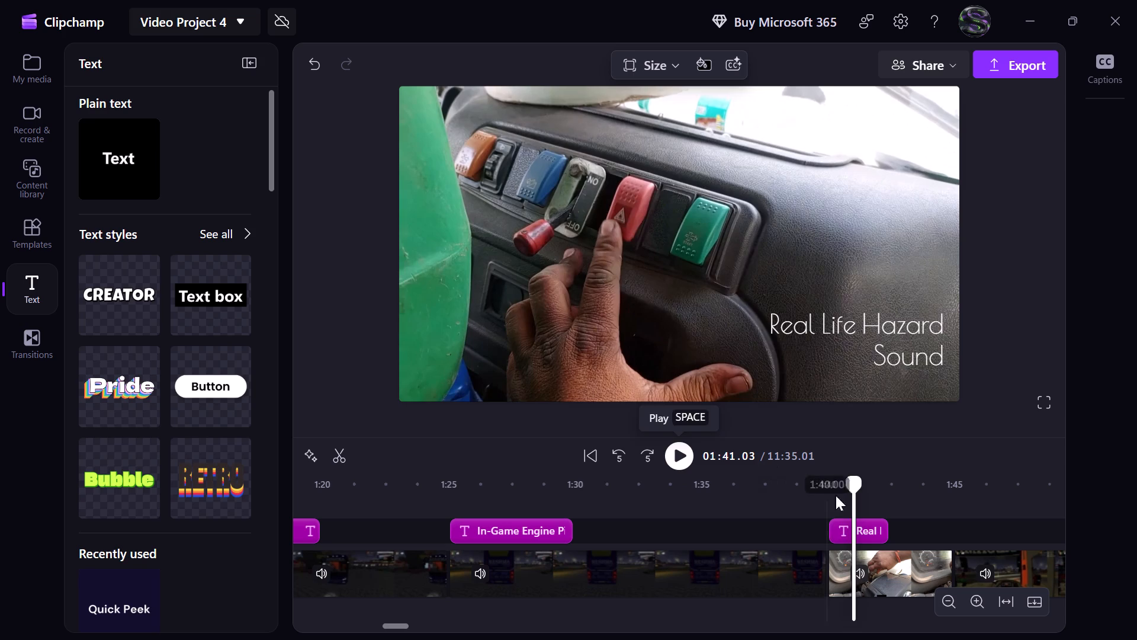
click(866, 529)
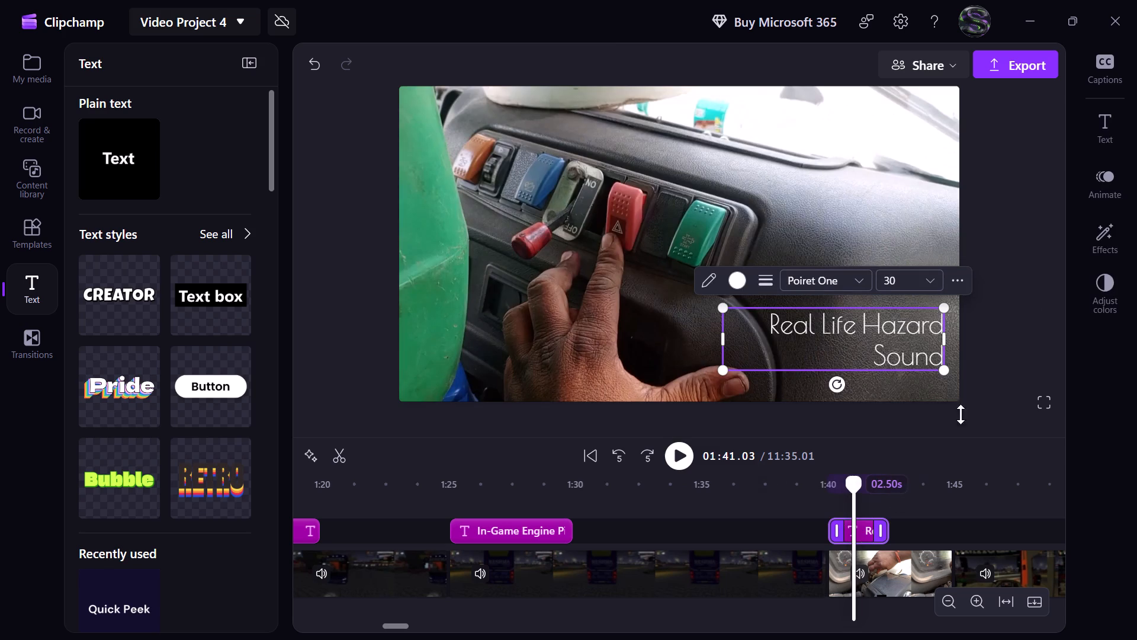
click(1126, 187)
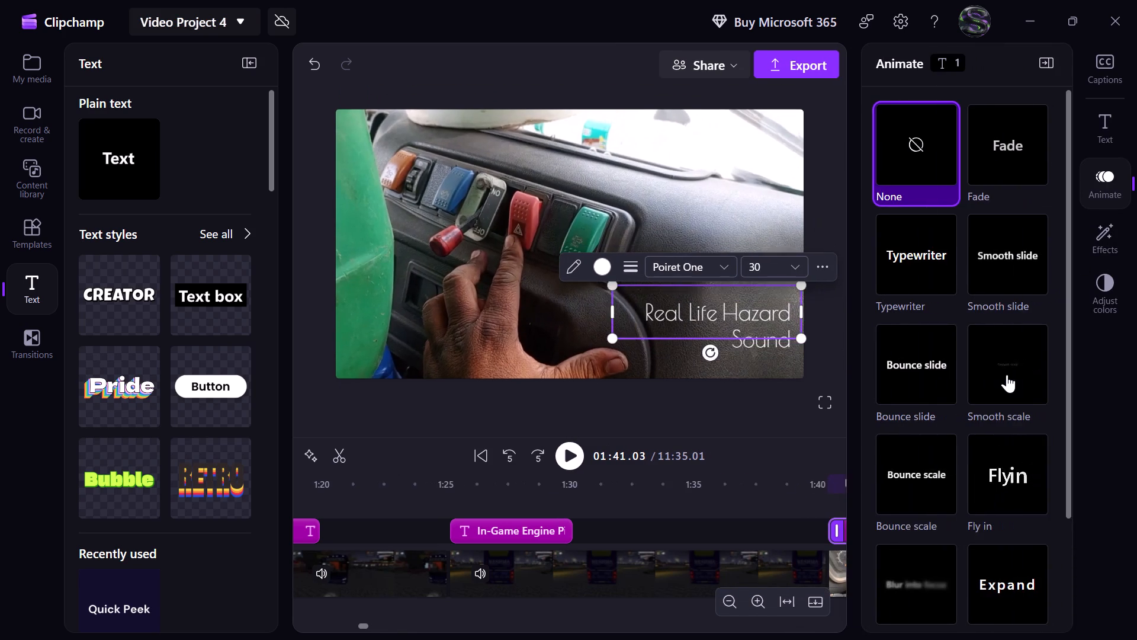
scroll(1007, 375, down, 4)
click(1001, 348)
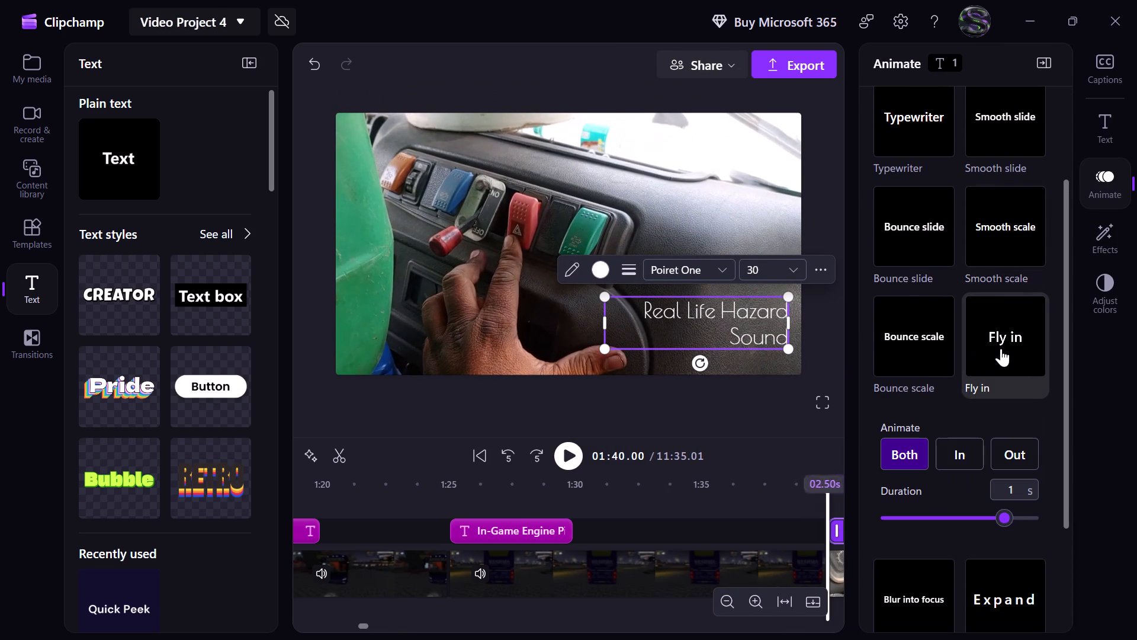
click(1040, 54)
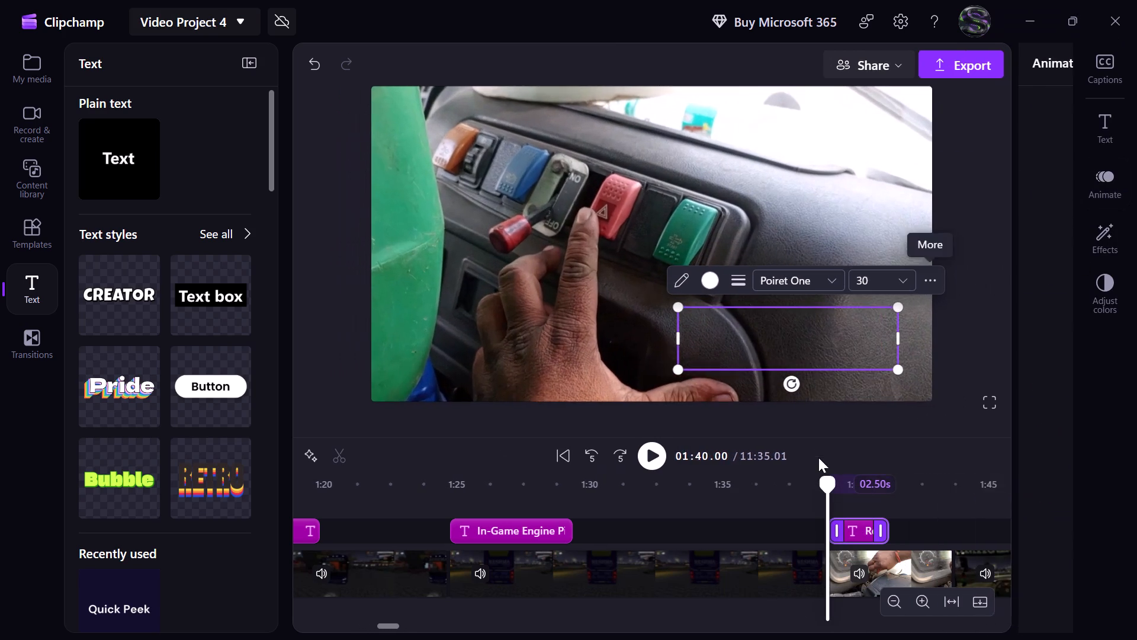
Play the animated hazard title from its start to check it, continuing into the following in-game clip.
click(689, 462)
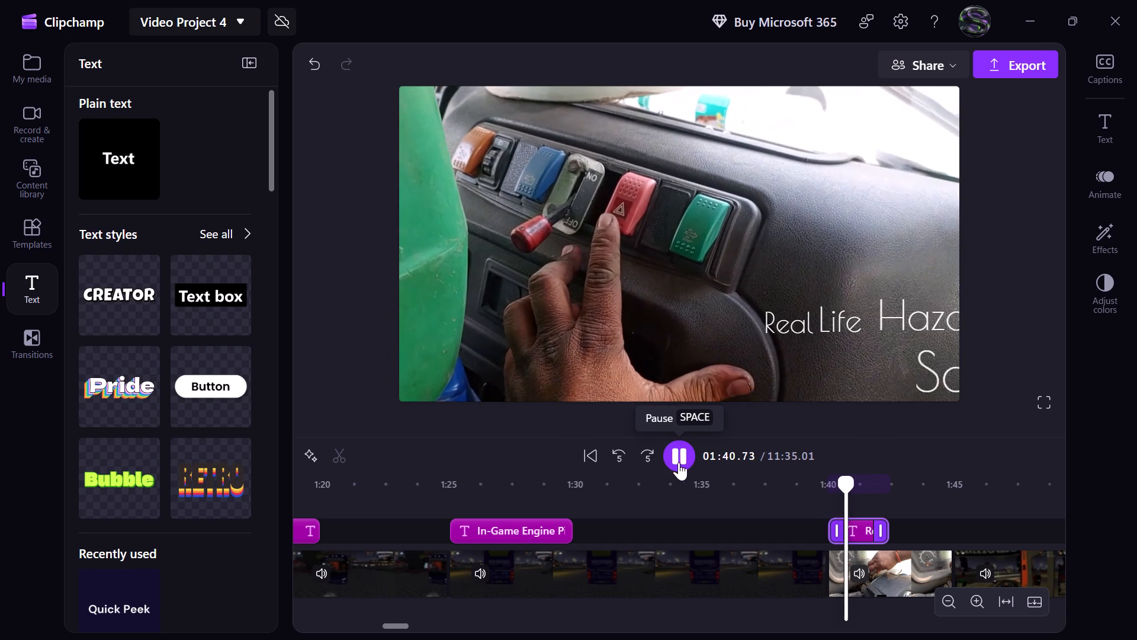
click(617, 461)
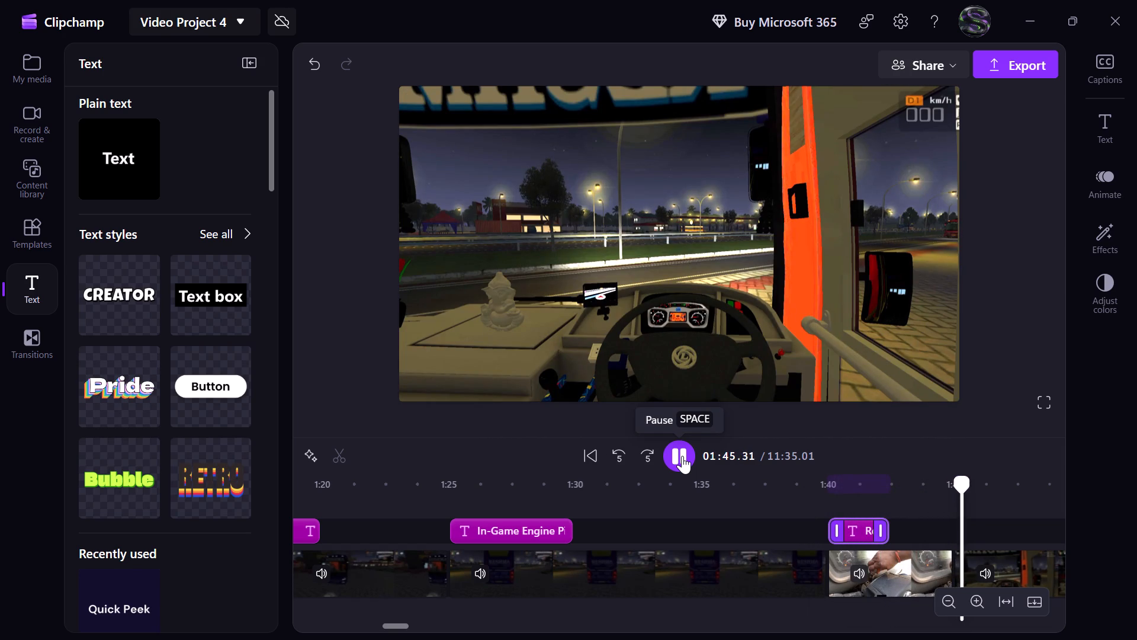
click(682, 456)
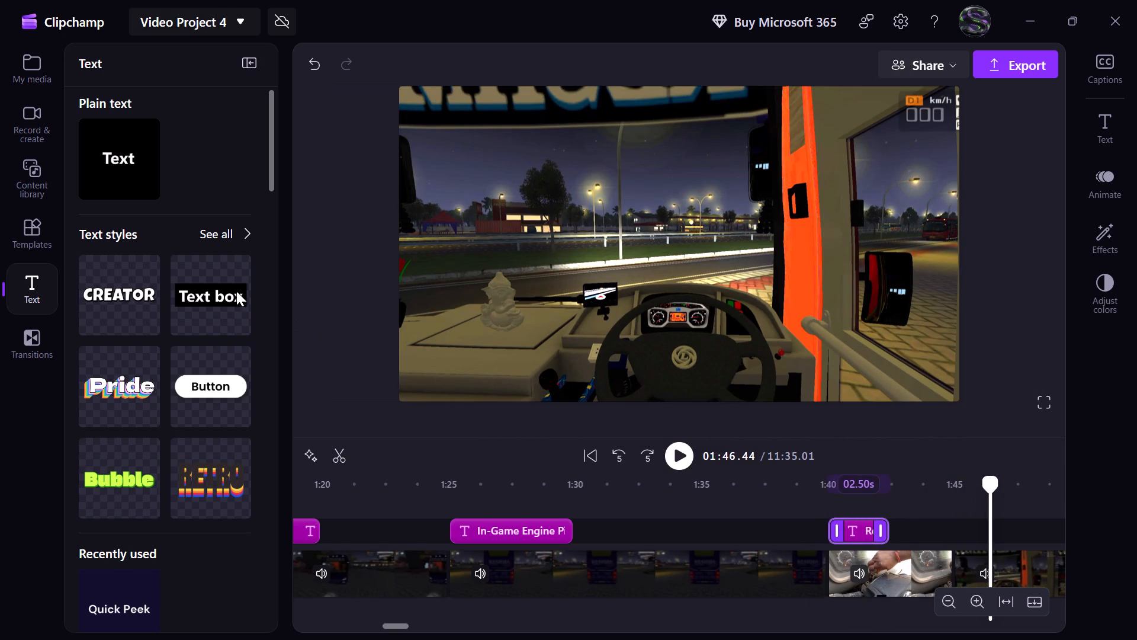
Add a plain text title and place it at the start of the in-game clip at 1:45.
click(150, 179)
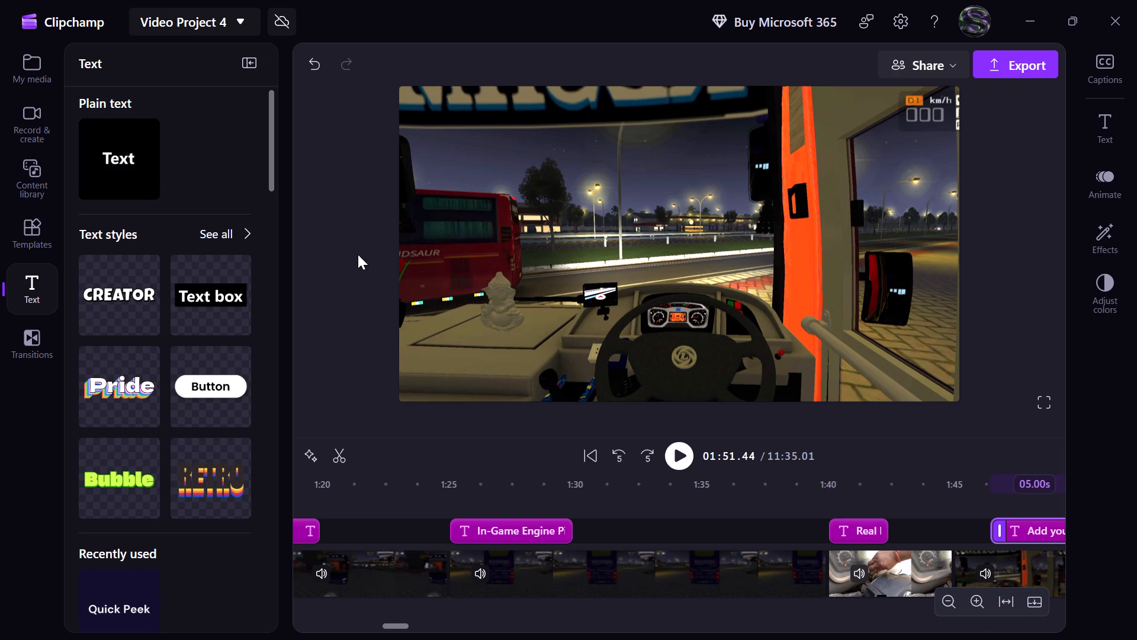
scroll(946, 470, left, 2)
scroll(938, 540, left, 1)
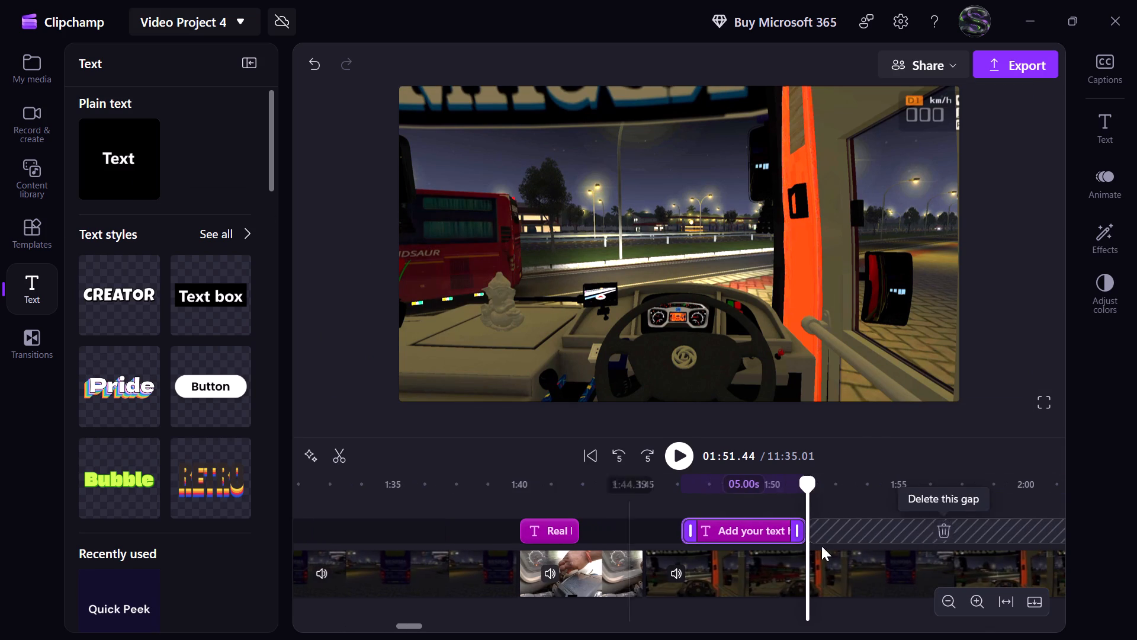
drag(746, 529, 753, 533)
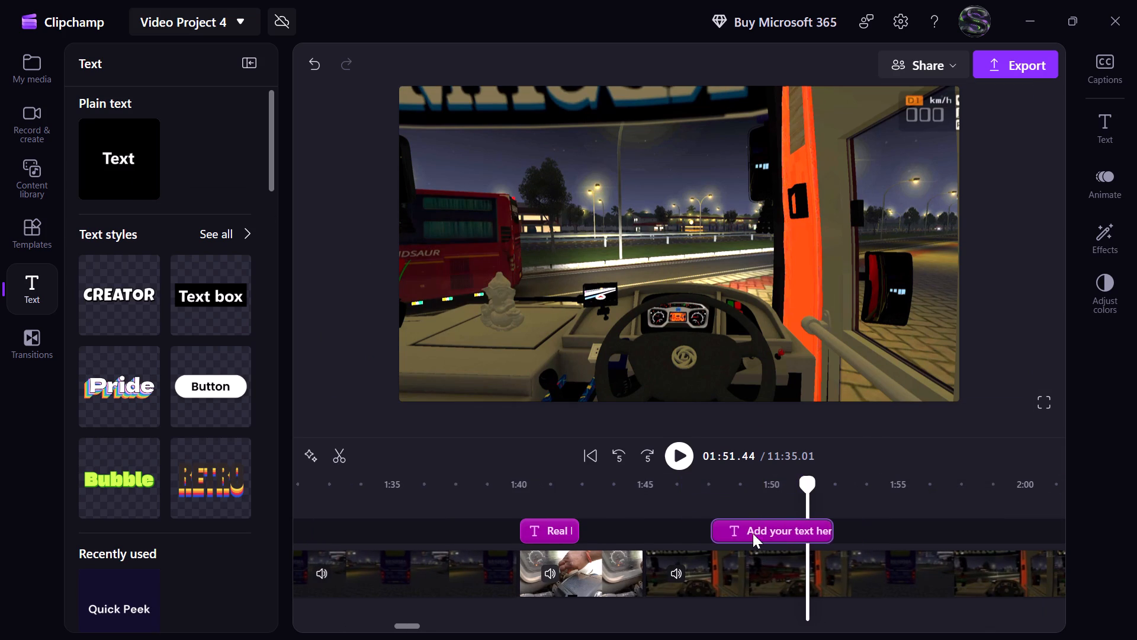
drag(753, 533, 705, 533)
Replace the new title's placeholder text with "In-Game" on one line and "Hazard Sound" on the line below.
click(699, 495)
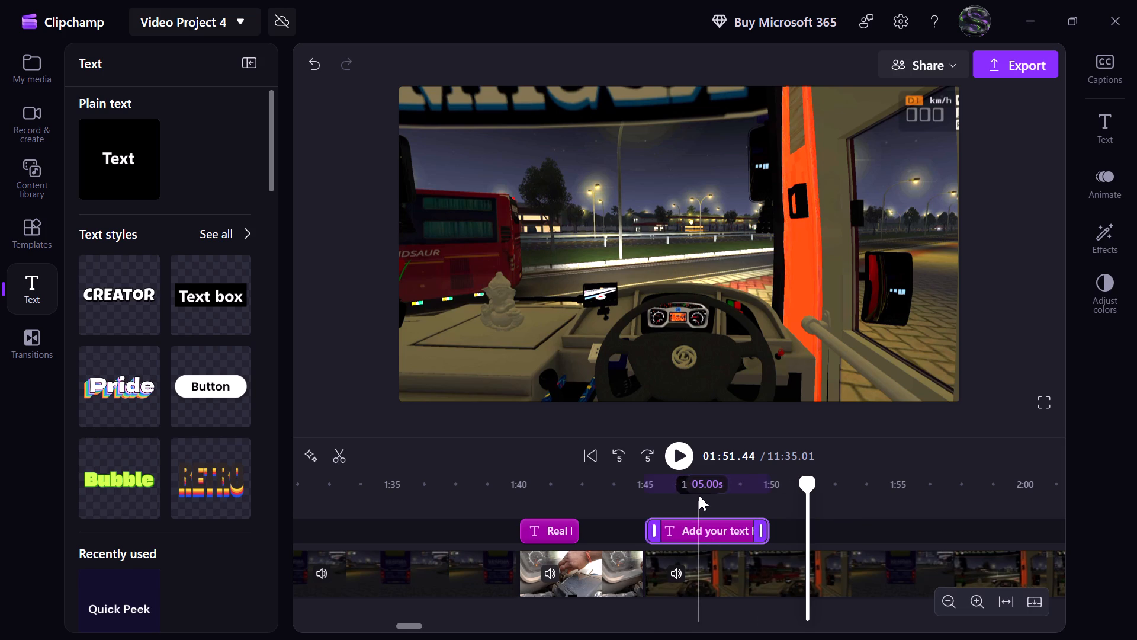
click(696, 249)
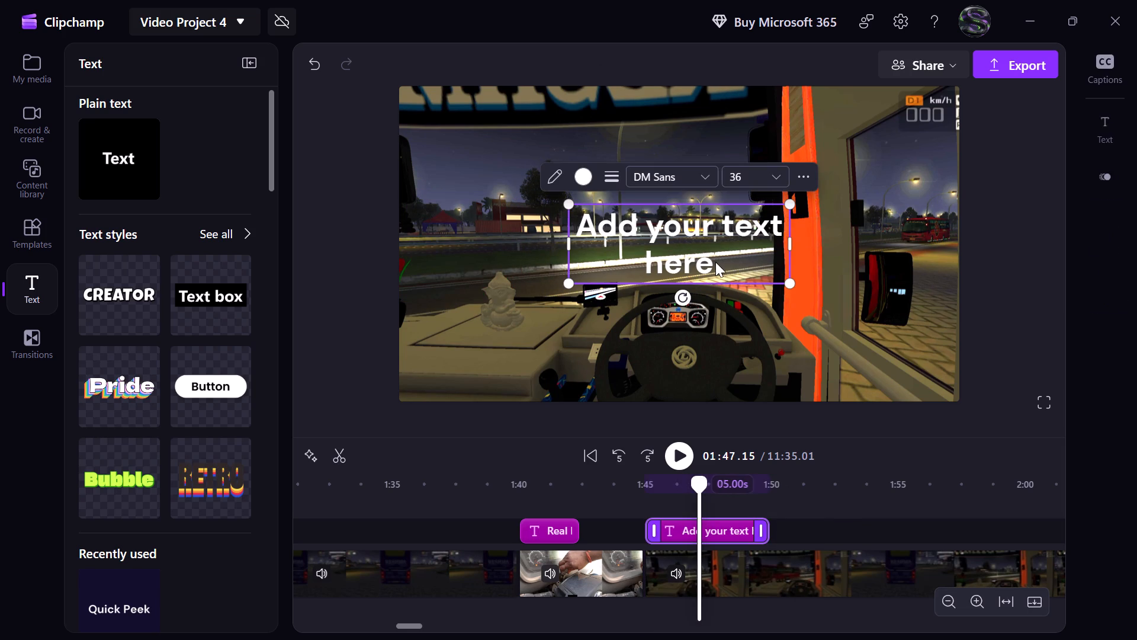
click(723, 268)
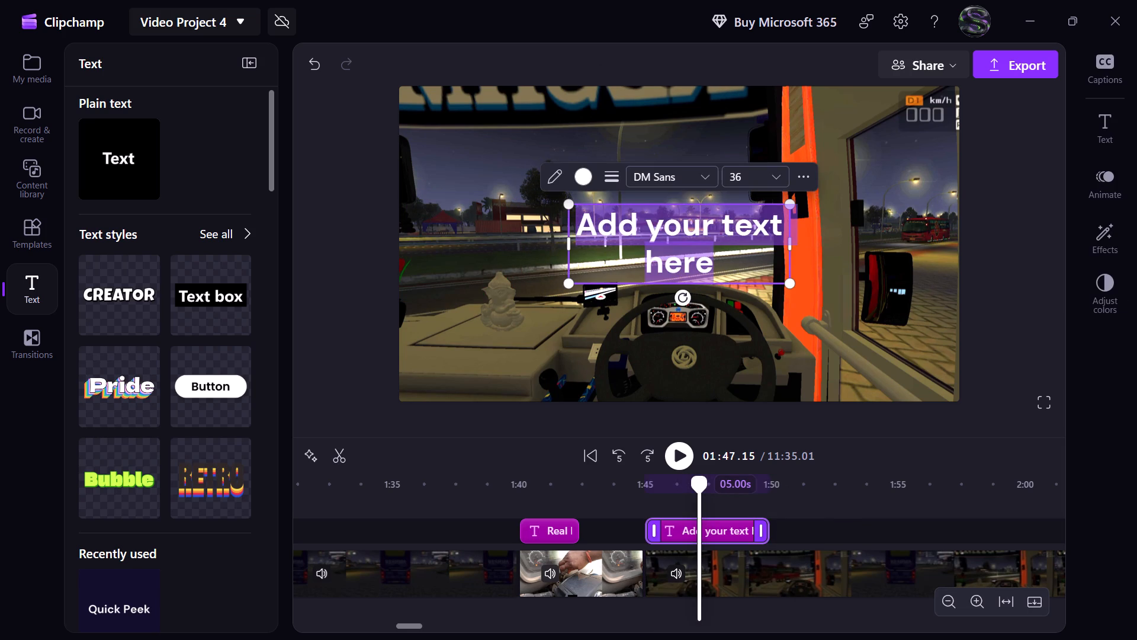
text(In)
text(-Gamed)
key(space)
key(BackSpace)
key(BackSpace)
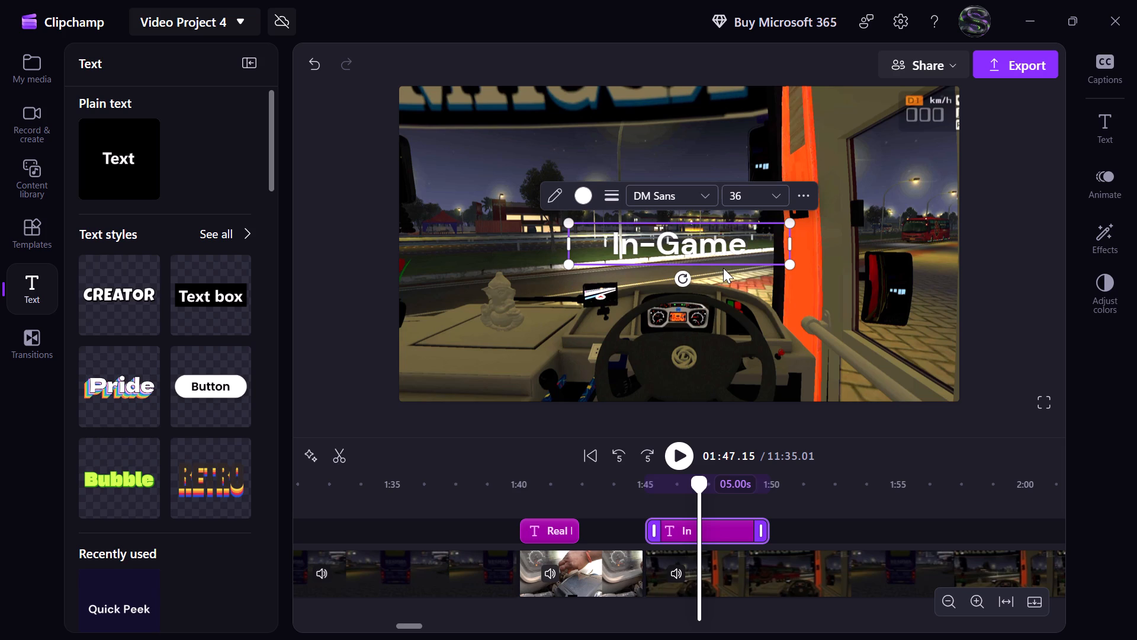
key(Return)
text(Hazaer)
key(BackSpace)
key(BackSpace)
text(rs)
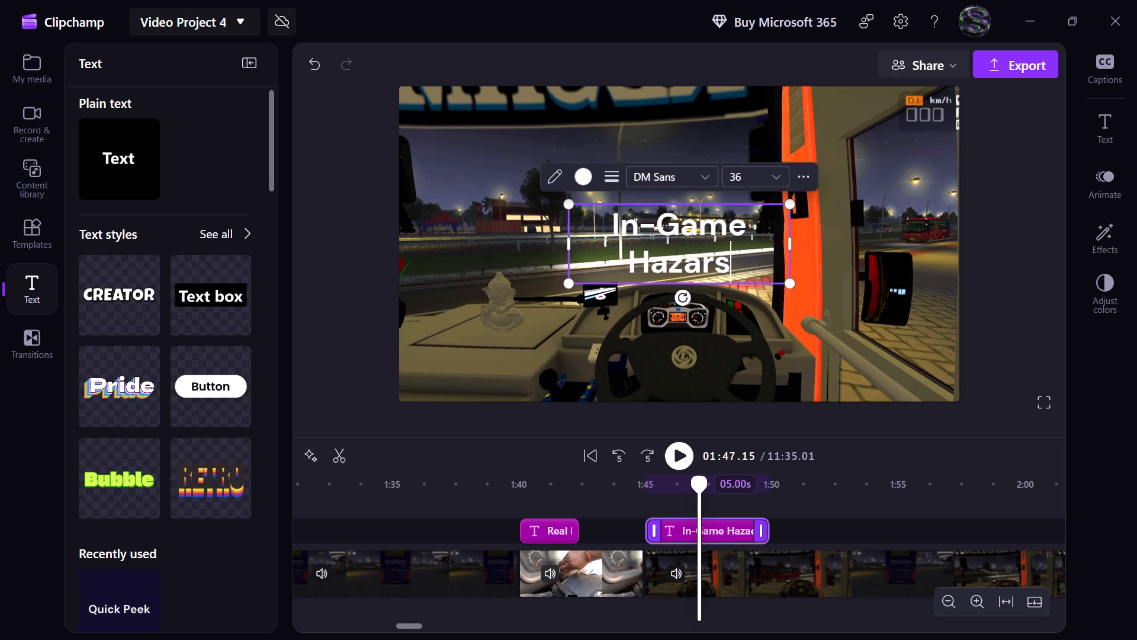
key(BackSpace)
text(d)
key(space)
text(Sound)
key(space)
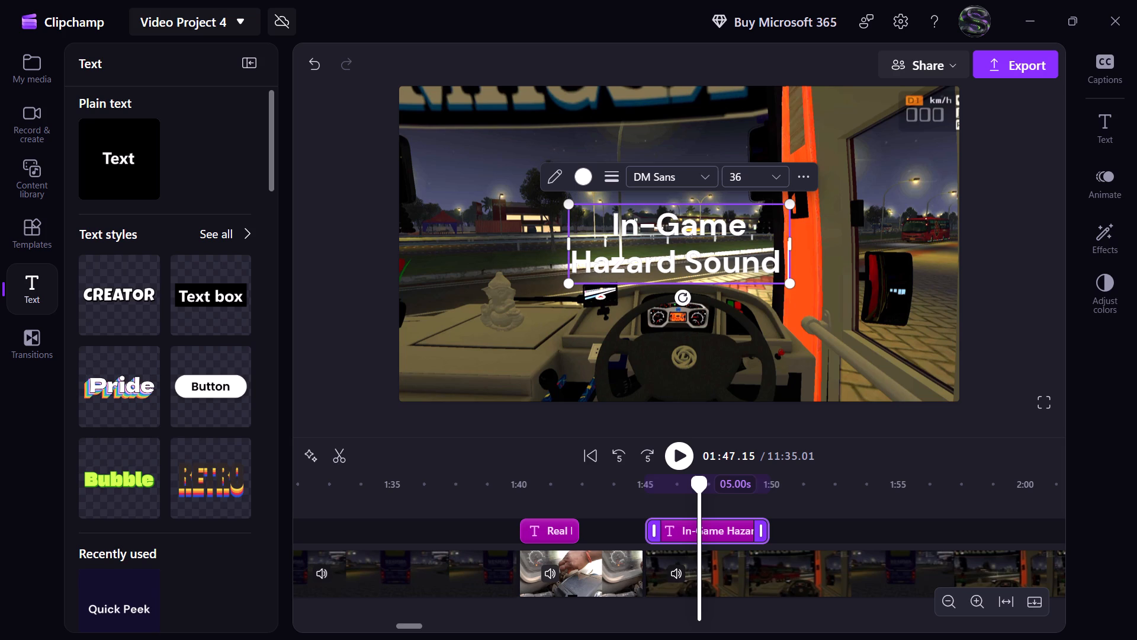
Extend the in-game hazard title with the words "& Dipper Light".
text(&)
key(space)
text(Dipper lig)
text(hts)
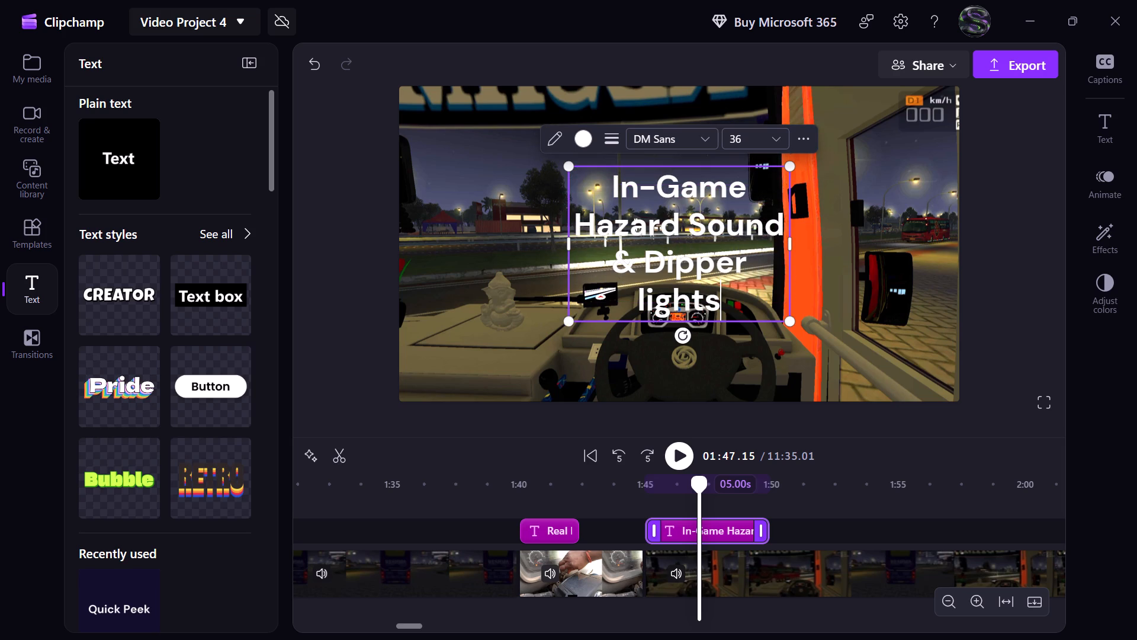
key(Left)
key(Left)
key(Left)
key(Left)
key(BackSpace)
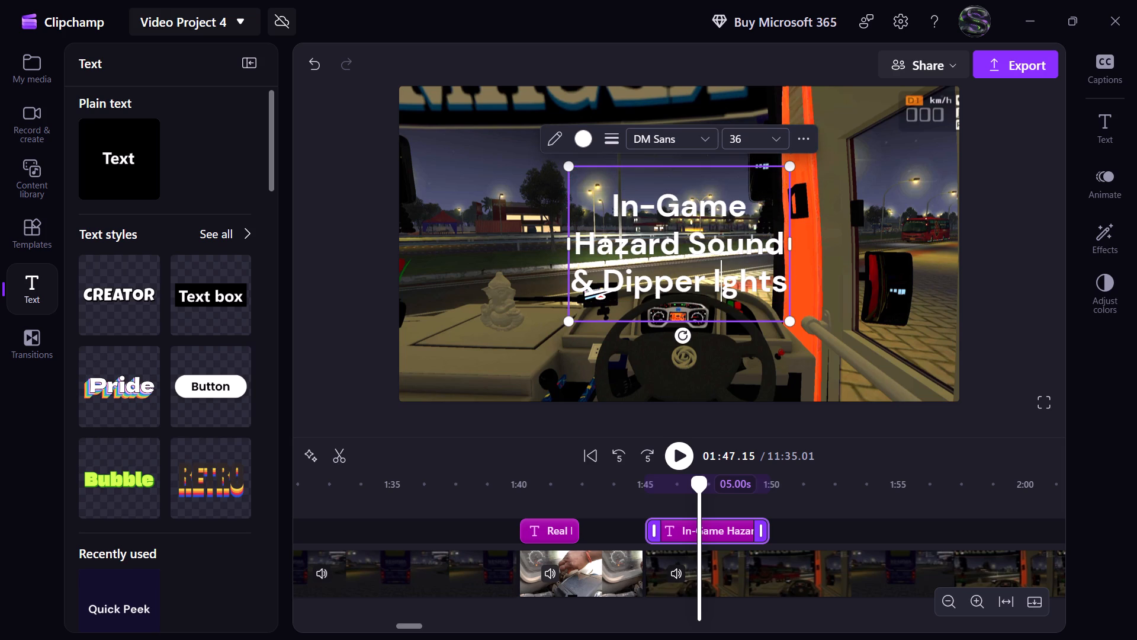
key(BackSpace)
text(Li)
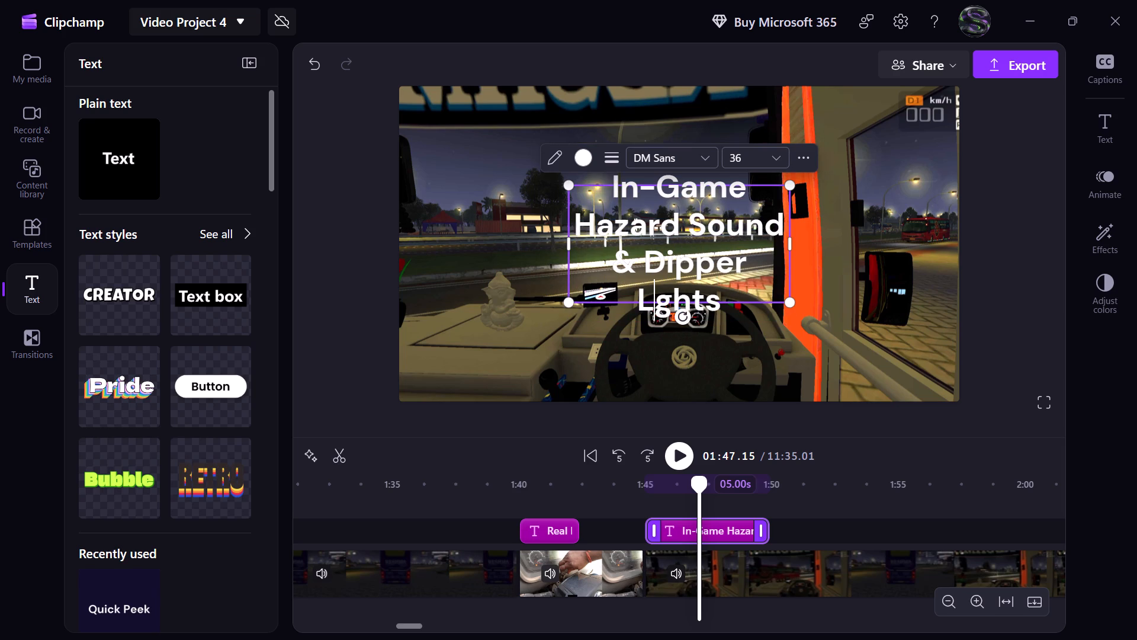
key(Right)
key(Right)
key(Right)
key(Right)
key(BackSpace)
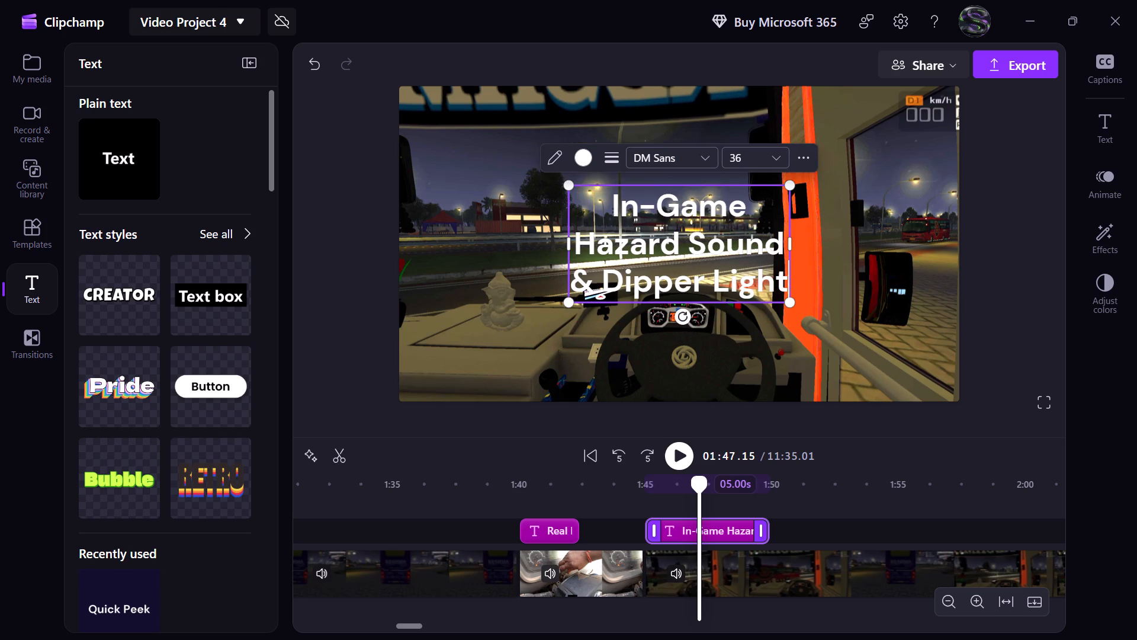
Set the whole in-game hazard title to font size 30 in the Poiret One font.
drag(785, 285, 610, 203)
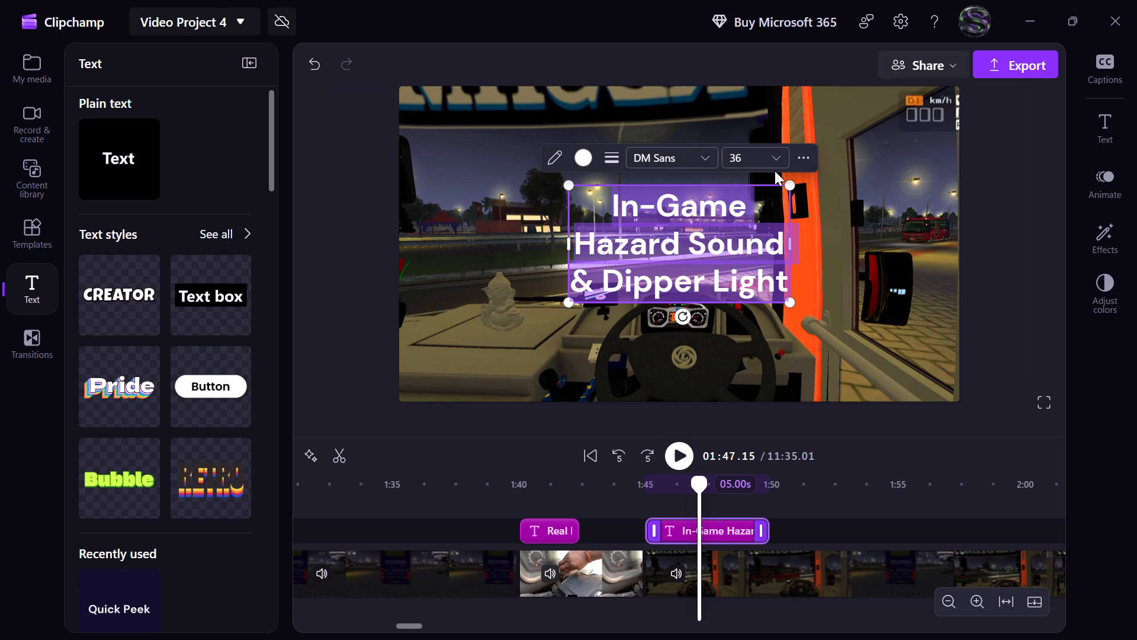
click(775, 162)
key(BackSpace)
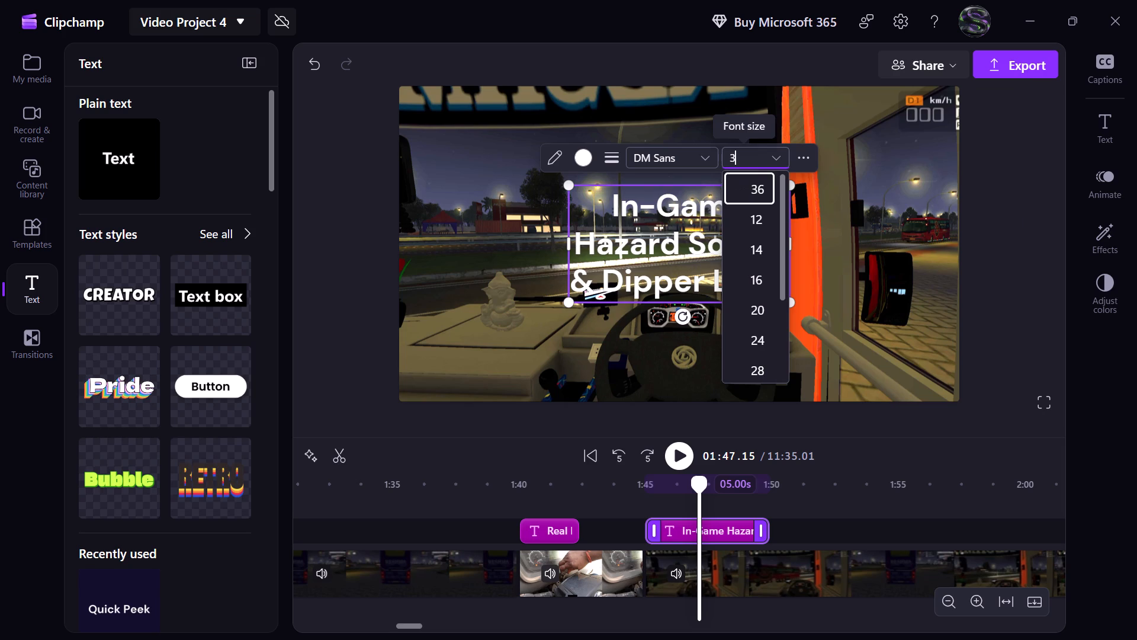
key(0)
key(Return)
click(705, 169)
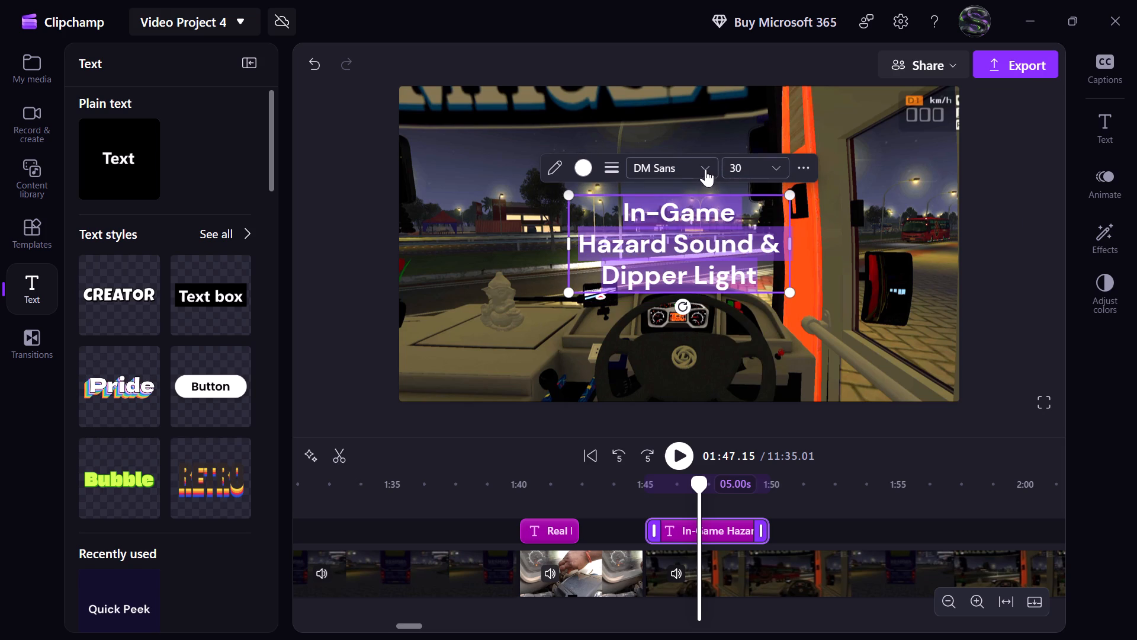
scroll(722, 265, down, 9)
scroll(722, 265, up, 1)
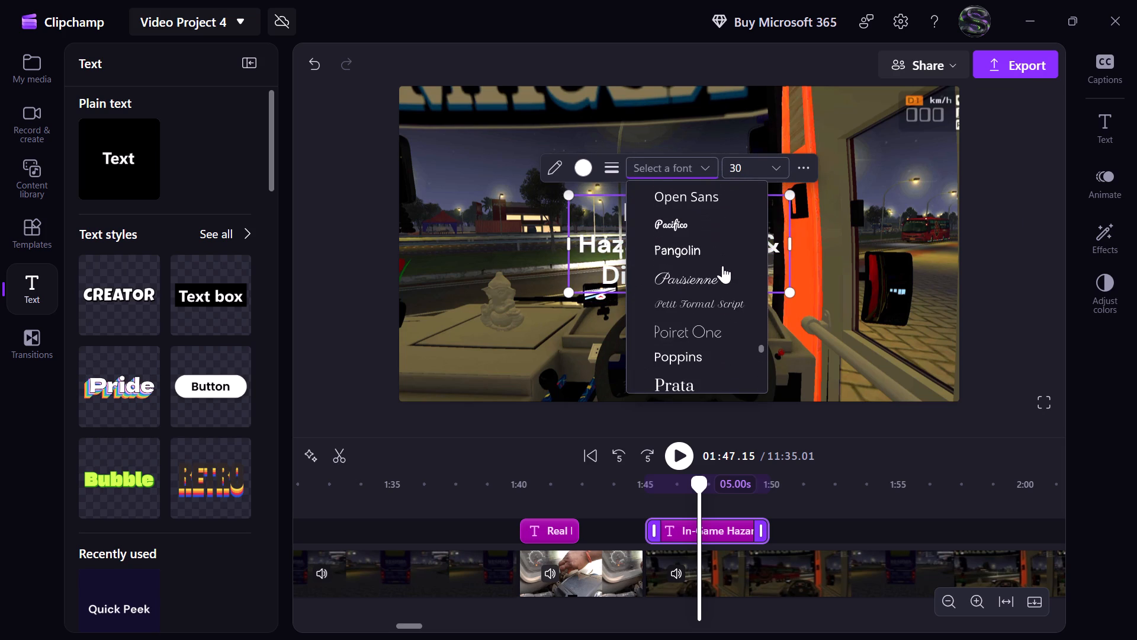
scroll(722, 265, up, 1)
click(722, 324)
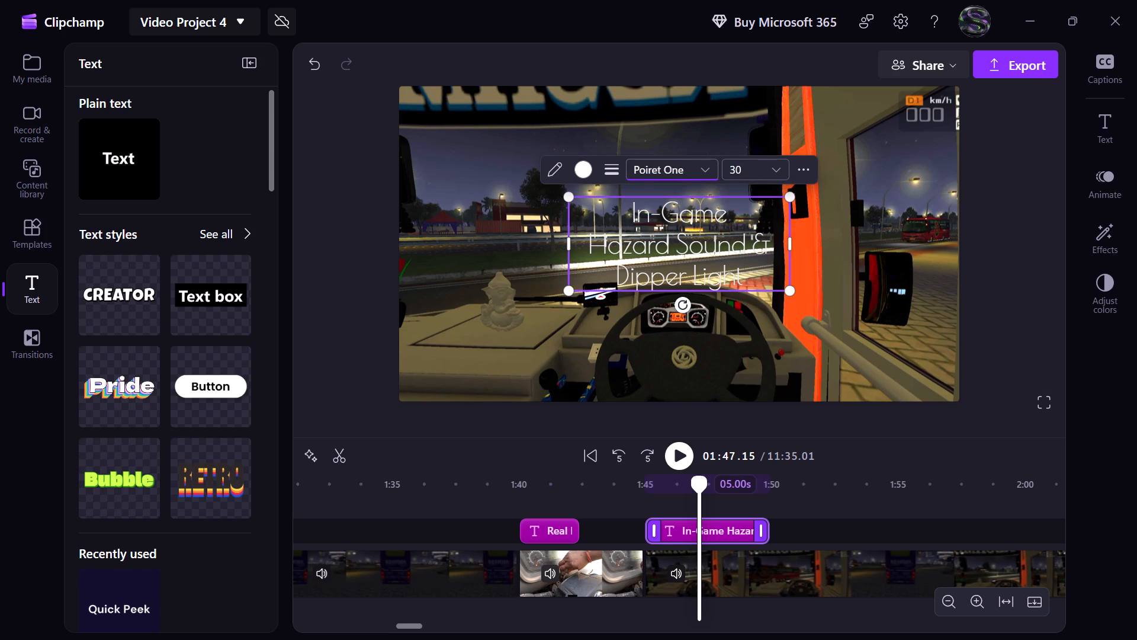
Position the in-game hazard title in the top-left corner of the video frame with left-aligned text.
click(812, 170)
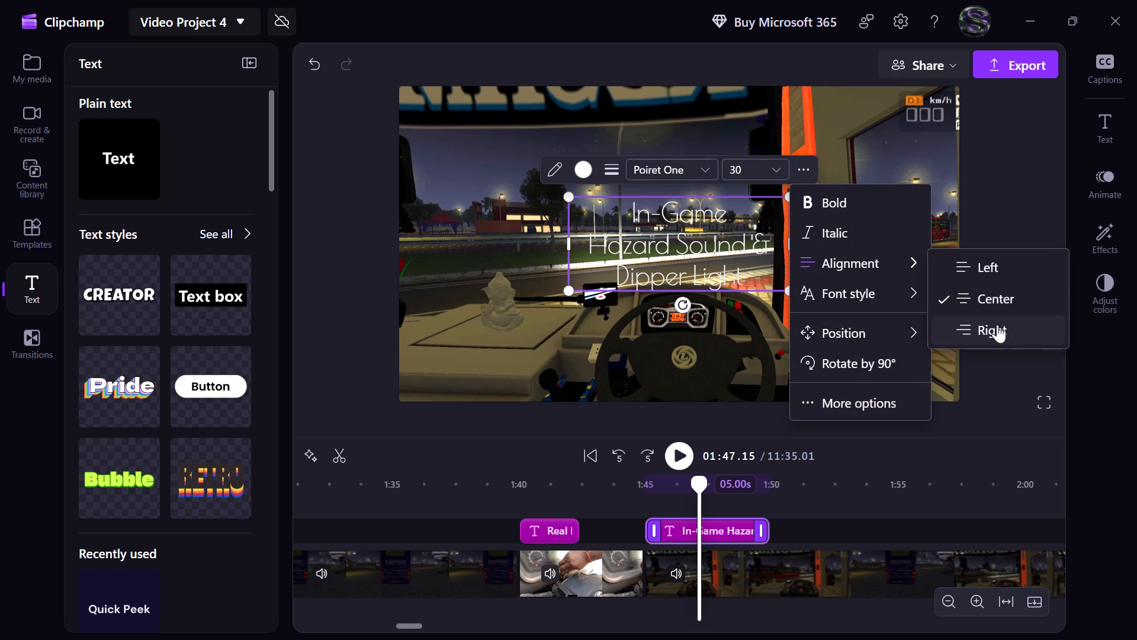
click(997, 328)
click(798, 174)
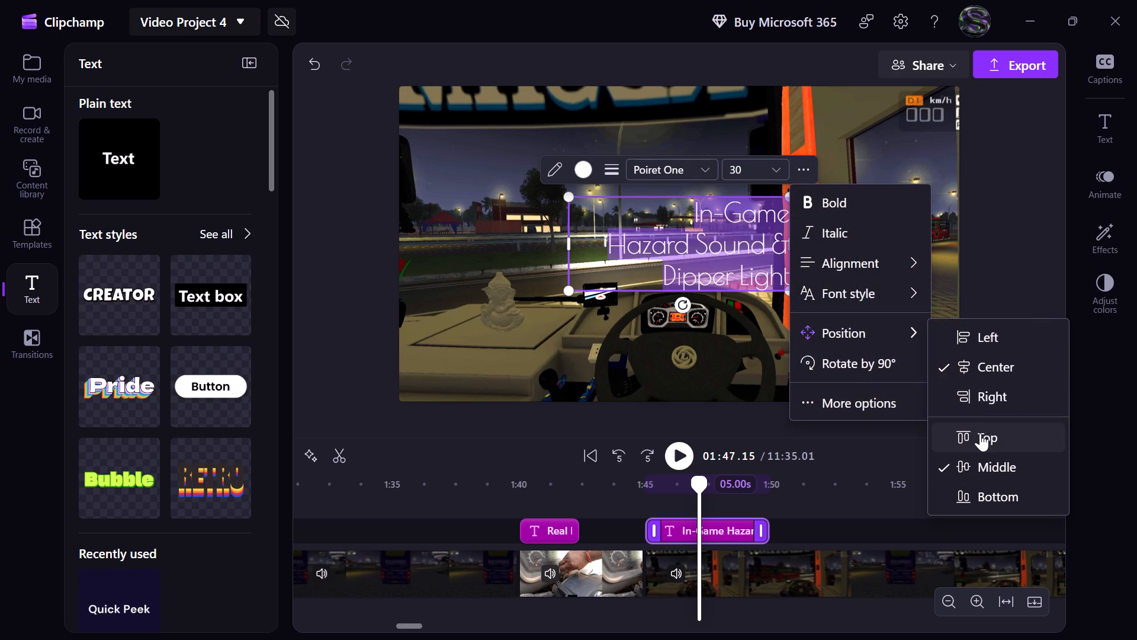
click(979, 433)
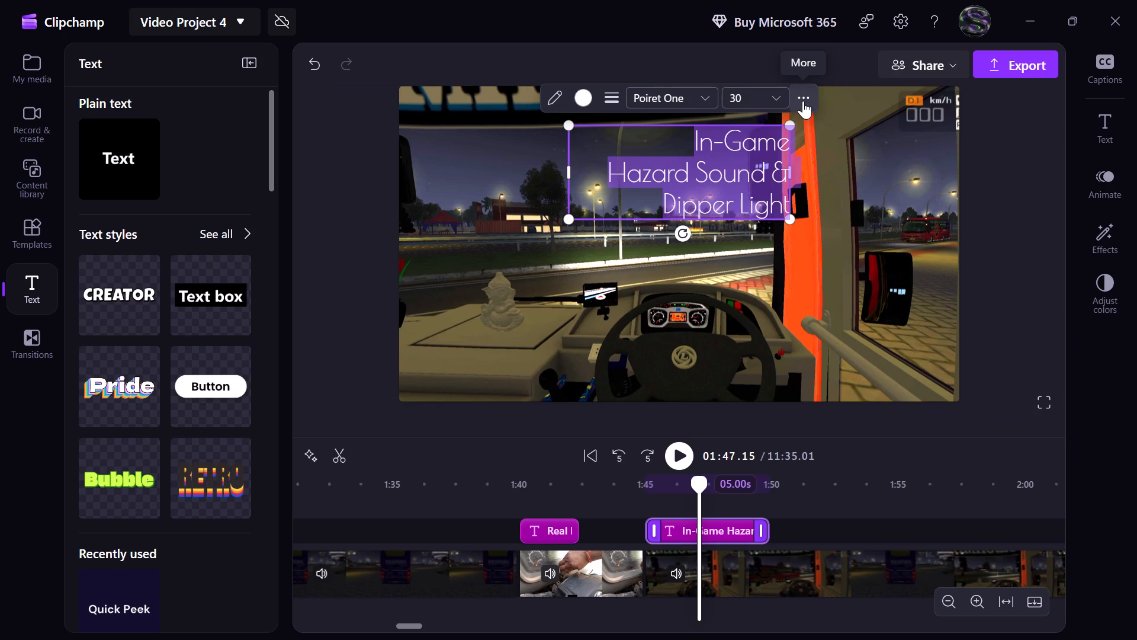
click(803, 101)
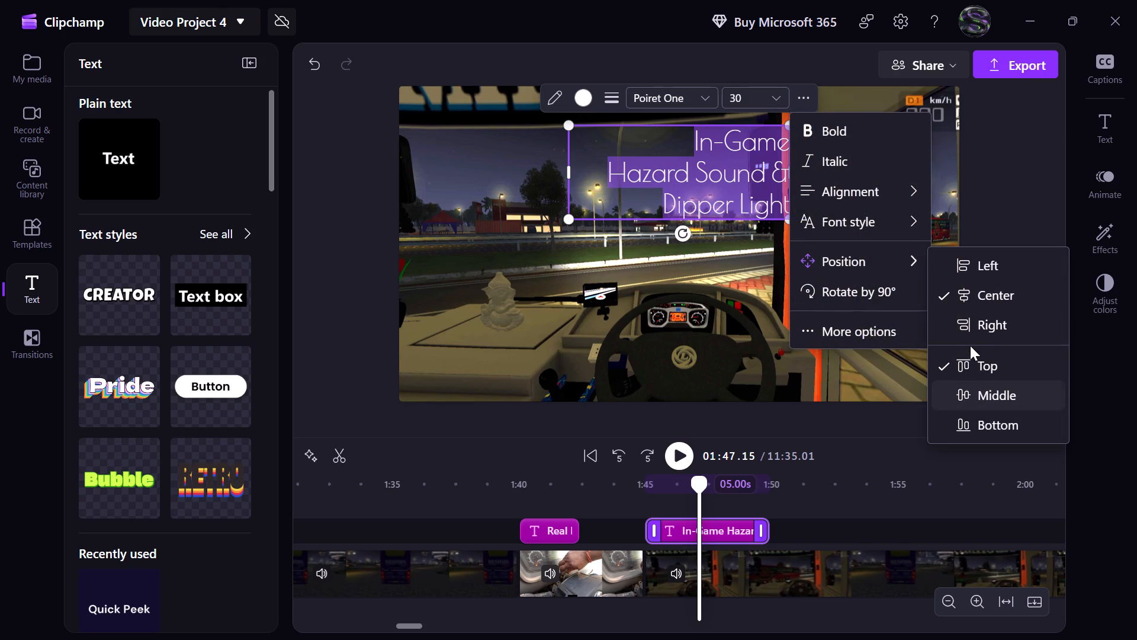
click(987, 273)
click(648, 96)
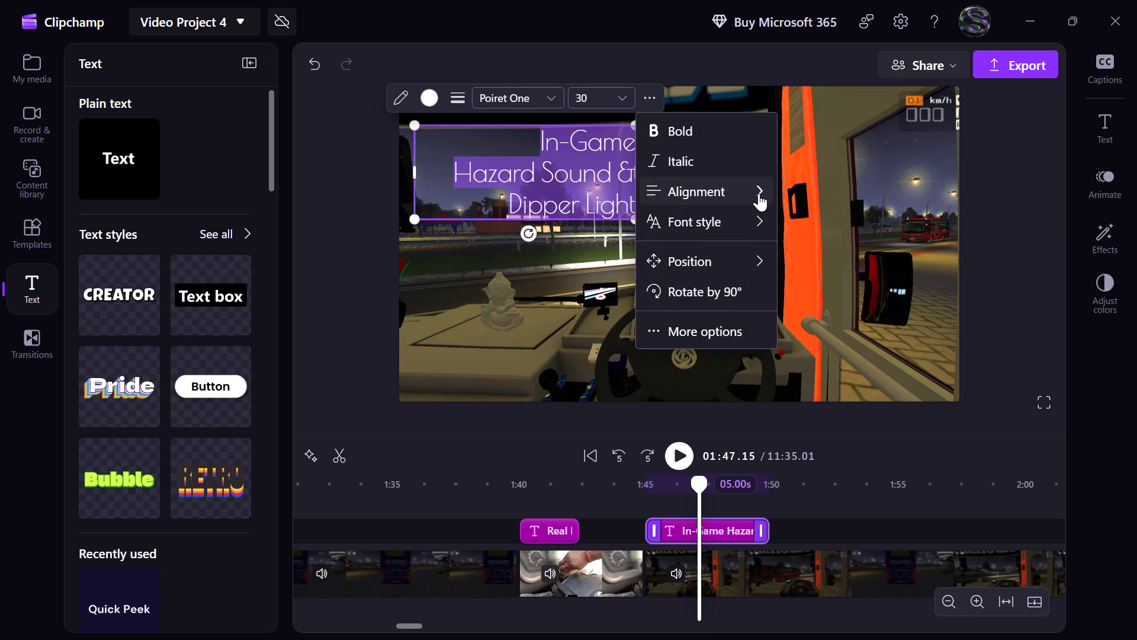
click(796, 197)
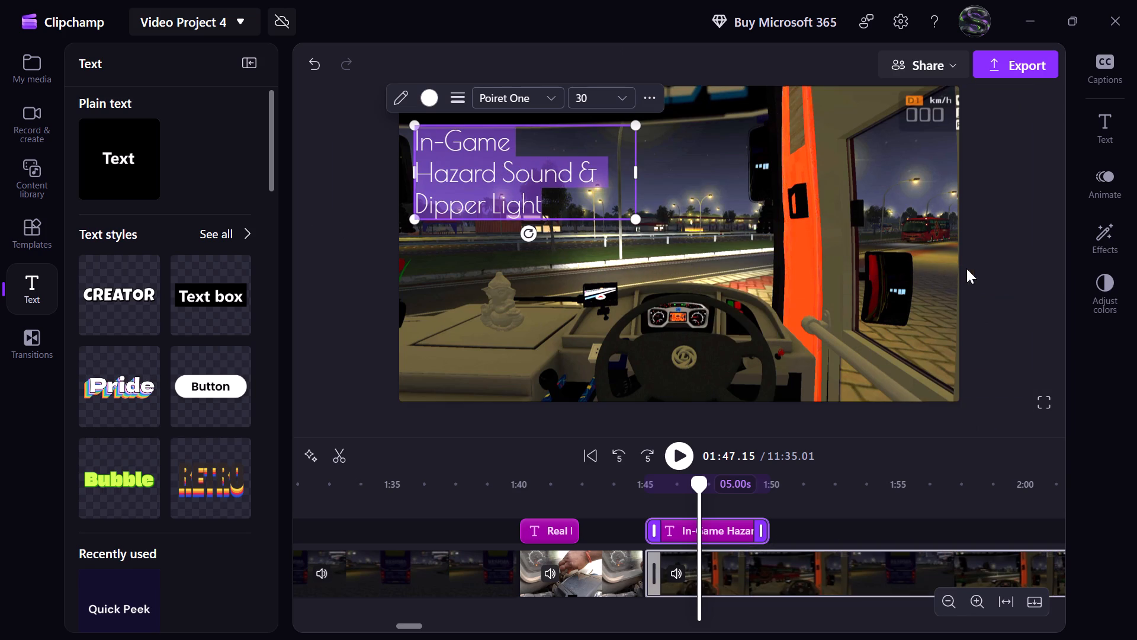
Apply the Fly in animation to the in-game hazard title, animating only its entrance.
click(1110, 199)
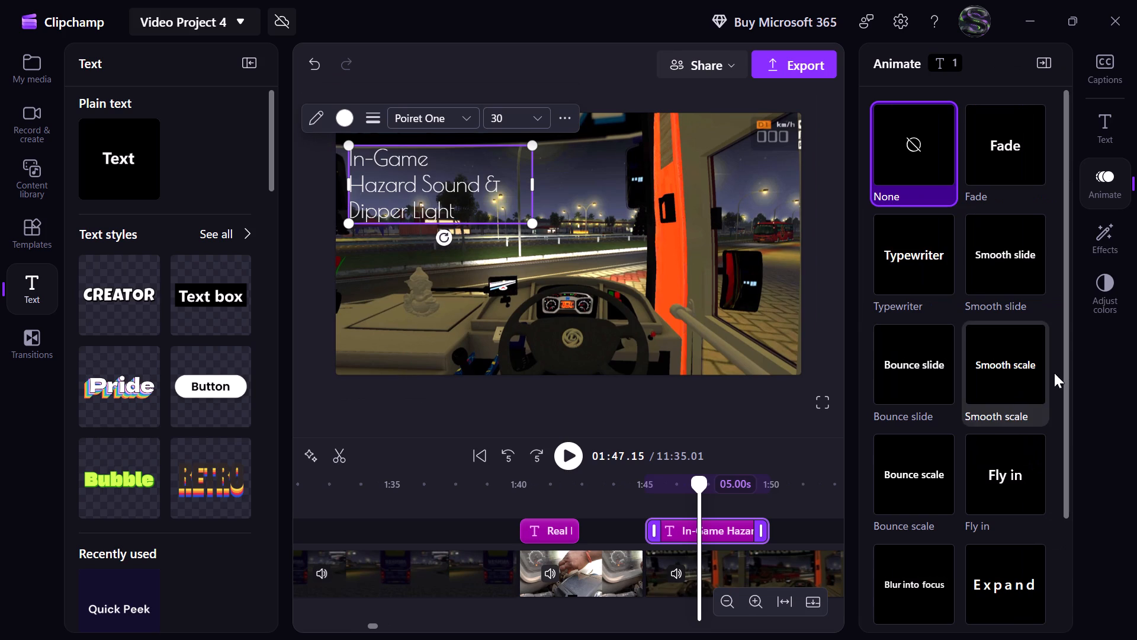
click(1020, 440)
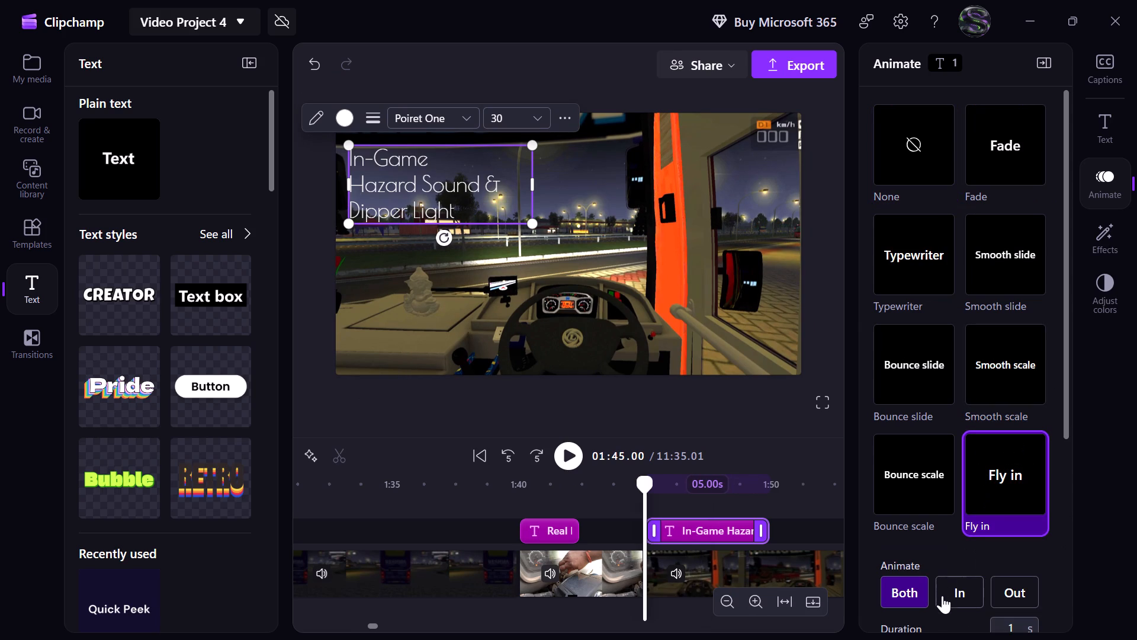
click(944, 599)
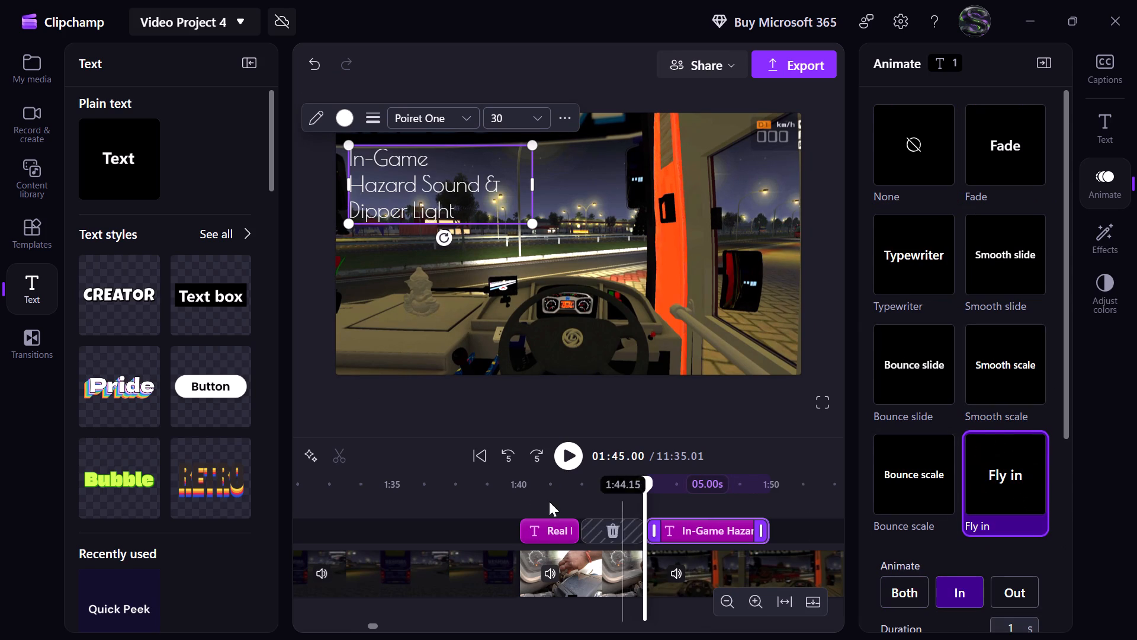
Limit the Fly in animation of the real-life hazard title to its entrance only.
click(540, 490)
click(562, 536)
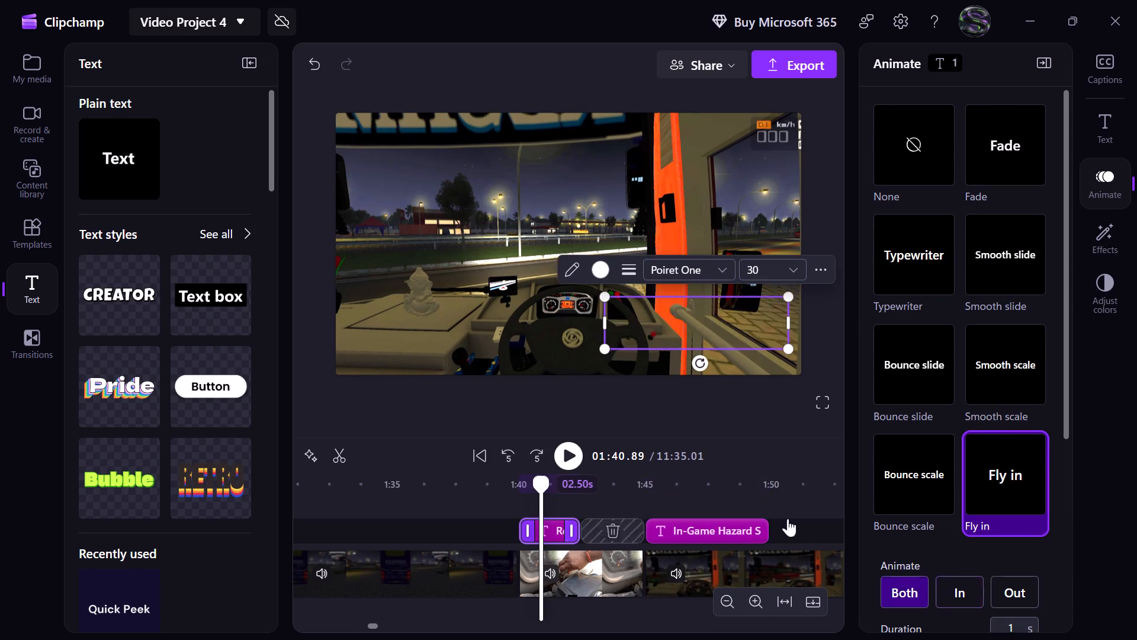
click(948, 593)
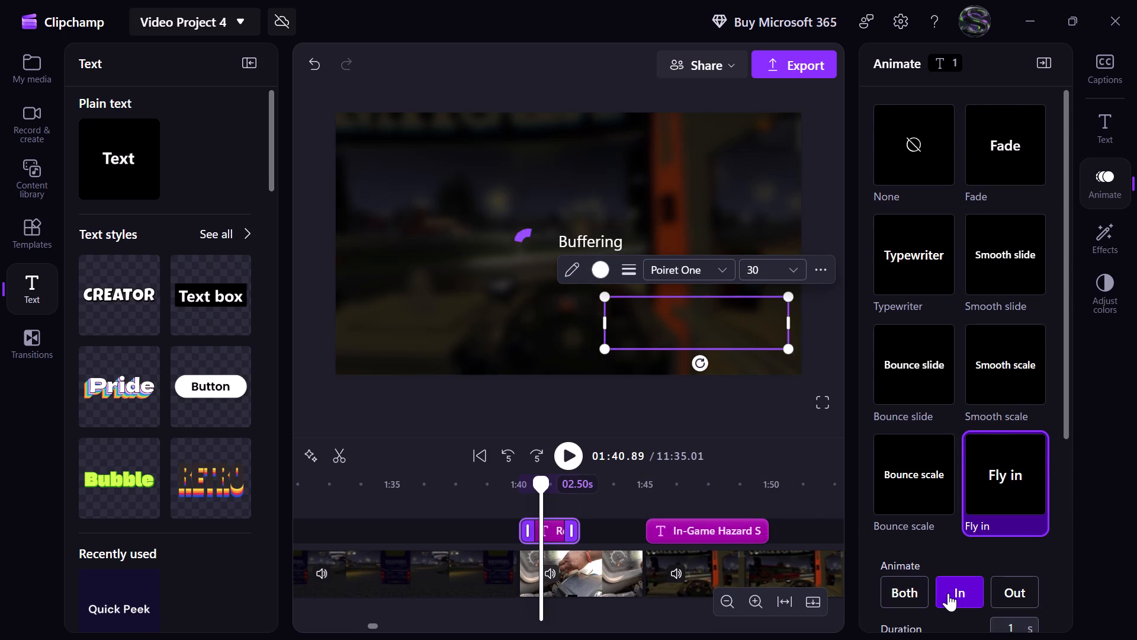
click(1044, 50)
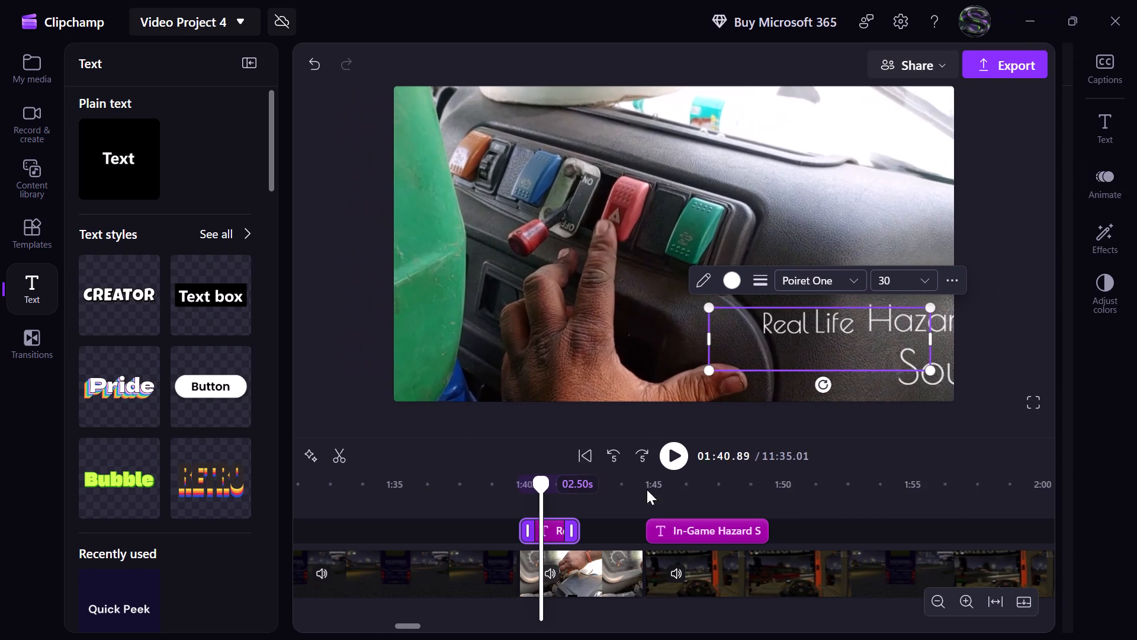
Play the video from just before the real-life hazard title to check both animated hazard titles.
click(498, 494)
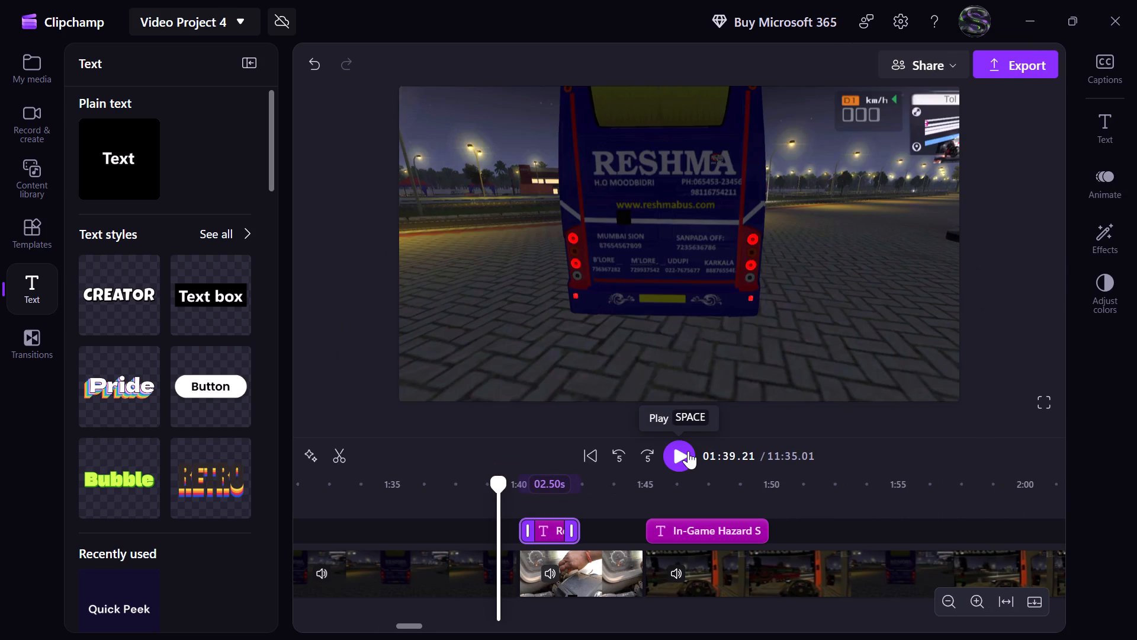
click(688, 451)
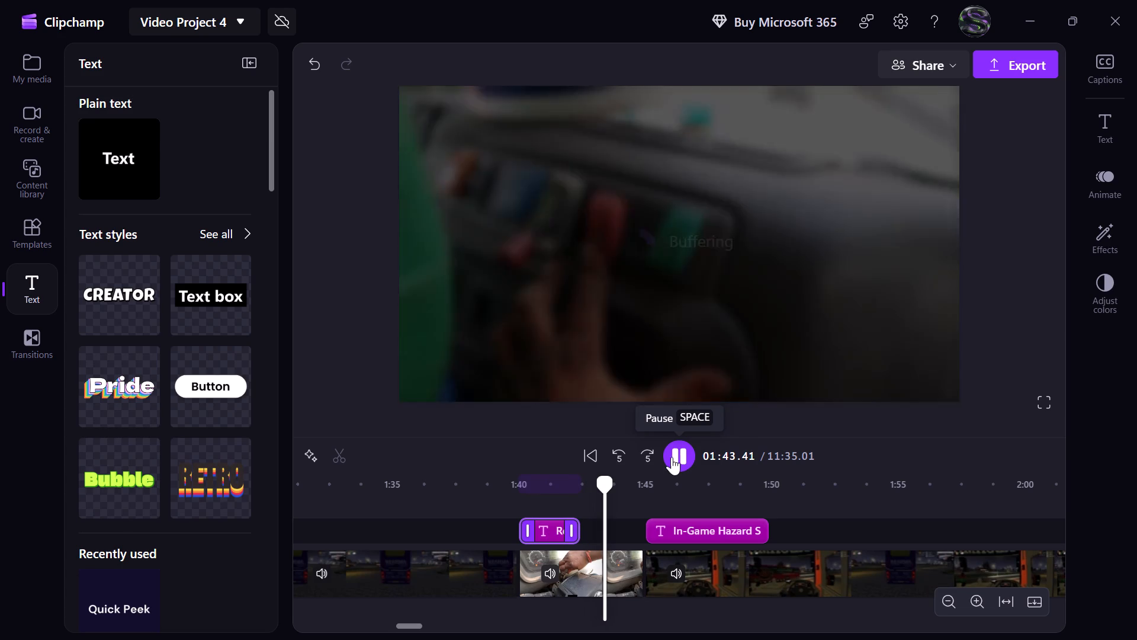
click(668, 457)
click(673, 457)
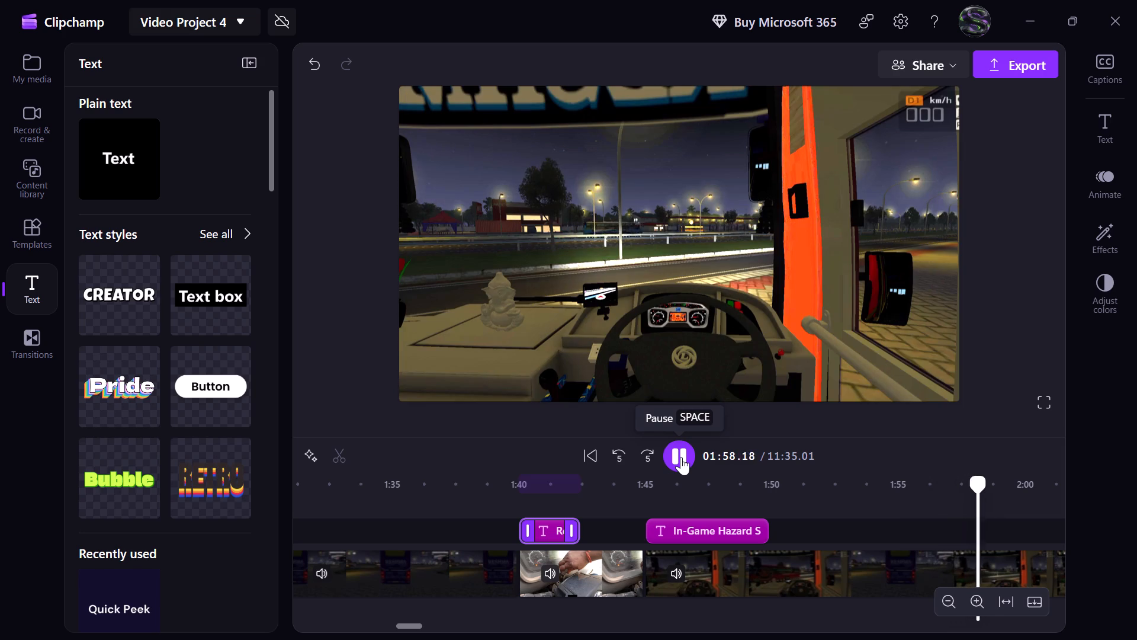
Shorten the in-game hazard title's text to "In-Game Hazard Sound", removing the dipper light wording.
click(681, 456)
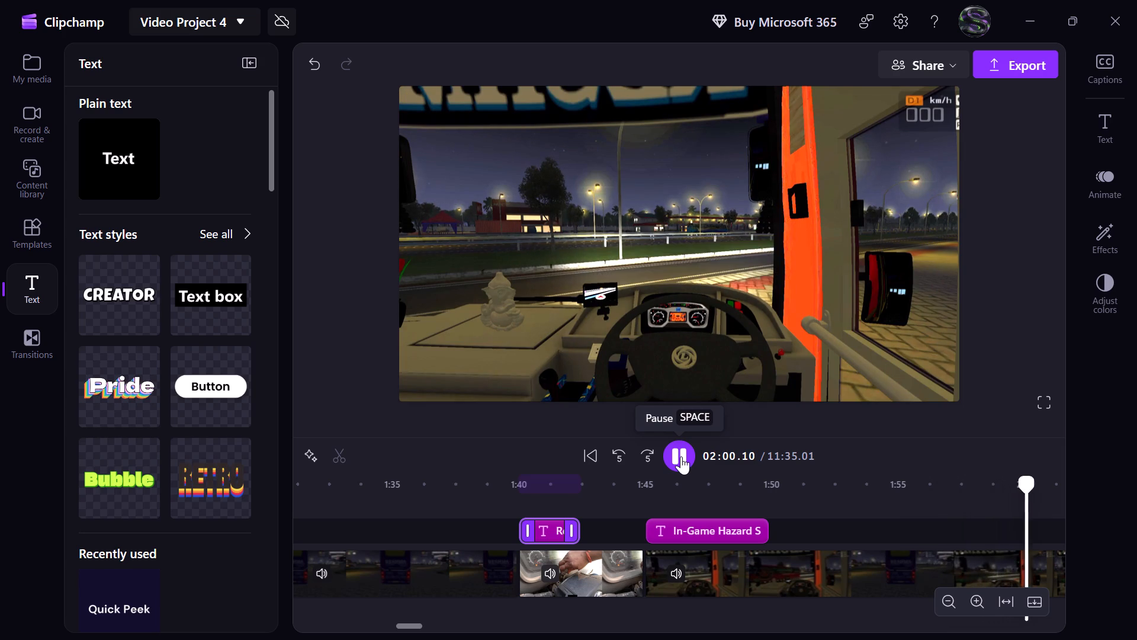
click(626, 453)
click(626, 453)
click(626, 453)
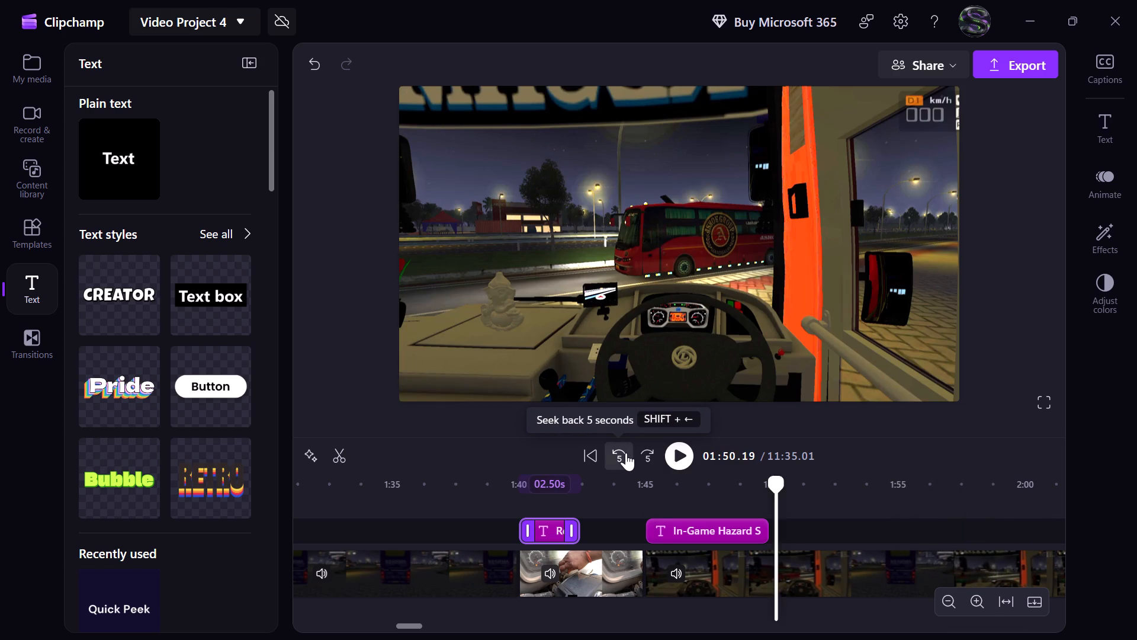
click(705, 483)
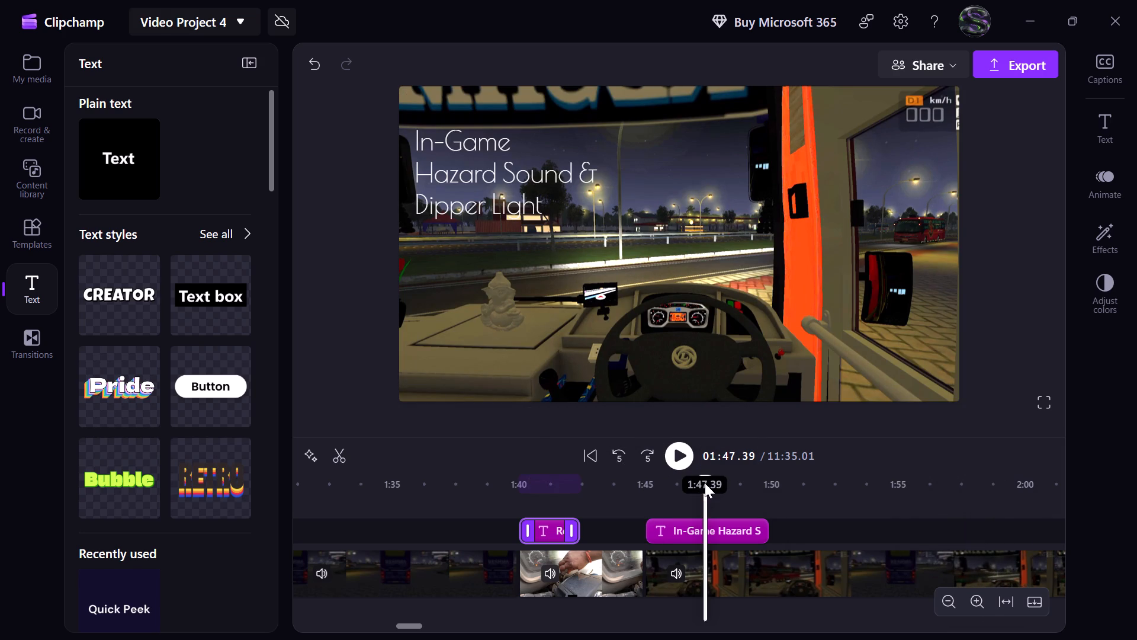
click(538, 210)
click(538, 209)
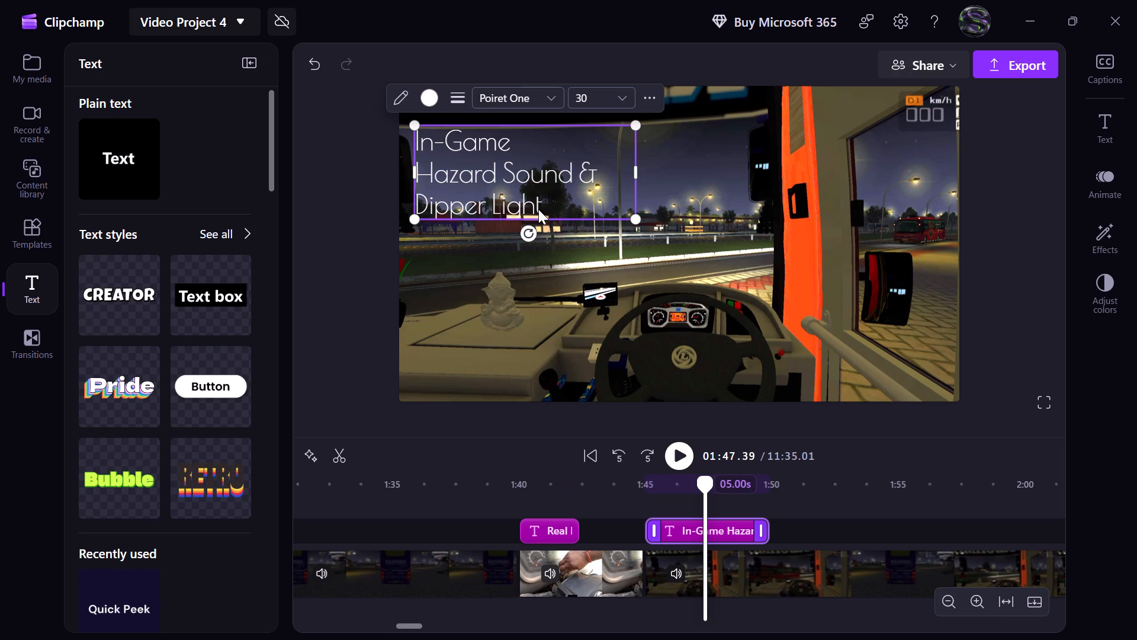
click(538, 209)
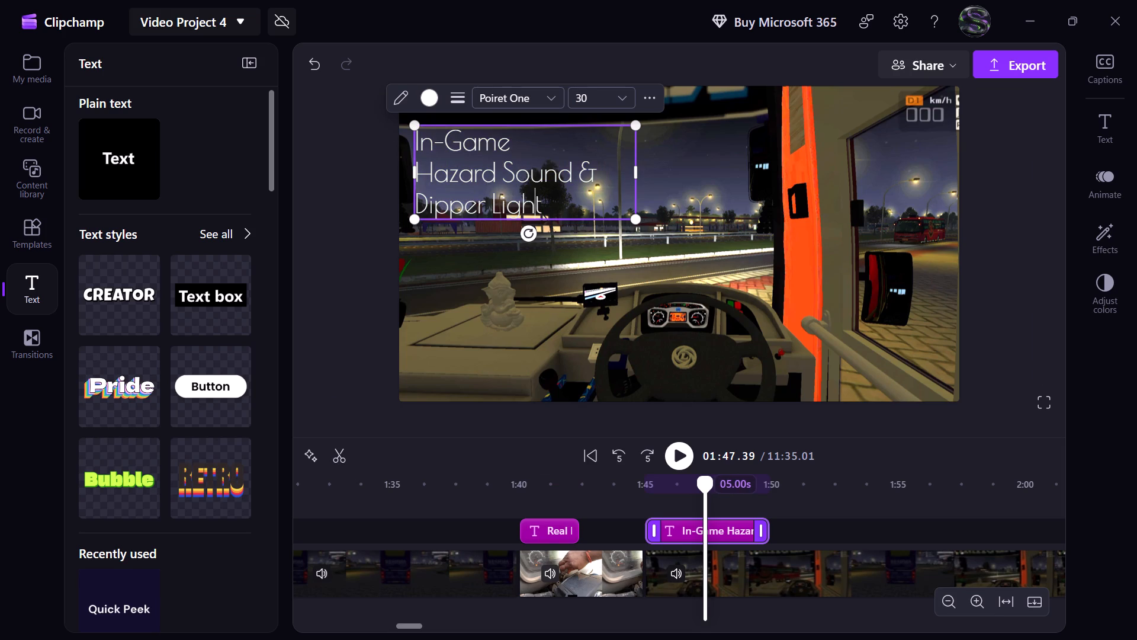
click(545, 209)
key(BackSpace)
key(BackSpace)
key(BackSpace)
key(BackSpace)
key(BackSpace)
key(BackSpace)
key(BackSpace)
key(BackSpace)
key(BackSpace)
key(BackSpace)
key(BackSpace)
key(BackSpace)
key(BackSpace)
key(BackSpace)
key(BackSpace)
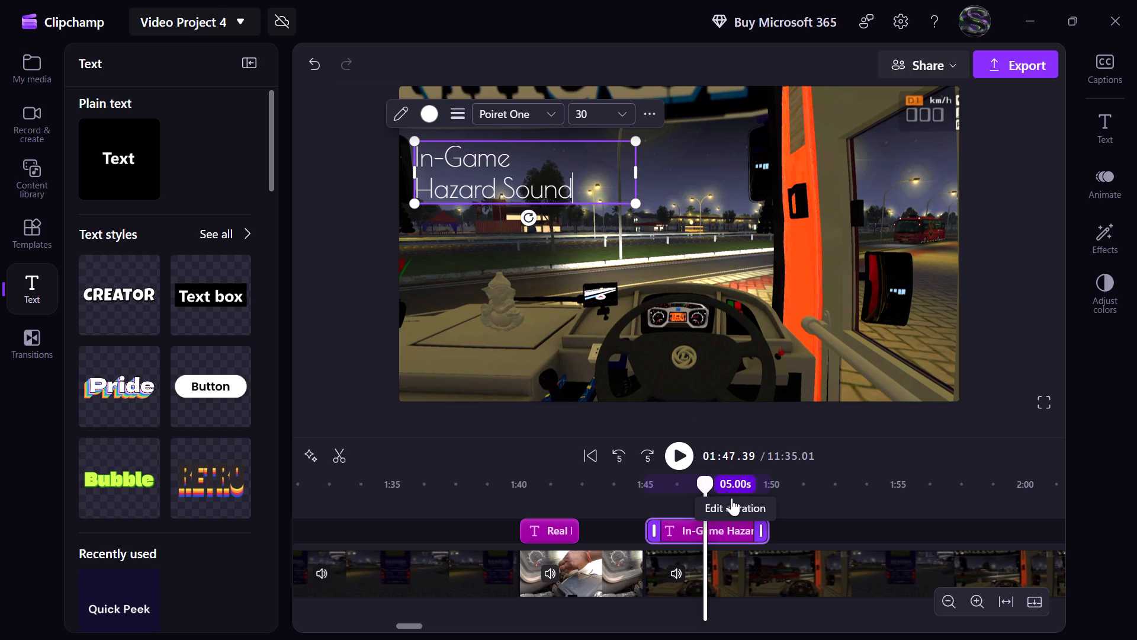
Duplicate the "In-Game Hazard Sound" title on the timeline.
right_click(735, 534)
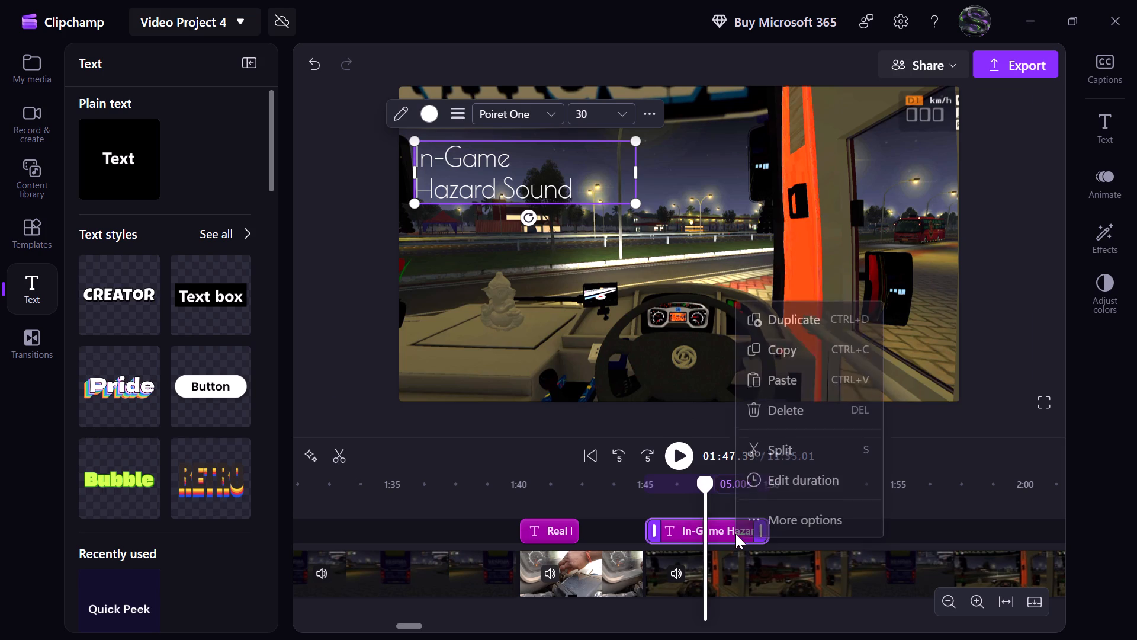
click(848, 316)
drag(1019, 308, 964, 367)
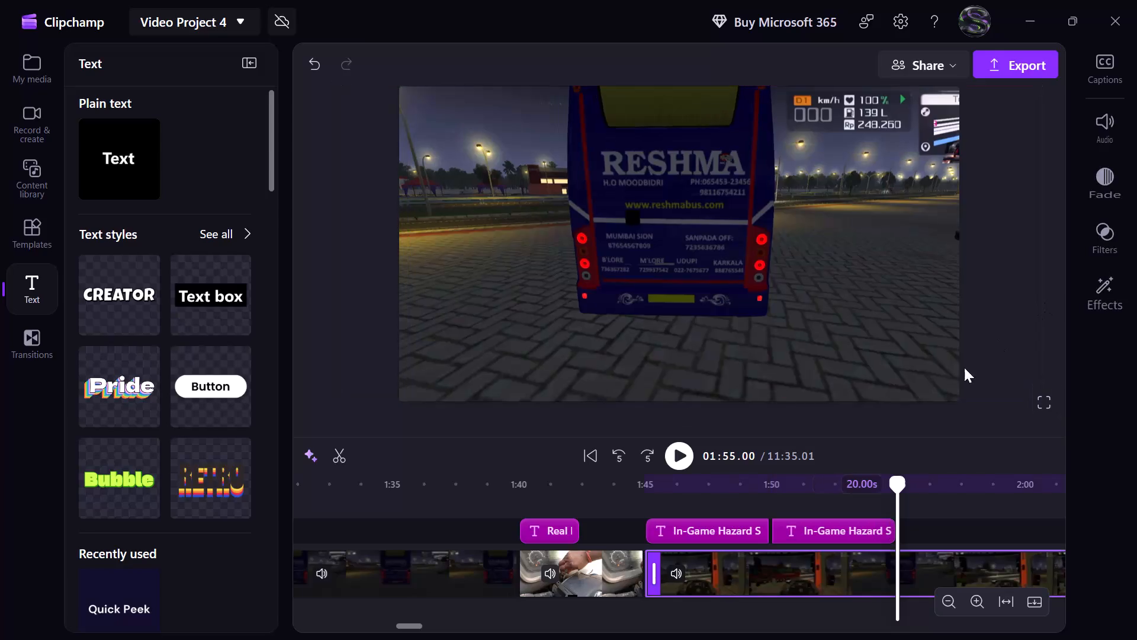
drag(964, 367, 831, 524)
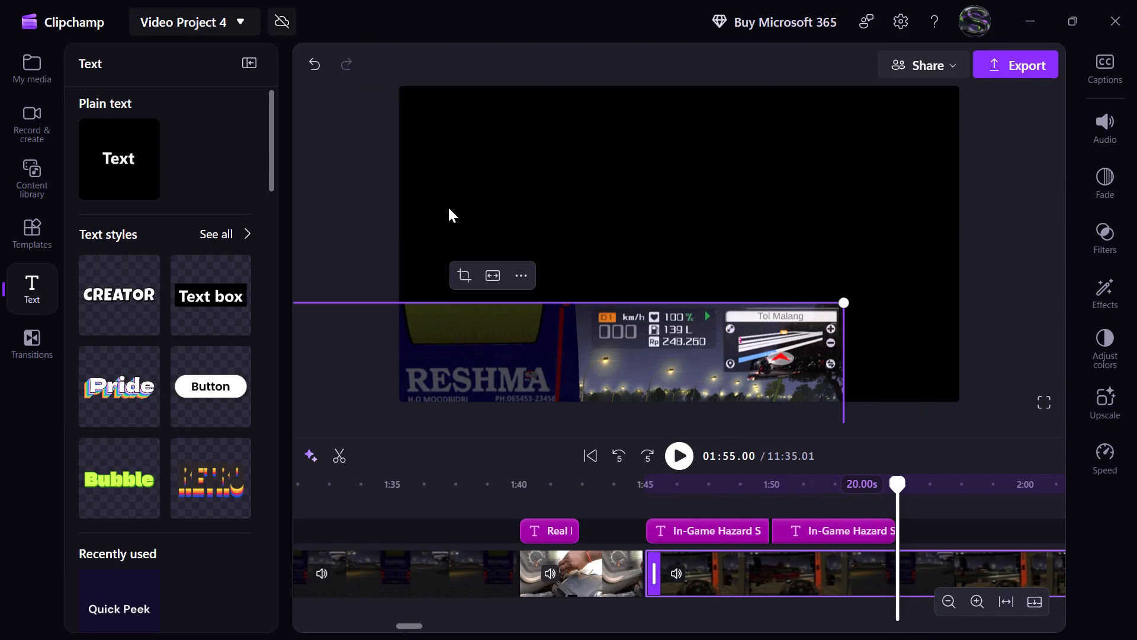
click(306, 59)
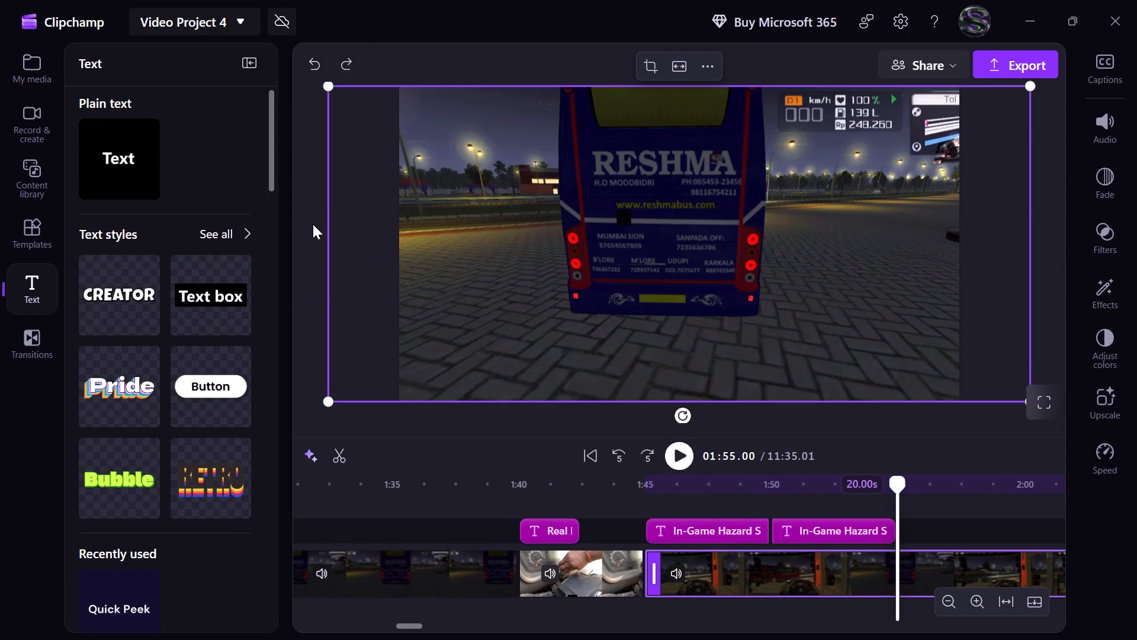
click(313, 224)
Find where the in-game dipper light section starts and move the duplicated title to begin at 01:59.00.
click(682, 467)
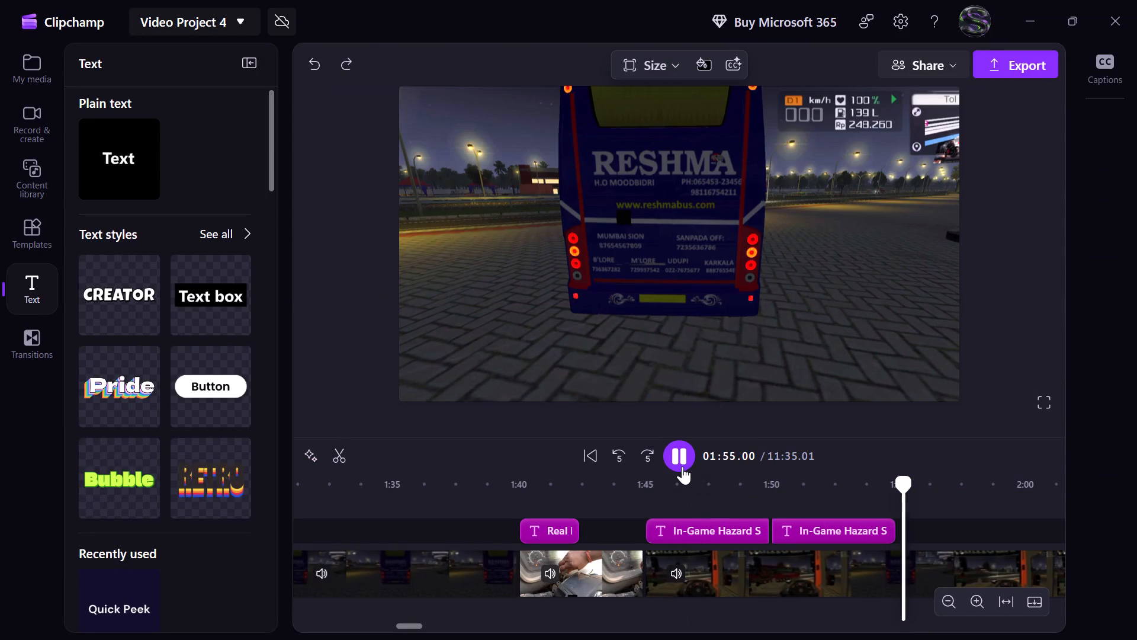
click(657, 464)
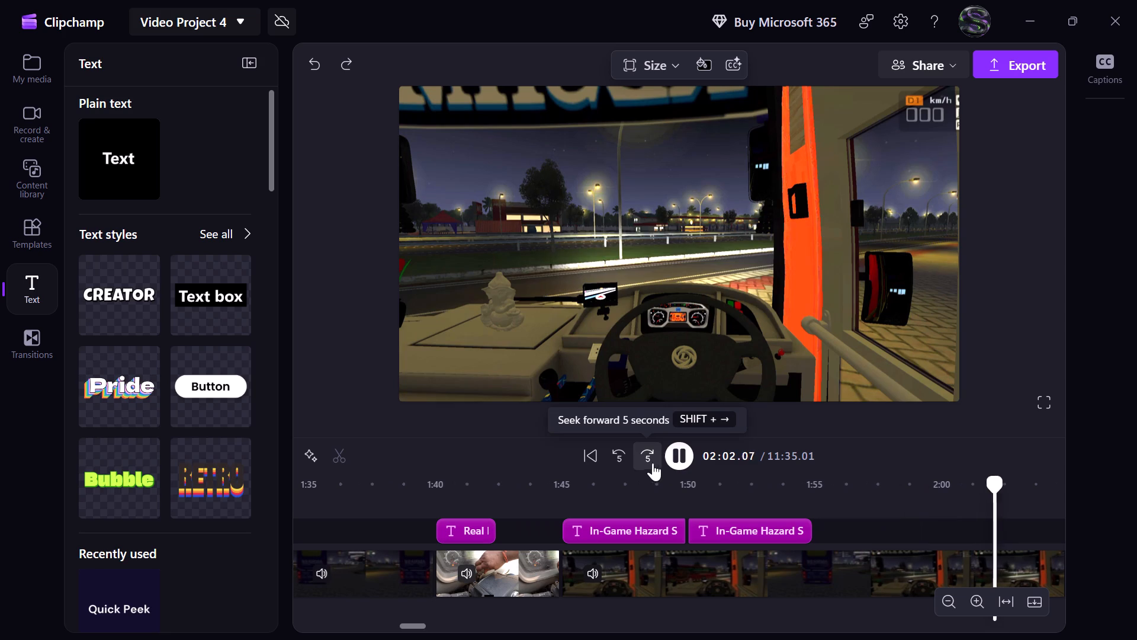
click(621, 458)
click(676, 458)
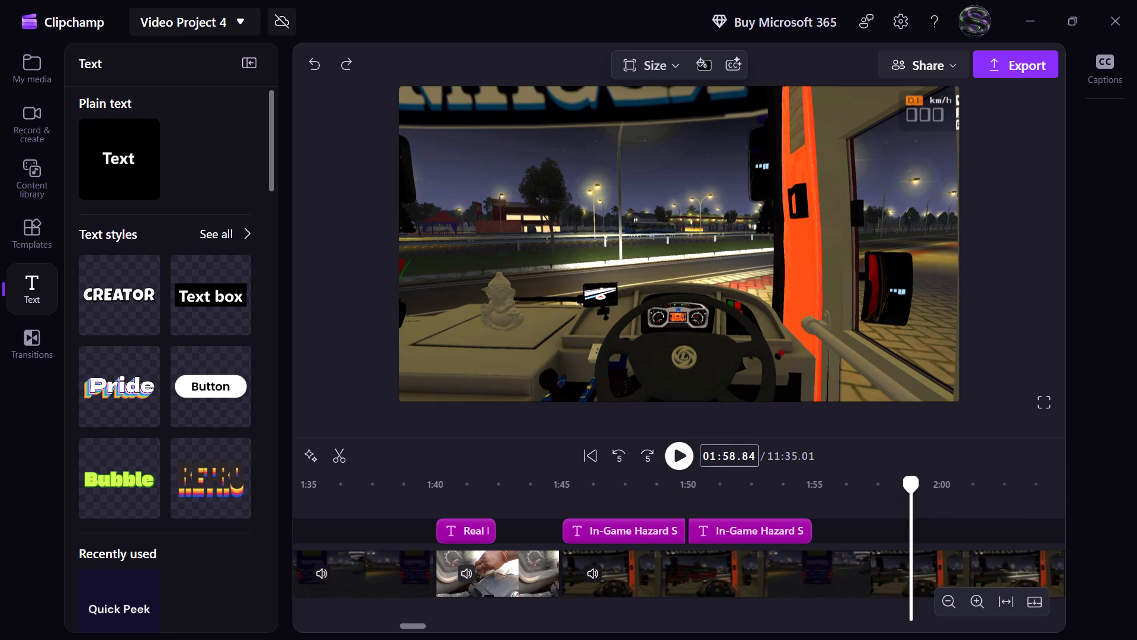
click(678, 456)
click(678, 456)
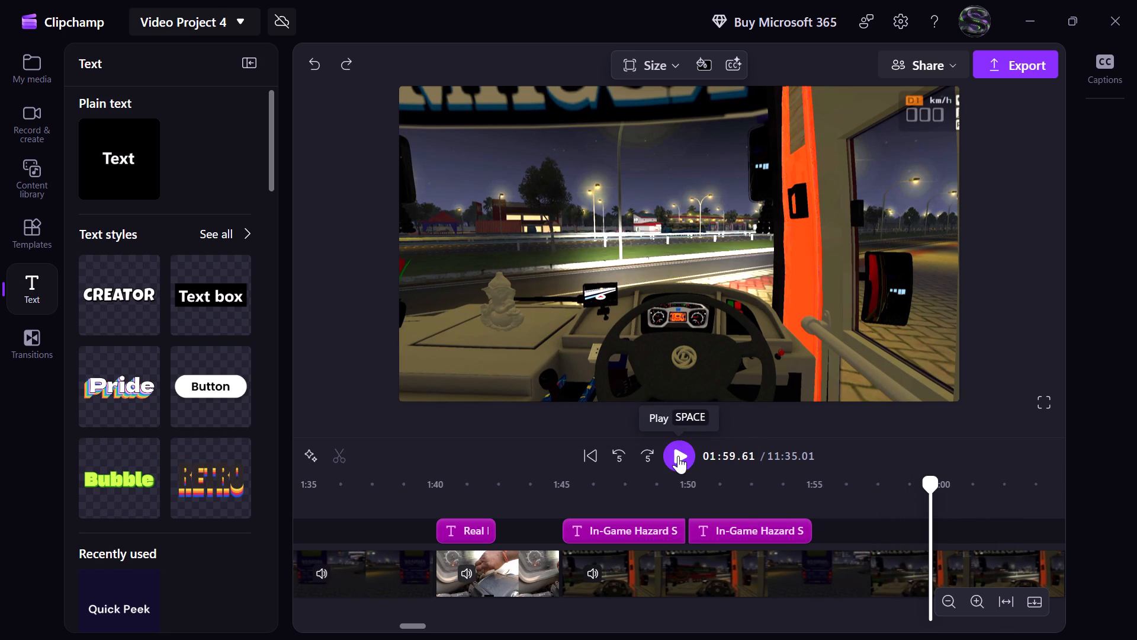
click(749, 458)
text(00)
key(Return)
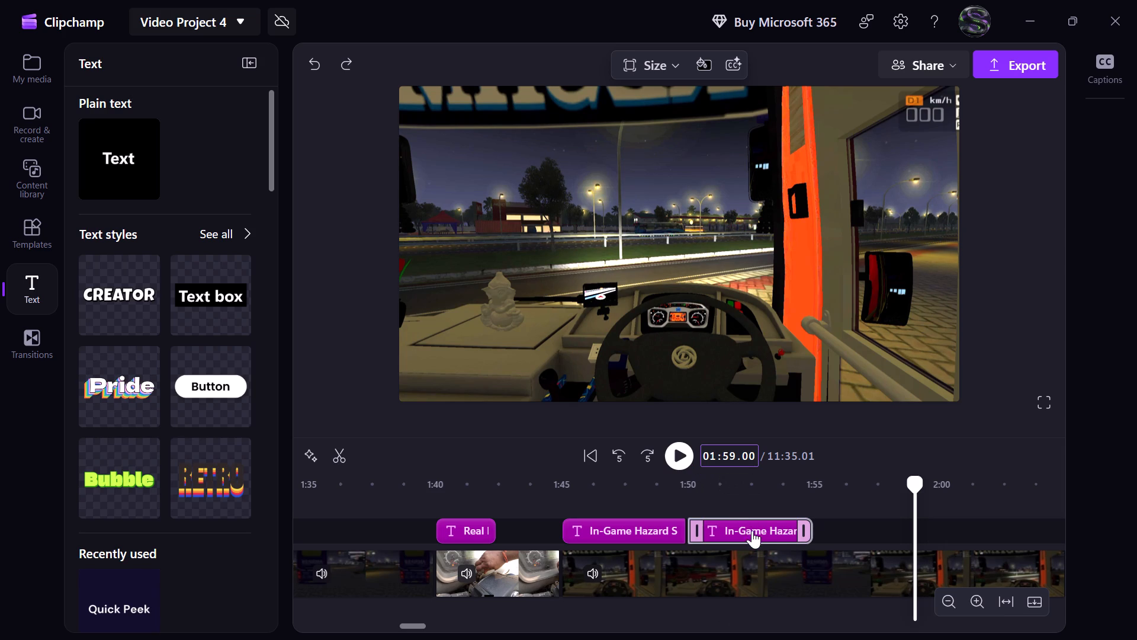
drag(753, 530, 978, 535)
click(824, 513)
Change the duplicated title's text to "In-Game Dipper Light".
click(684, 460)
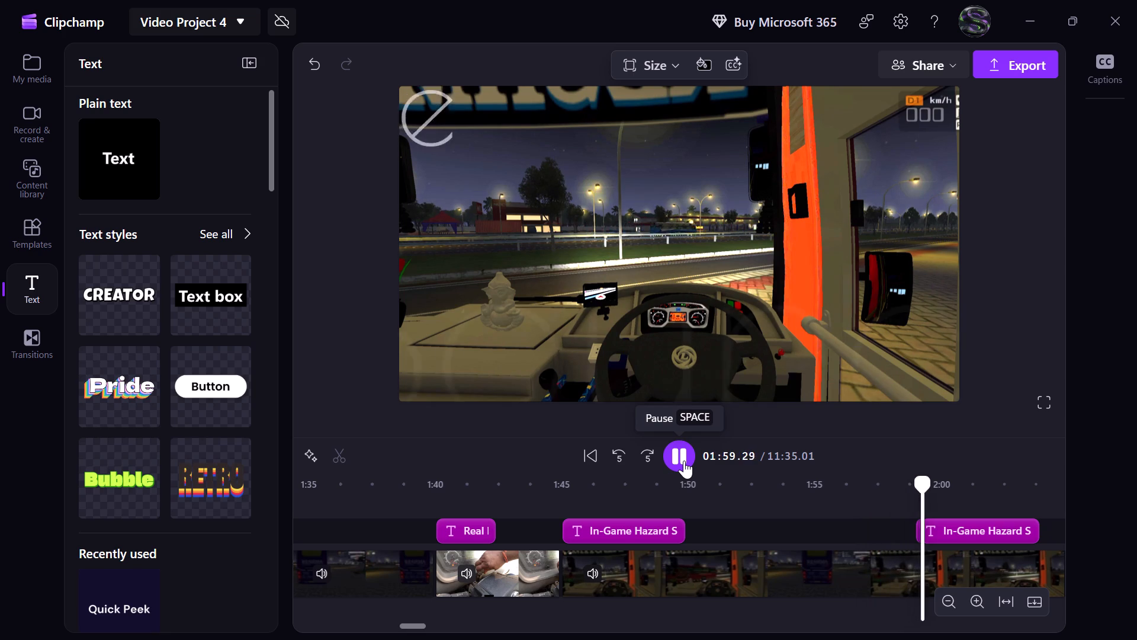
click(684, 460)
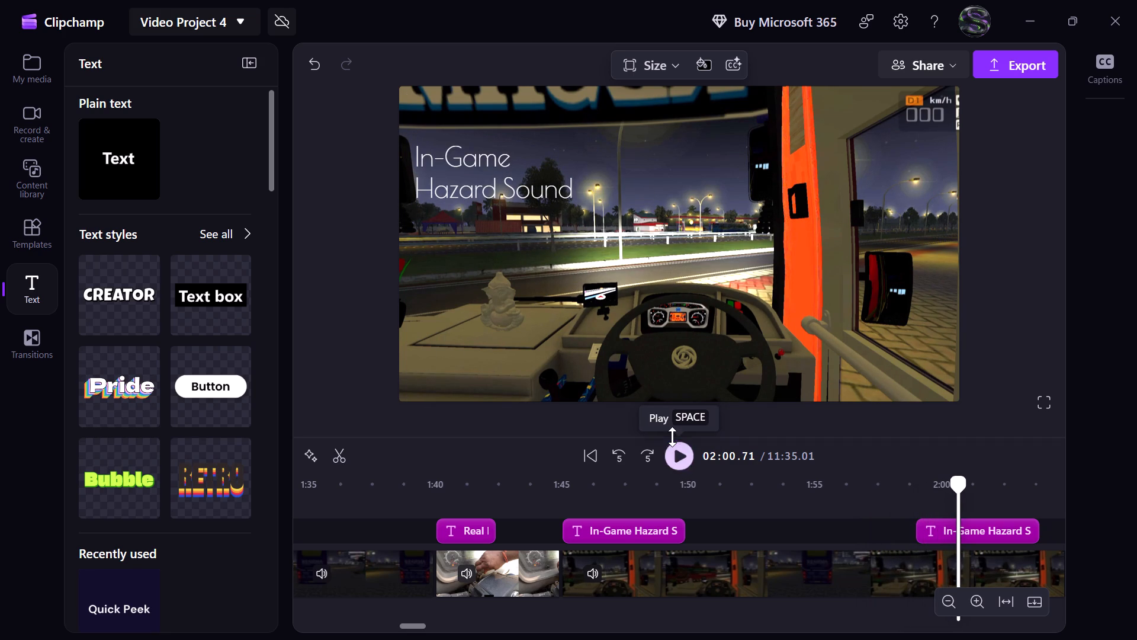
click(573, 185)
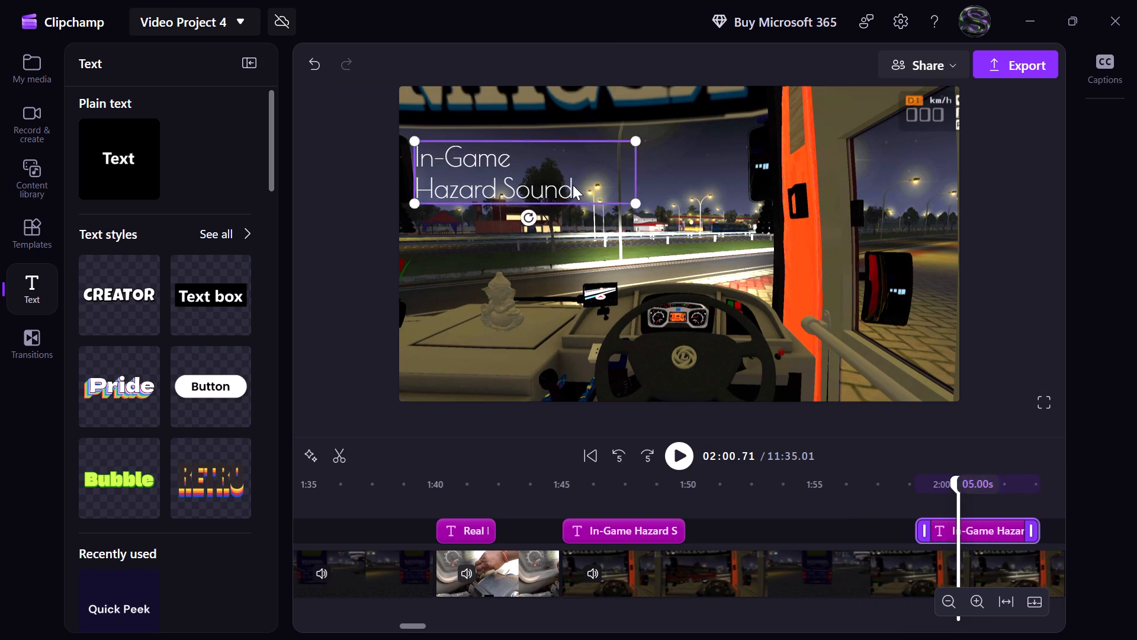
click(573, 185)
click(573, 185)
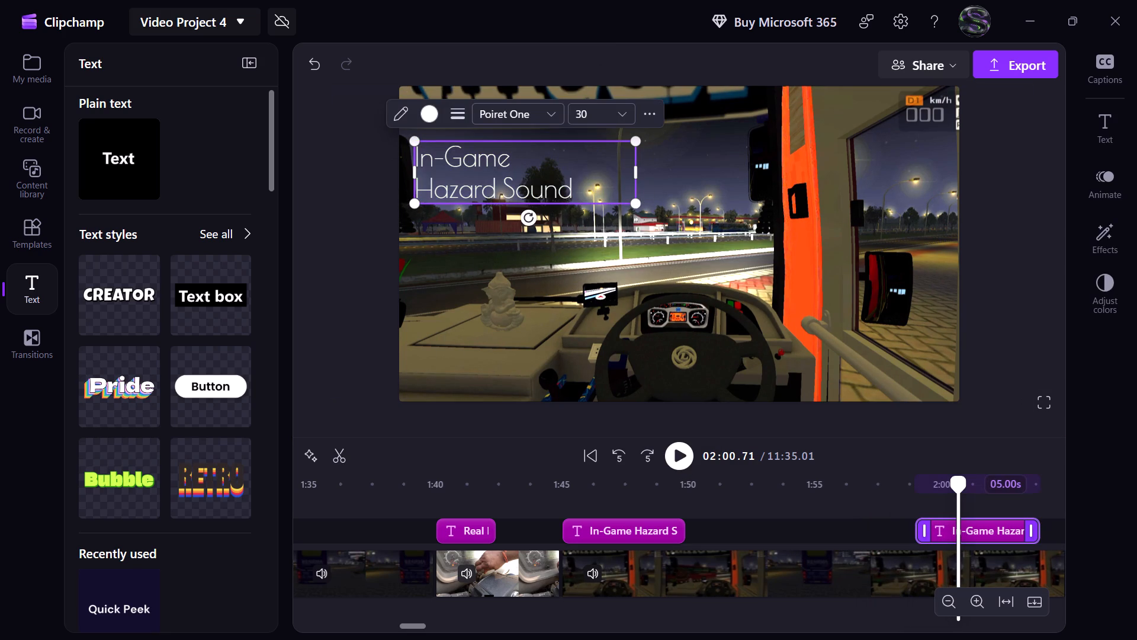
key(BackSpace)
key(BackSpace)
key(BackSpace)
key(BackSpace)
key(BackSpace)
key(BackSpace)
key(BackSpace)
key(BackSpace)
key(BackSpace)
key(BackSpace)
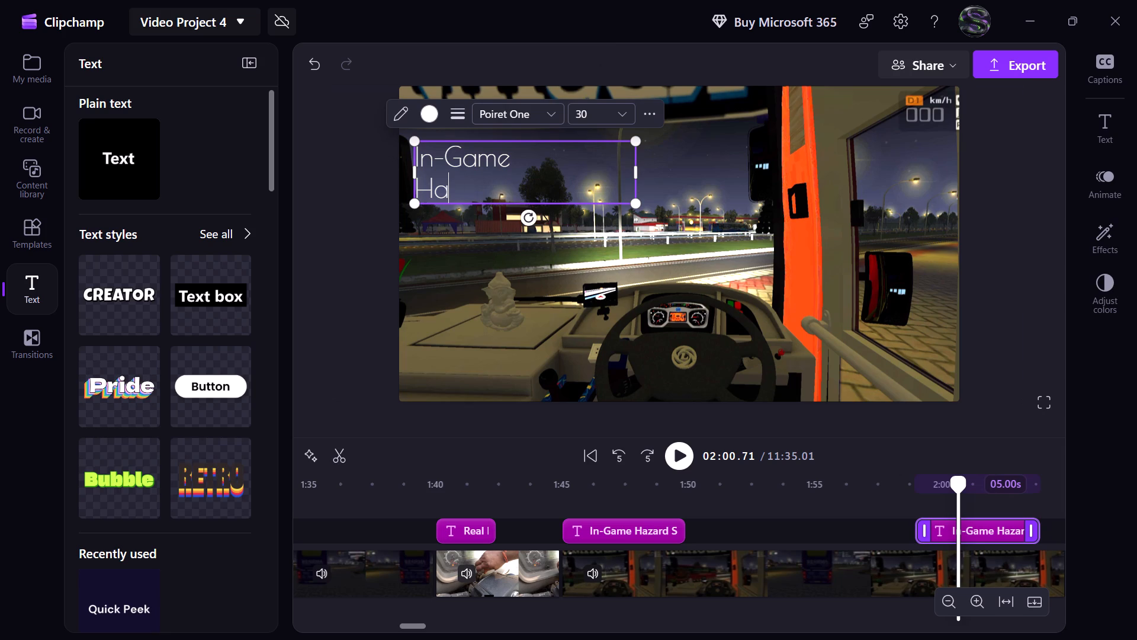
key(BackSpace)
key(BackSpace)
text(Di)
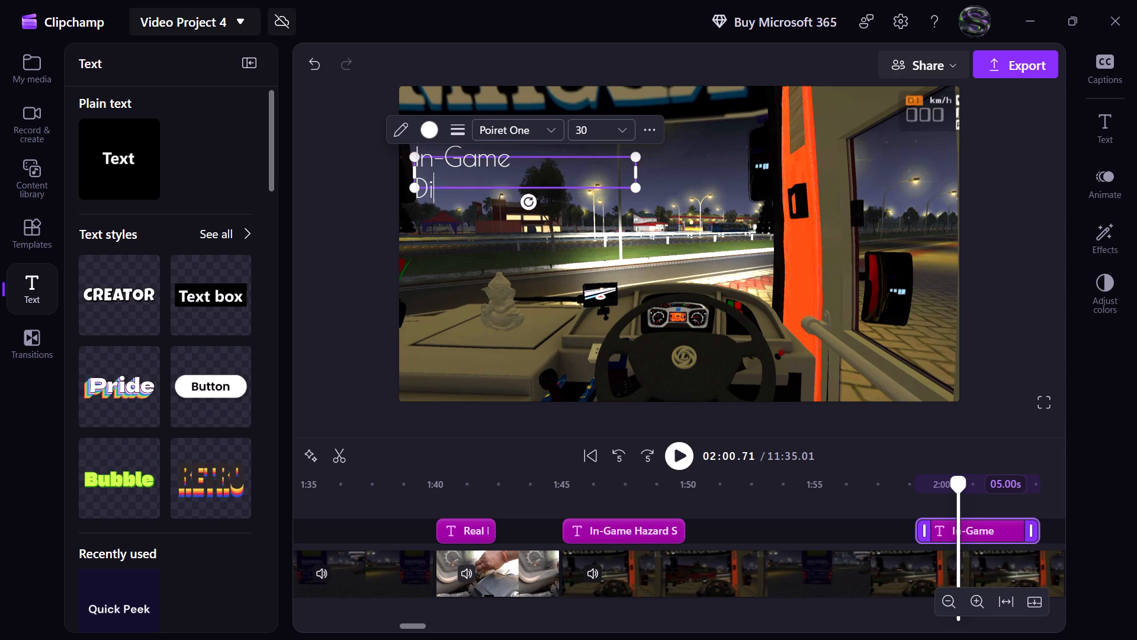
text(pper)
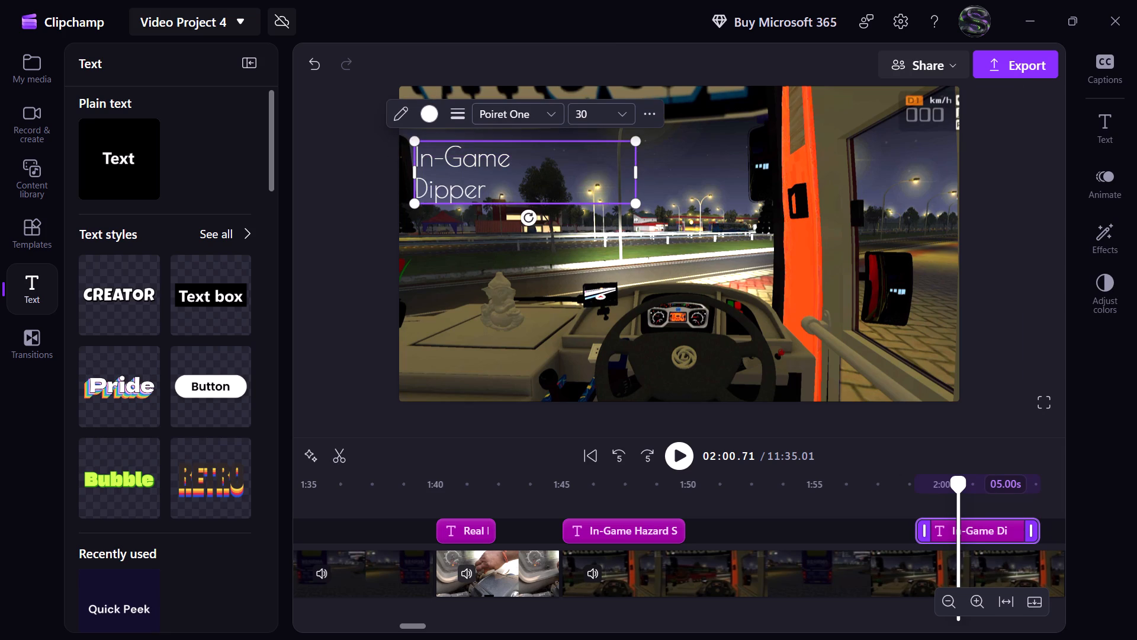
key(space)
text(Lig)
text(ht)
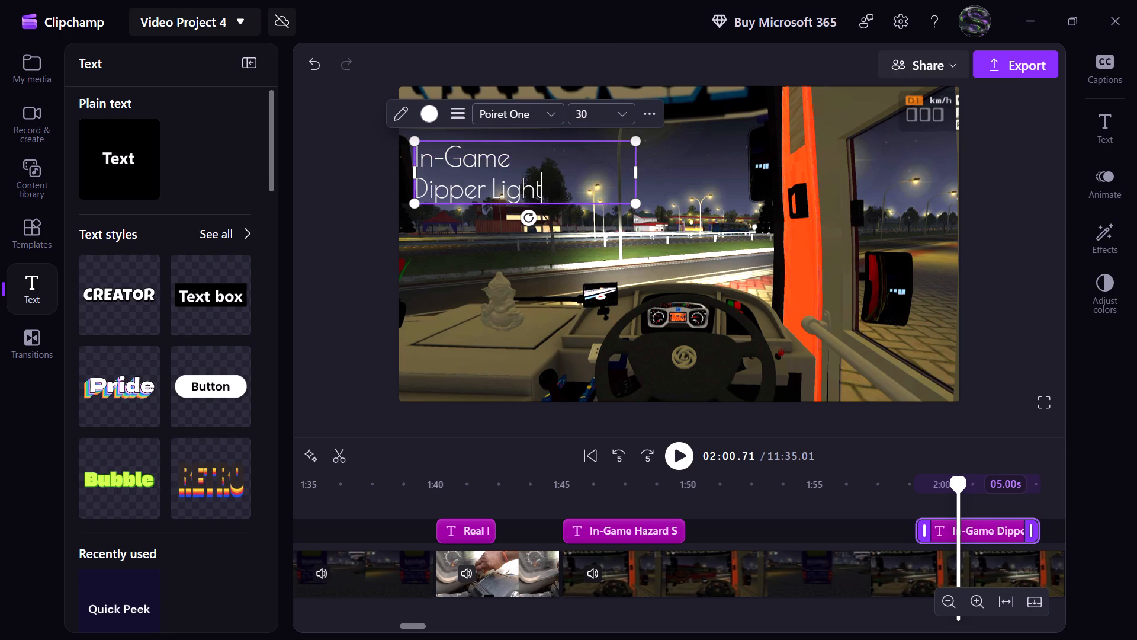
Locate the next real-life clip after the dipper section and check the reference video's captions for the matching real-life and in-game sections.
click(687, 459)
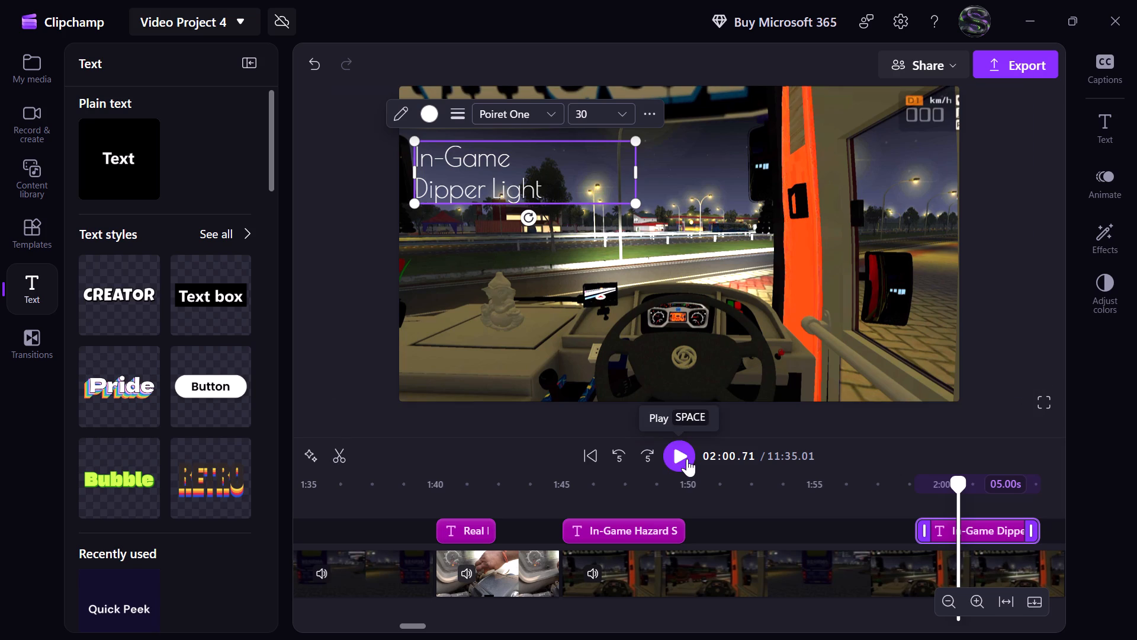
click(622, 464)
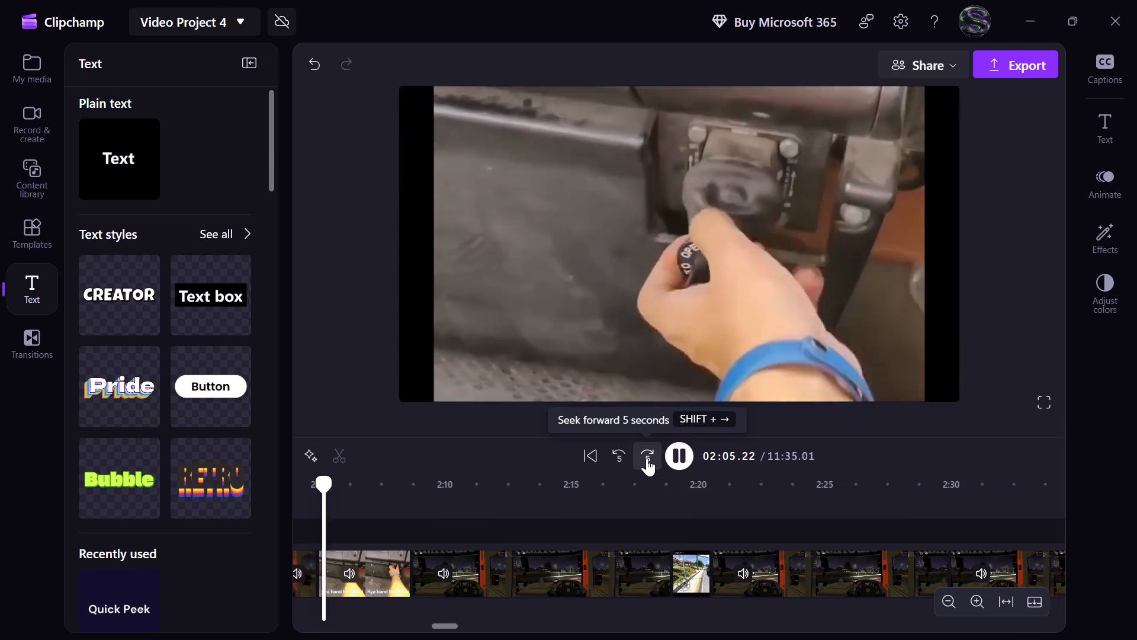
click(677, 455)
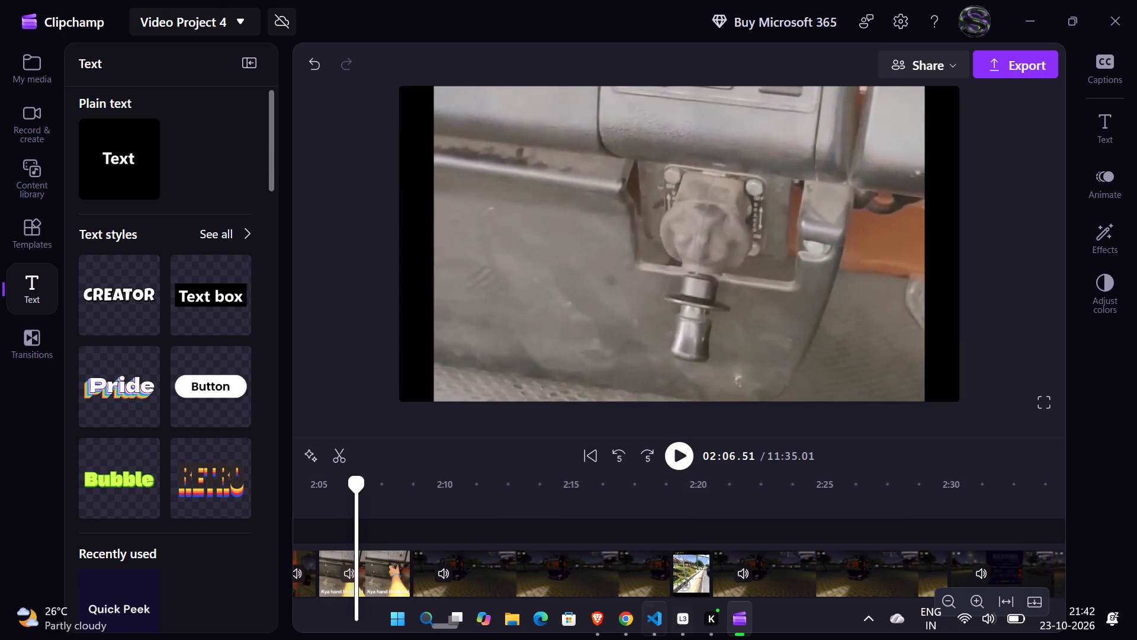
click(599, 627)
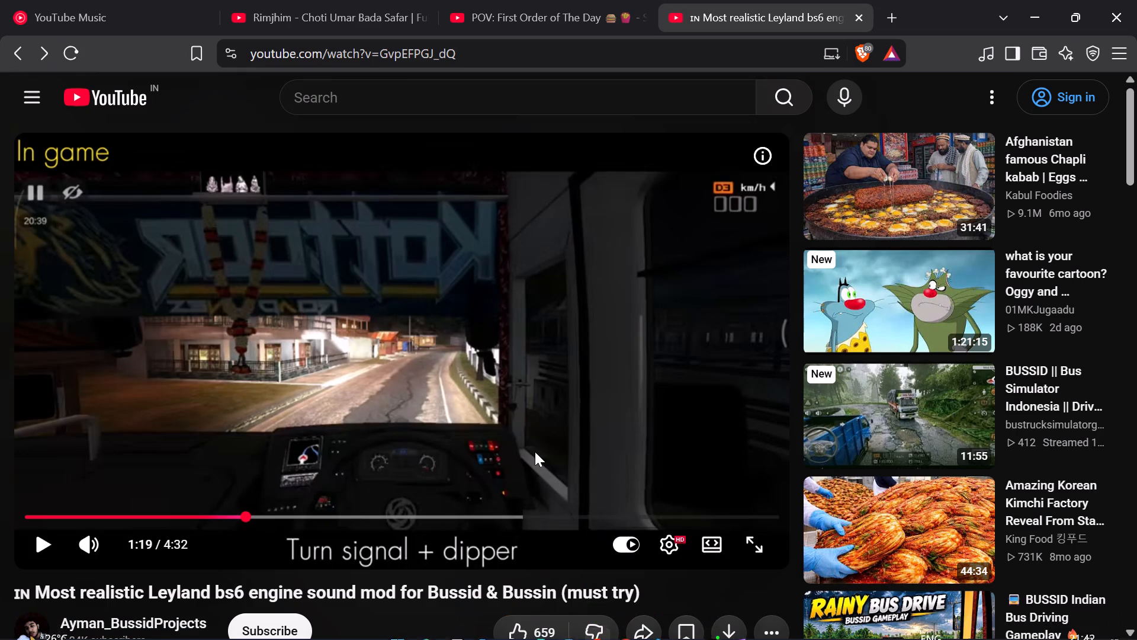
key(space)
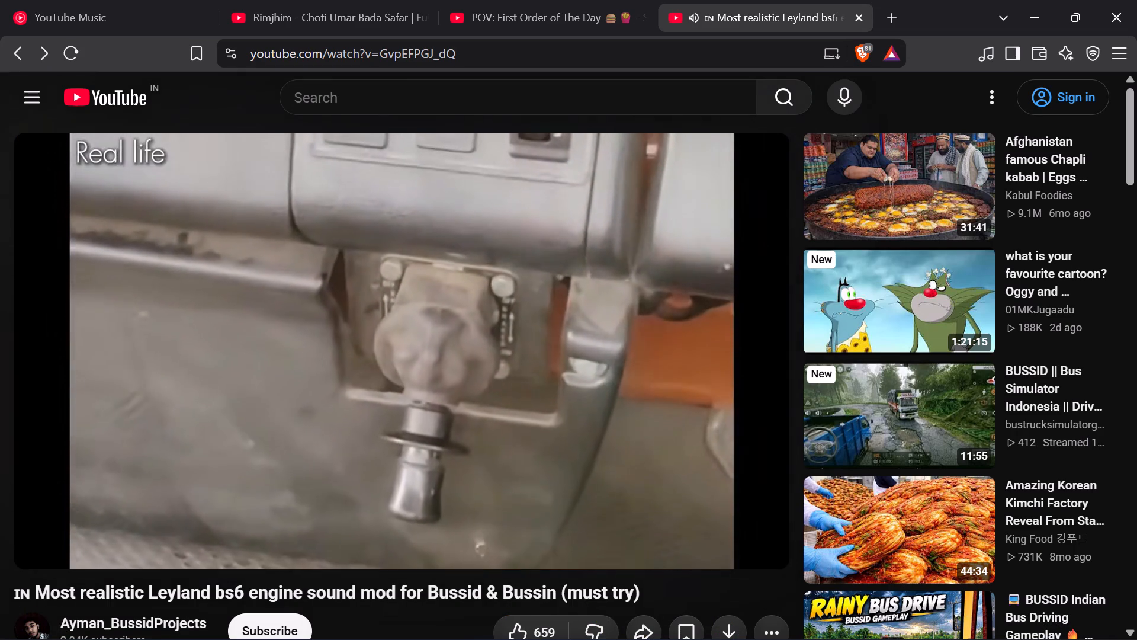
key(space)
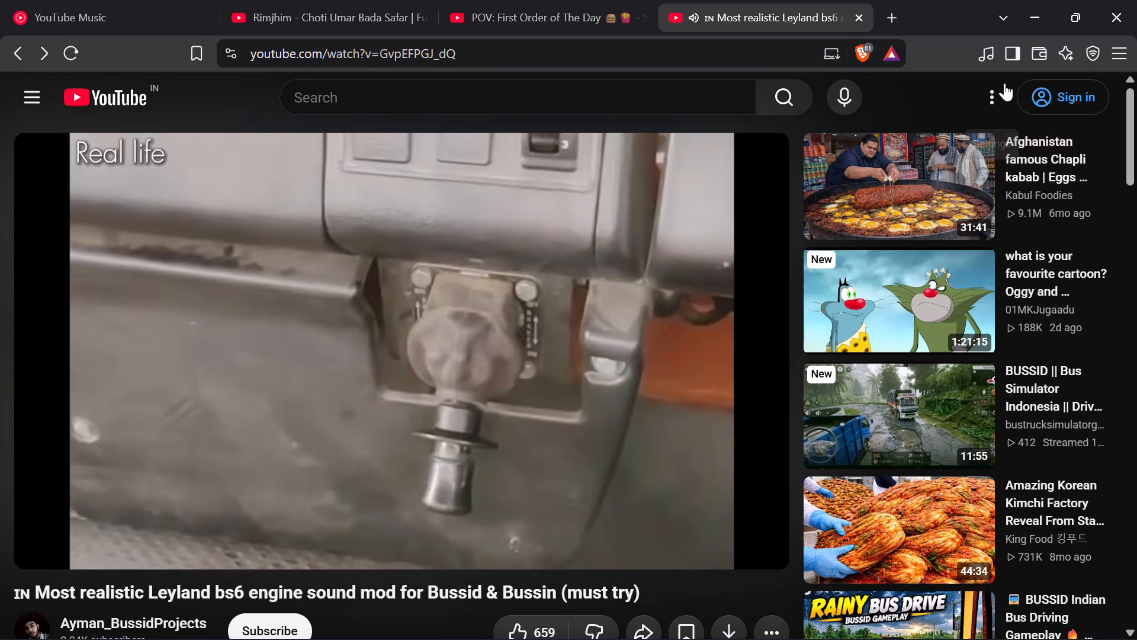
key(space)
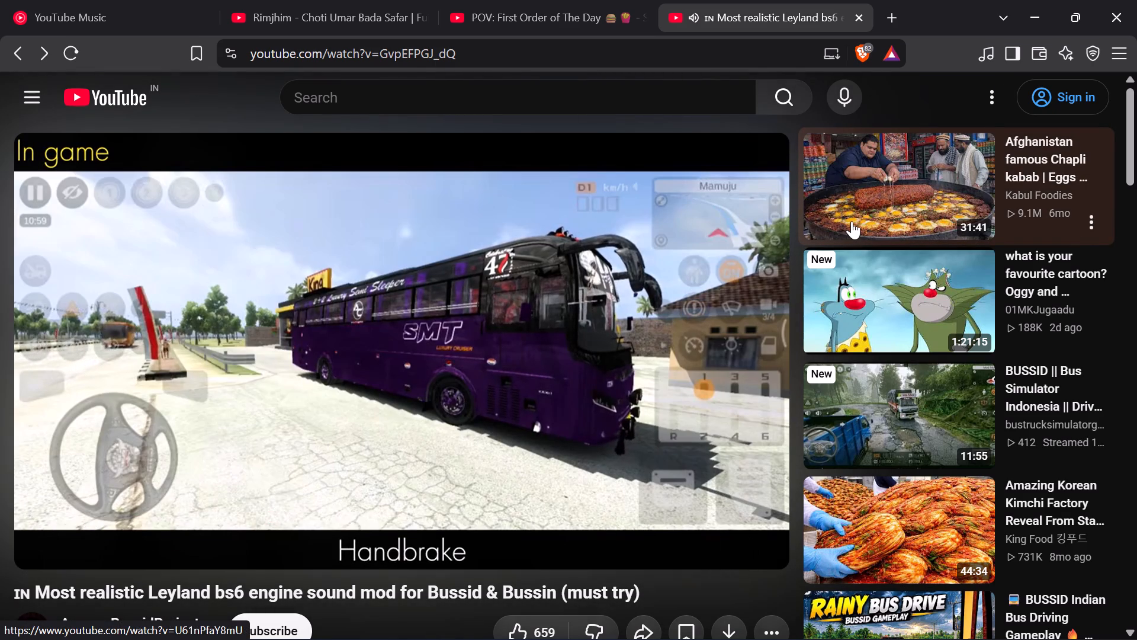
key(space)
click(1040, 20)
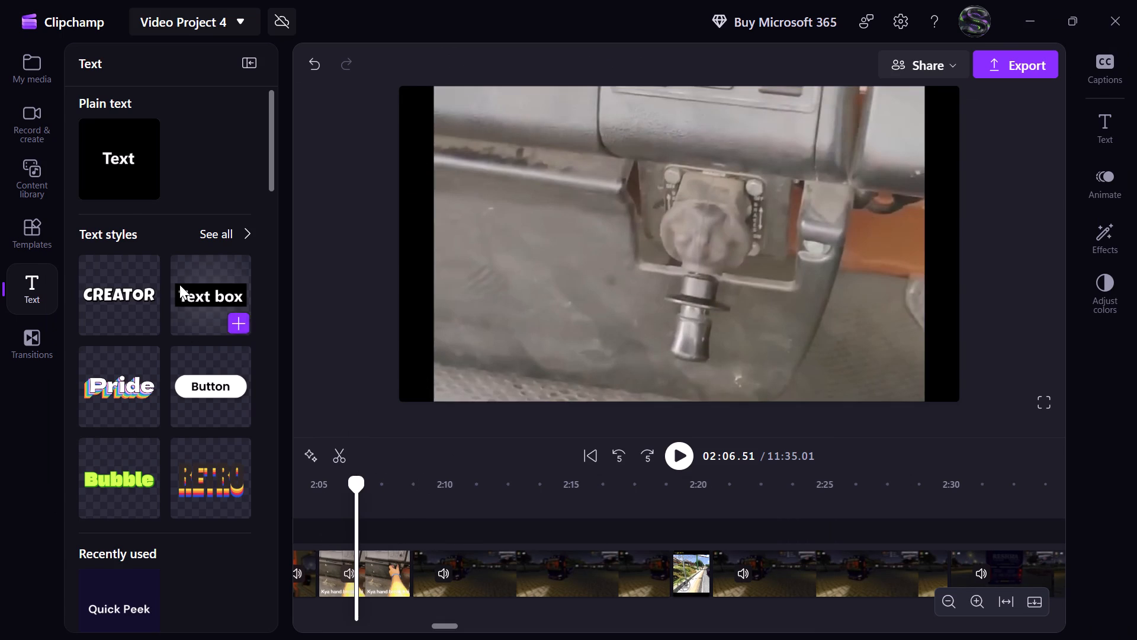
Add a plain text title over the real-life handbrake clip and set its duration to 2.50 s.
click(137, 184)
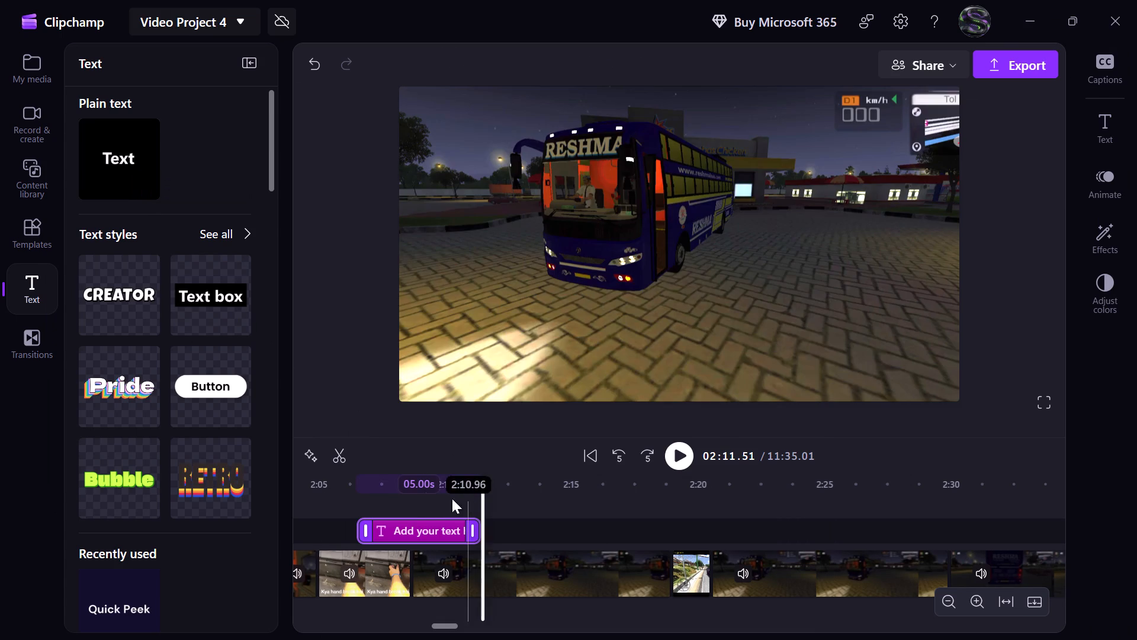
click(416, 484)
click(414, 484)
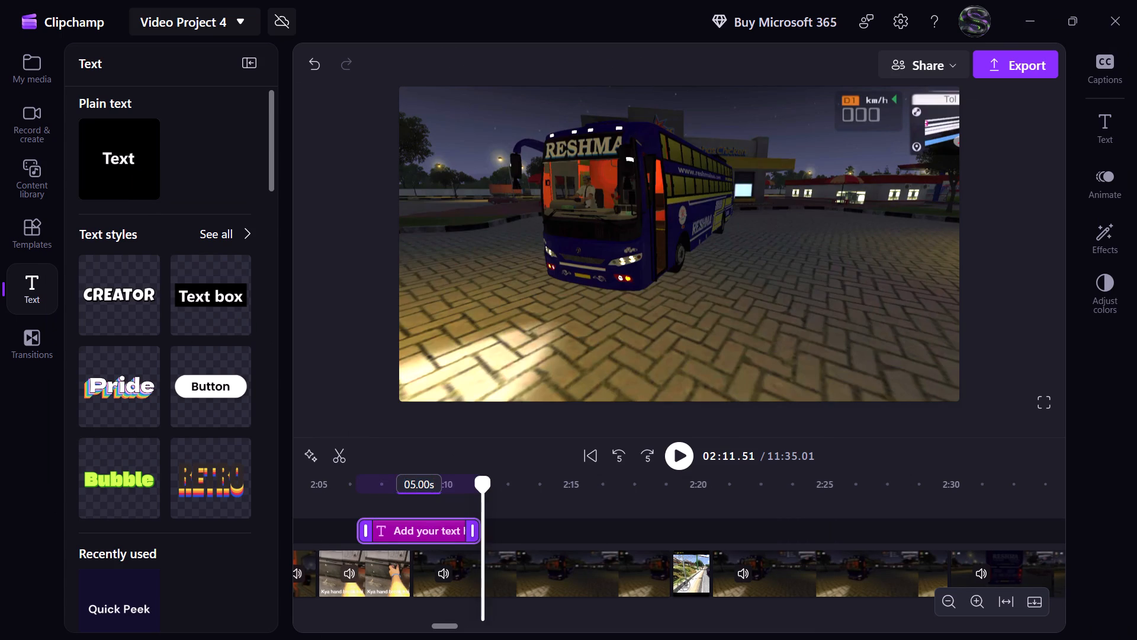
key(BackSpace)
key(2)
key(Right)
key(Right)
key(BackSpace)
key(5)
key(Return)
Move the new title to begin with the real-life handbrake clip at 02:05.00.
drag(388, 540, 352, 540)
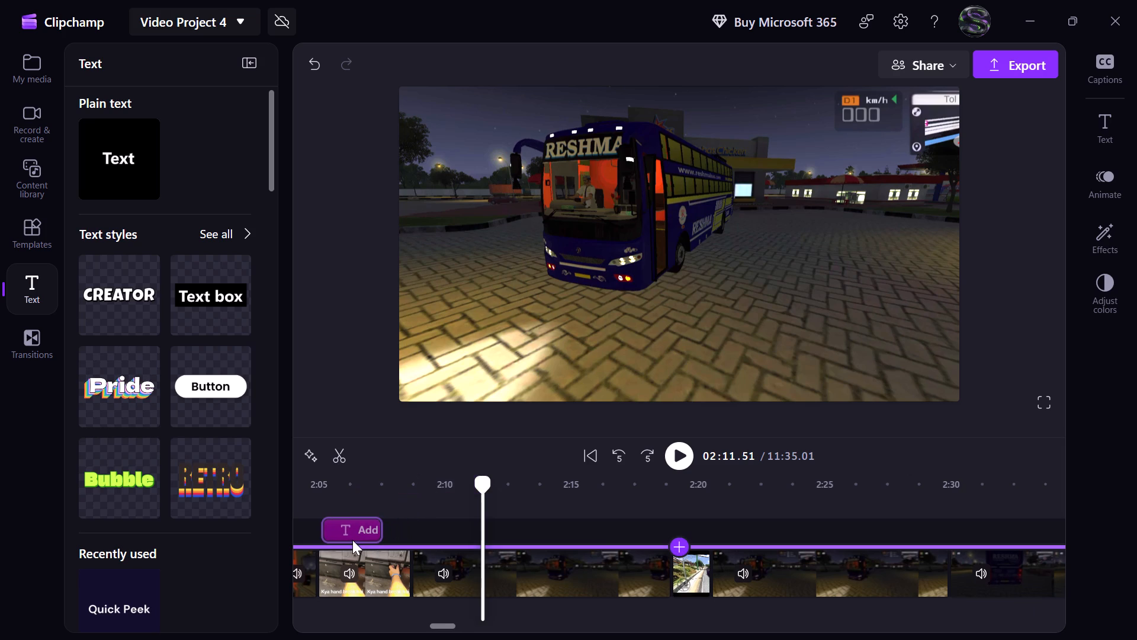
drag(352, 540, 345, 537)
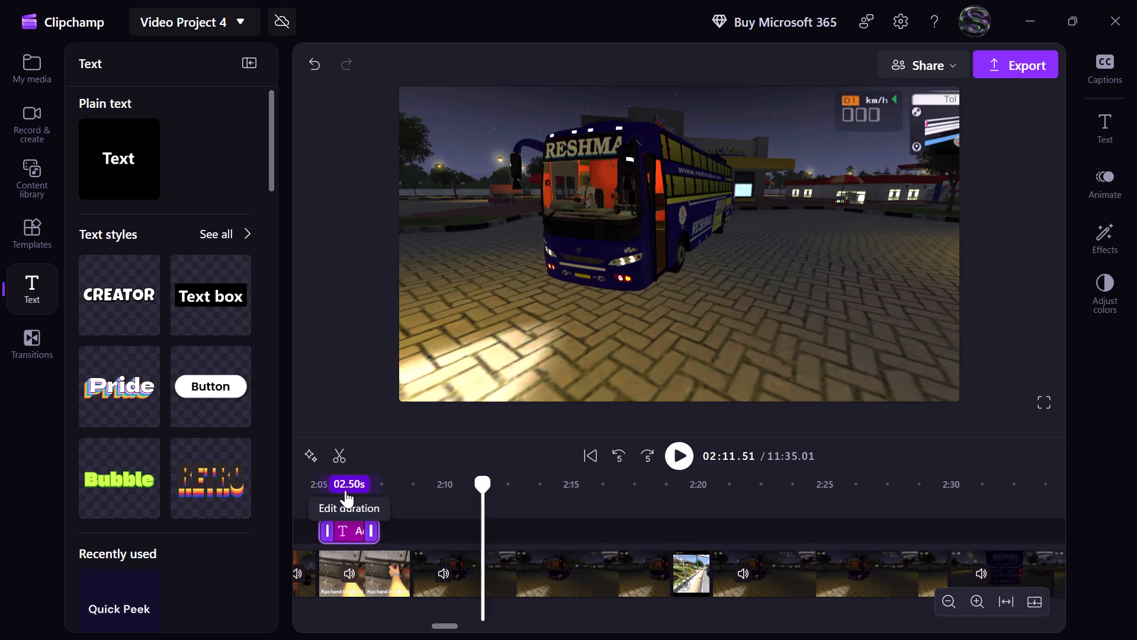
click(346, 504)
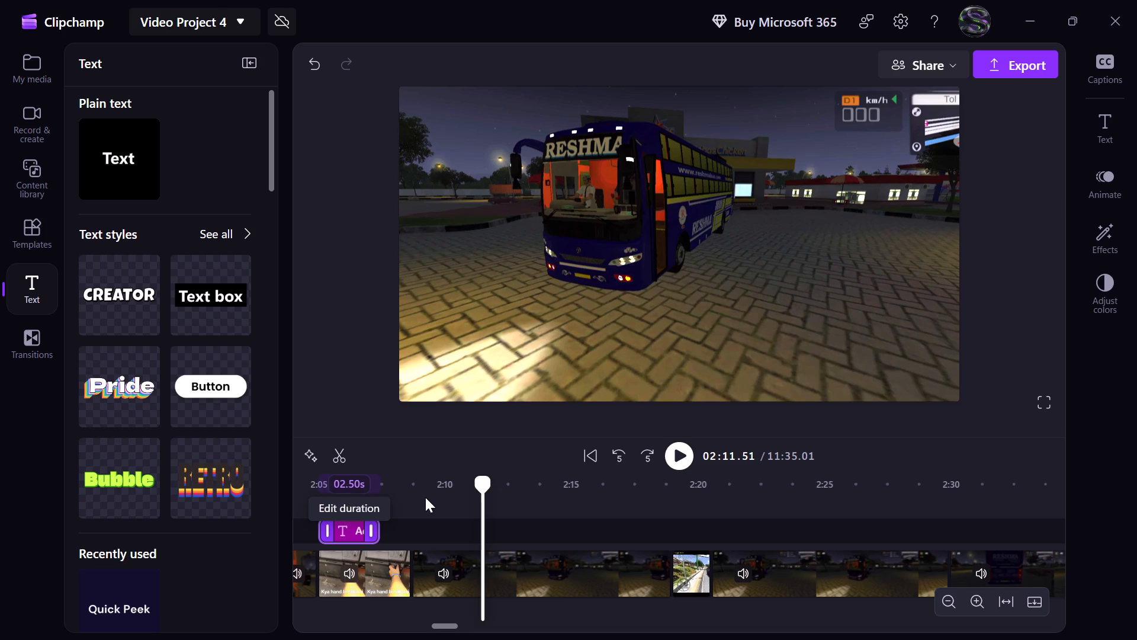
Change the new title's text to "Real Life Handbrake", with "Handbrake" on a second line.
click(358, 501)
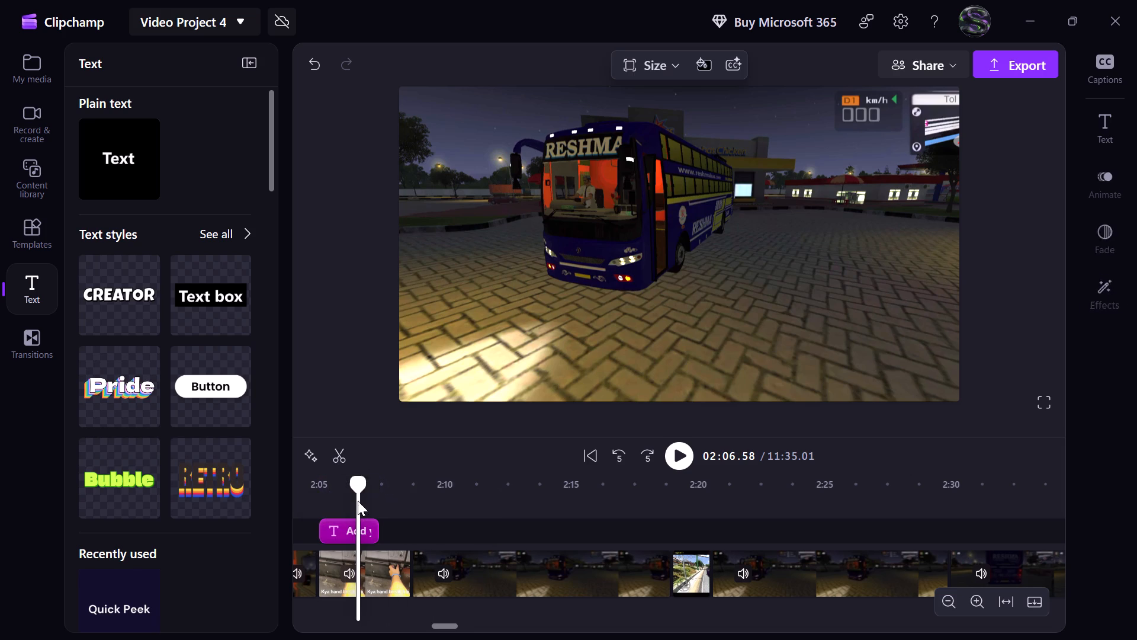
click(349, 527)
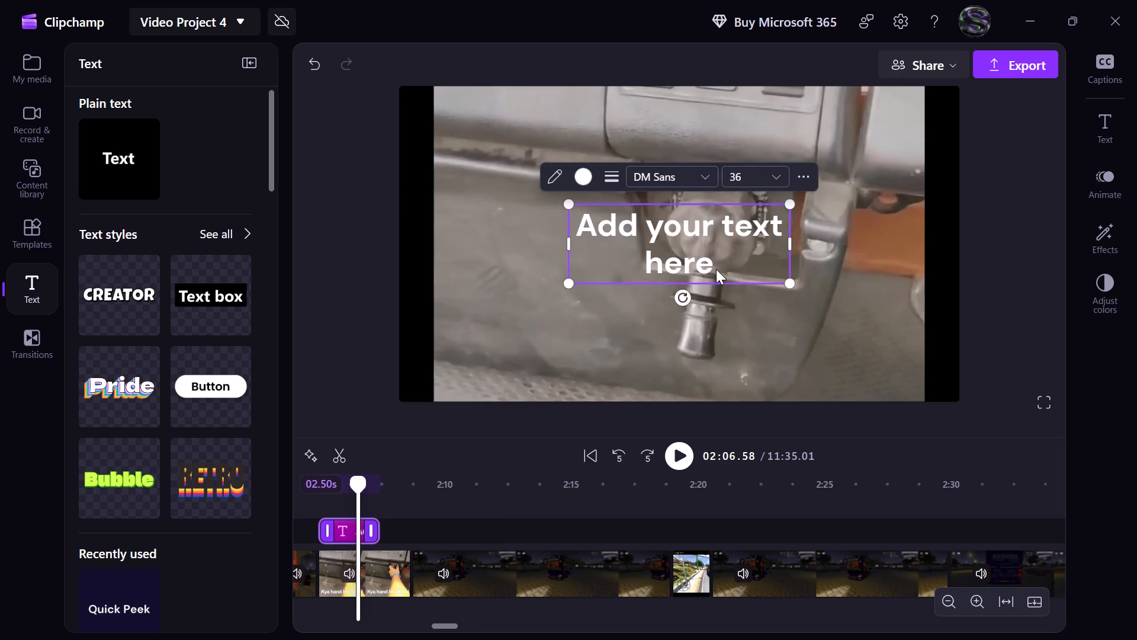
double_click(715, 269)
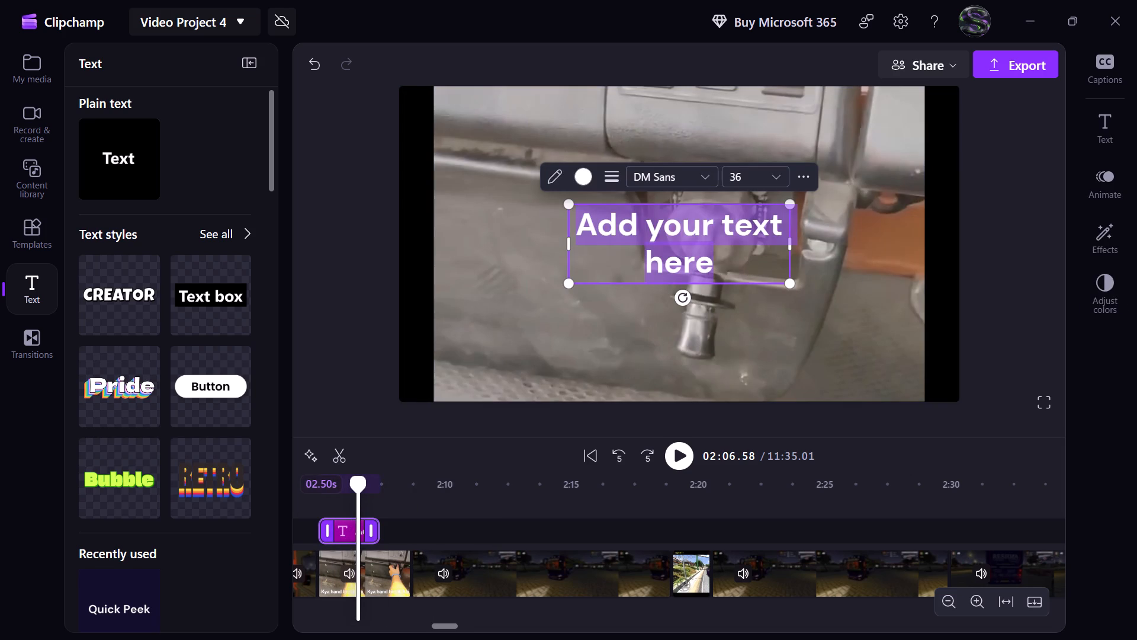
text(Resl)
key(space)
key(BackSpace)
key(BackSpace)
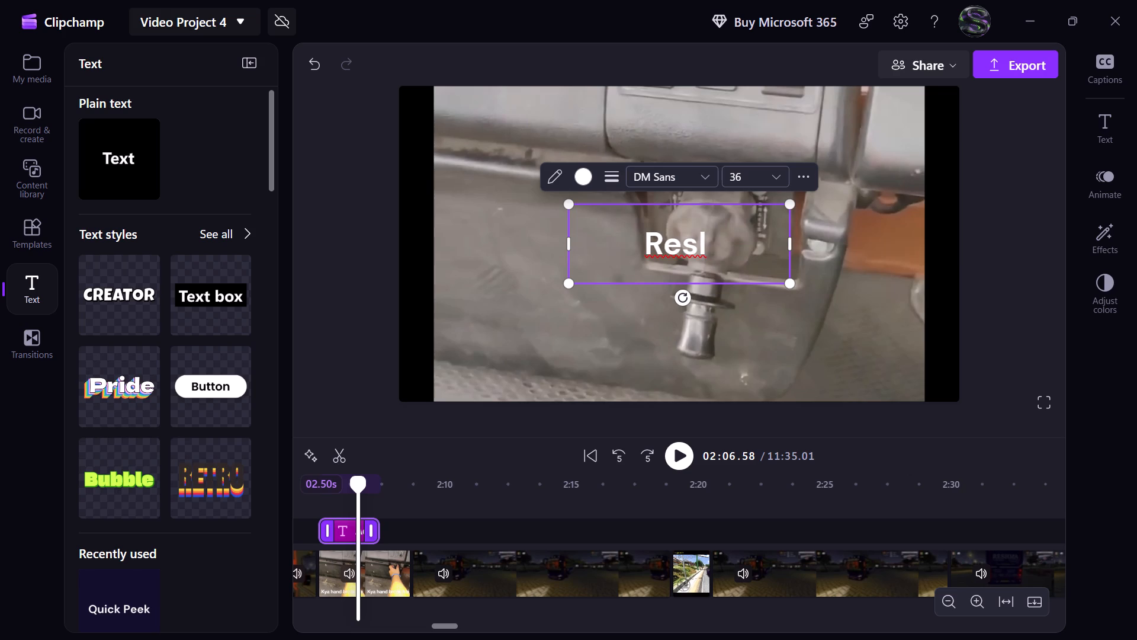
key(BackSpace)
text(al Life)
key(space)
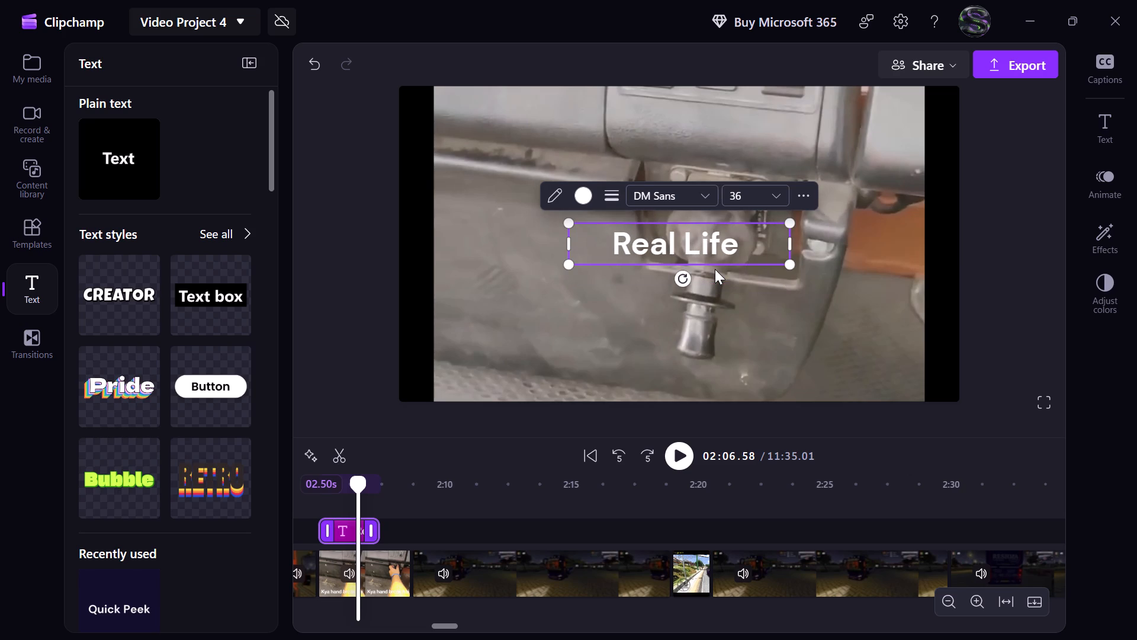
key(BackSpace)
key(Return)
key(shift+h)
text(and)
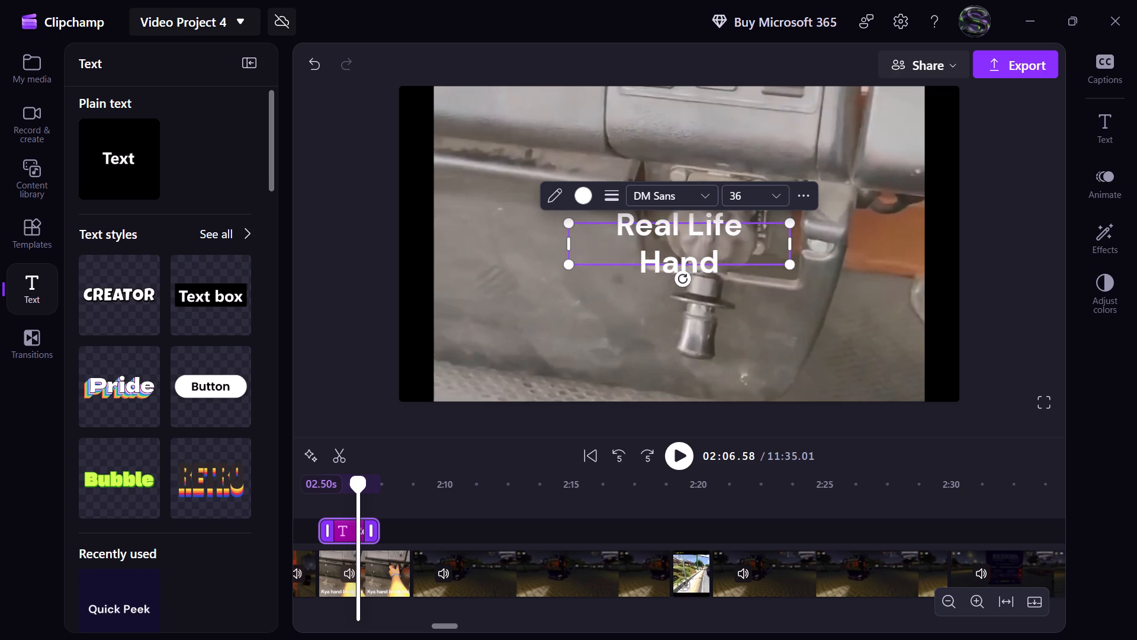
text(brake)
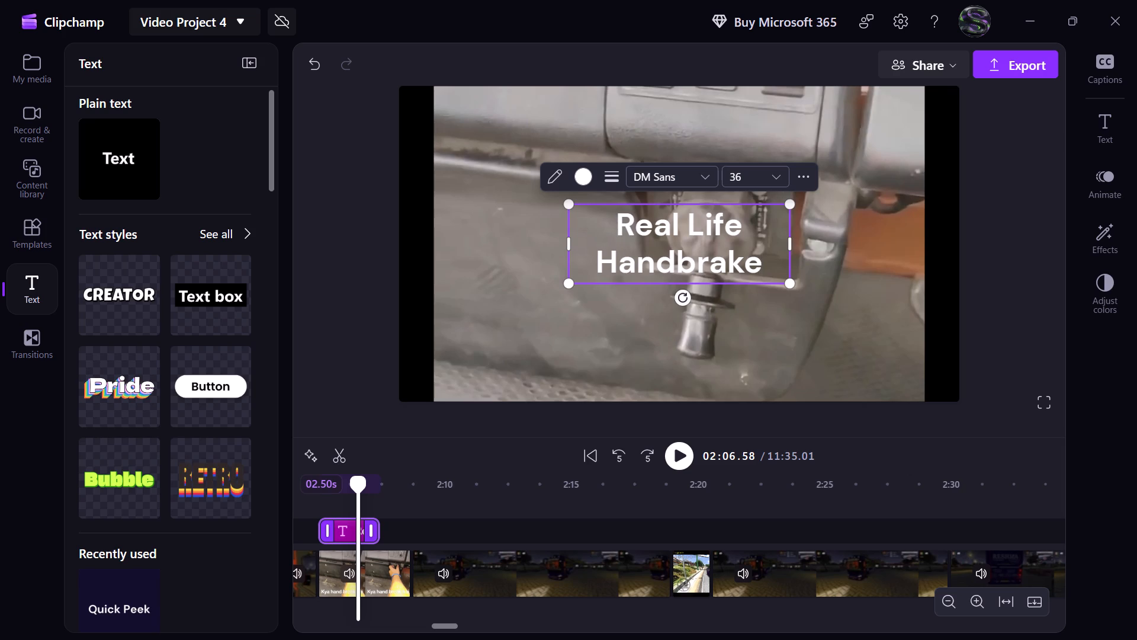
Set the "Real Life Handbrake" text to size 30 in the Poiret One font.
click(762, 183)
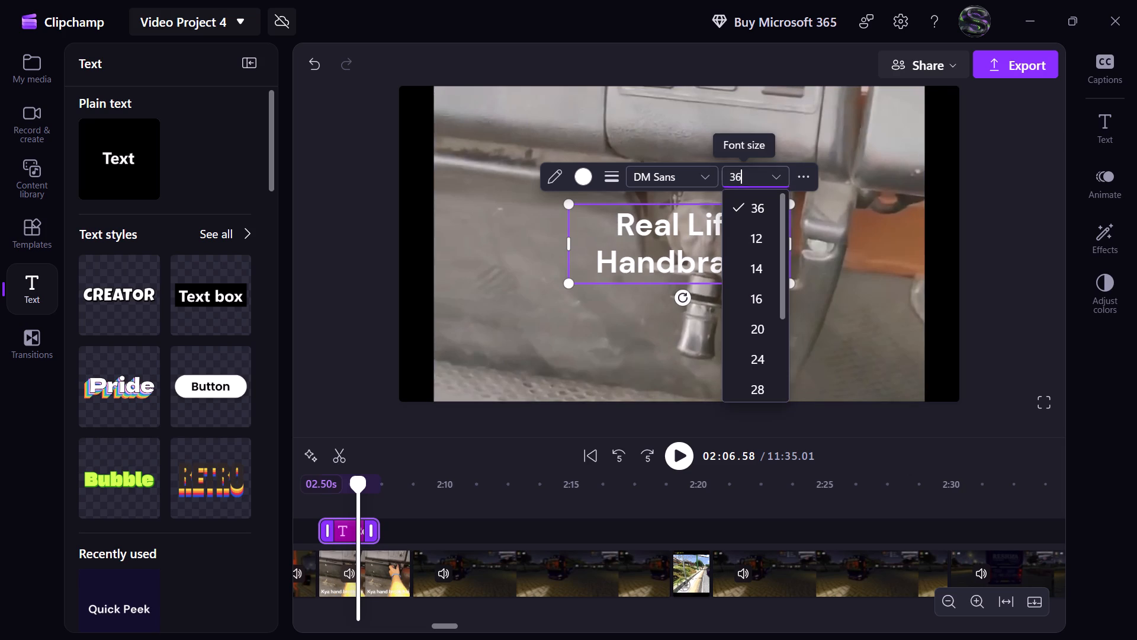
key(BackSpace)
key(0)
key(Return)
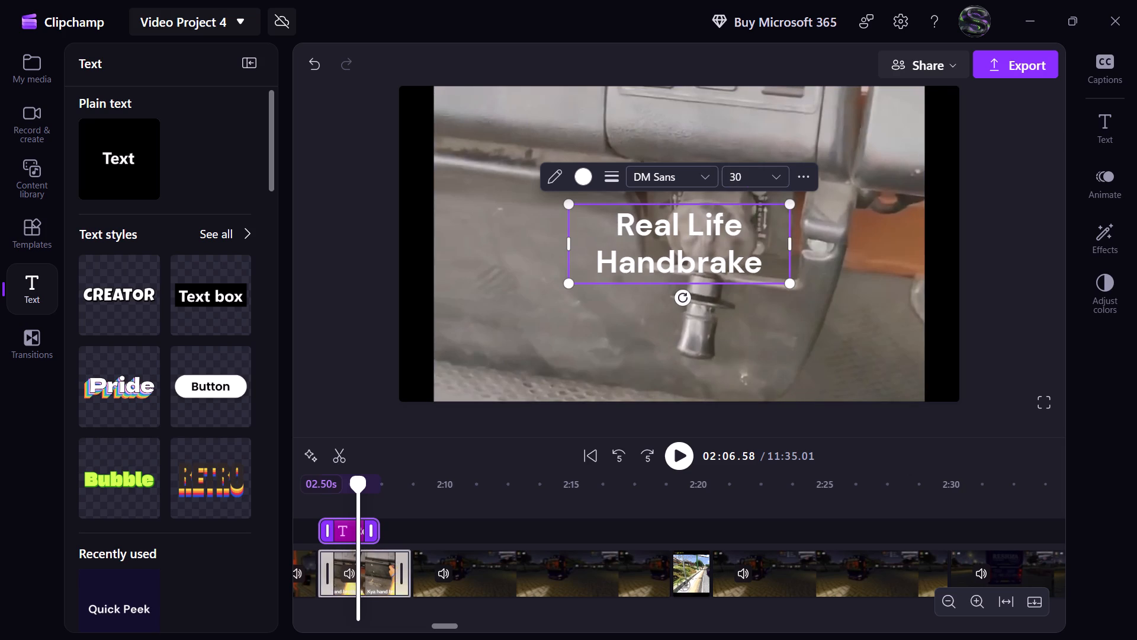
drag(764, 264, 588, 229)
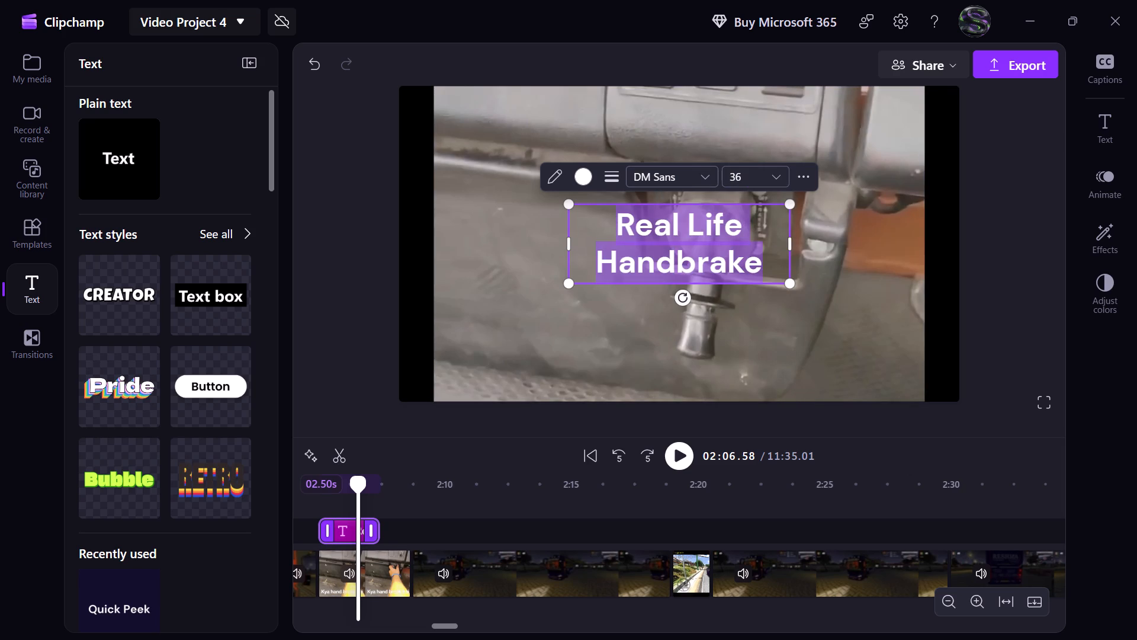
click(747, 177)
key(BackSpace)
key(0)
key(Return)
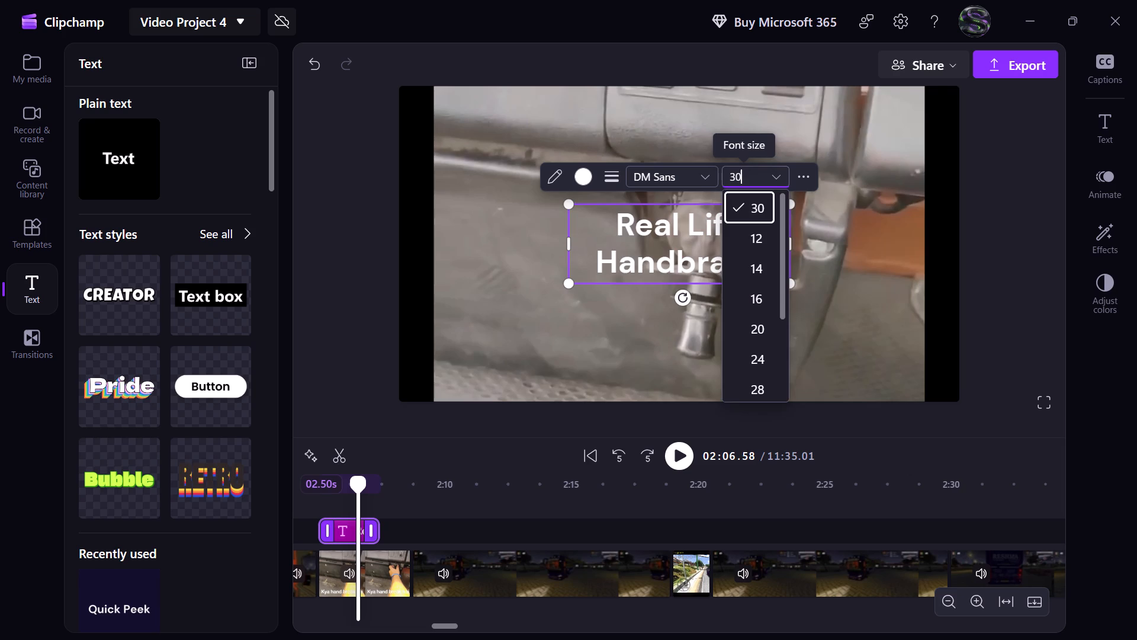
click(704, 185)
scroll(717, 257, down, 5)
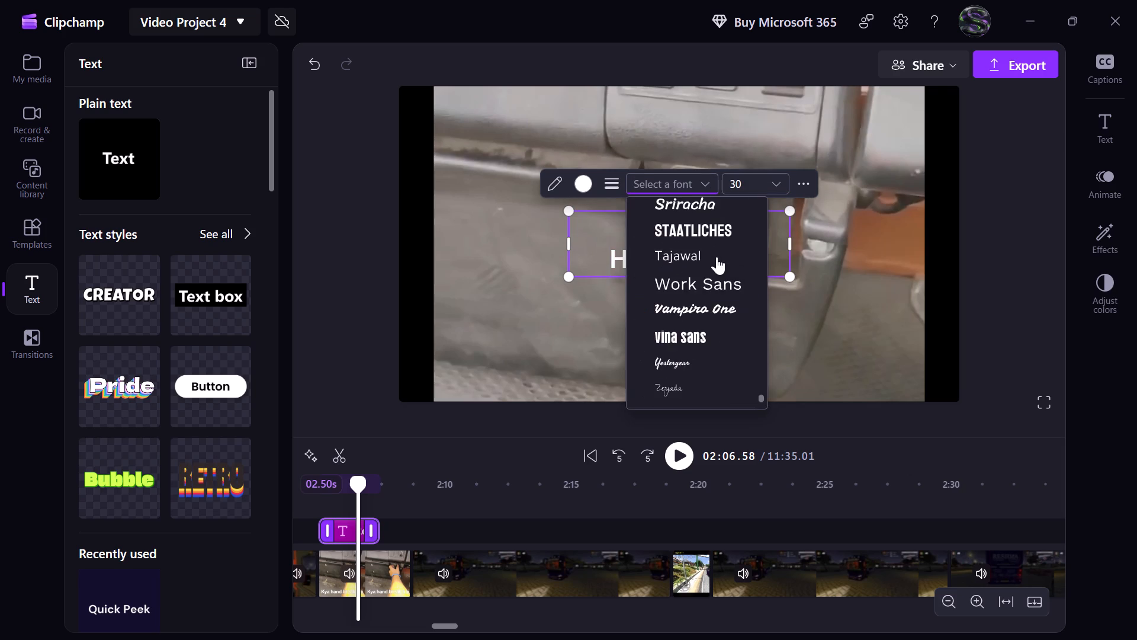
scroll(717, 257, up, 2)
click(720, 248)
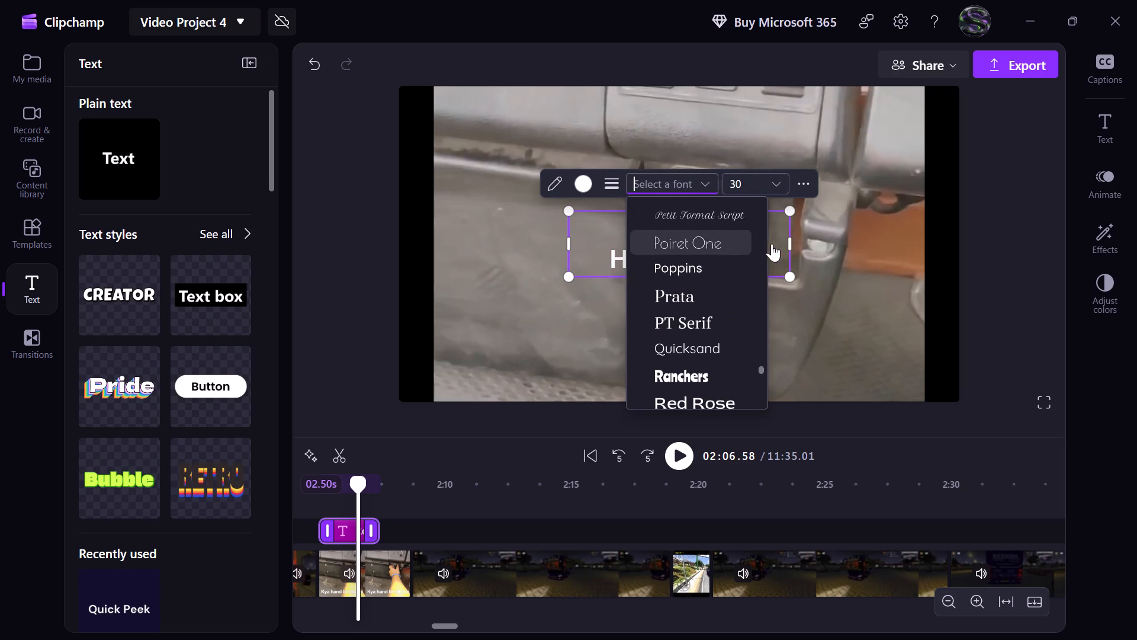
Left-align the "Real Life Handbrake" text and position the title at the bottom left of the video frame.
click(810, 191)
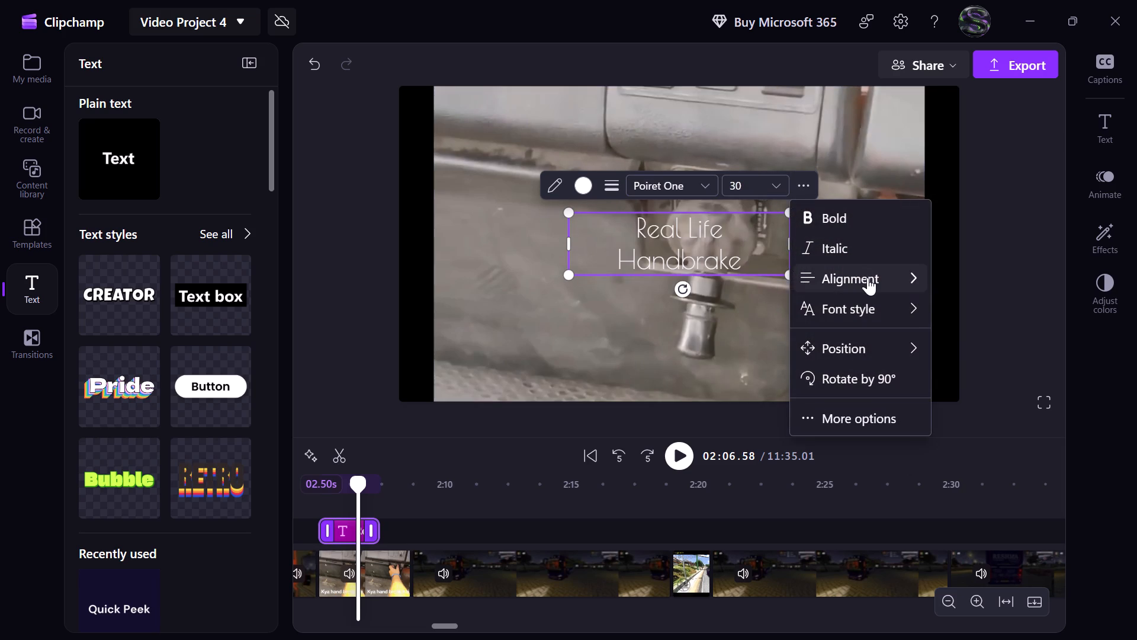
click(970, 286)
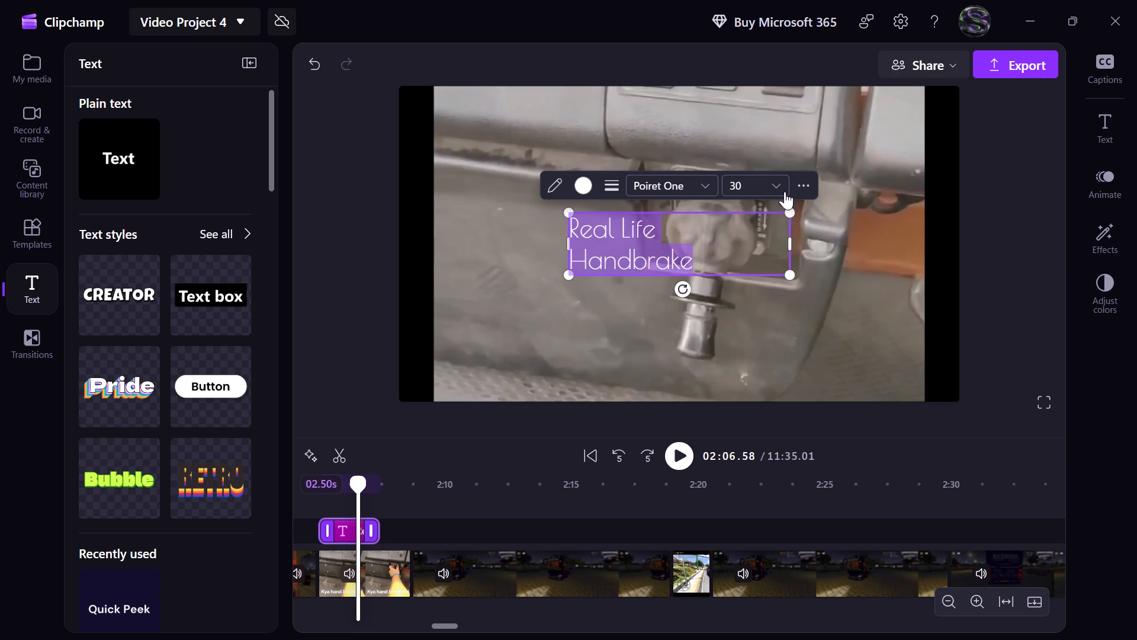
click(799, 188)
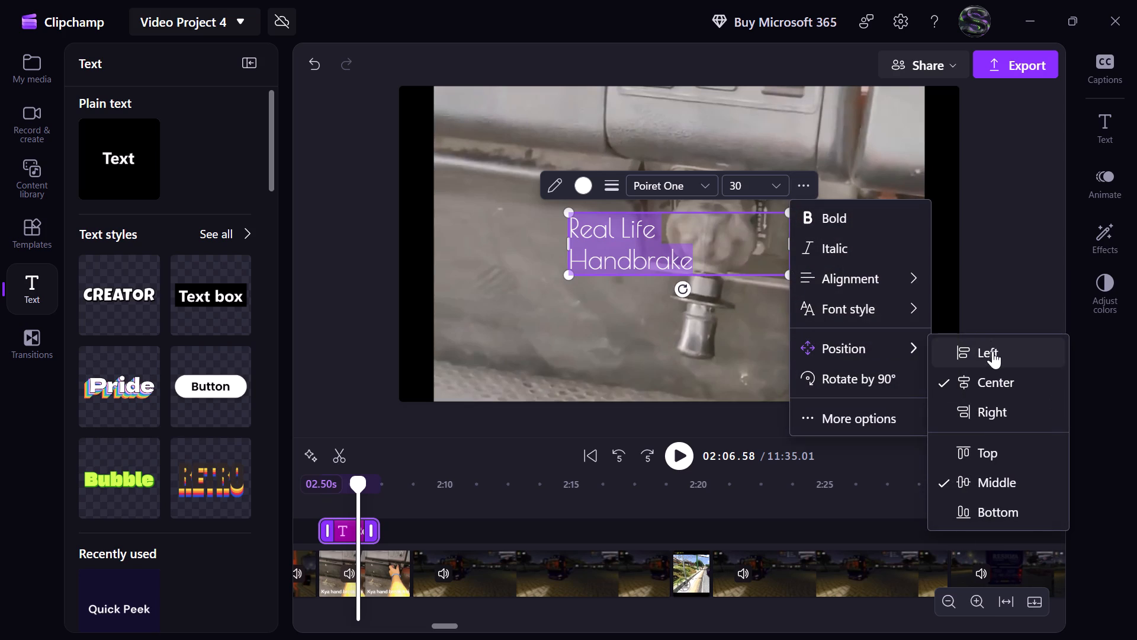
click(993, 351)
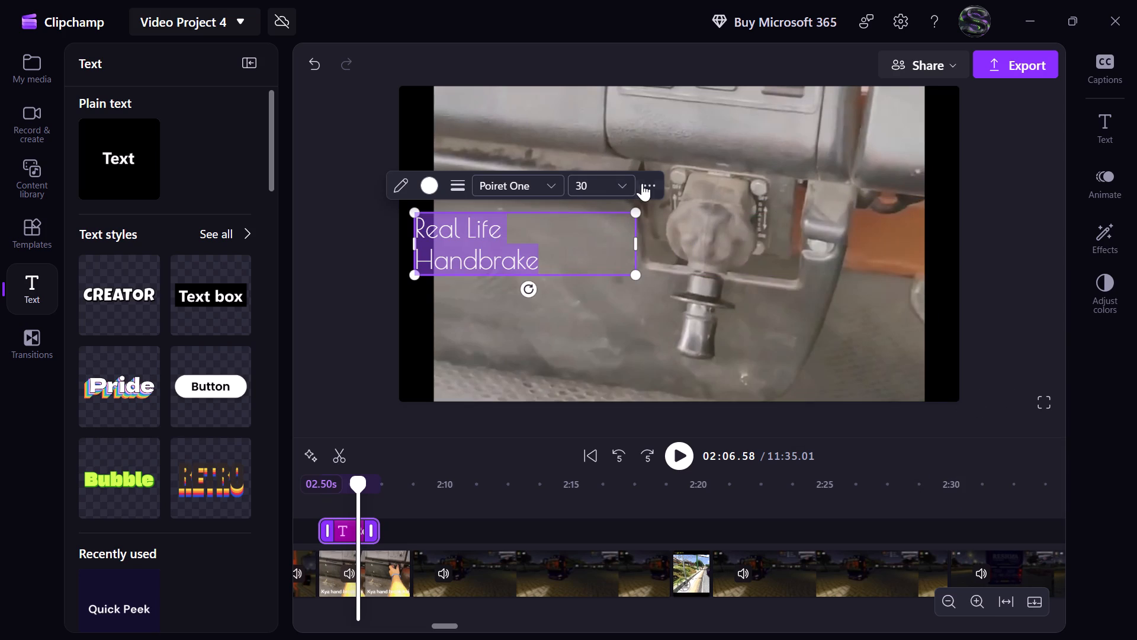
click(648, 183)
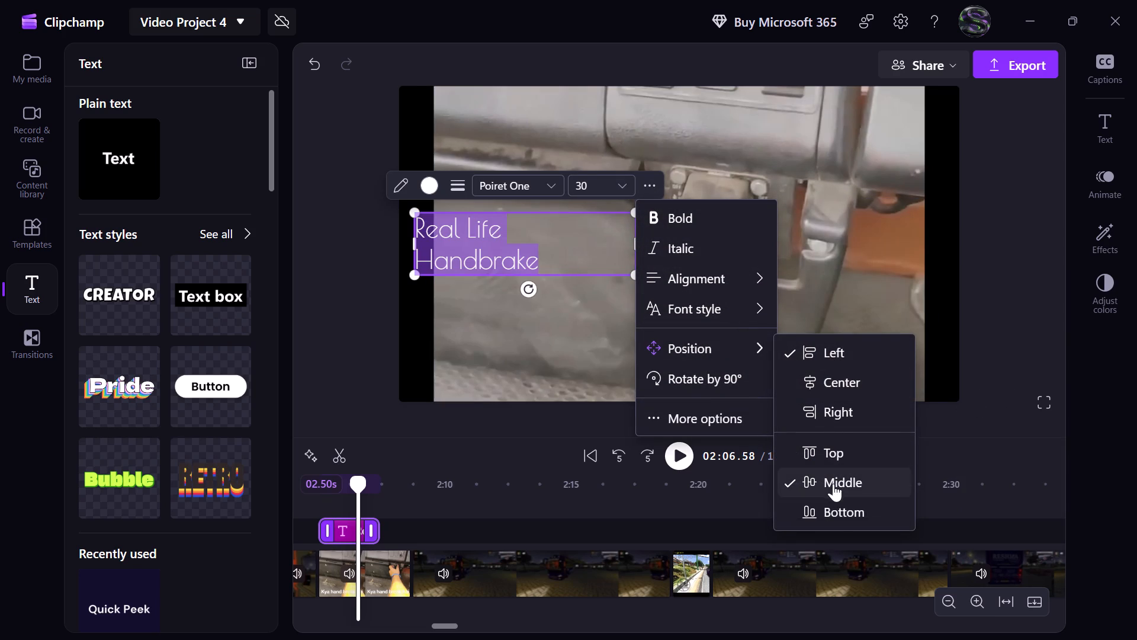
click(831, 514)
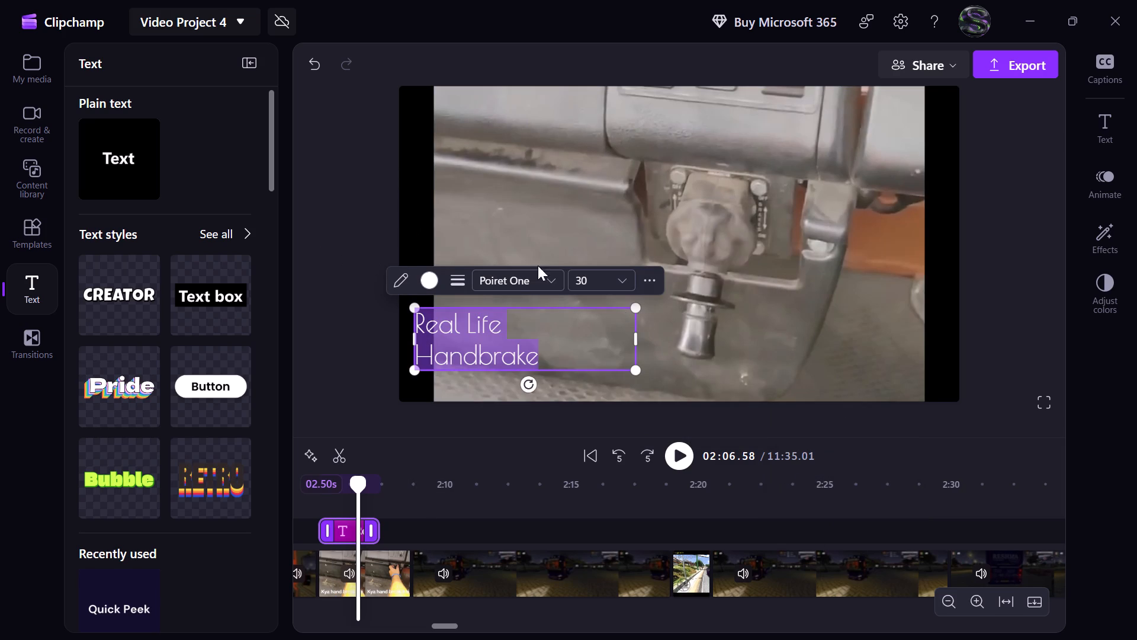
Apply the Bounce scale animation to the "Real Life Handbrake" title.
click(1126, 171)
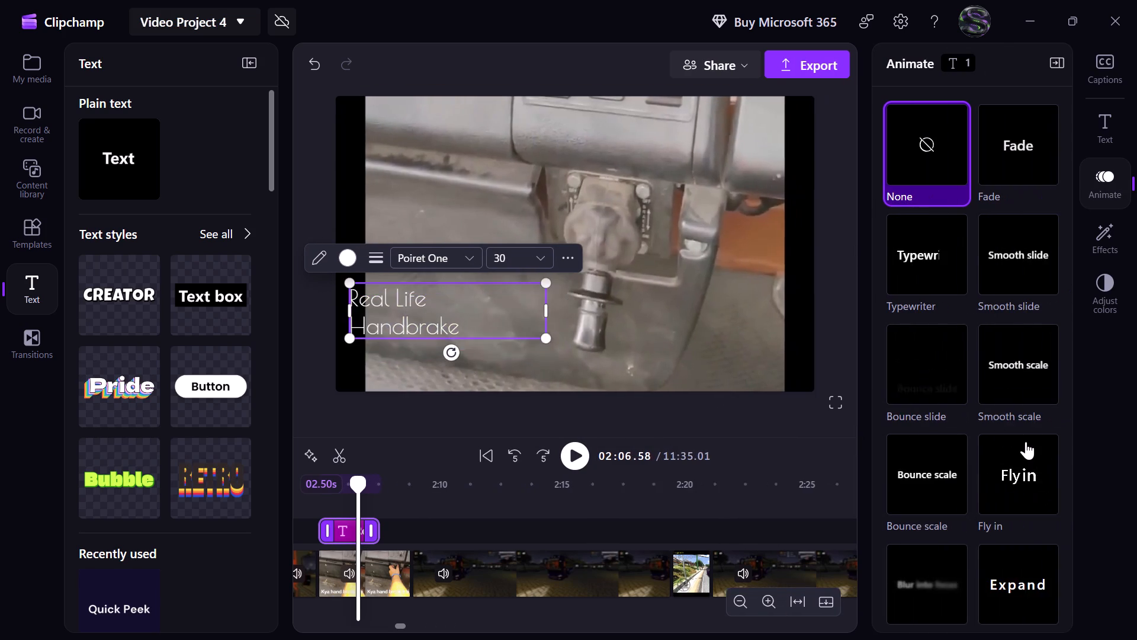
scroll(1026, 441, down, 3)
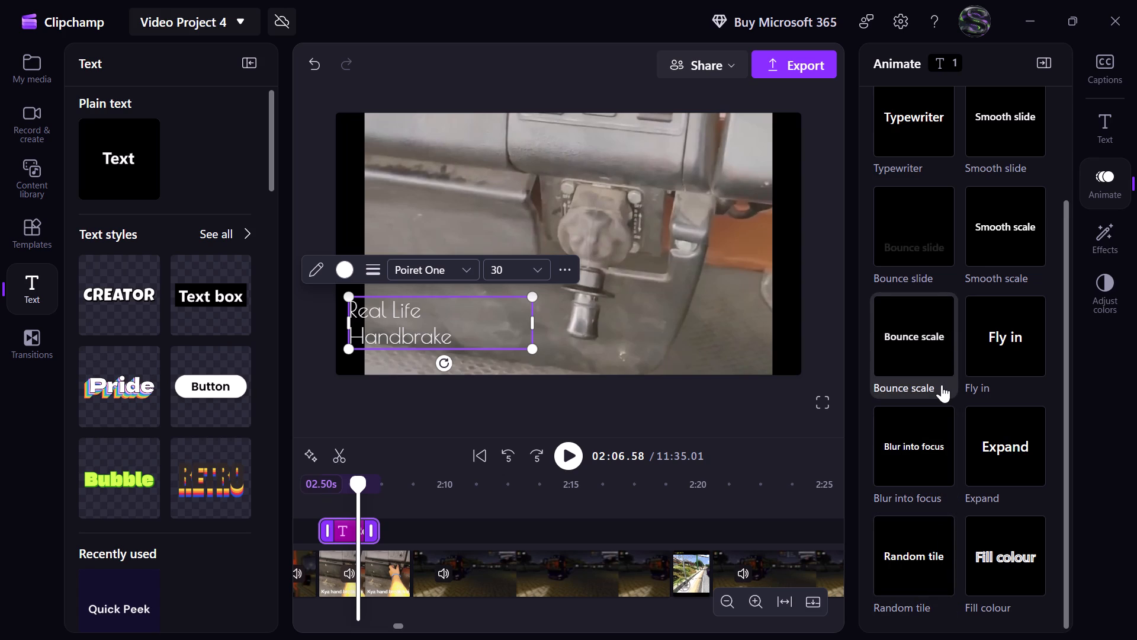
click(932, 354)
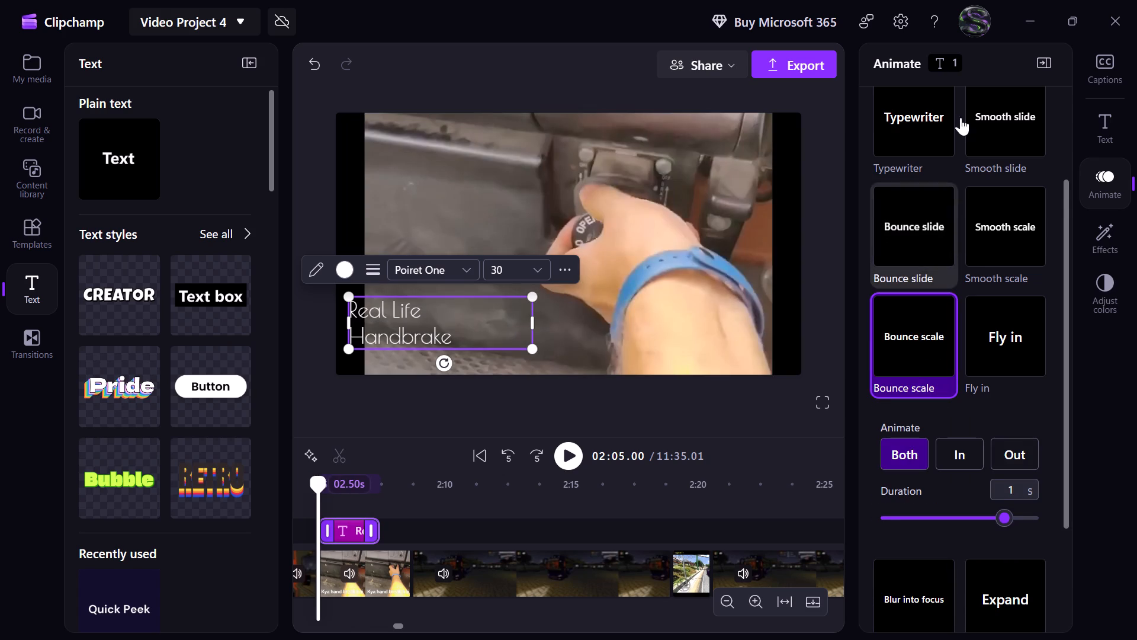
click(1035, 57)
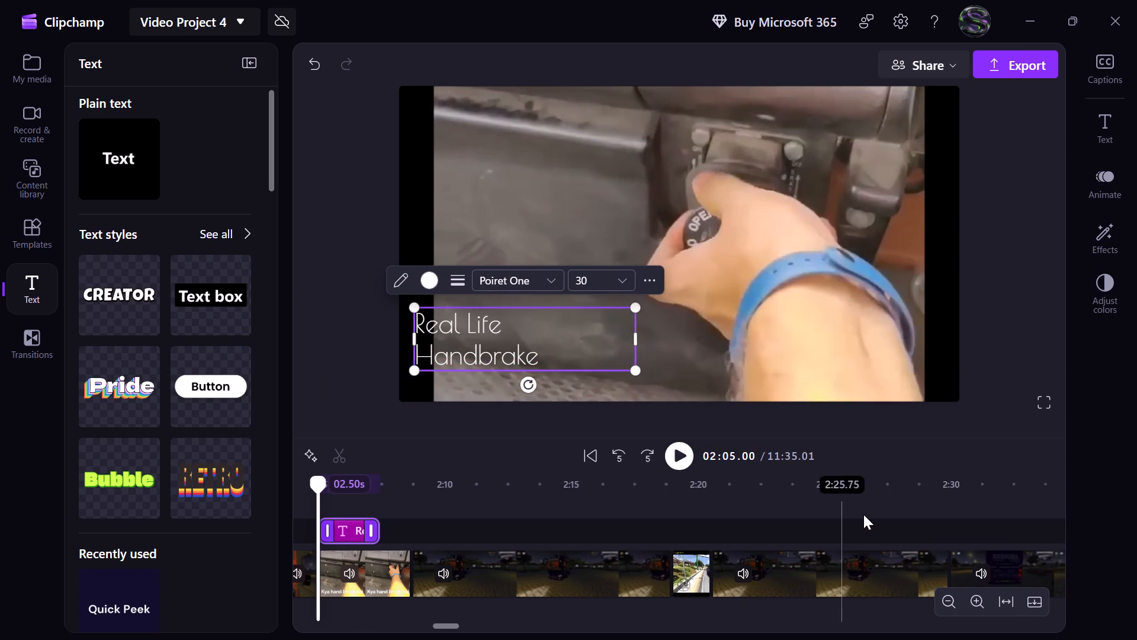
Play through the real-life handbrake section and add a plain text title at 02:09.43 over the in-game footage that follows.
scroll(863, 514, right, 1)
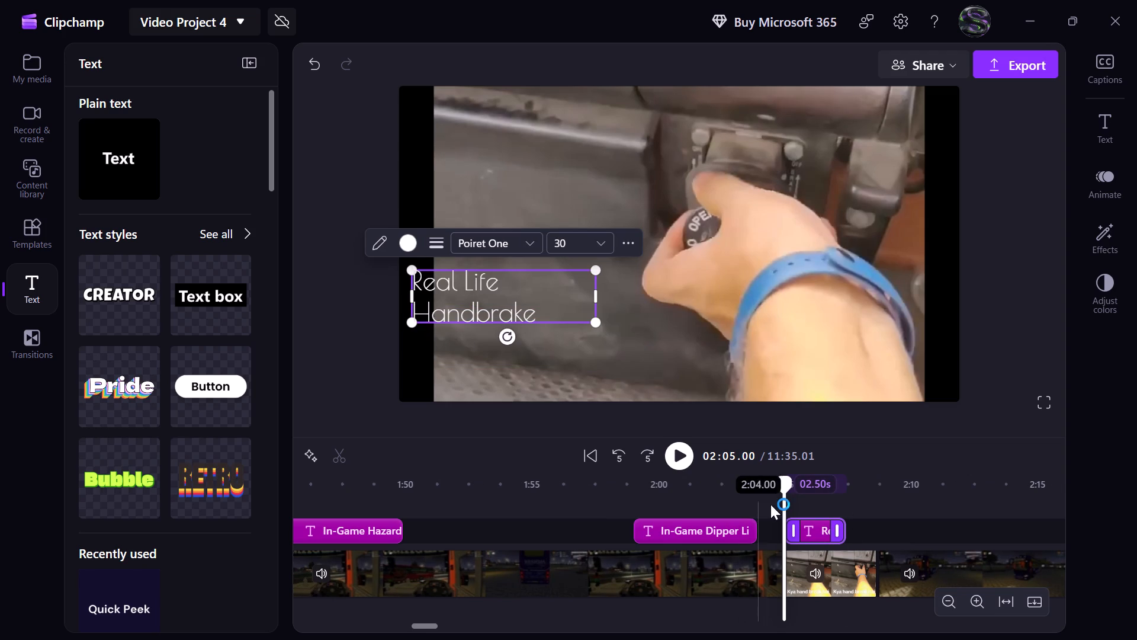
click(772, 496)
click(680, 460)
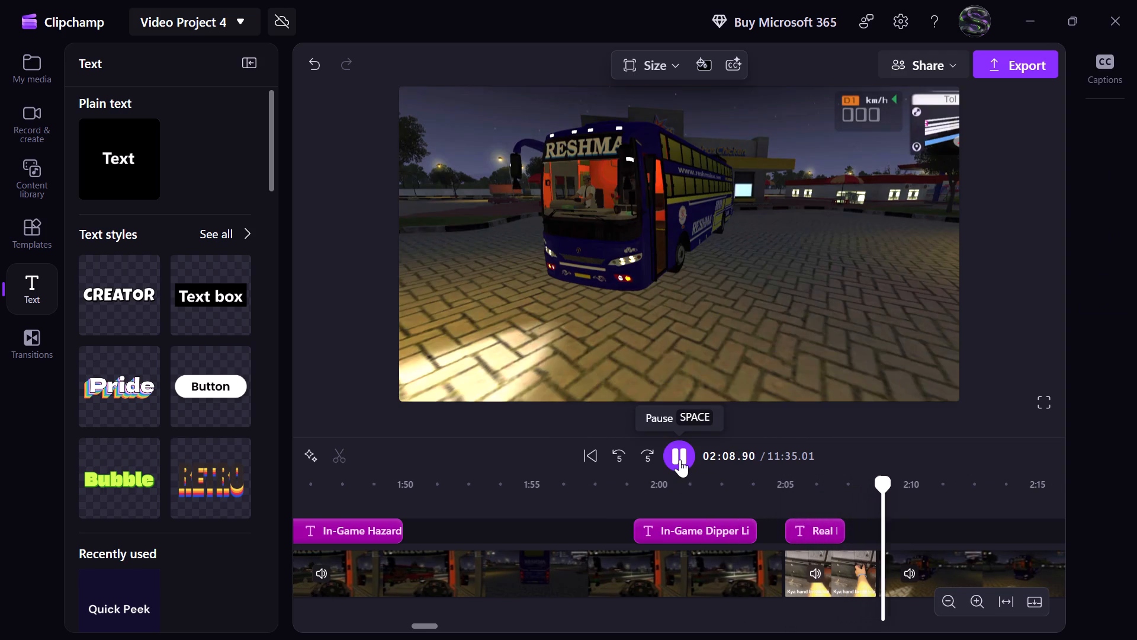
click(680, 459)
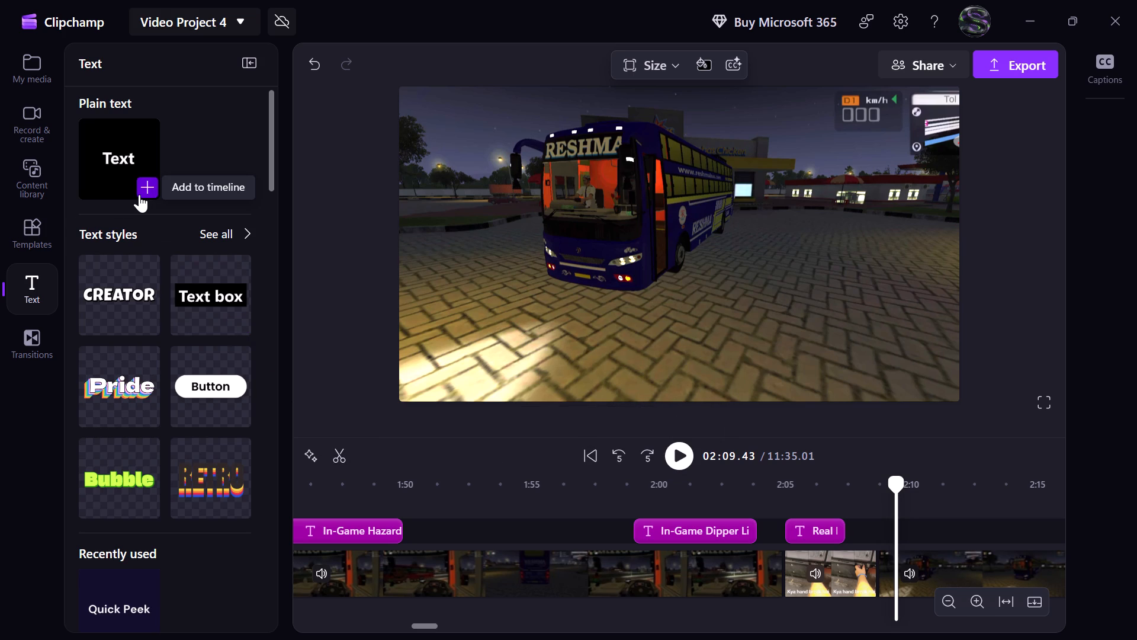
click(139, 194)
scroll(545, 340, left, 1)
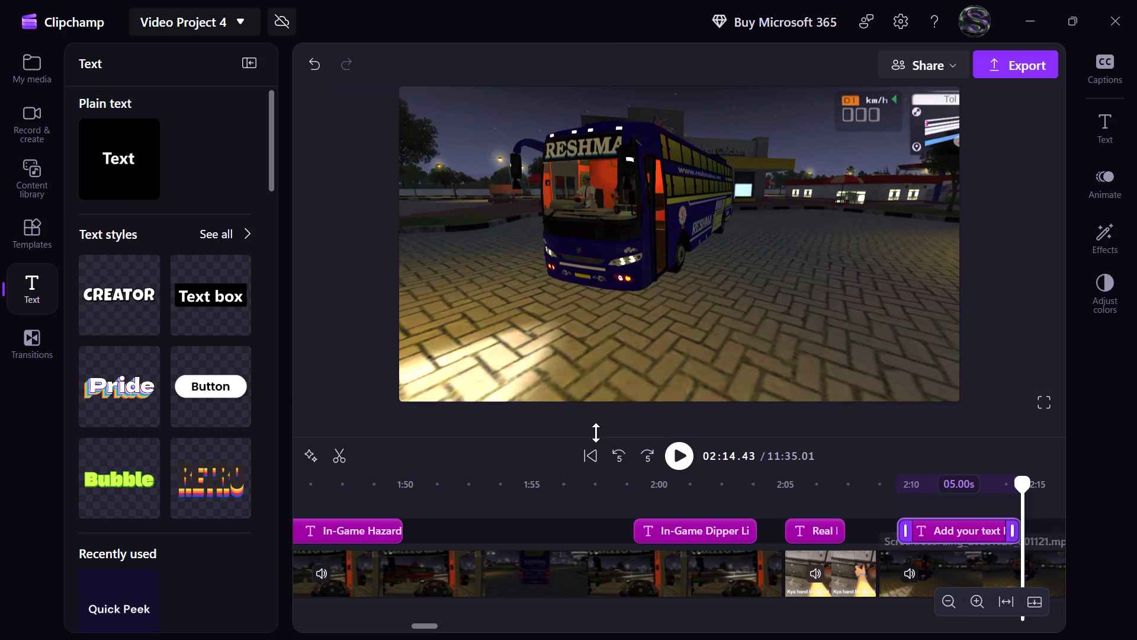
scroll(596, 433, left, 1)
scroll(645, 494, left, 1)
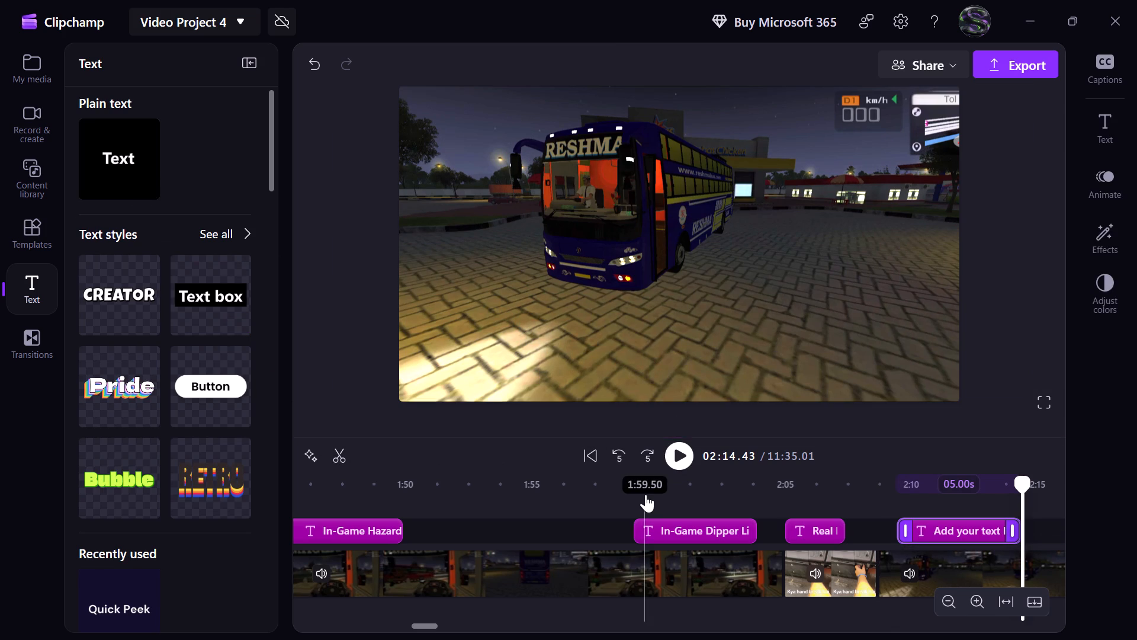
Move the new placeholder title earlier on the timeline so it starts where the in-game handbrake footage begins.
scroll(645, 494, left, 2)
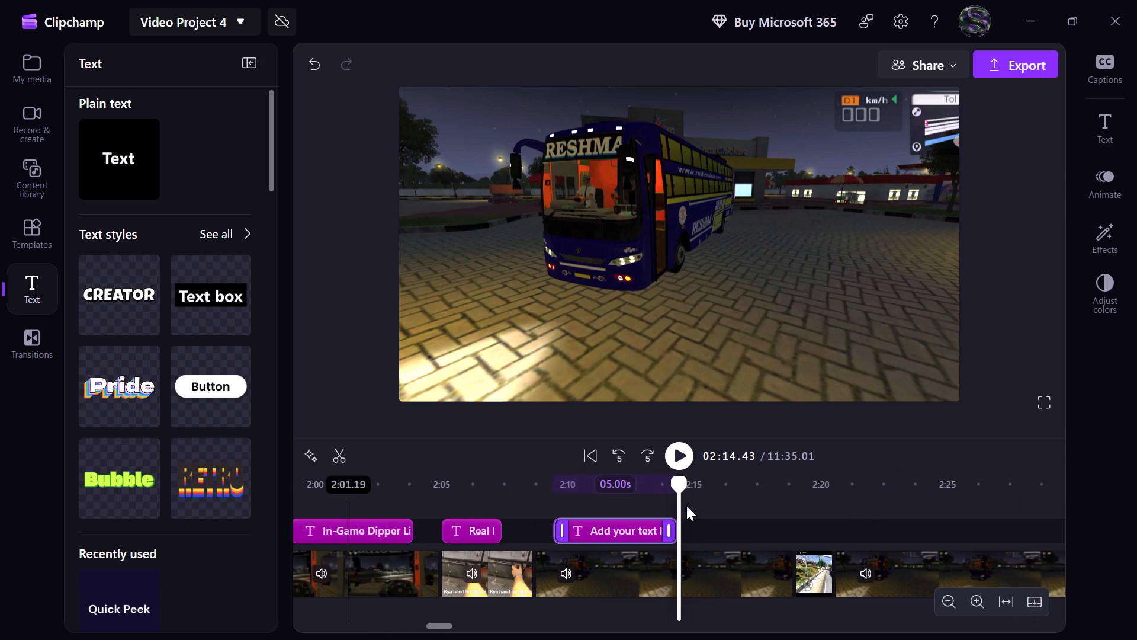
drag(616, 541, 602, 538)
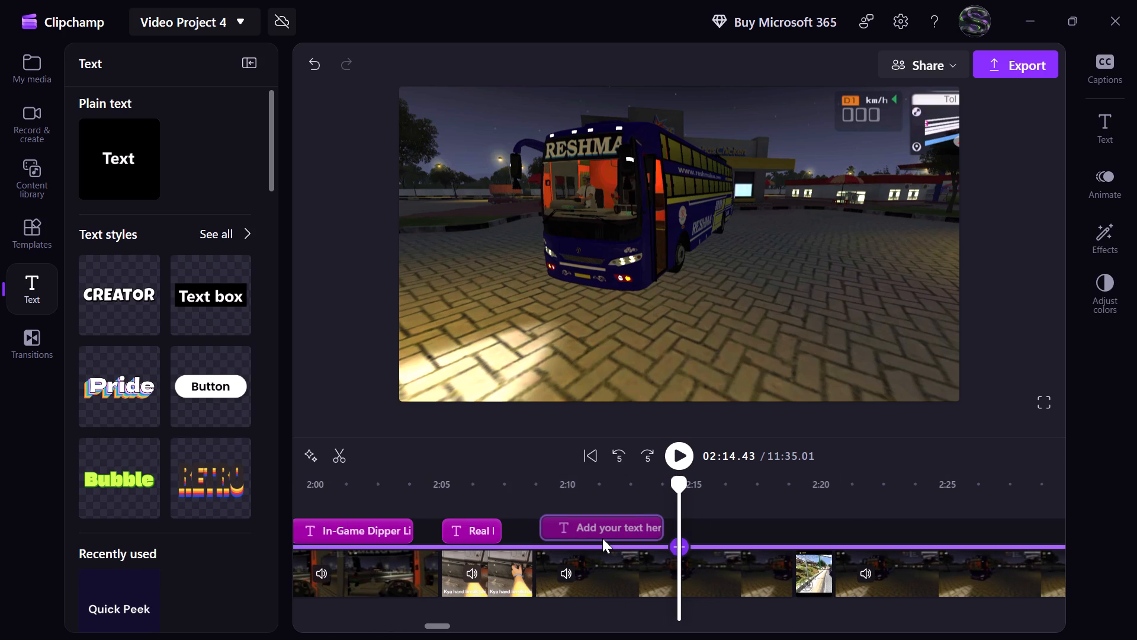
drag(602, 538, 617, 544)
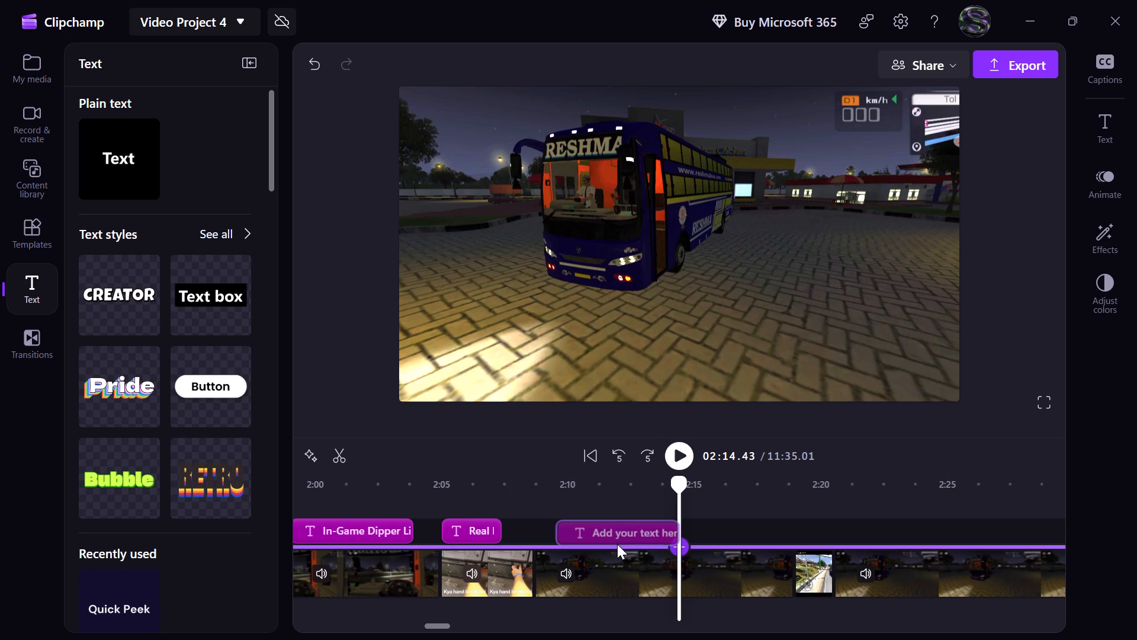
drag(617, 544, 611, 529)
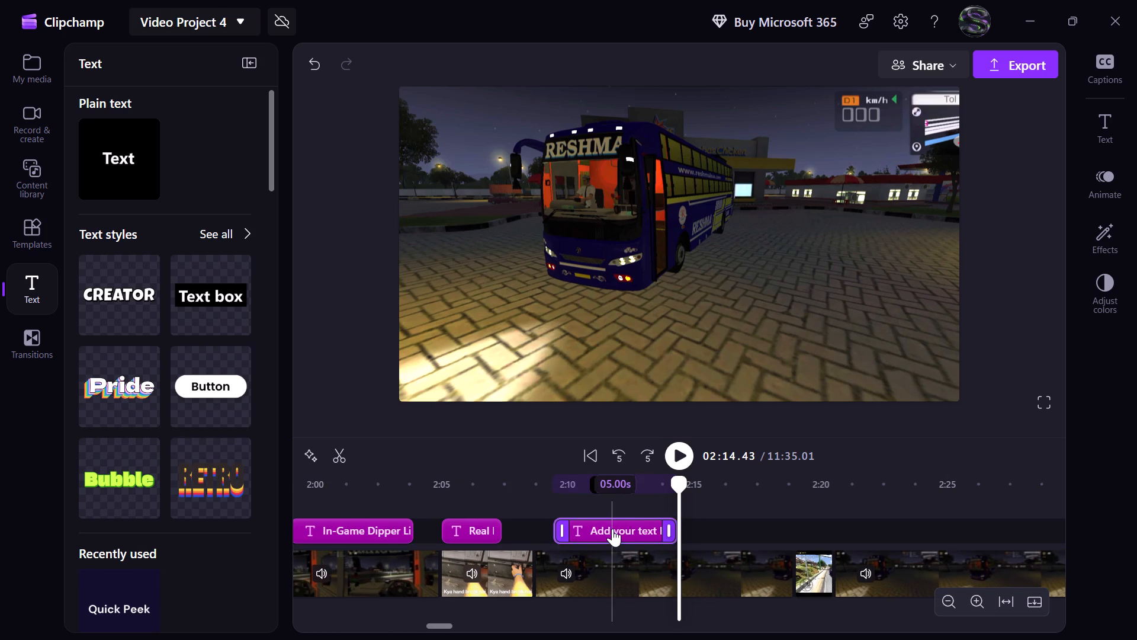
drag(611, 529, 595, 534)
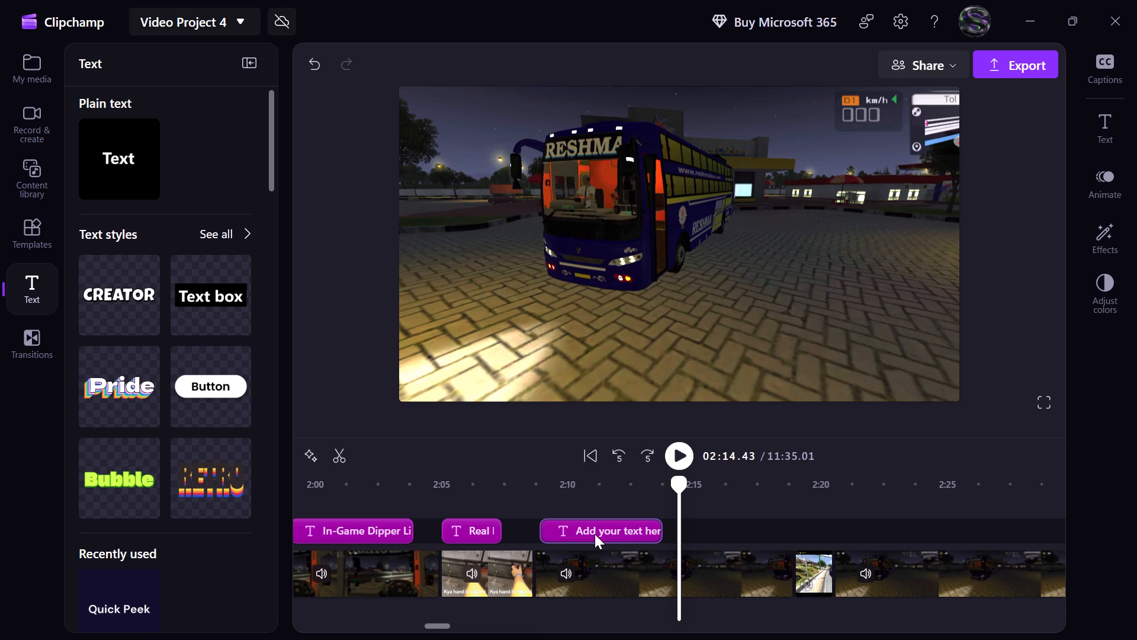
click(595, 534)
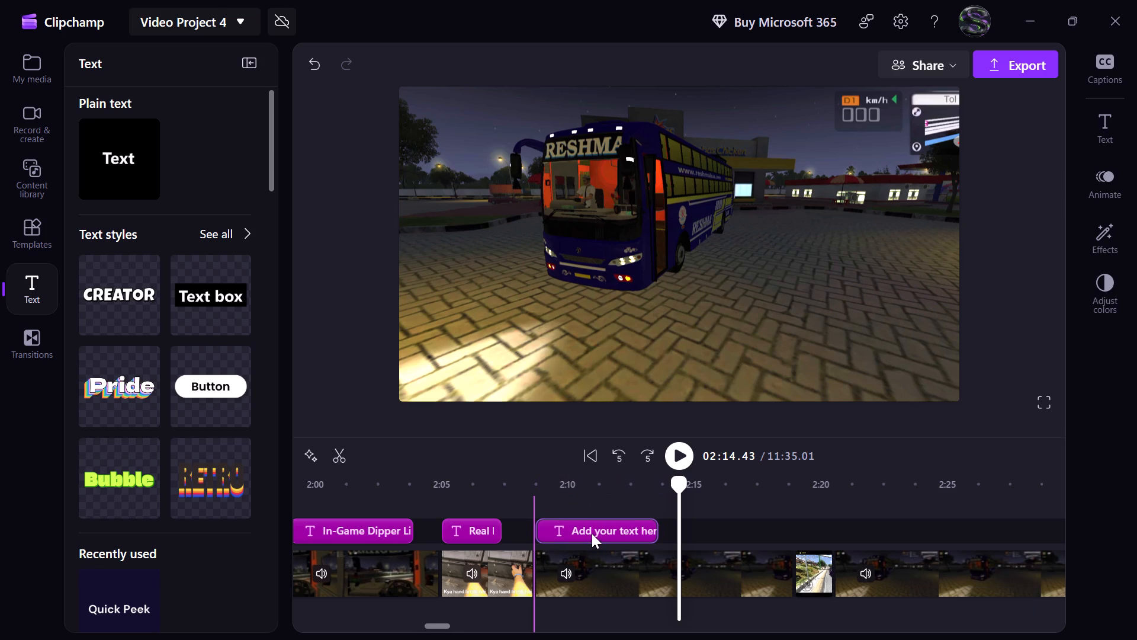
Replace the placeholder title text with "In-Game Handbrake", split over two lines after "In-Game".
click(548, 498)
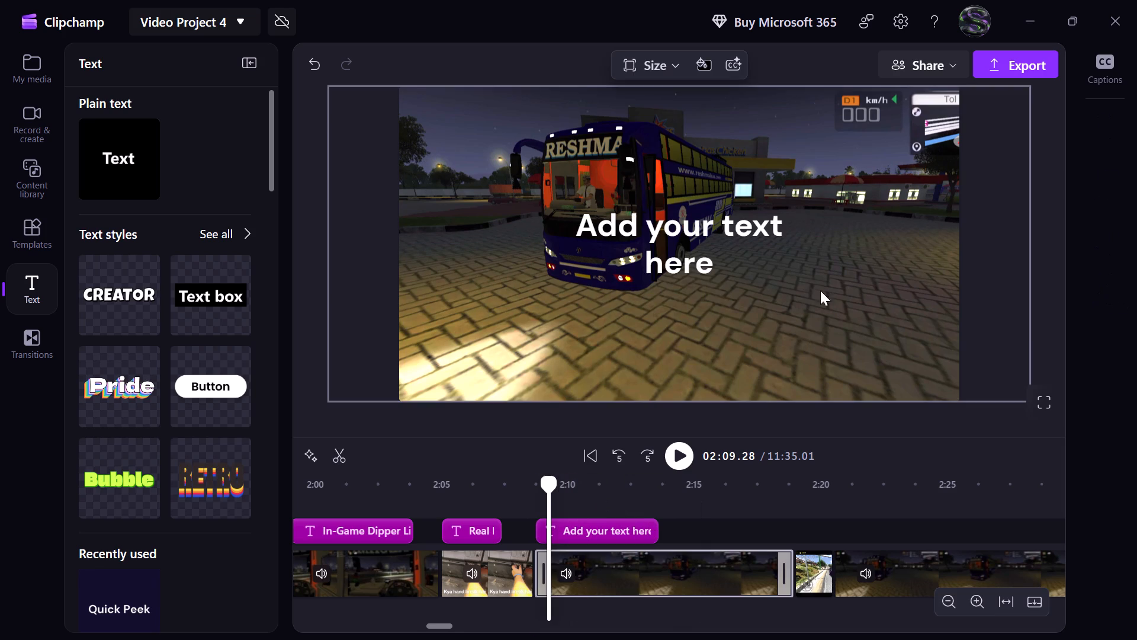
click(731, 258)
click(731, 258)
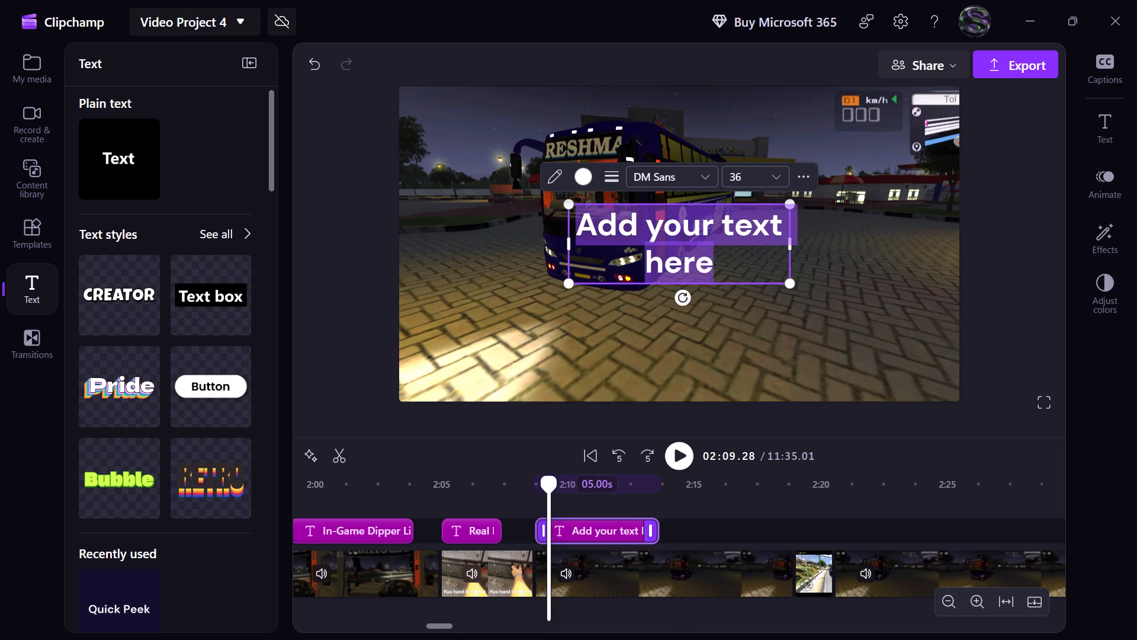
text(In-)
text(ga)
key(BackSpace)
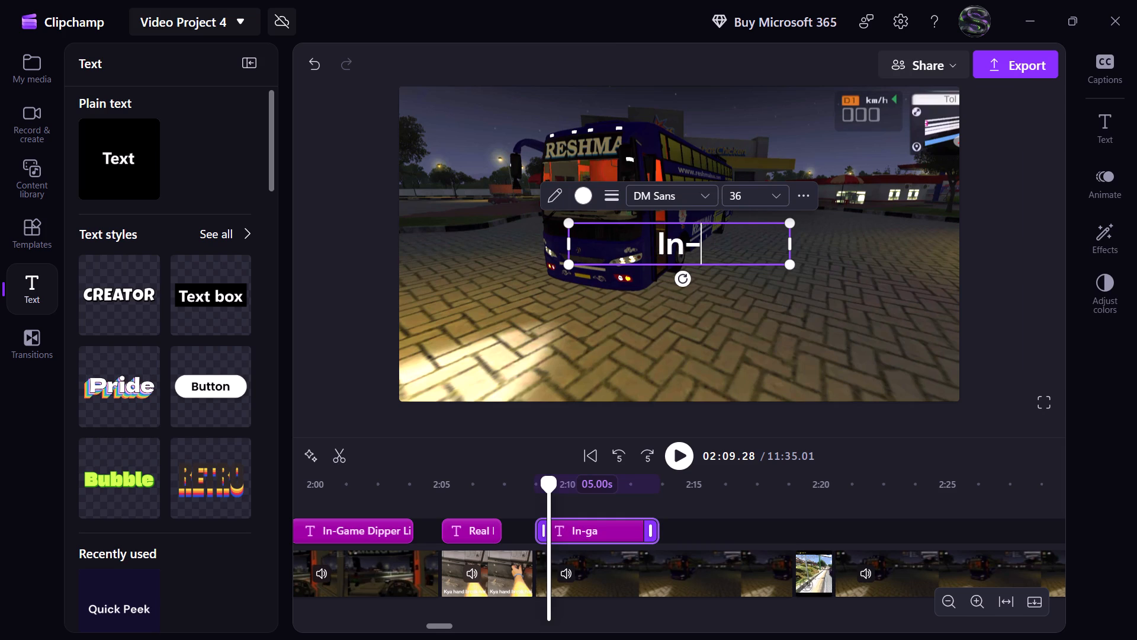
key(BackSpace)
key(BackSpace)
text(ane)
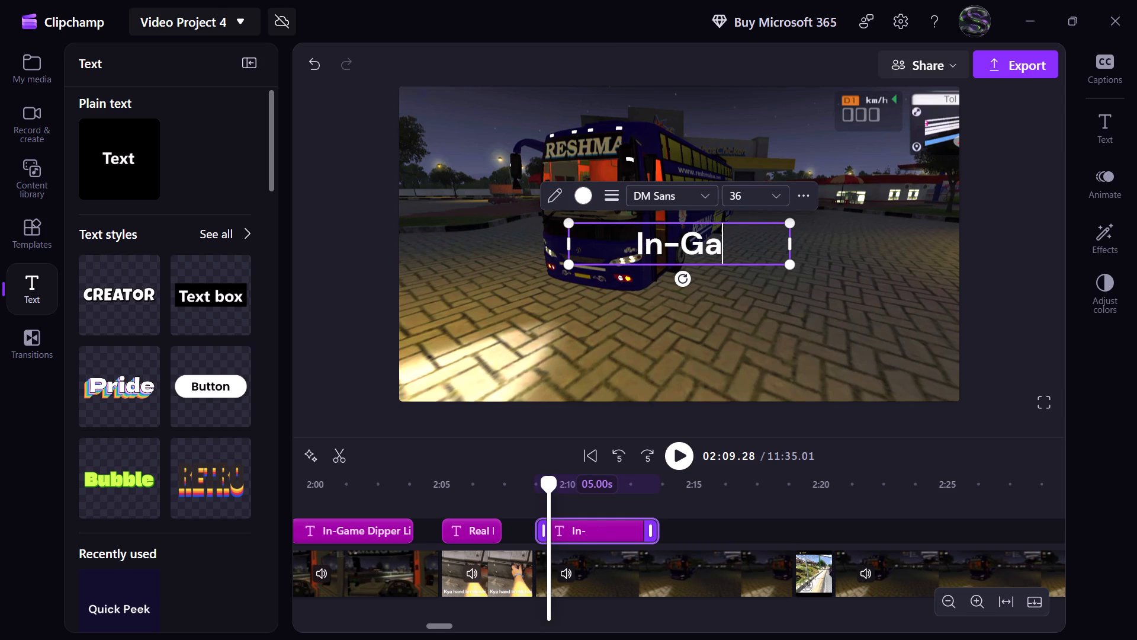
key(space)
key(BackSpace)
key(BackSpace)
key(BackSpace)
text(me)
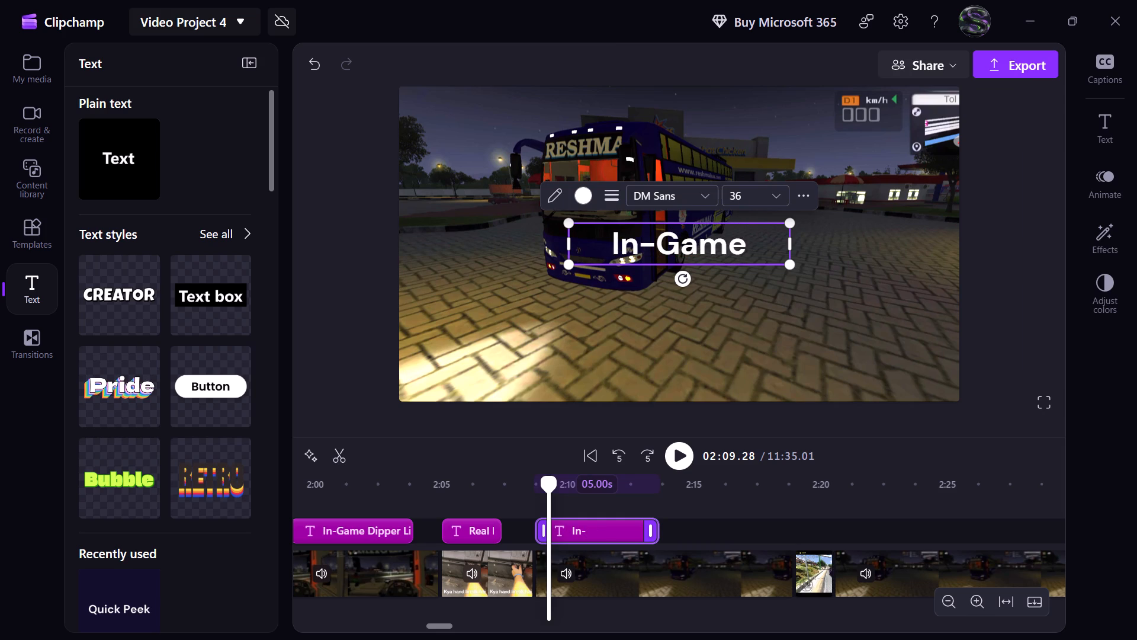
key(space)
key(BackSpace)
key(Return)
key(shift+h)
text(and)
text(brk)
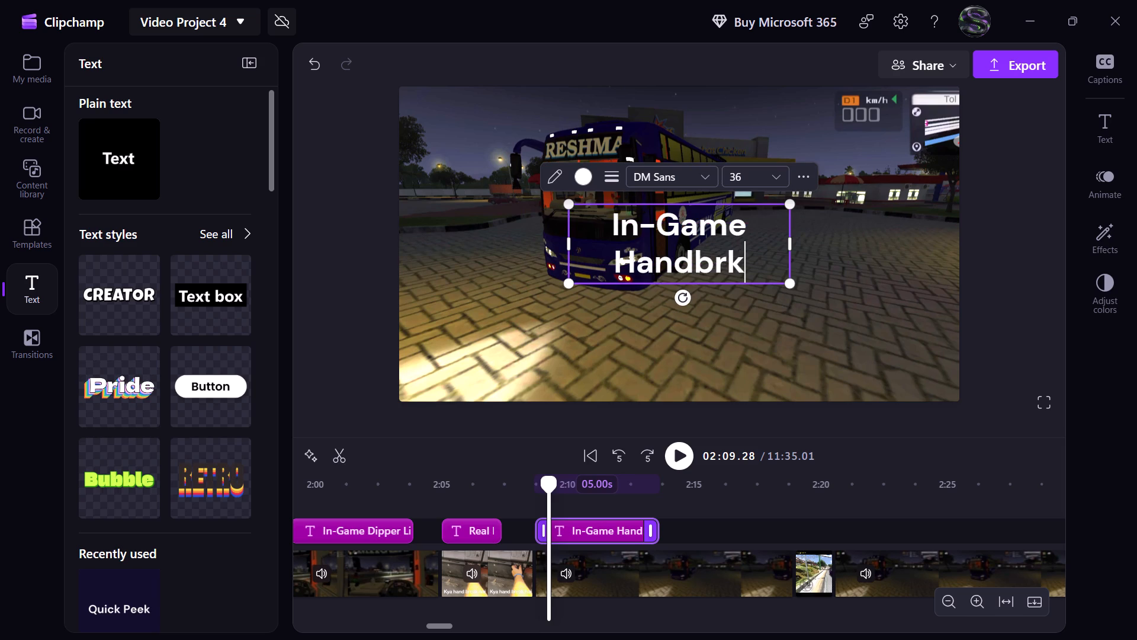
key(BackSpace)
text(aje)
key(BackSpace)
key(BackSpace)
text(ke)
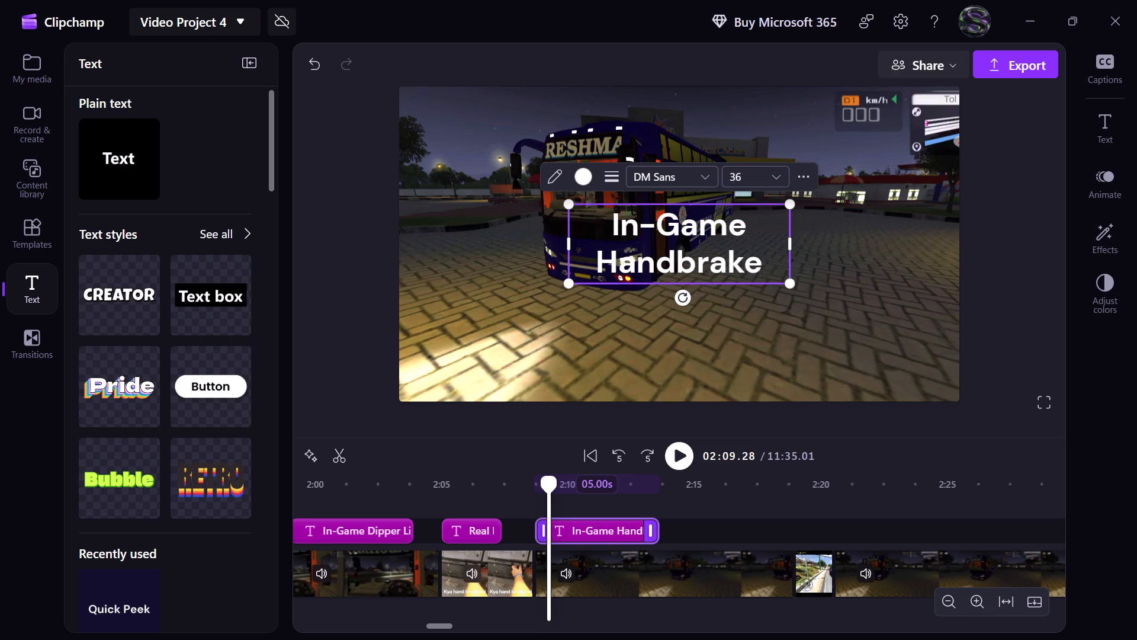
Set the "In-Game Handbrake" text to size 30 in the Poiret One font.
drag(767, 270, 606, 235)
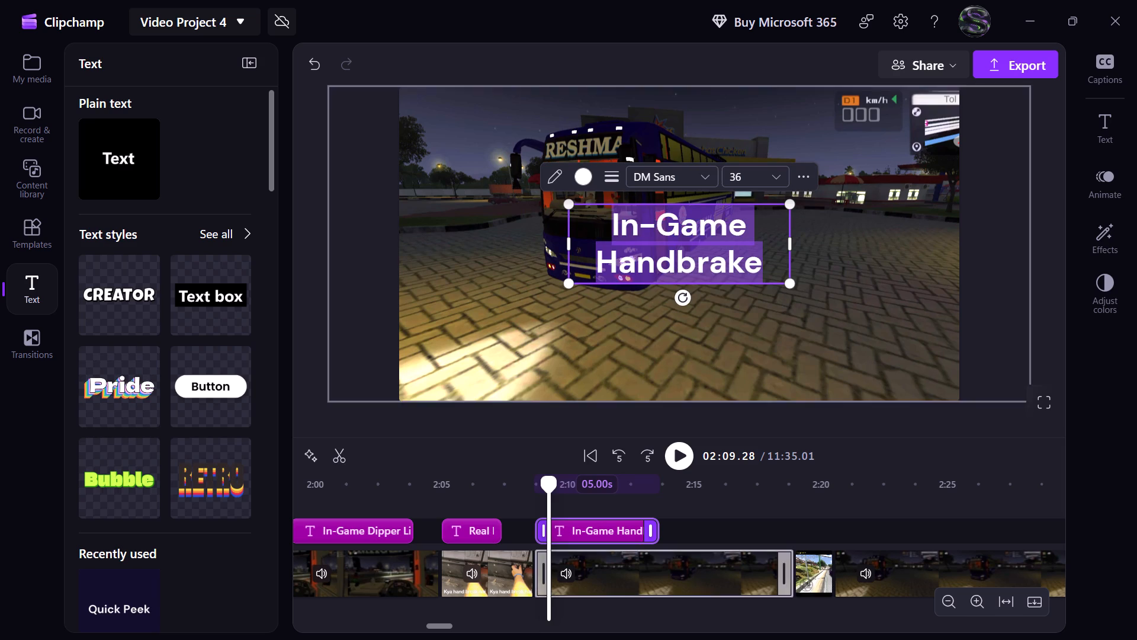
click(762, 180)
key(BackSpace)
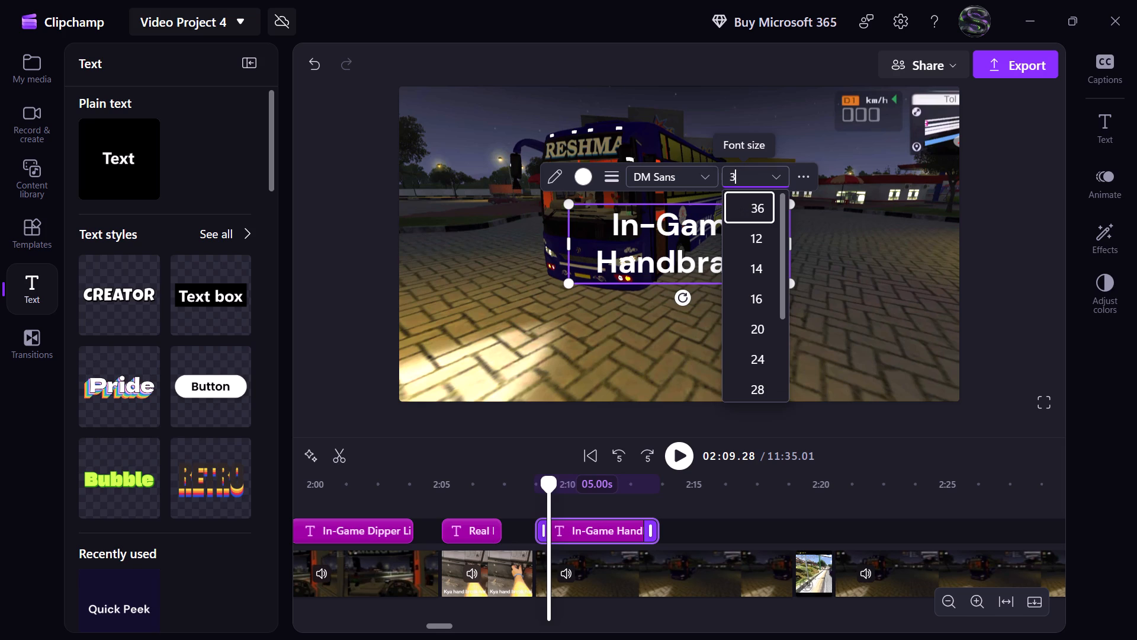
key(0)
key(Return)
click(693, 190)
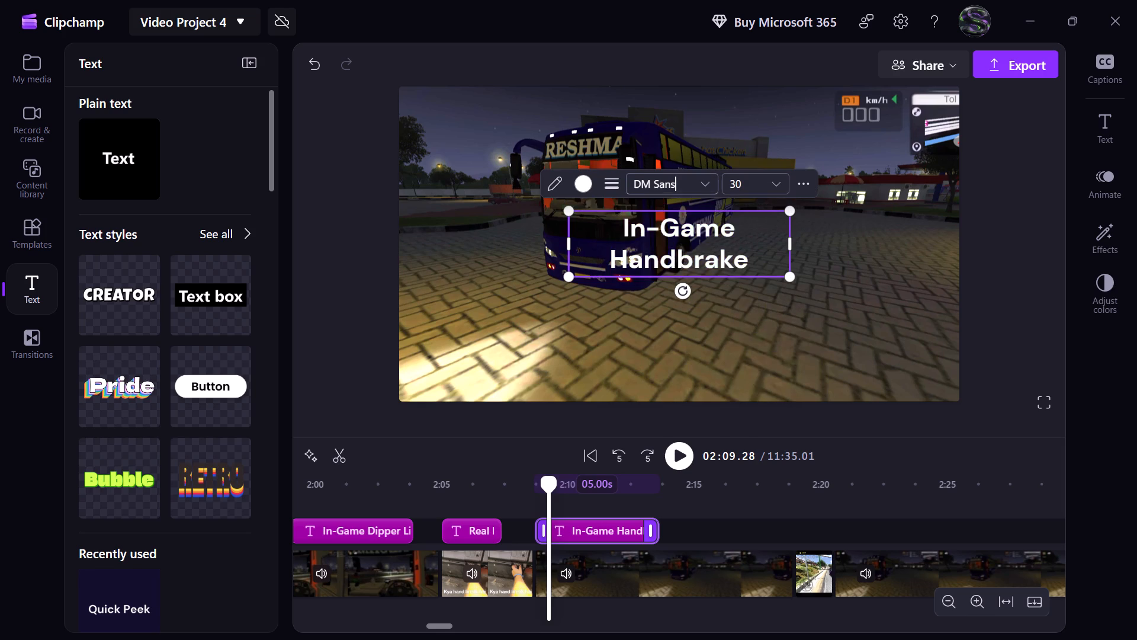
scroll(735, 265, down, 7)
scroll(735, 265, up, 1)
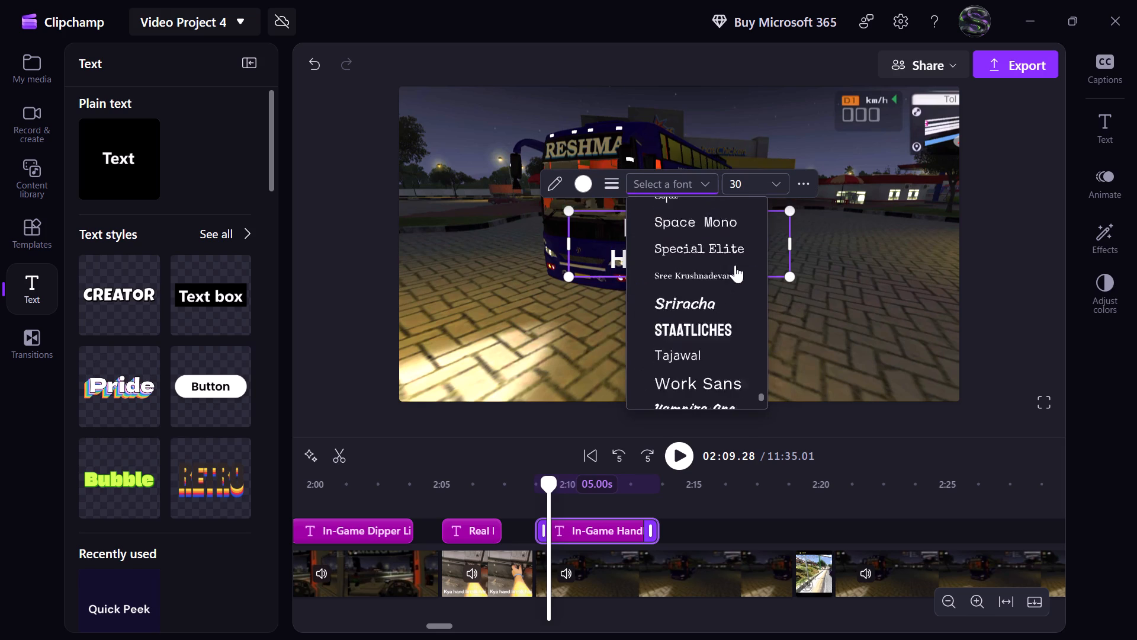
scroll(735, 265, up, 2)
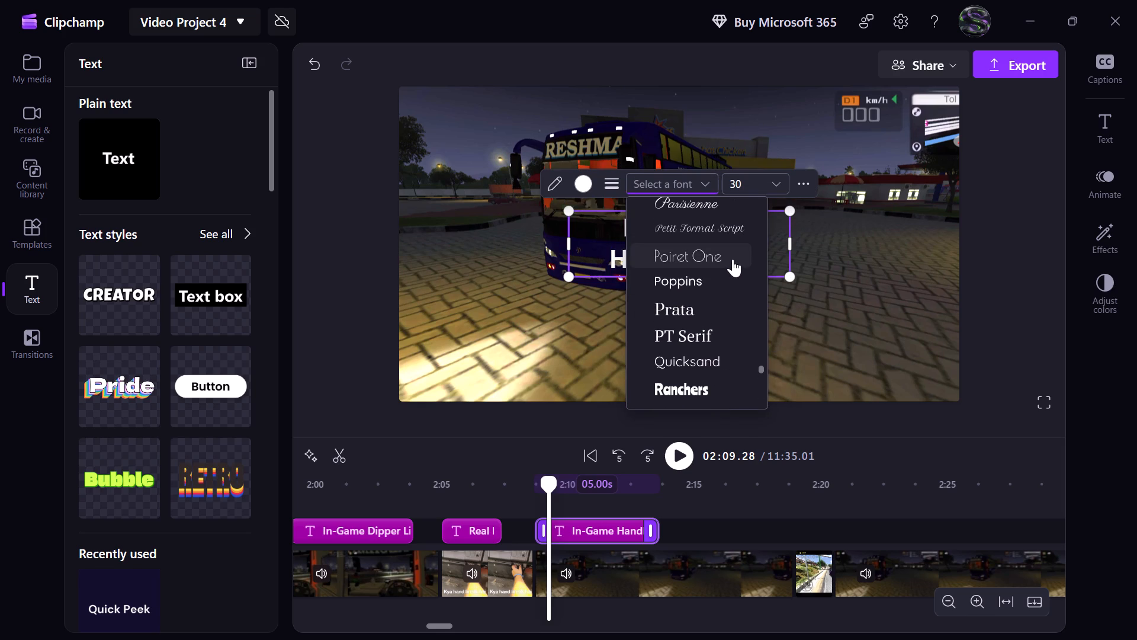
click(733, 259)
Left-align the "In-Game Handbrake" text and position the title at the bottom left of the video frame.
click(805, 200)
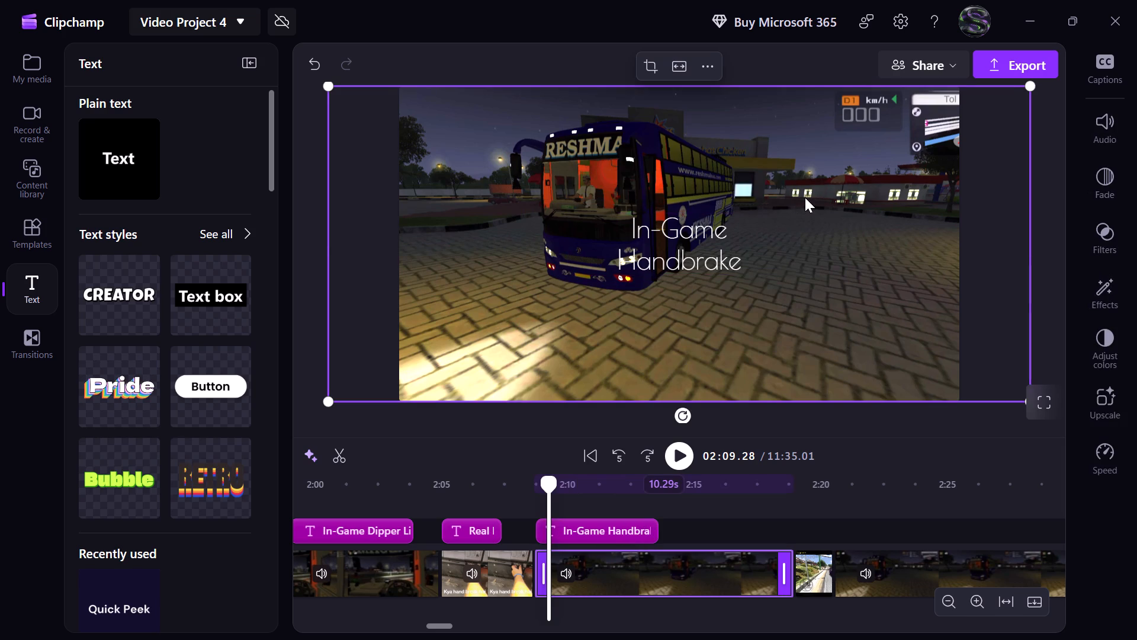
click(709, 280)
click(717, 258)
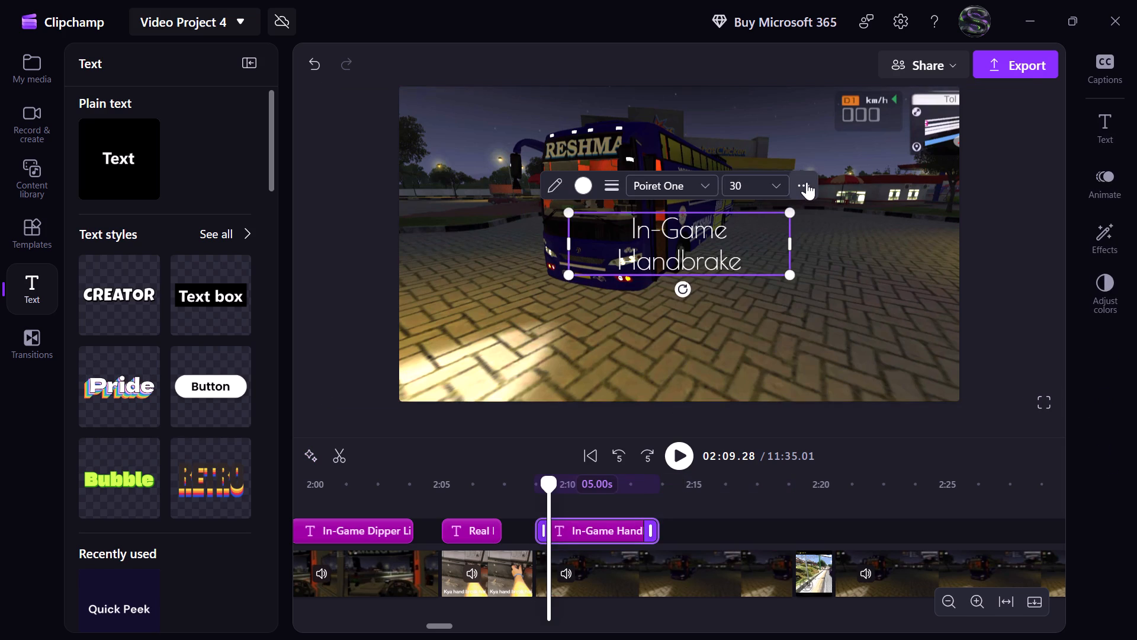
click(807, 180)
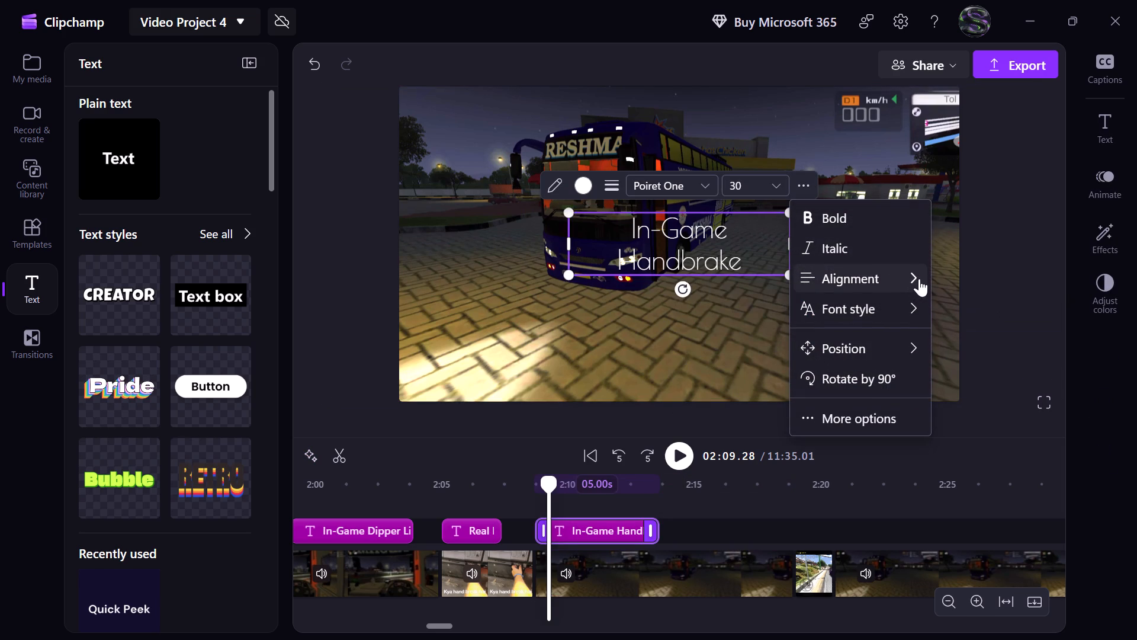
click(915, 286)
click(940, 287)
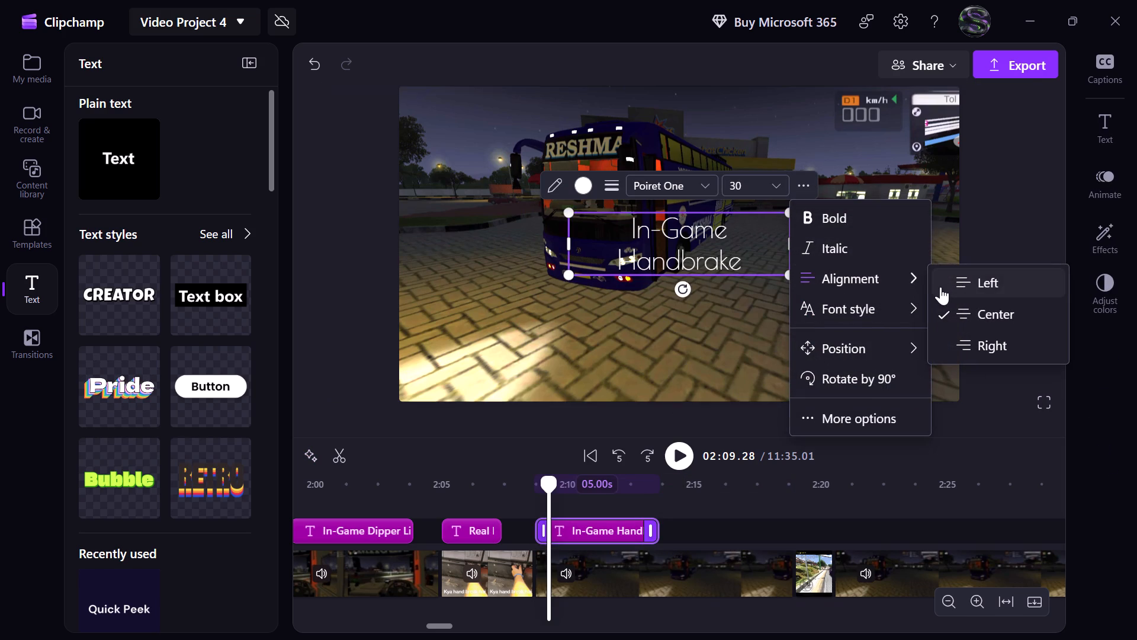
click(805, 183)
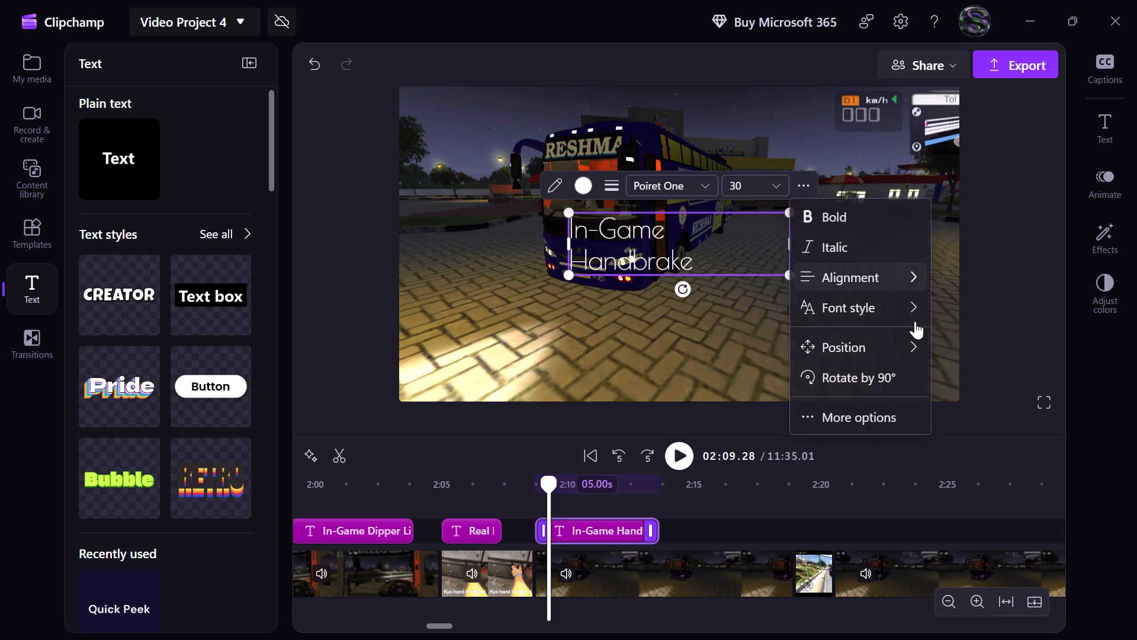
click(937, 344)
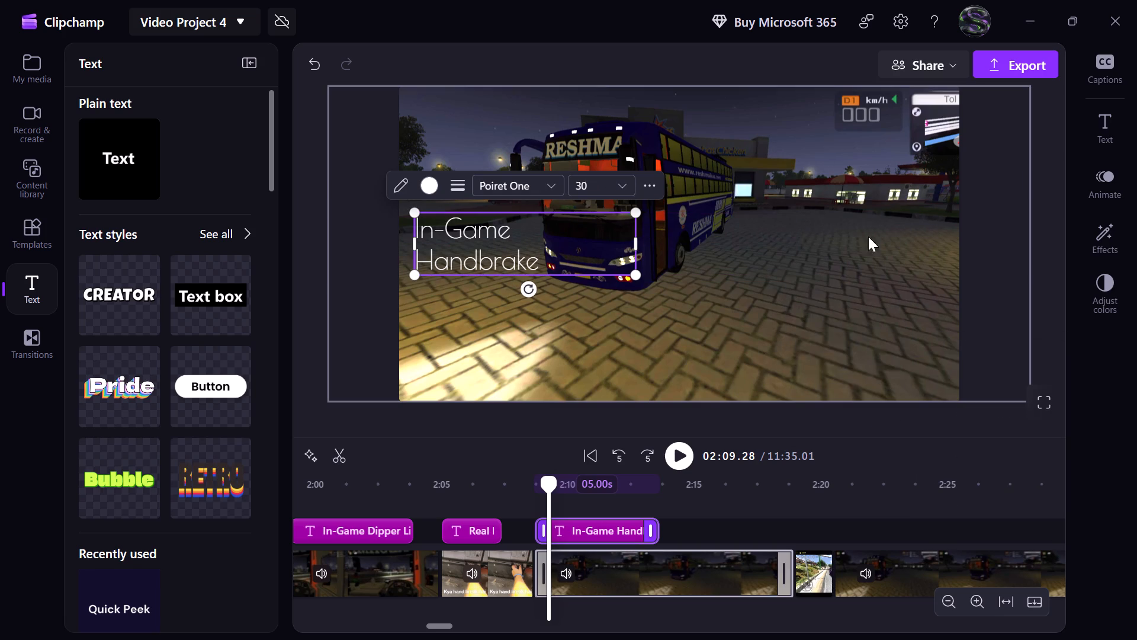
click(656, 193)
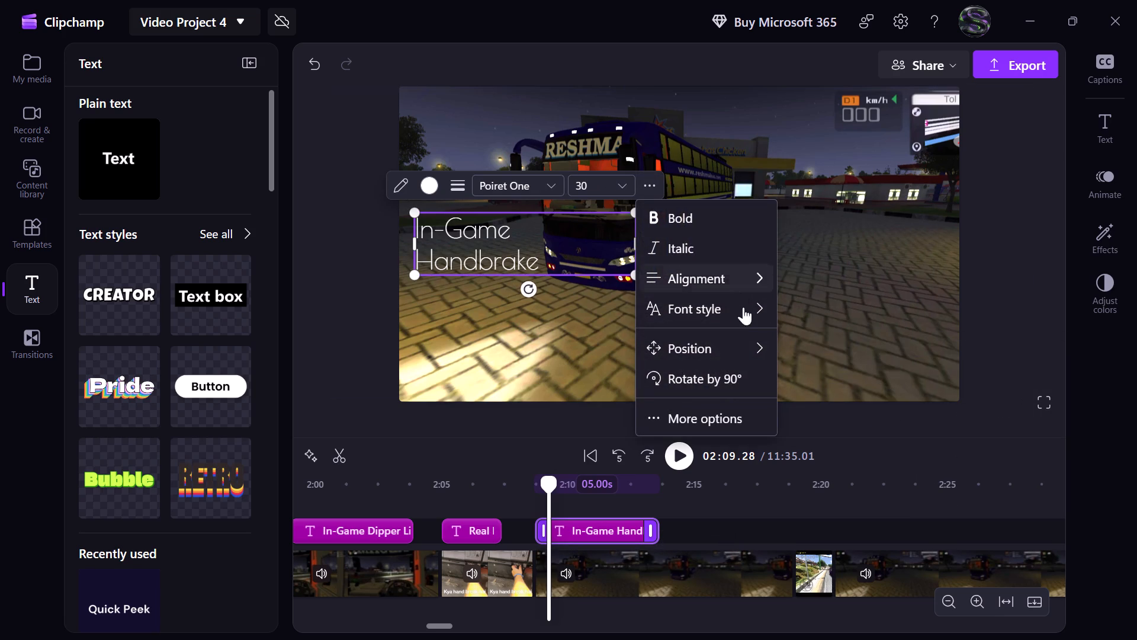
click(746, 345)
click(759, 345)
click(821, 510)
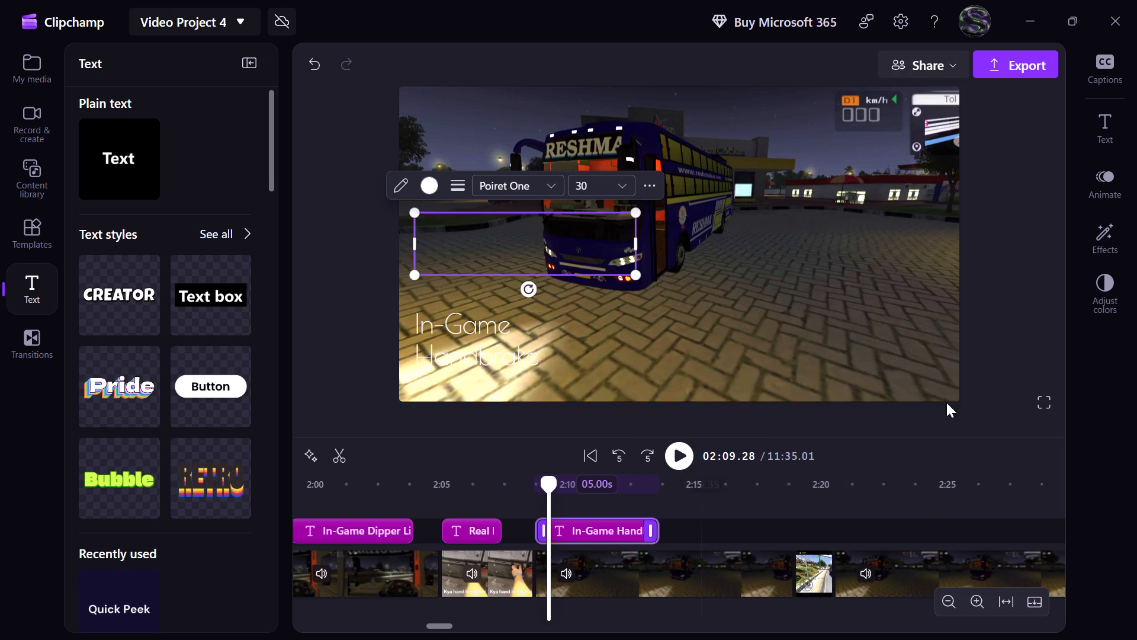
Apply the Bounce scale animation to the "In-Game Handbrake" title and play back its entrance from just before the title.
click(1113, 178)
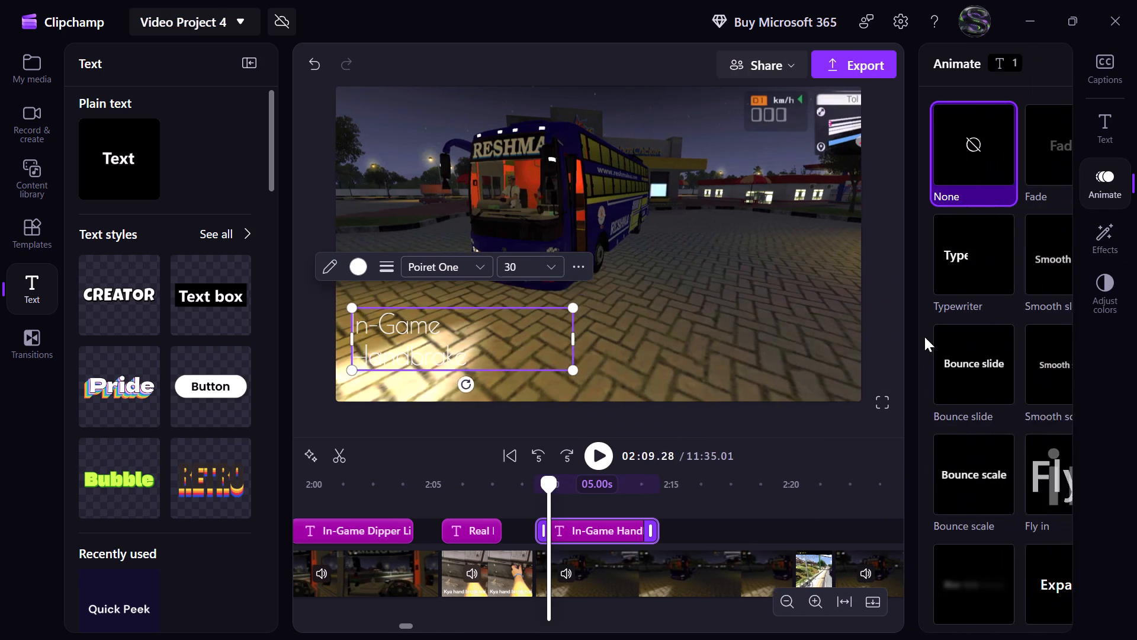
scroll(932, 447, down, 2)
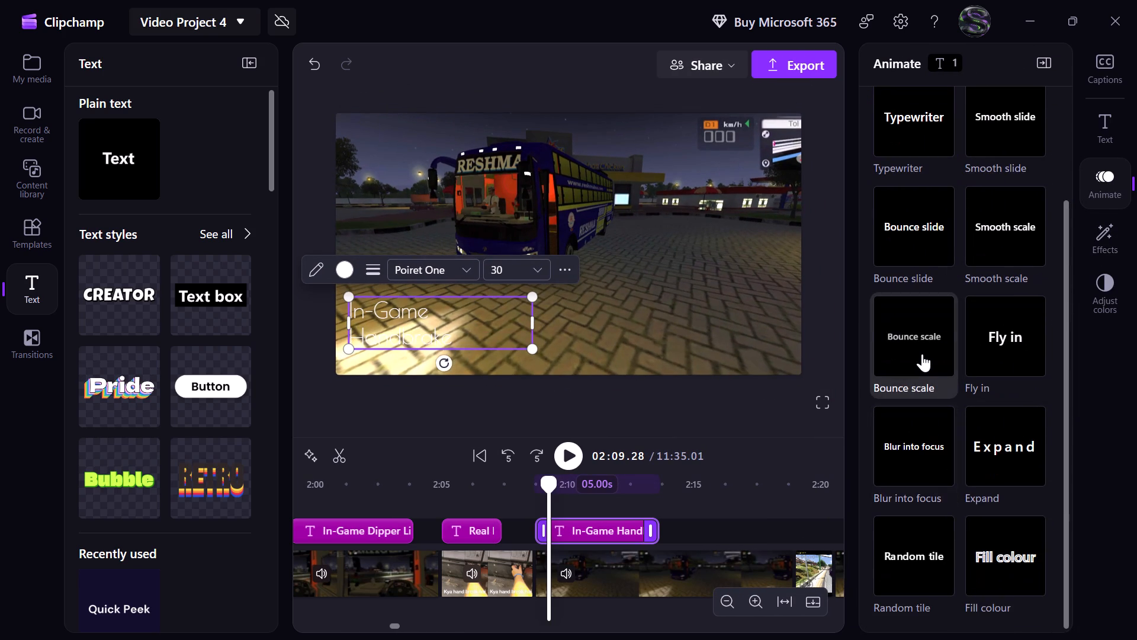
click(922, 354)
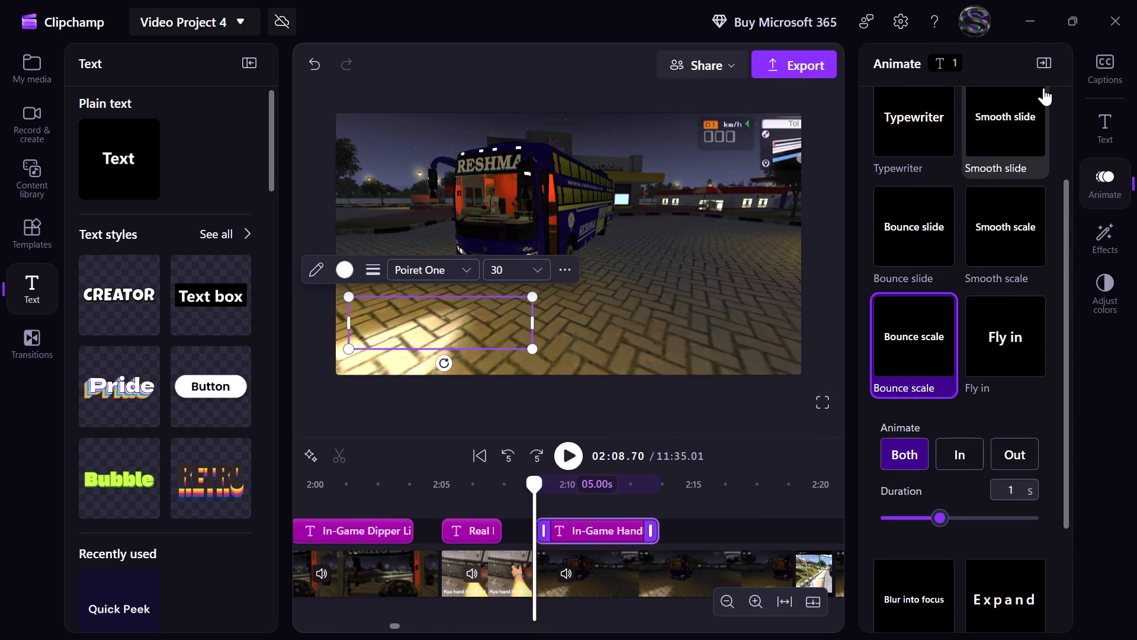
click(1049, 67)
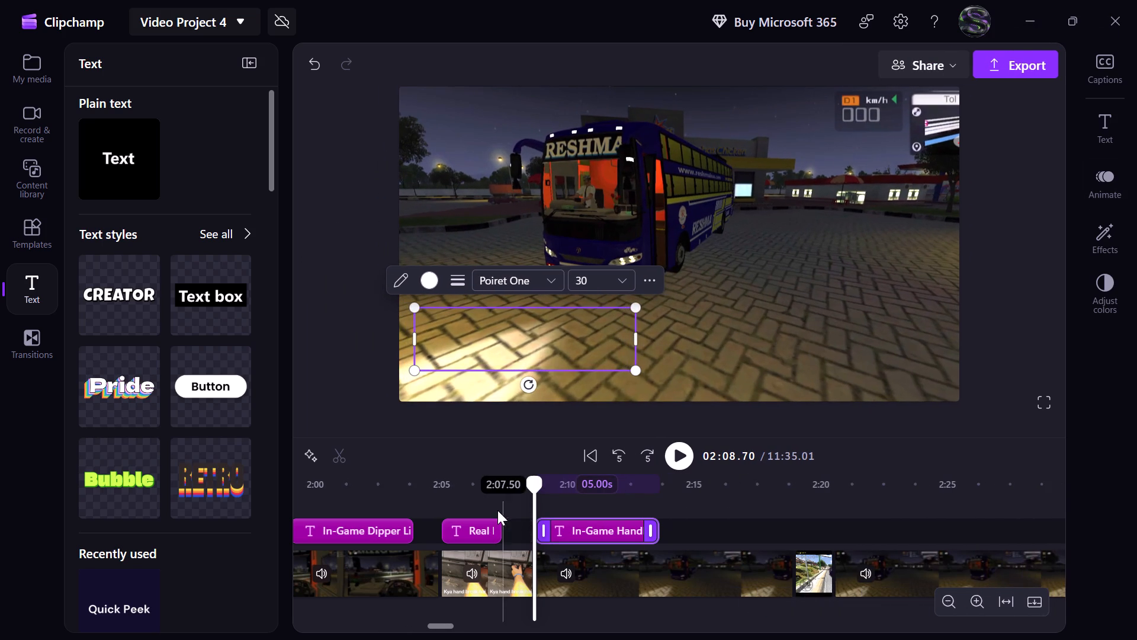
click(507, 501)
click(675, 453)
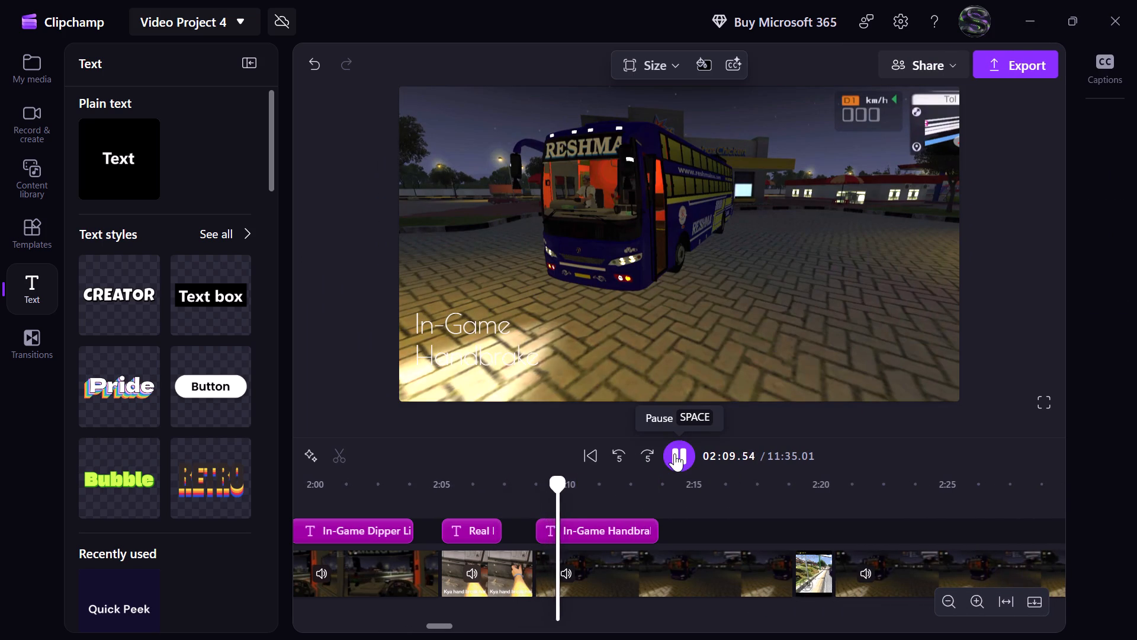
click(675, 453)
Change the "In-Game Handbrake" text to right alignment.
click(444, 320)
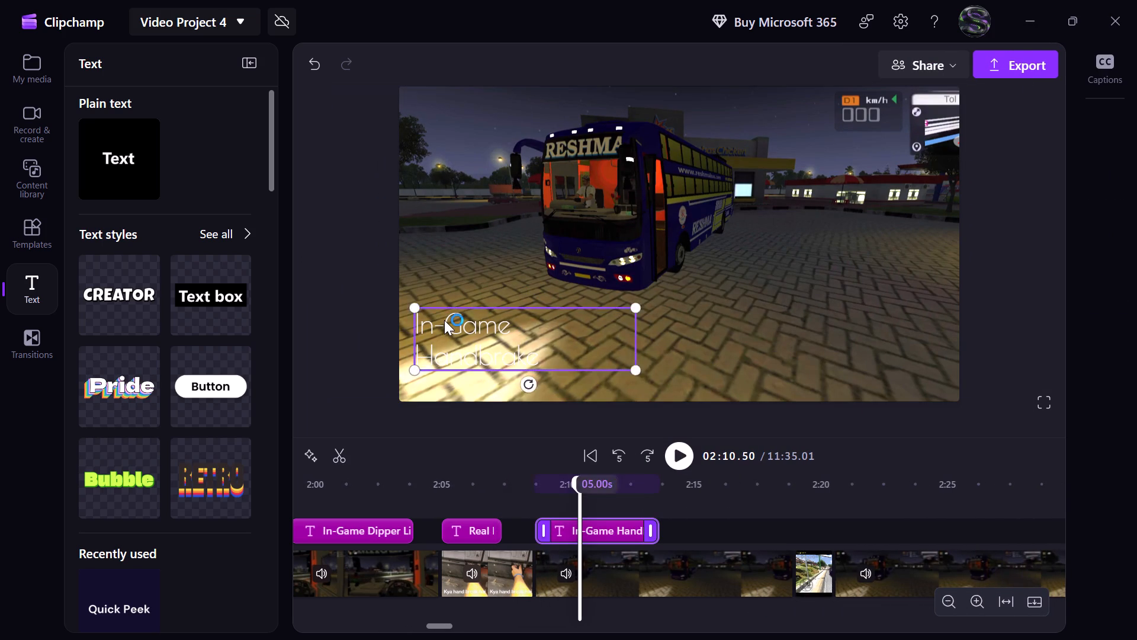
click(643, 285)
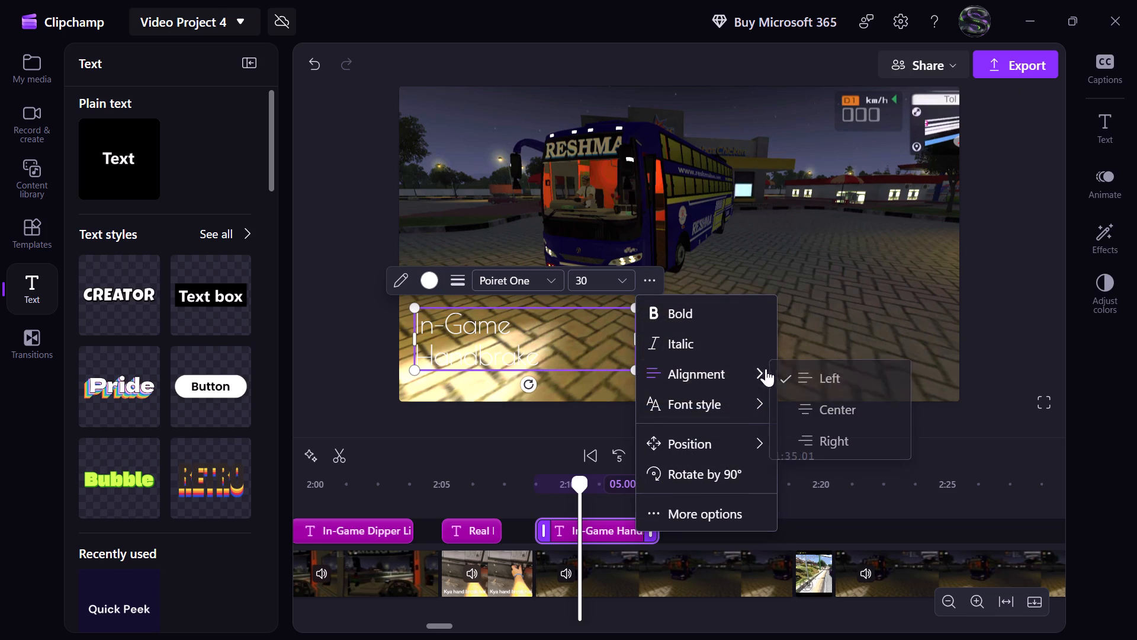
click(825, 433)
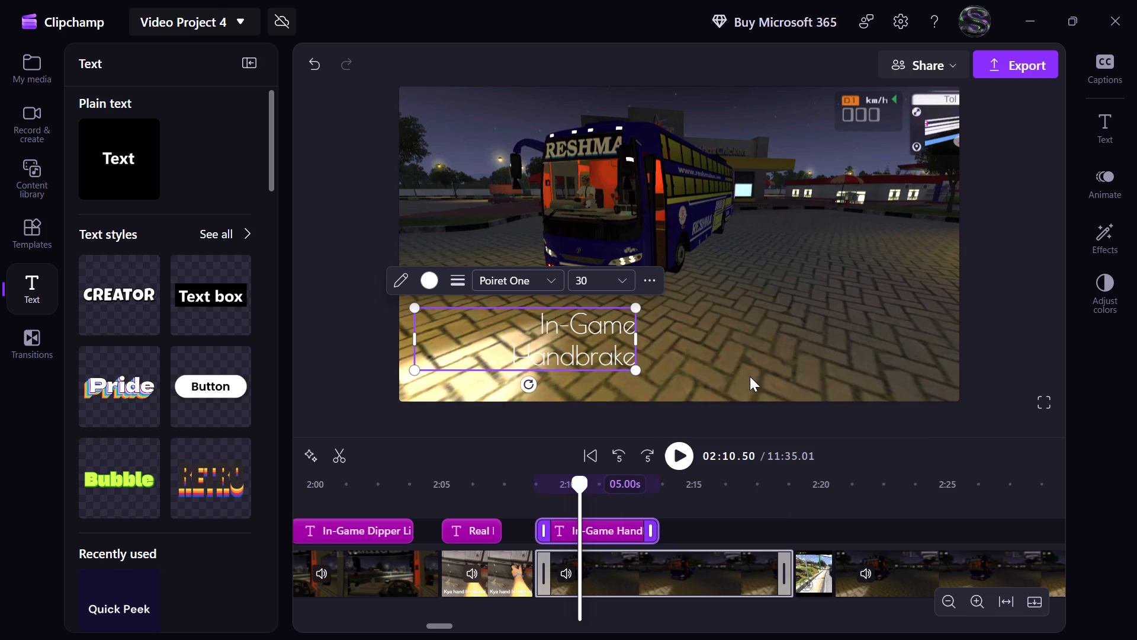
Position the "In-Game Handbrake" title at the bottom right of the video frame and play back from just before it.
click(649, 280)
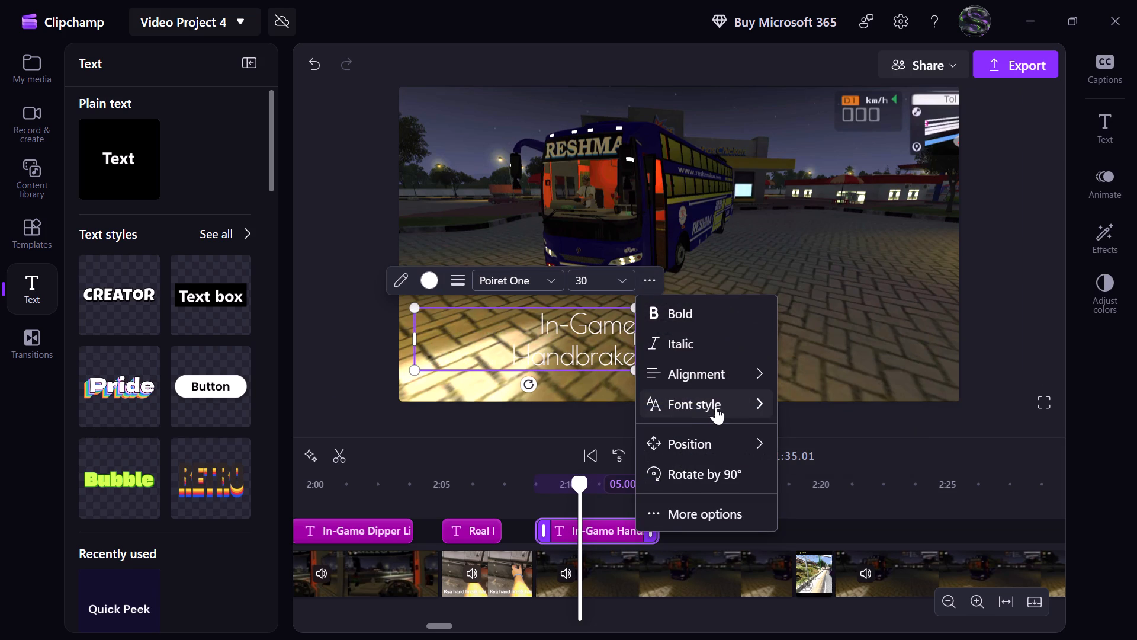
click(817, 502)
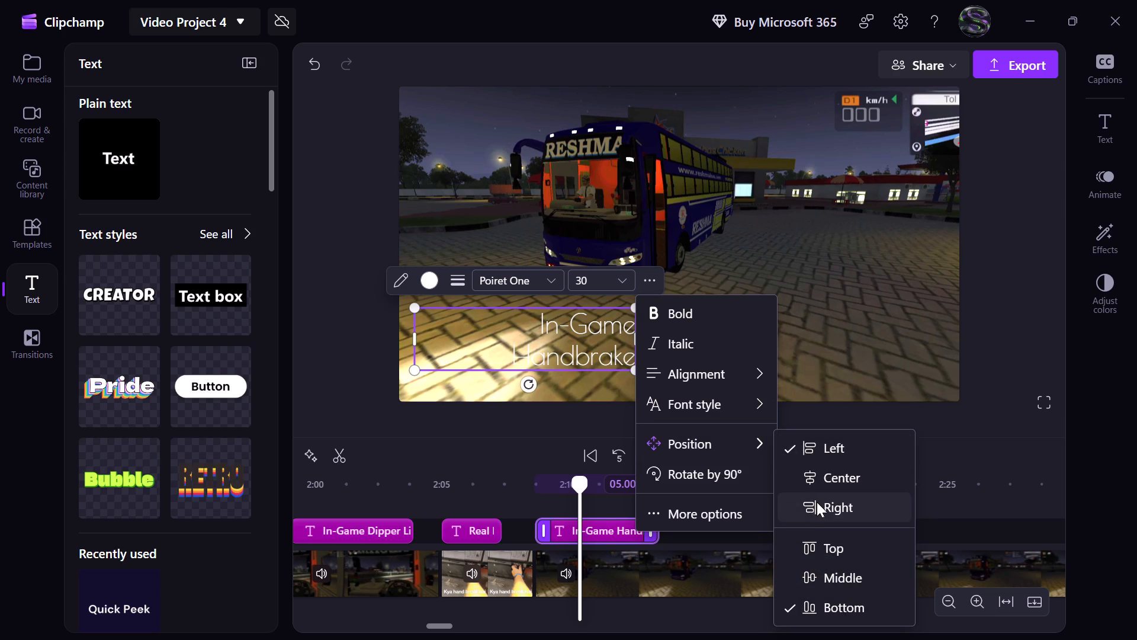
click(523, 488)
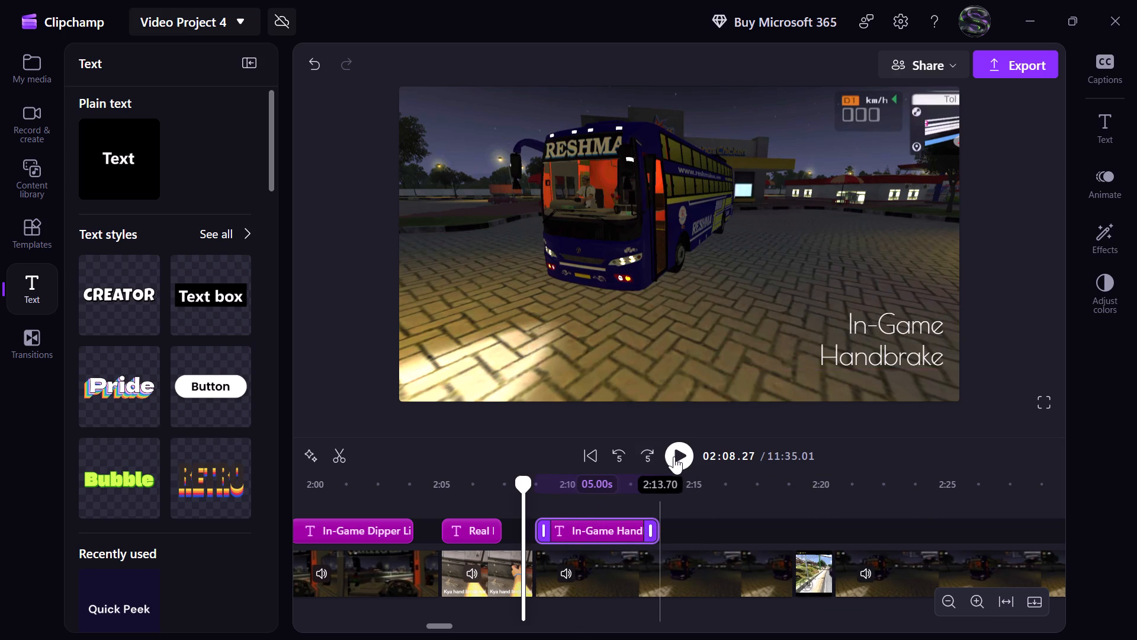
click(677, 456)
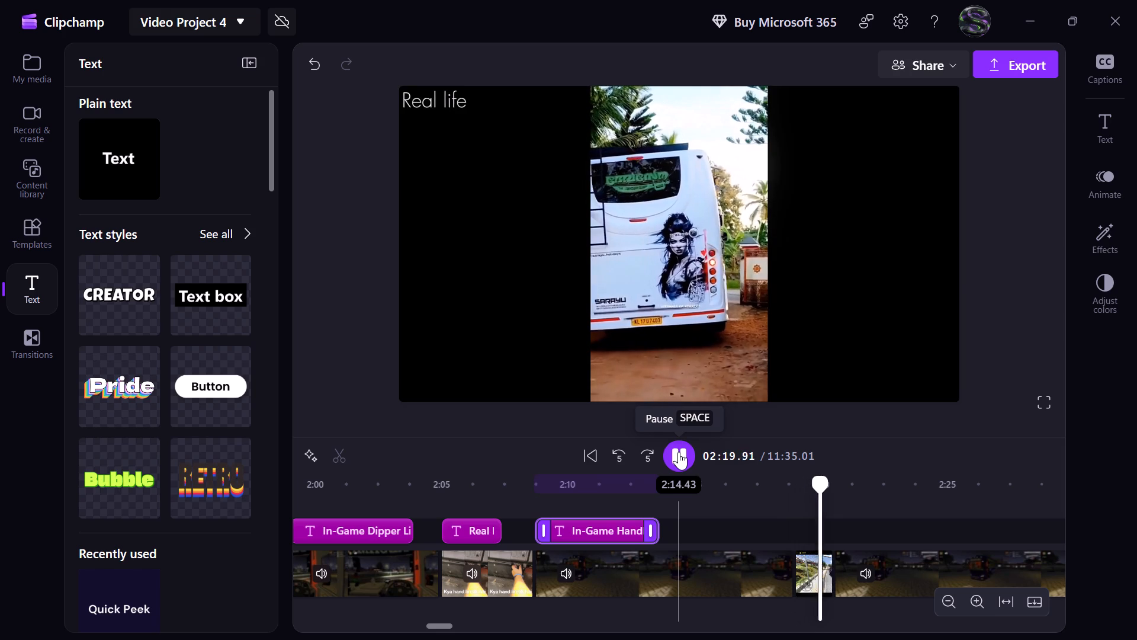
click(679, 452)
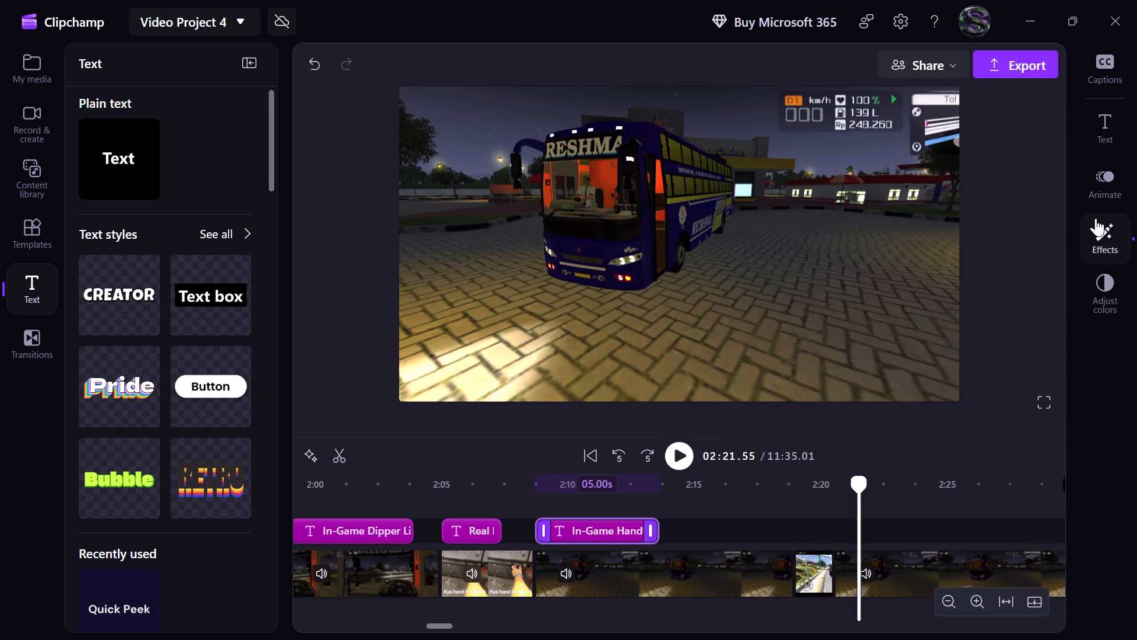
Add a plain text title to the timeline and align its start with the in-game clip following the short real-life bus clip.
click(149, 184)
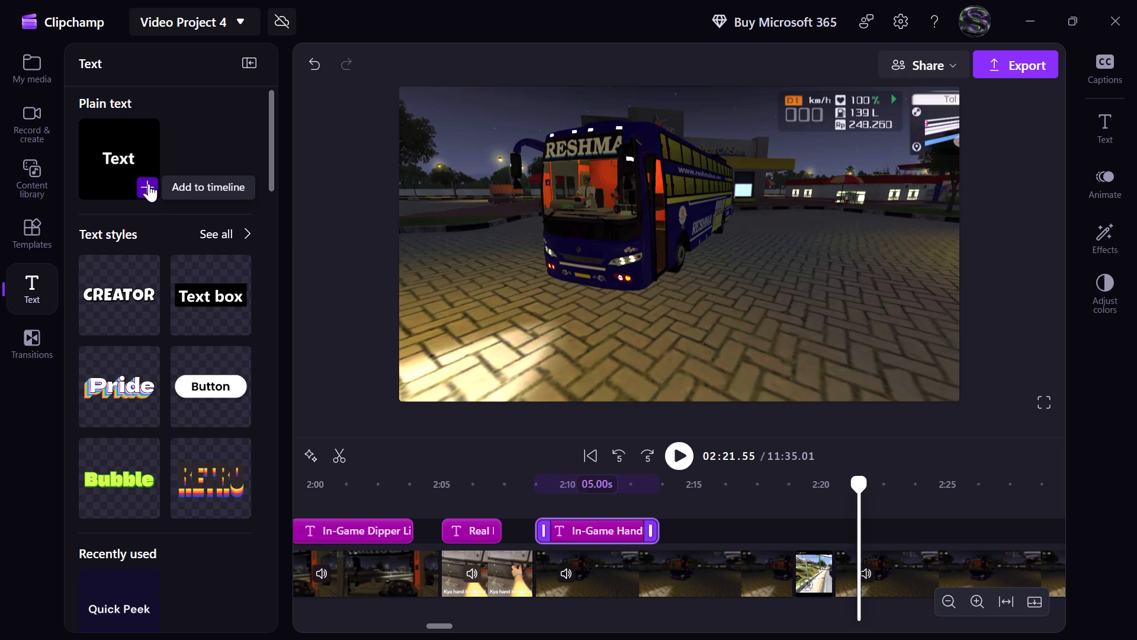
drag(906, 529, 884, 530)
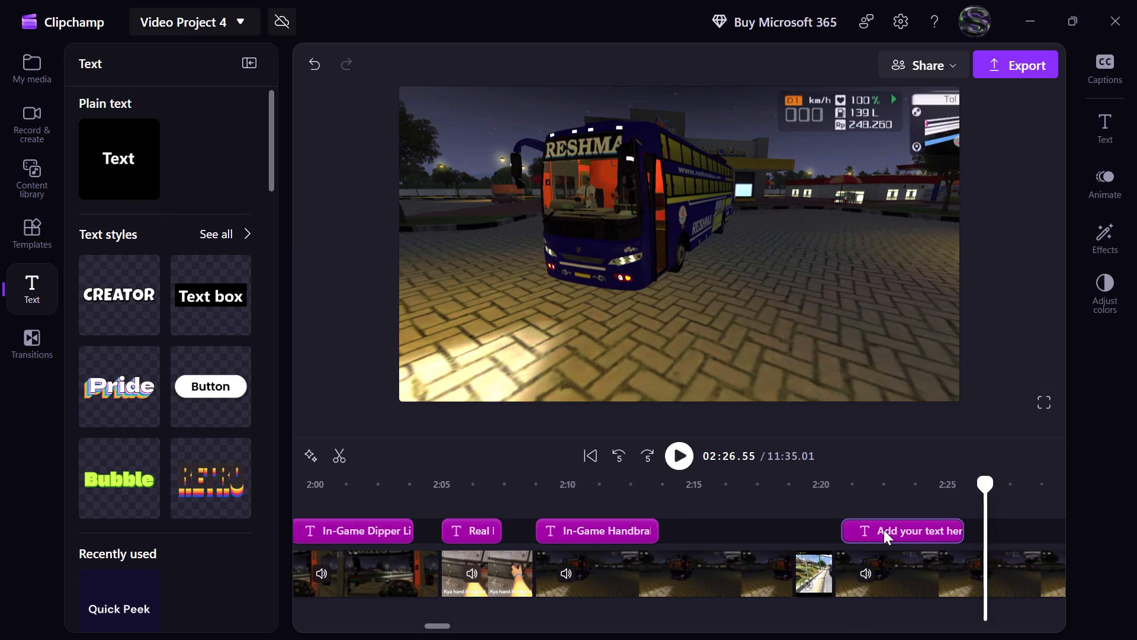
drag(884, 530, 878, 530)
Replace the new title's placeholder with "In-Game" and "Air Brakes" on two lines.
click(844, 496)
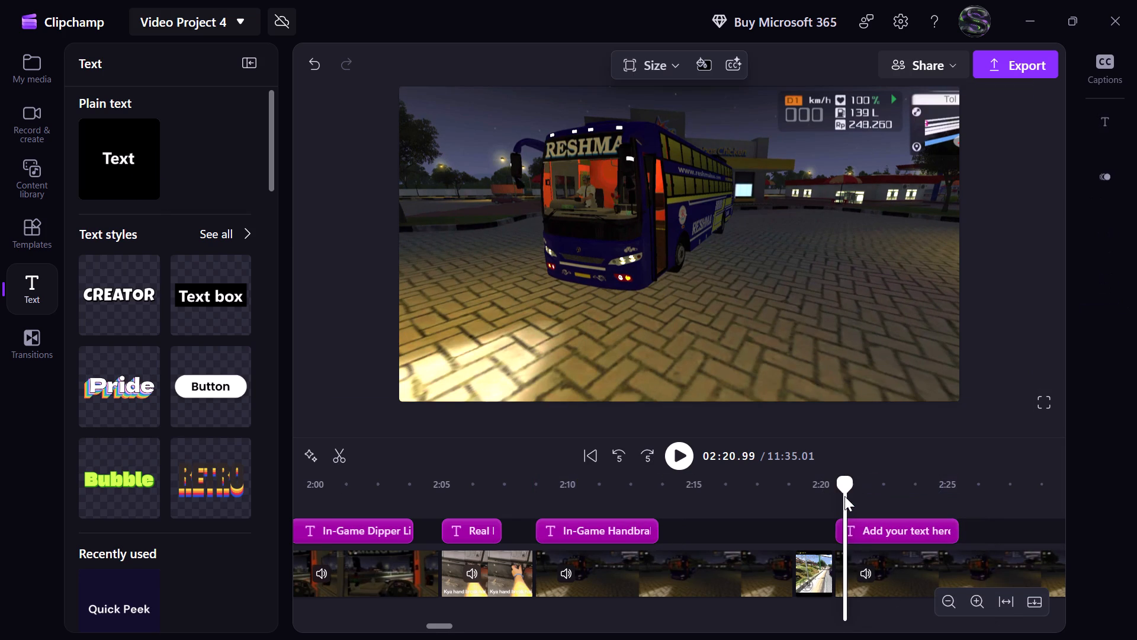
double_click(717, 256)
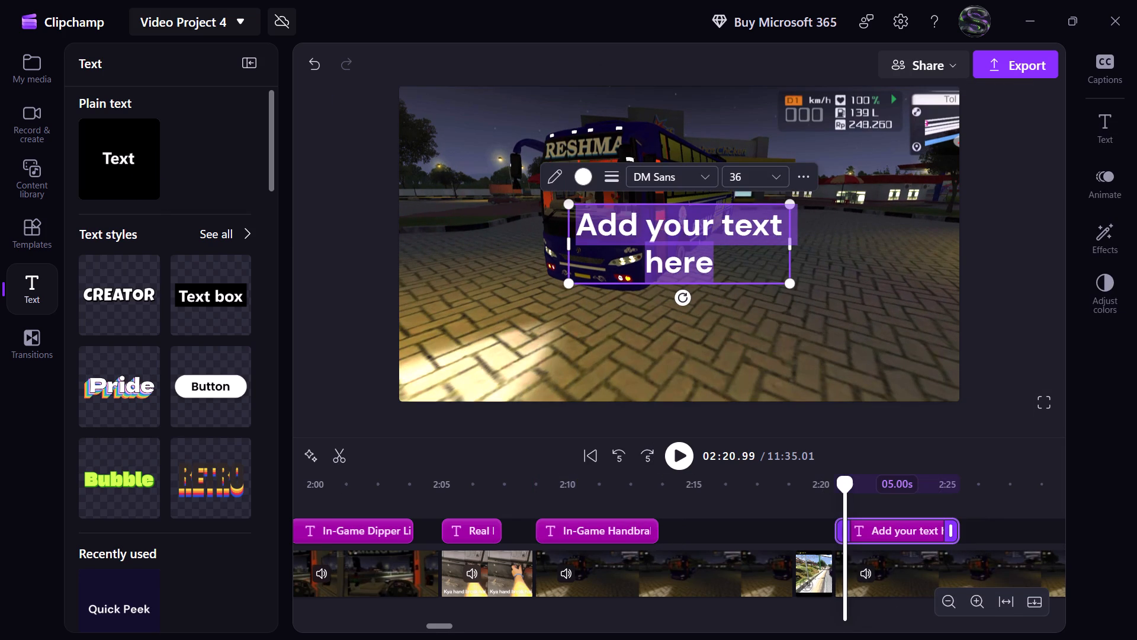
text(In-)
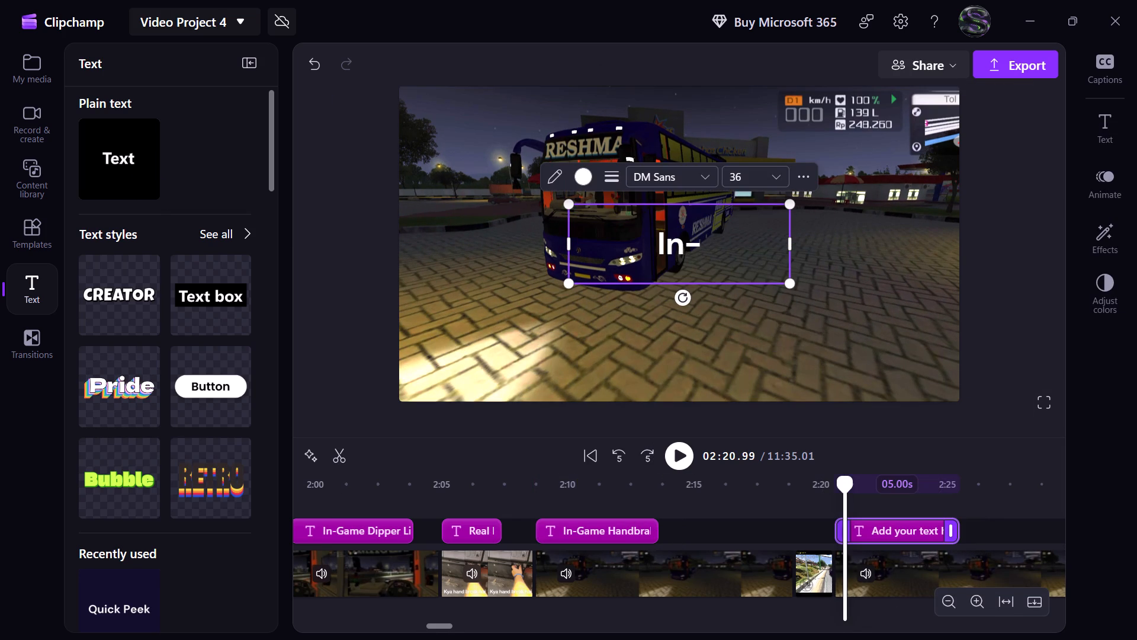
key(shift+g)
text(ae)
key(BackSpace)
text(me)
key(space)
key(BackSpace)
key(Return)
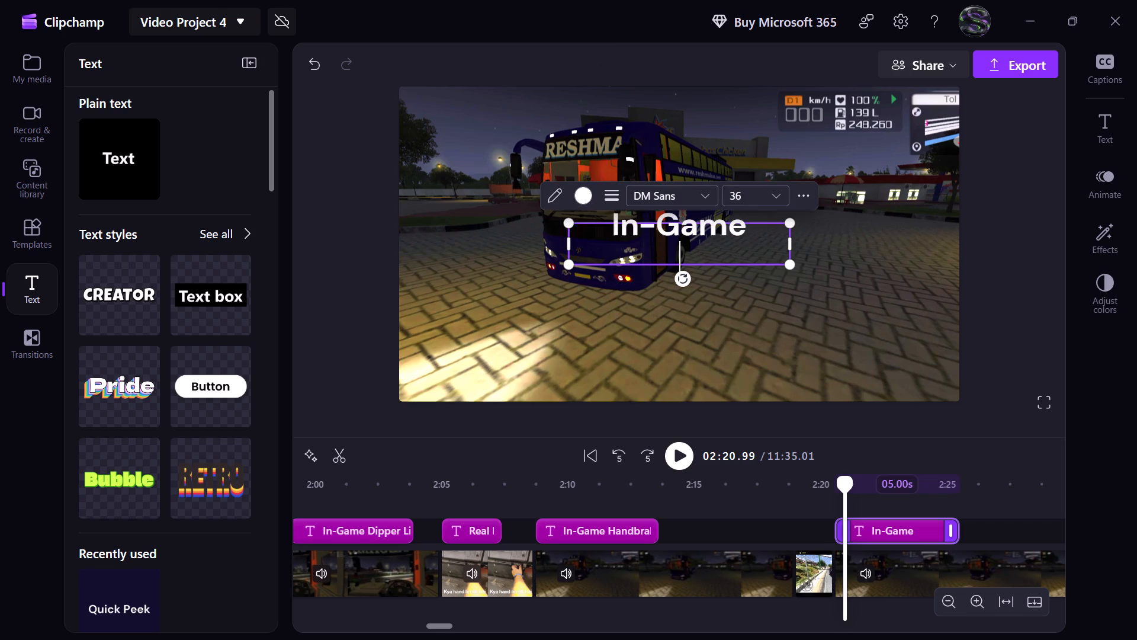
text(Air)
key(space)
text(Brakes)
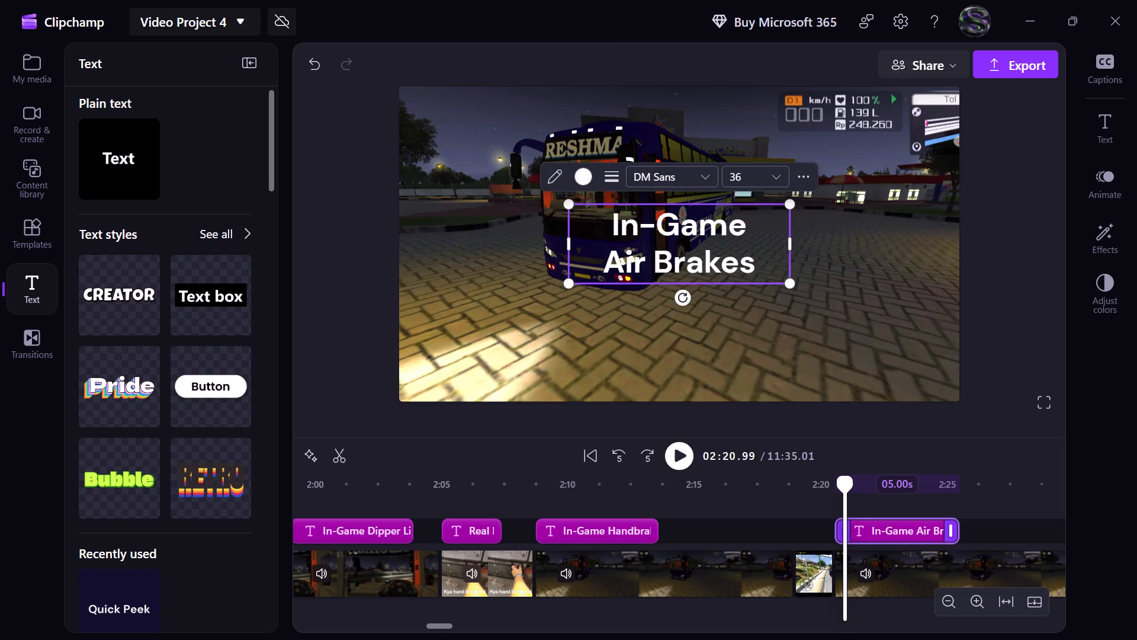
Set the "In-Game Air Brakes" text to size 30 in the Poiret One font.
drag(760, 267, 673, 248)
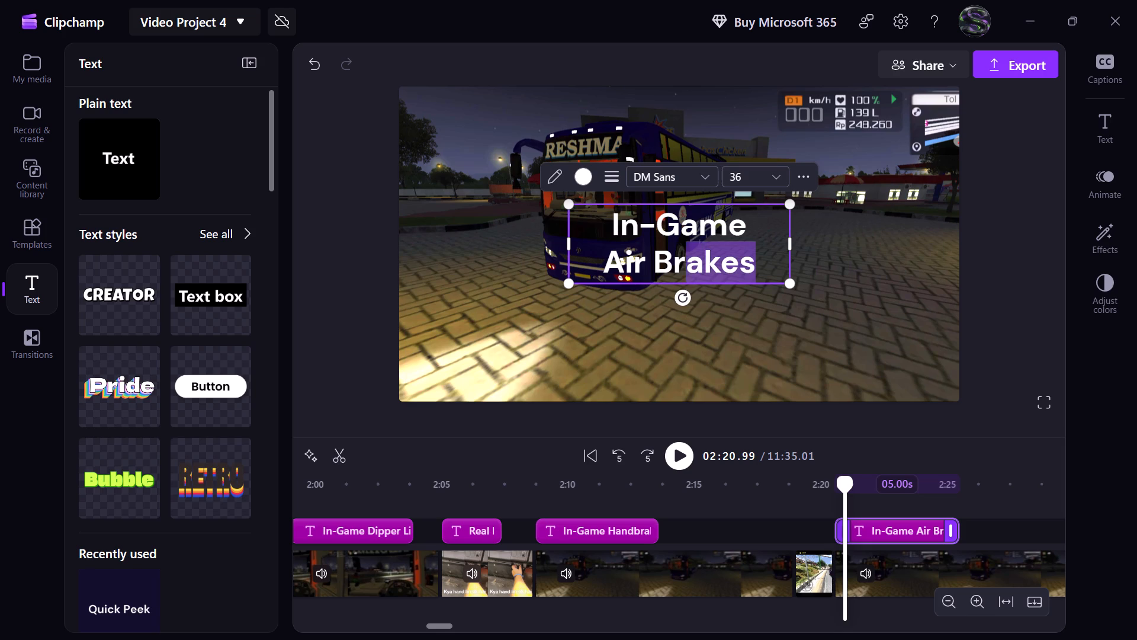
drag(673, 248, 599, 235)
click(756, 178)
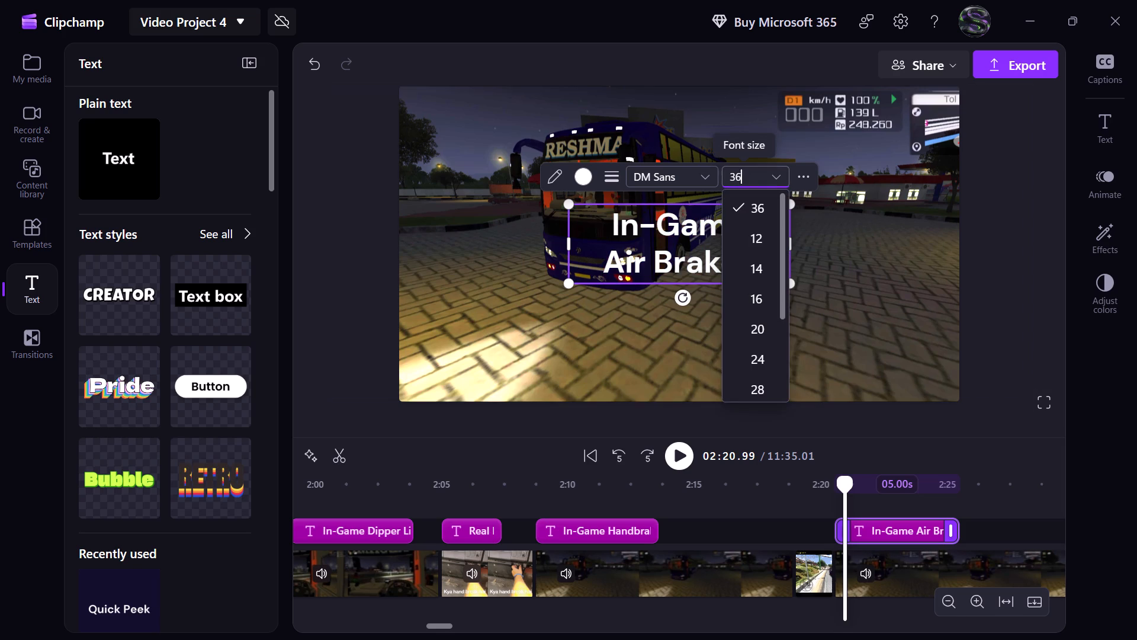
key(BackSpace)
key(0)
key(Return)
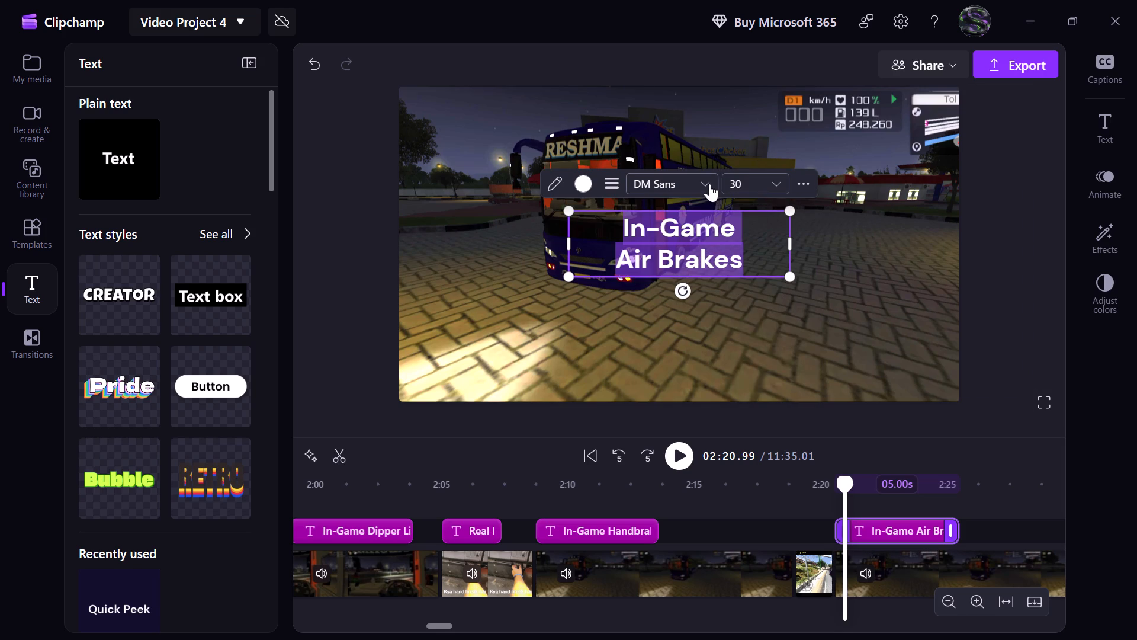
click(709, 184)
scroll(746, 249, down, 3)
scroll(746, 249, up, 2)
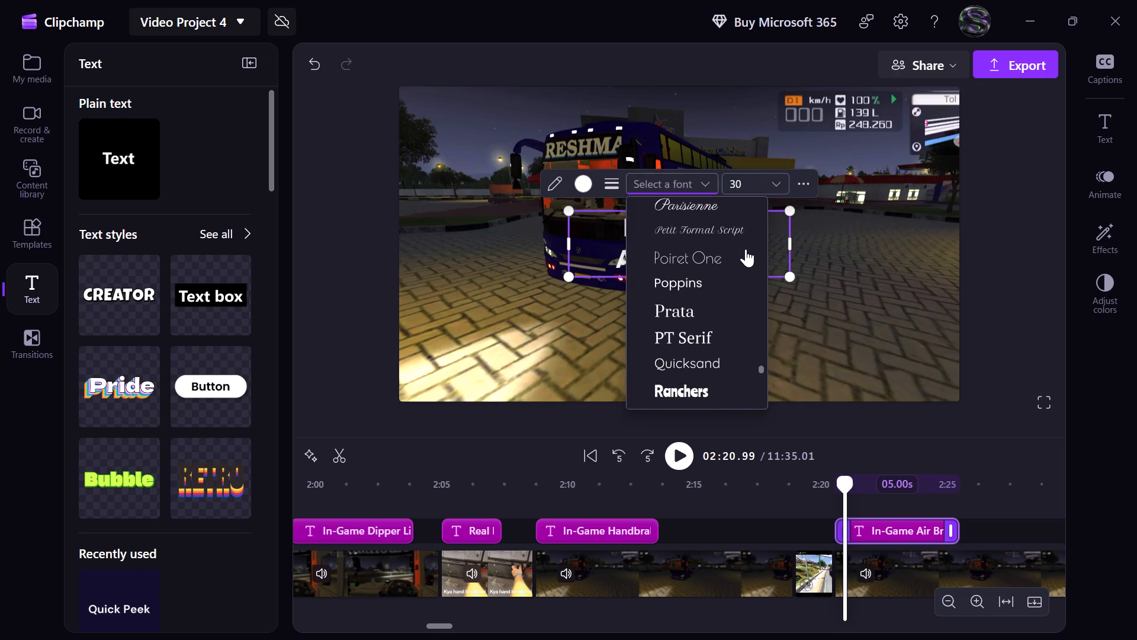
click(725, 264)
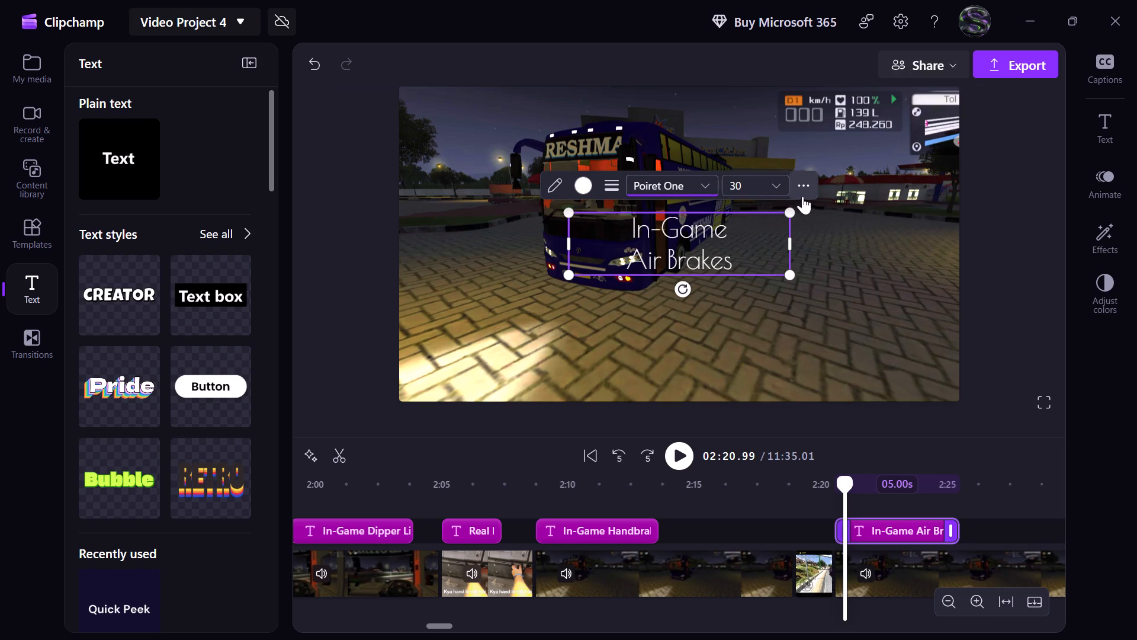
Position the "In-Game Air Brakes" title at the bottom right of the video frame and right-align its text.
click(807, 193)
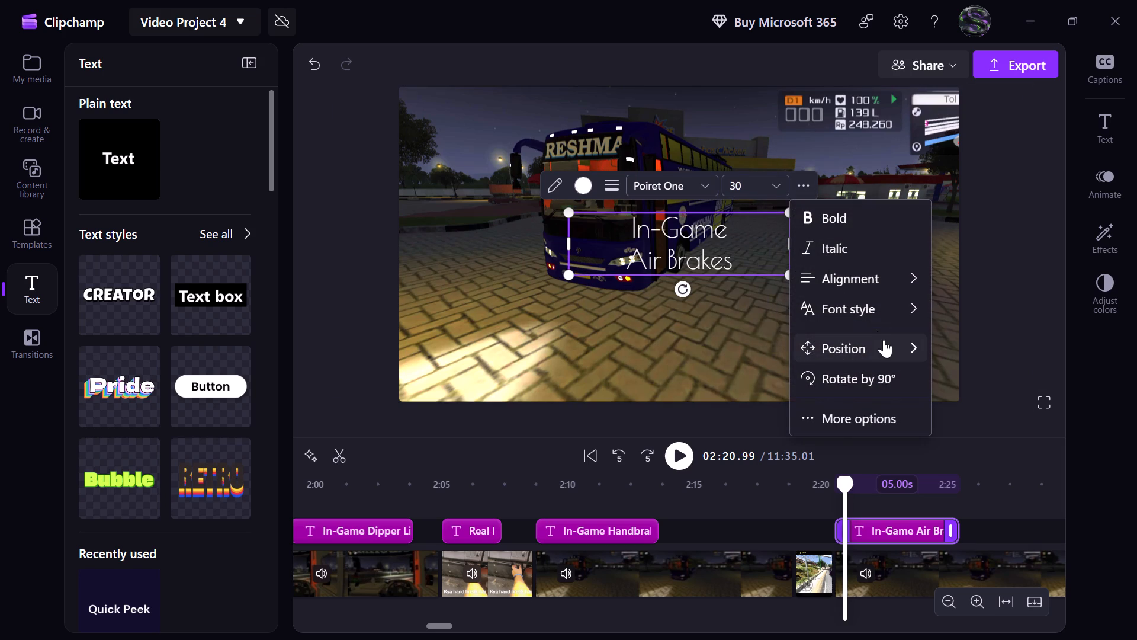
click(984, 501)
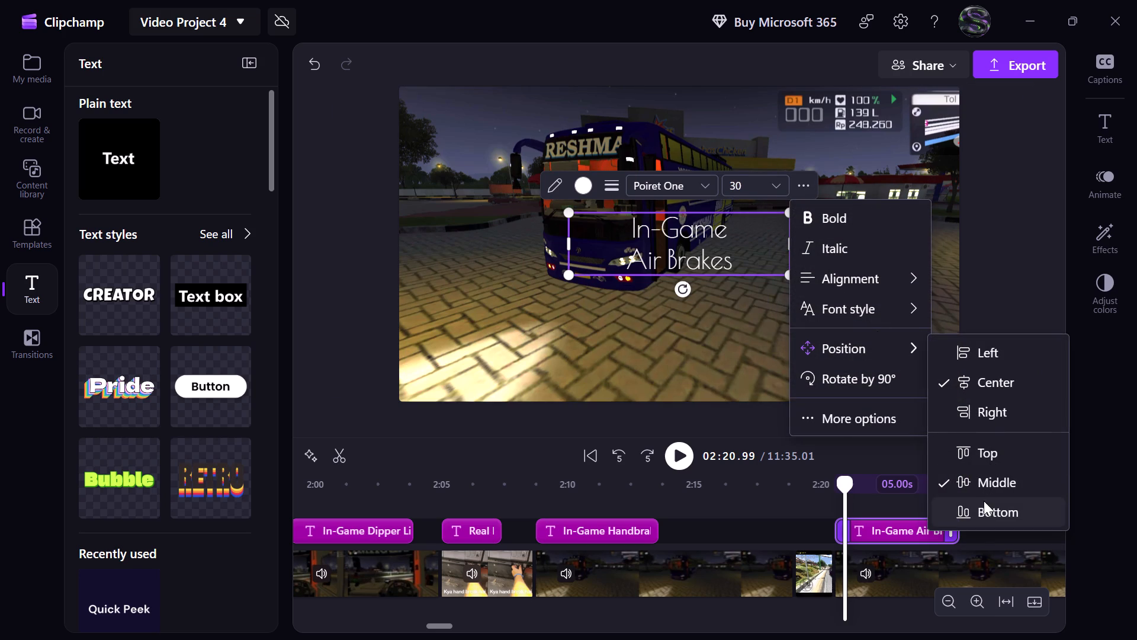
click(799, 282)
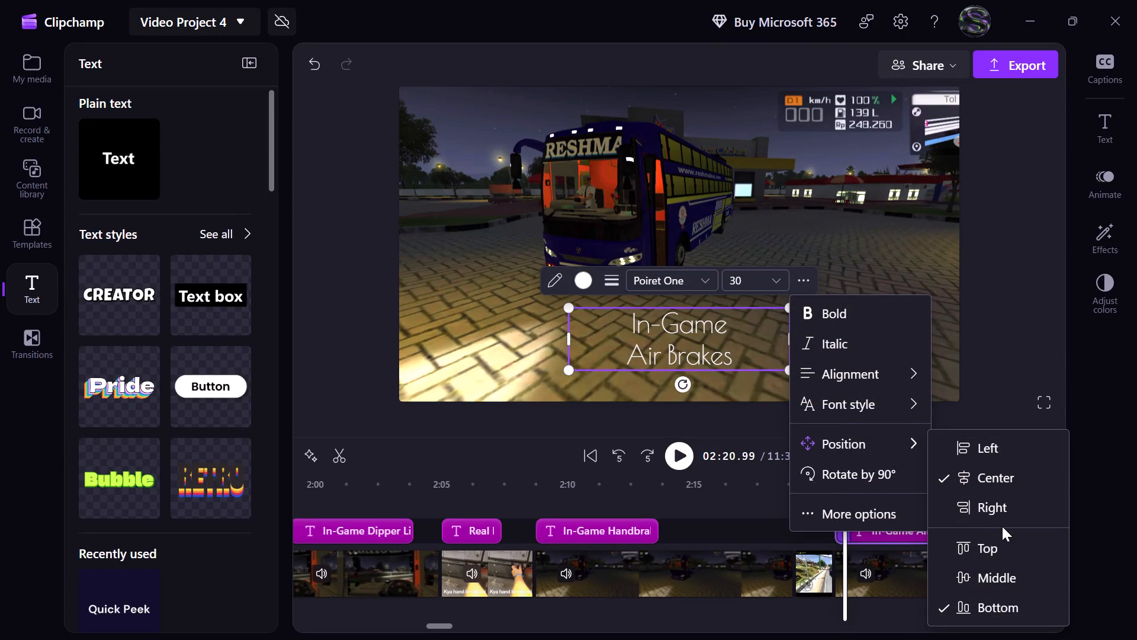
click(1004, 520)
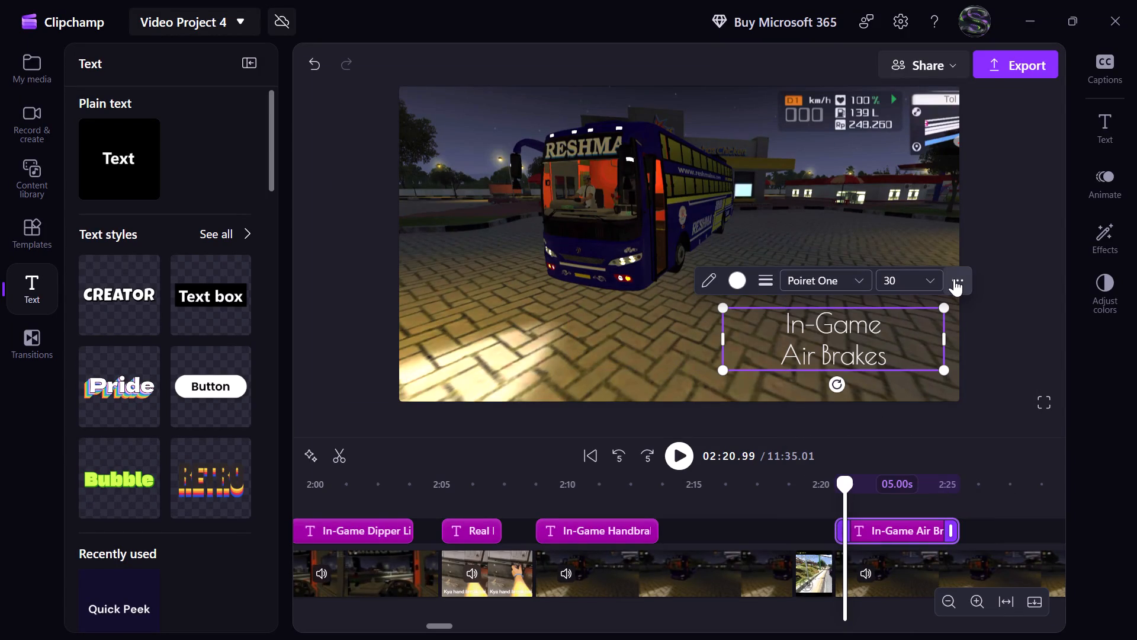
click(955, 279)
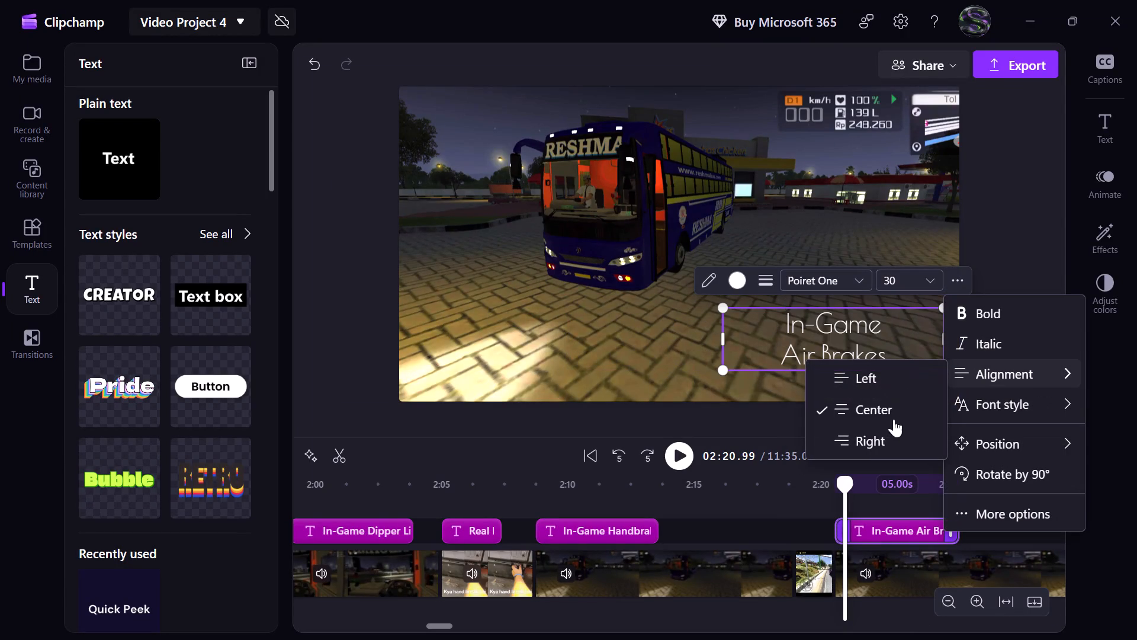
click(875, 453)
Play back the air brakes section from just before its real-life clip through into the following in-game driving clip.
click(792, 485)
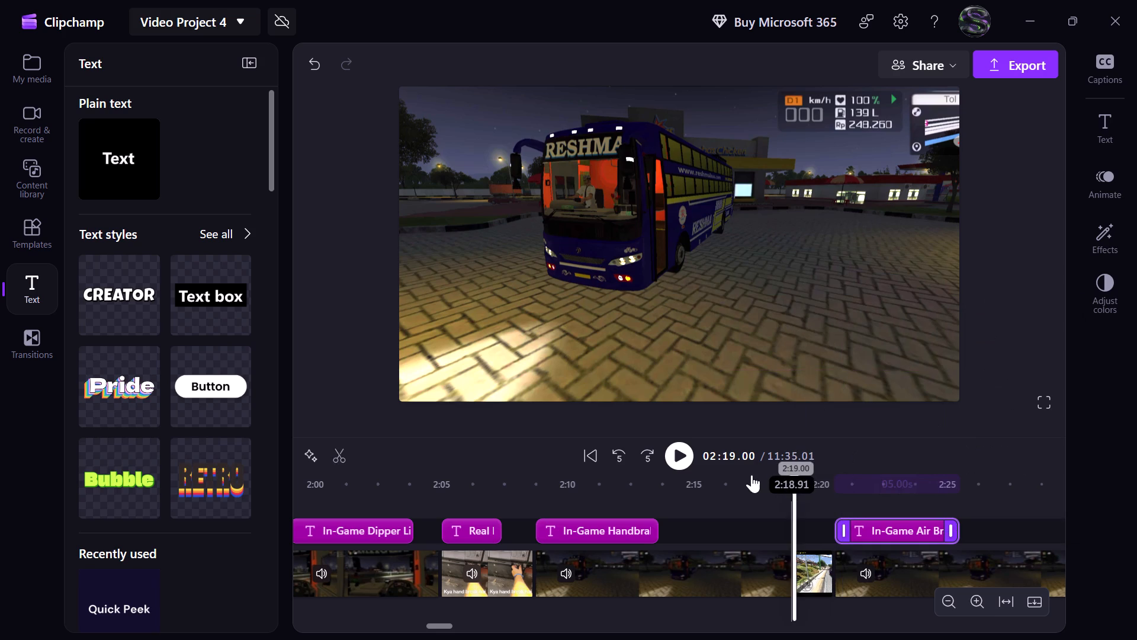
click(669, 449)
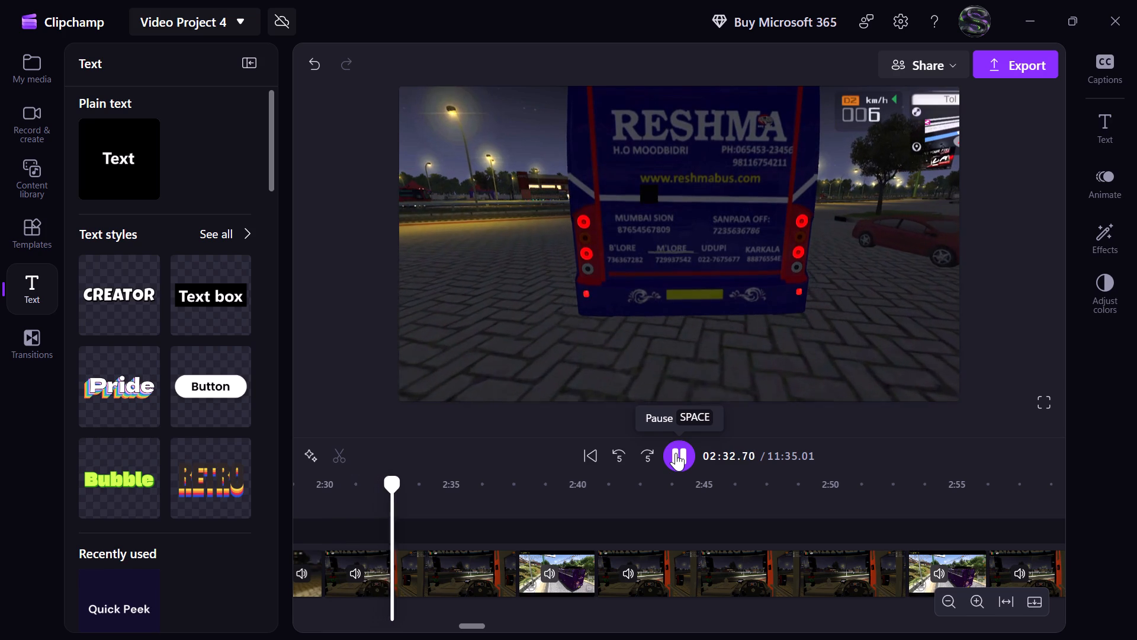
click(676, 453)
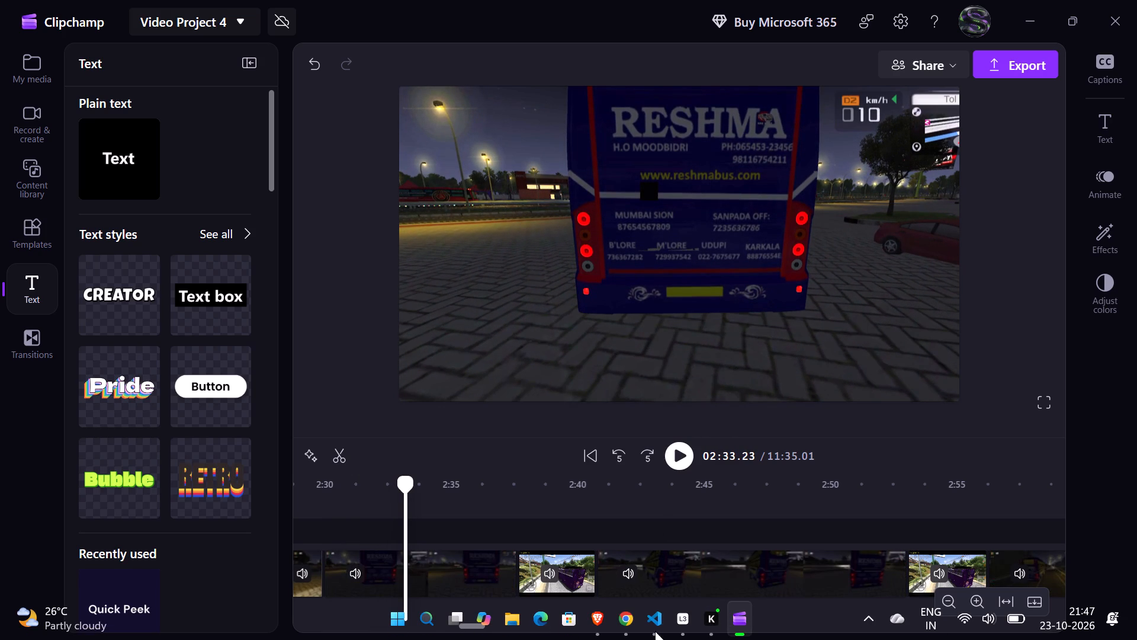
Switch to Brave, check the reference YouTube video's caption for the section after the handbrake, and return to Clipchamp.
click(595, 629)
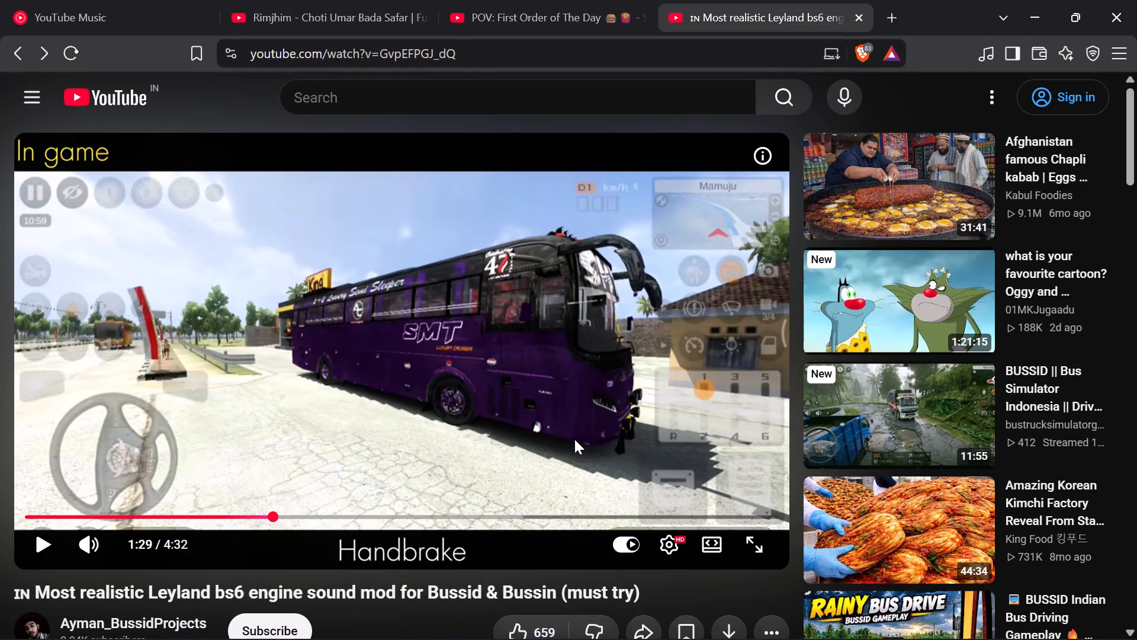
click(574, 439)
key(Right)
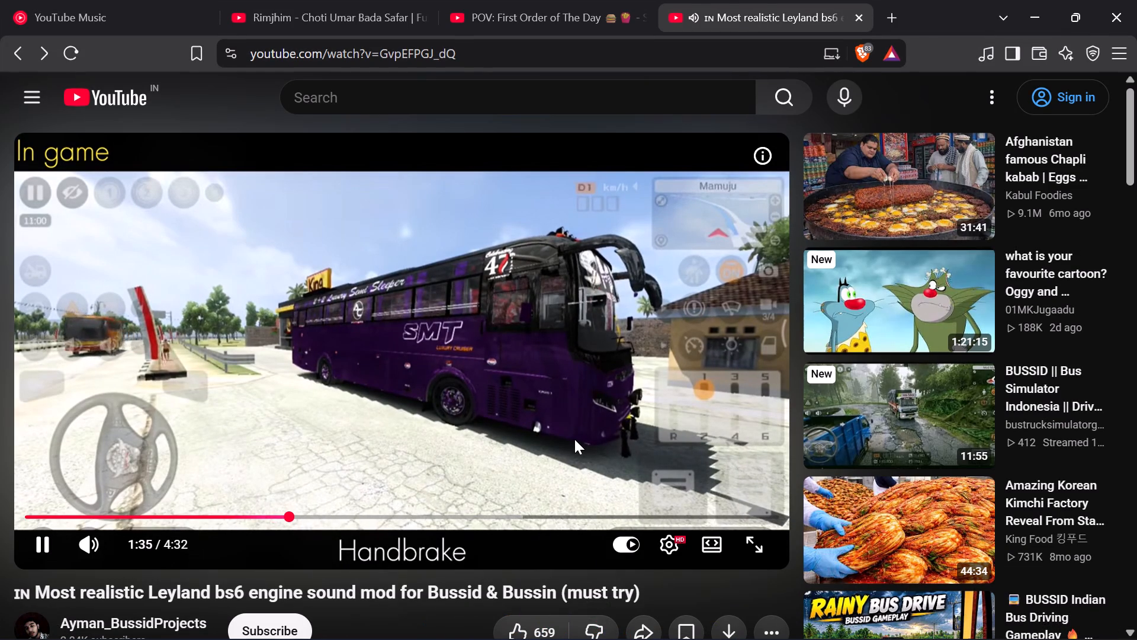
key(Right)
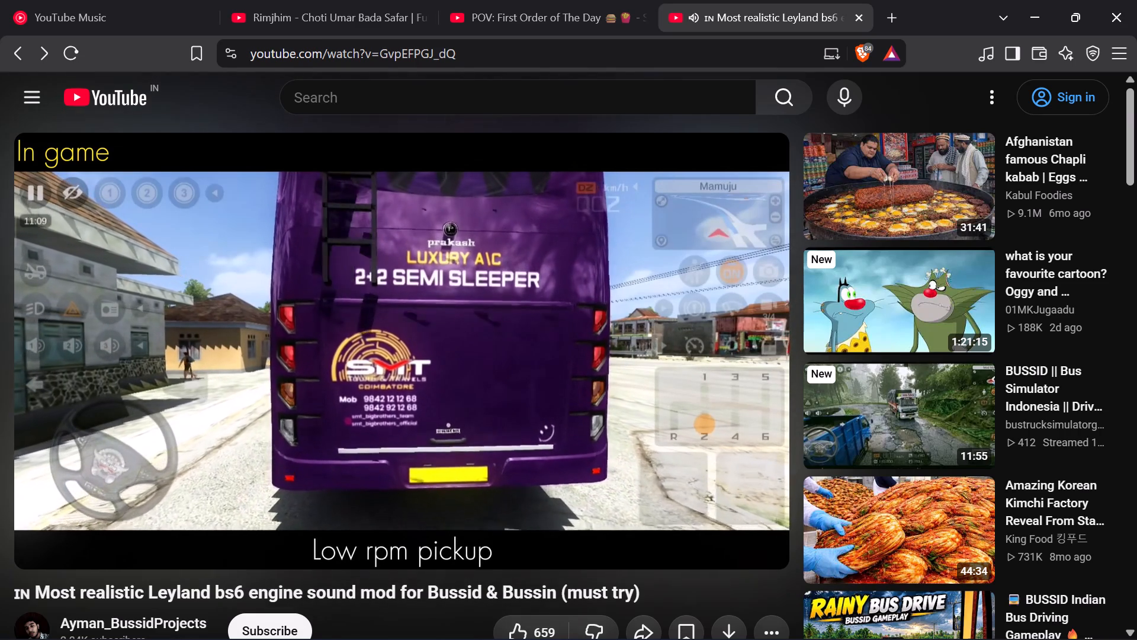
key(space)
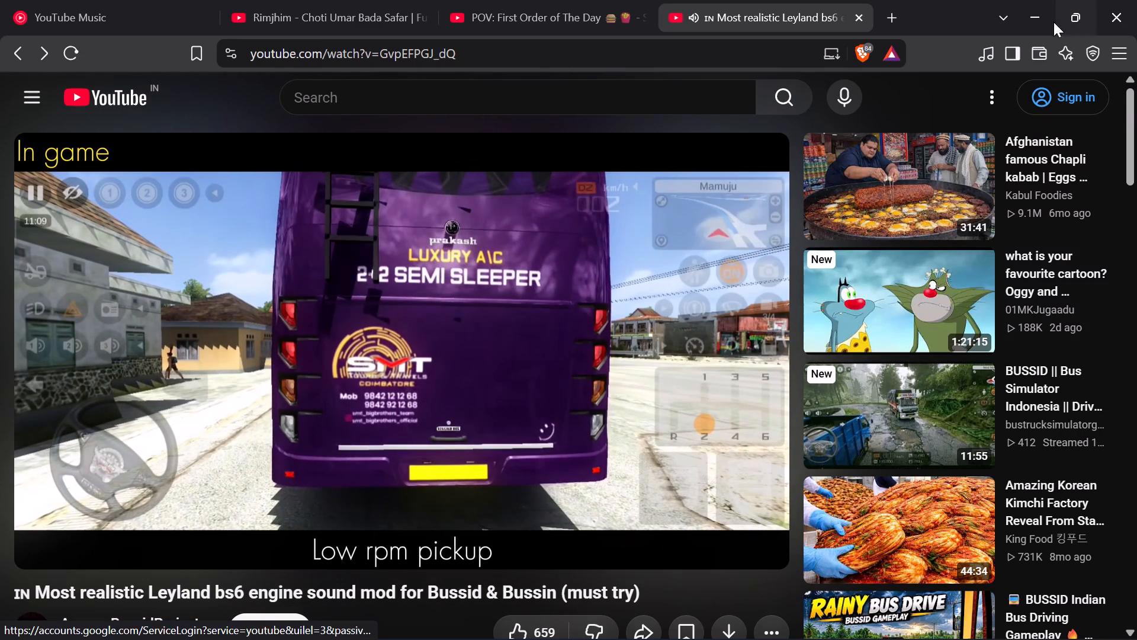
click(1045, 17)
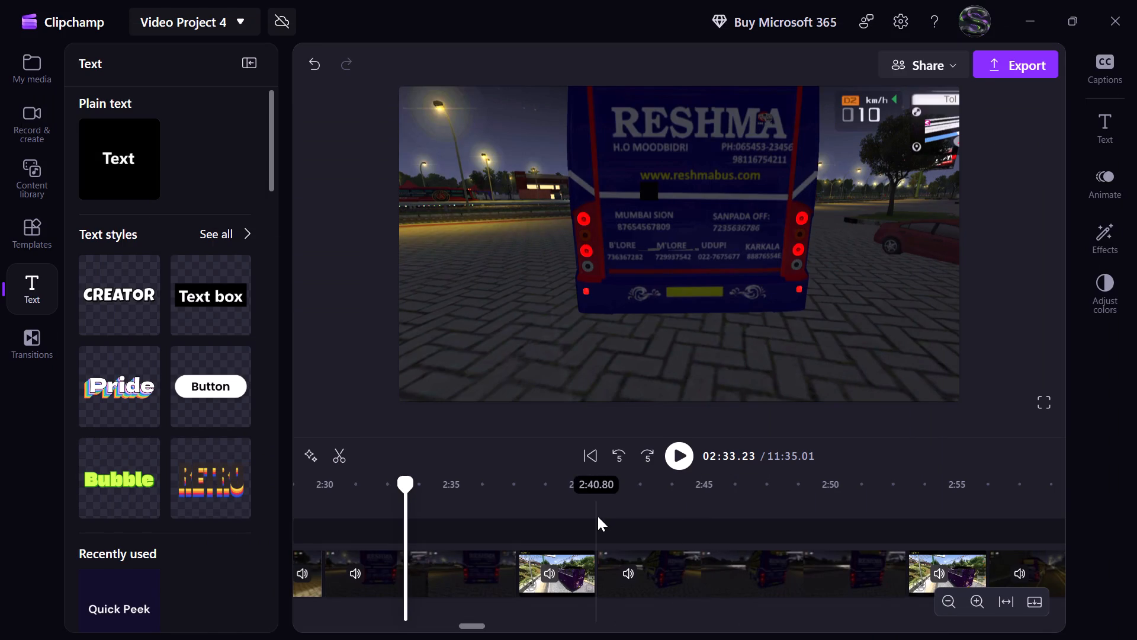
Add a plain text title and align its start with the in-game clip beginning at about 2:30 on the timeline.
click(404, 570)
click(385, 569)
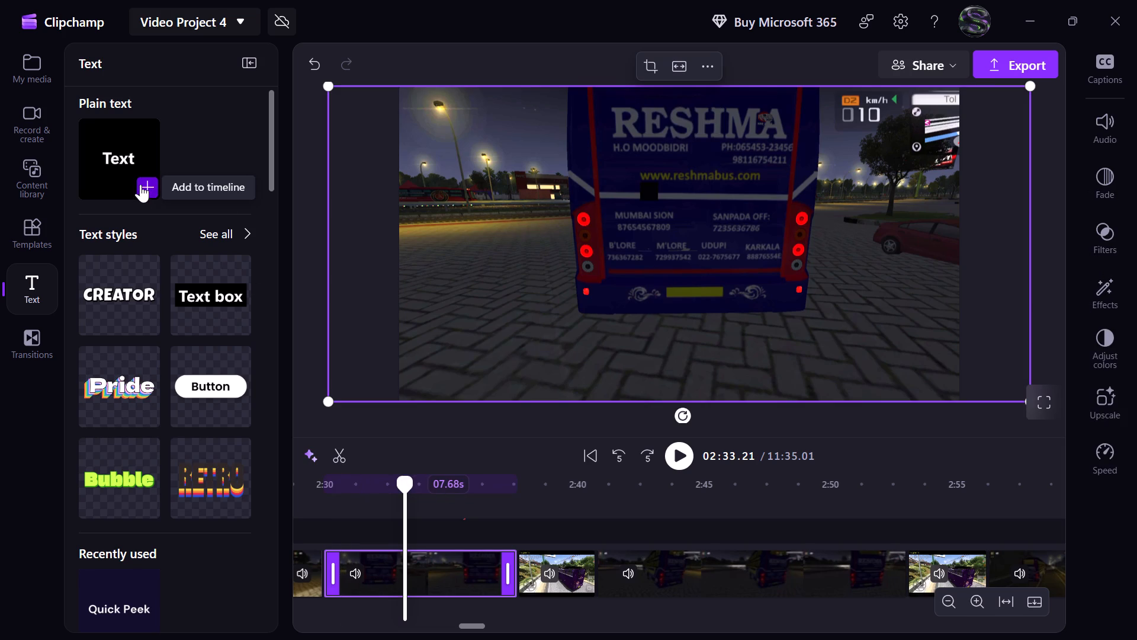
click(142, 184)
drag(452, 522, 412, 522)
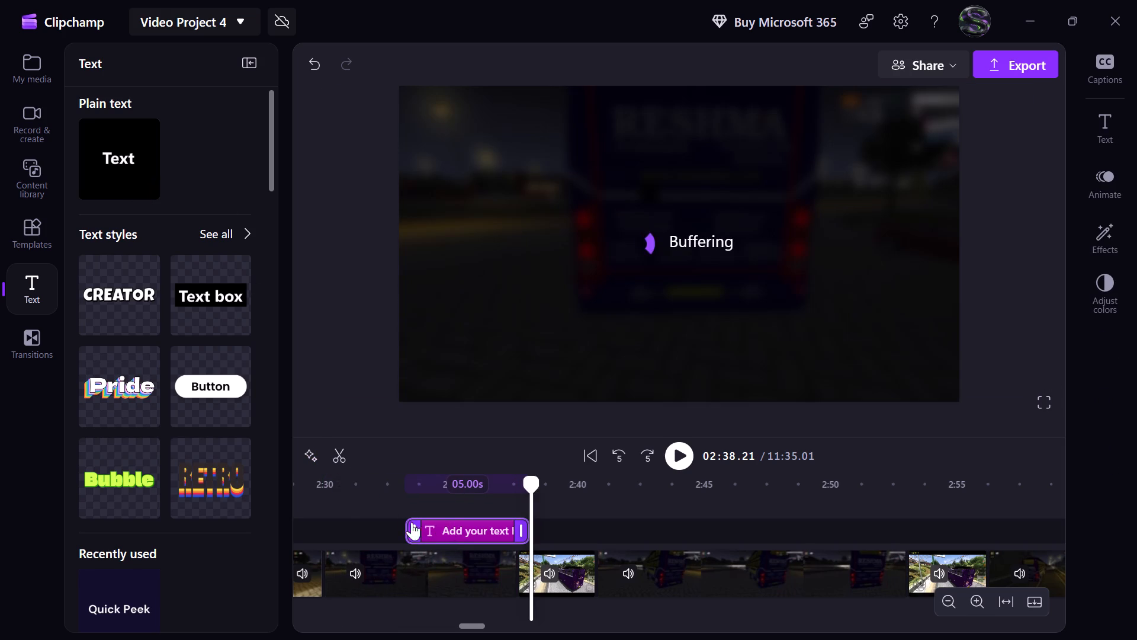
drag(412, 522, 371, 526)
Replace the new title's placeholder text at about 2:30 with "In-Game" and "Low rpm Pickup" on a new line.
click(339, 490)
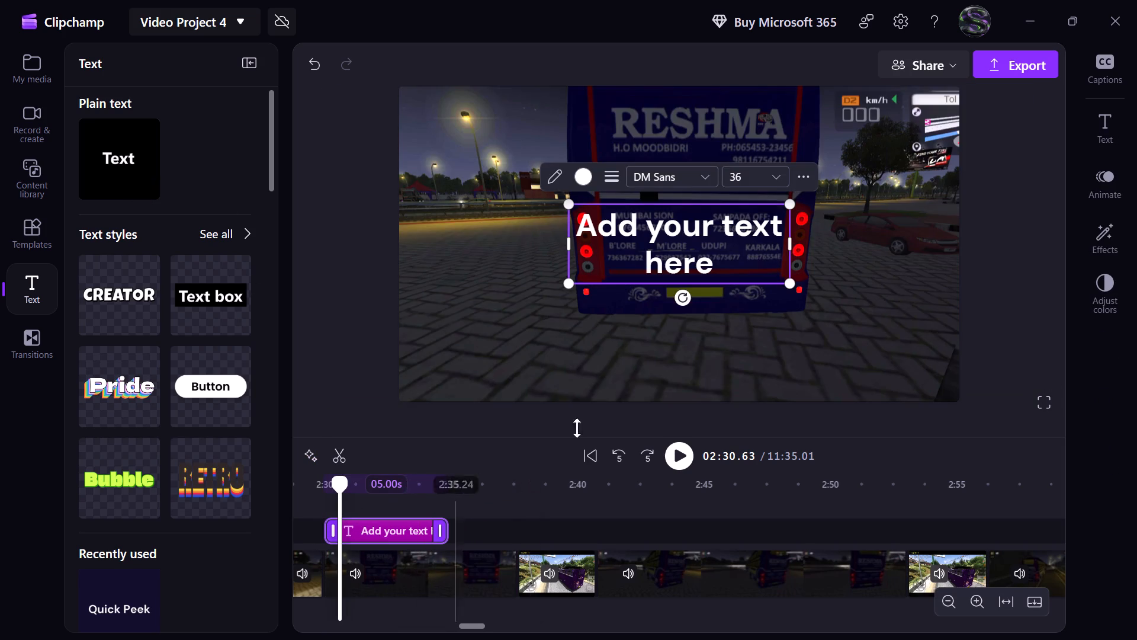
double_click(717, 255)
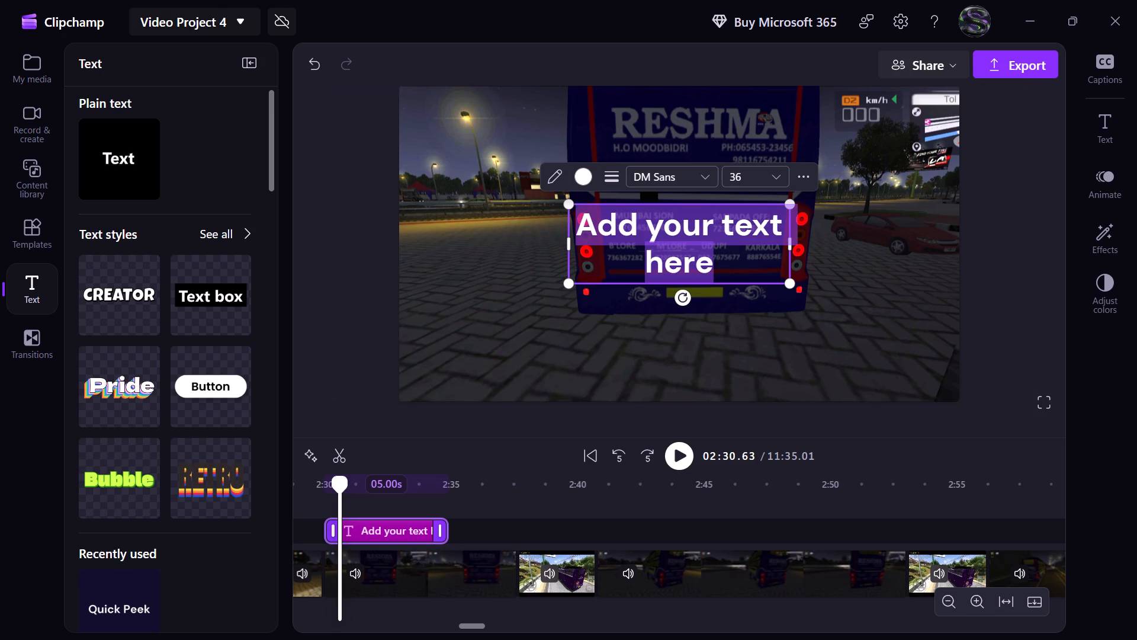
text(In-)
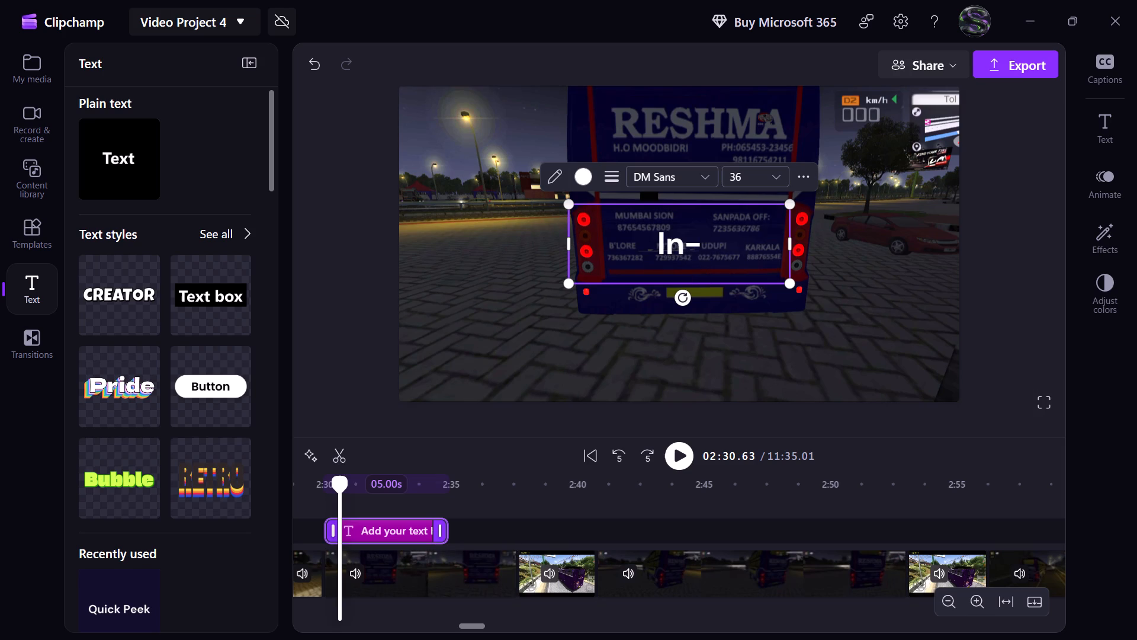
text(Gam)
key(e)
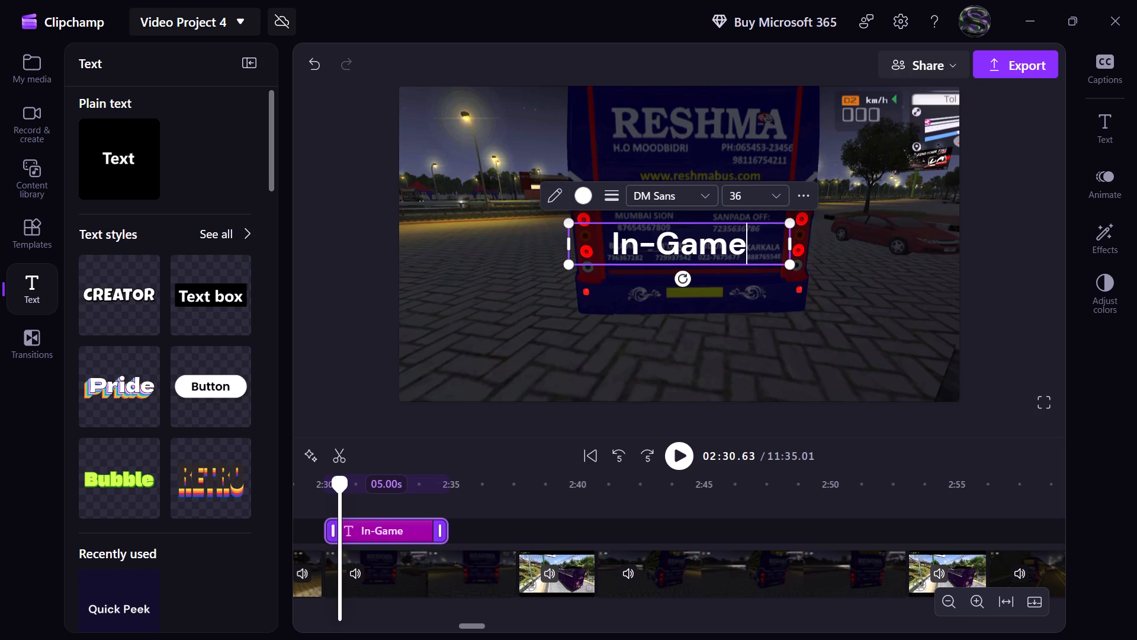
key(space)
key(BackSpace)
key(Return)
text(Low)
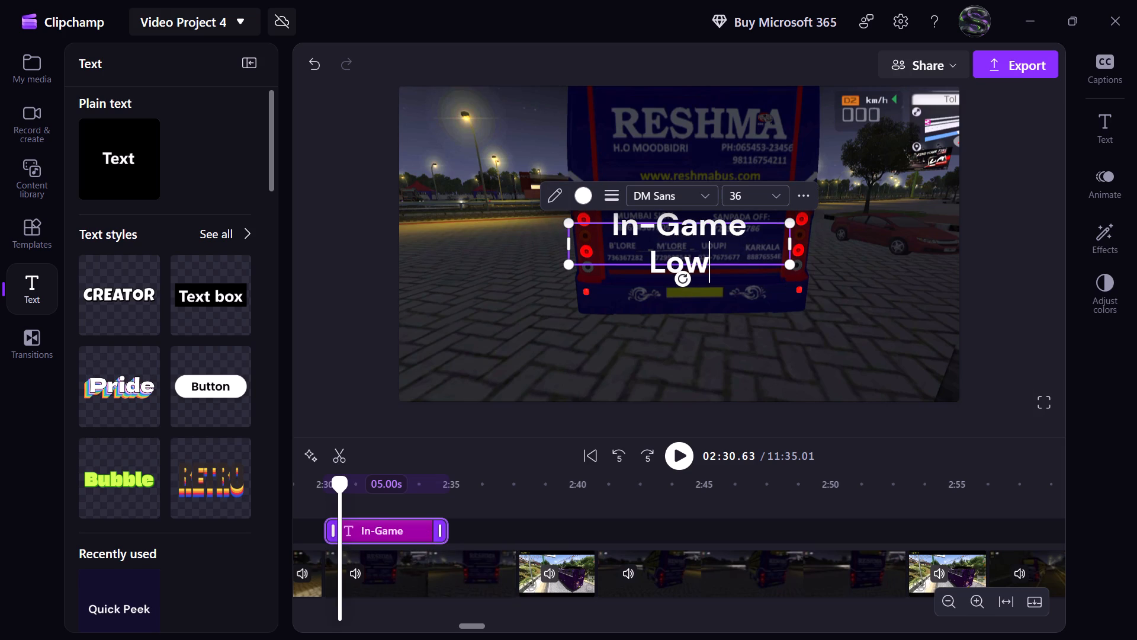
key(space)
text(rm)
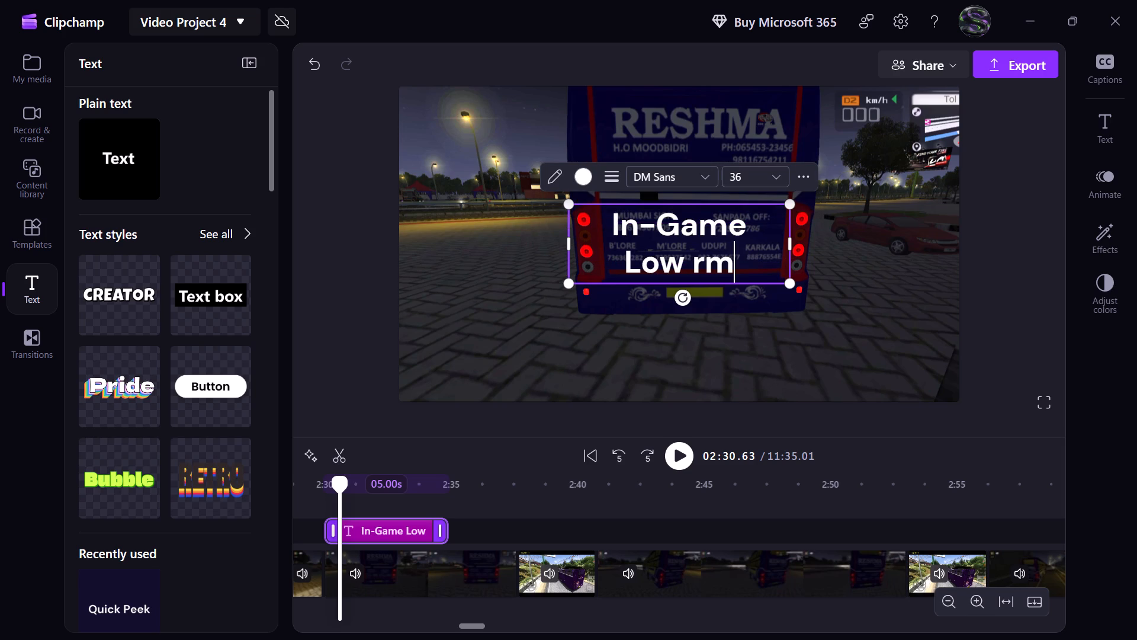
key(BackSpace)
key(BackSpace)
key(p)
key(BackSpace)
text(rpm)
key(space)
text(Picku)
key(p)
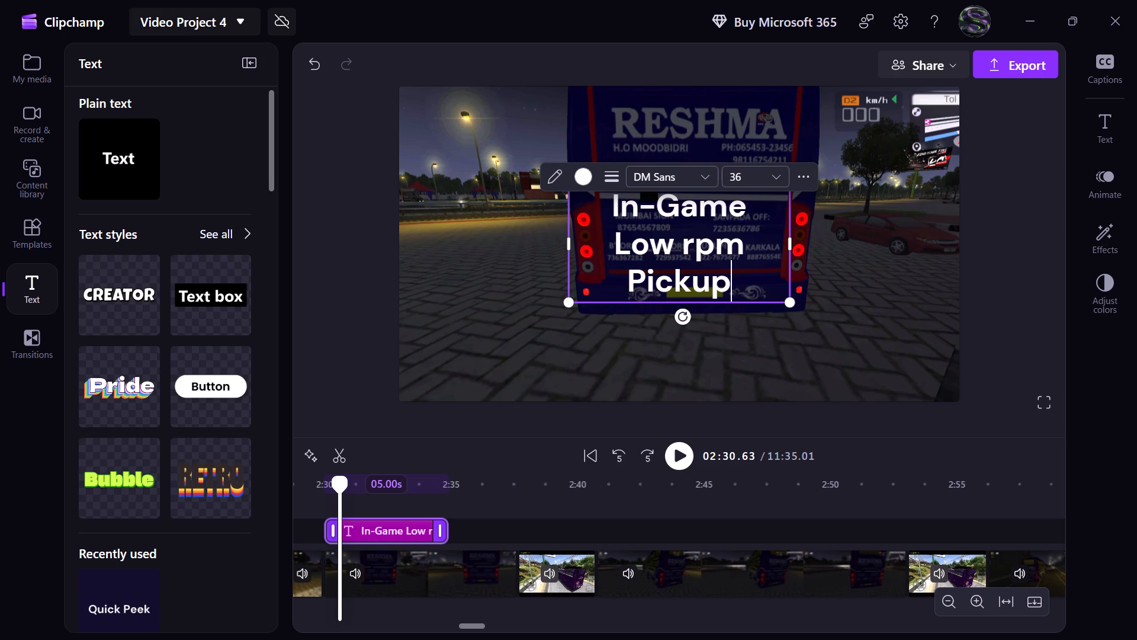
Select the whole "In-Game Low rpm Pickup" title text and set its font size to 30.
drag(741, 290, 716, 286)
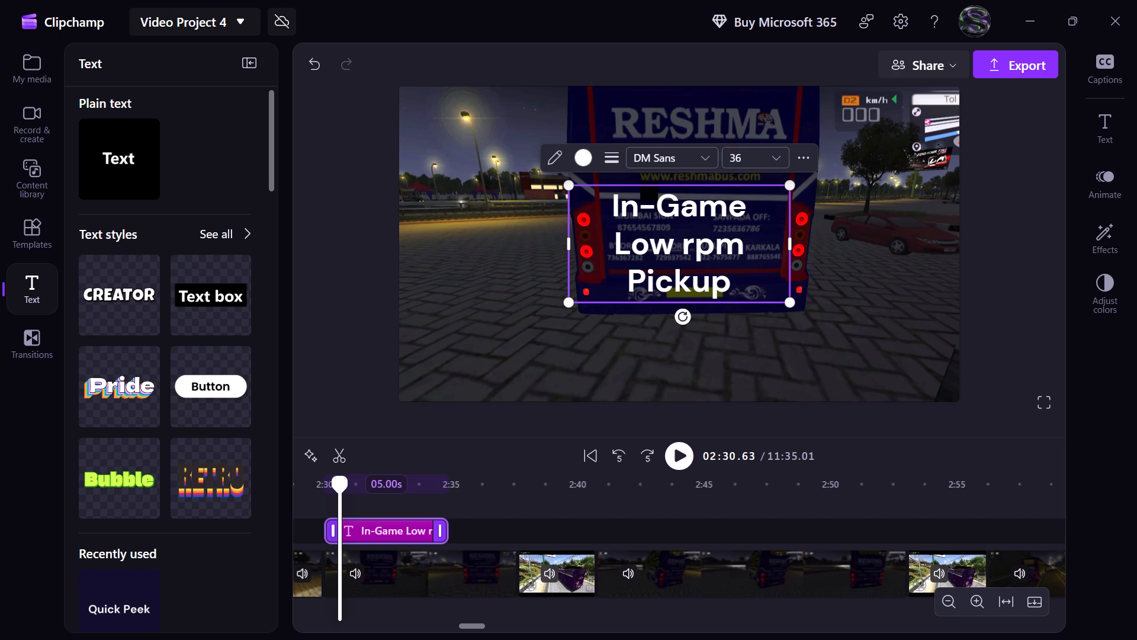
drag(716, 286, 610, 206)
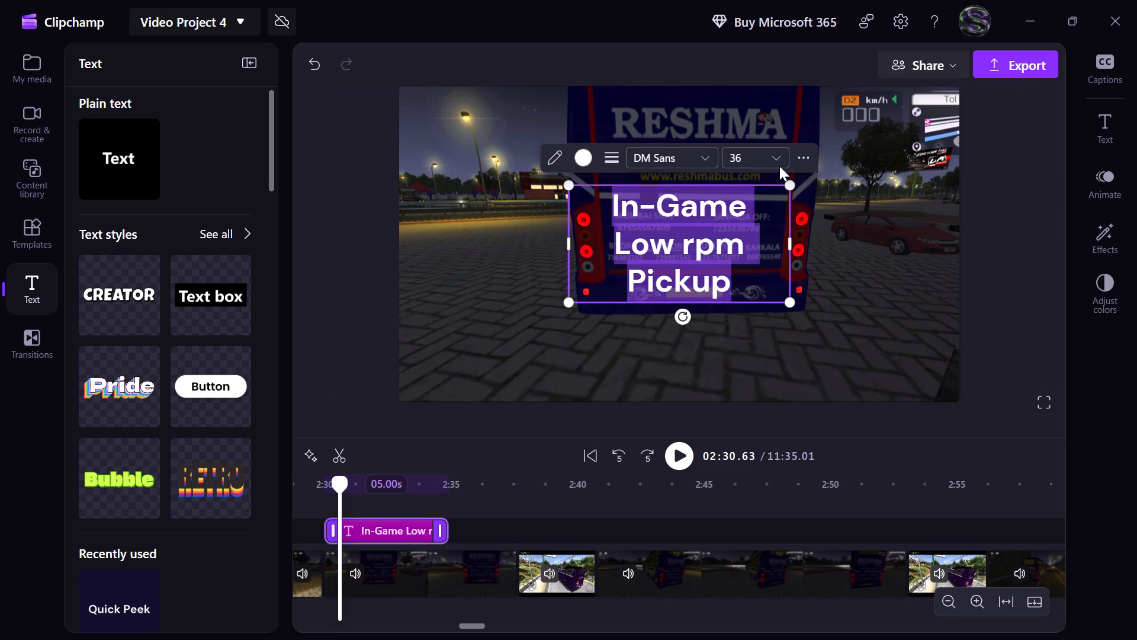
click(763, 163)
key(BackSpace)
key(0)
key(Return)
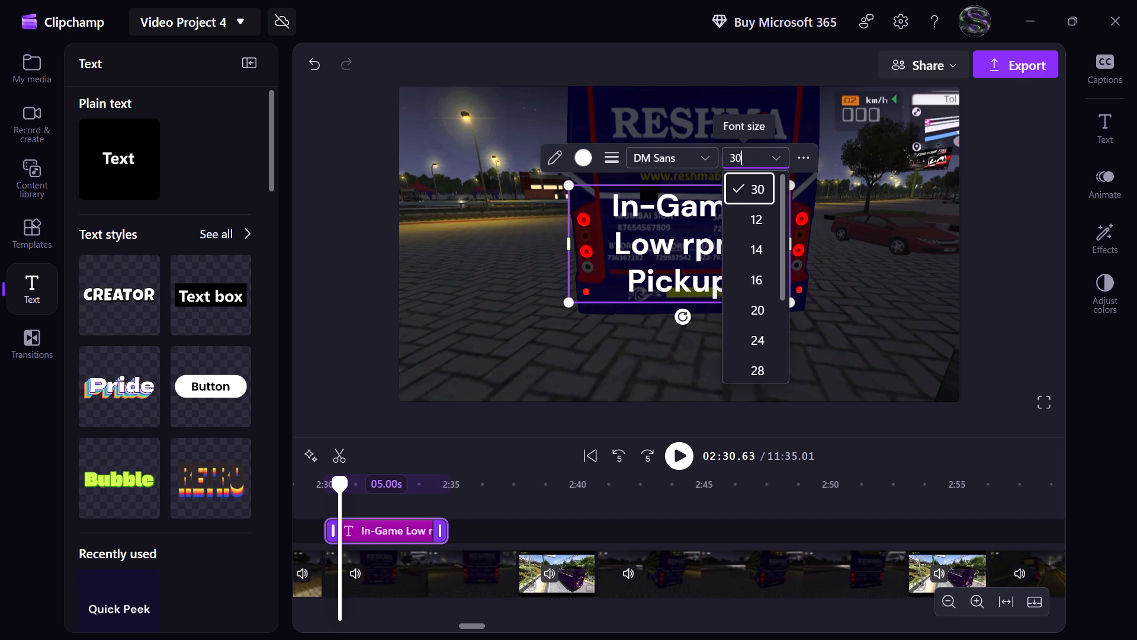
Left-align the "In-Game Low rpm Pickup" text and position the title at the top left of the video frame.
click(805, 185)
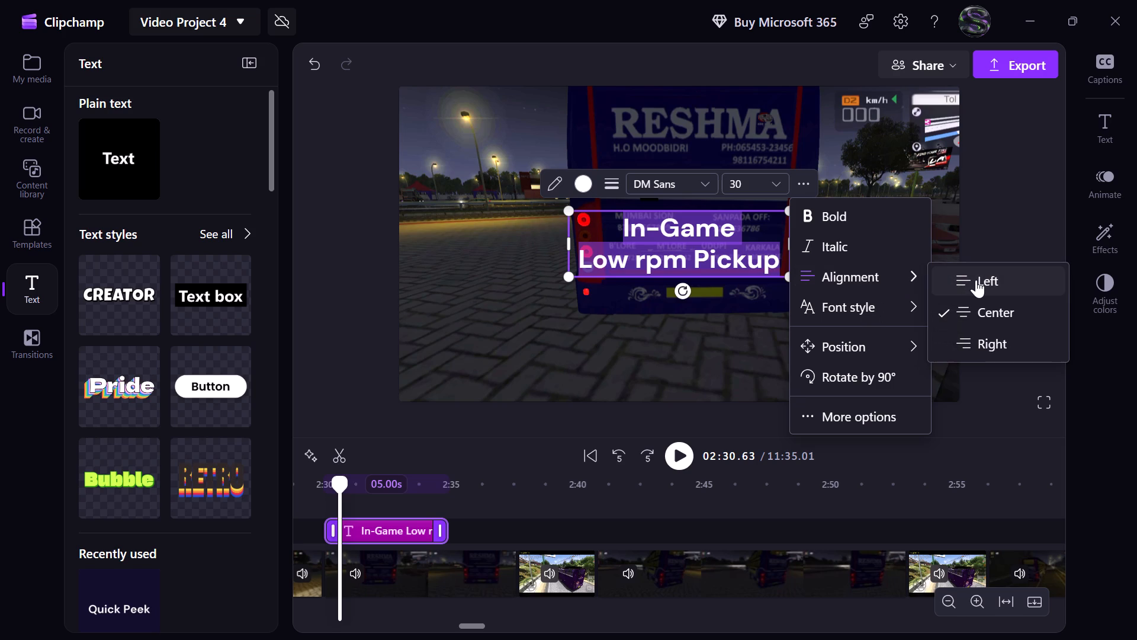
click(977, 281)
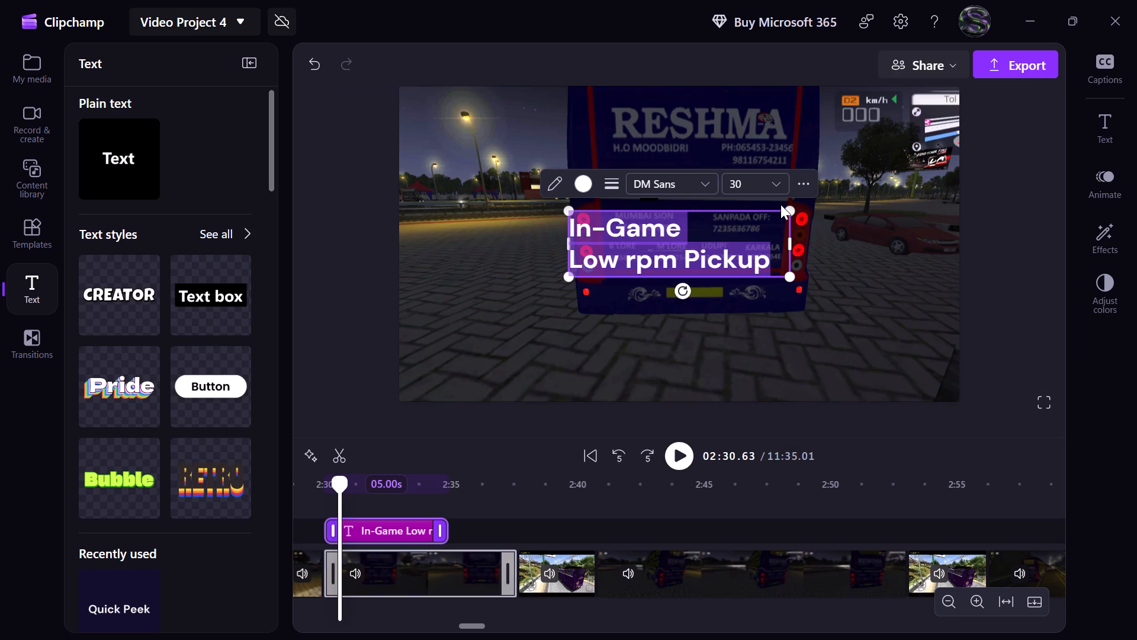
drag(796, 196, 798, 189)
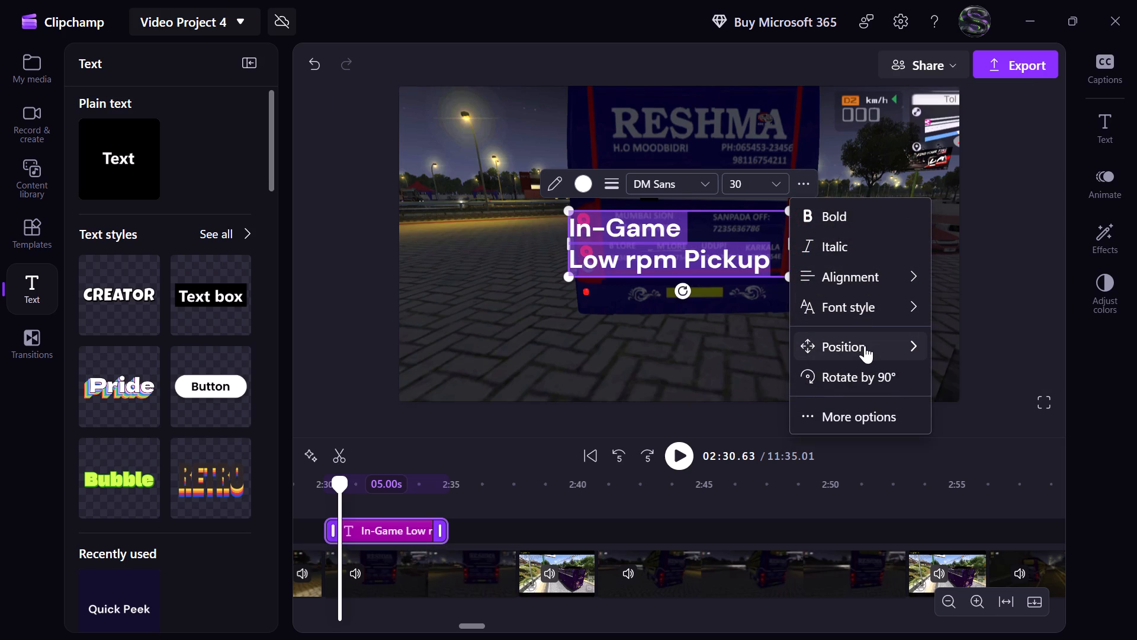
click(1001, 453)
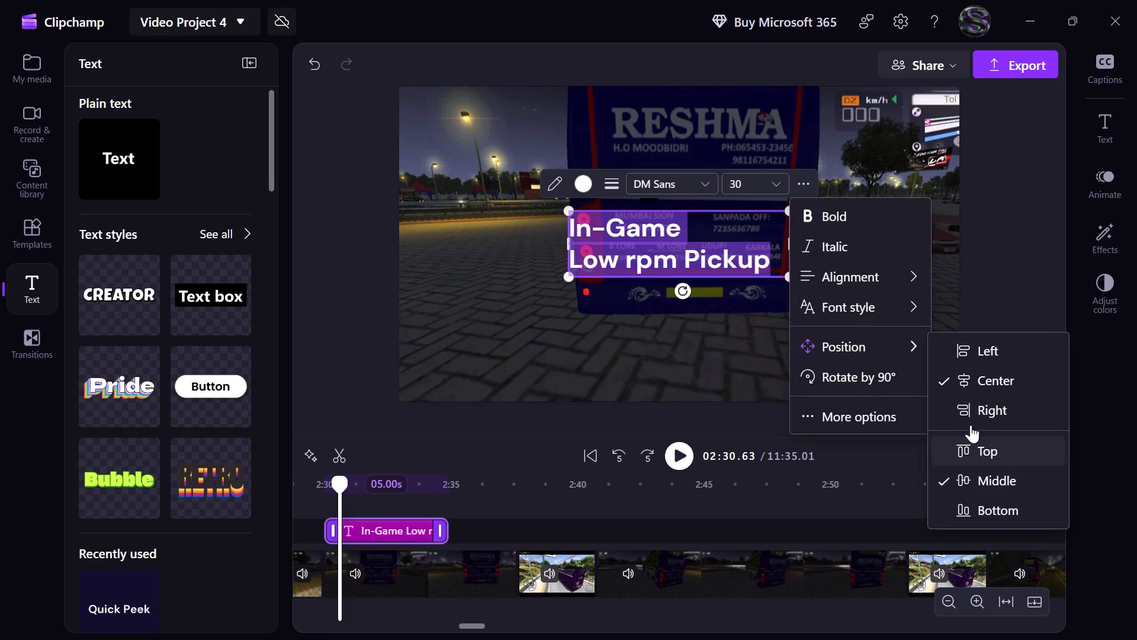
click(806, 96)
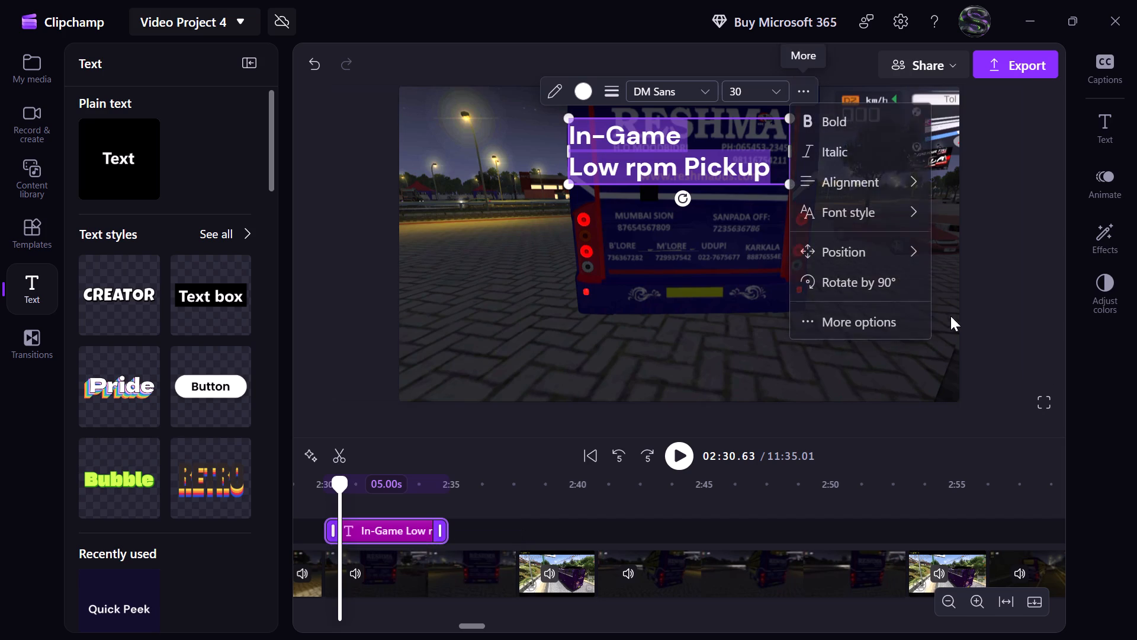
click(953, 255)
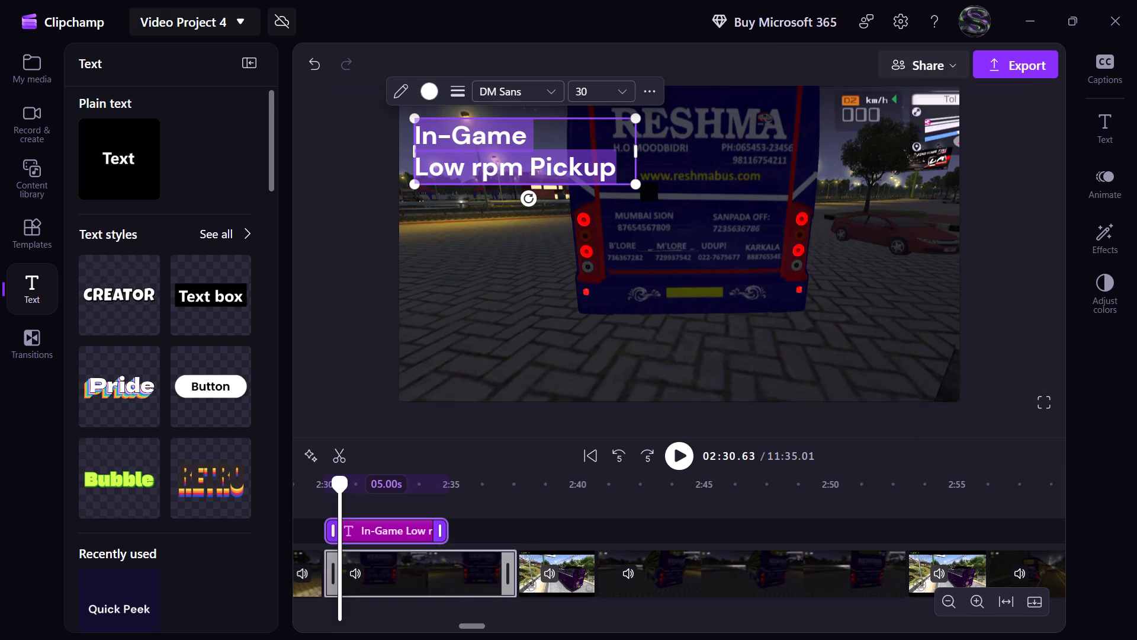
Change the font of the "In-Game Low rpm Pickup" title to Poiret One and deselect the title.
click(536, 92)
scroll(554, 241, down, 5)
scroll(554, 241, up, 1)
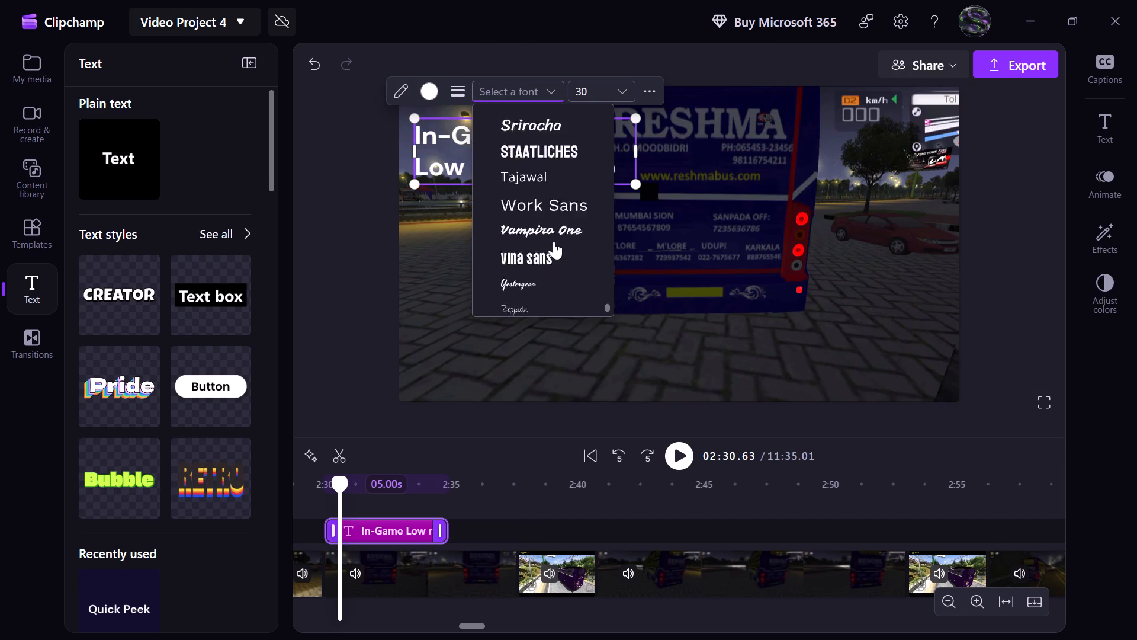
scroll(554, 241, up, 1)
scroll(554, 241, down, 1)
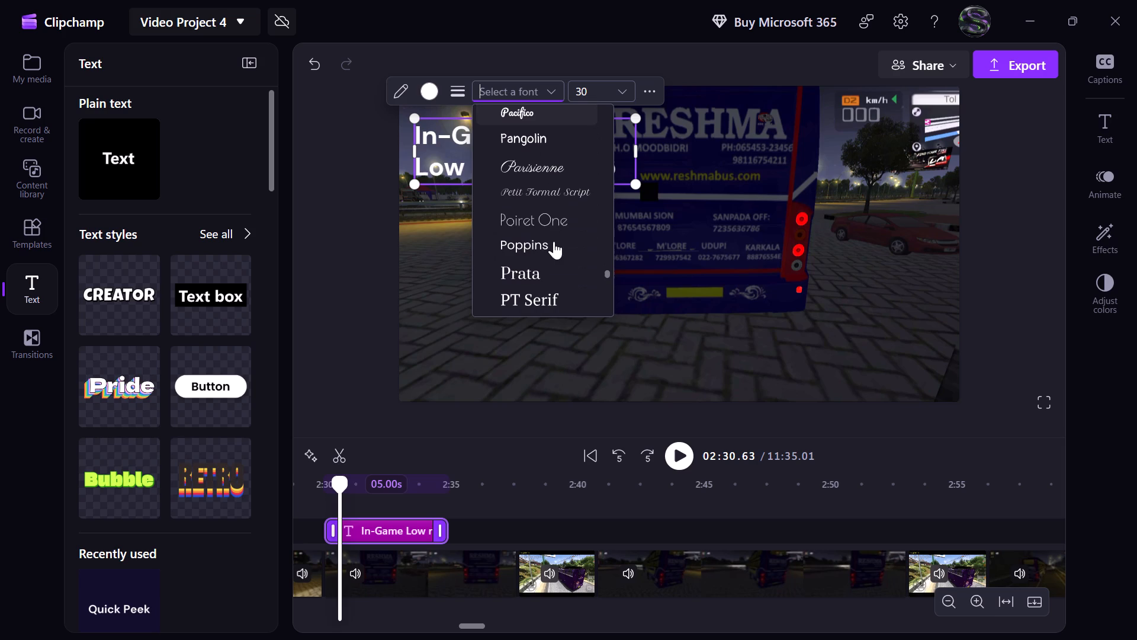
click(567, 228)
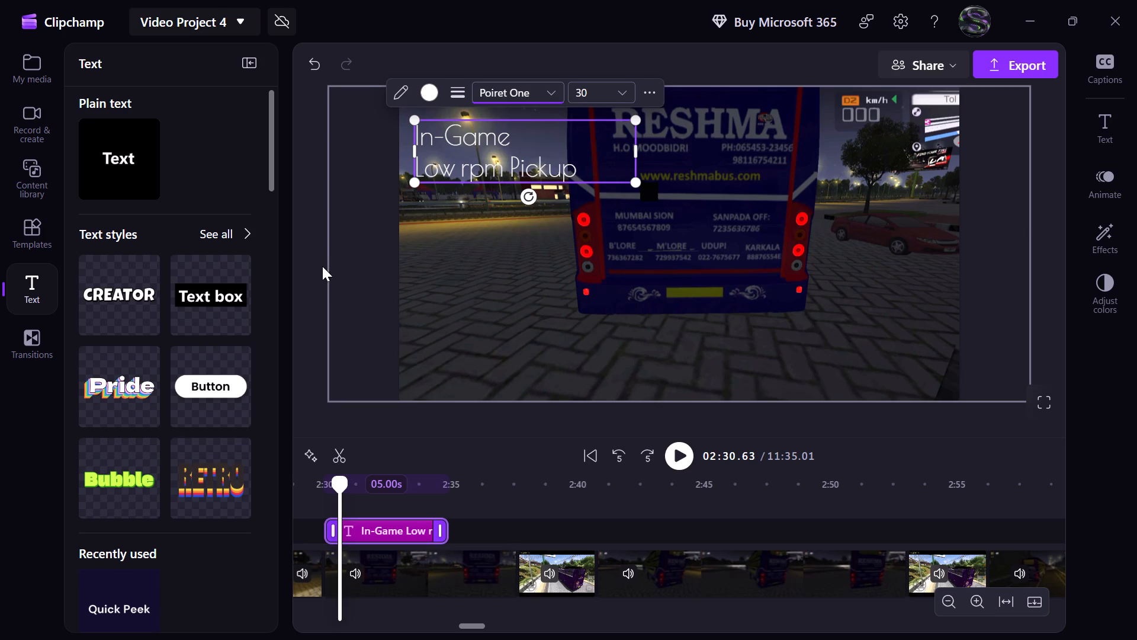
click(315, 264)
Play back the low rpm pickup section from five seconds earlier, through the real-life clip and into the following in-game clip.
click(623, 453)
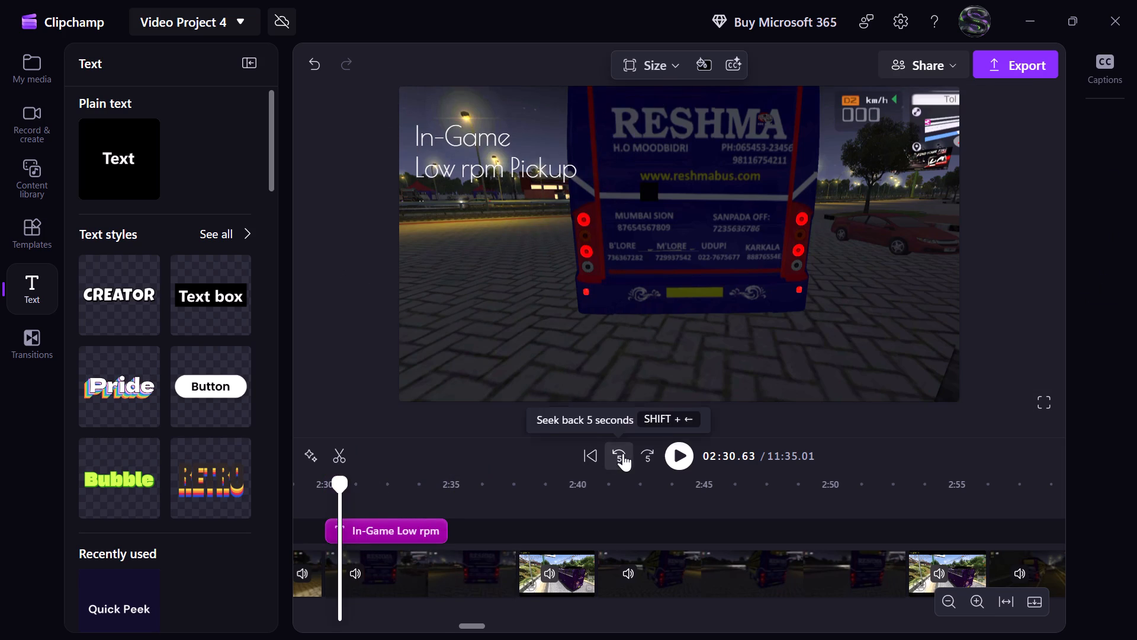
click(672, 456)
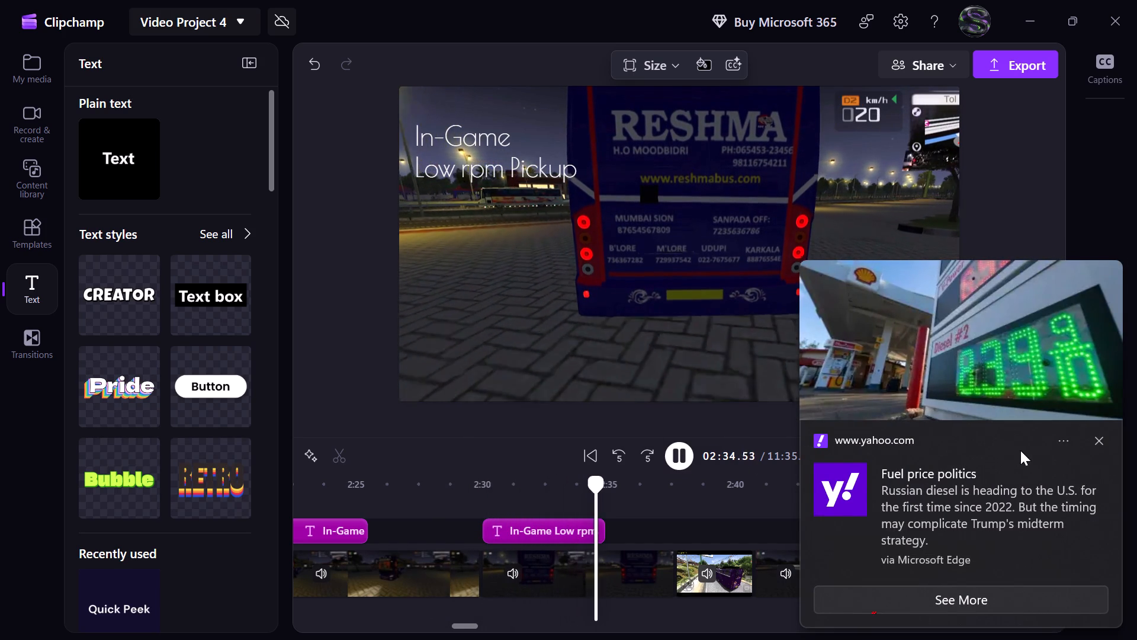
click(1097, 441)
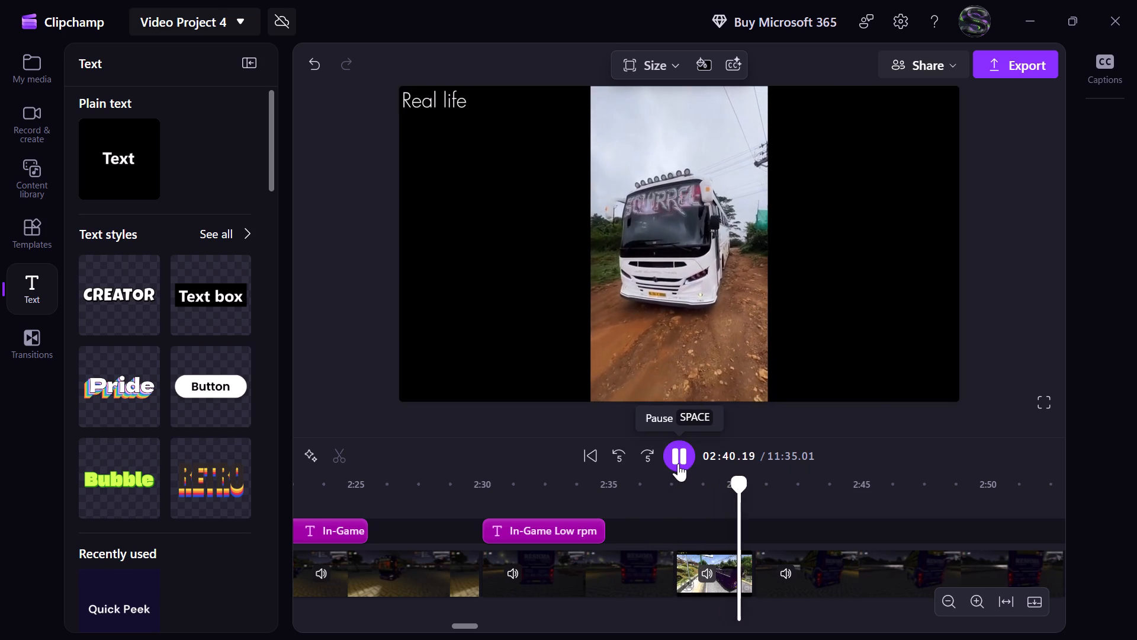
click(678, 463)
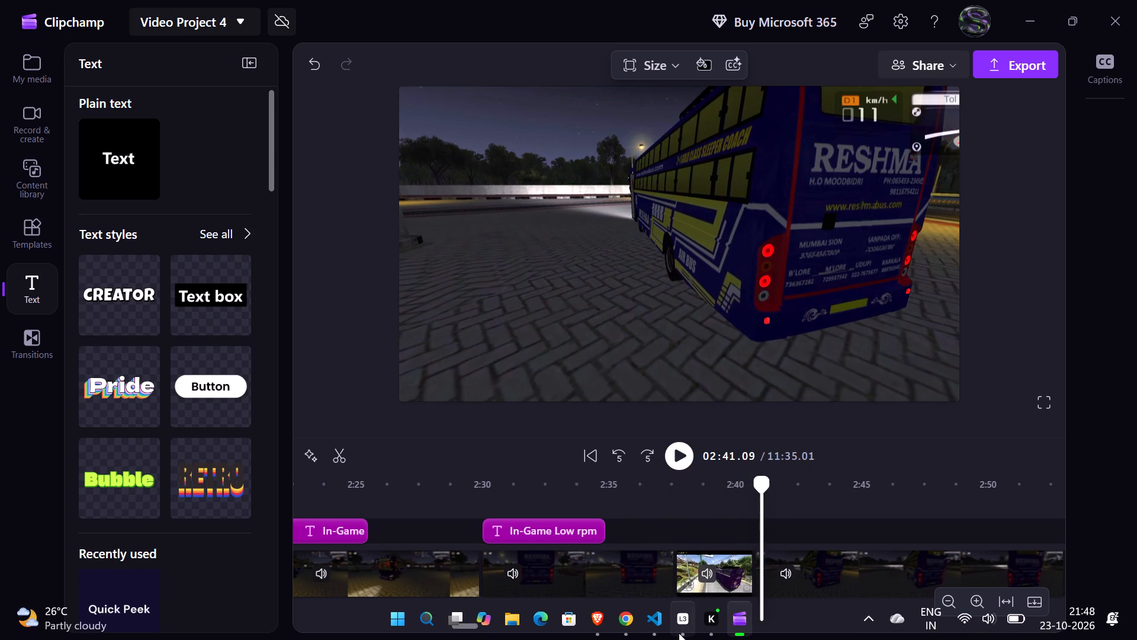
Switch to Brave, play the reference YouTube video to check its next in-game section's caption, and return to Clipchamp.
click(589, 629)
click(497, 427)
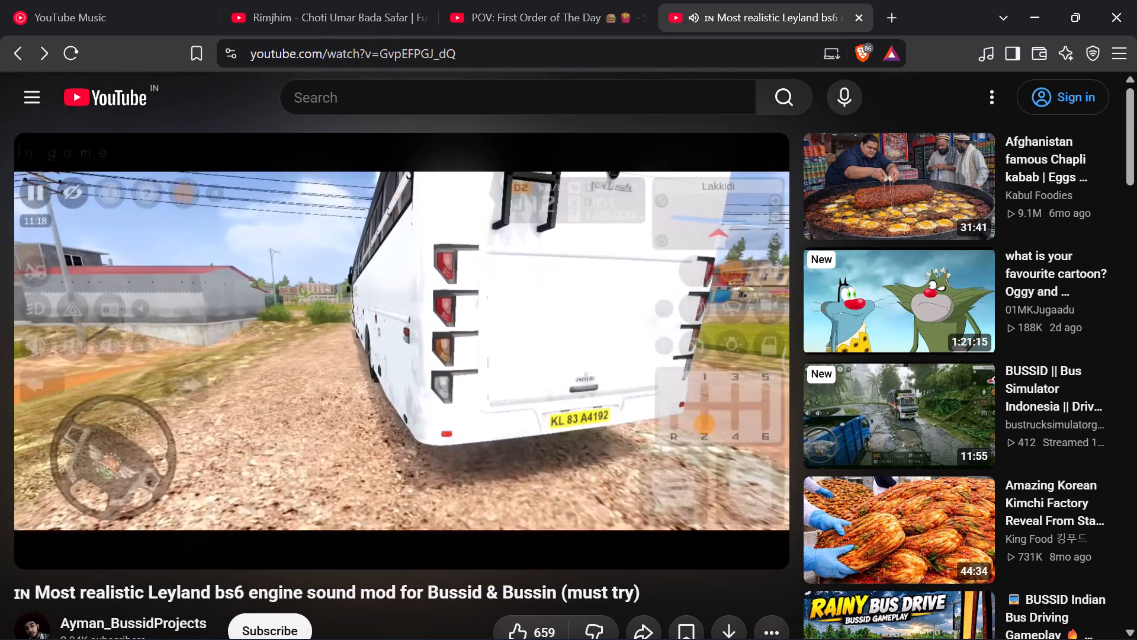
key(space)
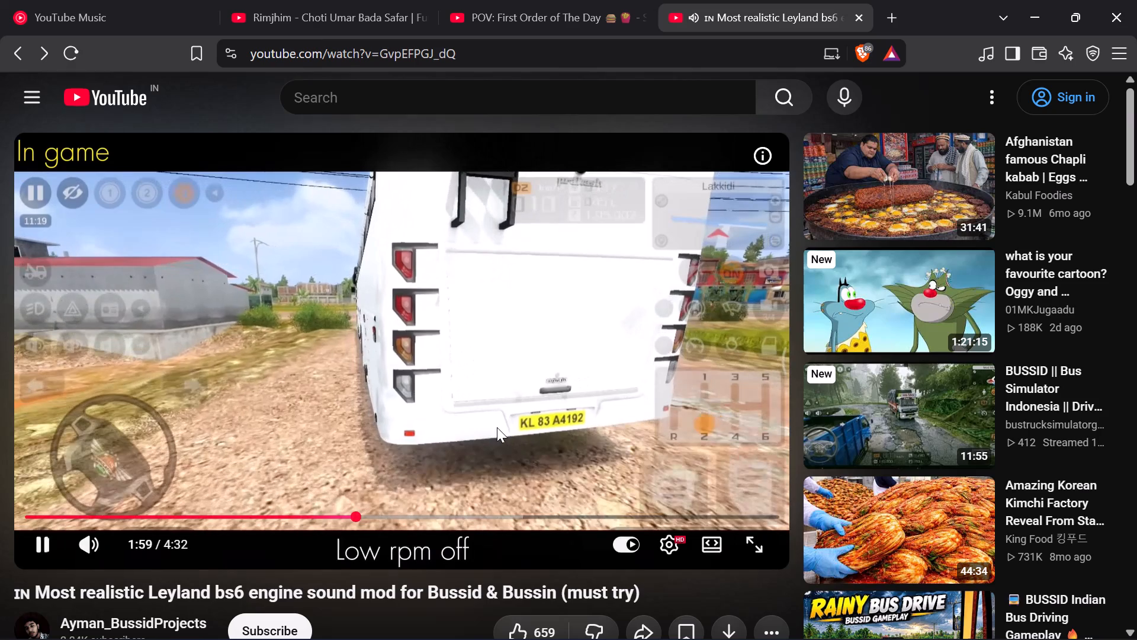
click(1033, 13)
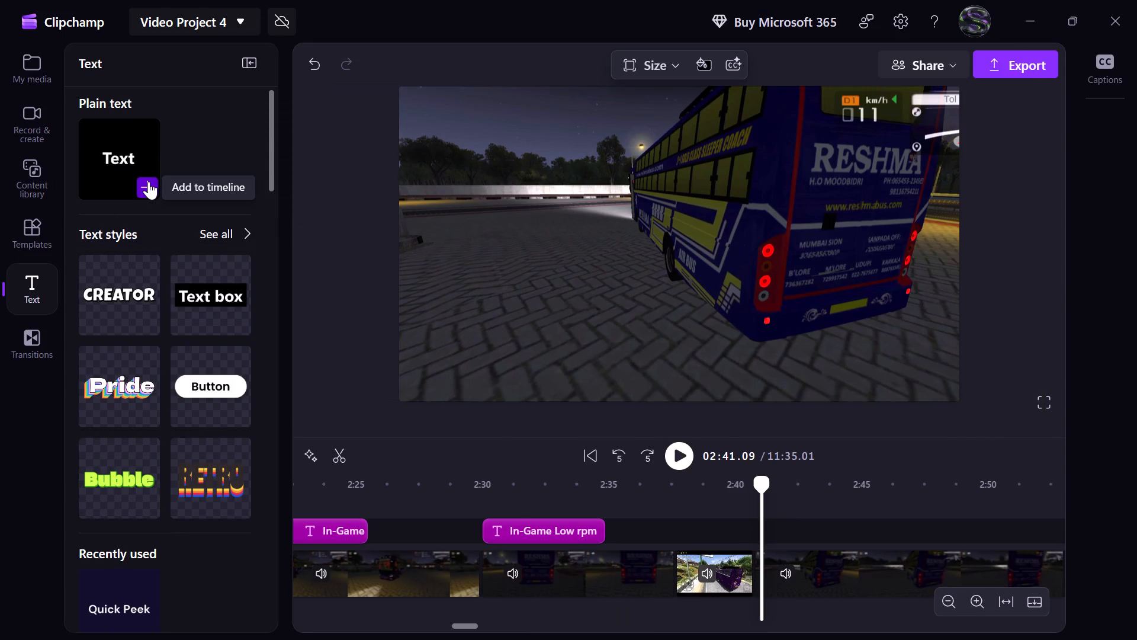
Add a plain text title and align its start with the in-game clip beginning at about 2:41 on the timeline.
click(149, 181)
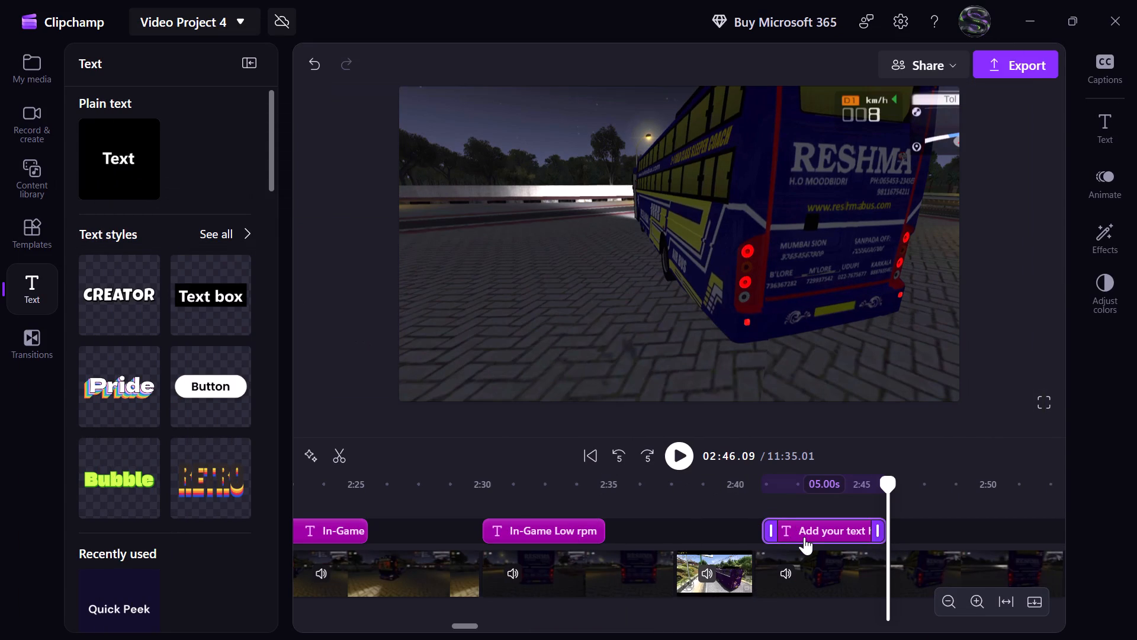
drag(804, 537, 791, 537)
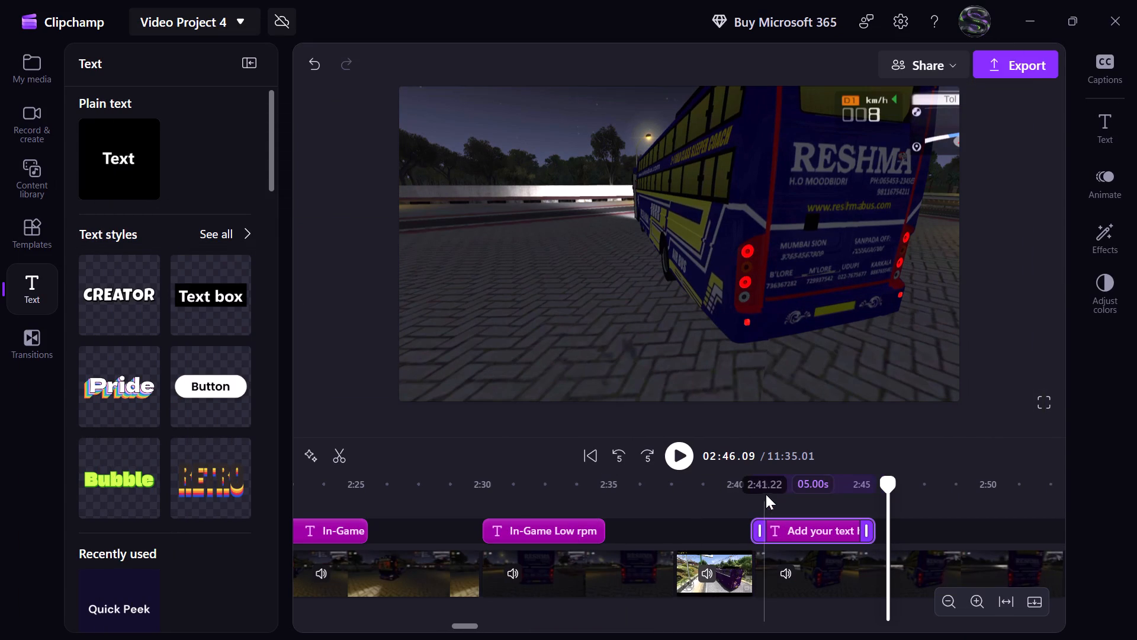
Replace the new title's placeholder text at about 2:41 with "In-Game" and "Low rpm Off" on a new line.
click(766, 494)
double_click(706, 267)
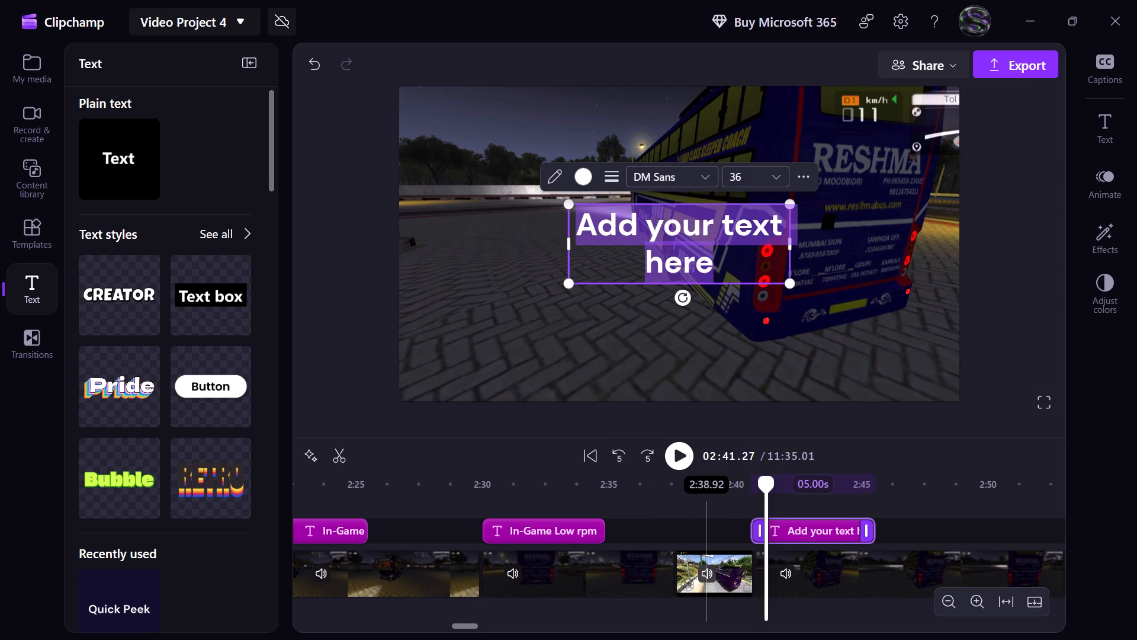
text(IN)
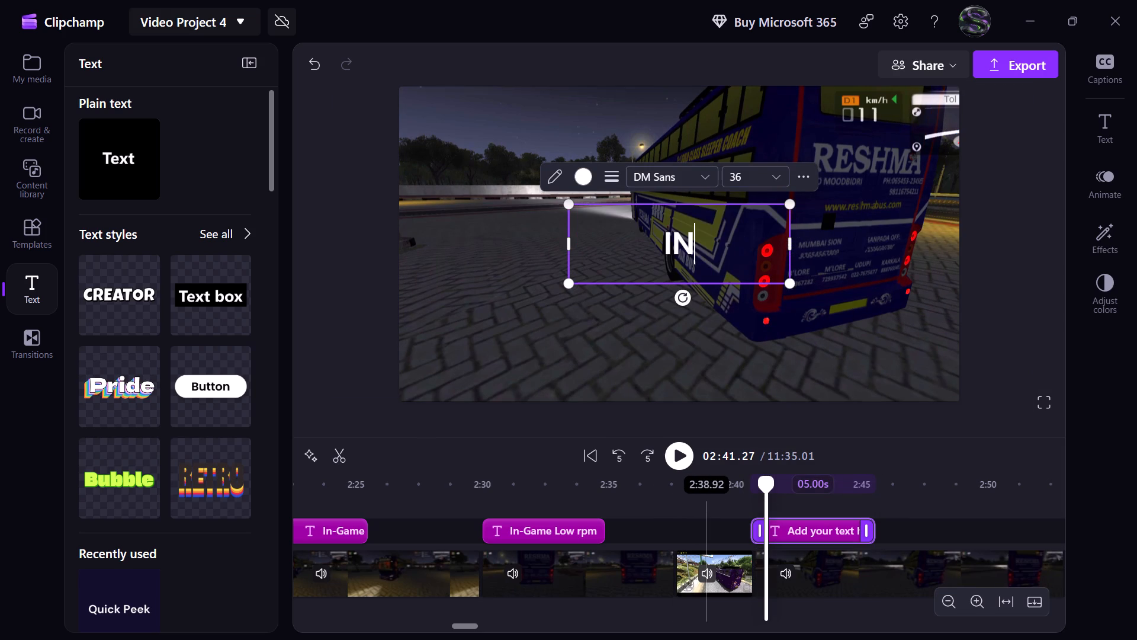
key(BackSpace)
text(n-G)
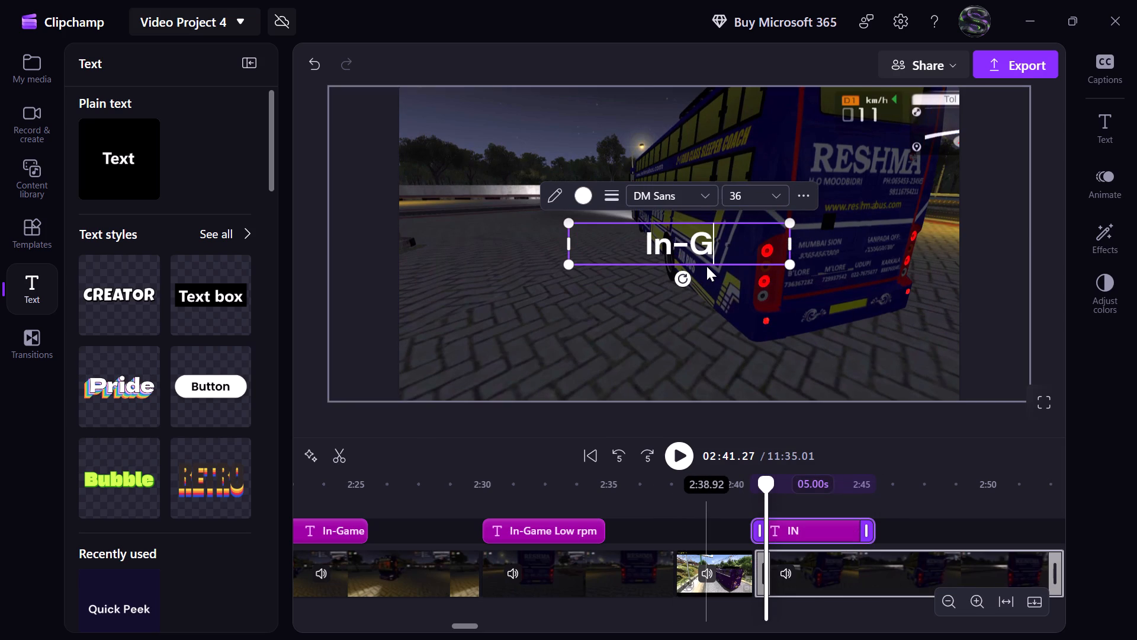
text(ame)
key(space)
key(BackSpace)
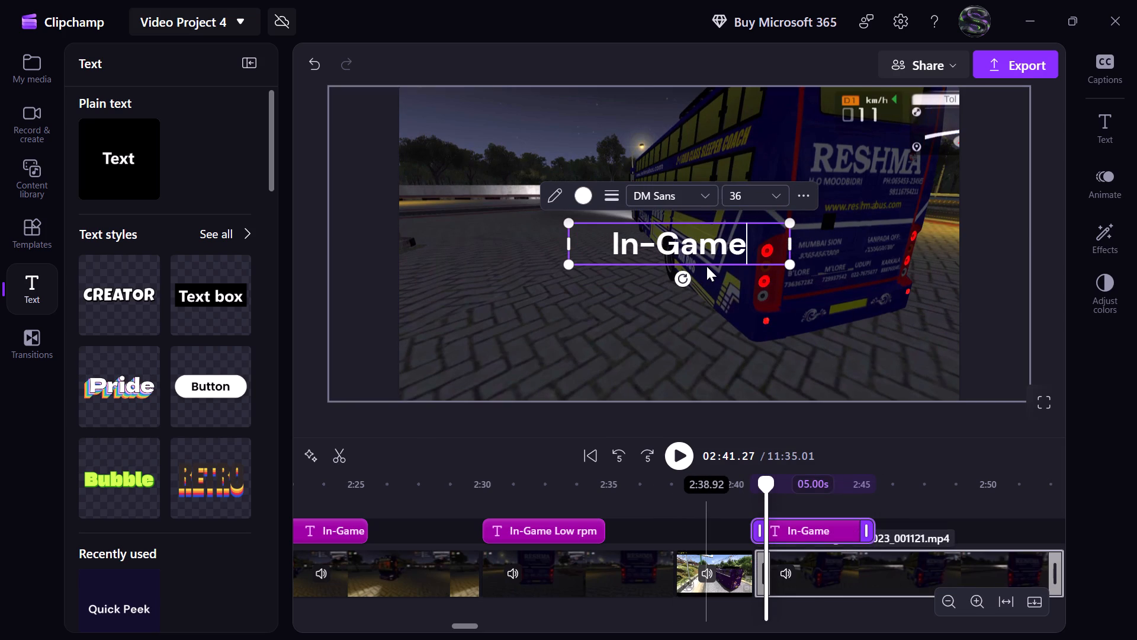
key(Return)
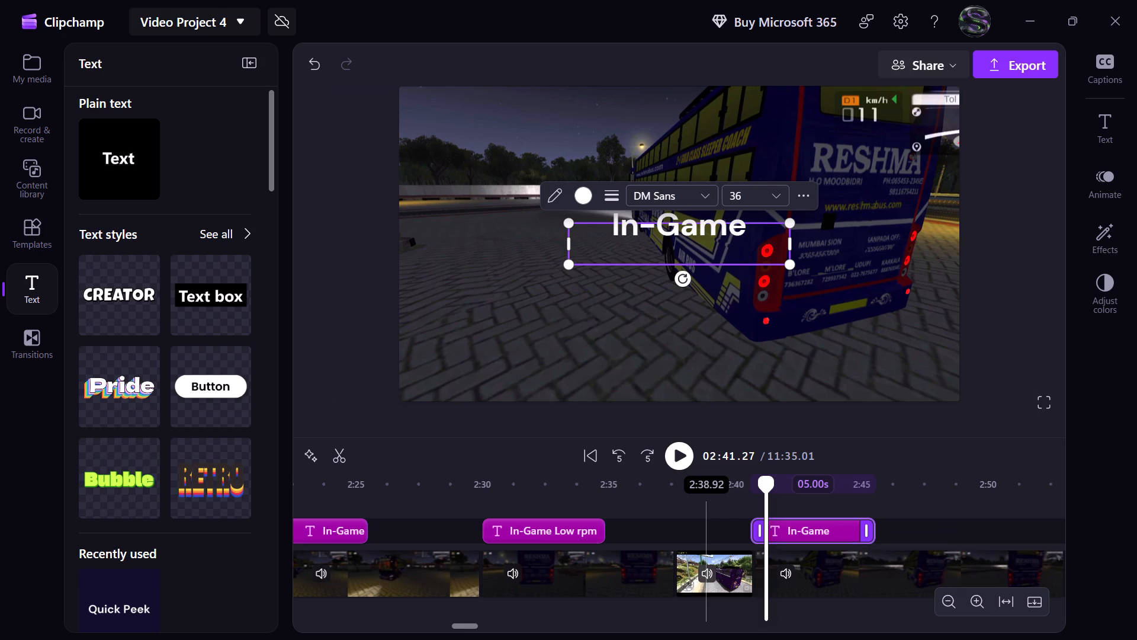
text(Low rpm)
key(space)
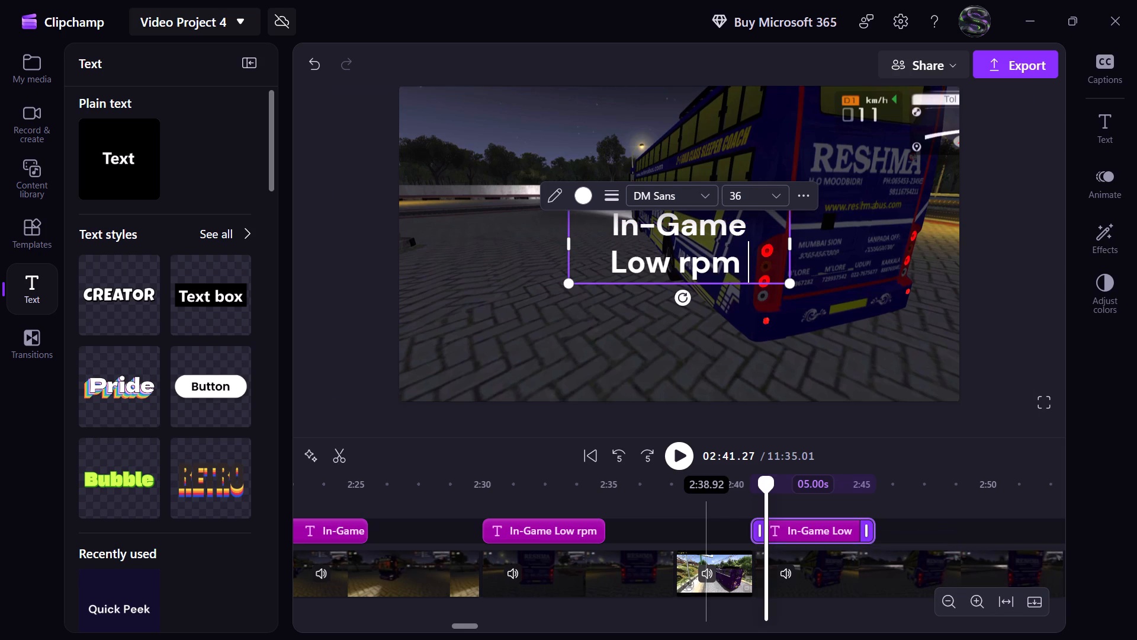
text(Off)
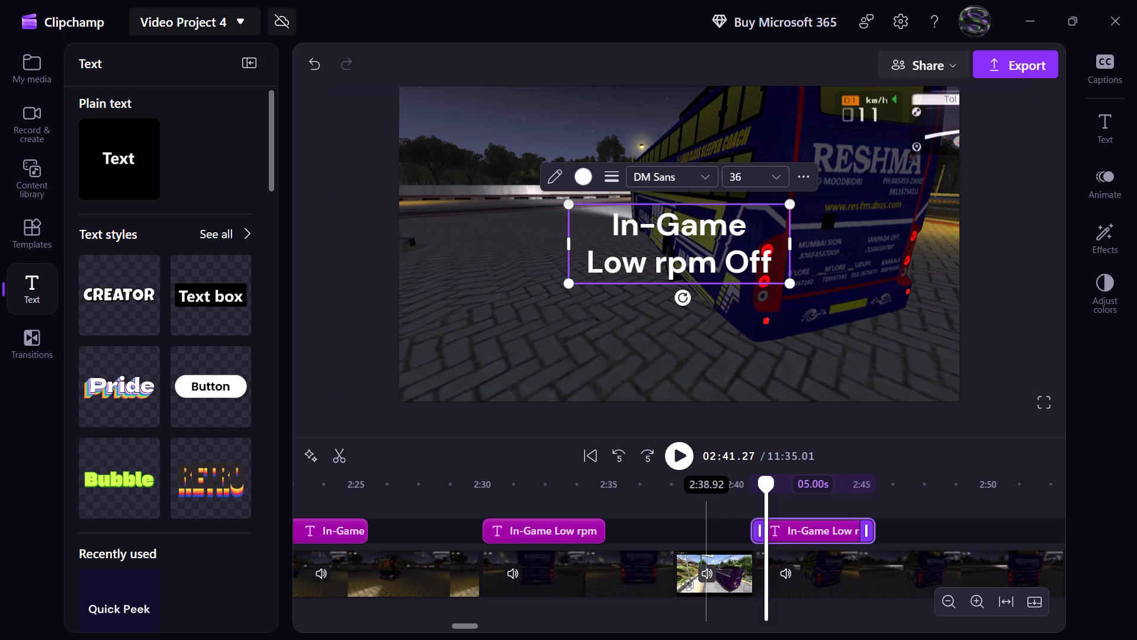
Set the "In-Game Low rpm Off" title's font size to 30 and its font to Poiret One.
drag(772, 253, 656, 232)
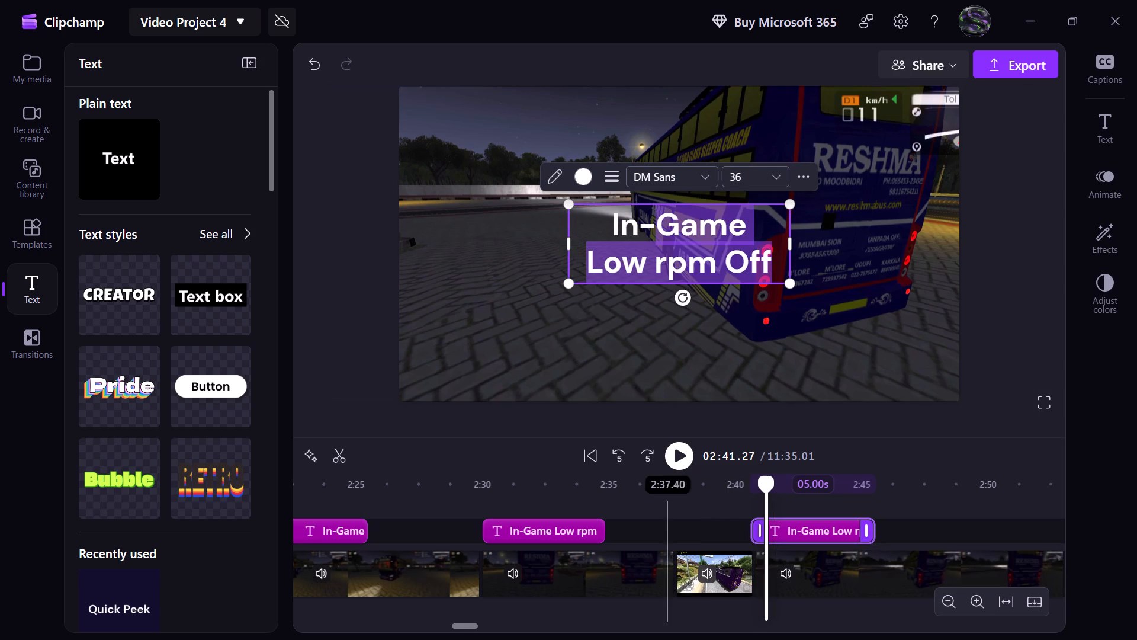
drag(656, 232, 612, 225)
click(753, 179)
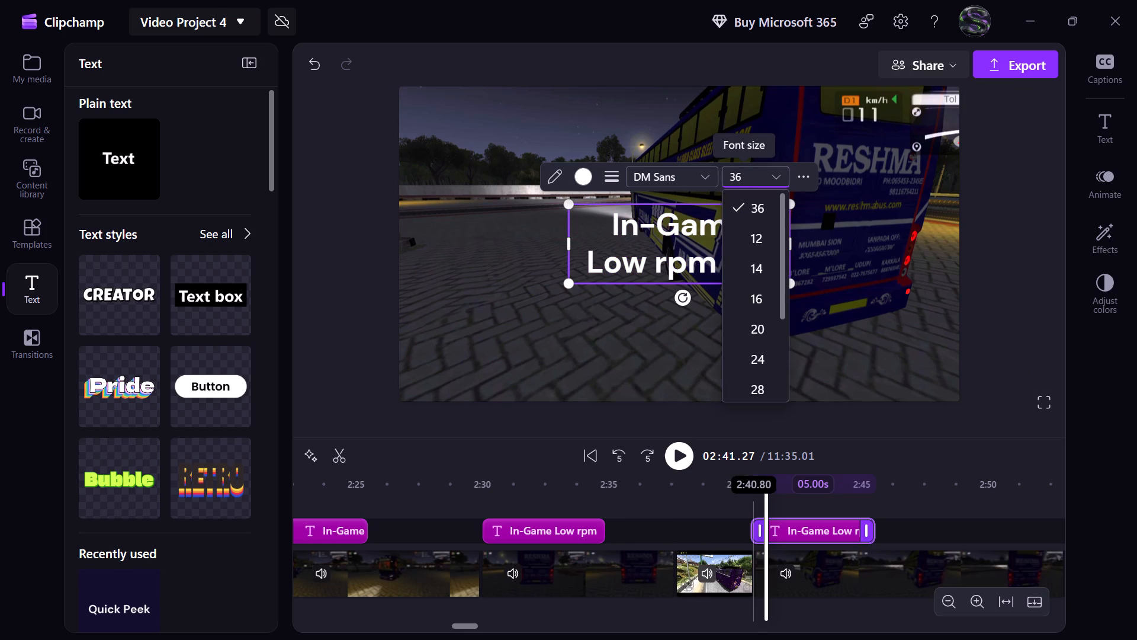
key(BackSpace)
key(0)
key(Return)
click(698, 183)
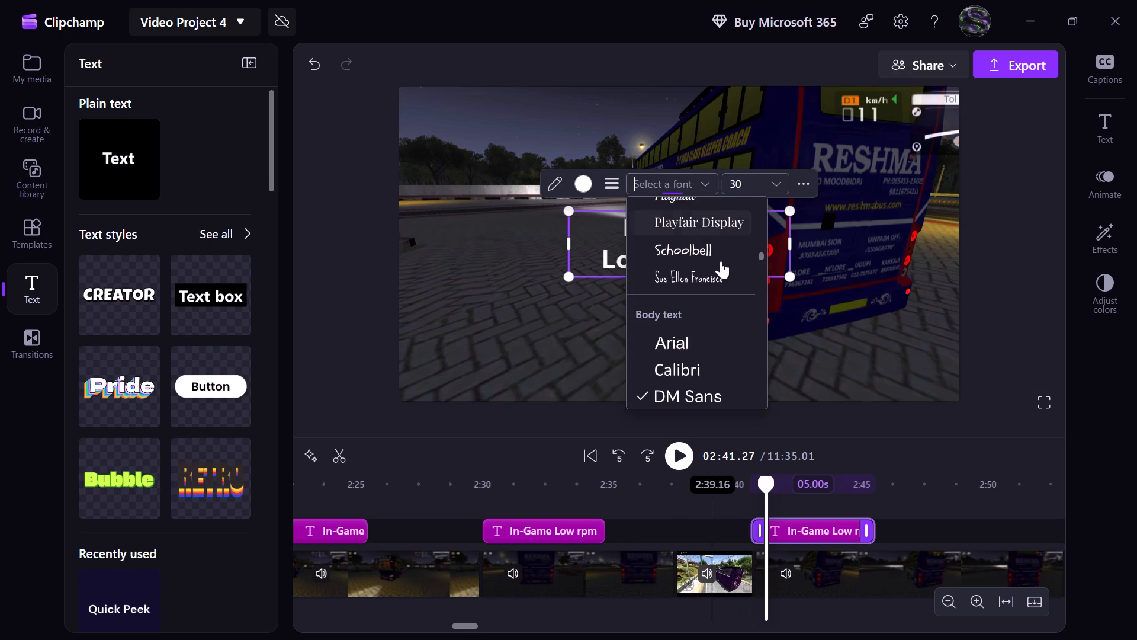
scroll(721, 263, down, 5)
scroll(721, 263, up, 2)
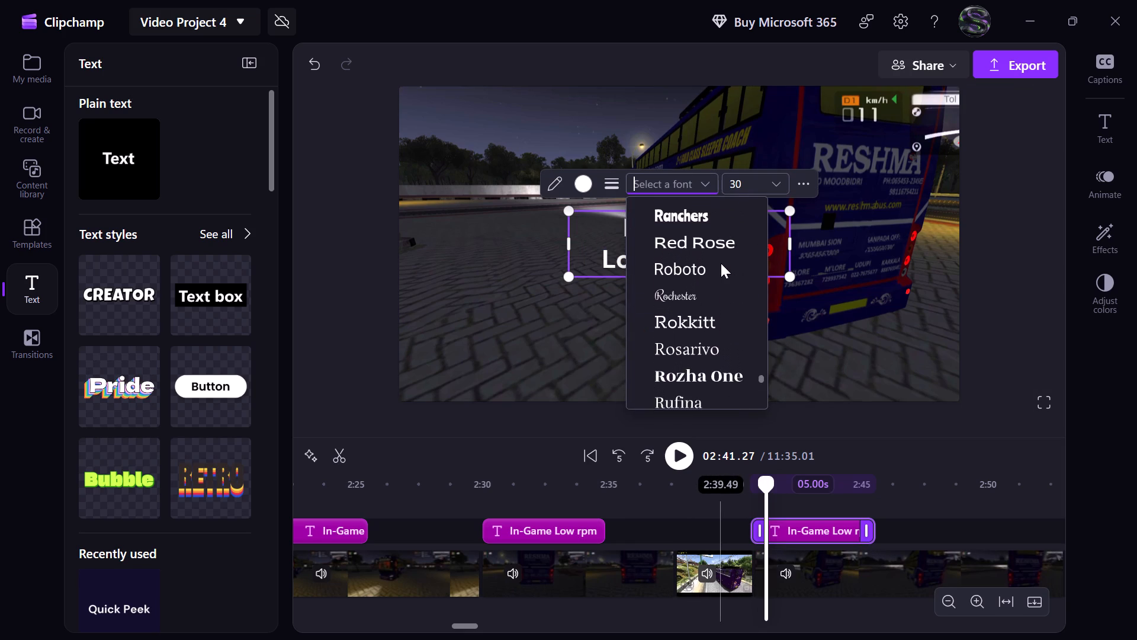
scroll(721, 263, up, 1)
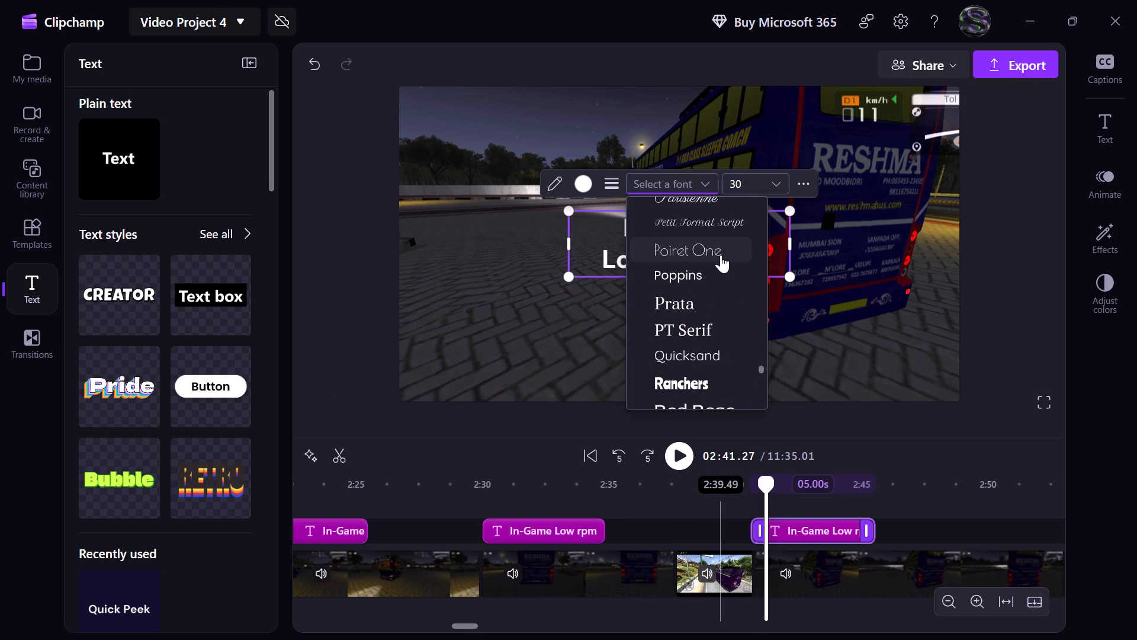
click(721, 255)
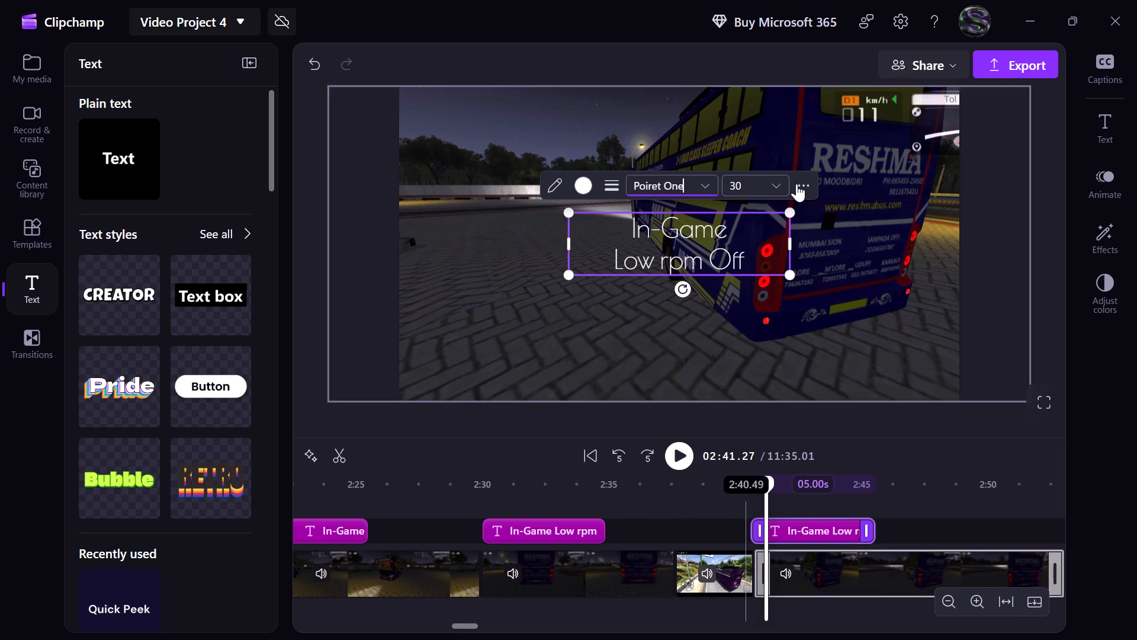
Position the "In-Game Low rpm Off" title at the frame's top left and left-align its text.
click(804, 184)
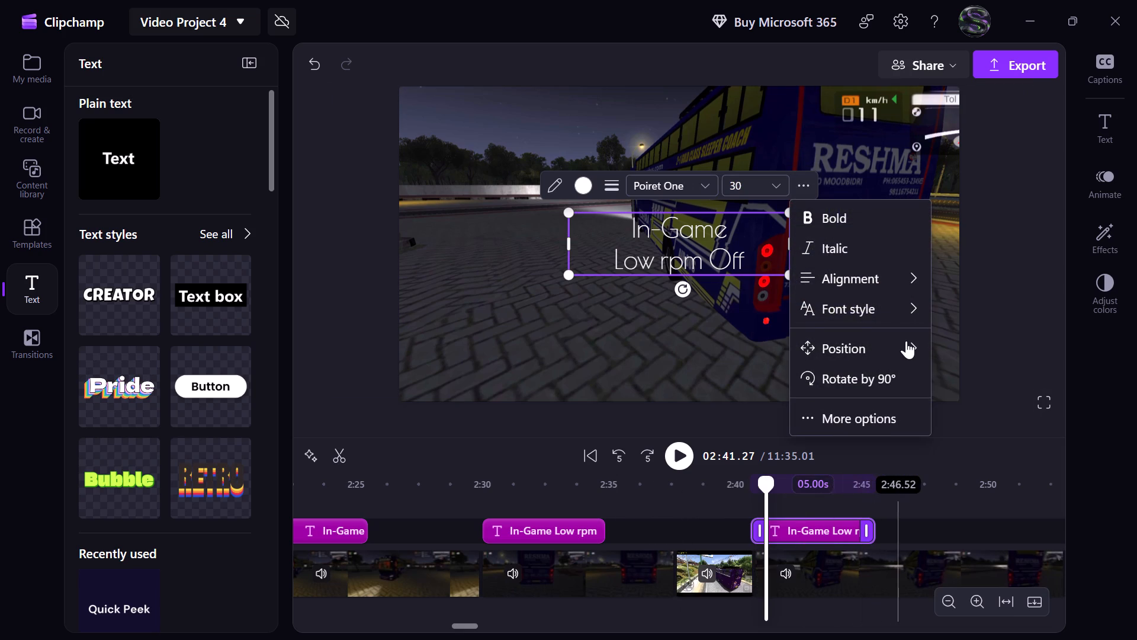
click(956, 341)
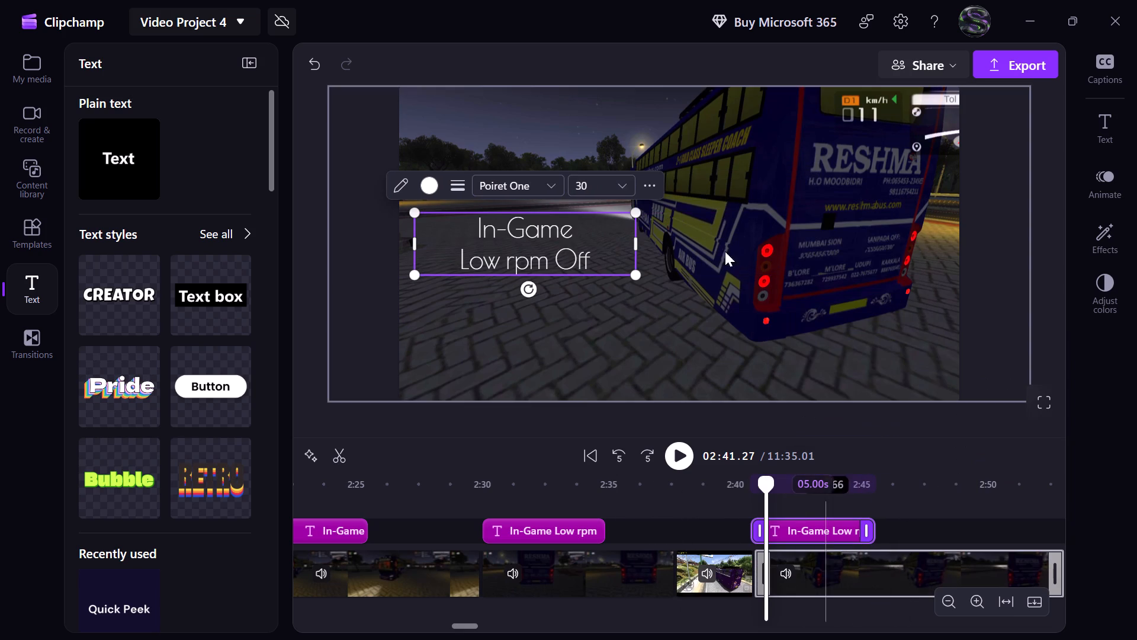
click(642, 185)
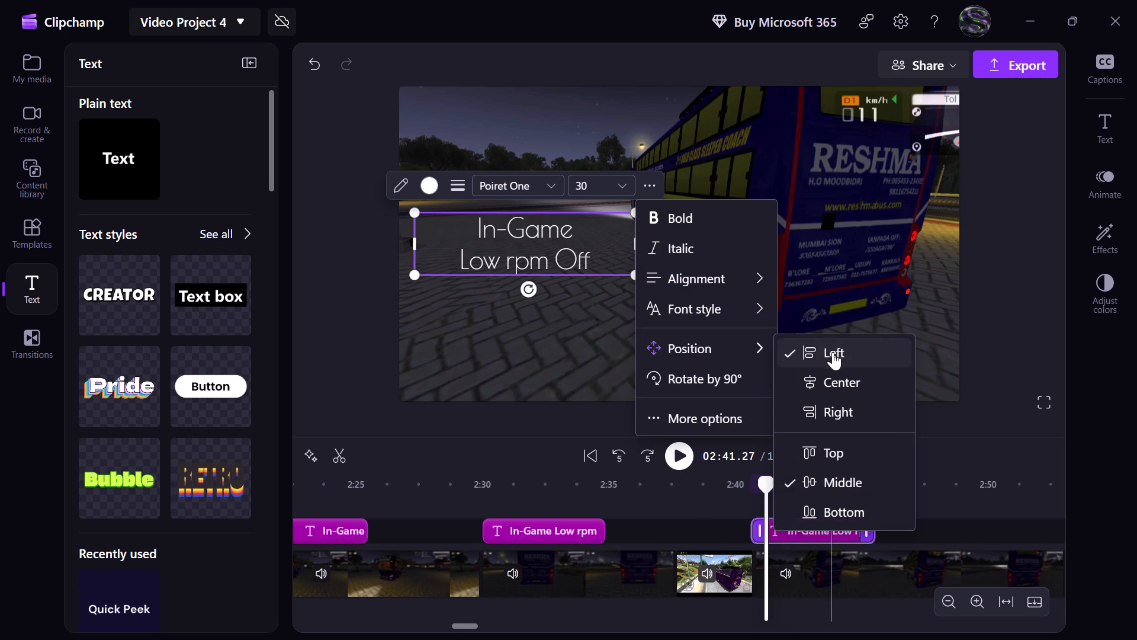
click(844, 463)
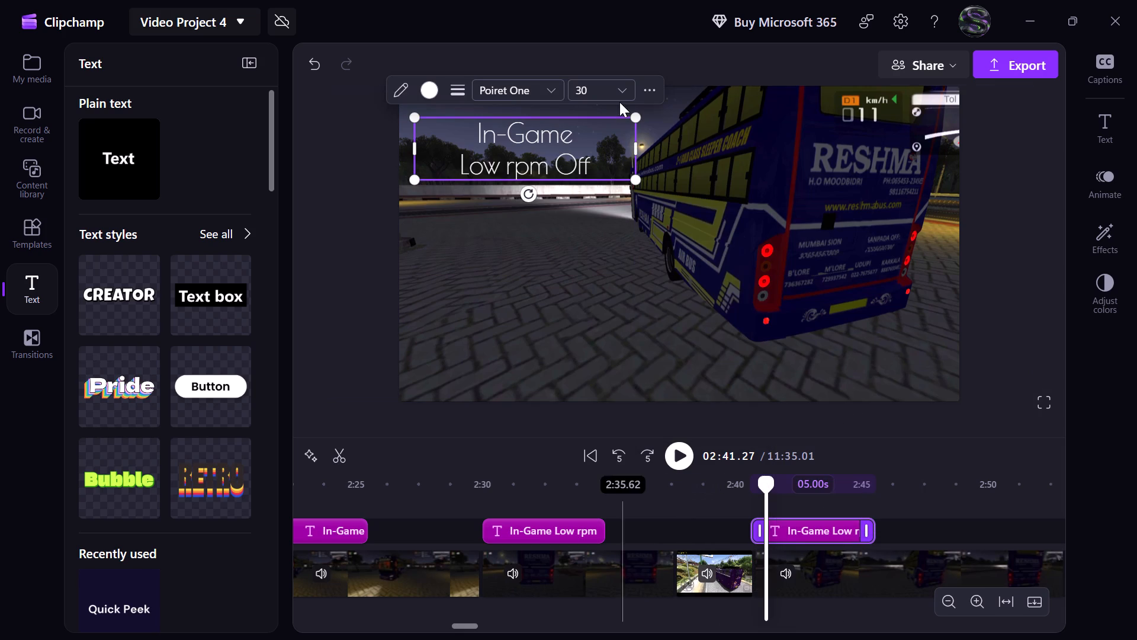
click(643, 92)
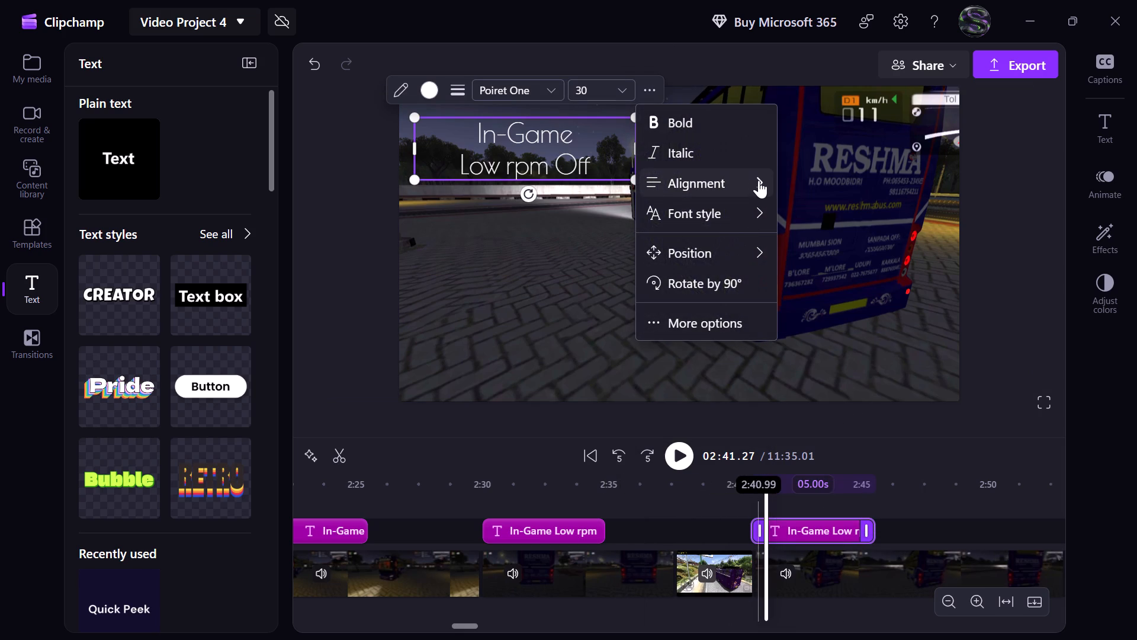
click(811, 191)
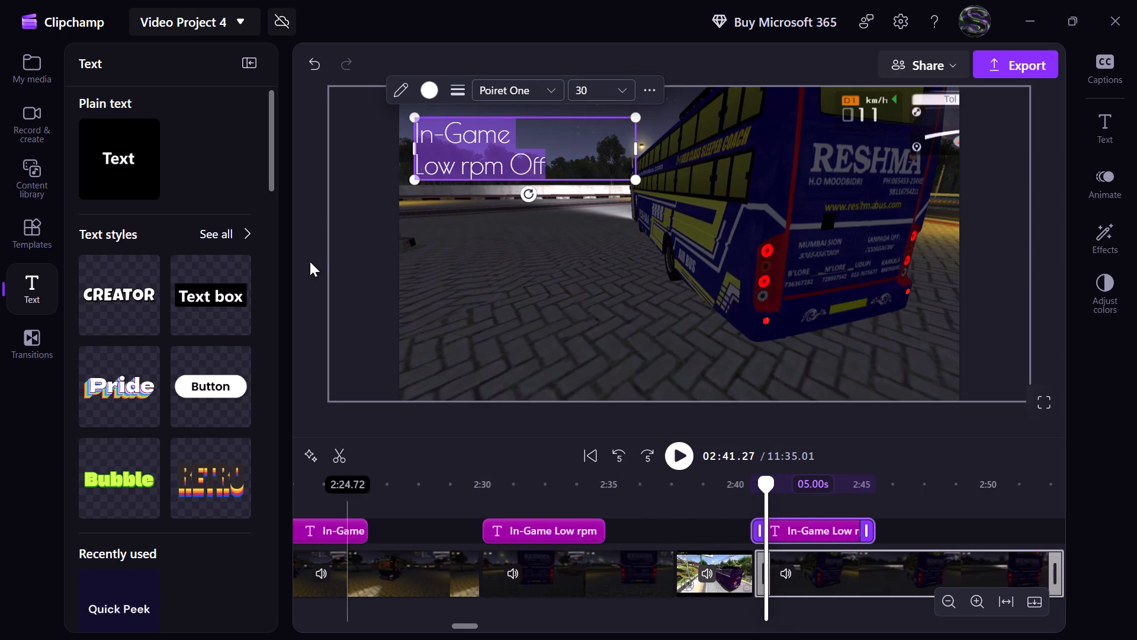
click(313, 261)
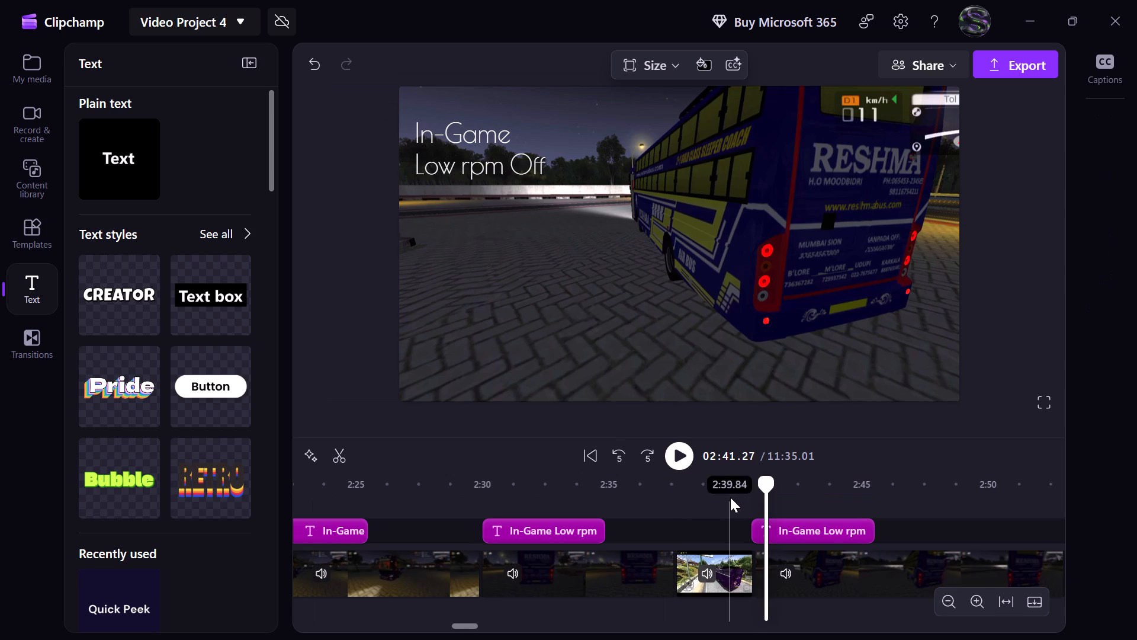
Preview the real-life clip from about 2:40, just before the "Low rpm Off" title.
click(730, 497)
click(681, 467)
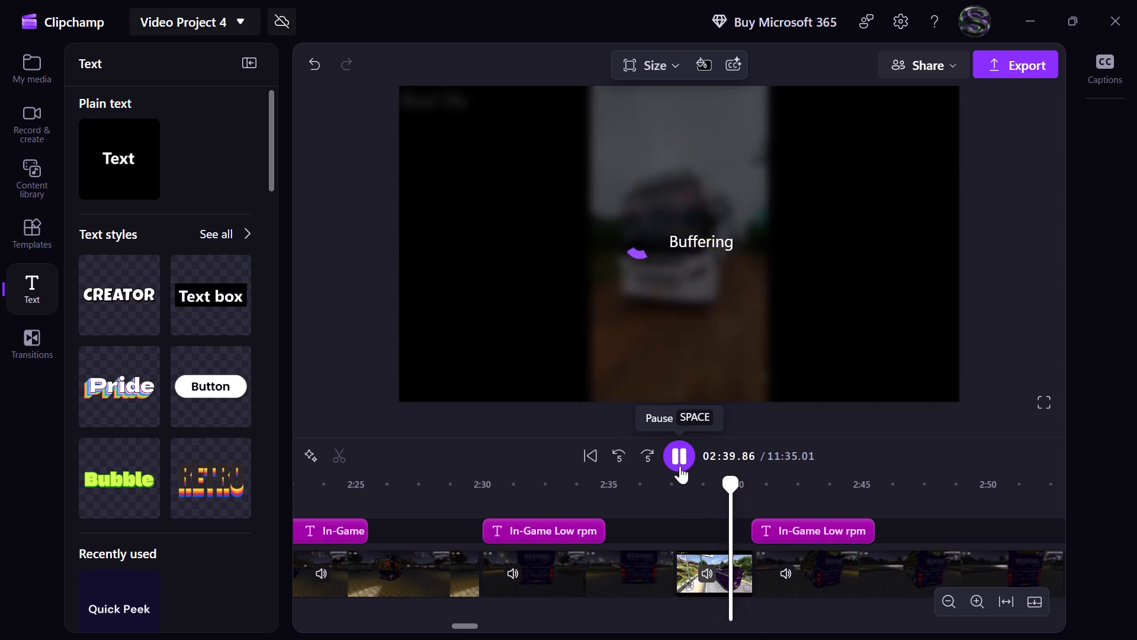
click(680, 466)
Apply the Blur into focus animation to the "In-Game Low rpm Pickup" title, animating In only with a 2 s duration.
click(549, 483)
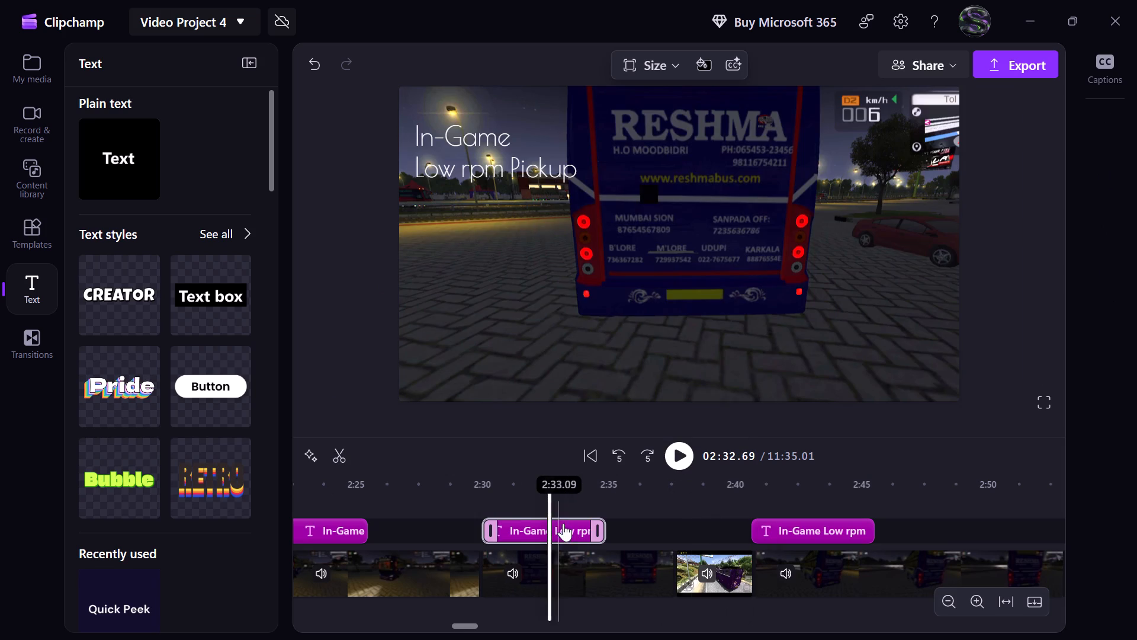
click(568, 536)
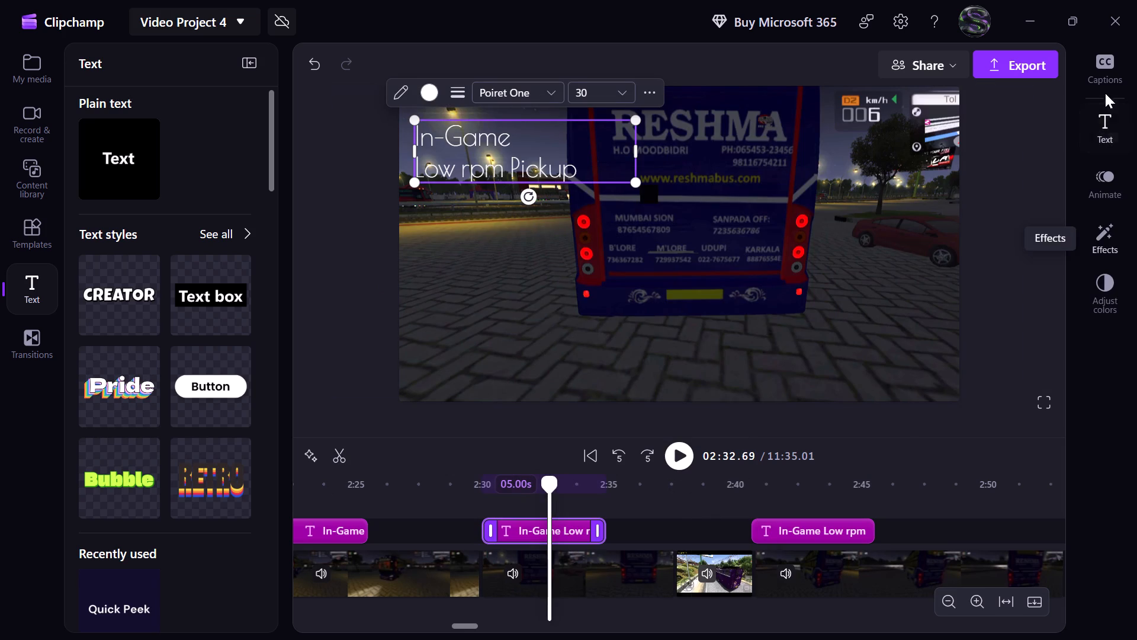
click(1116, 174)
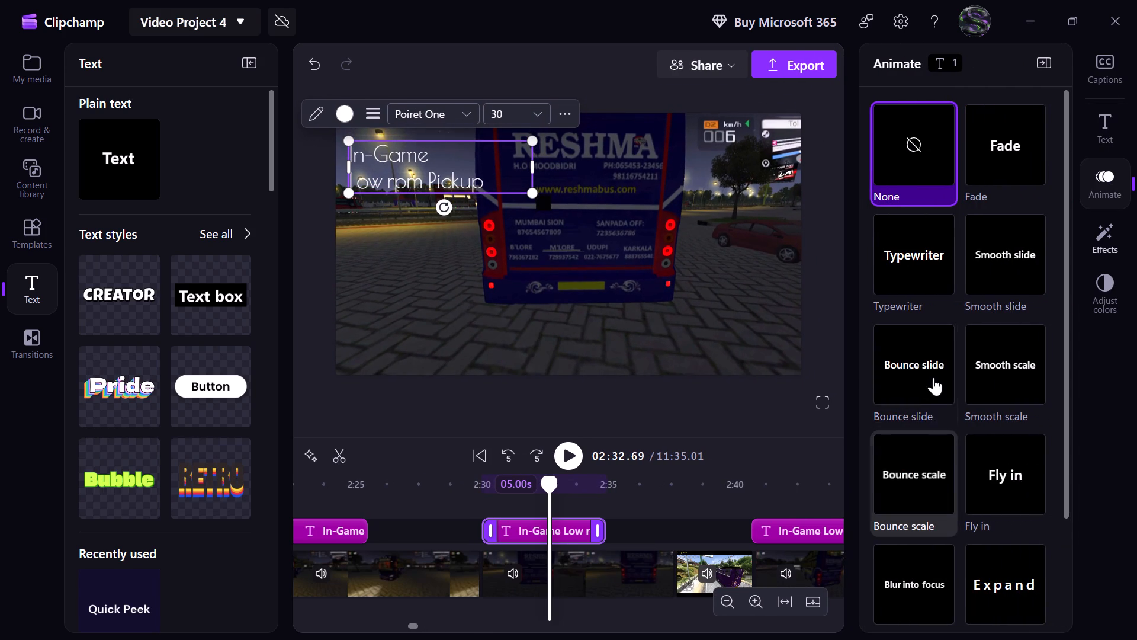
click(930, 564)
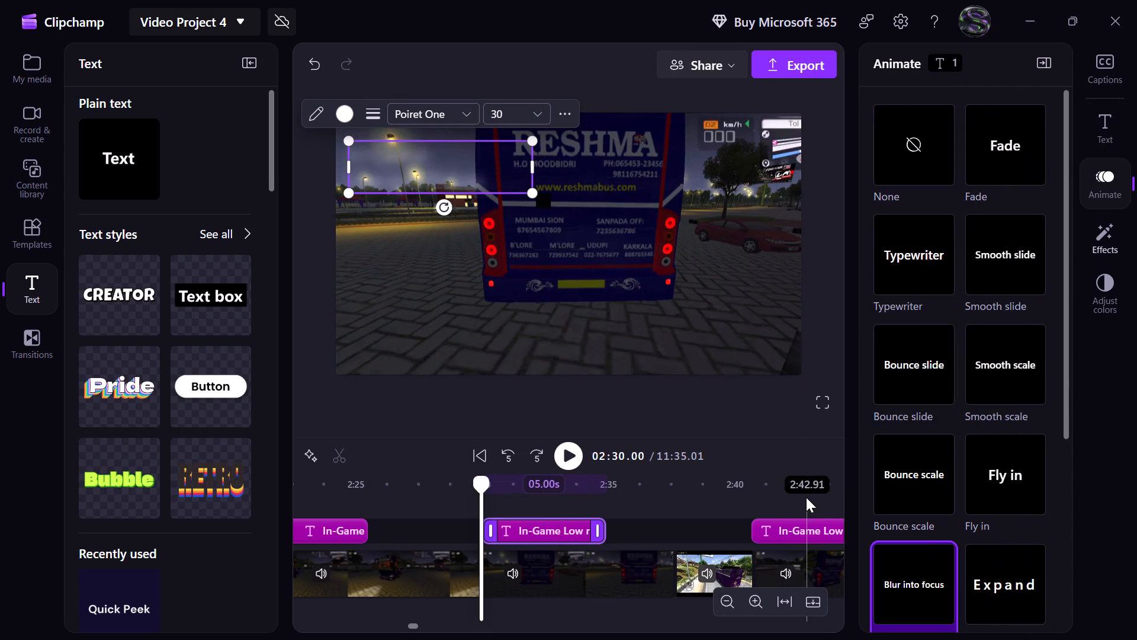
scroll(923, 470, down, 2)
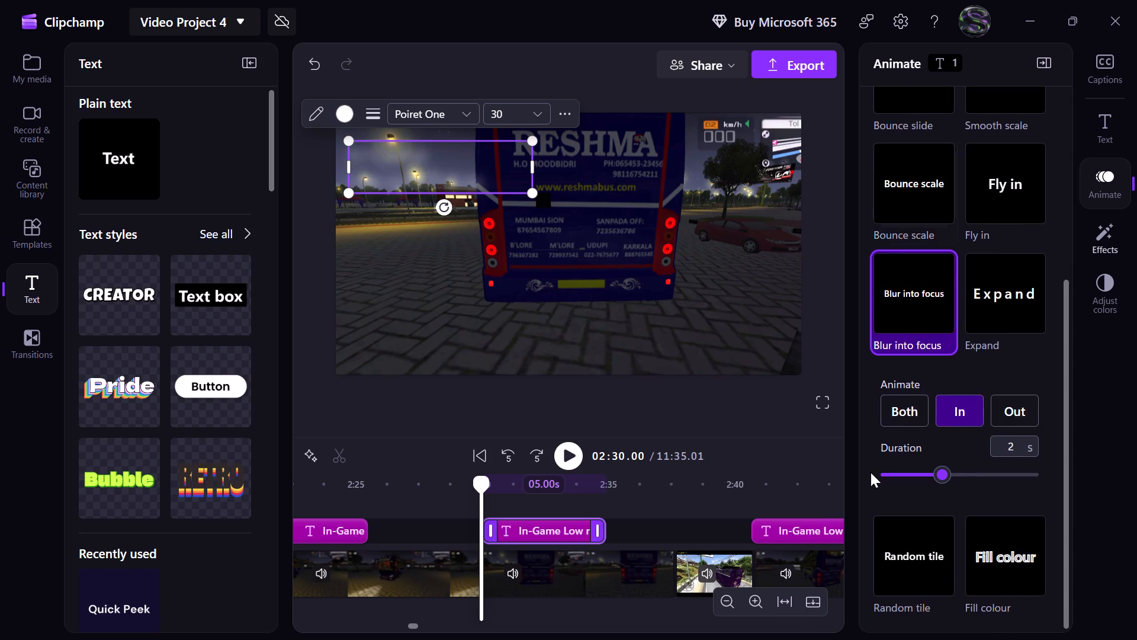
click(905, 411)
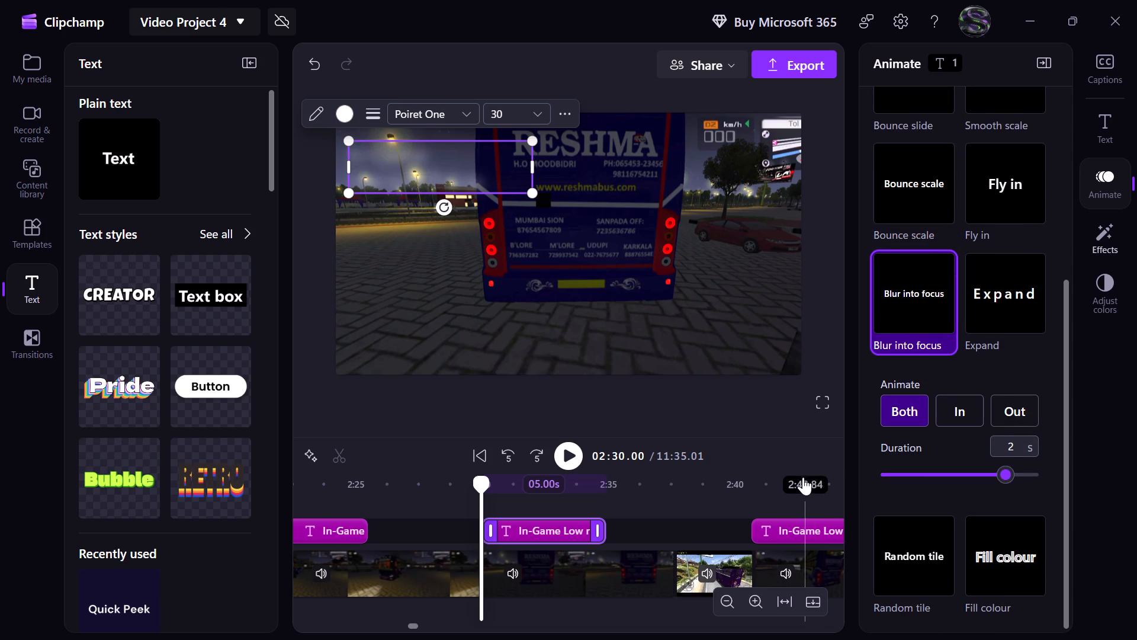
click(945, 413)
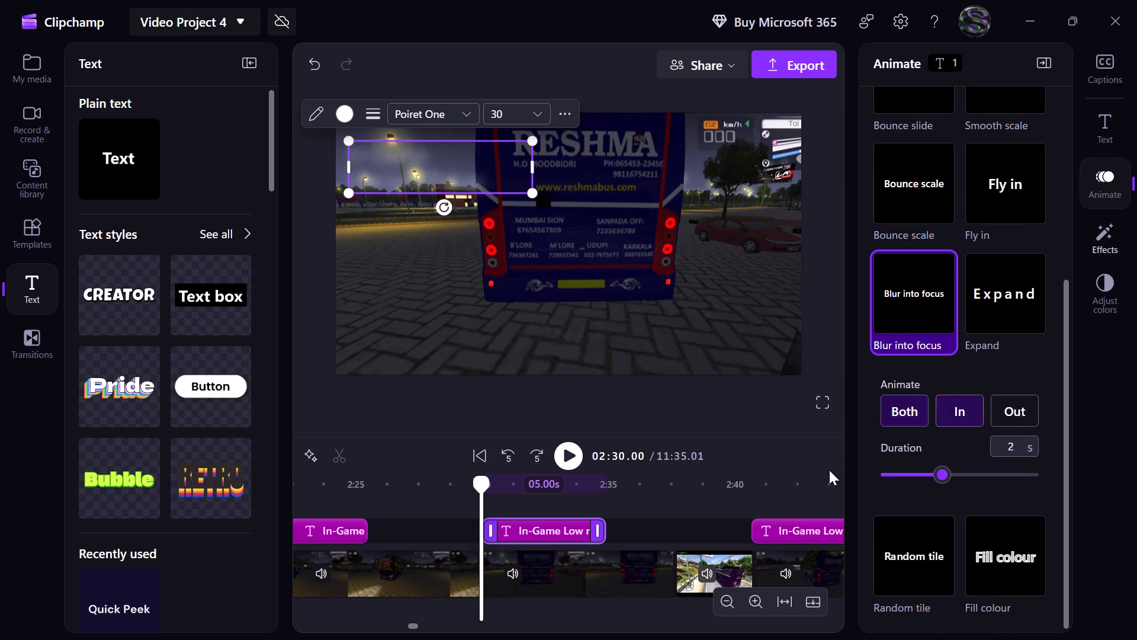
Apply the Blur into focus animation to the "In-Game Low rpm Off" title, animating In over 2 s.
click(810, 485)
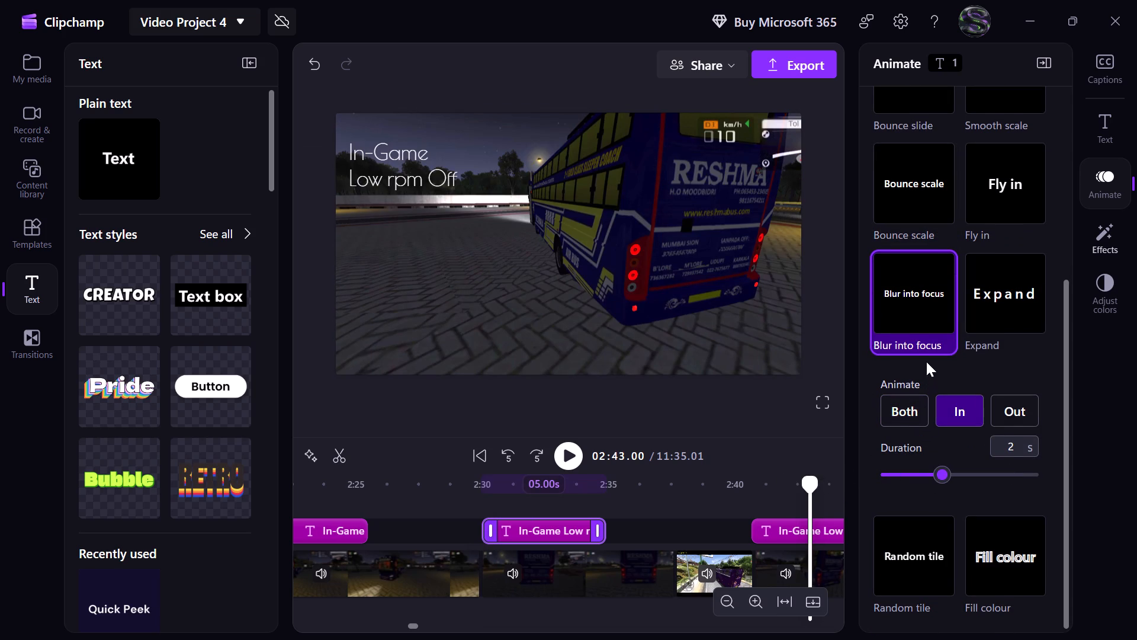
click(820, 532)
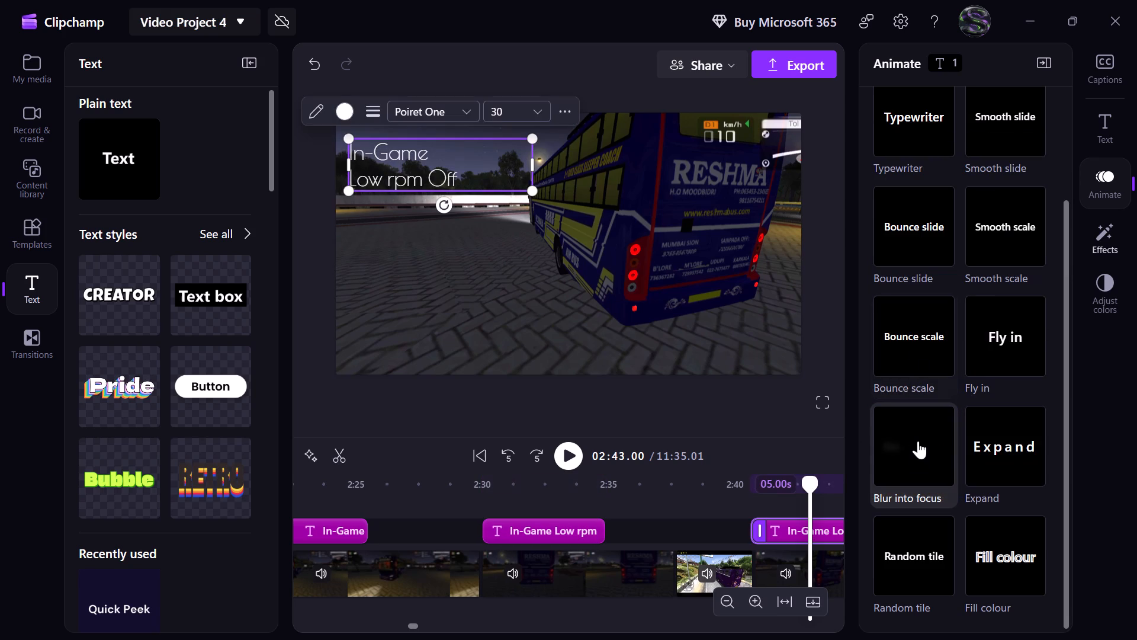
click(920, 460)
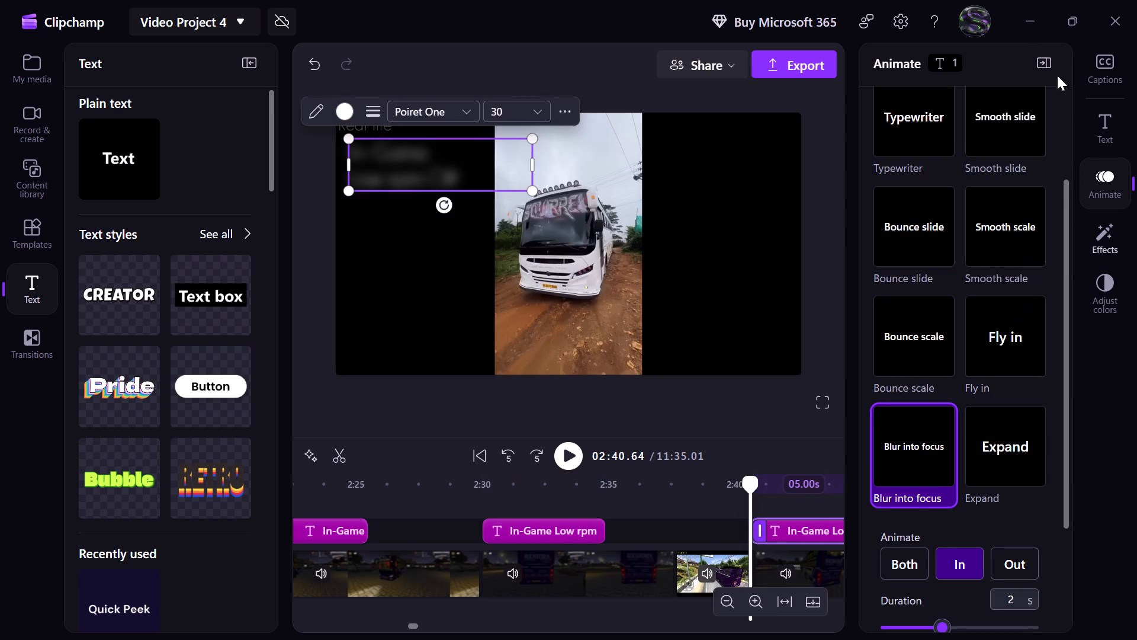
click(1052, 65)
Play back from about 2:30 to 2:42 to check both animated low rpm titles.
click(476, 500)
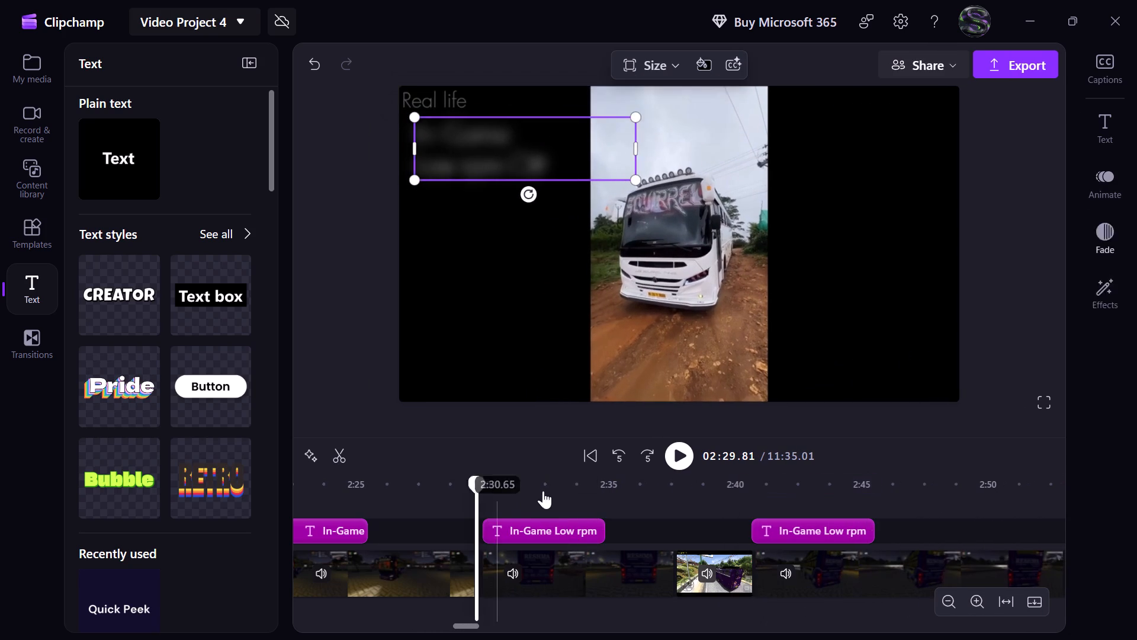
click(685, 456)
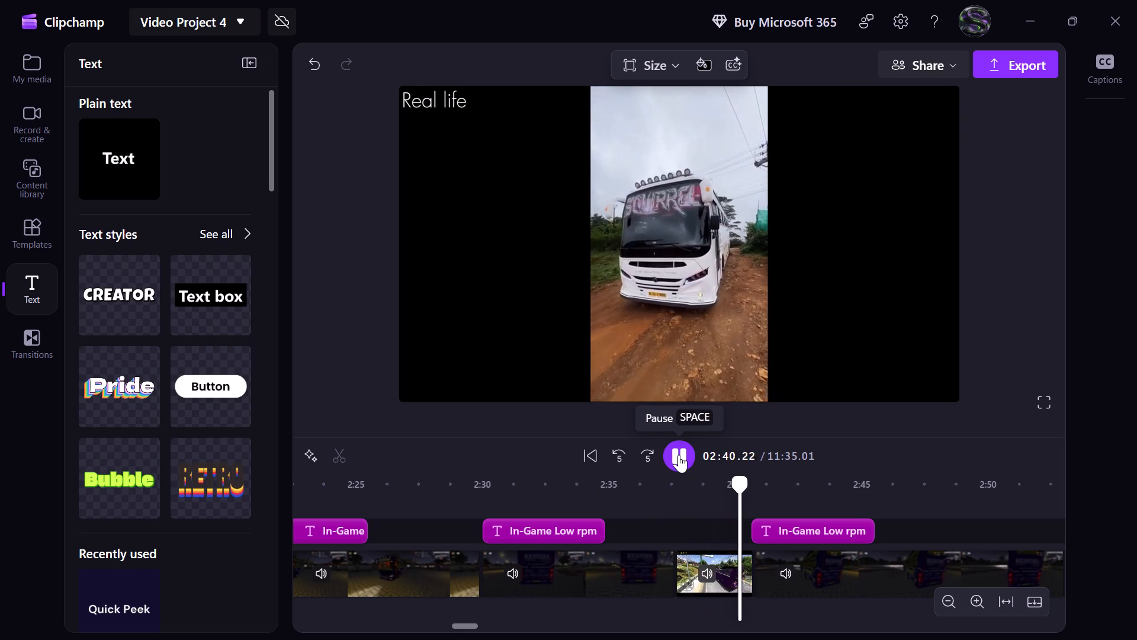
click(679, 455)
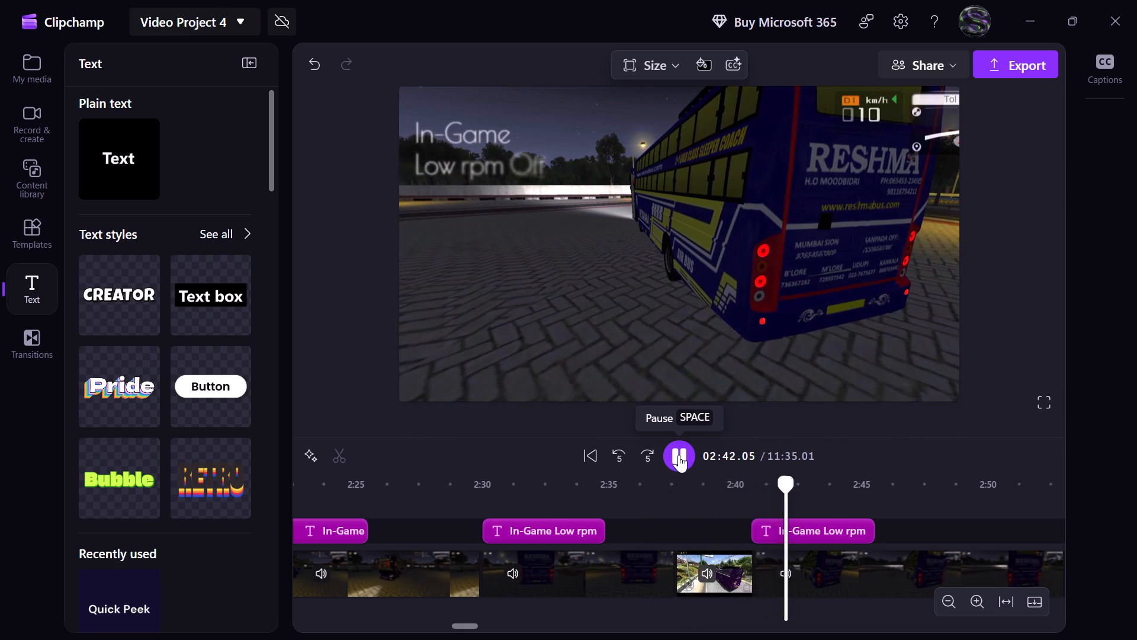
Move the "In-Game Low rpm Off" title to align its start with the in-game clip at about 2:41.
click(826, 533)
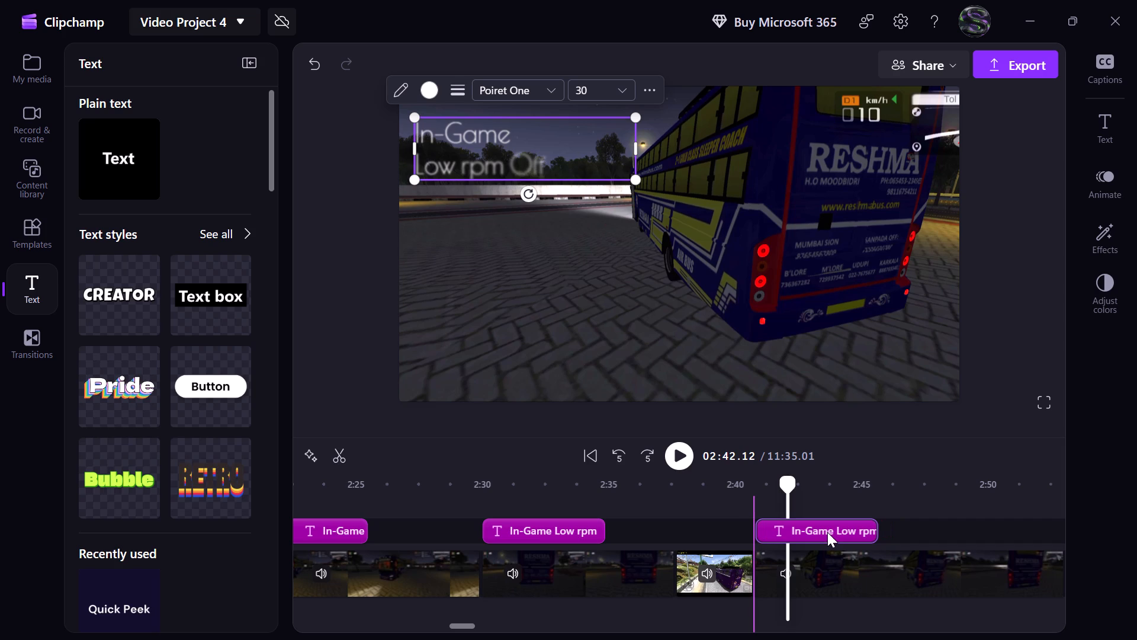
Play on from the "Low rpm Off" title, skipping ahead through the real-life clip to the following in-game clip at about 2:57.
click(685, 455)
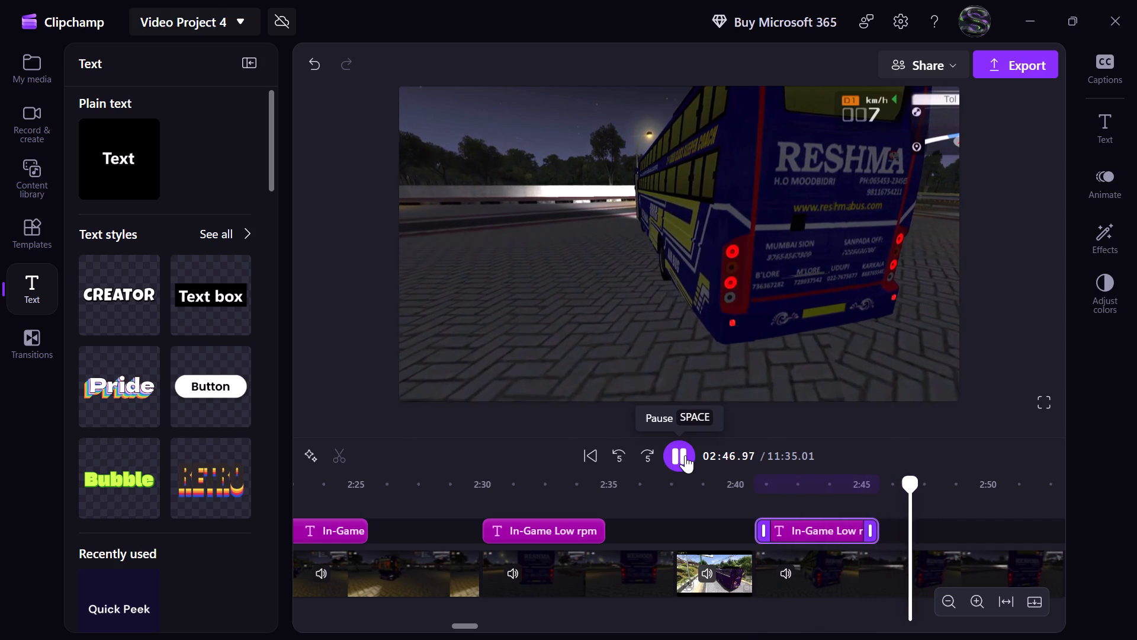
click(650, 457)
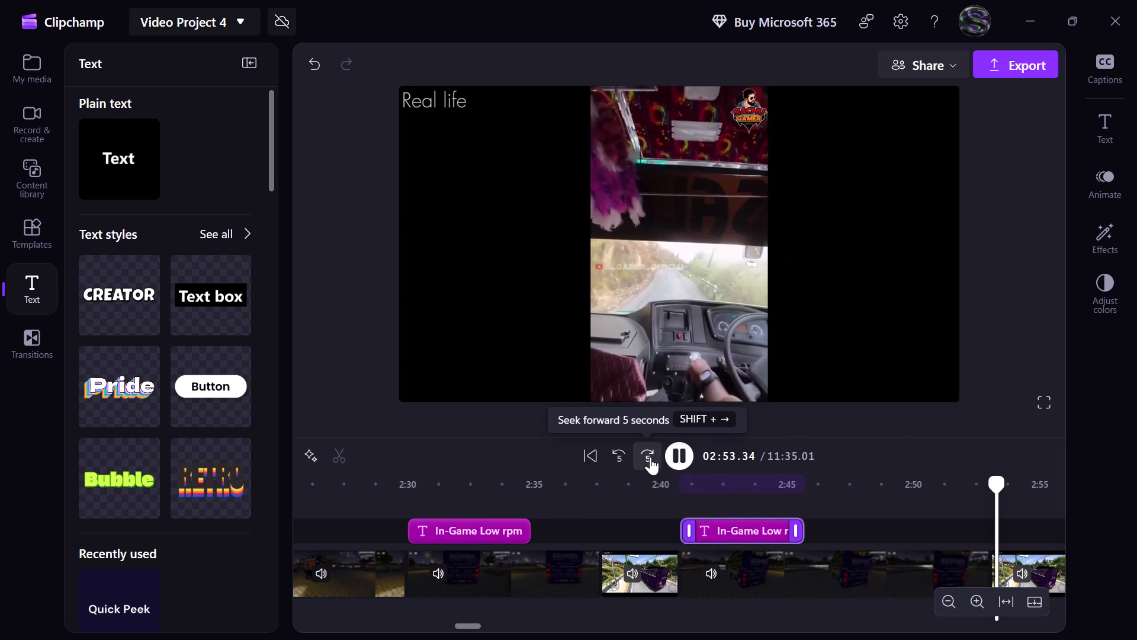
click(624, 457)
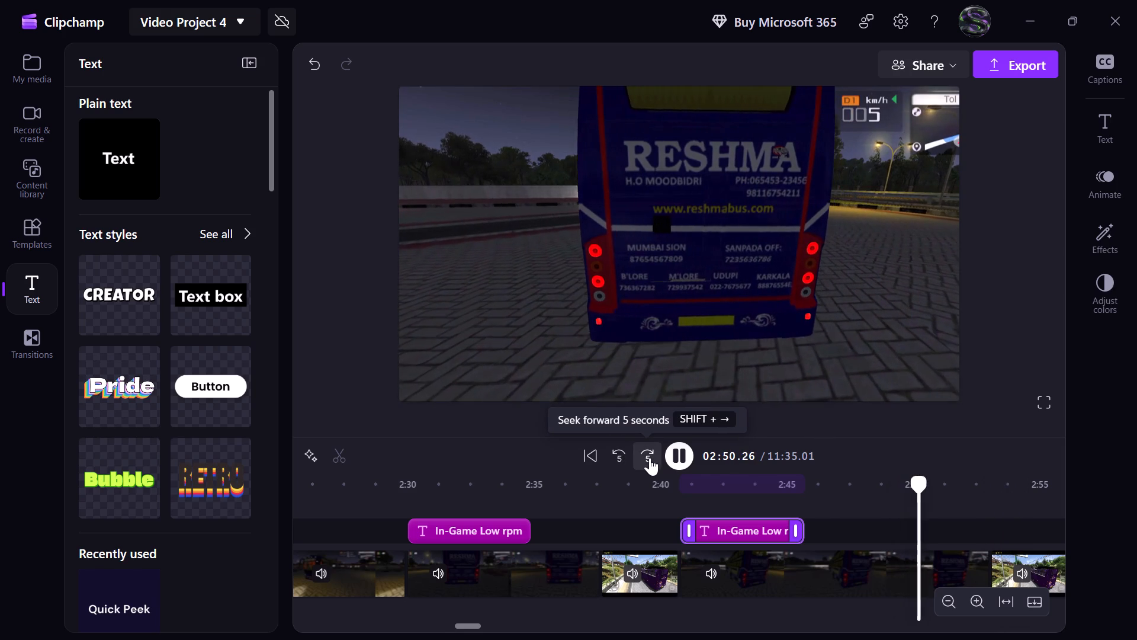
click(650, 457)
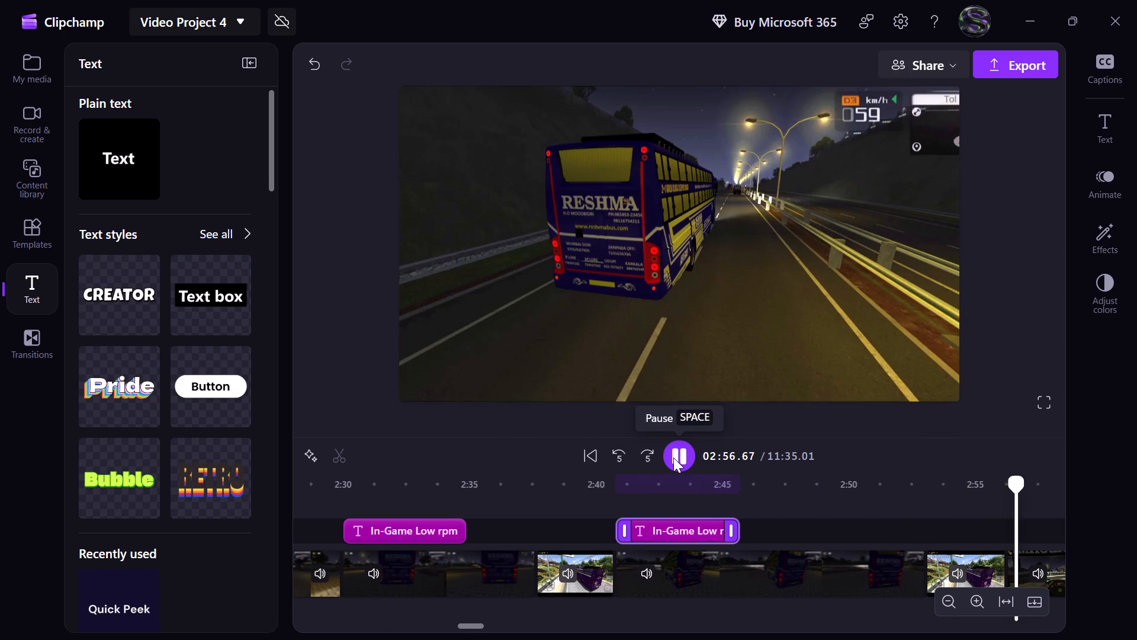
click(673, 457)
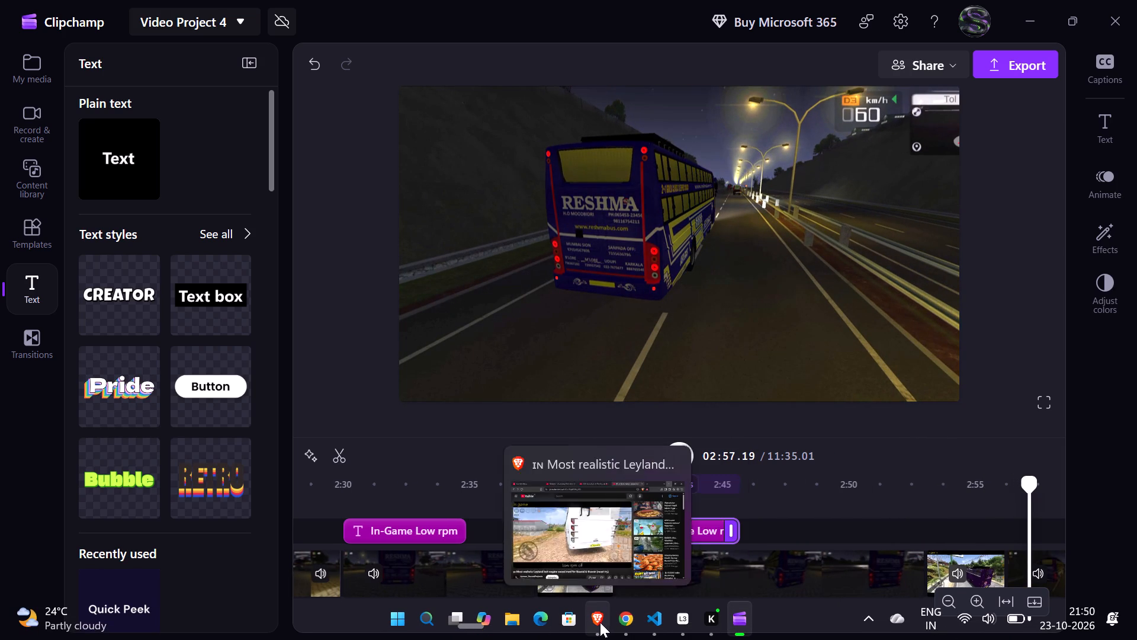
Switch to Brave and play the reference YouTube video to its next in-game section to check the caption, pausing there.
click(600, 622)
click(565, 415)
key(Right)
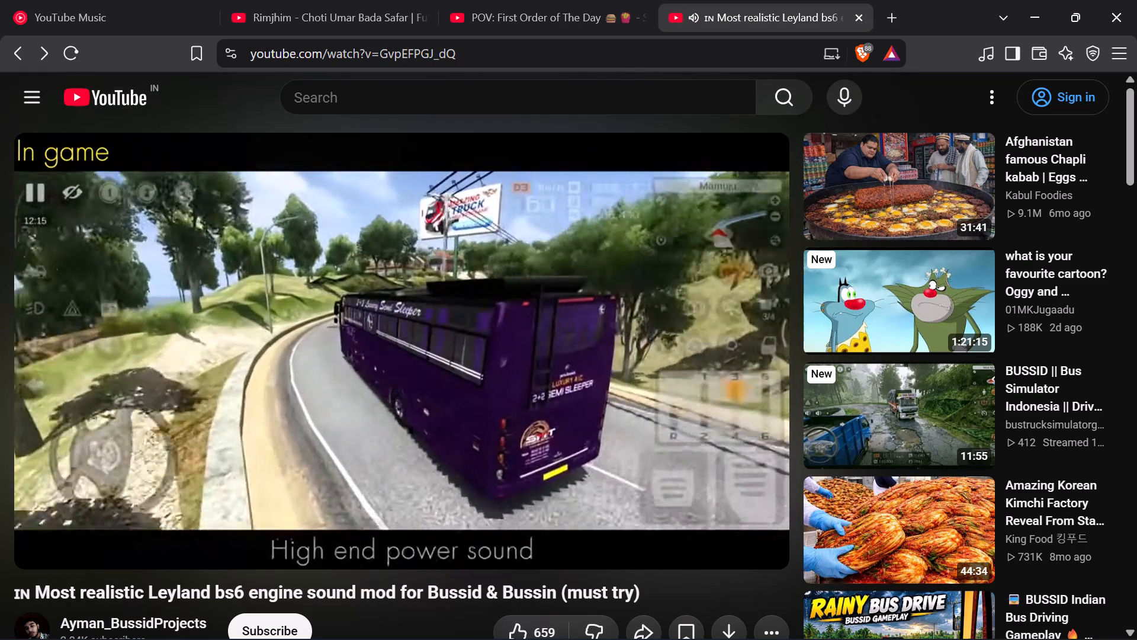
key(space)
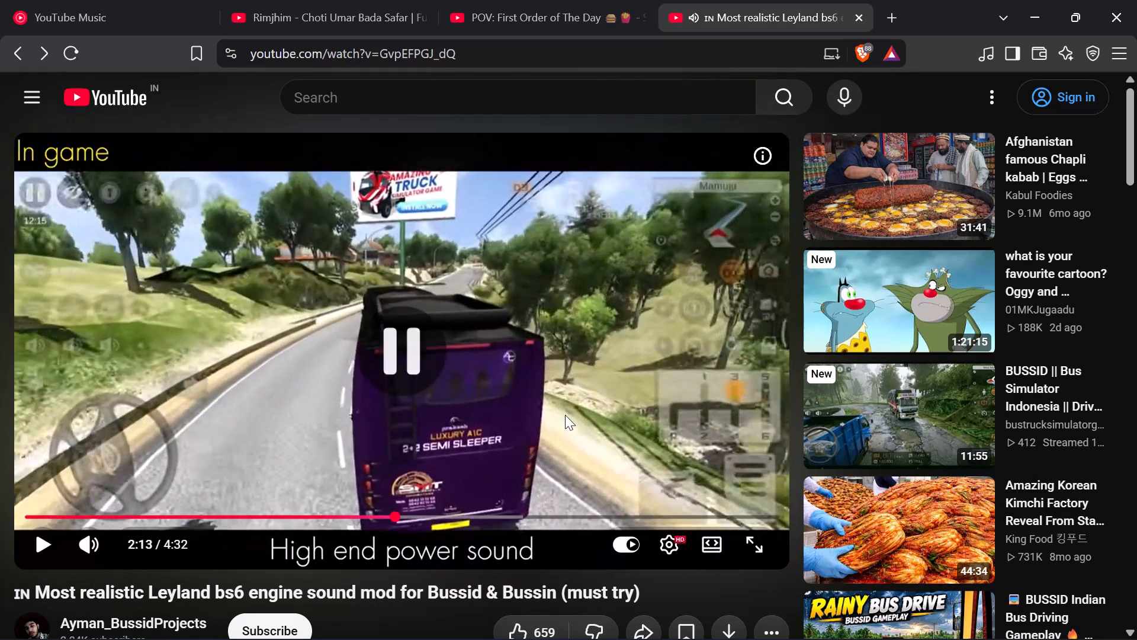
Return to Clipchamp and add a plain text title, aligning its start with the in-game clip at about 2:56.
click(1042, 27)
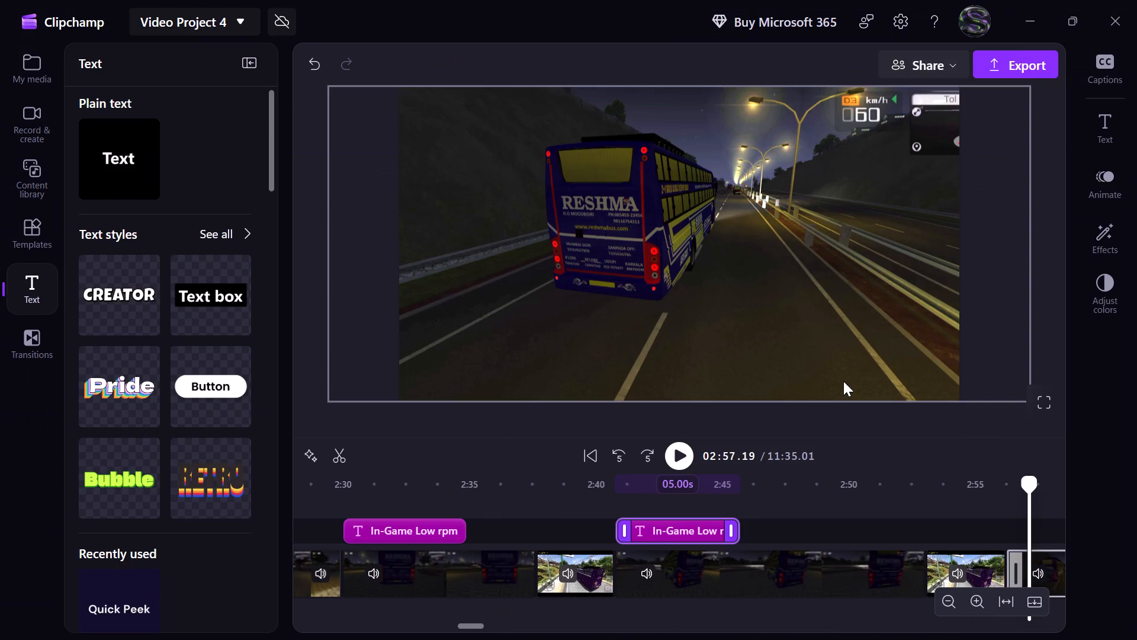
scroll(910, 505, left, 1)
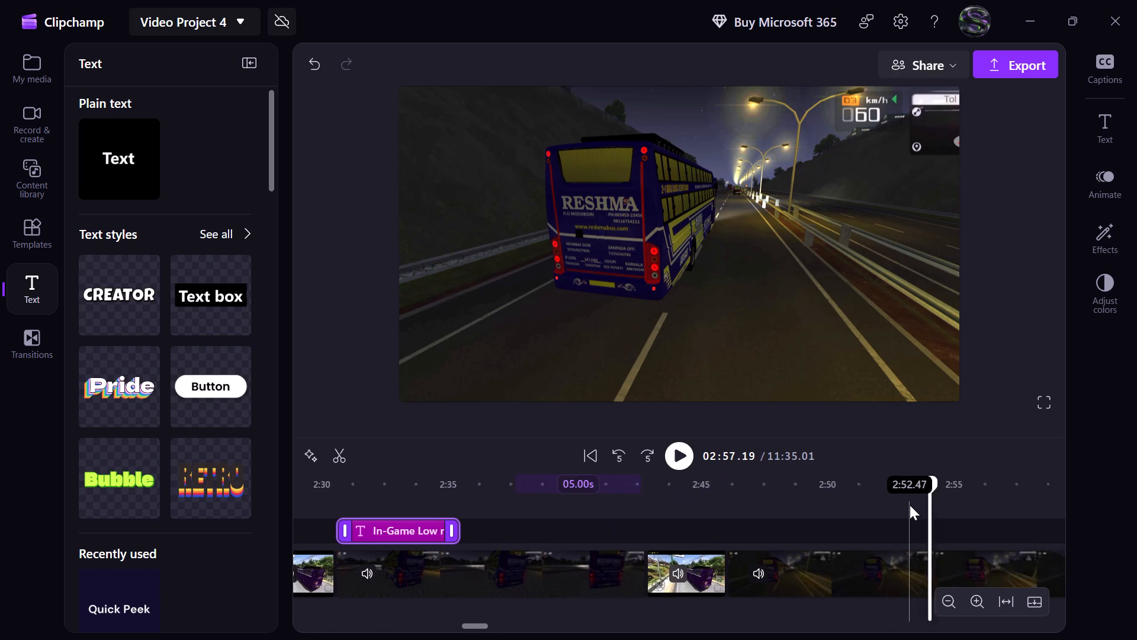
scroll(910, 505, left, 1)
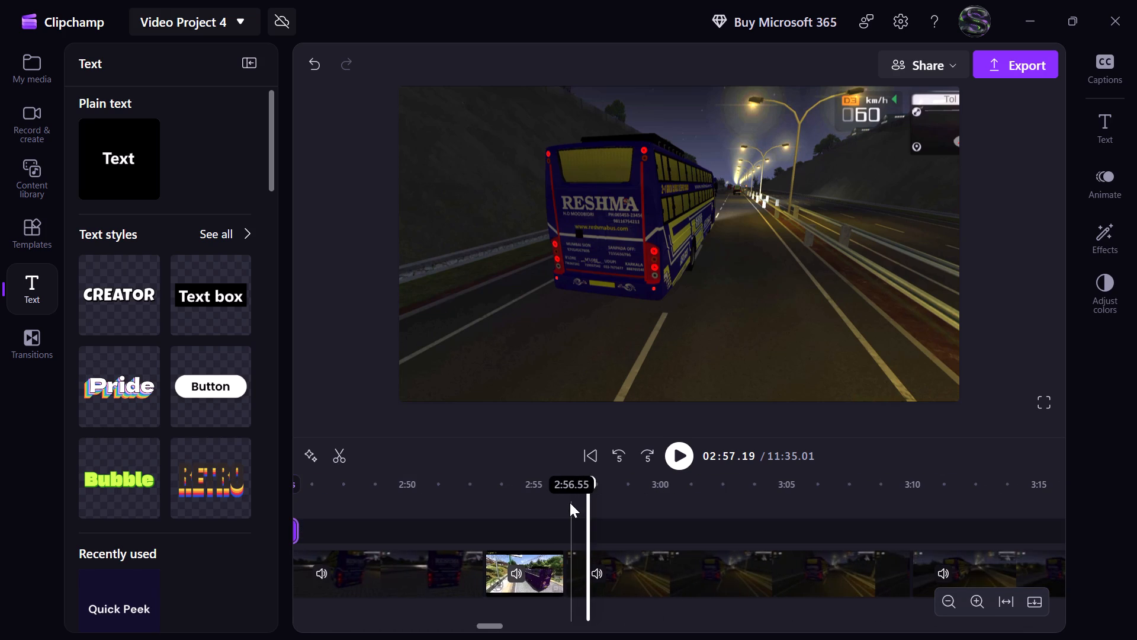
click(570, 501)
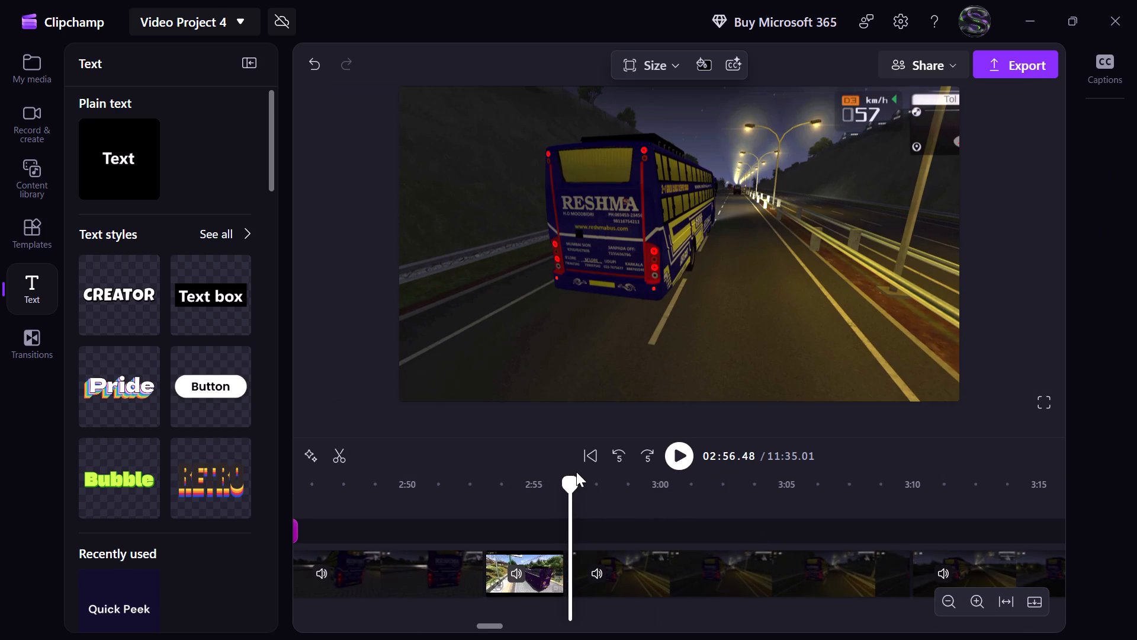
click(609, 530)
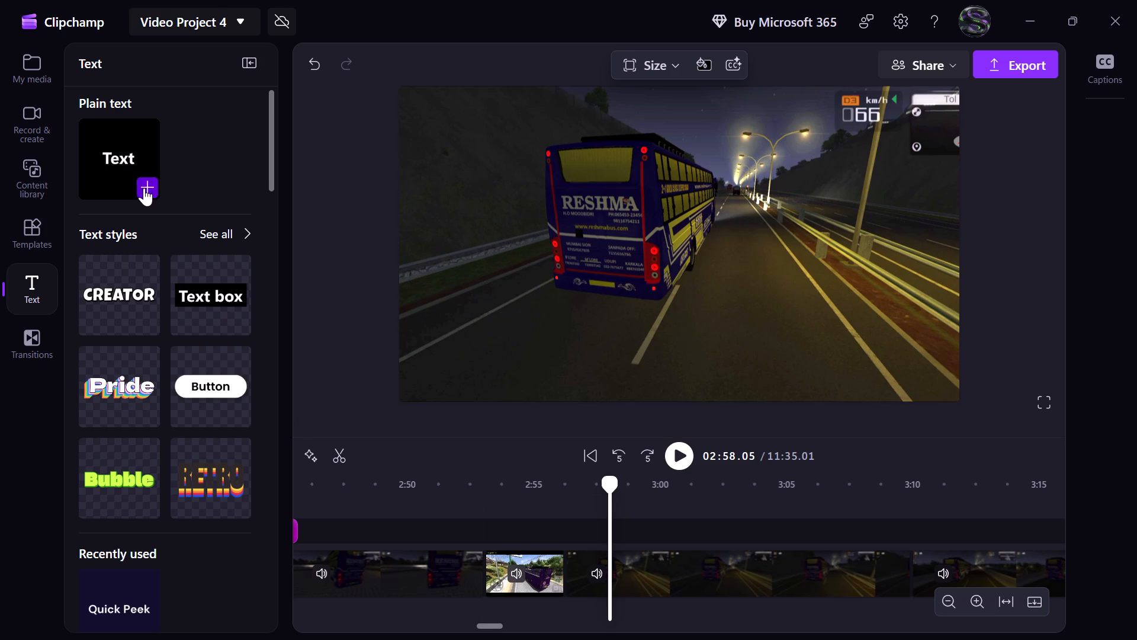
click(144, 188)
drag(661, 536, 612, 536)
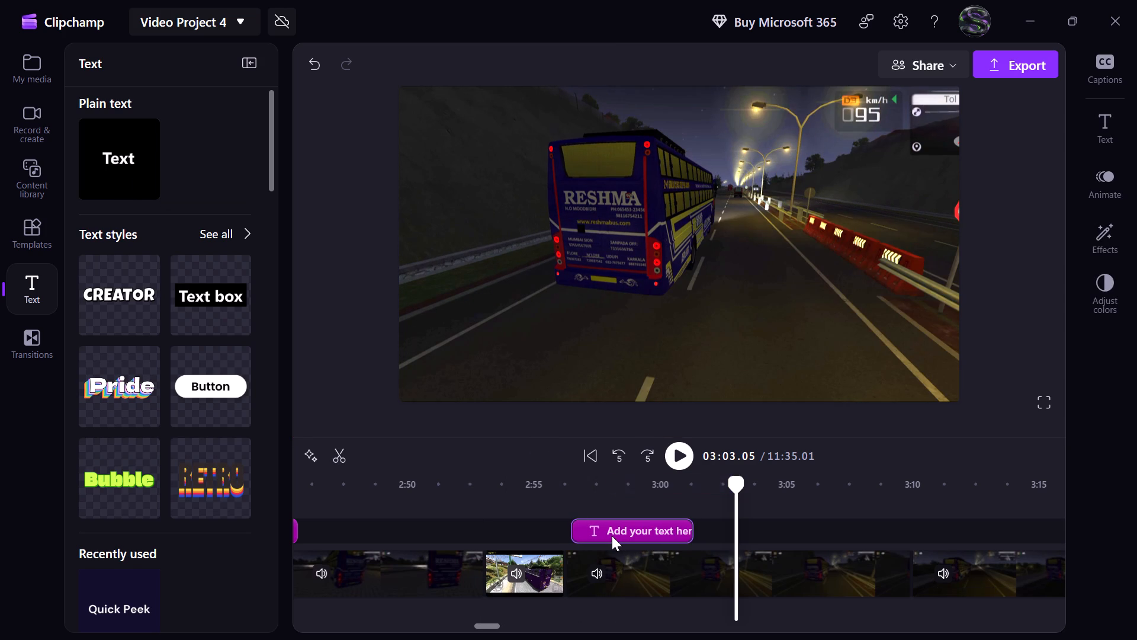
drag(612, 536, 614, 534)
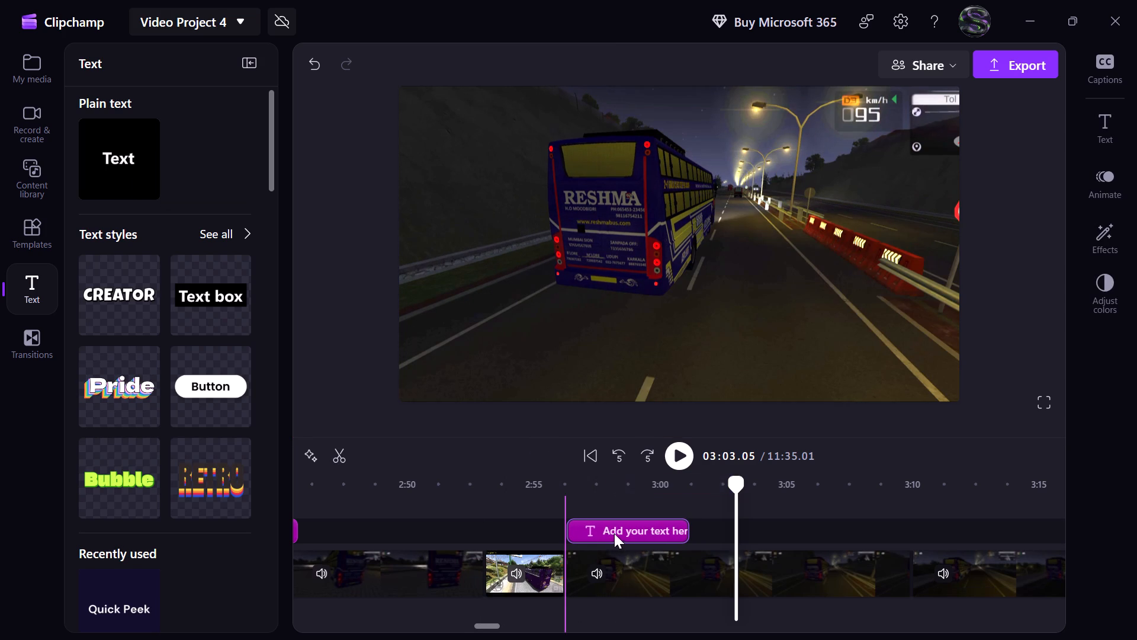
Replace the new title's placeholder text with "In-Game" and "High End Power" below it on a new line.
click(571, 492)
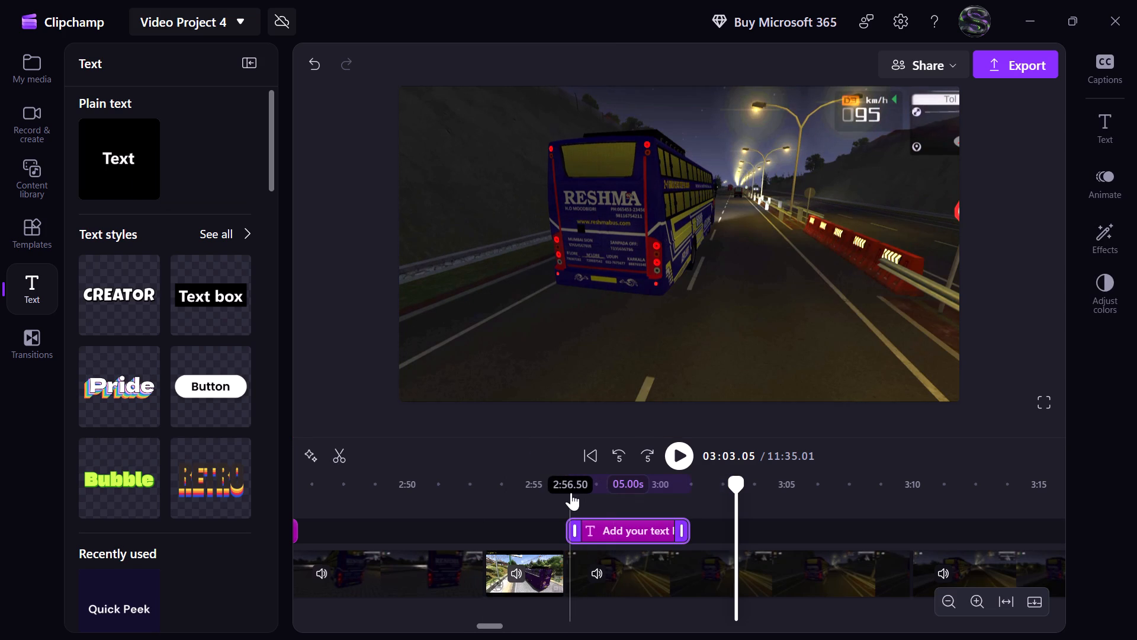
click(718, 249)
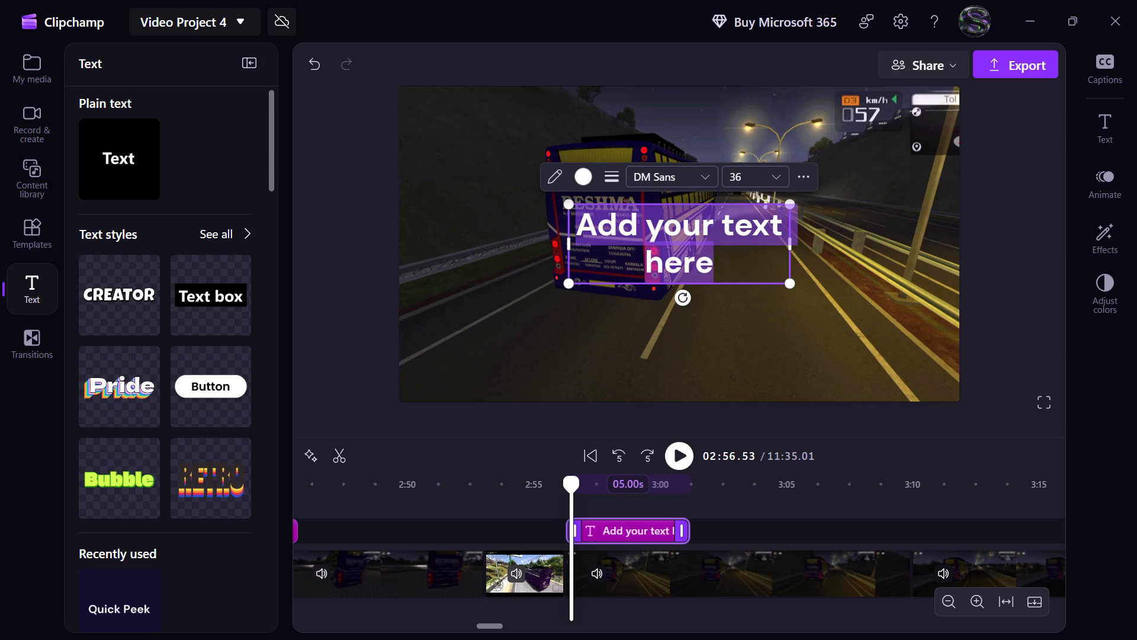
text(In)
key(BackSpace)
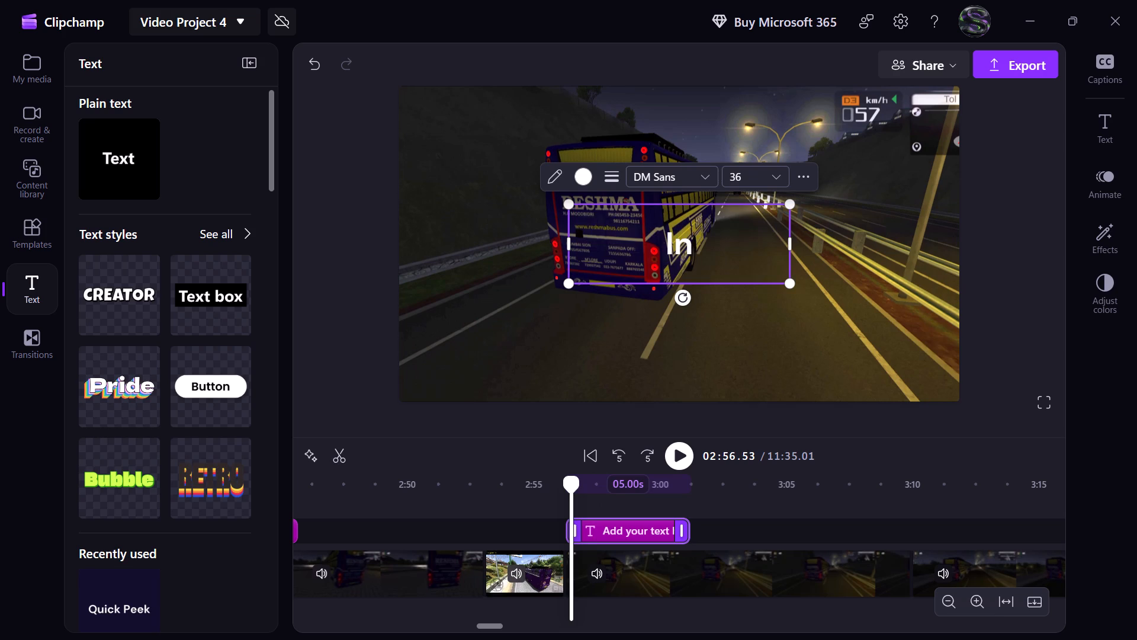
text(n-G)
text(ame)
key(Return)
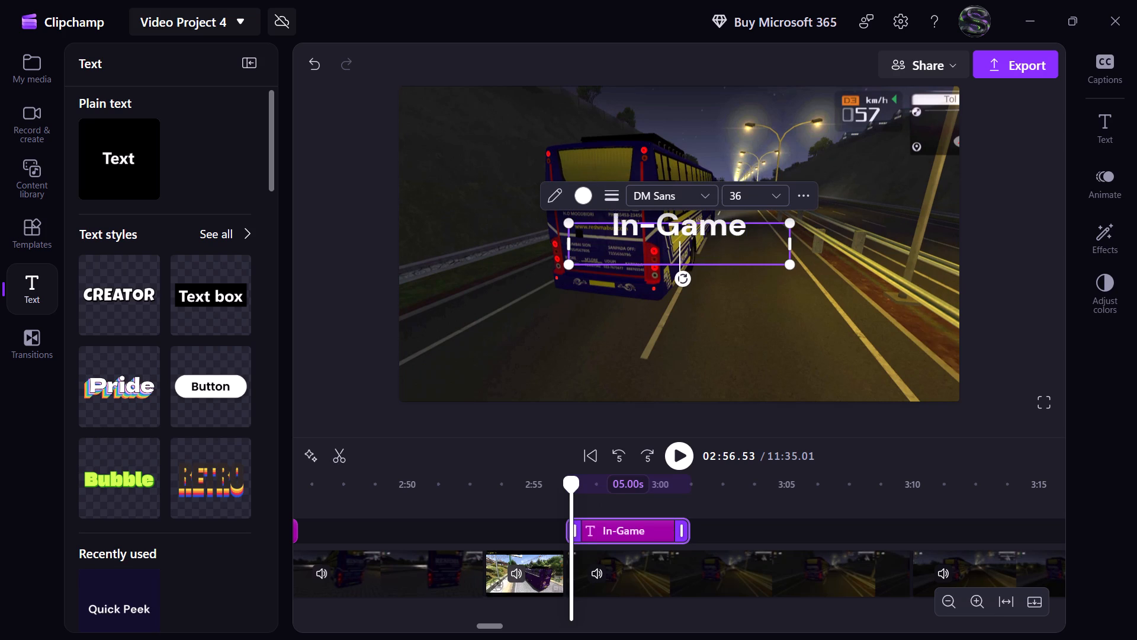
text(Hig)
text(h)
key(space)
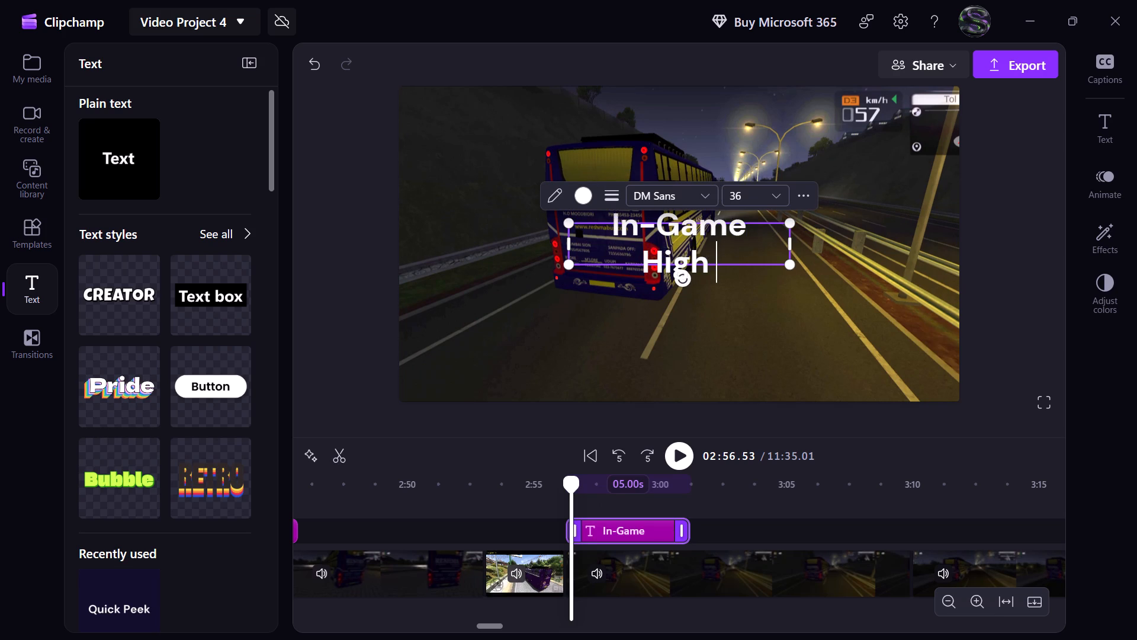
text(End)
key(space)
text(Power)
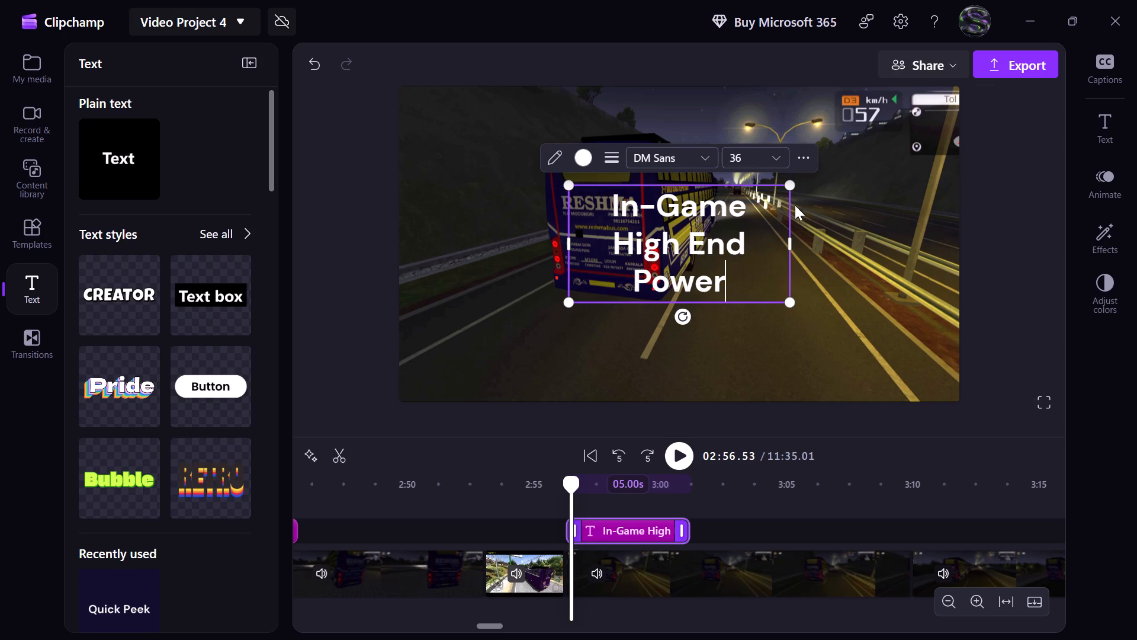
Right-align the "In-Game High End Power" text and position the title at the bottom right of the frame.
click(796, 152)
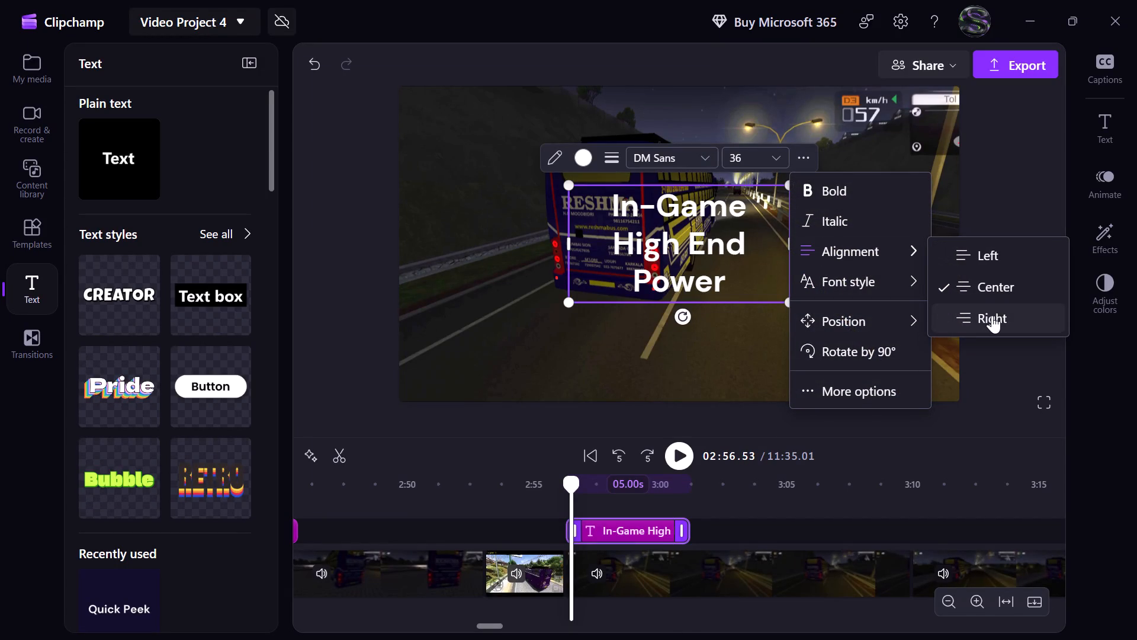
click(993, 315)
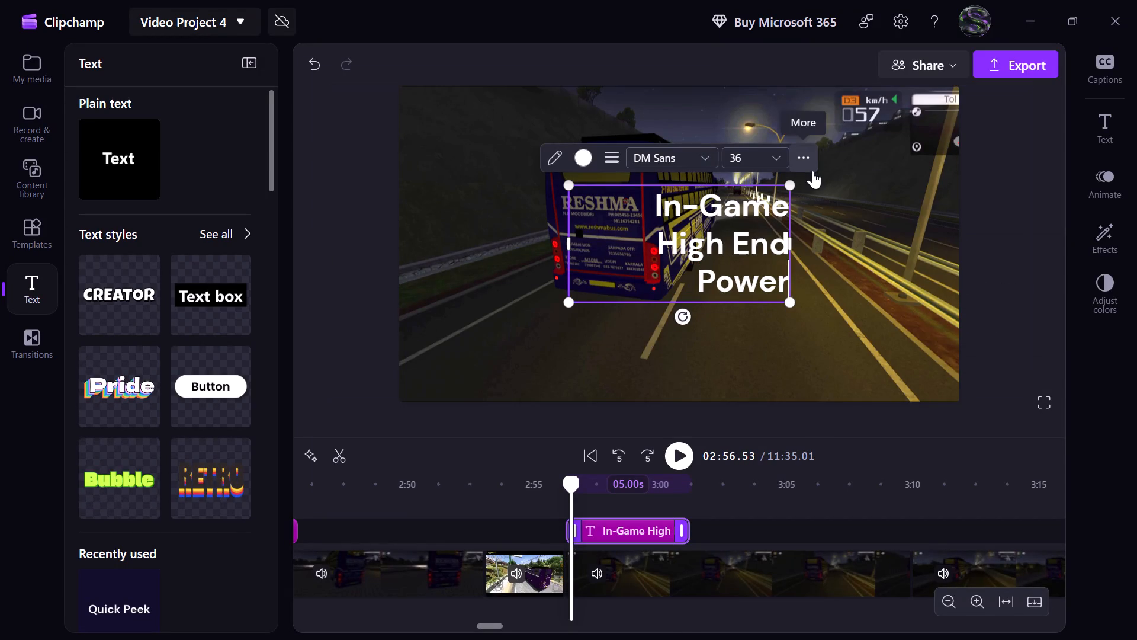
click(812, 171)
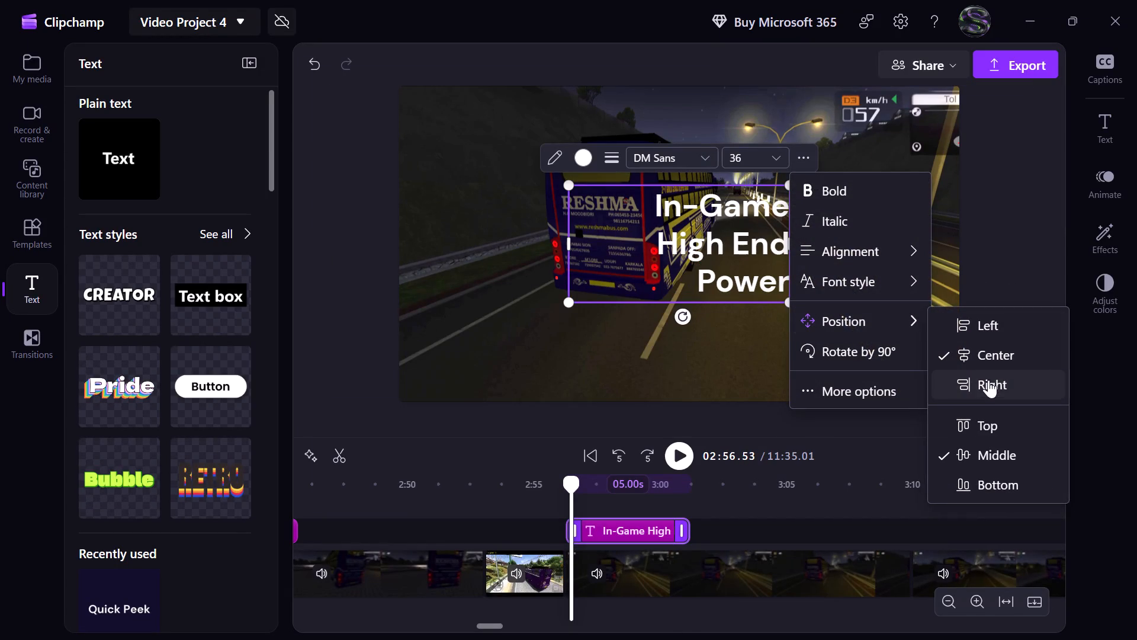
click(988, 382)
click(952, 168)
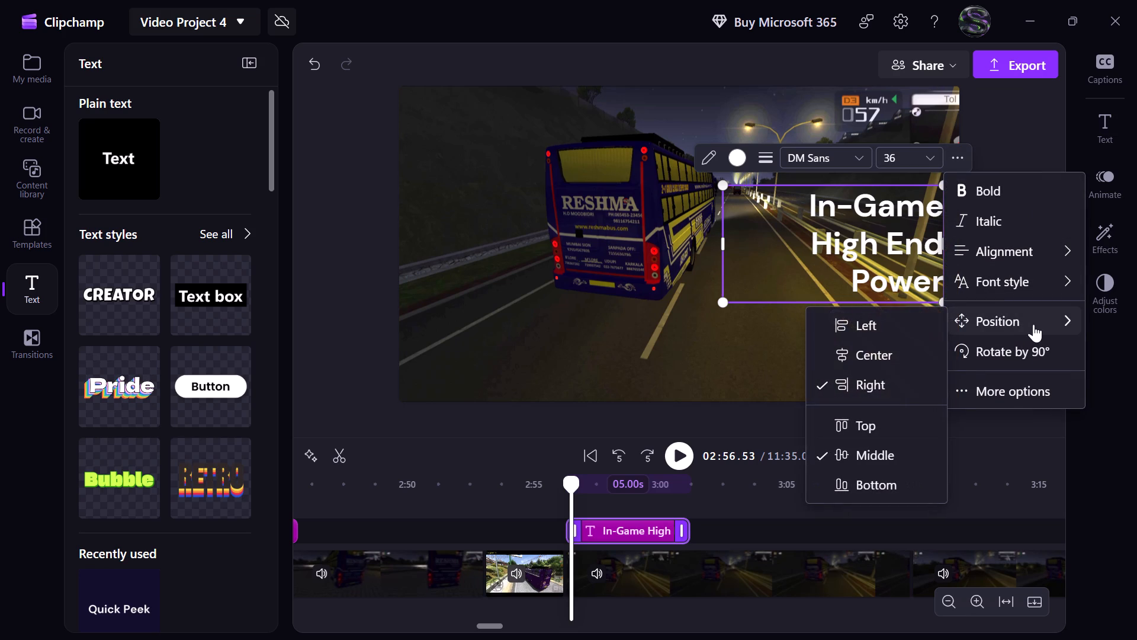
click(880, 480)
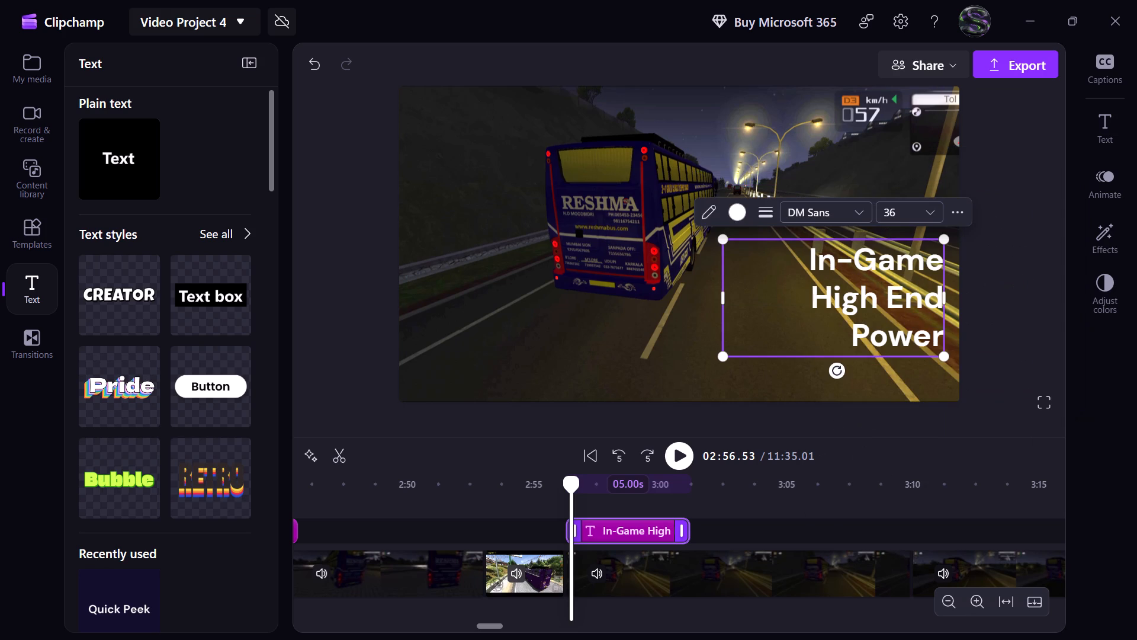
Change the font of the whole "In-Game High End Power" title to Poiret One.
click(868, 217)
scroll(885, 324, down, 3)
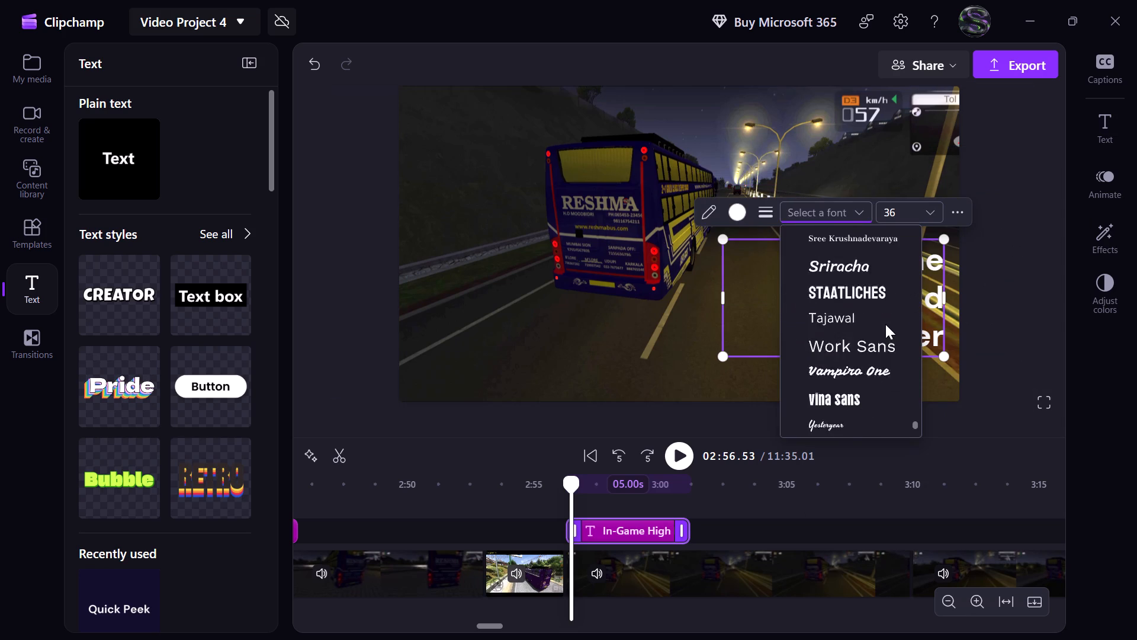
scroll(885, 324, up, 2)
click(875, 306)
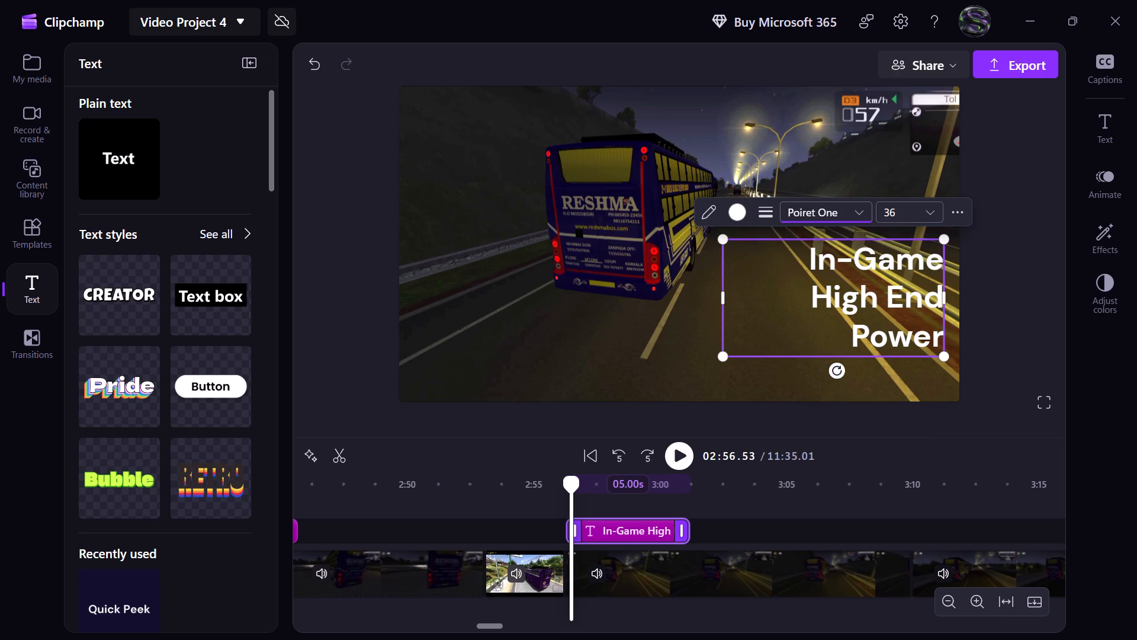
drag(807, 266, 940, 341)
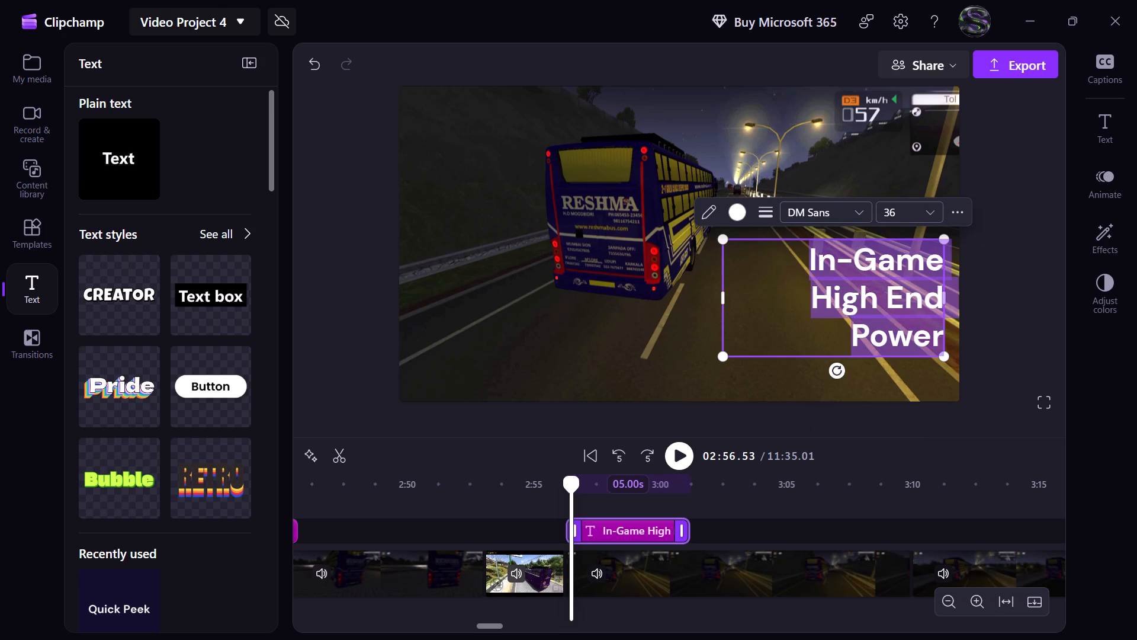
drag(940, 341, 946, 342)
click(857, 216)
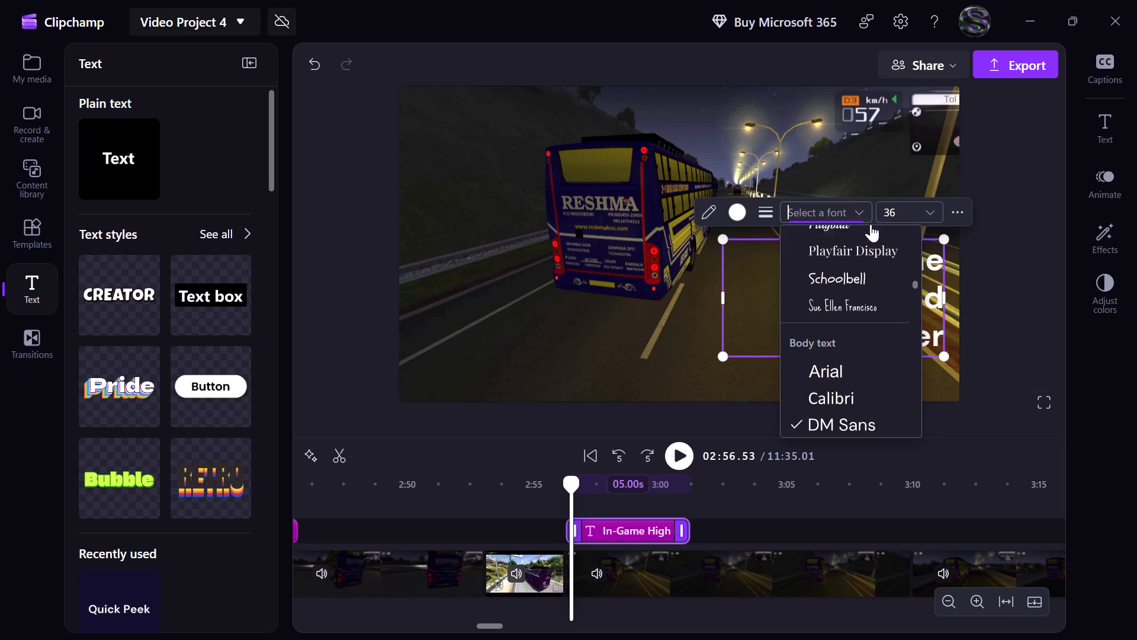
scroll(894, 276, down, 4)
scroll(894, 276, up, 2)
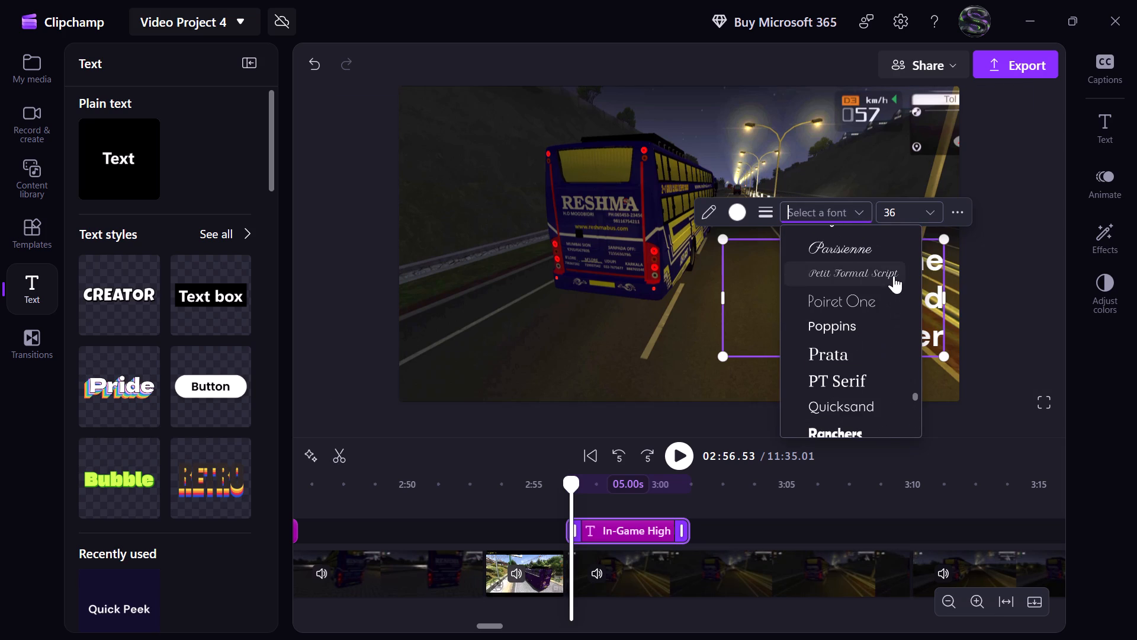
click(878, 309)
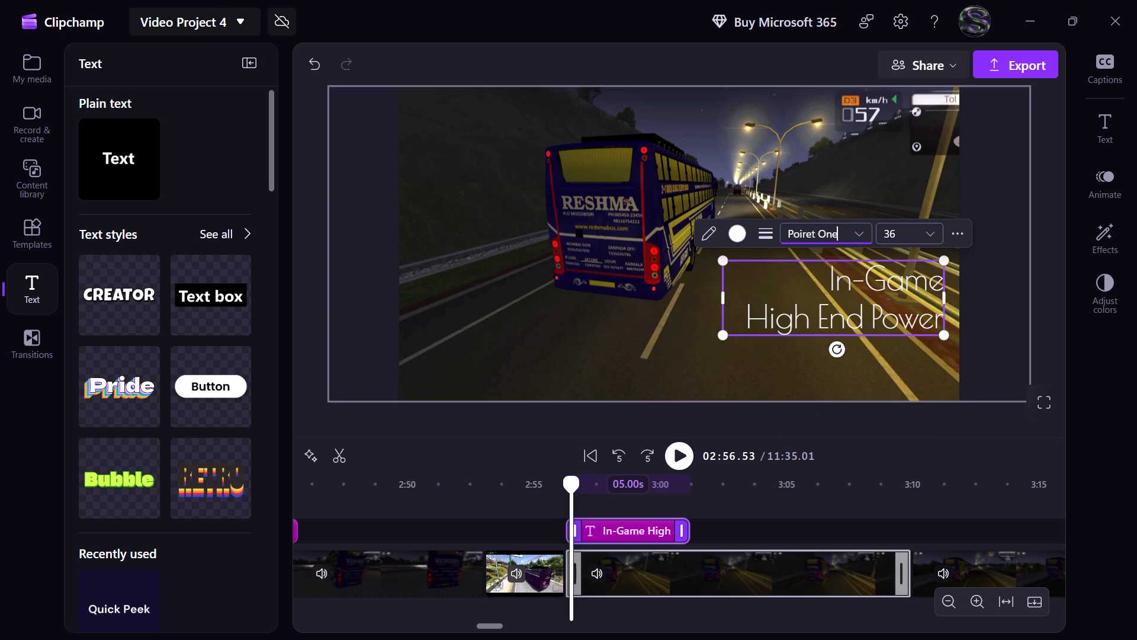
Set the "In-Game High End Power" title's font size to 30 and deselect the title.
click(905, 234)
key(BackSpace)
key(0)
key(Return)
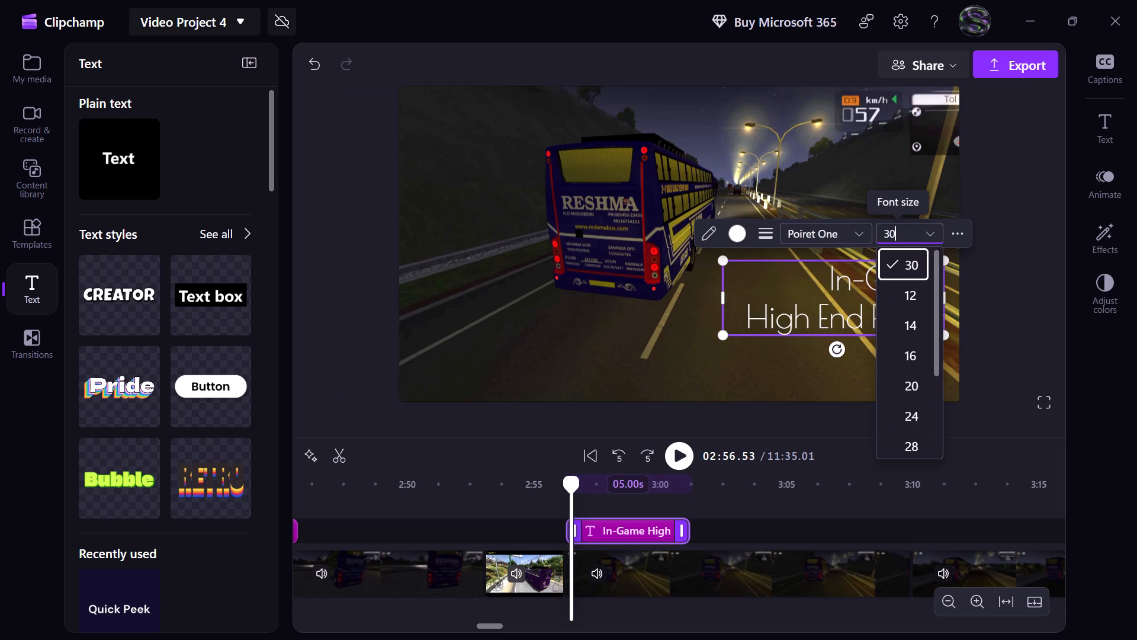
click(1045, 302)
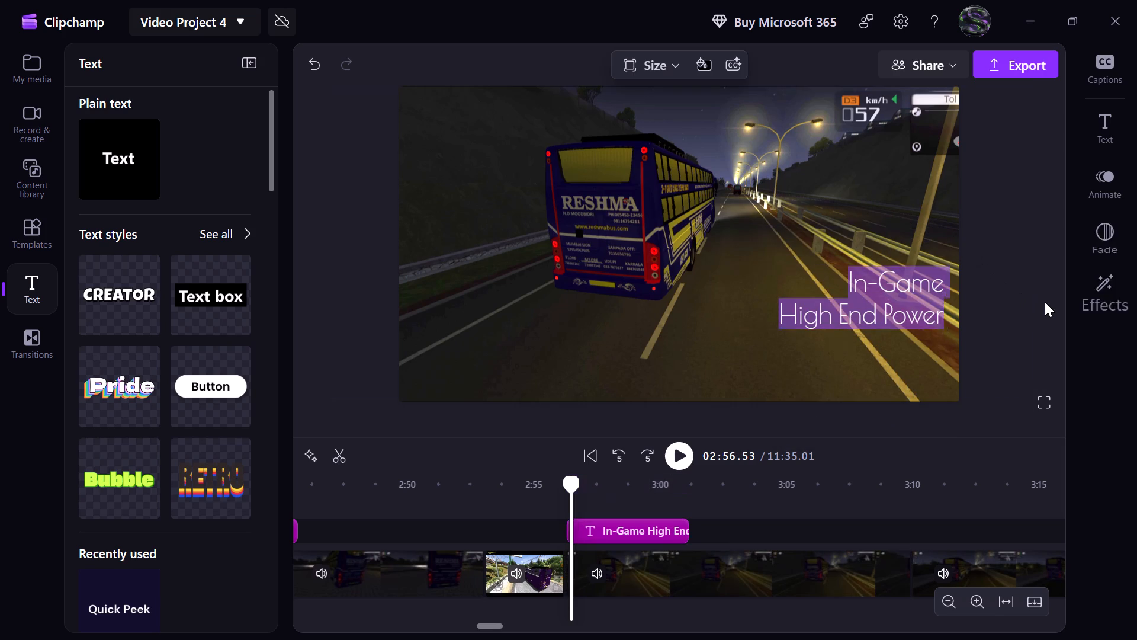
Play back from about 2:56 to check the "In-Game High End Power" title, skipping ahead and pausing at the following clip near 3:10.
click(560, 481)
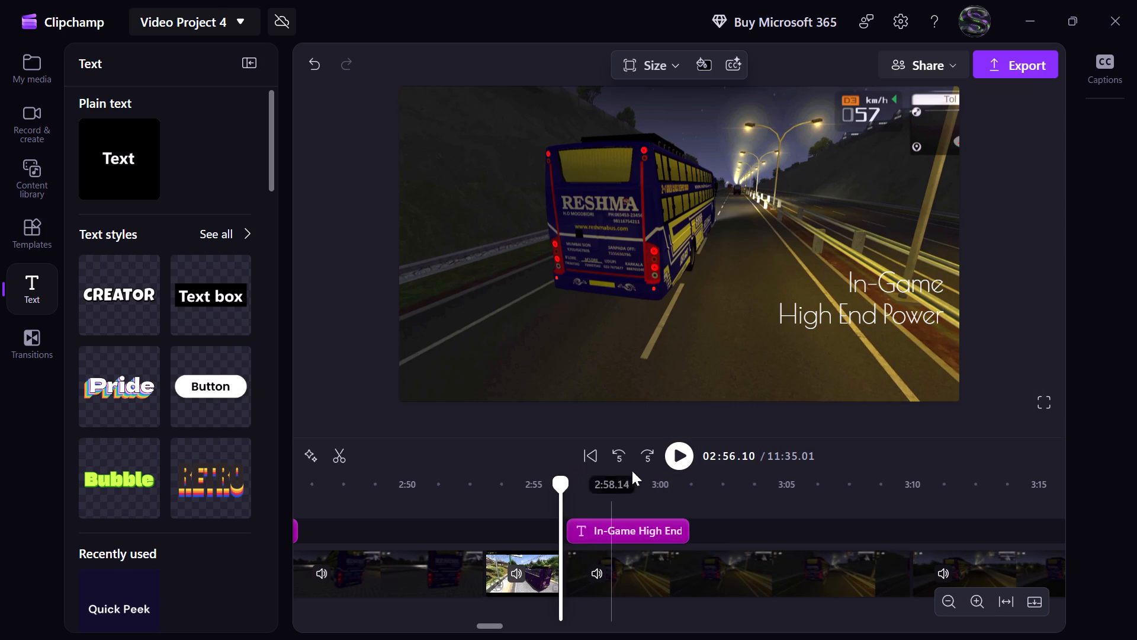
click(672, 459)
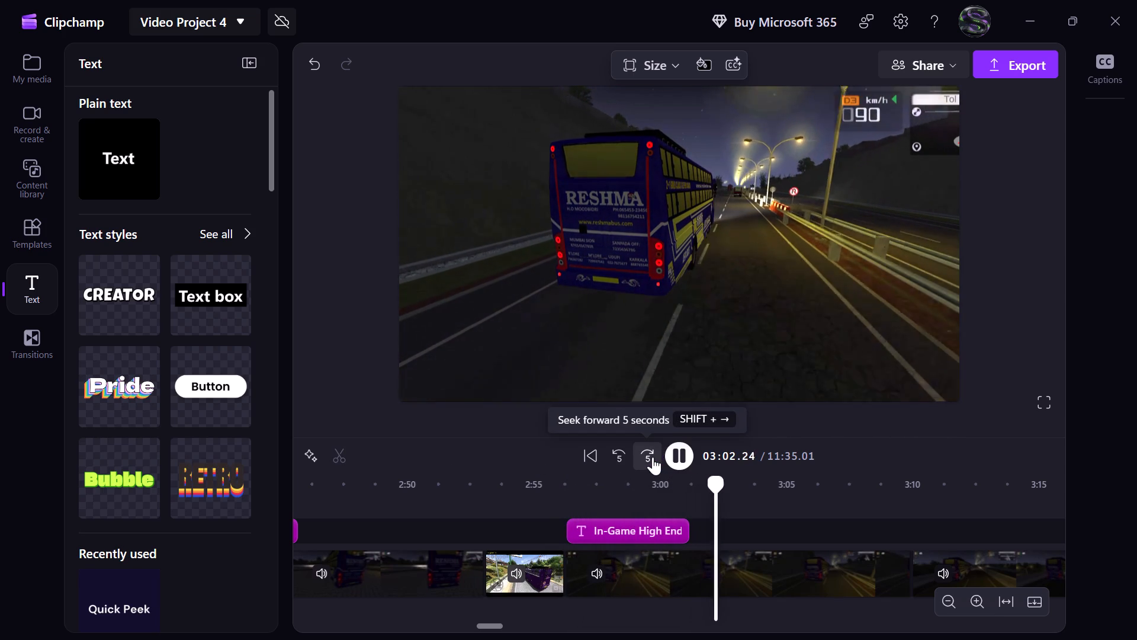
click(653, 457)
click(816, 560)
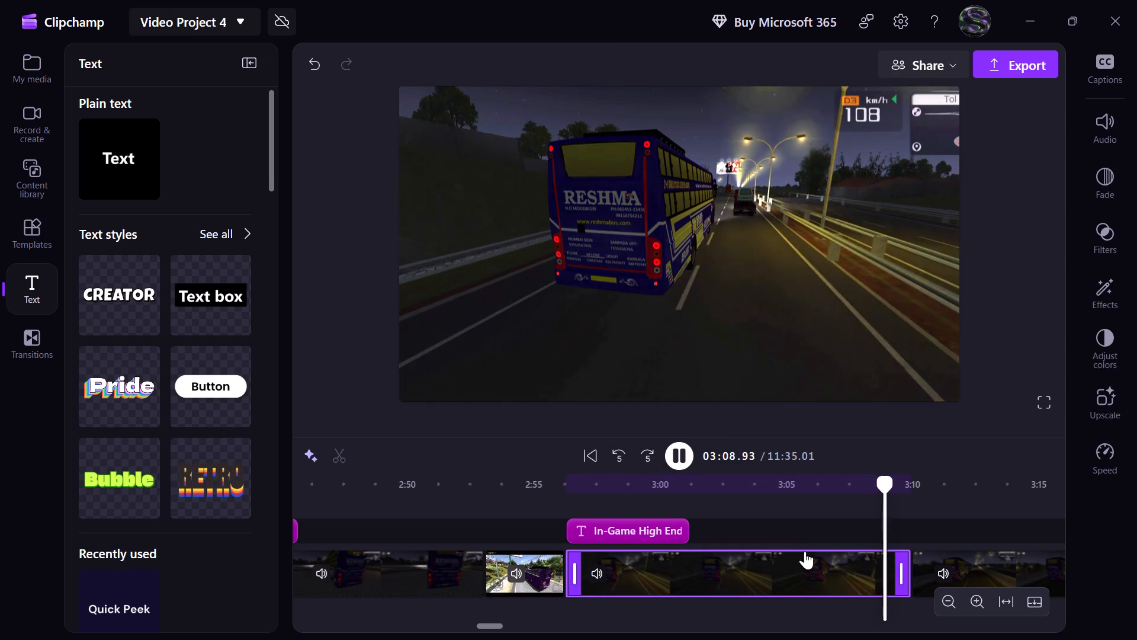
click(685, 457)
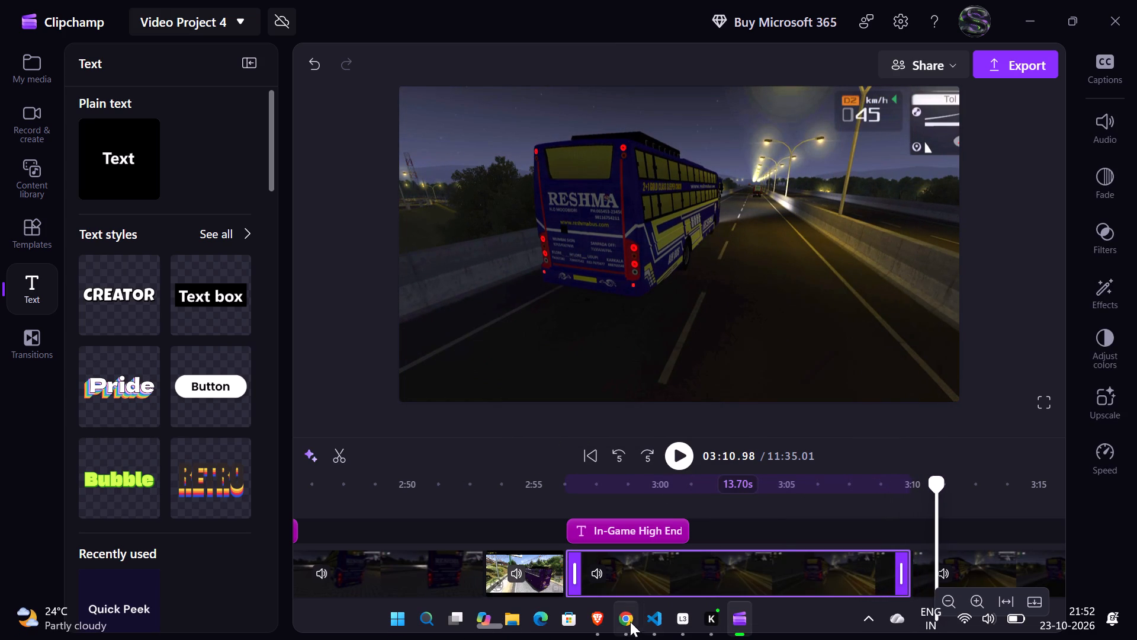
Switch to Brave and play the reference YouTube video to its next in-game section to check the caption.
click(599, 619)
key(space)
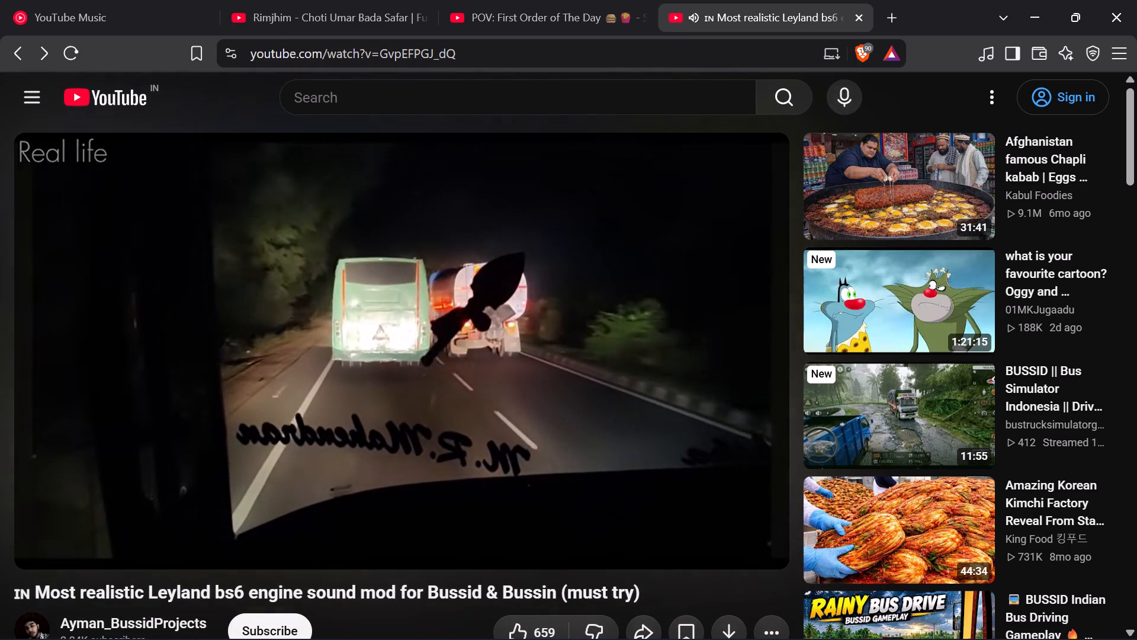
key(space)
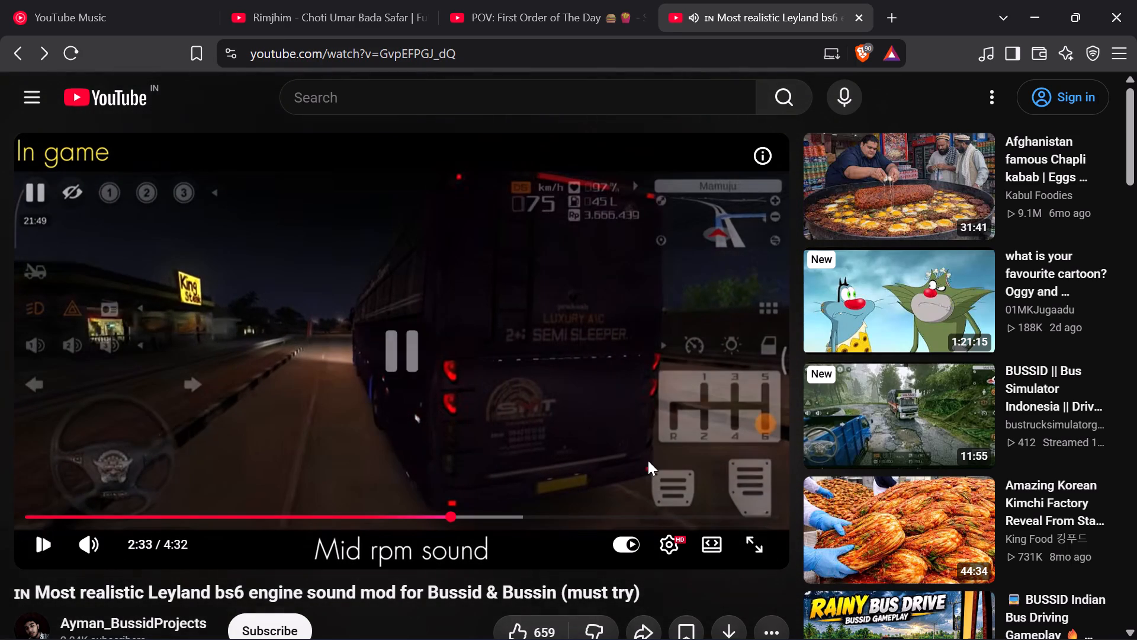
click(1032, 0)
Add a plain text title lasting 2.50 s at the start of the real-life clip, at about 3:25.
click(680, 457)
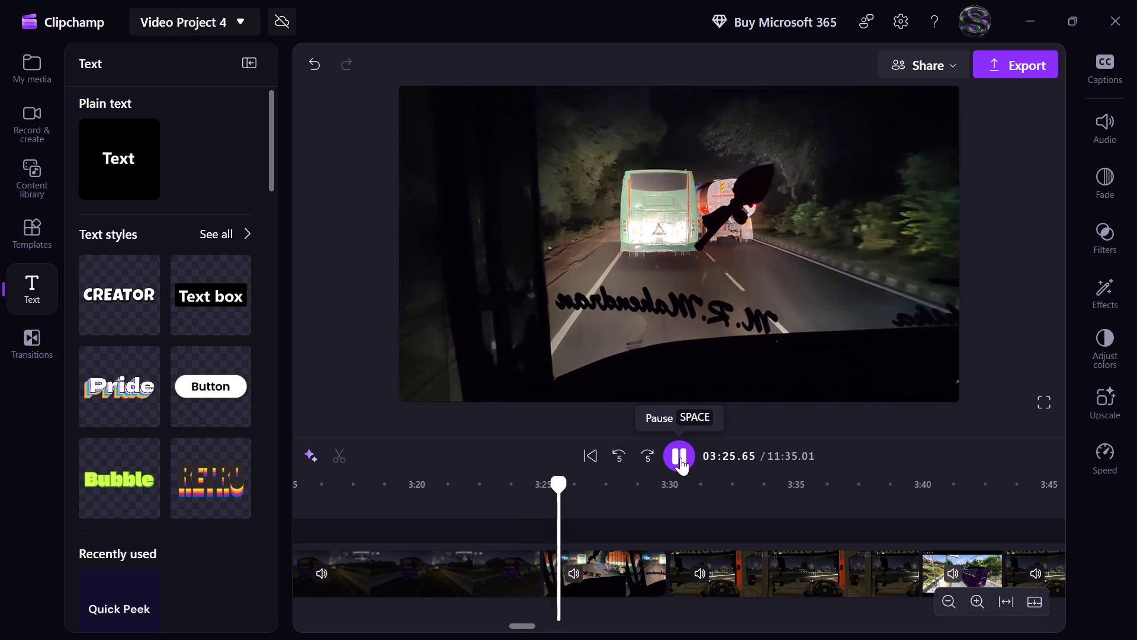
click(680, 457)
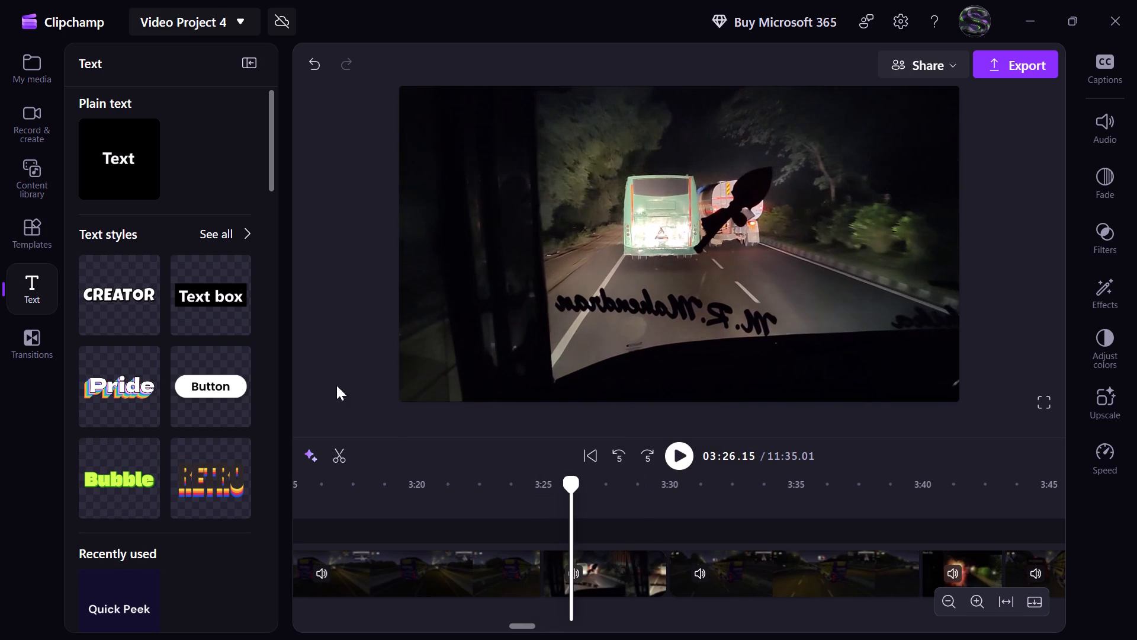
click(147, 188)
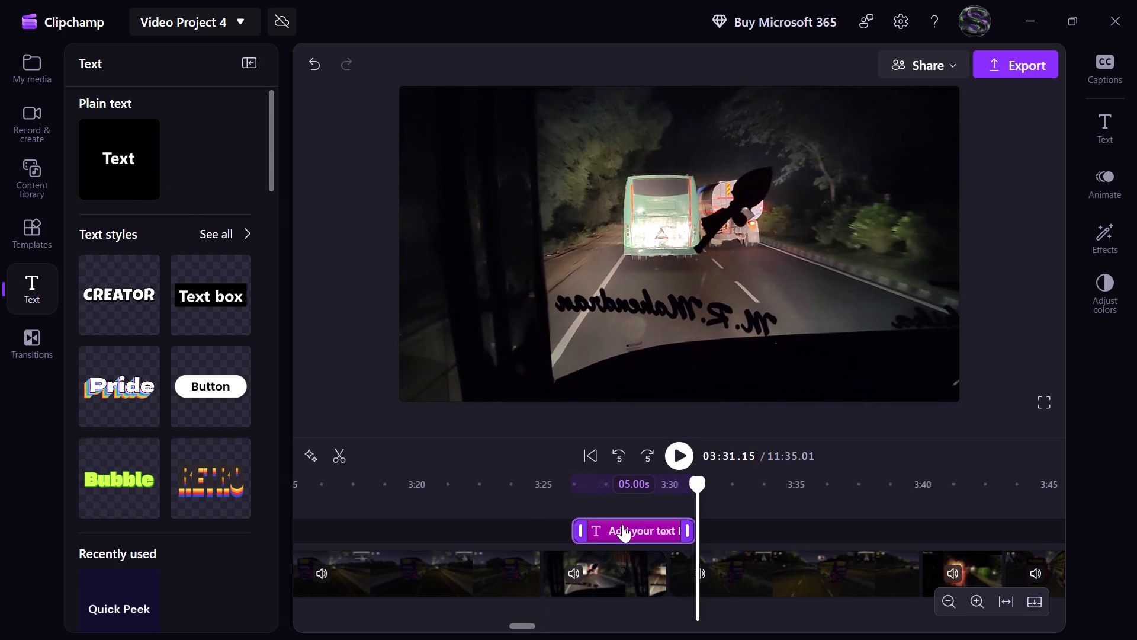
double_click(630, 487)
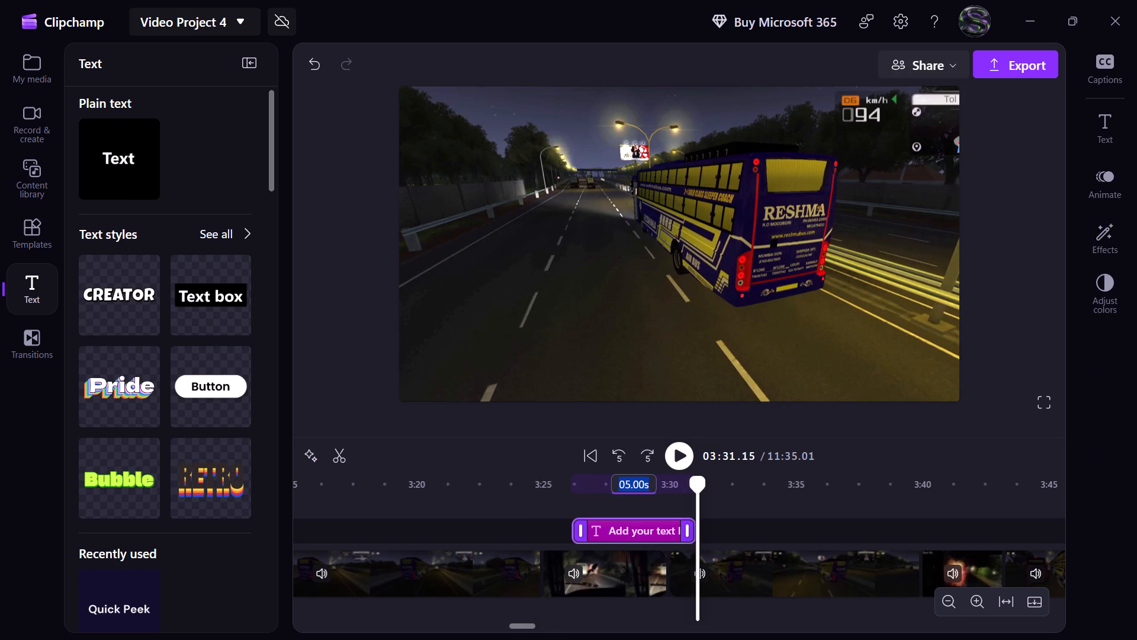
click(630, 487)
key(BackSpace)
key(2)
key(Right)
key(Right)
key(BackSpace)
key(5)
key(Return)
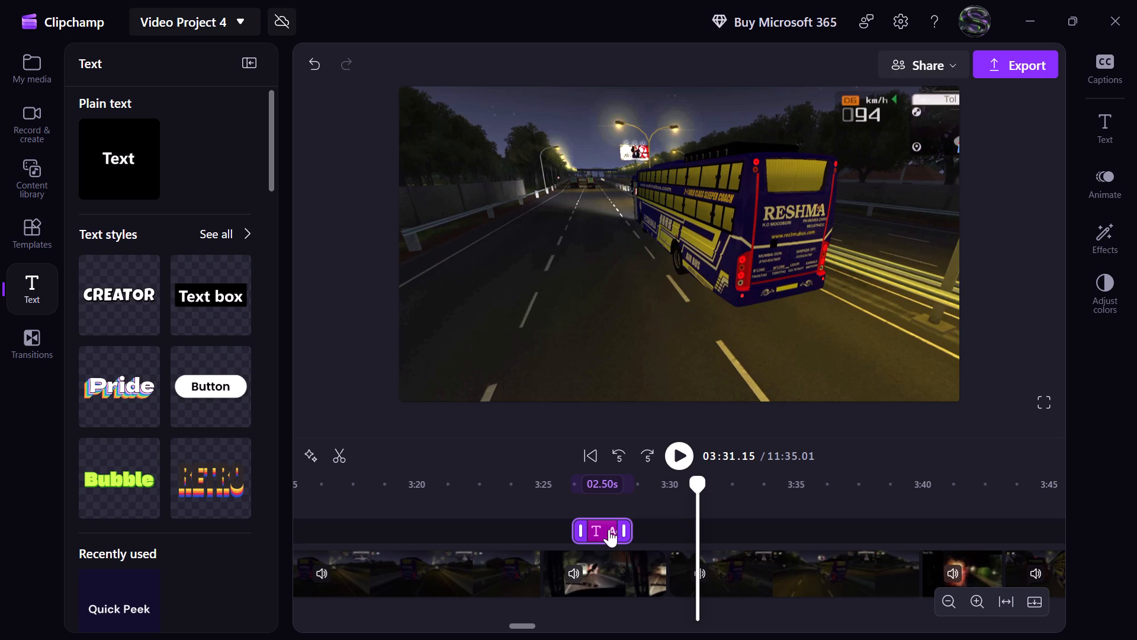
drag(608, 529, 576, 529)
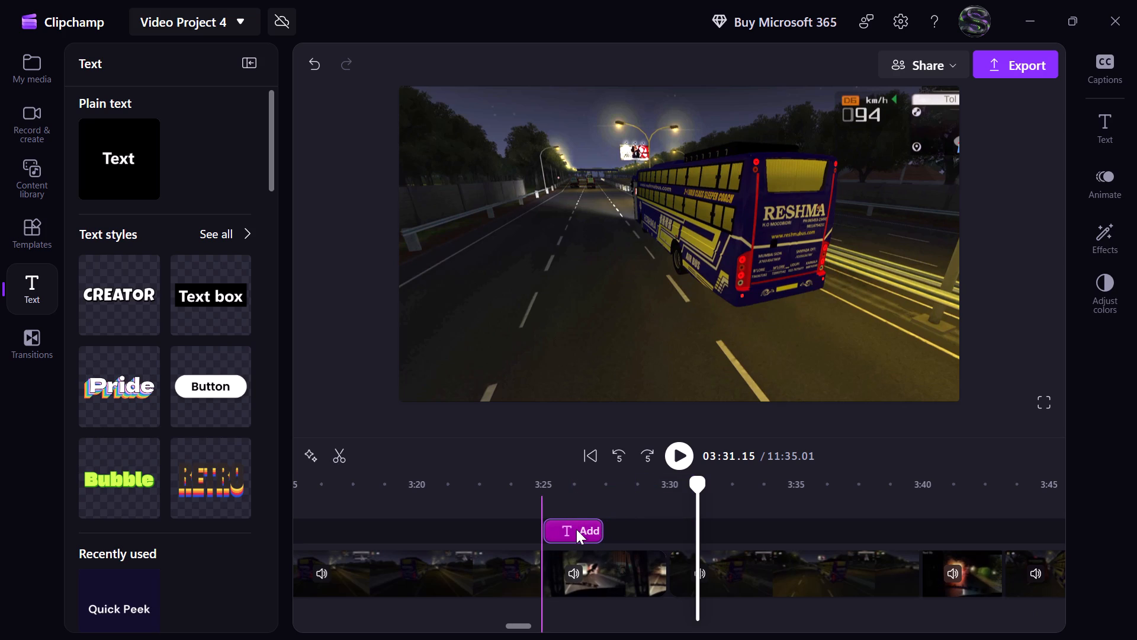
drag(576, 529, 574, 529)
Replace the new title's placeholder text with "Real Life" and "Mid rpm" on two lines.
click(571, 495)
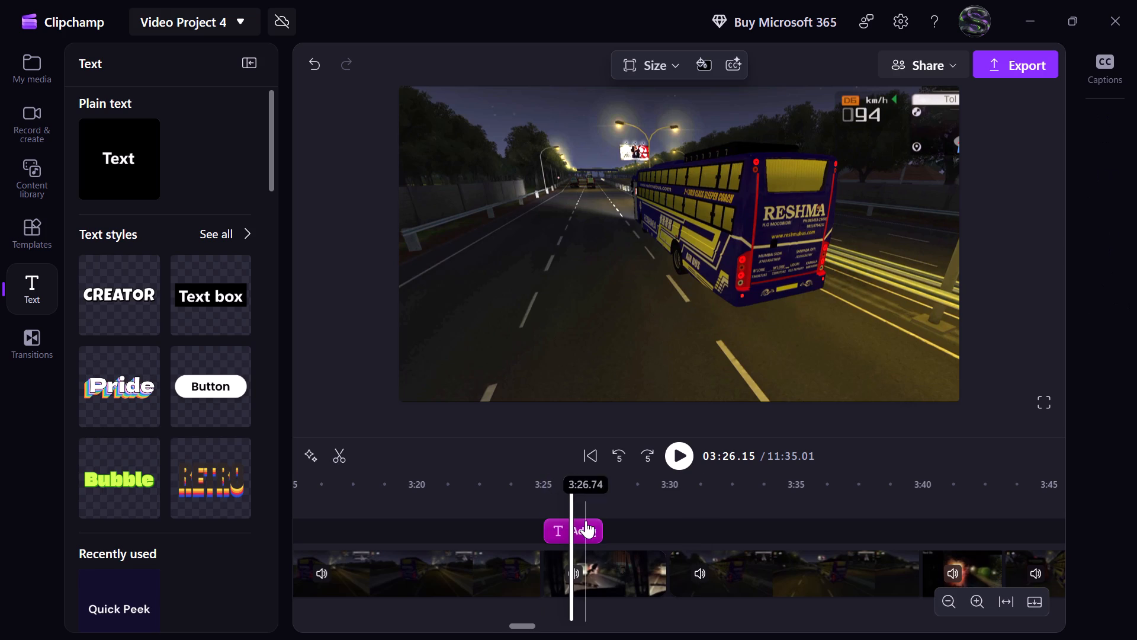
click(586, 528)
double_click(706, 268)
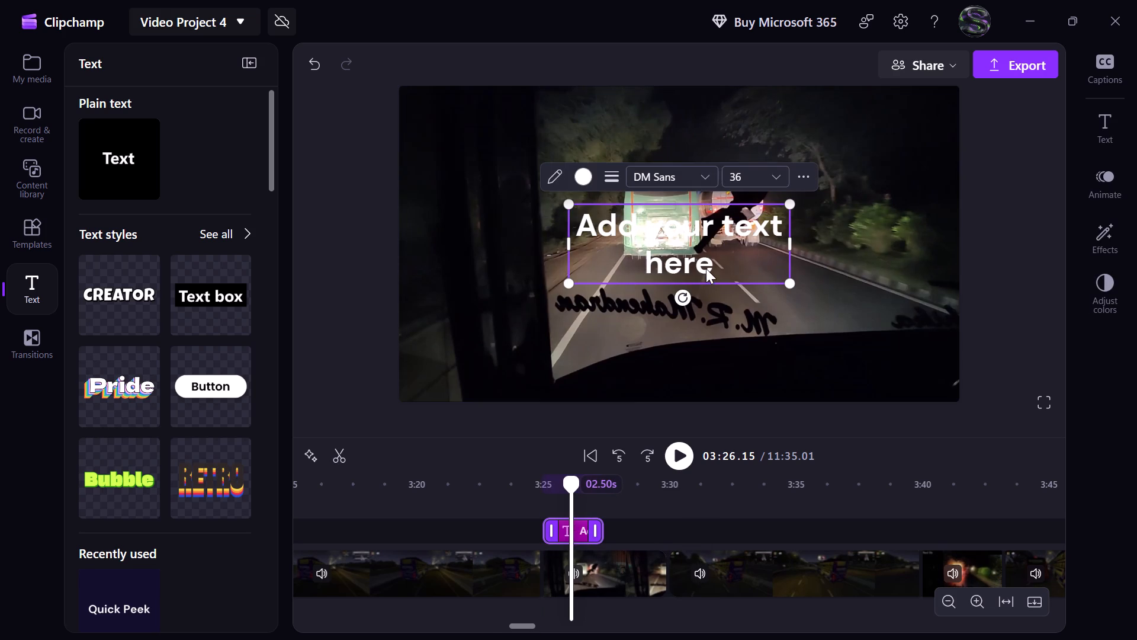
text(Real)
key(space)
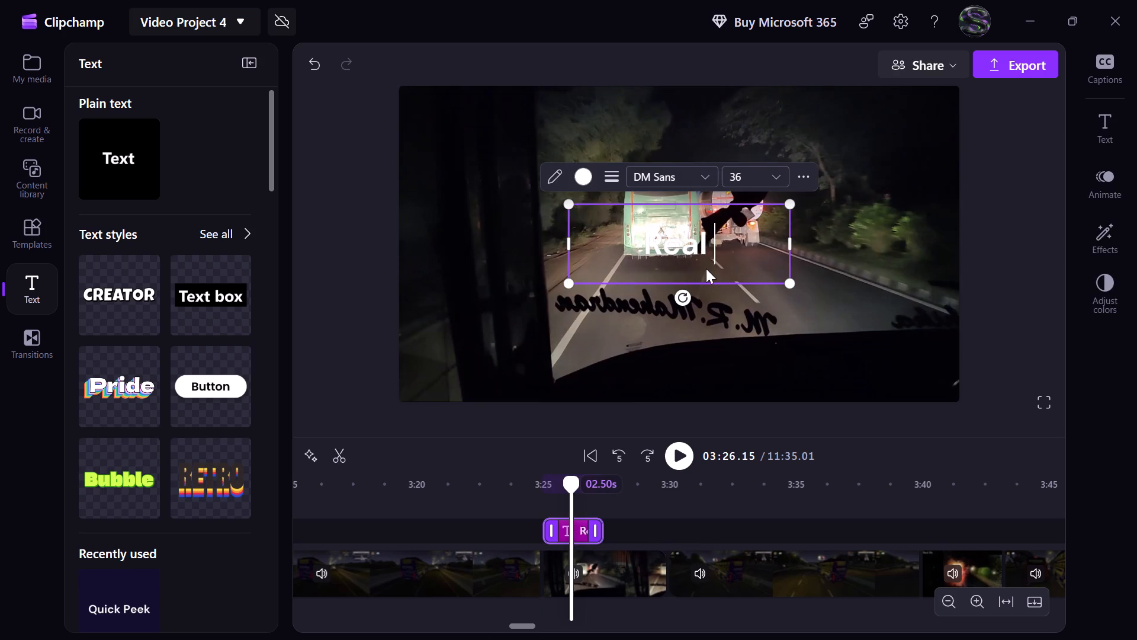
text(Life)
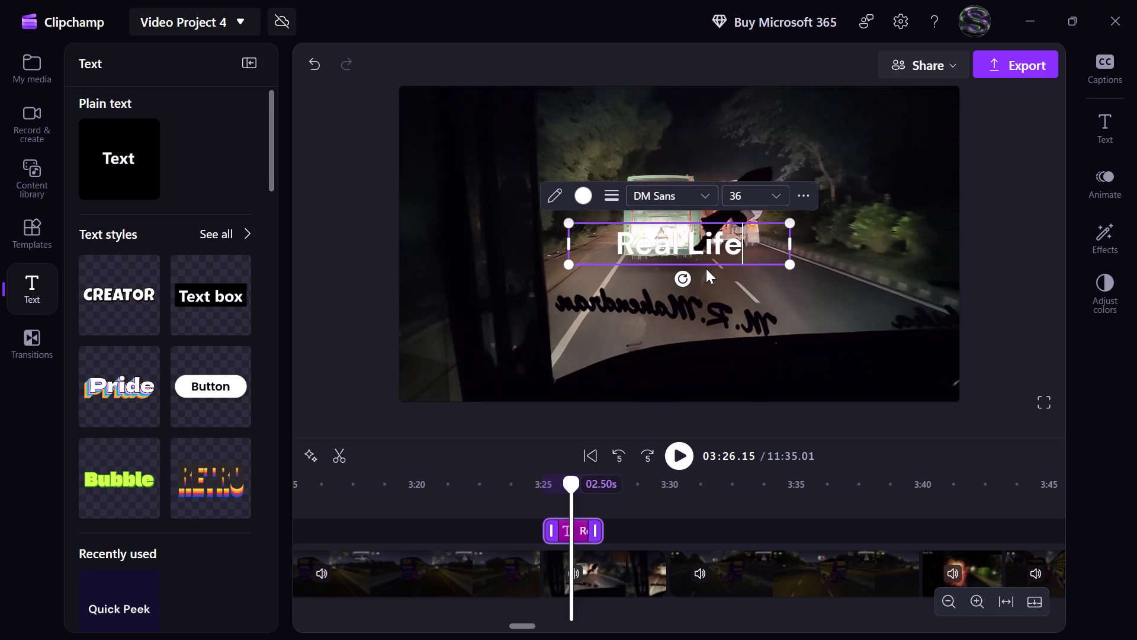
key(space)
key(BackSpace)
key(Return)
text(Mid)
key(space)
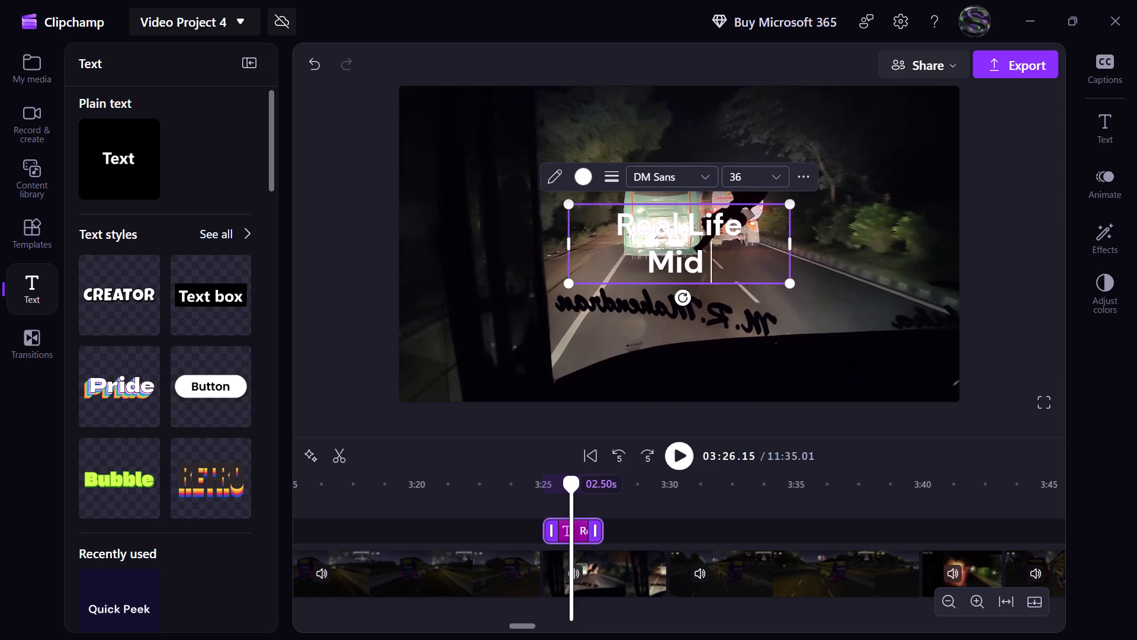
text(rpm)
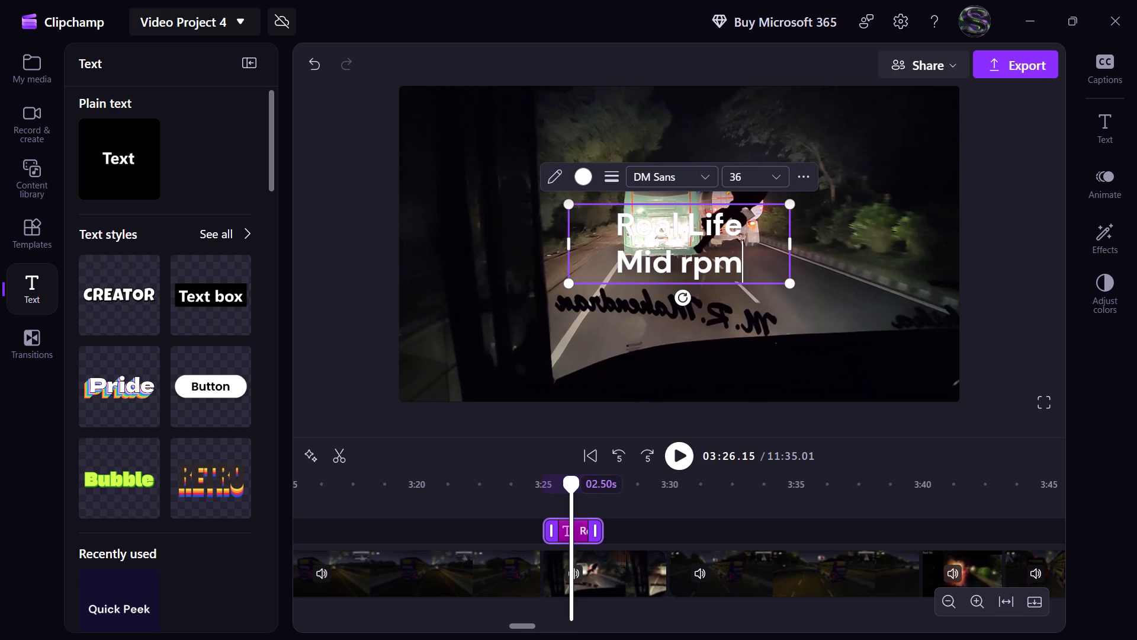
Switch to Brave to check the caption in the paused reference video, and return to Clipchamp.
key(alt+Tab)
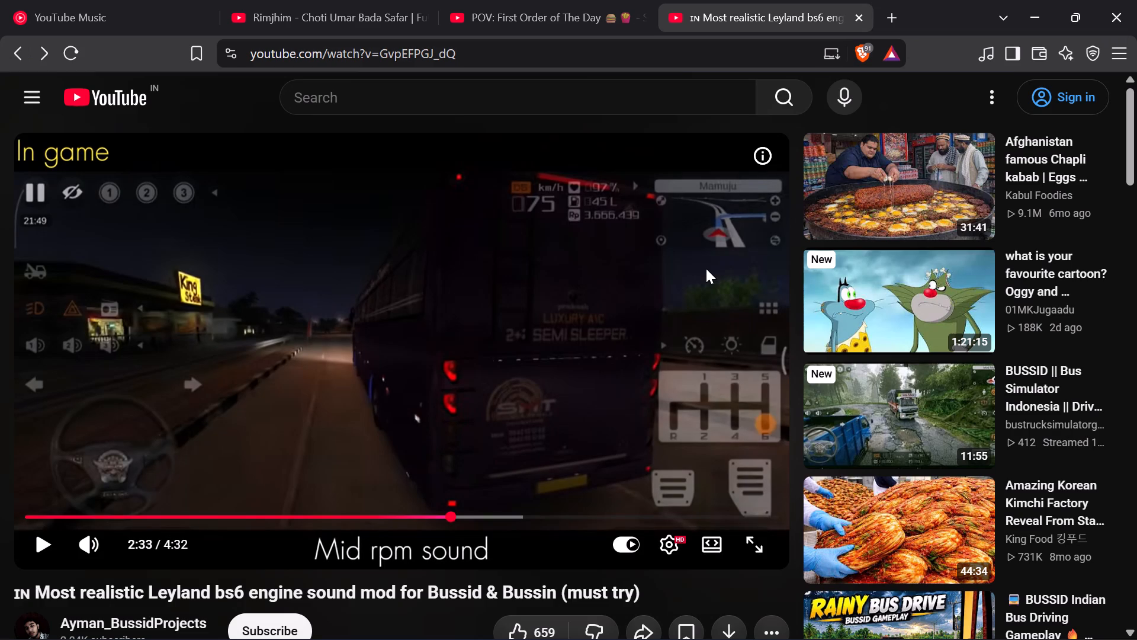
click(1041, 14)
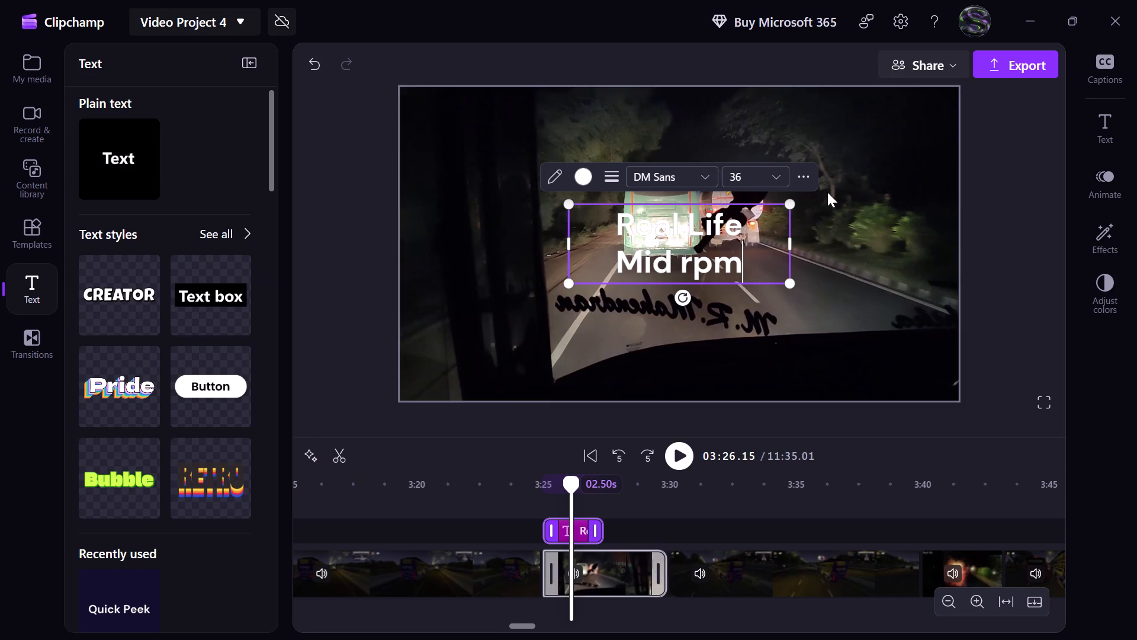
Format the whole "Real Life Mid rpm" title in Poiret One at font size 30.
drag(749, 261, 600, 224)
click(699, 181)
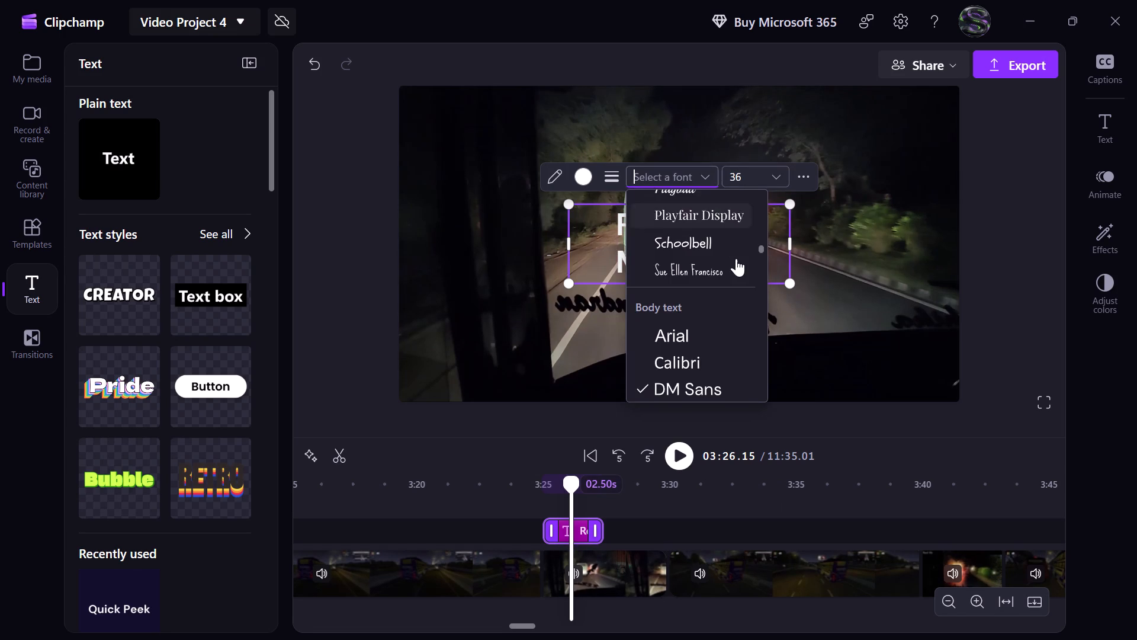
scroll(742, 279, down, 7)
scroll(742, 279, up, 1)
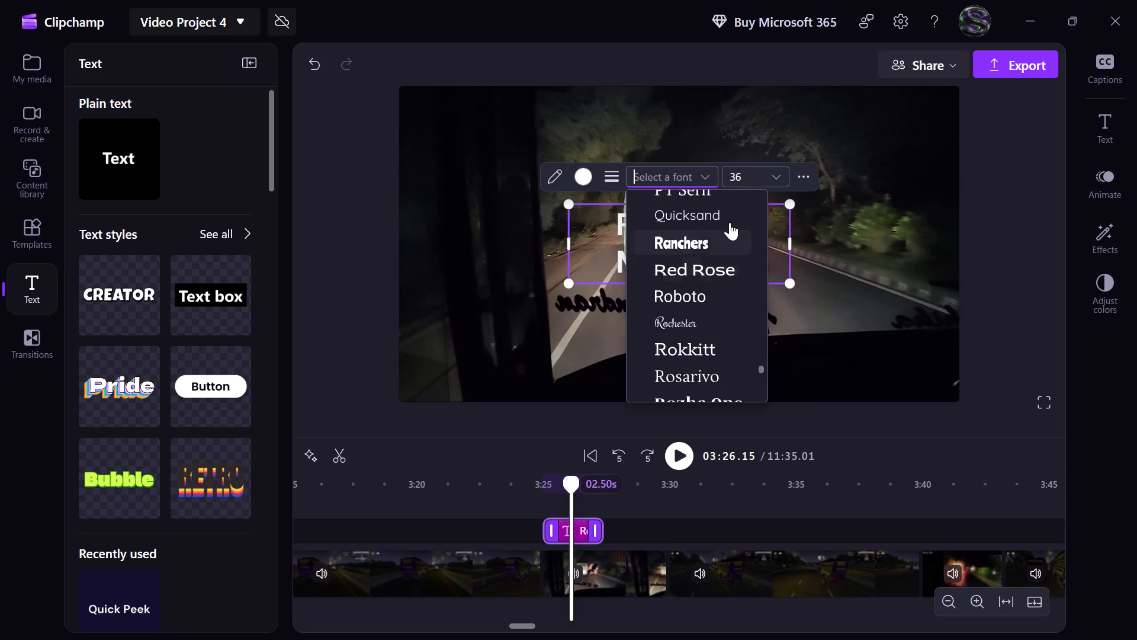
scroll(730, 222, up, 1)
click(711, 312)
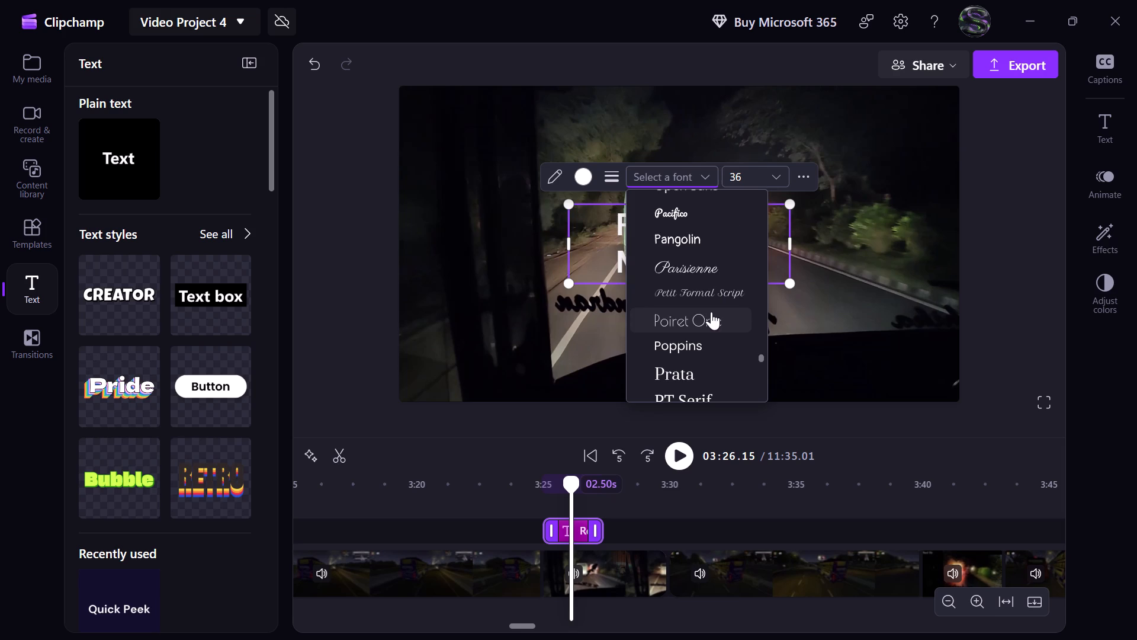
click(757, 175)
key(BackSpace)
key(0)
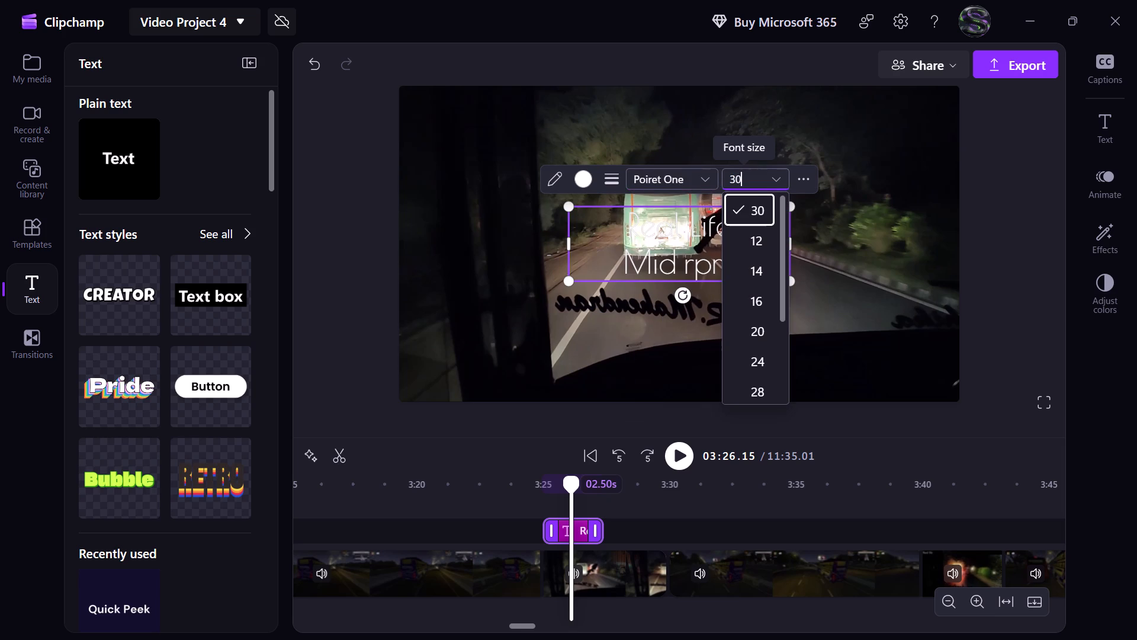
key(Return)
Left-align the "Real Life Mid rpm" title, position it at the top left of the frame, and deselect it.
click(816, 184)
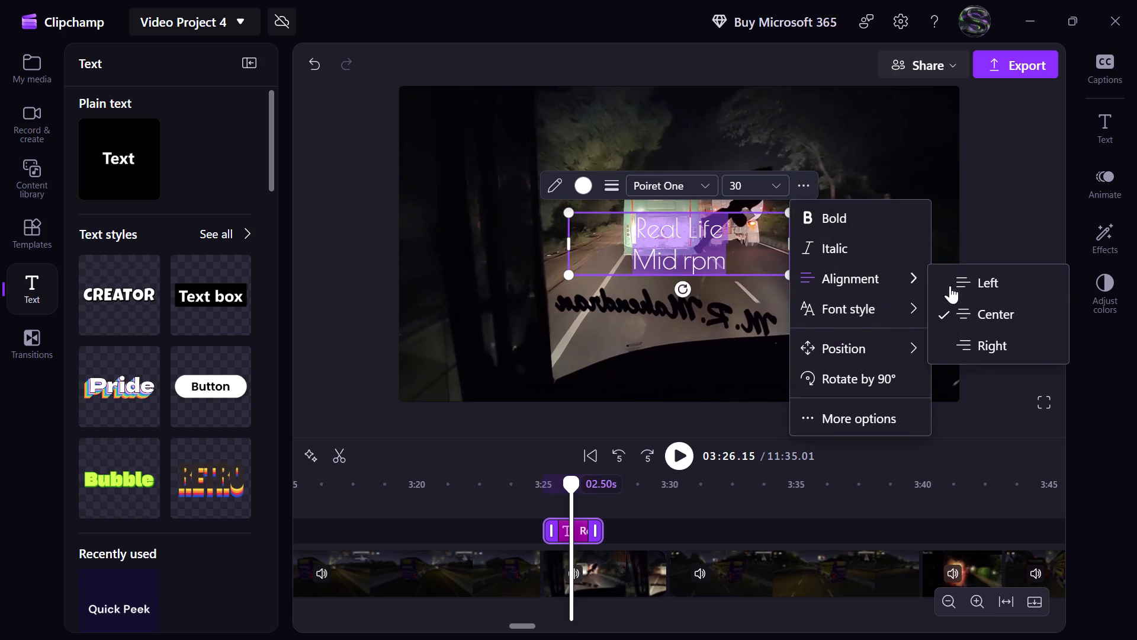
click(965, 287)
click(814, 187)
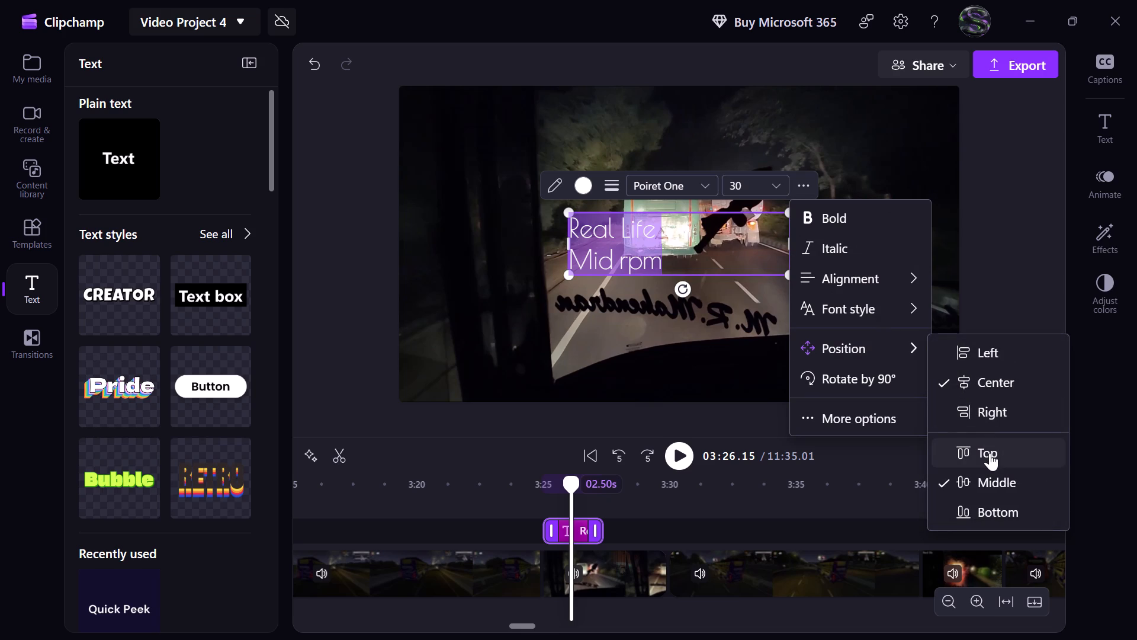
click(990, 453)
click(806, 90)
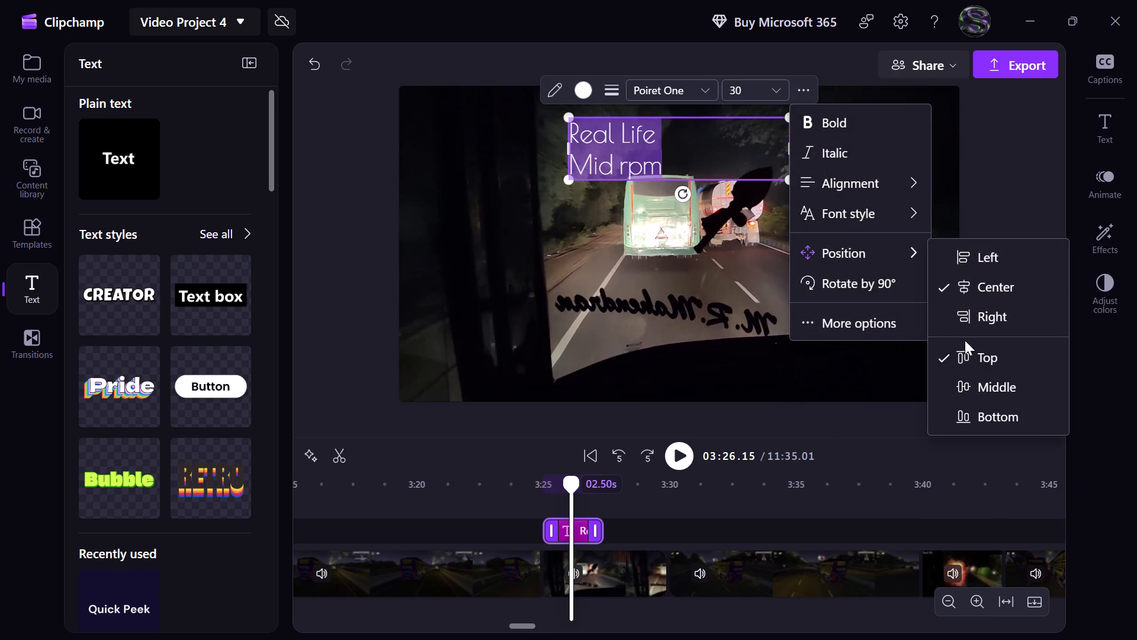
click(966, 258)
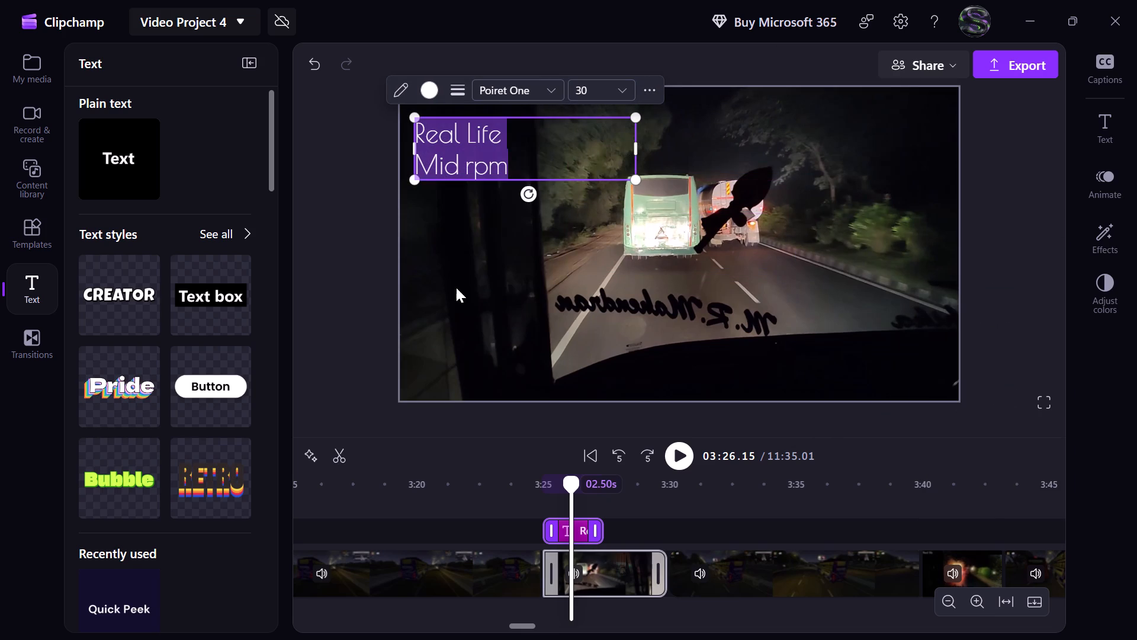
click(316, 239)
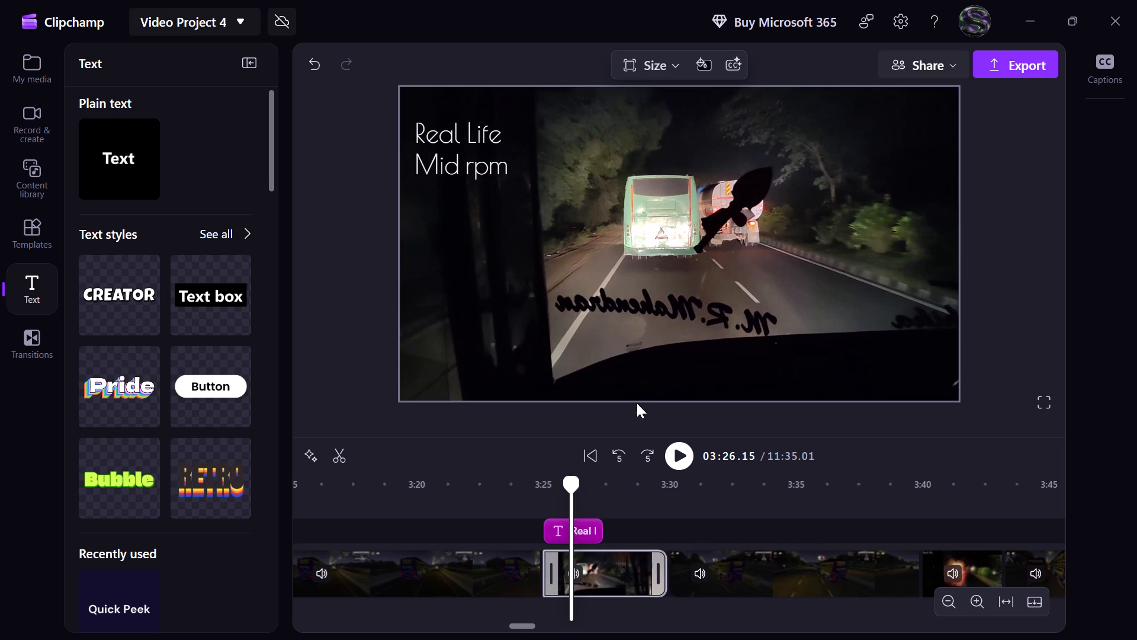
Play back the "Real Life Mid rpm" title, jumping back 5 seconds and pausing in the following in-game clip near 3:34.
click(675, 454)
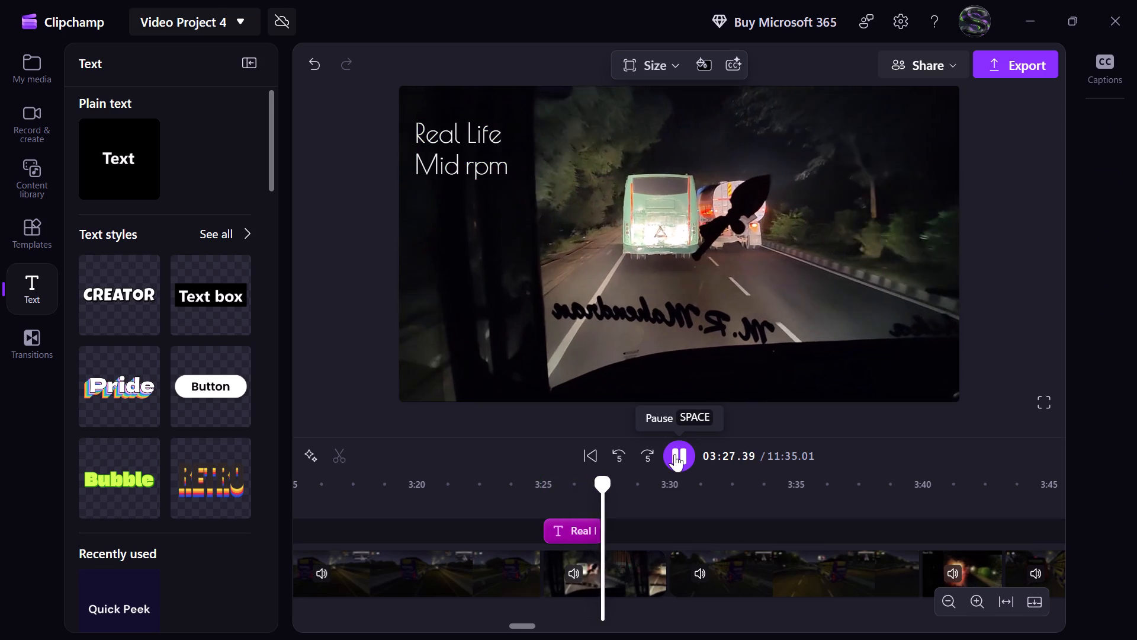
click(622, 457)
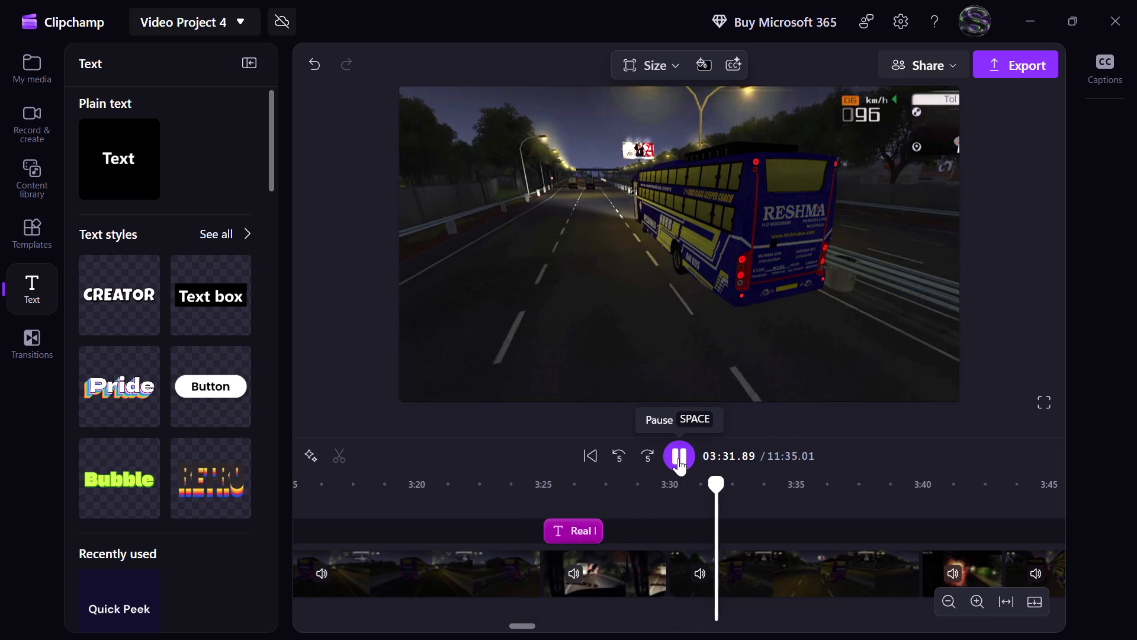
click(678, 458)
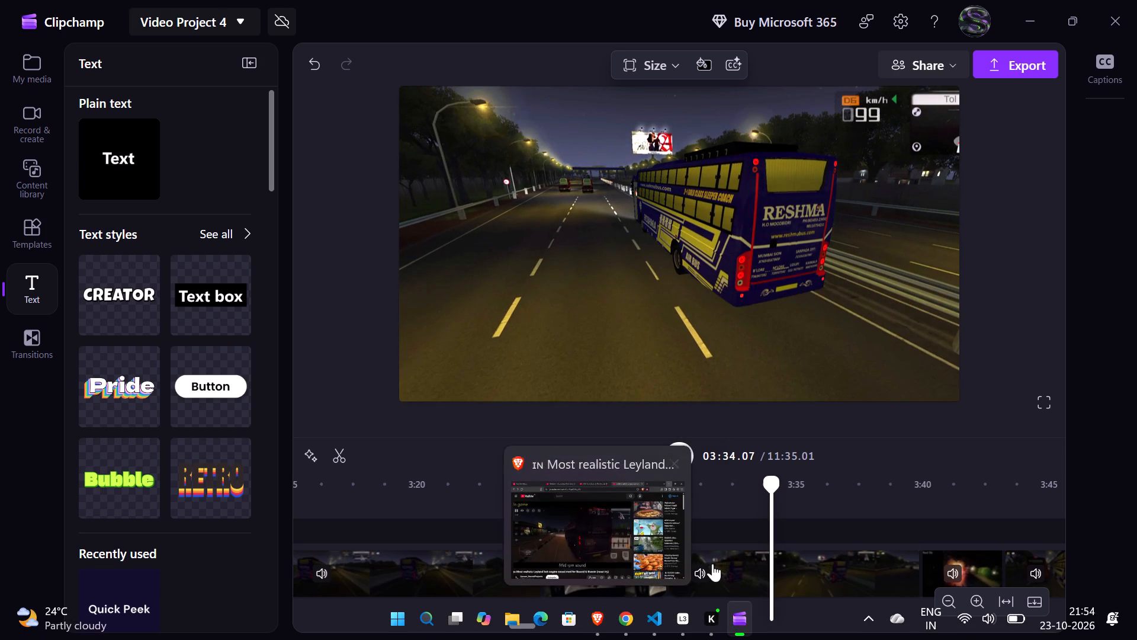
Add a plain text title at the start of the in-game clip, at about 3:30.
click(690, 494)
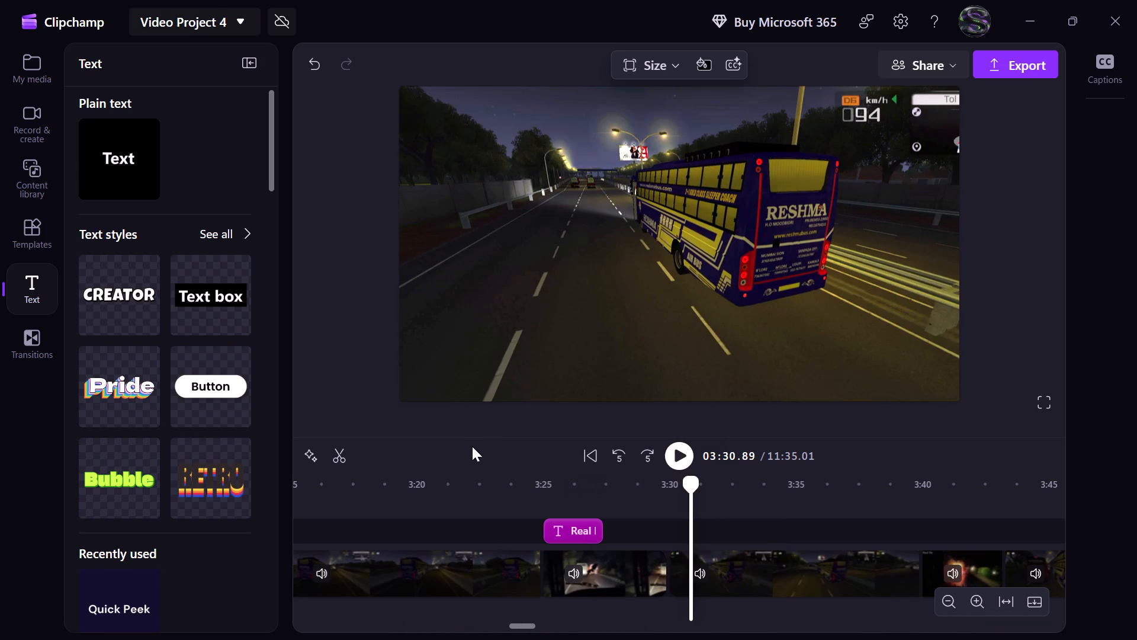
click(142, 183)
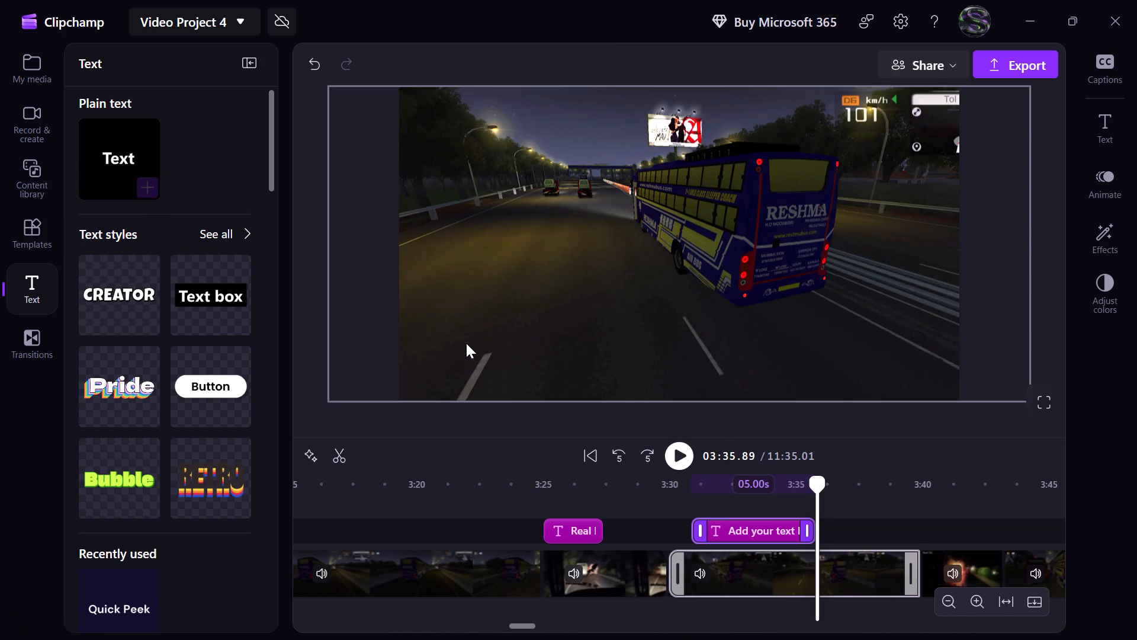
drag(754, 532, 747, 531)
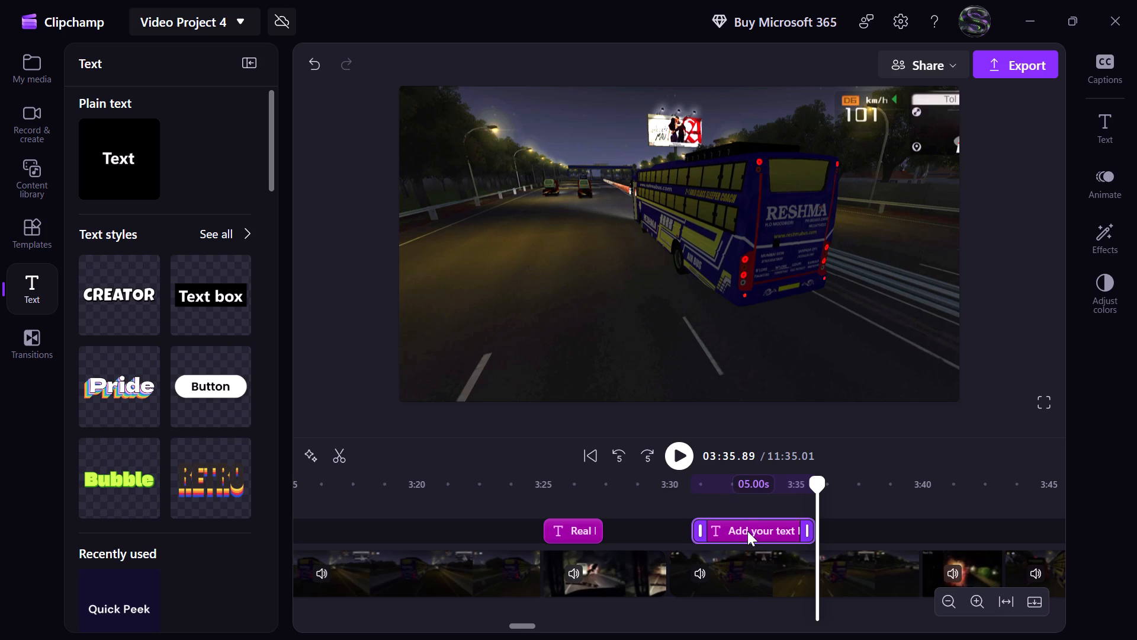
drag(747, 531, 730, 531)
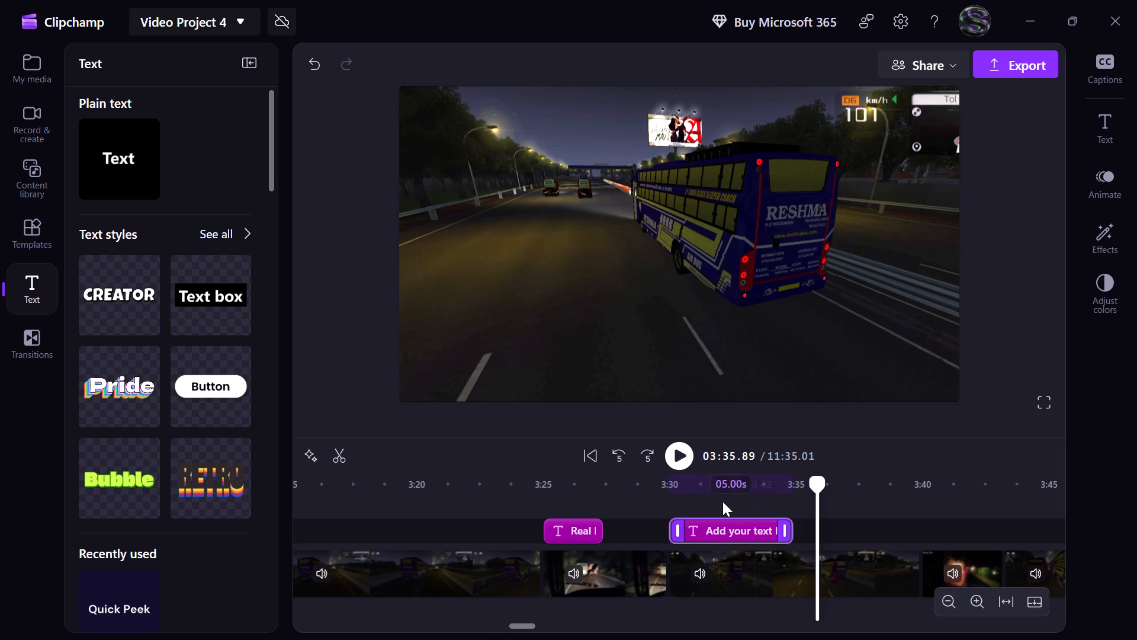
Replace the placeholder text of the title at 3:30 with "In-Game" and "Mid rpm" on two lines.
click(722, 498)
click(693, 254)
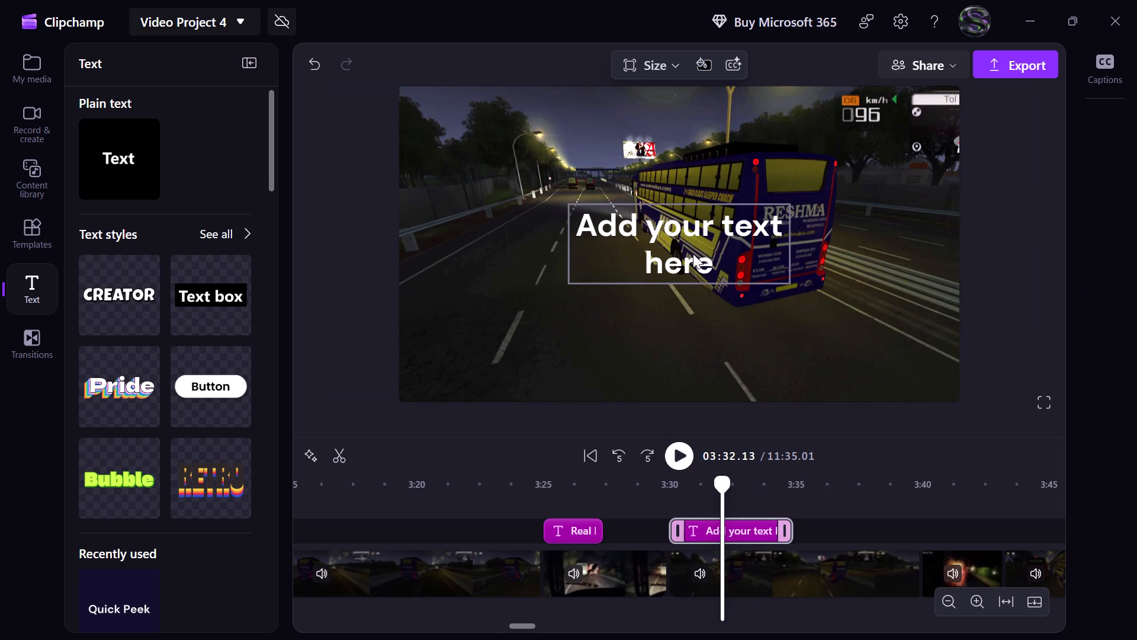
double_click(693, 254)
text(In)
text(-G)
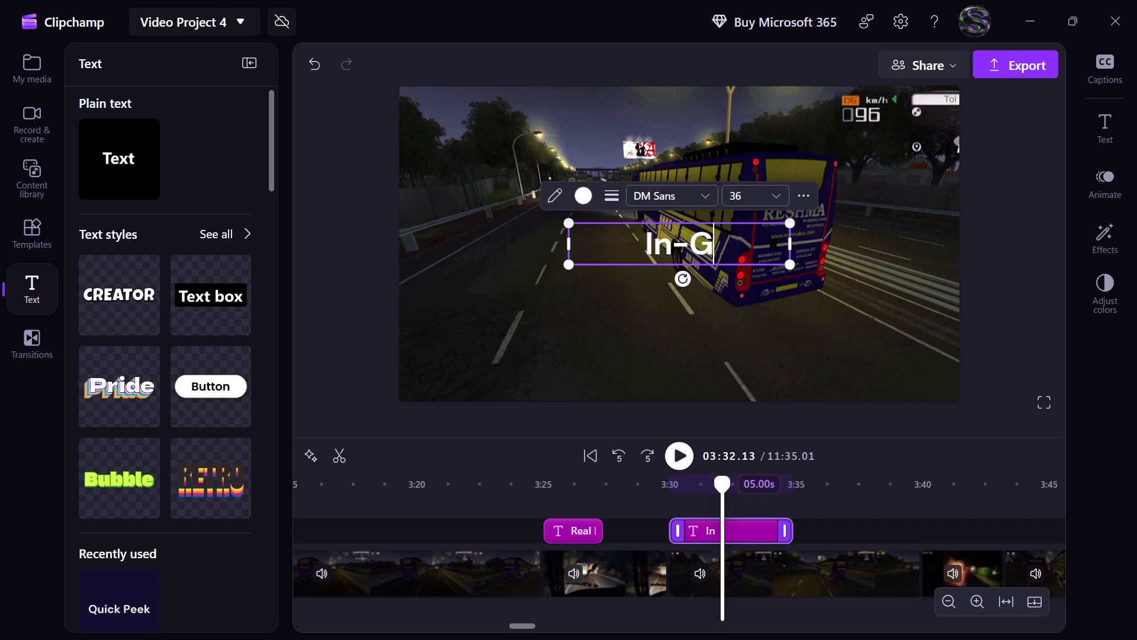
text(ame)
key(space)
key(BackSpace)
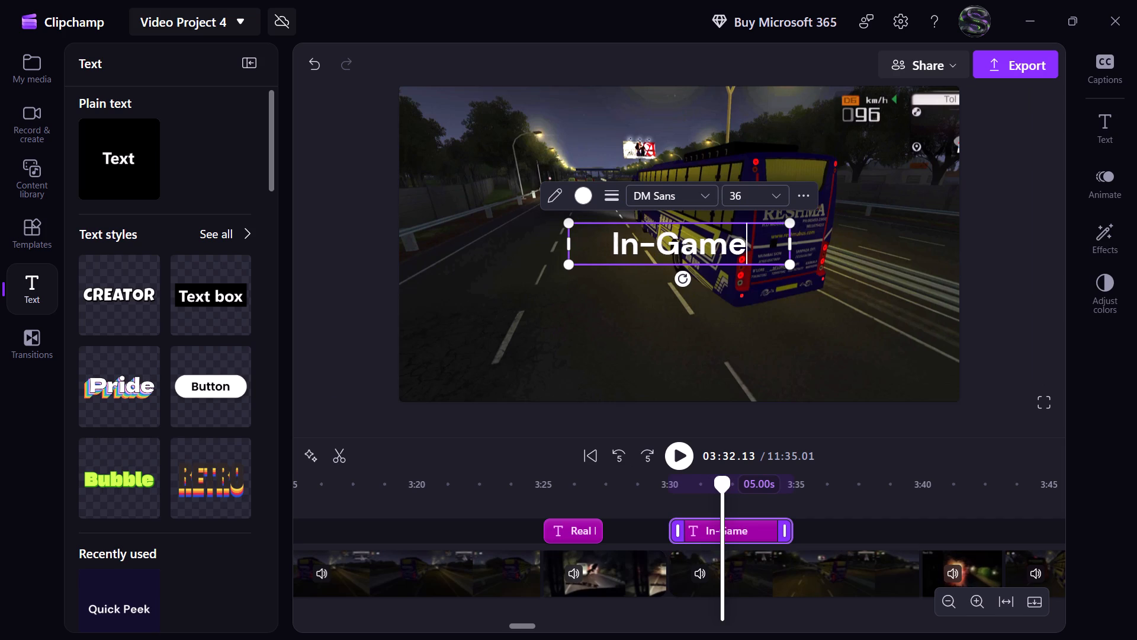
key(Return)
text(Mid)
key(space)
text(rpm)
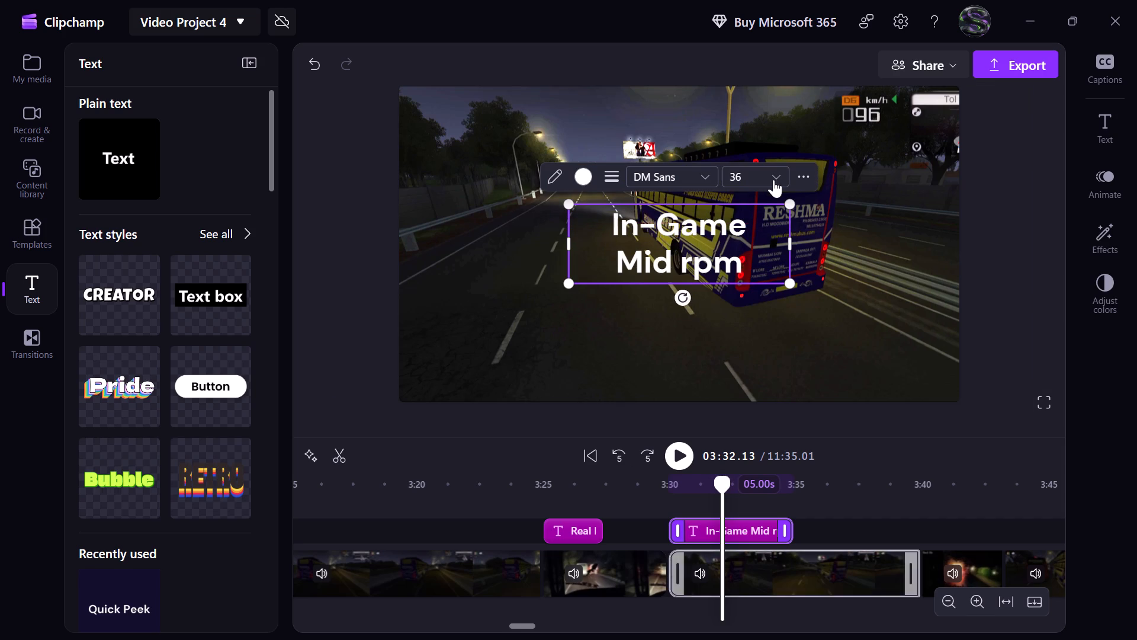
Format the whole "In-Game Mid rpm" title in Poiret One at font size 30.
drag(752, 265, 605, 220)
scroll(727, 255, left, 1)
click(696, 183)
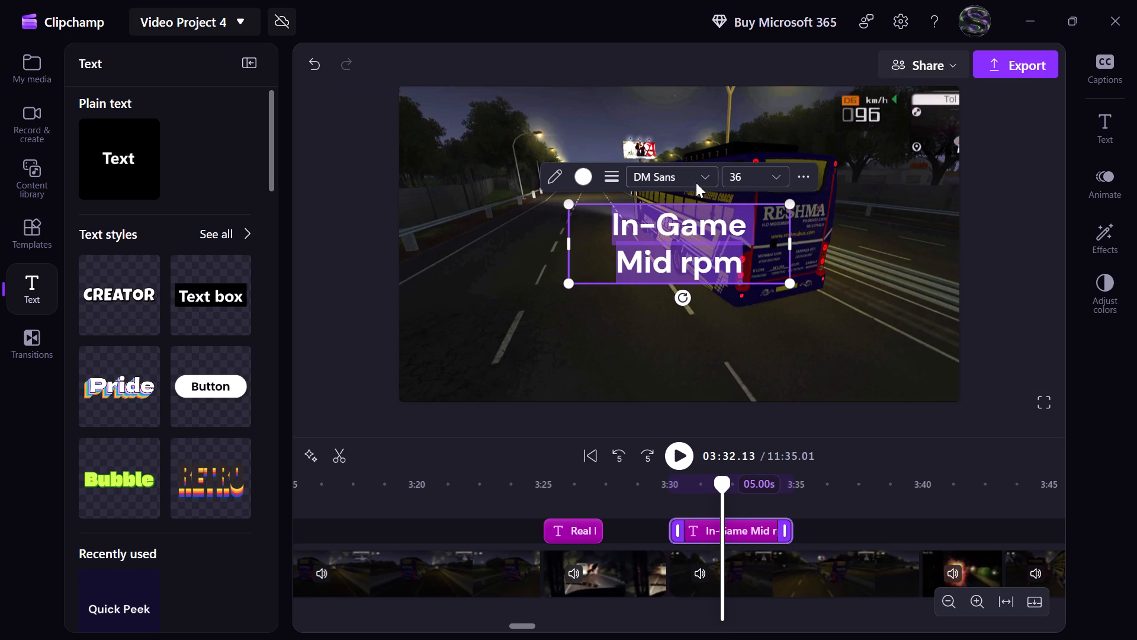
click(706, 169)
scroll(734, 280, down, 4)
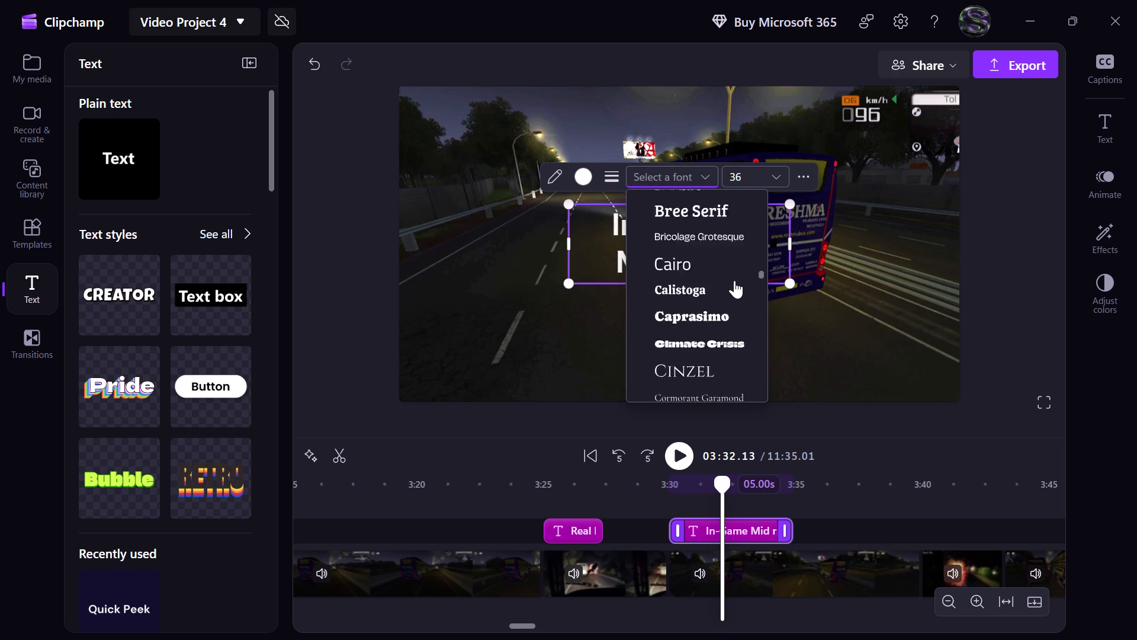
scroll(734, 280, down, 1)
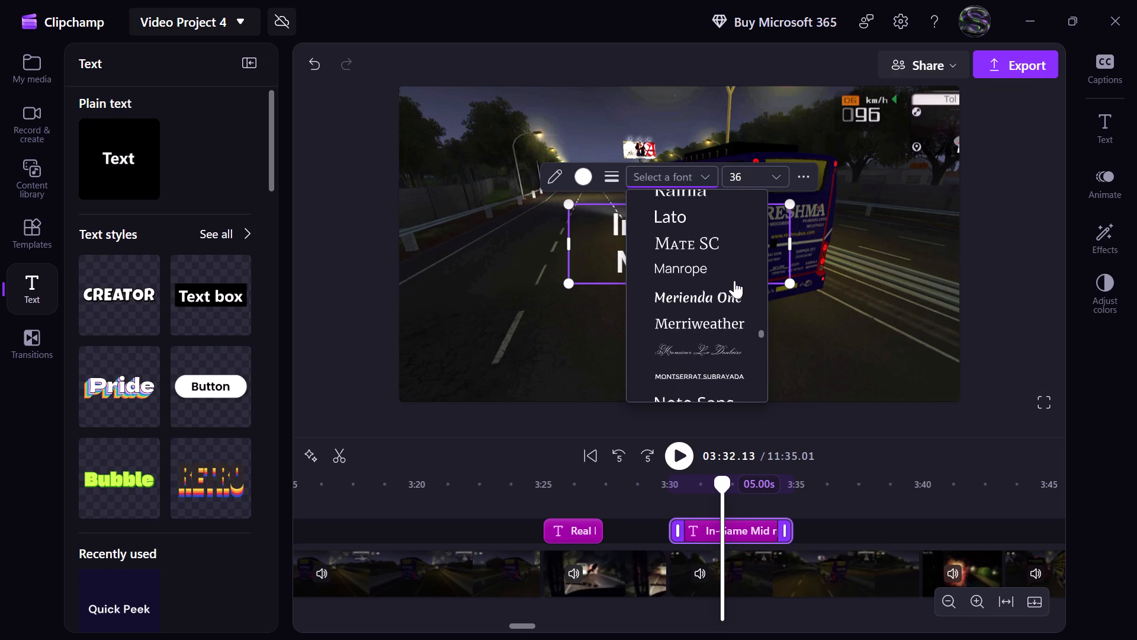
scroll(734, 280, down, 3)
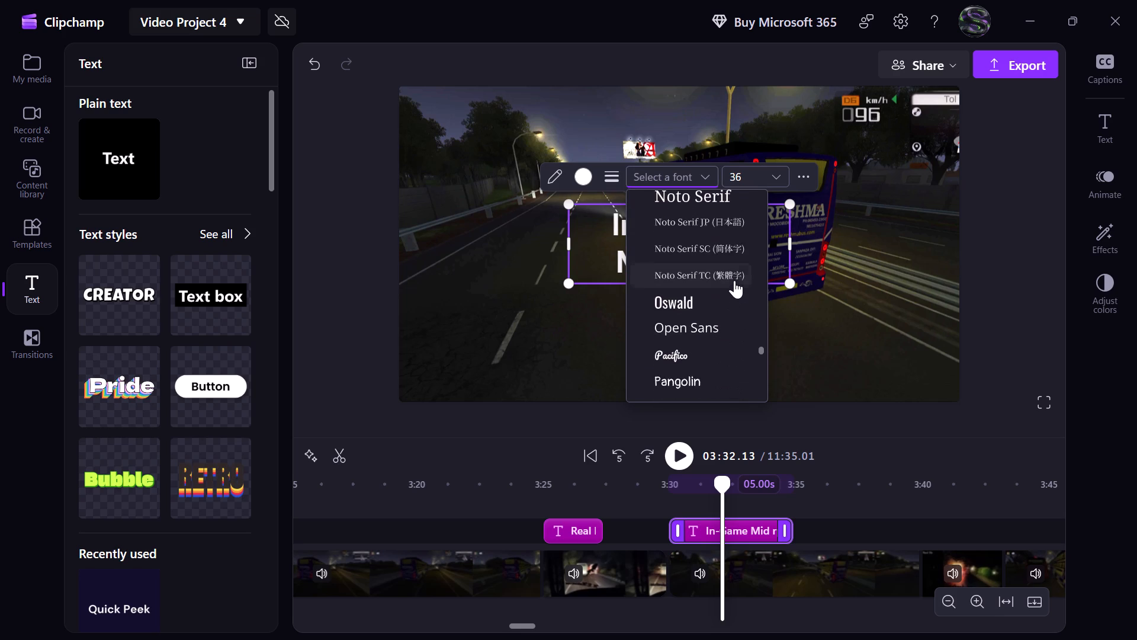
scroll(734, 280, down, 1)
click(724, 302)
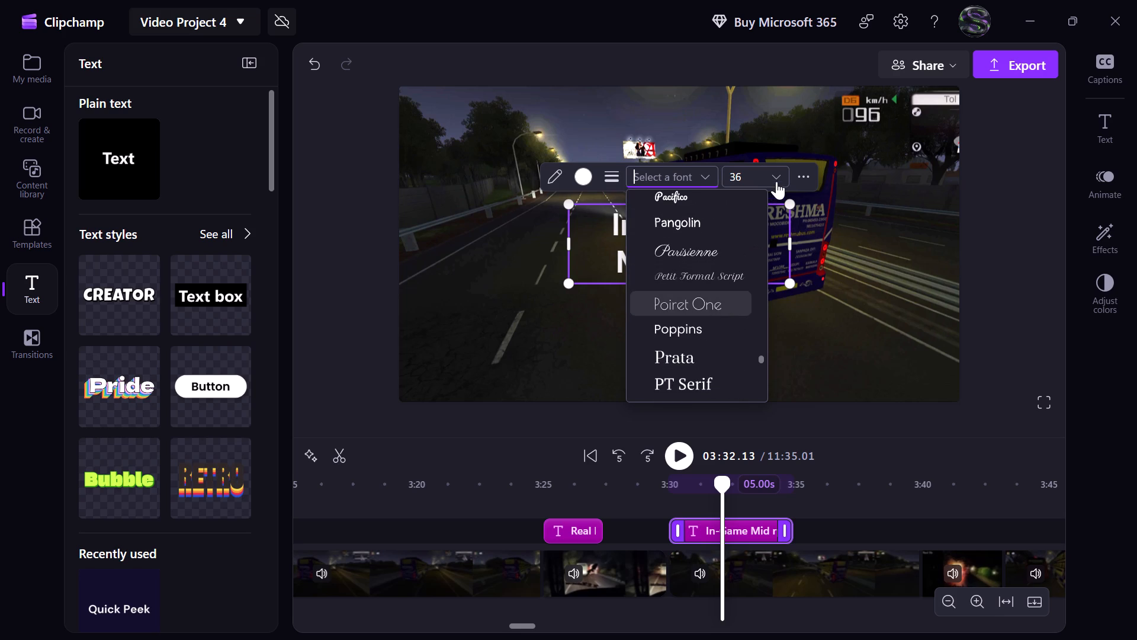
click(756, 180)
key(BackSpace)
key(0)
key(Return)
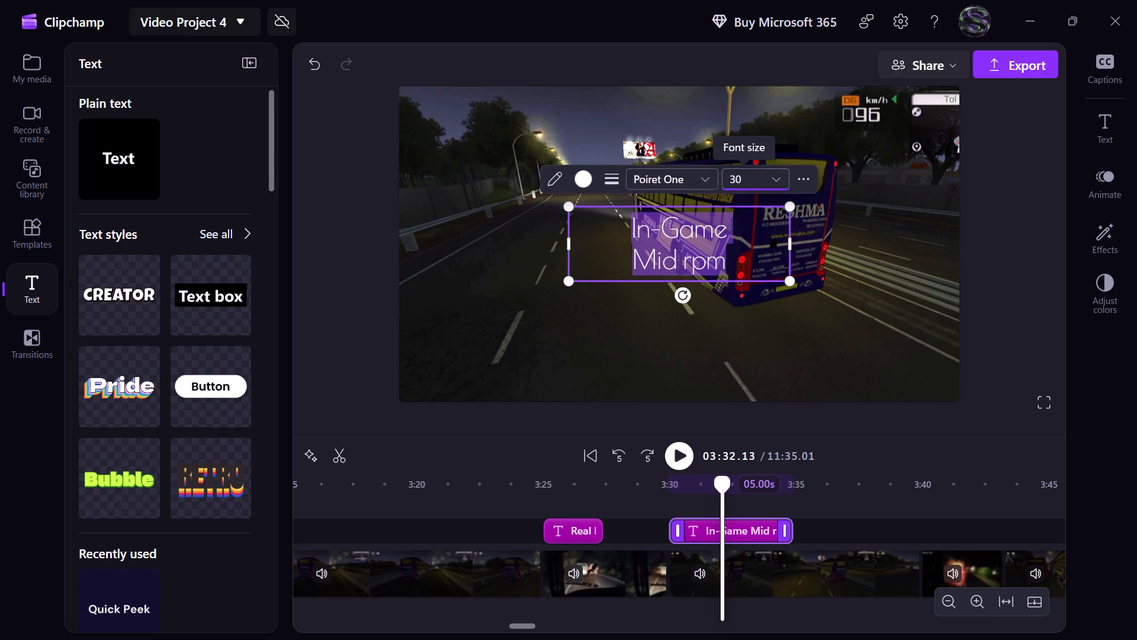
Left-align the "In-Game Mid rpm" title, position it at the top left of the frame, and deselect it.
click(808, 188)
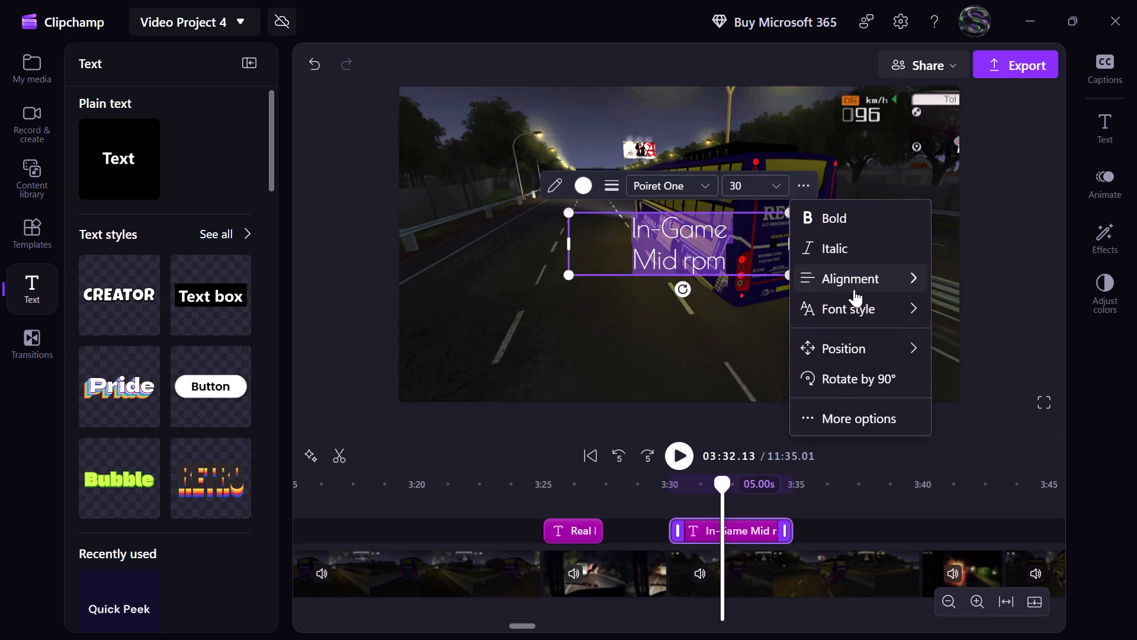
click(946, 280)
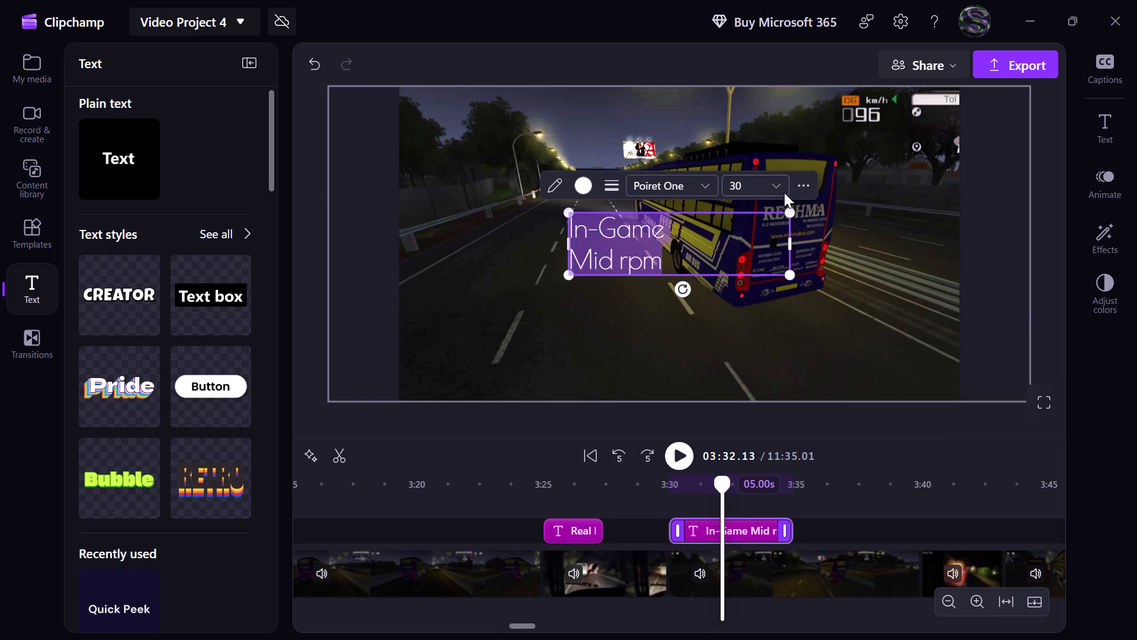
click(805, 183)
click(948, 350)
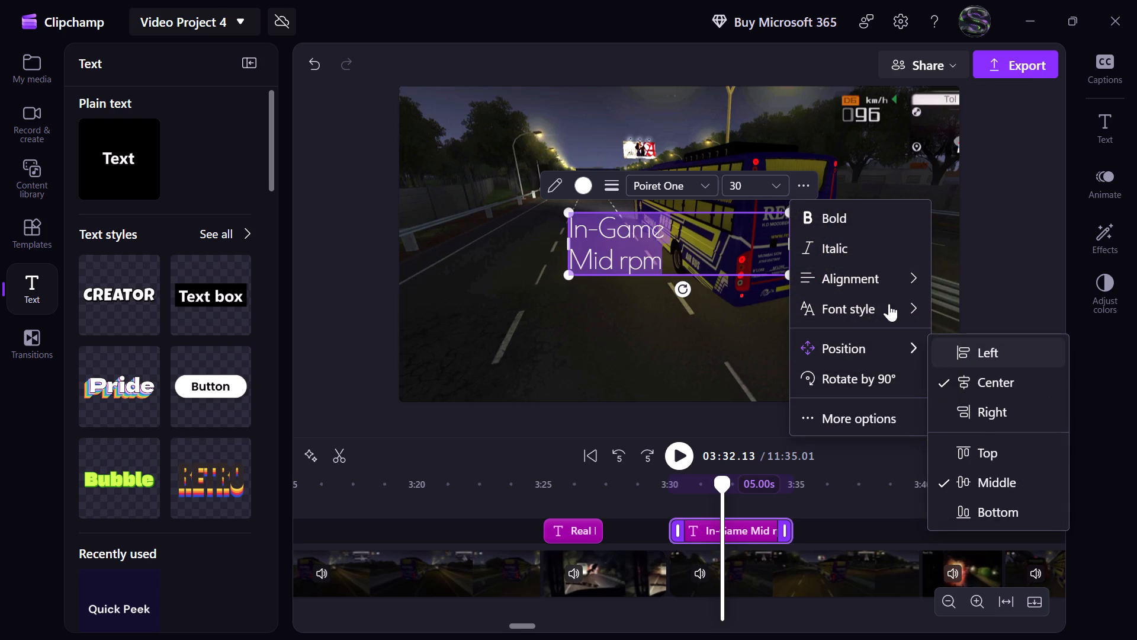
click(651, 179)
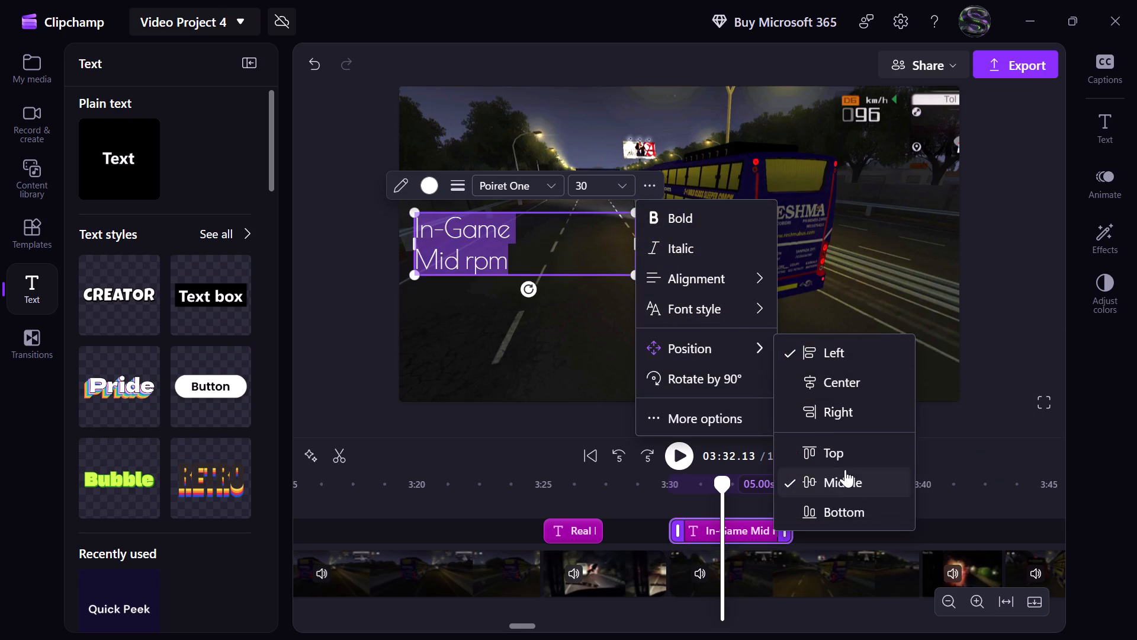
click(847, 519)
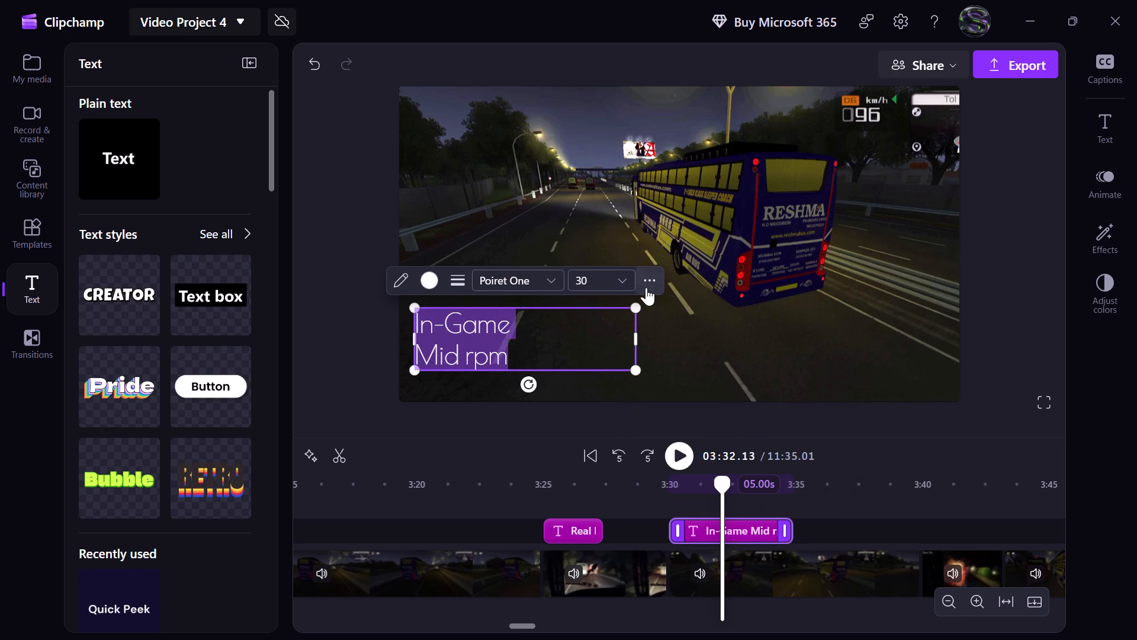
click(646, 287)
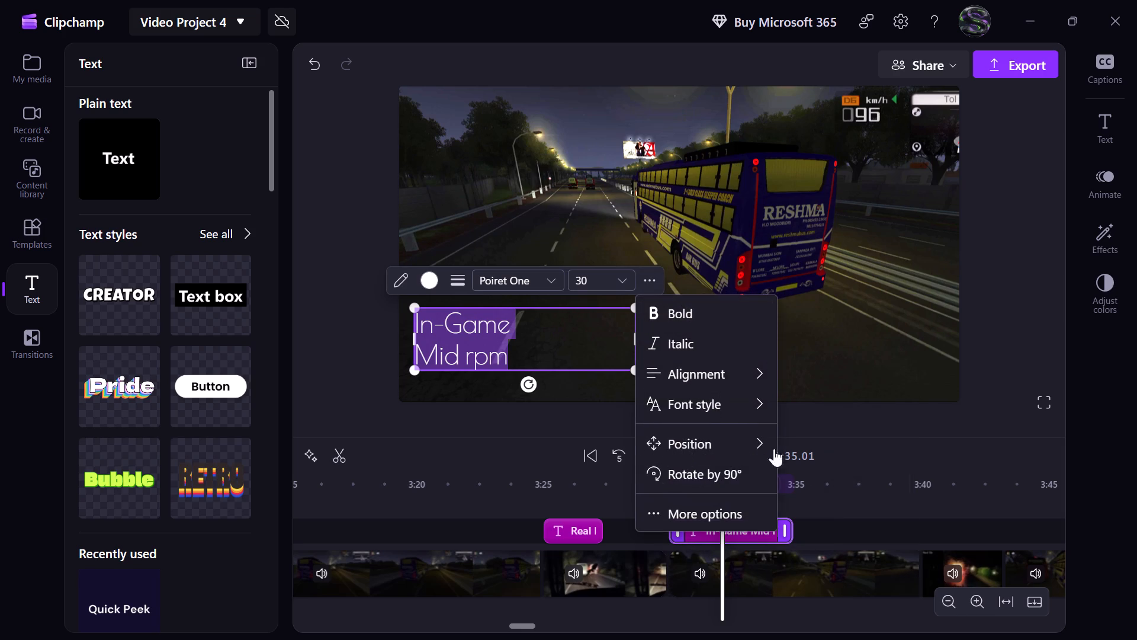
click(831, 549)
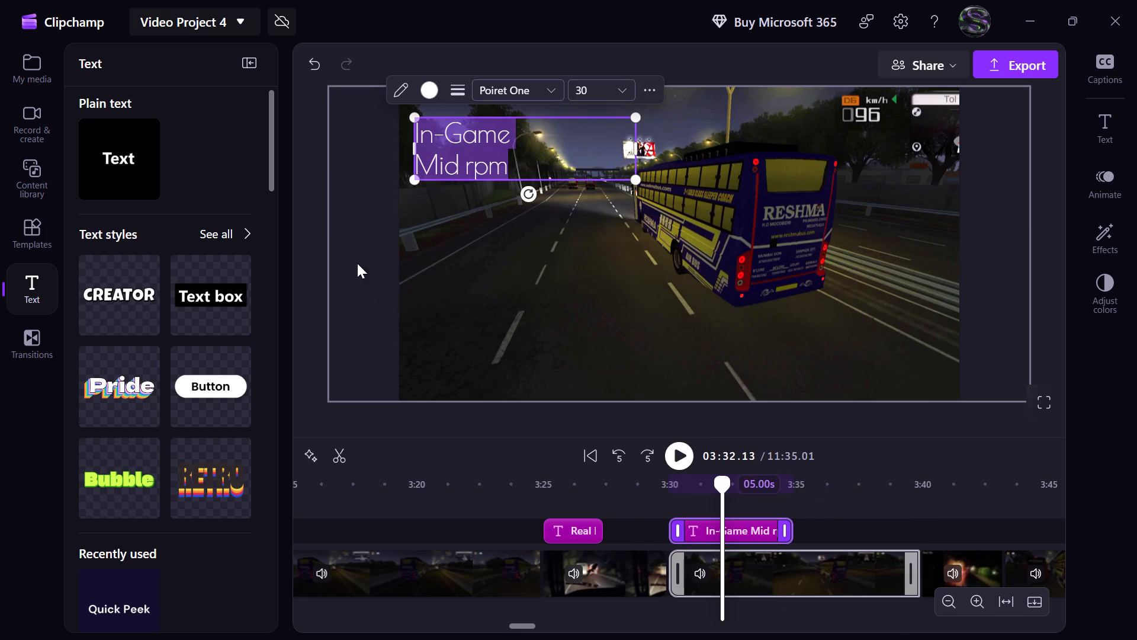
click(309, 256)
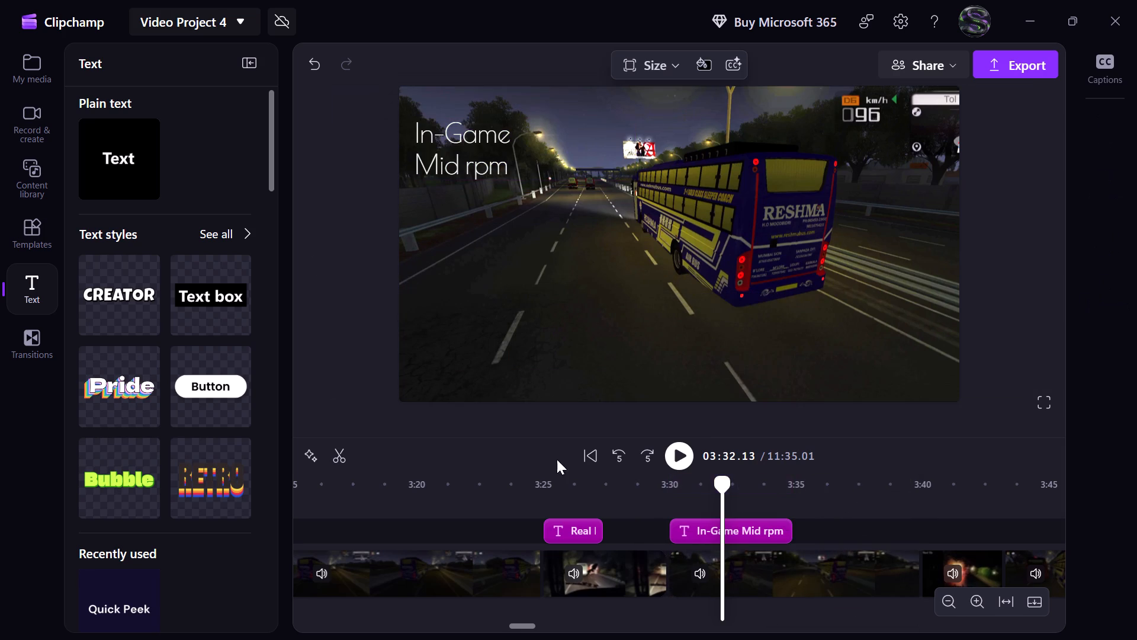
Apply the Smooth slide animation to the "Real Life Mid rpm" title at about 3:25.
click(572, 500)
click(586, 534)
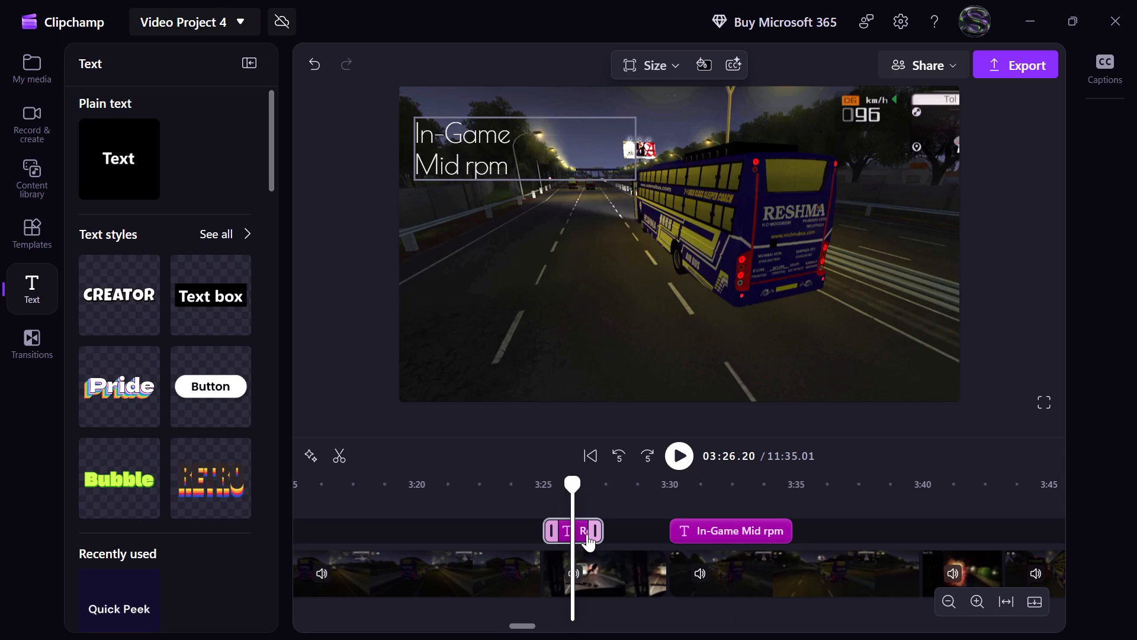
click(1115, 184)
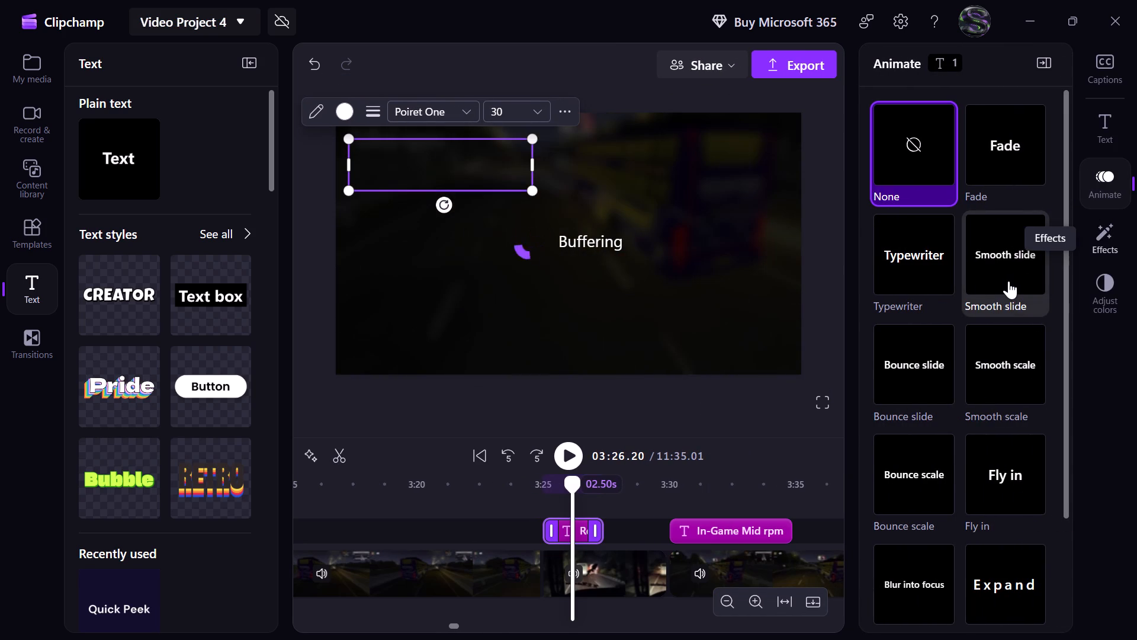
click(1008, 281)
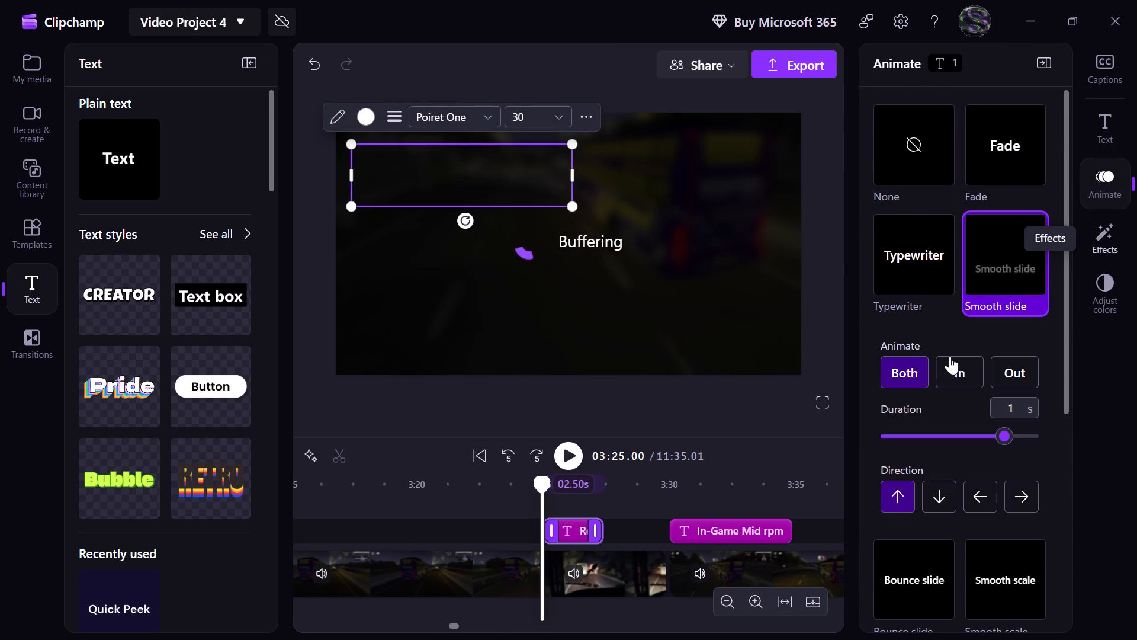
Apply the Smooth slide animation to the "In-Game Mid rpm" title at 3:30.
click(723, 487)
click(743, 530)
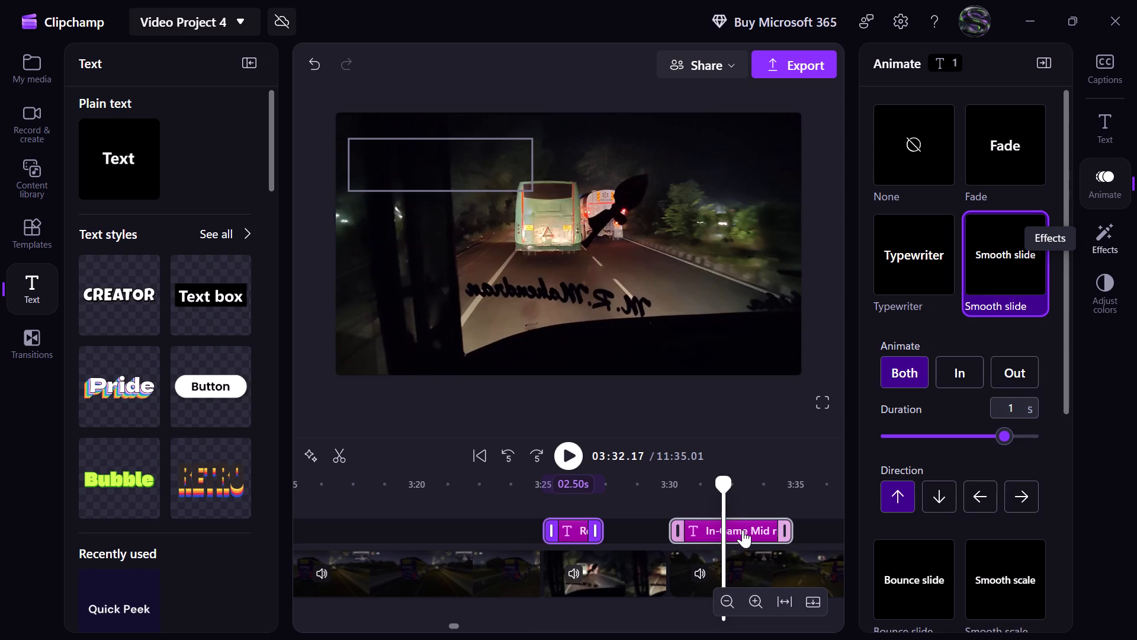
click(978, 234)
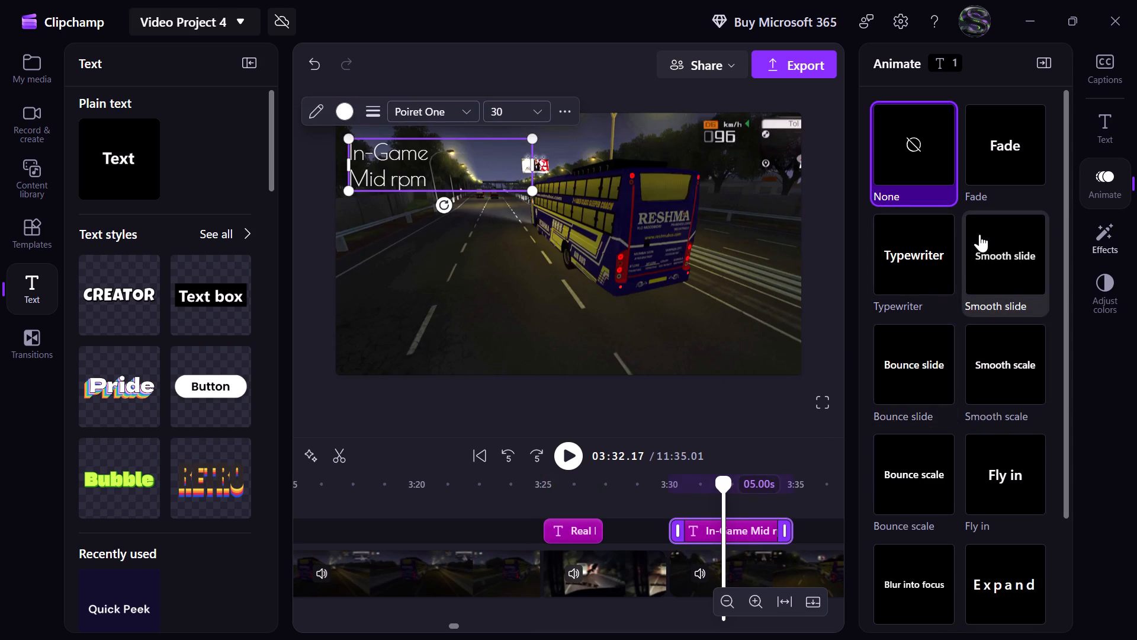
click(1045, 59)
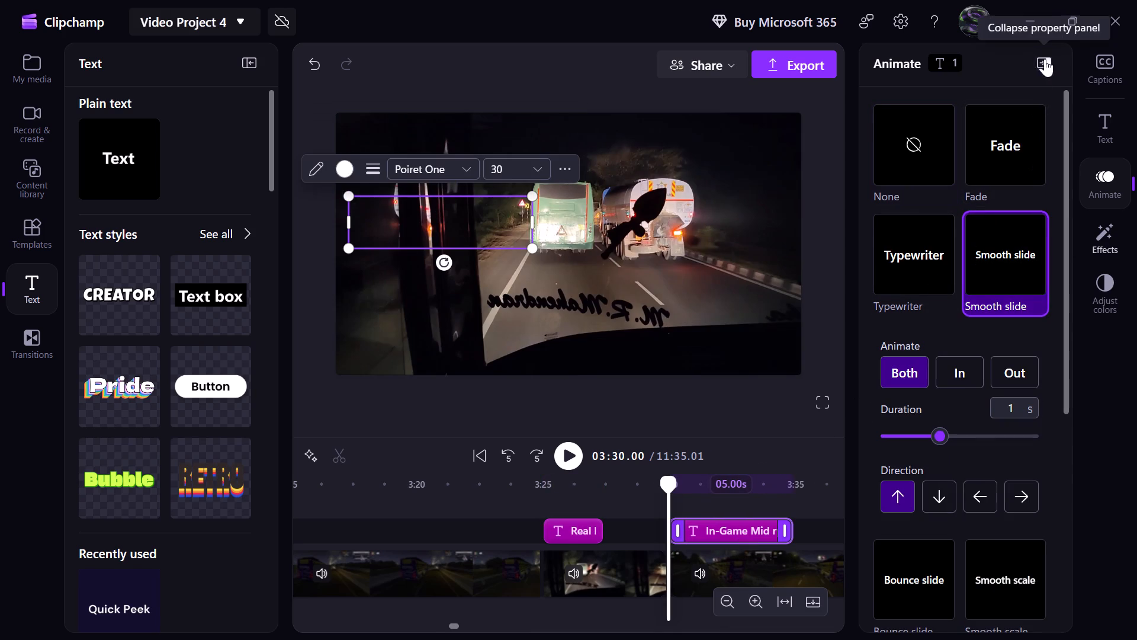
Play back both Mid rpm titles from about 3:24 and pause in the following real-life clip at about 3:41.
click(518, 478)
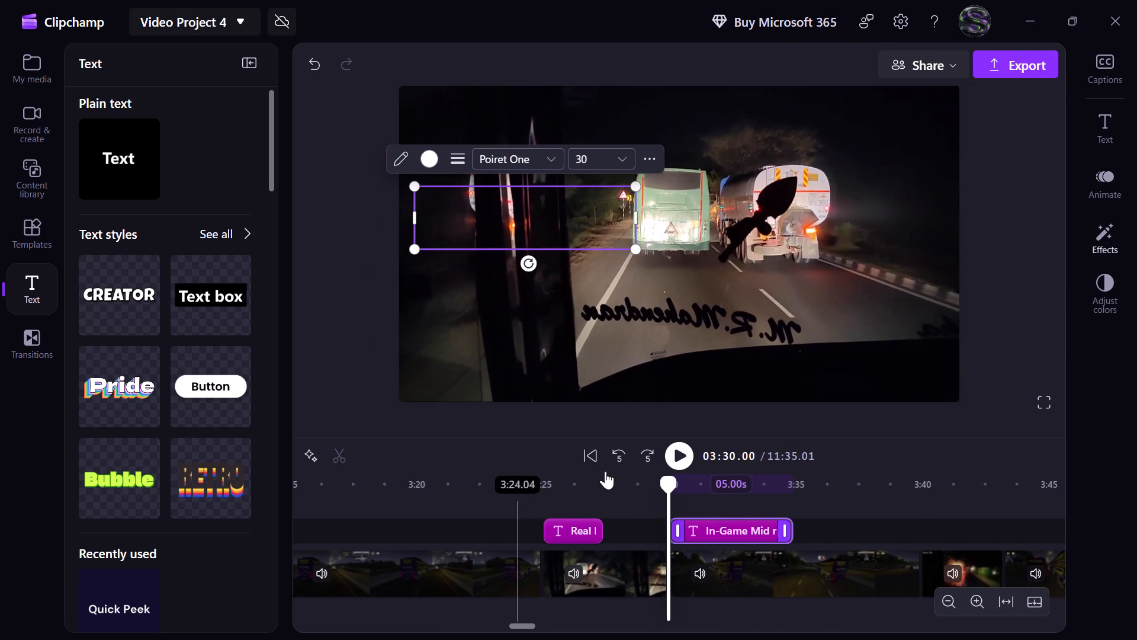
click(680, 459)
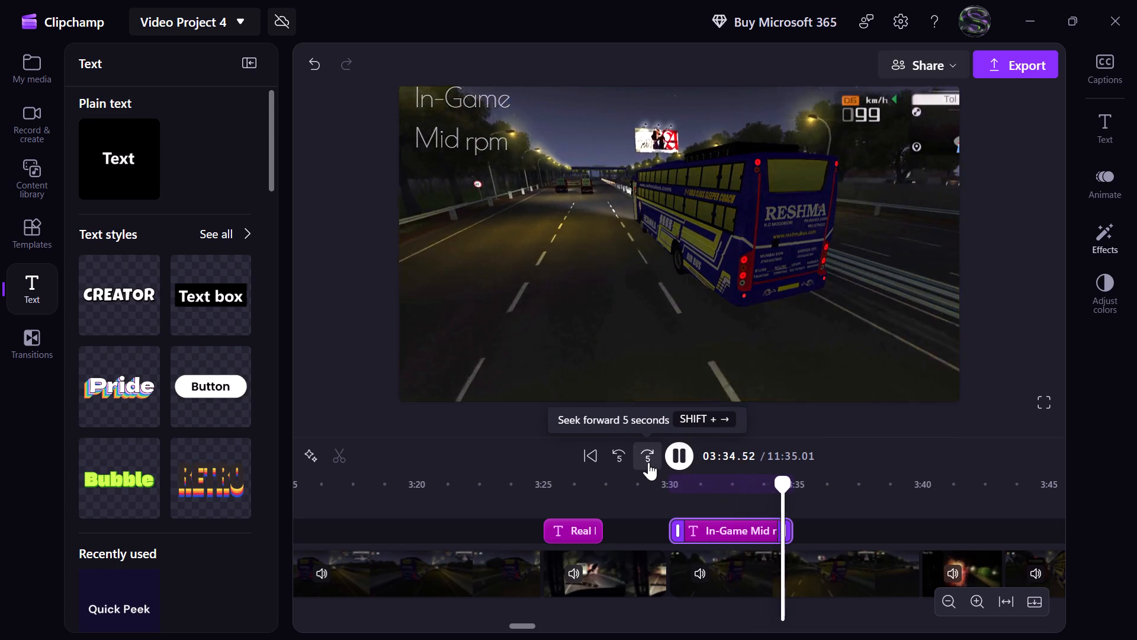
click(799, 585)
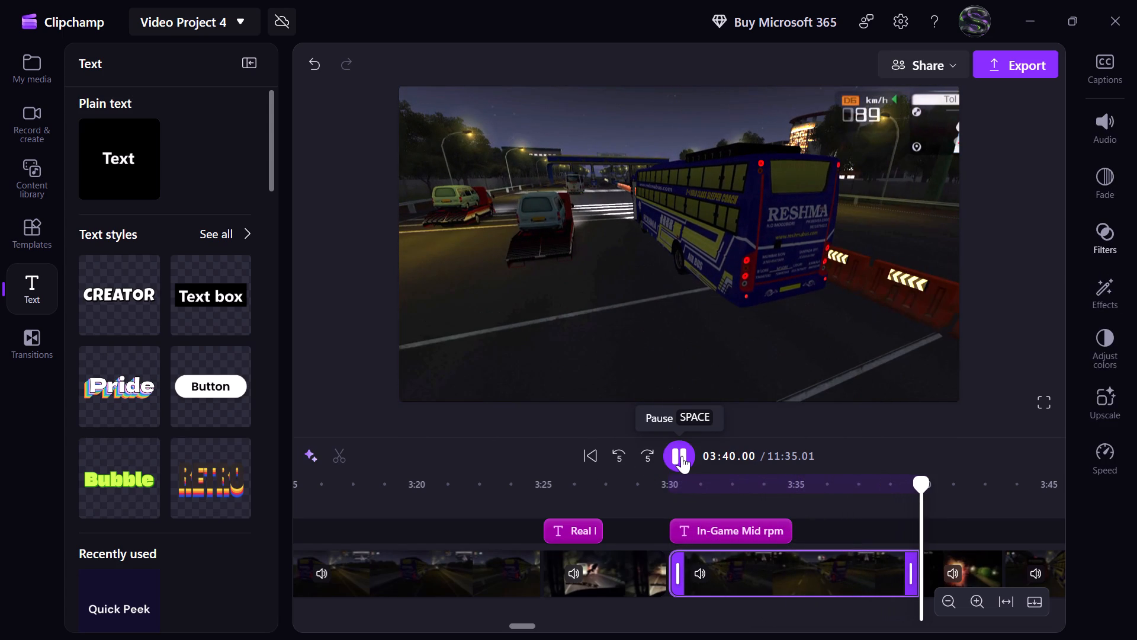
click(682, 456)
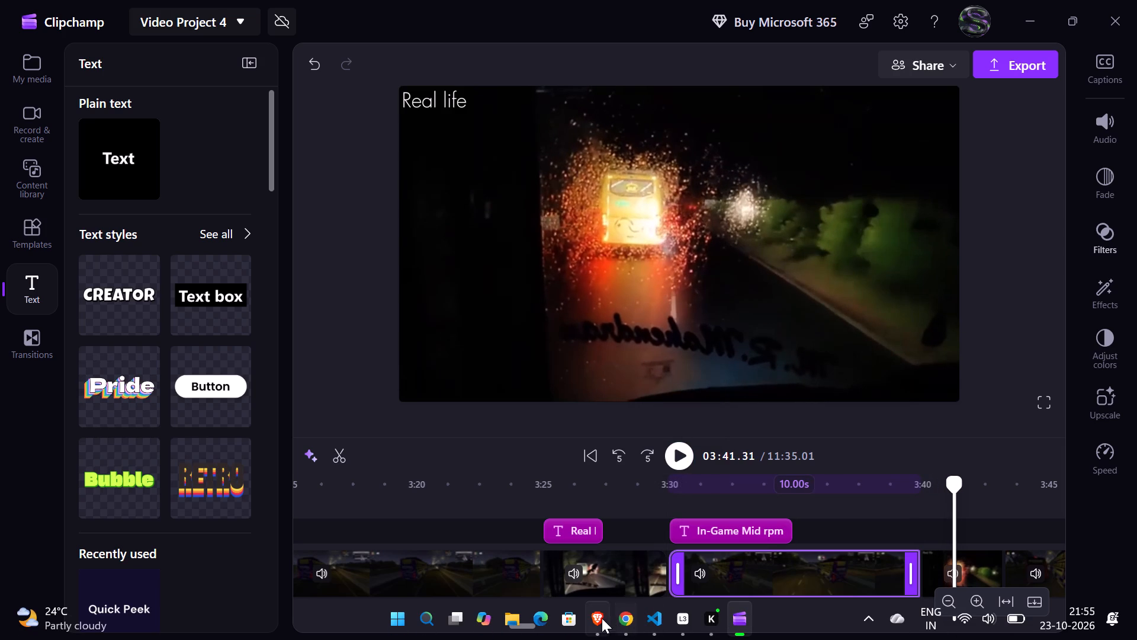
Switch to Brave, play the reference Leyland bs6 engine sound video to check its rpm section captions, pause it, and return to Clipchamp.
click(600, 617)
click(574, 375)
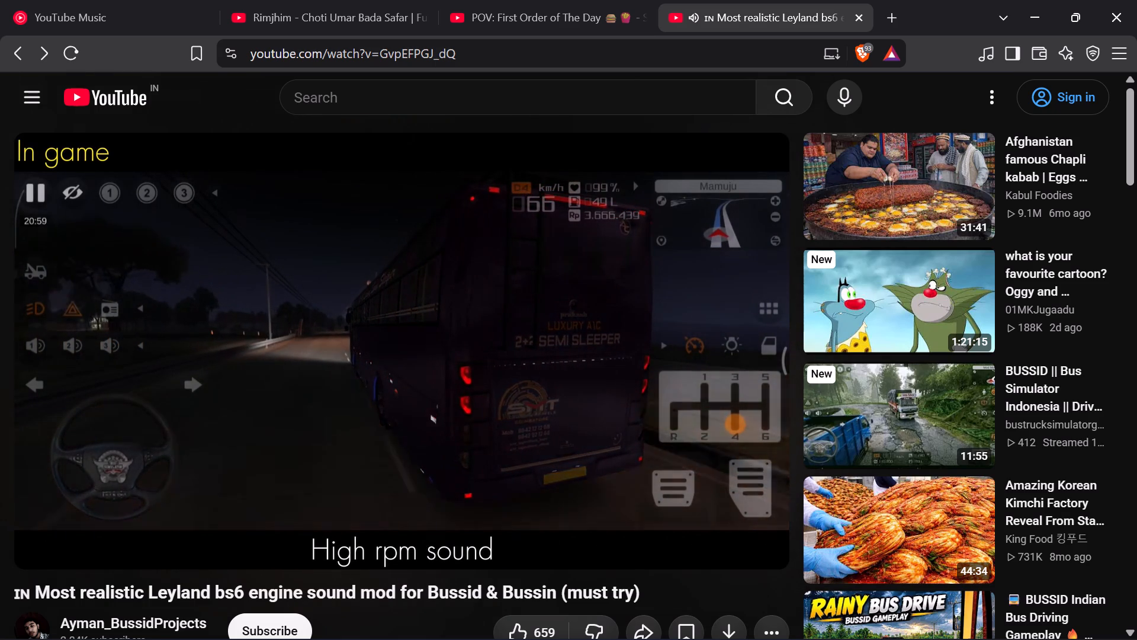
click(574, 375)
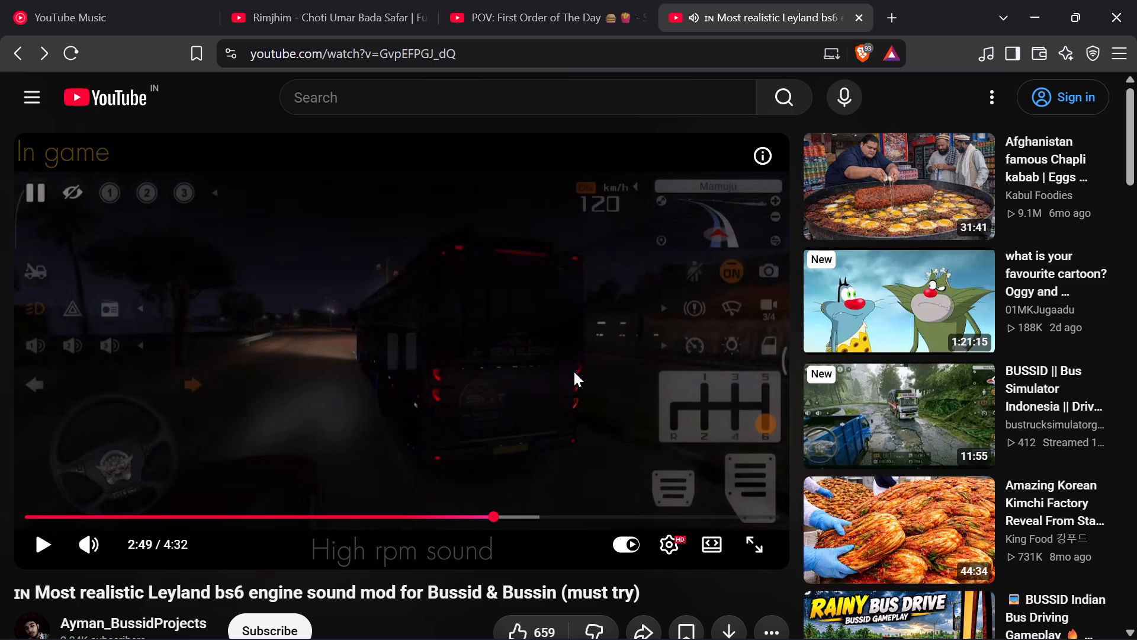
click(574, 371)
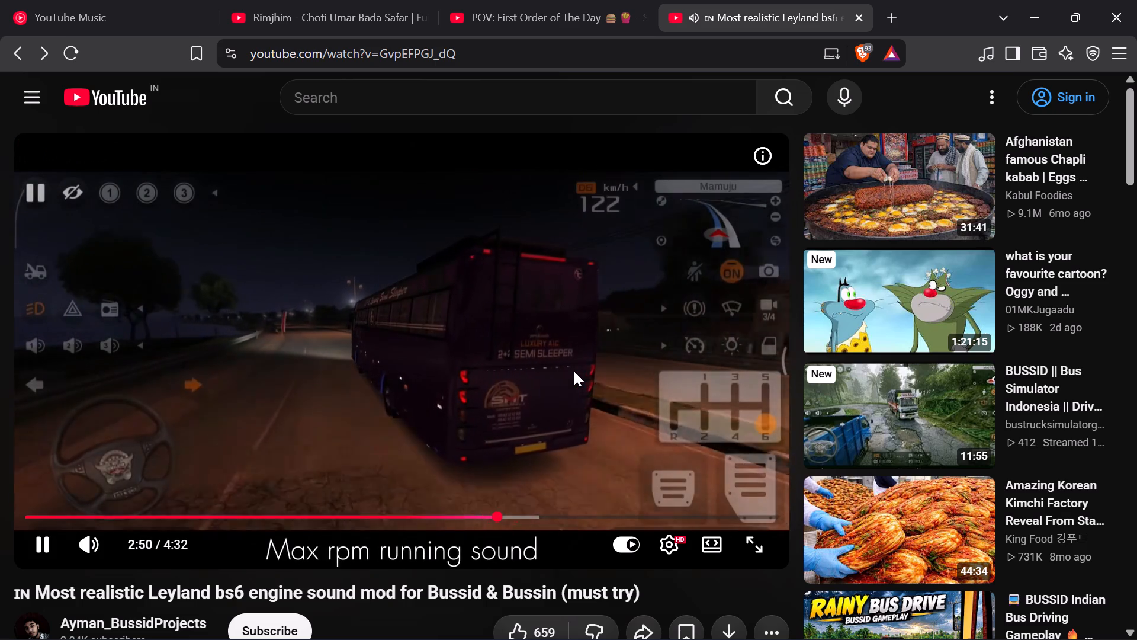
click(574, 371)
click(1036, 5)
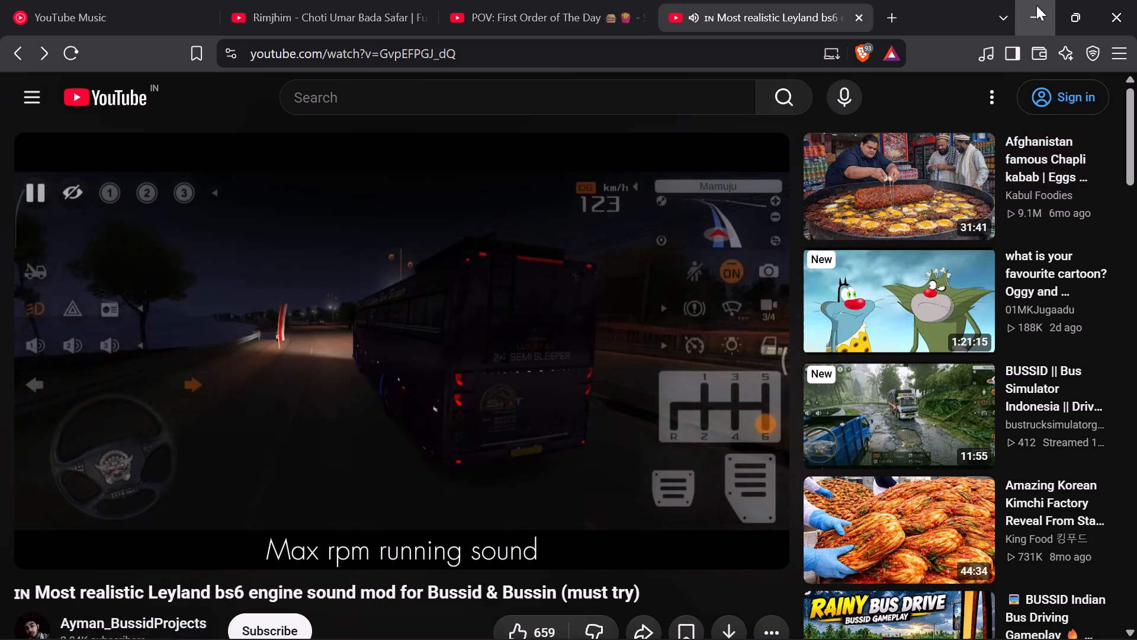
Play on into the next in-game clip, pausing at about 3:45, and add a plain text title there.
click(676, 460)
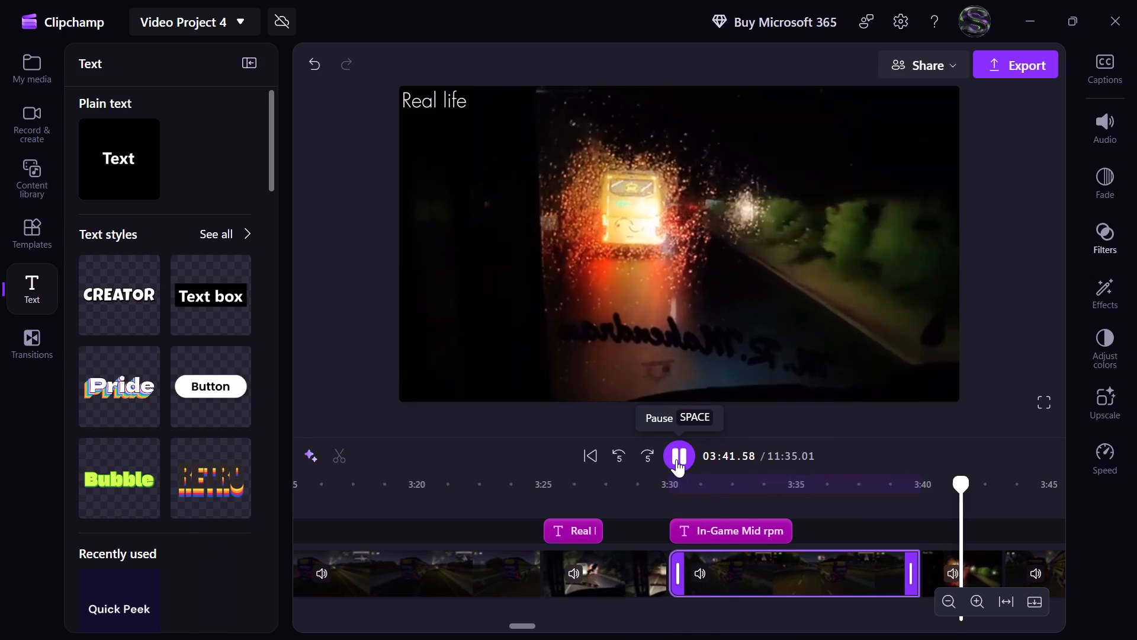
click(686, 457)
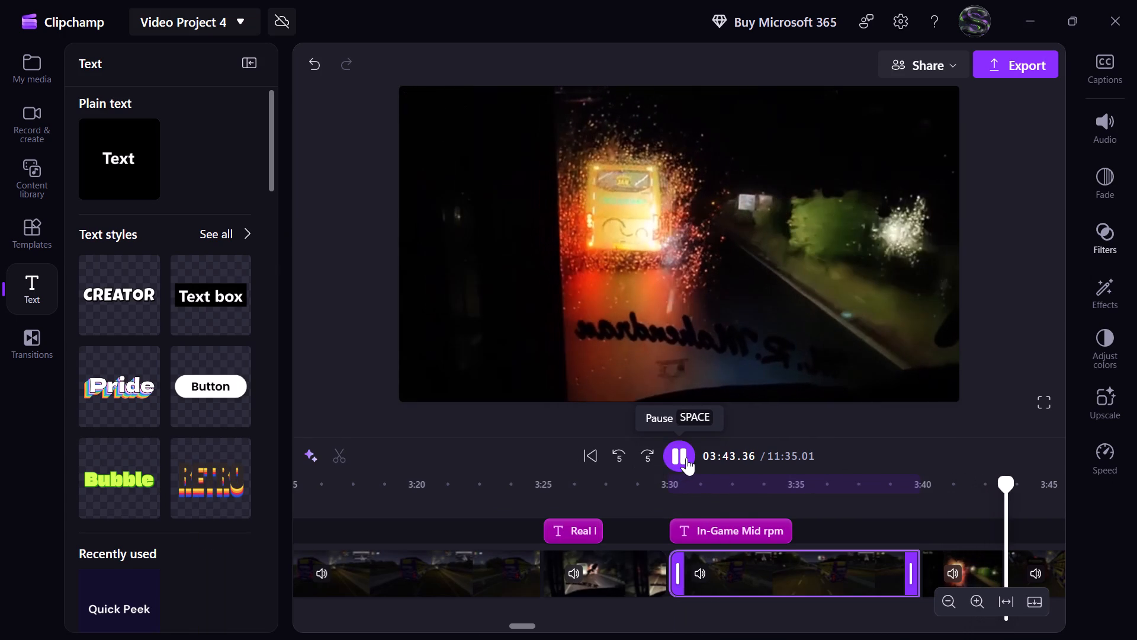
click(685, 454)
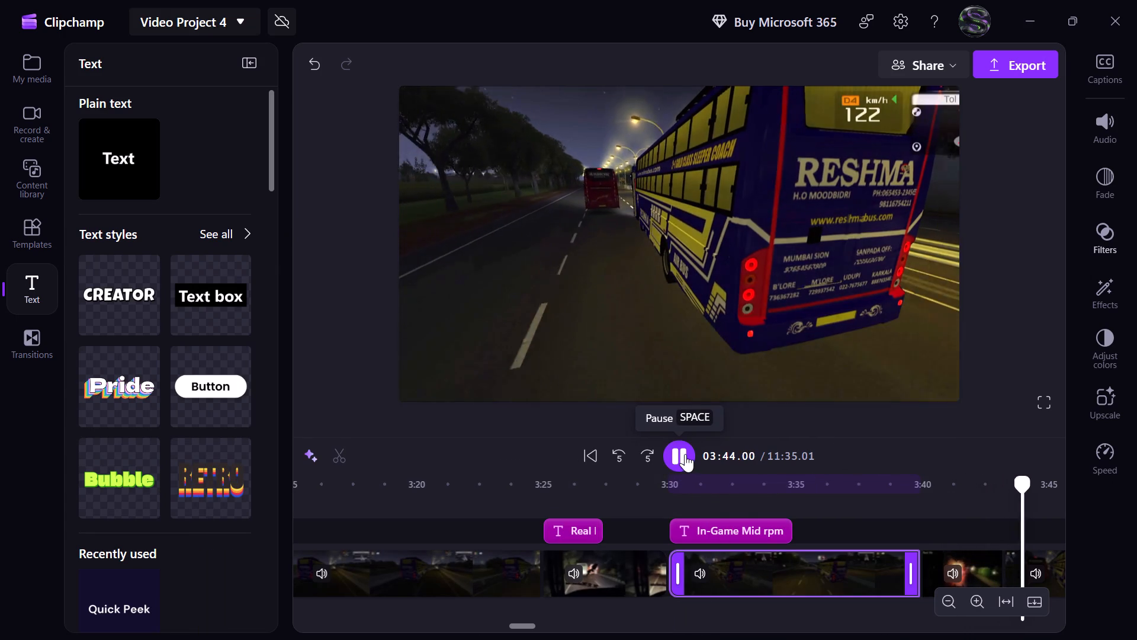
click(685, 454)
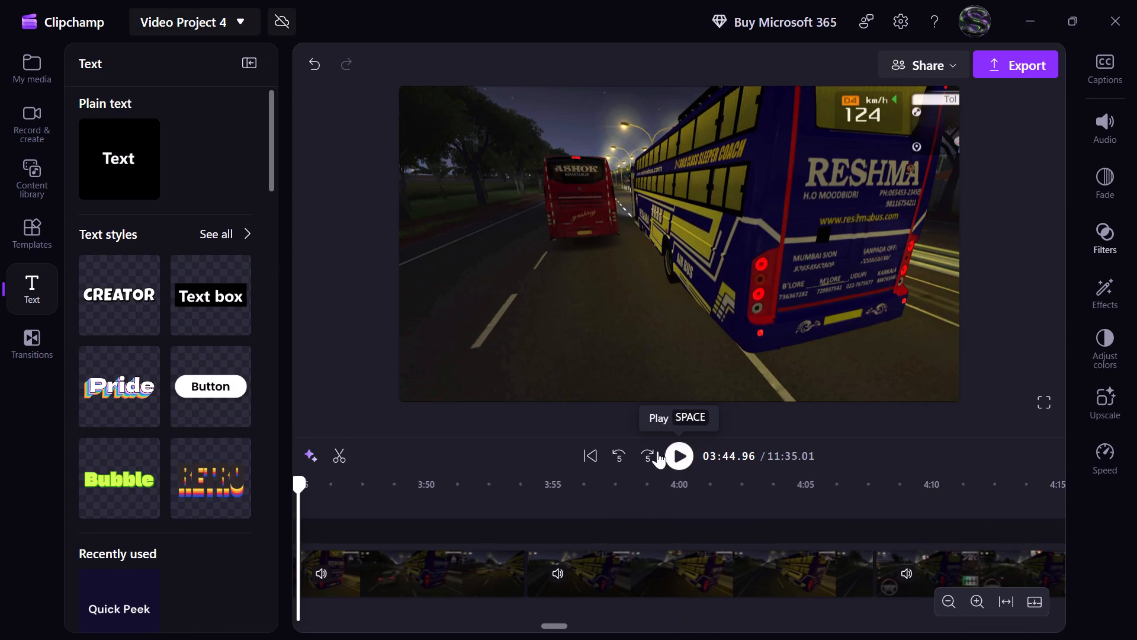
scroll(475, 464, right, 1)
scroll(465, 516, right, 1)
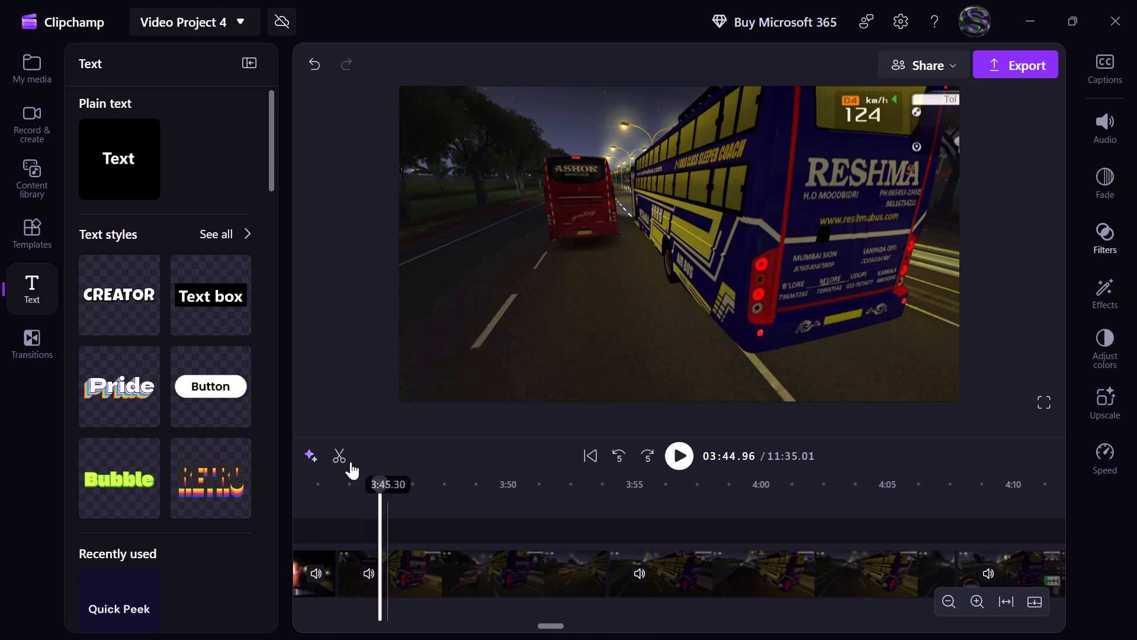
click(150, 181)
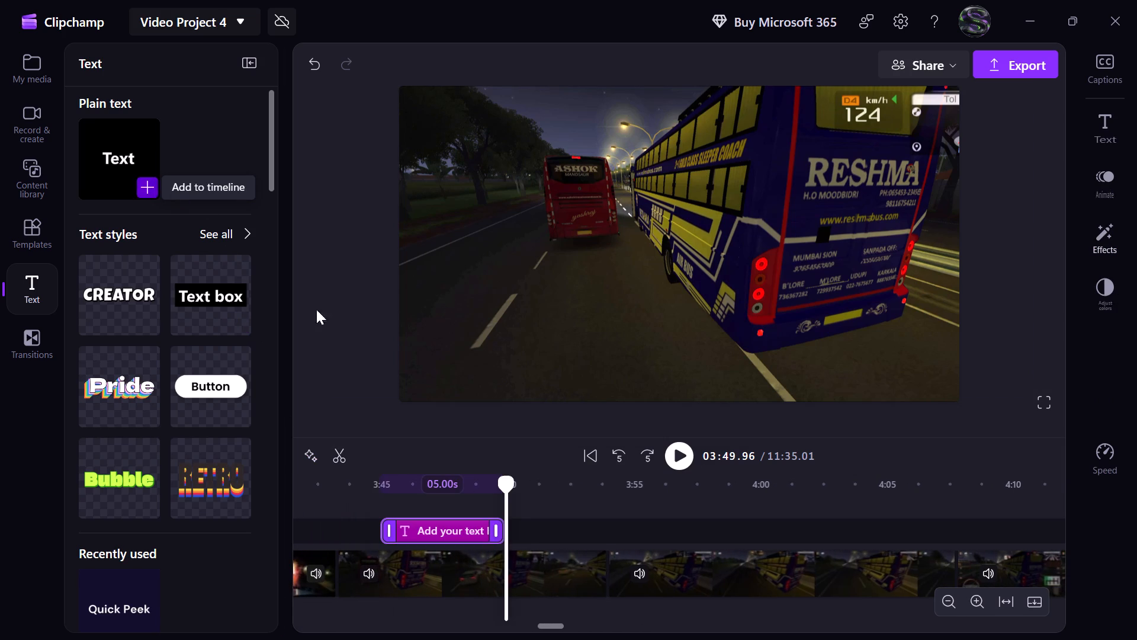
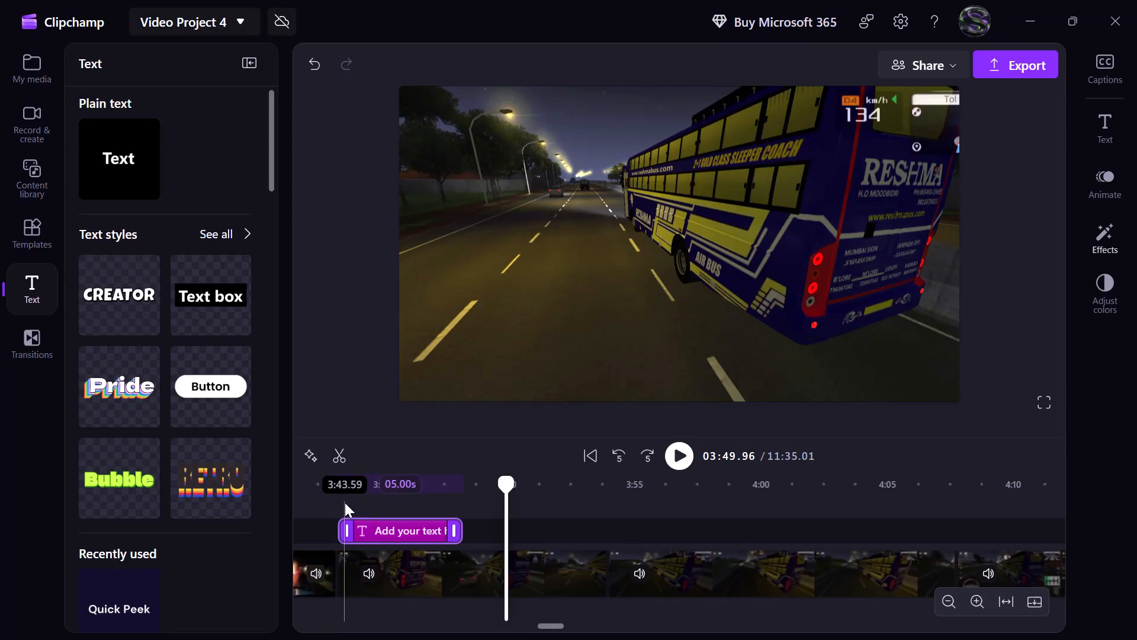
Return to 3:43.59 at the start of the in-game clip and select the new title's placeholder text for editing.
click(345, 503)
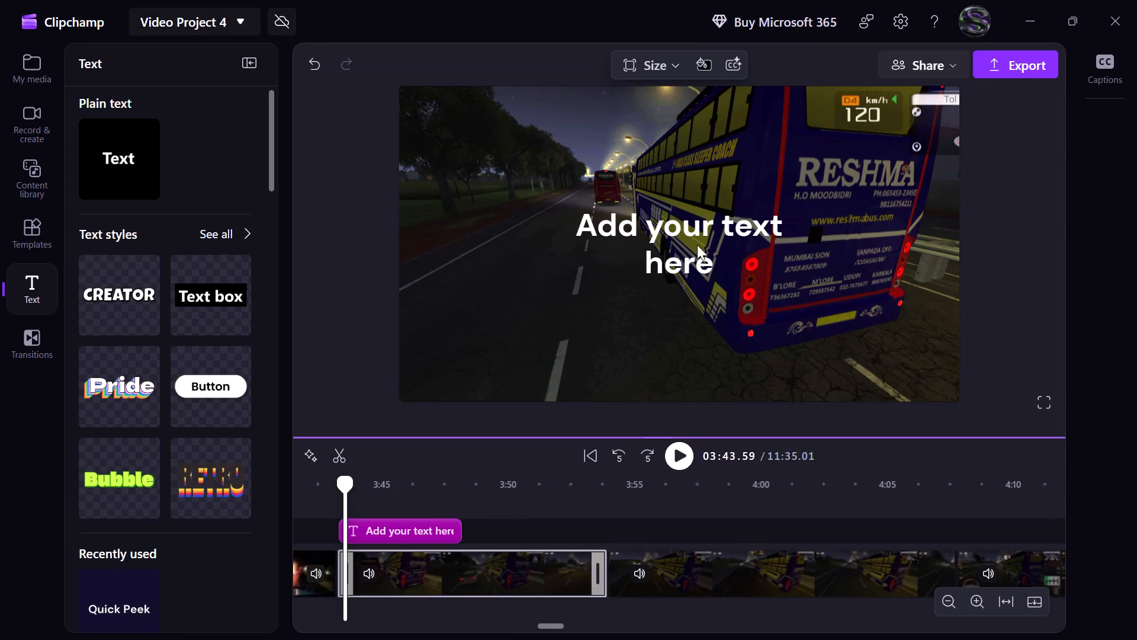
click(708, 274)
click(708, 274)
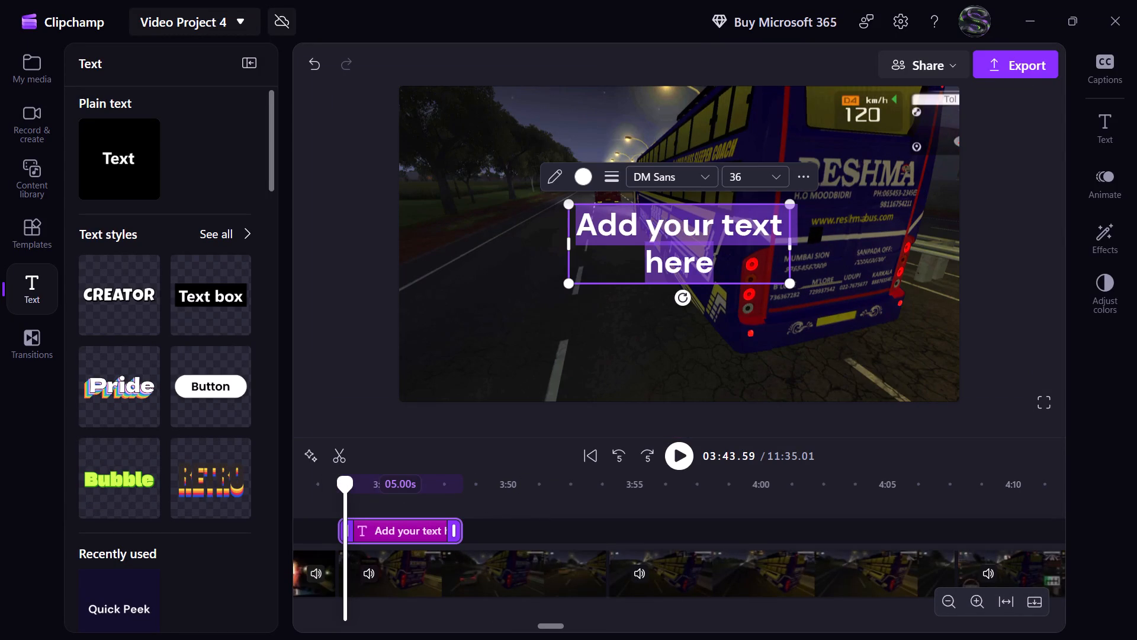
Switch to Brave, step back and forward through the reference Leyland bs6 video to check its rpm captions, and return to Clipchamp.
key(alt+Tab)
key(Left)
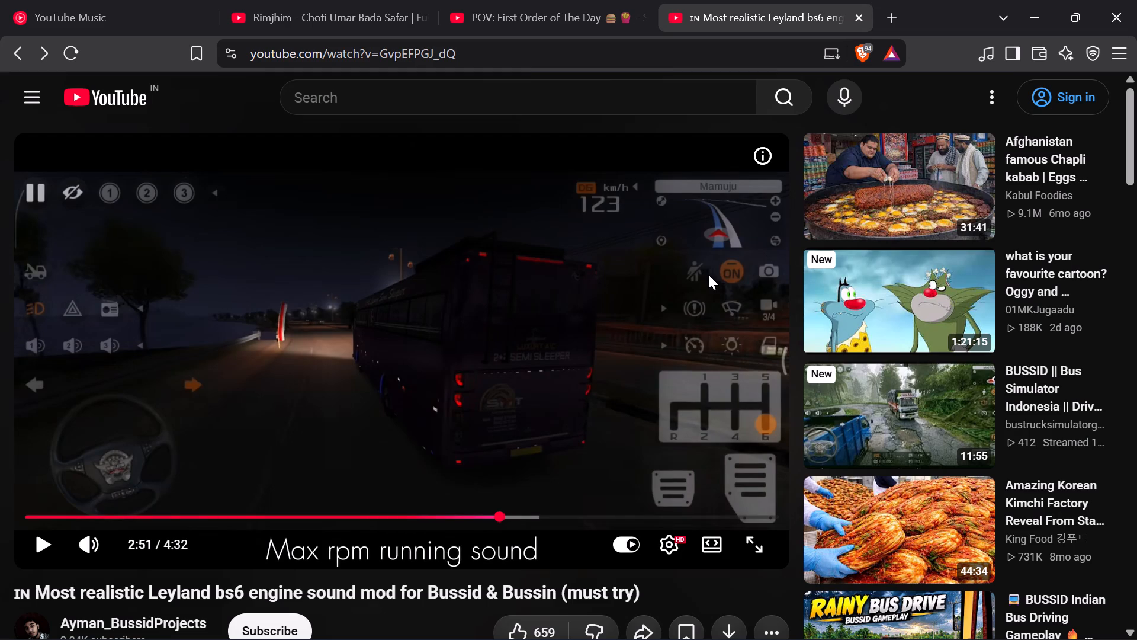
key(Left)
key(Left)
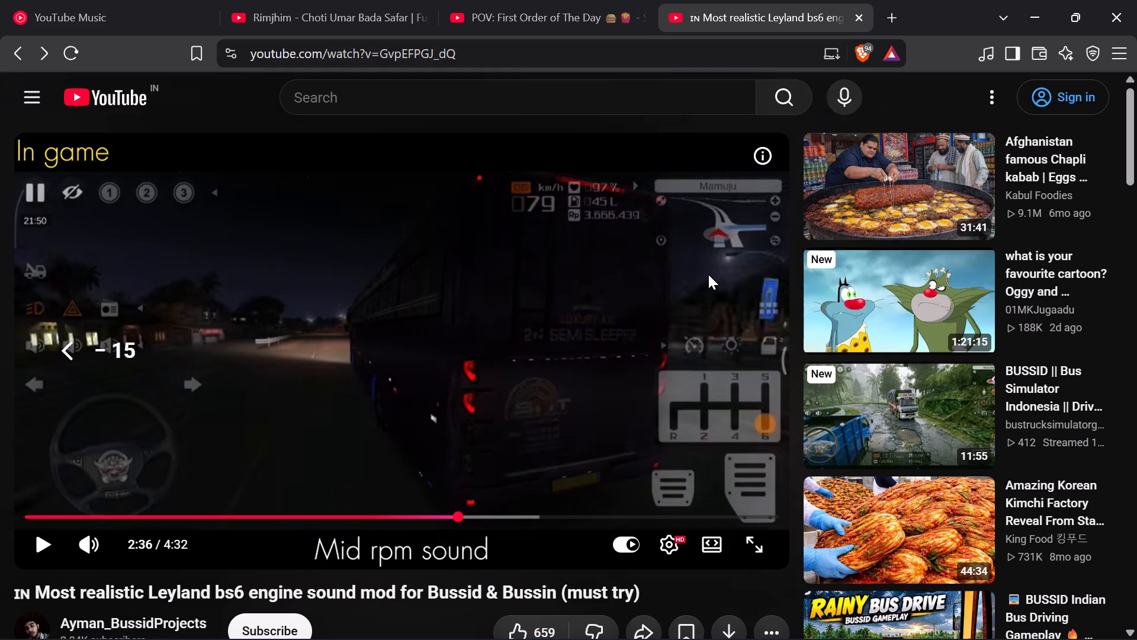
key(Right)
key(Right)
key(Right)
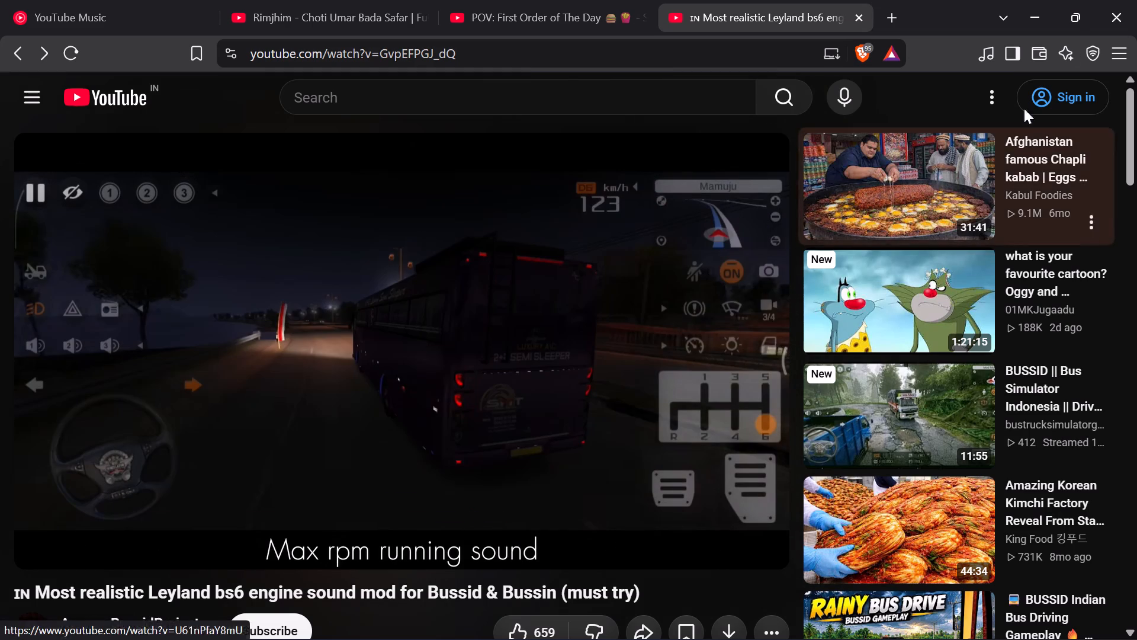
click(1044, 14)
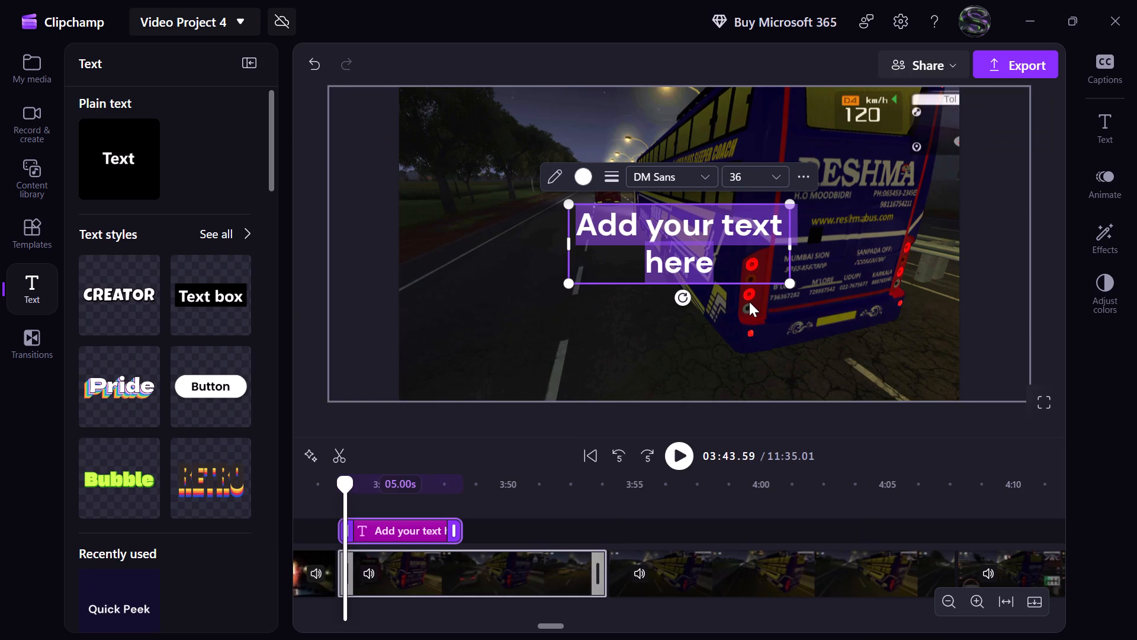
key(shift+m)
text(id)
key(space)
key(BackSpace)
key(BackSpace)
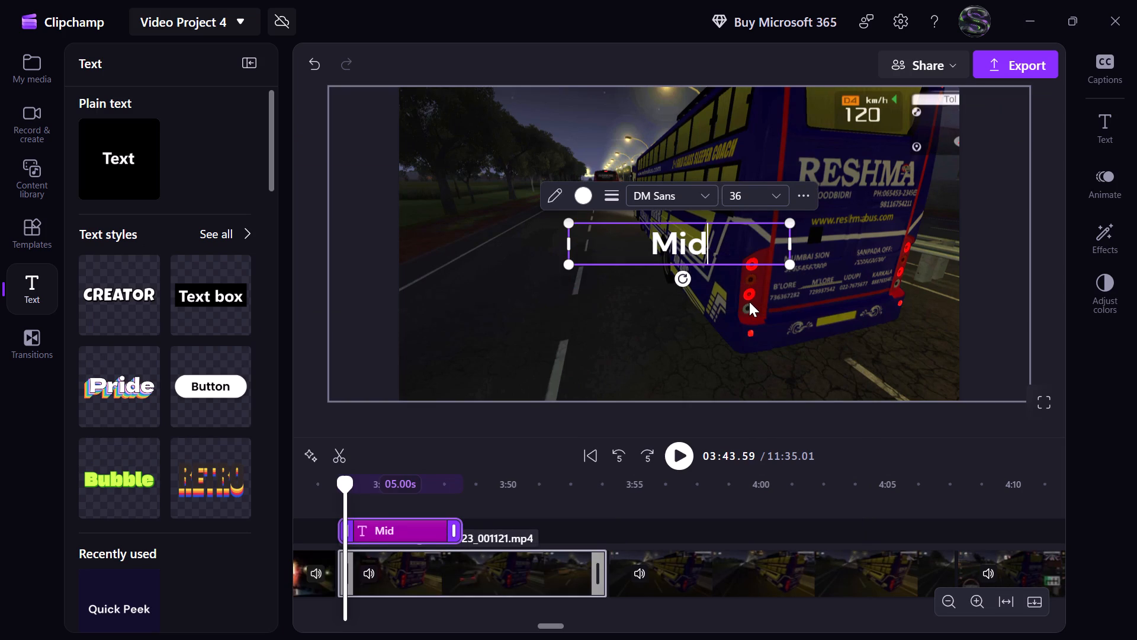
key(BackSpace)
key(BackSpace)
Enter "In-Game" as the first line of the title at 3:43.
text(In-)
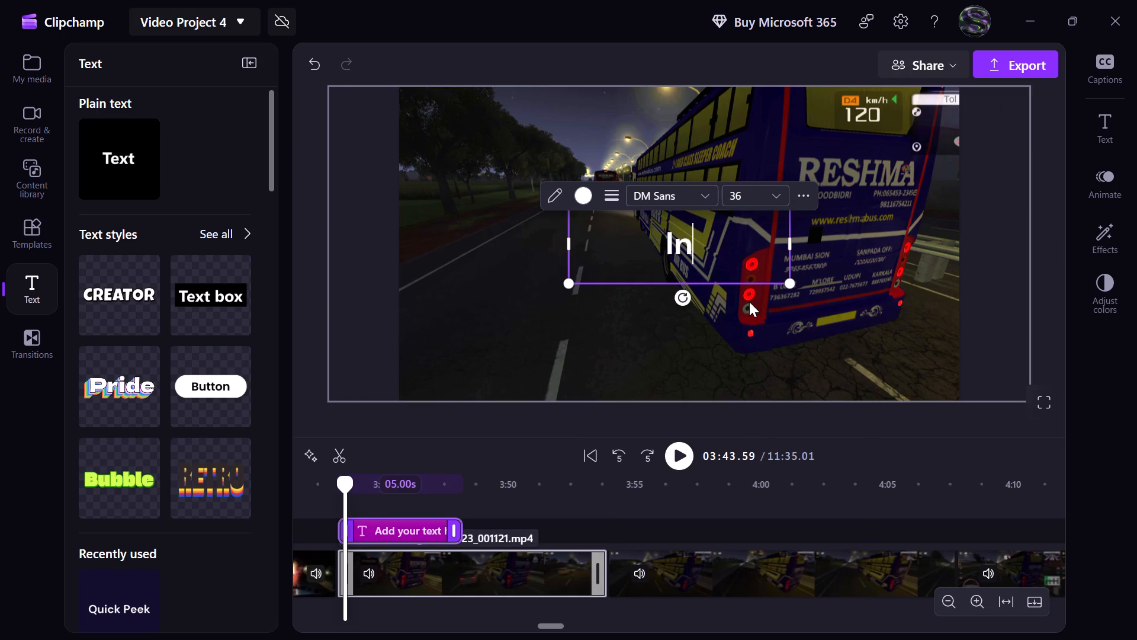
key(space)
key(BackSpace)
text(Gaem)
key(BackSpace)
key(BackSpace)
text(me)
key(space)
key(BackSpace)
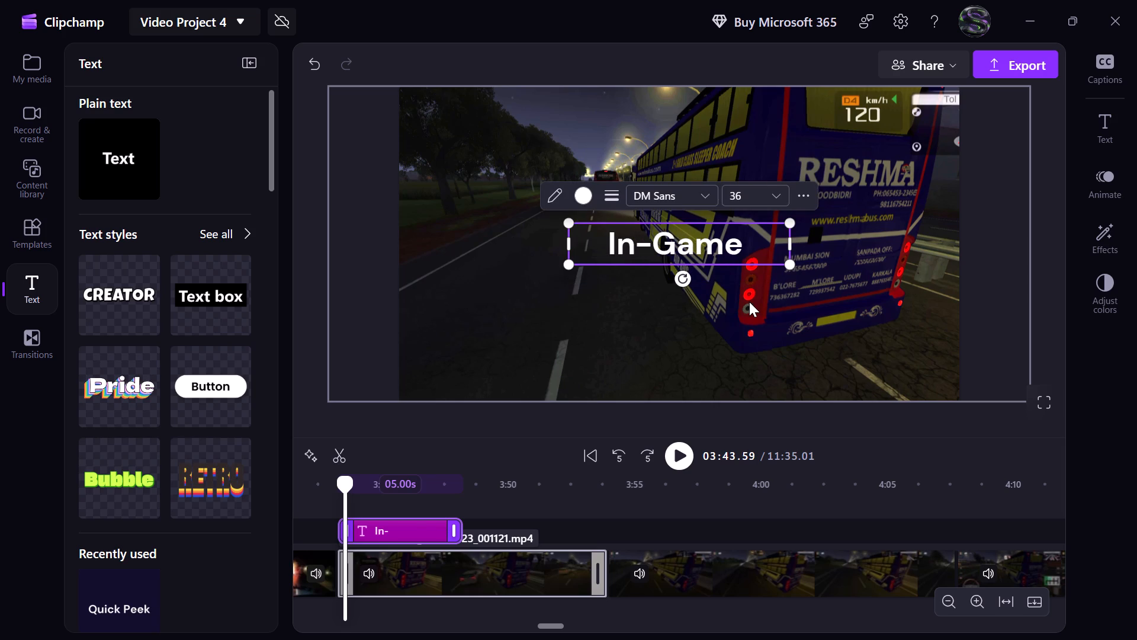
Add a second line reading "Mid rpm Running" to the In-Game title.
key(shift+Return)
text(Mid)
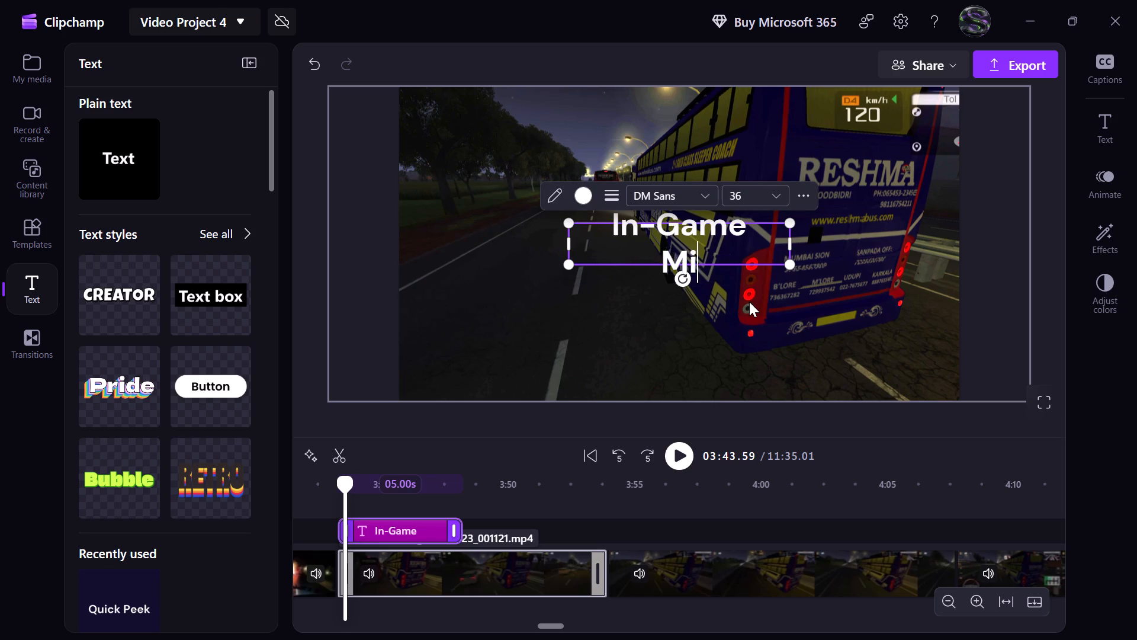
key(space)
text(rpm)
key(space)
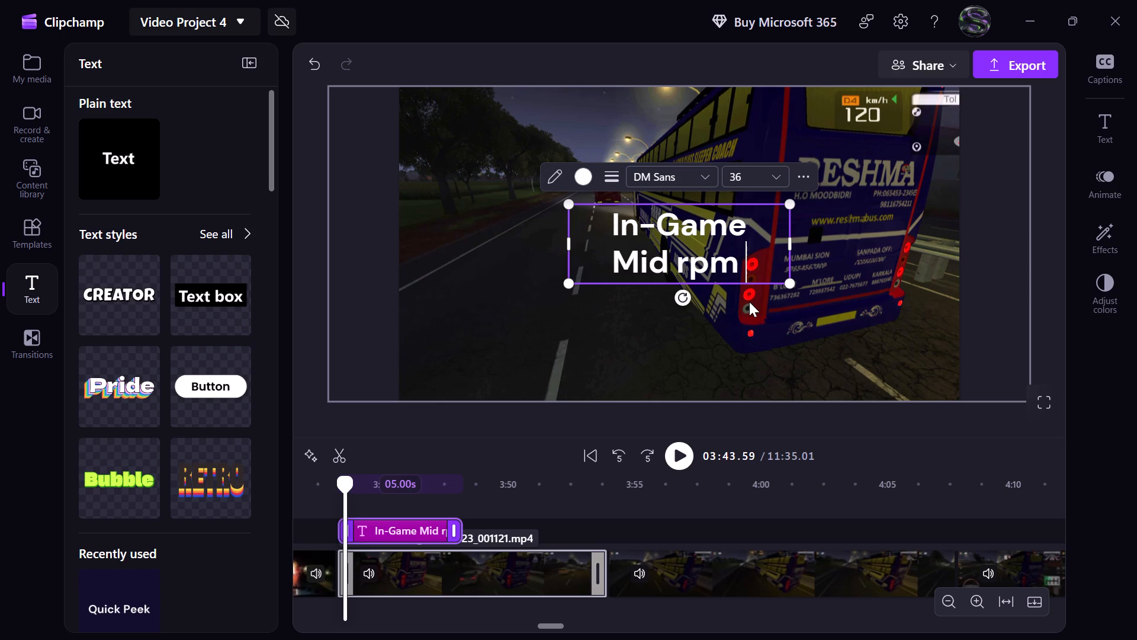
key(r)
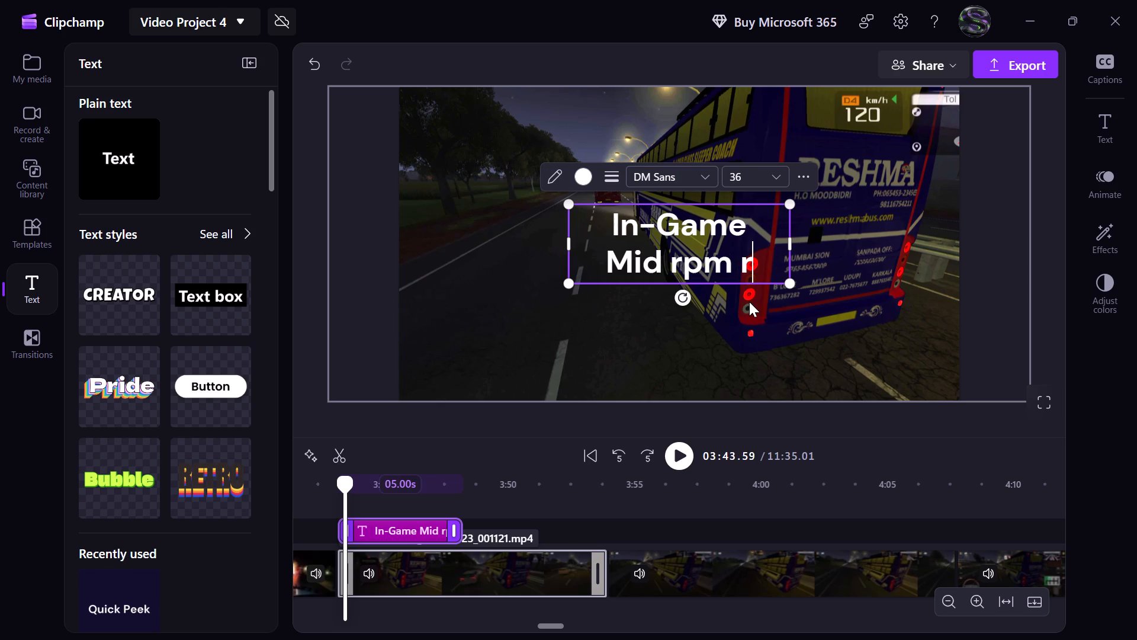
key(BackSpace)
text(ru)
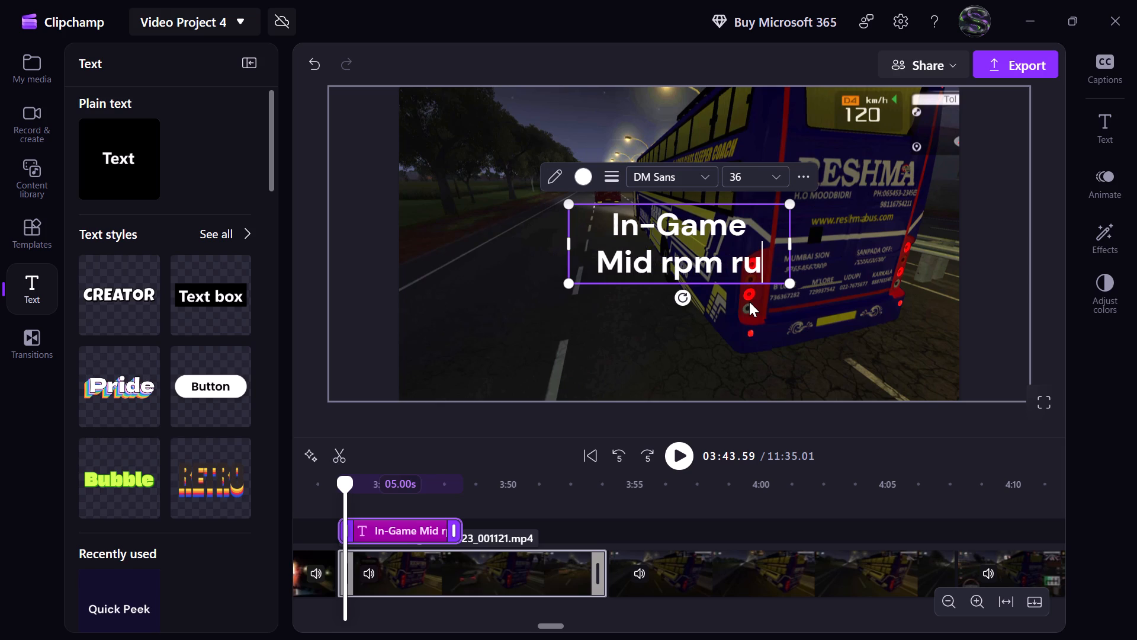
key(BackSpace)
key(BackSpace)
key(r)
key(BackSpace)
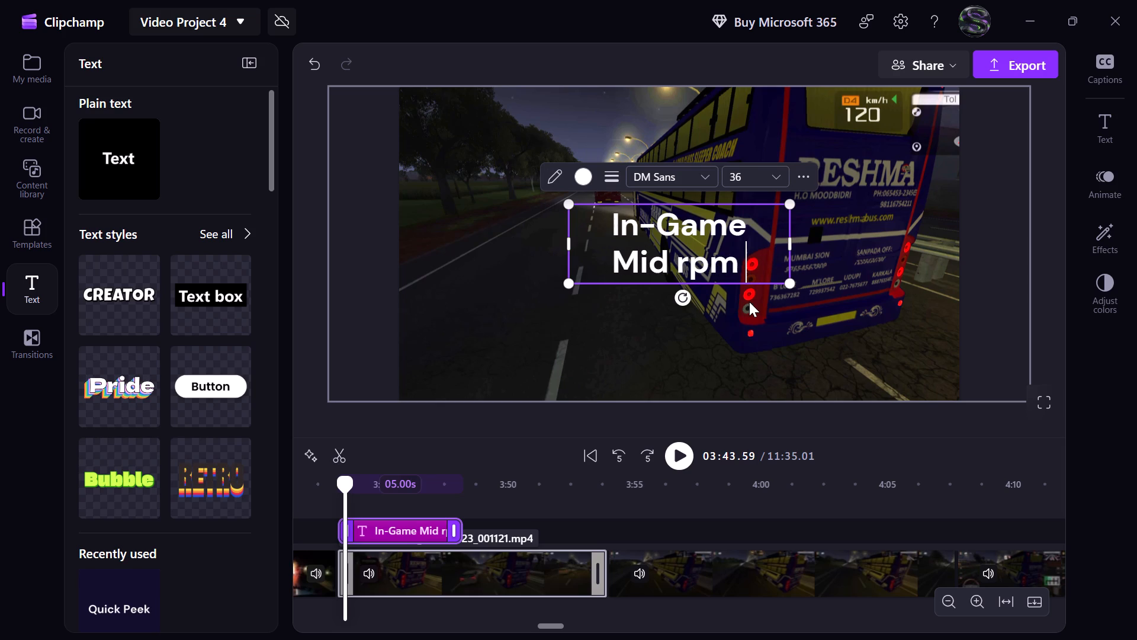
text(Runninf)
key(BackSpace)
text(g)
key(space)
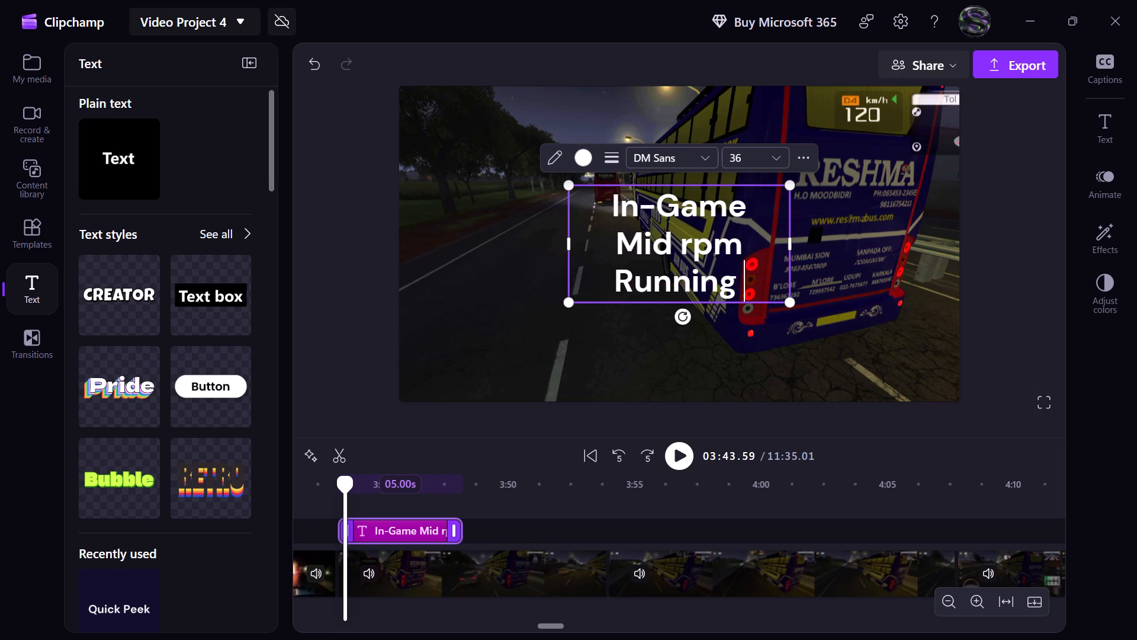
key(BackSpace)
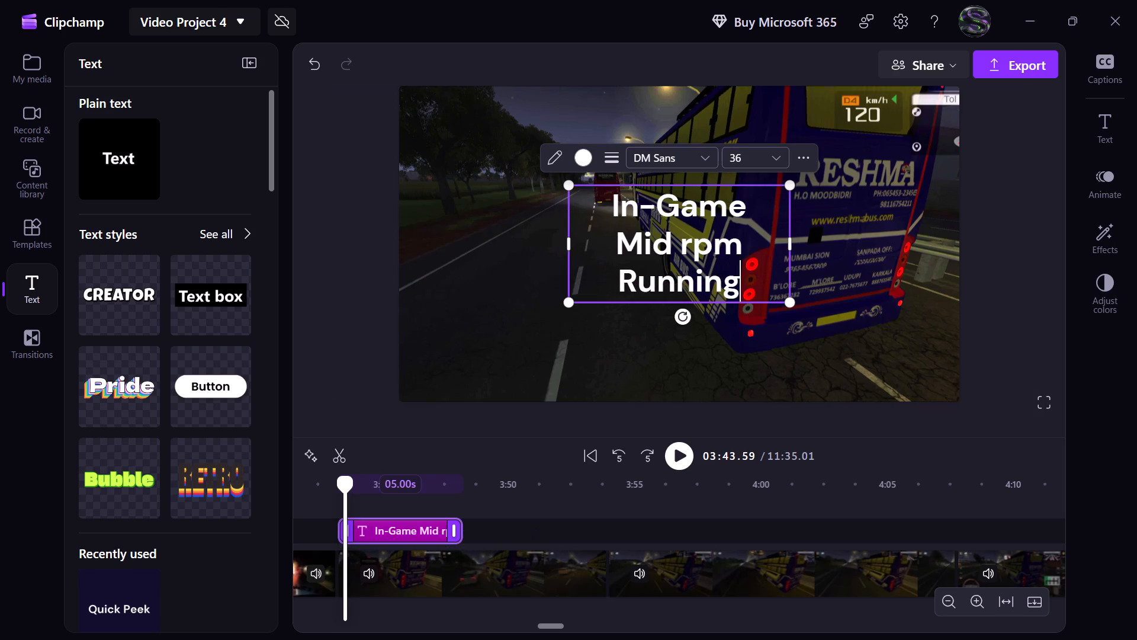
Select the whole "In-Game Mid rpm Running" title text and set its font size to 30.
drag(743, 298, 615, 261)
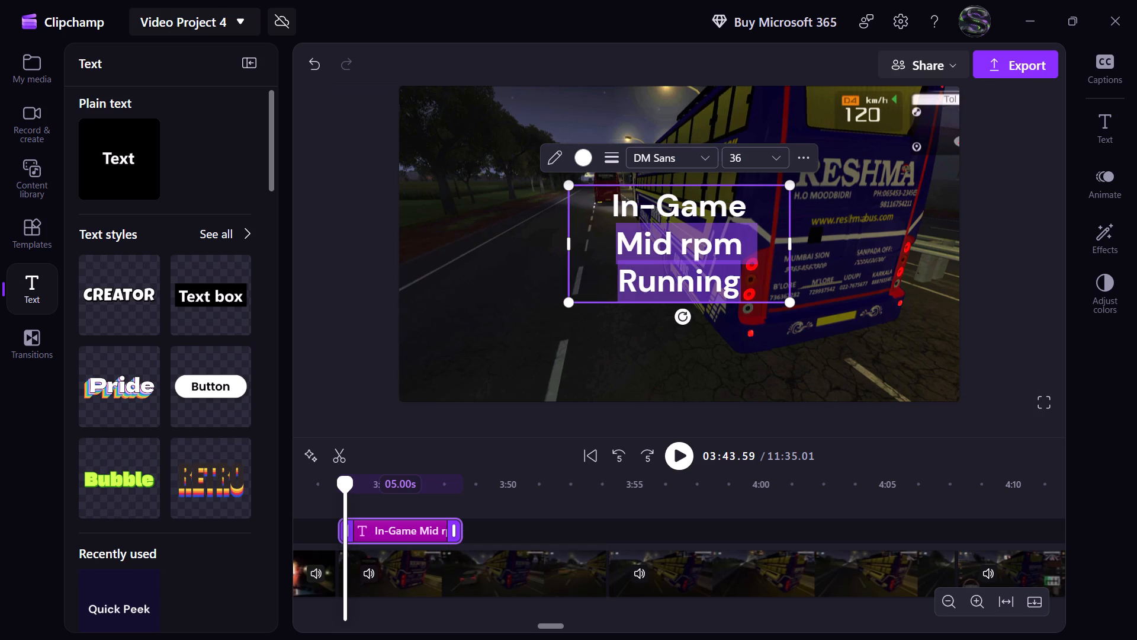
drag(615, 261, 601, 214)
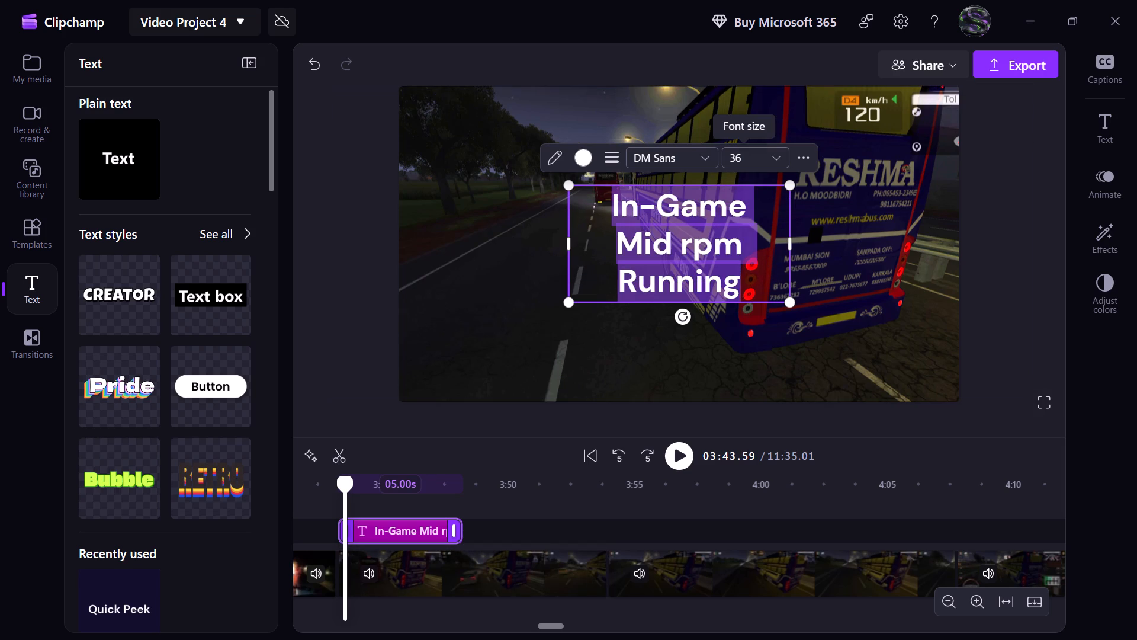
click(758, 161)
key(BackSpace)
key(0)
key(Return)
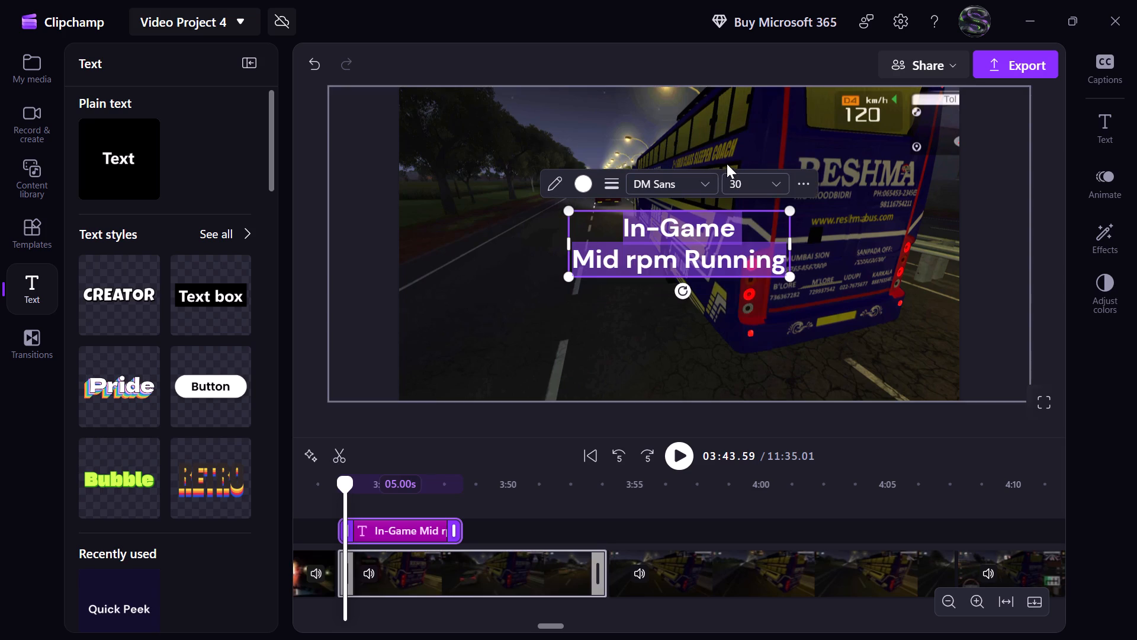
Change the title's font to Poiret One.
click(686, 184)
scroll(748, 313, down, 8)
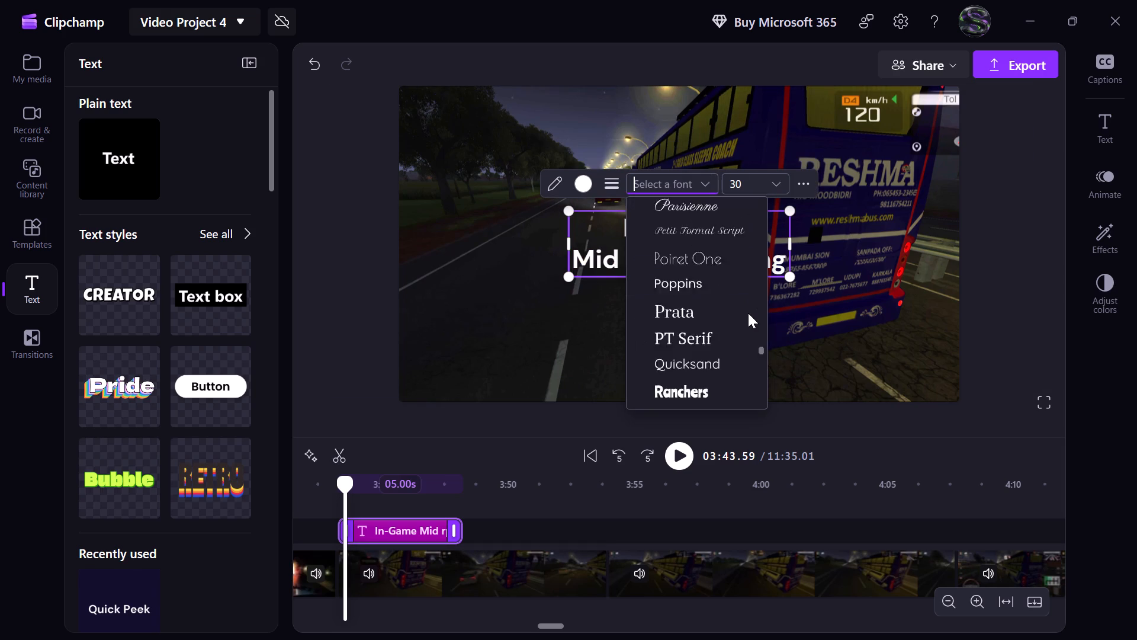
scroll(748, 313, down, 2)
scroll(748, 313, up, 2)
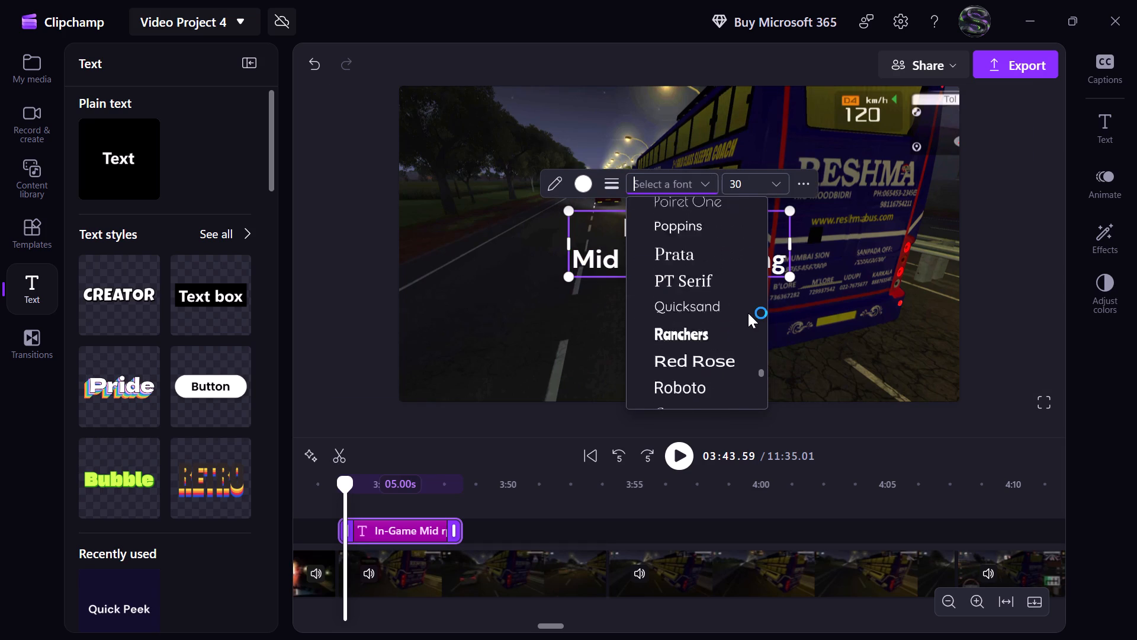
scroll(748, 313, up, 1)
click(724, 228)
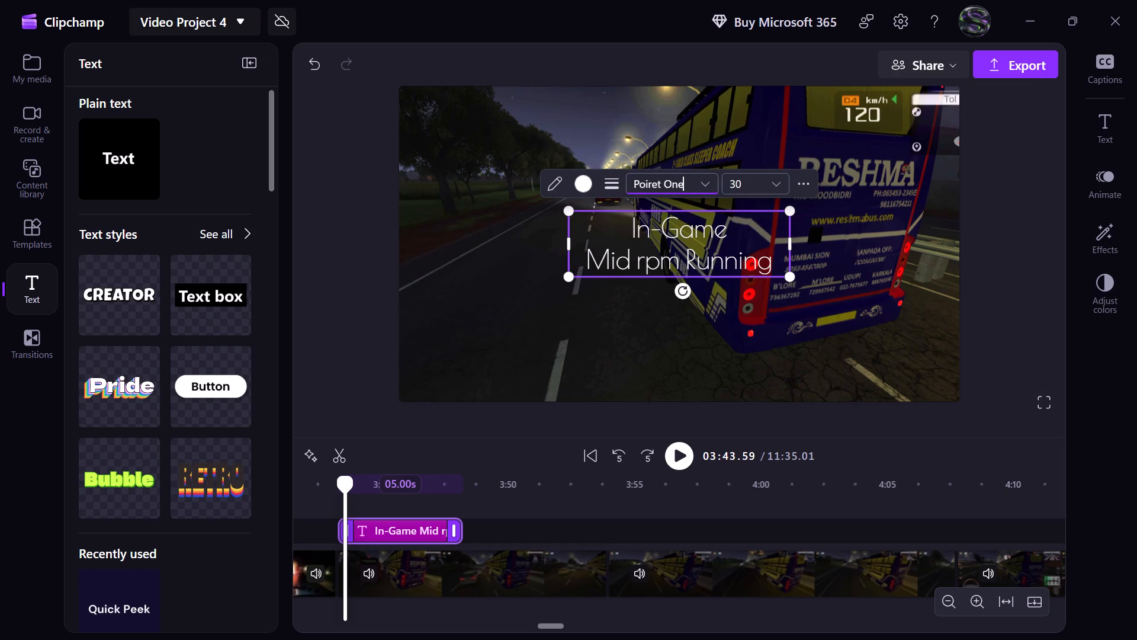
Left-align the text of the "In-Game Mid rpm Running" title.
click(802, 194)
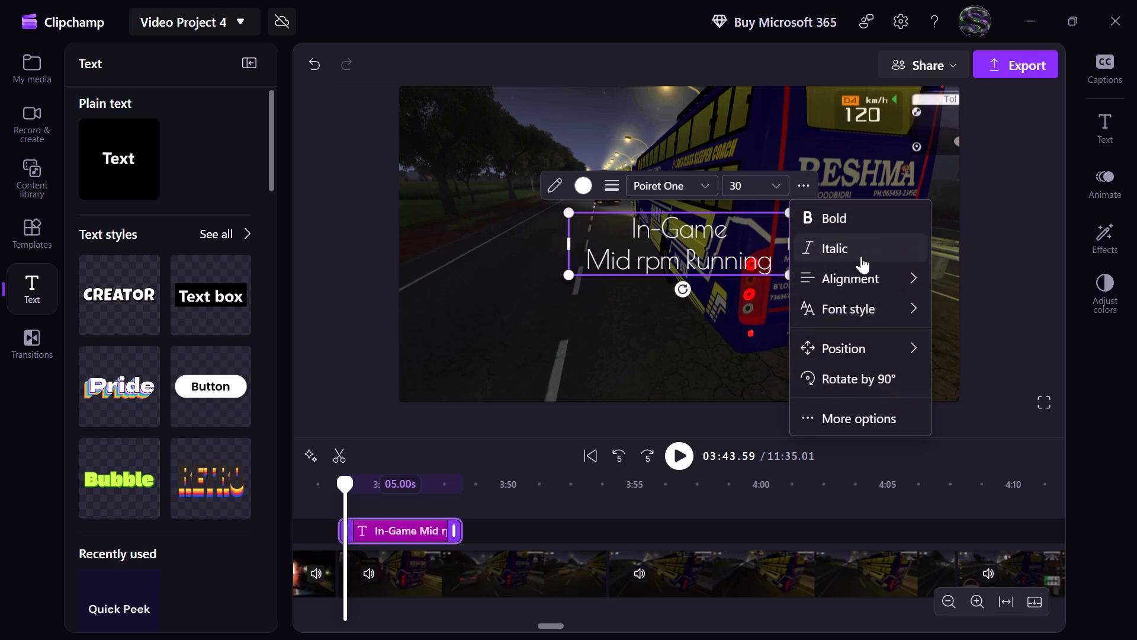
click(995, 290)
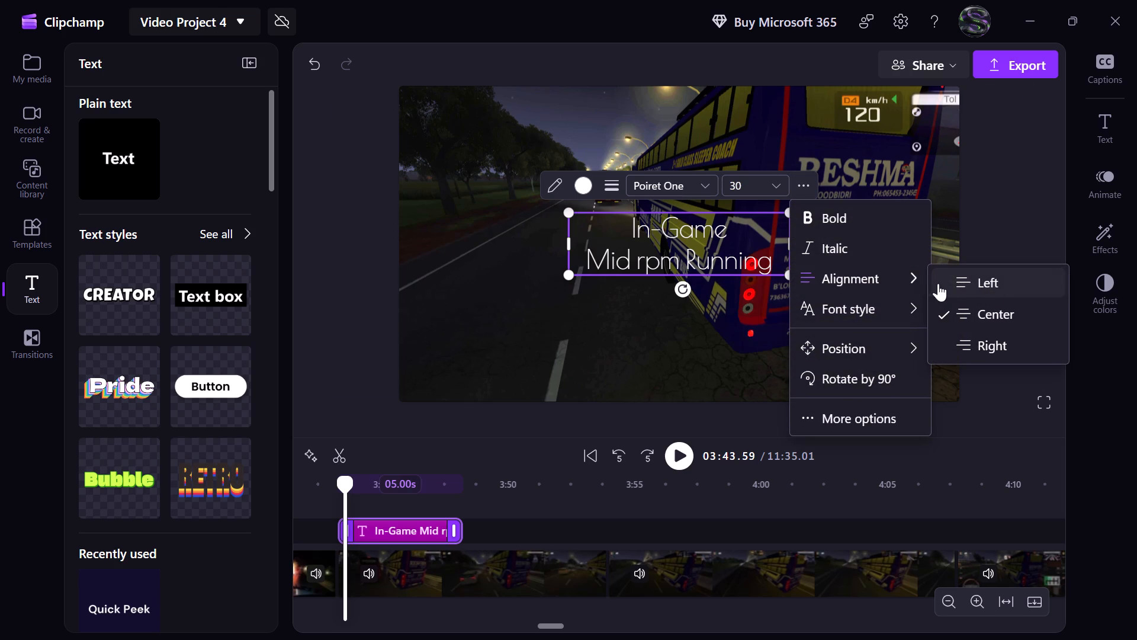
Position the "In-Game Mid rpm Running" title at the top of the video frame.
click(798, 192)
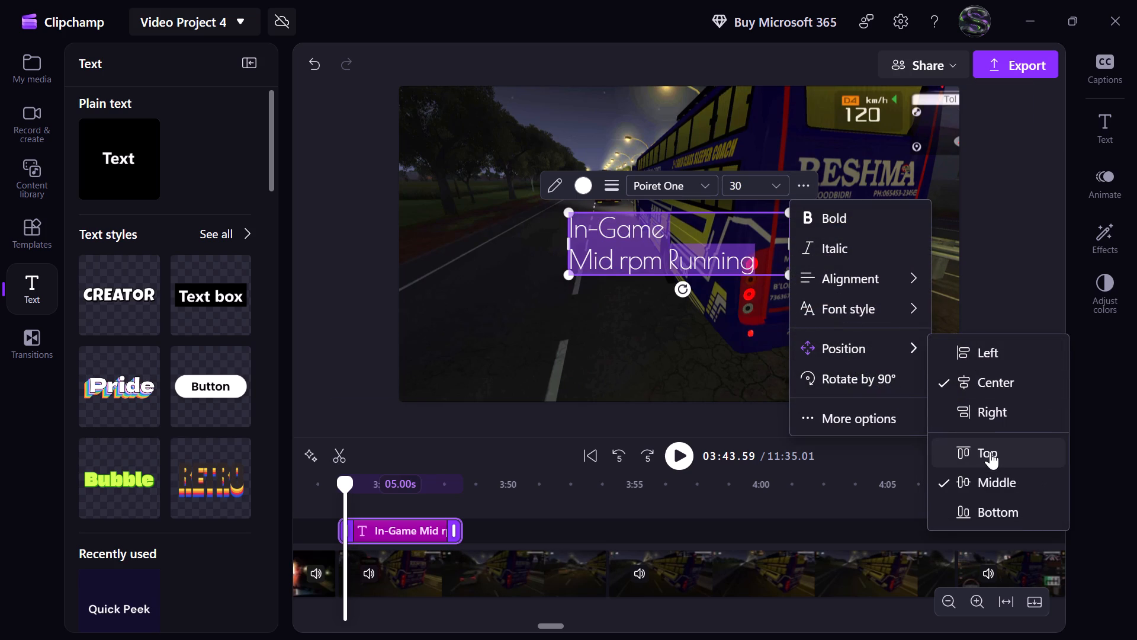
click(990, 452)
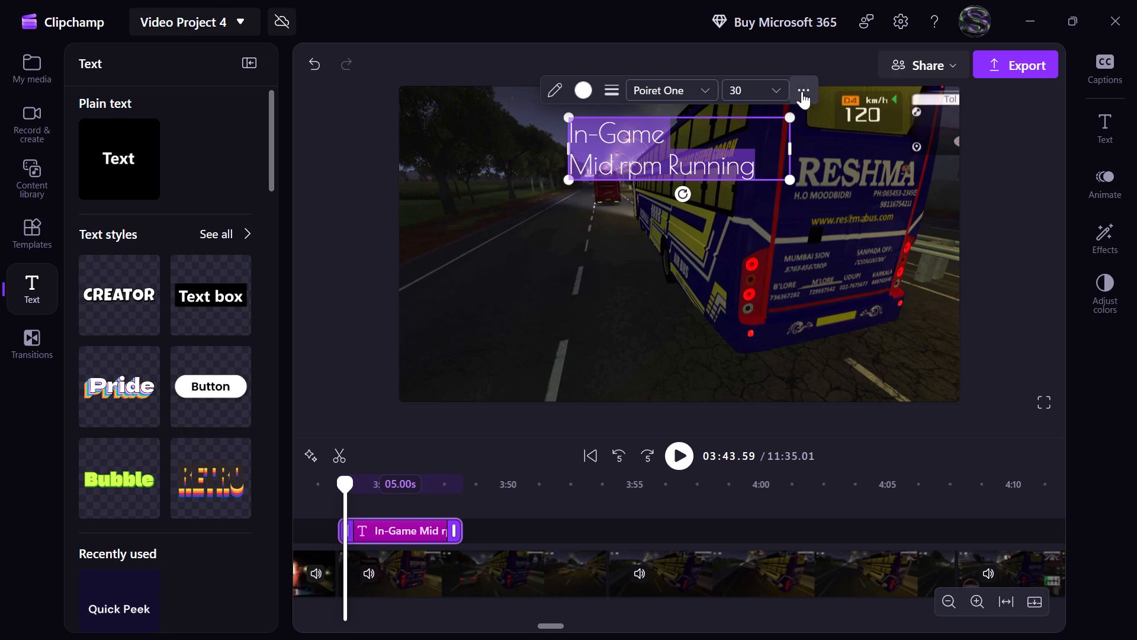
Position the "In-Game Mid rpm Running" title at the bottom left of the video frame and deselect it.
click(802, 91)
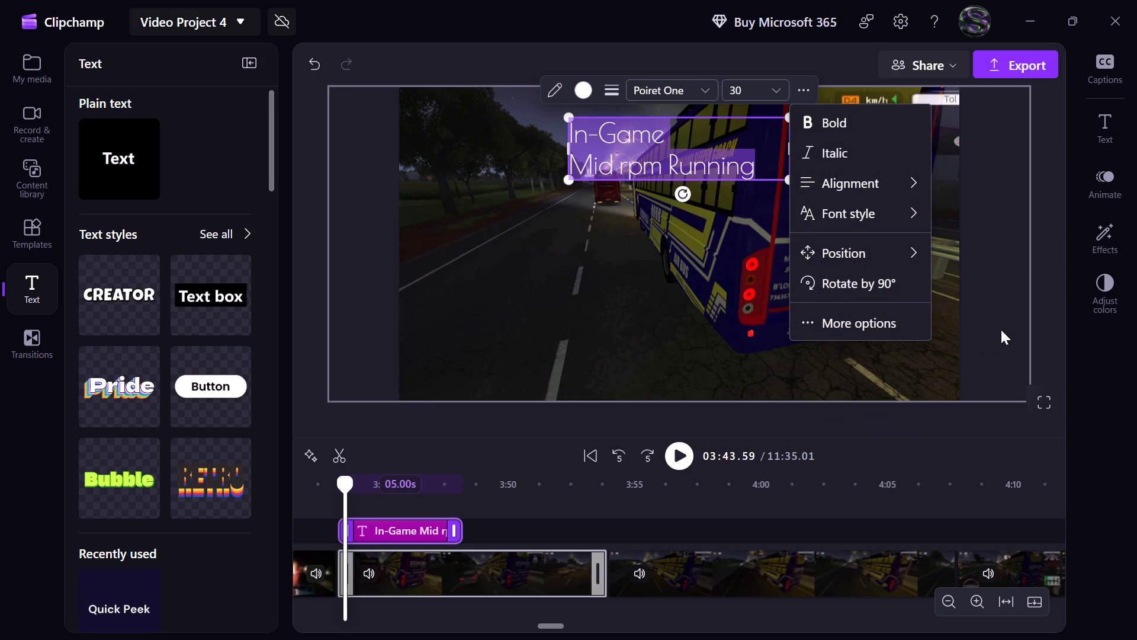
click(907, 258)
click(984, 415)
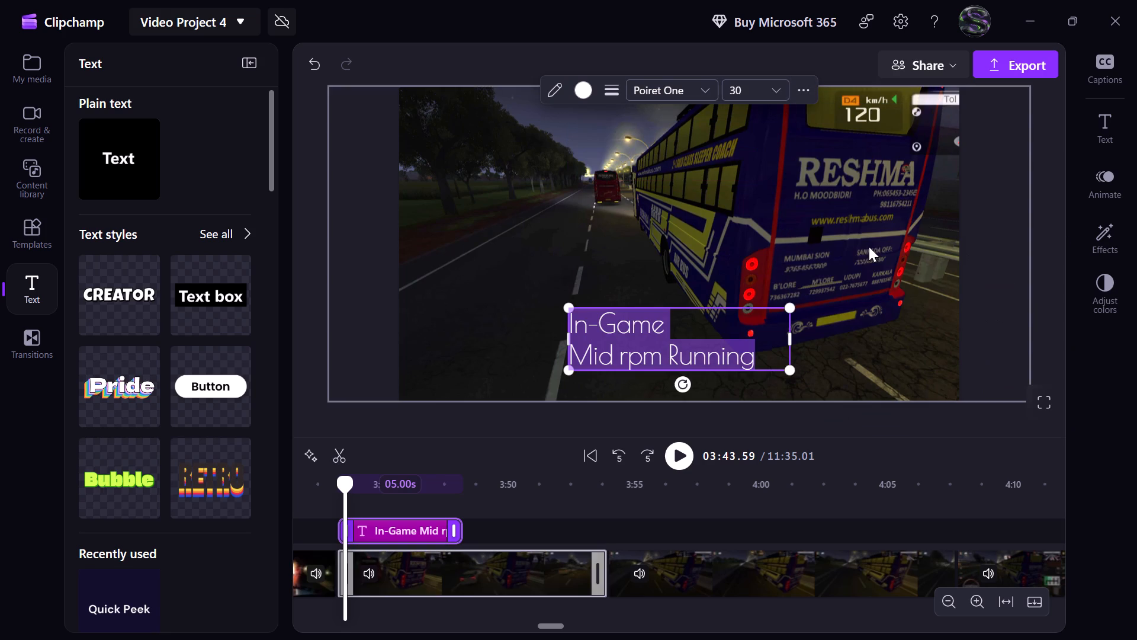
click(802, 280)
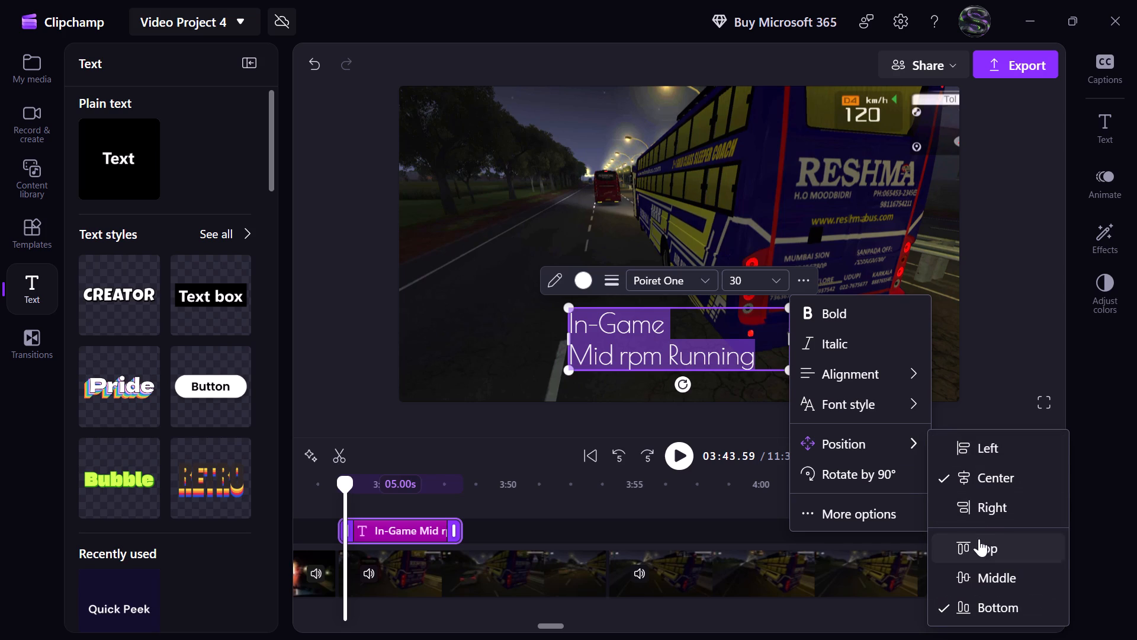
click(986, 447)
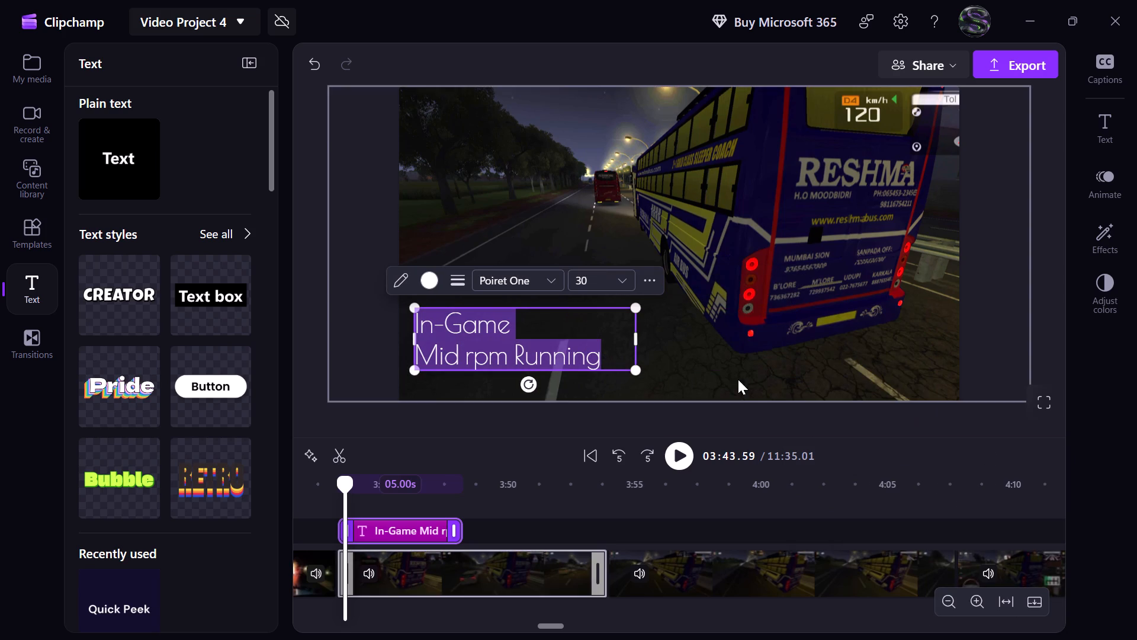
click(300, 282)
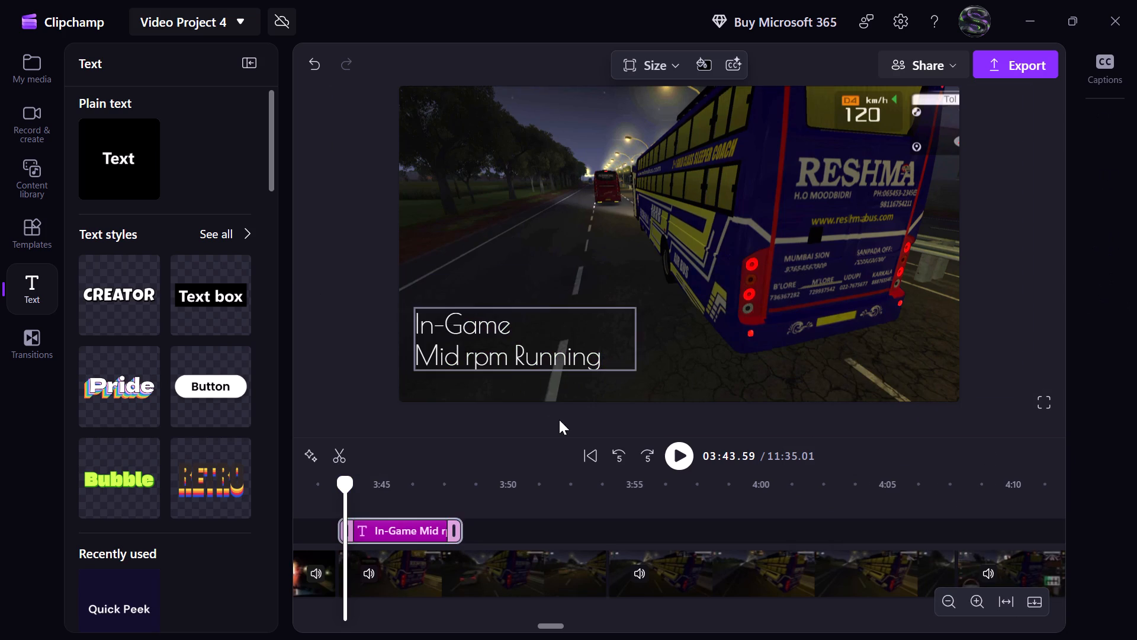
Play back the titled in-game section from 3:43 to about 4:00, pause, and move the playhead back to about 3:56.
click(674, 459)
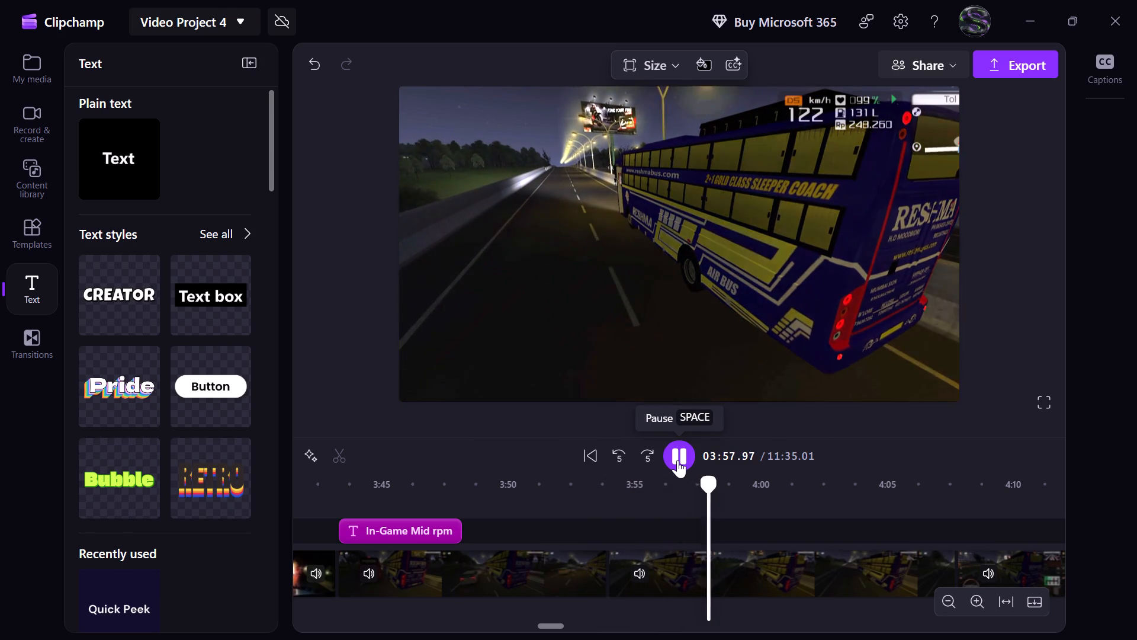
click(677, 460)
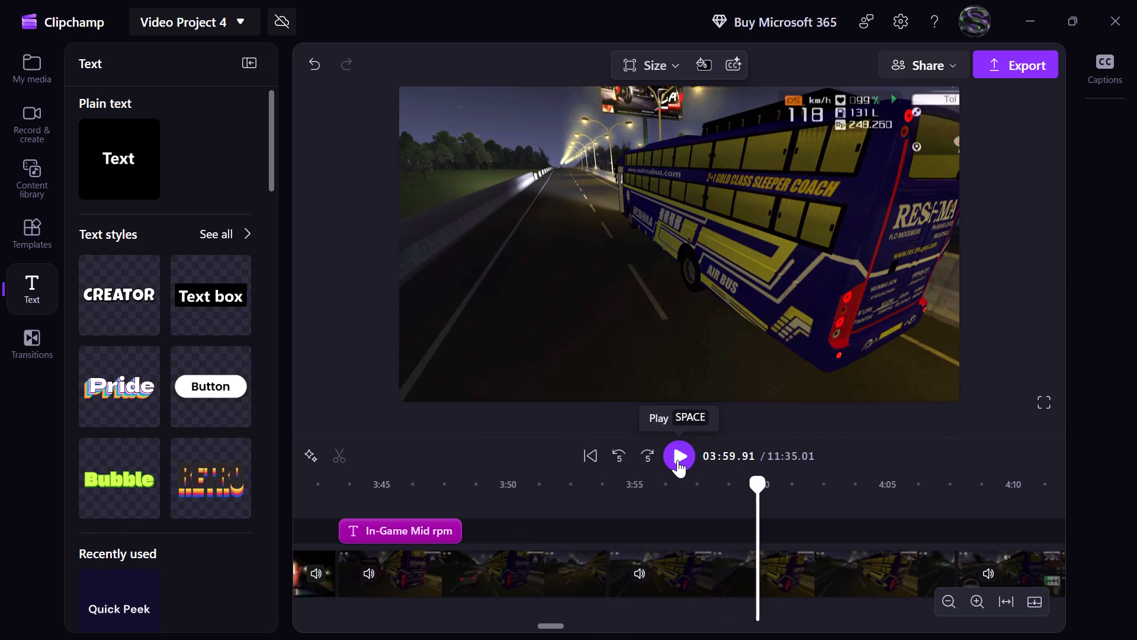
click(657, 519)
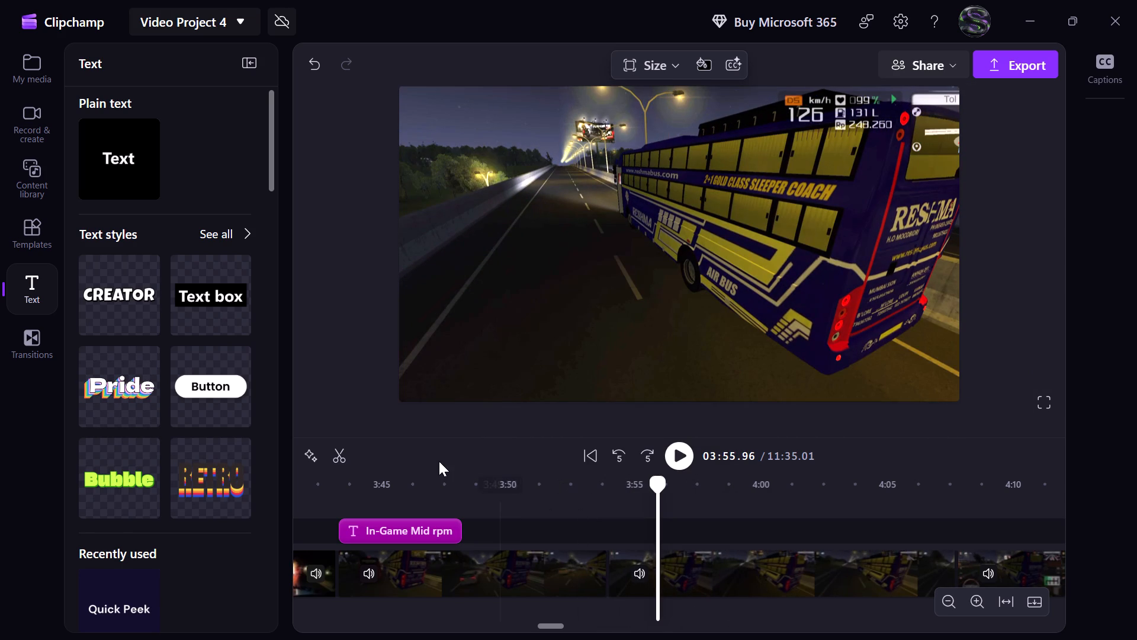
Add a plain text title to the timeline and move it to start at about 3:54, aligned with the clip's beginning.
click(141, 184)
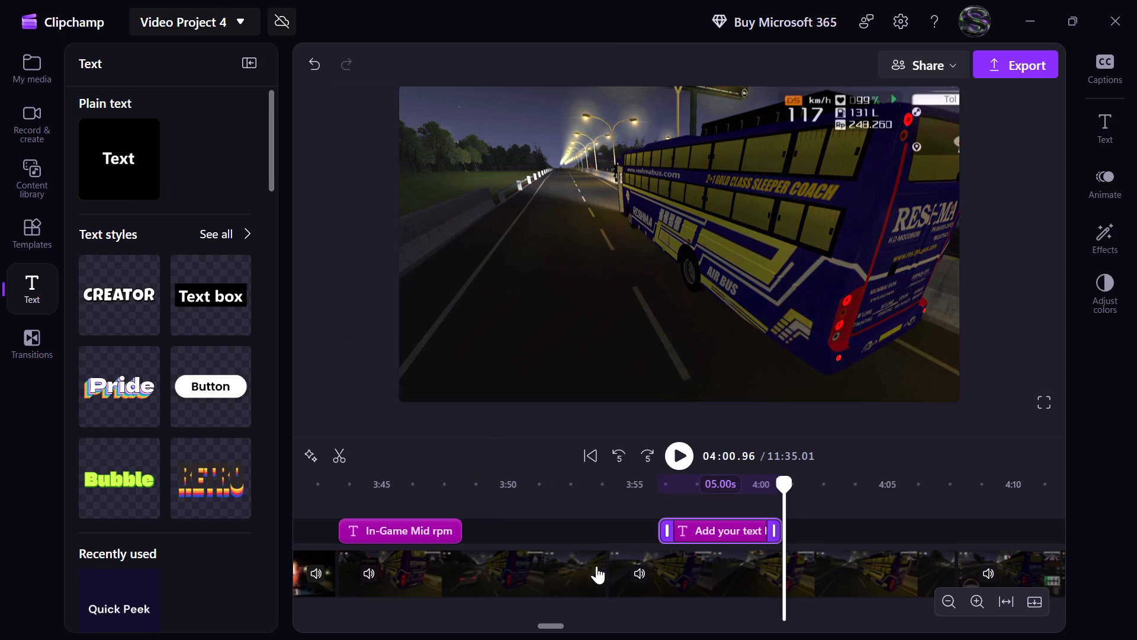
drag(712, 533, 668, 532)
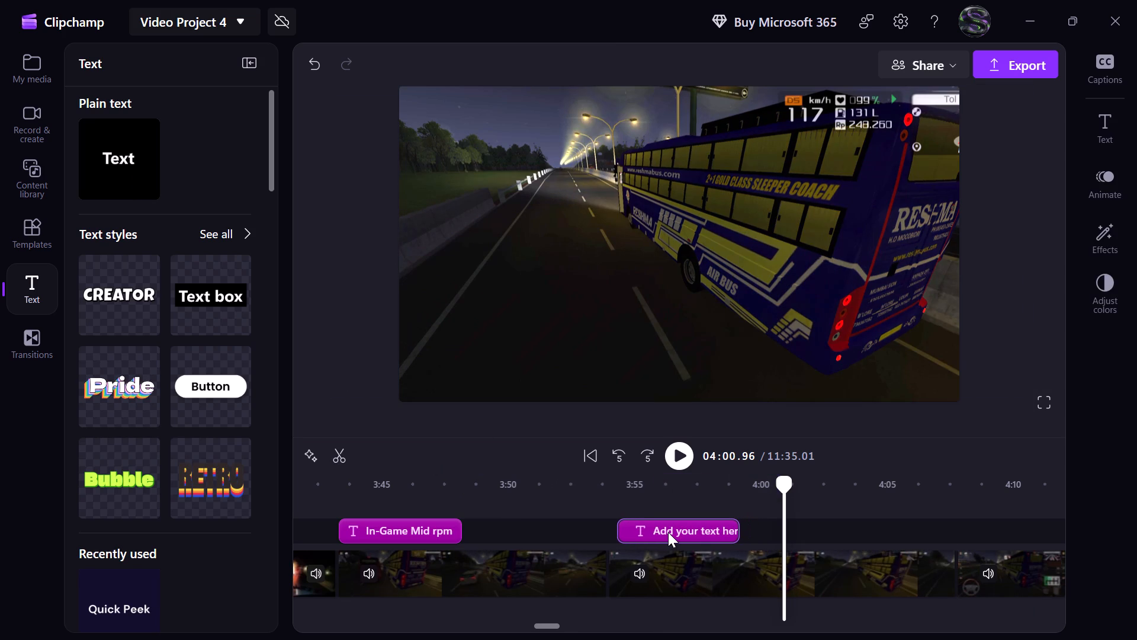
drag(668, 532, 658, 532)
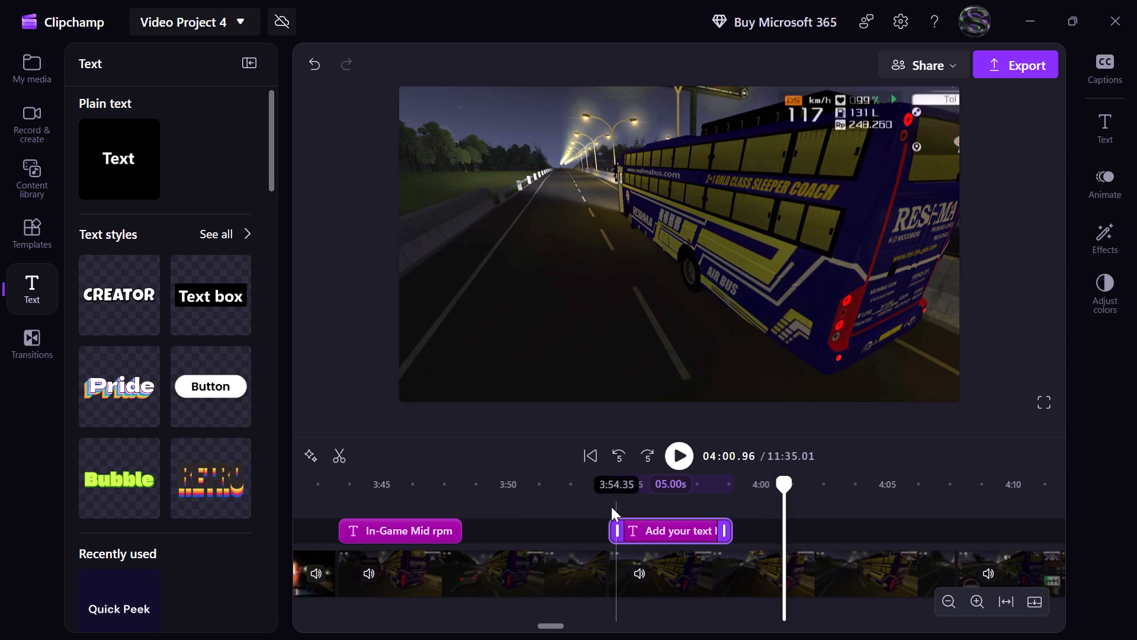
Replace the new title's placeholder with "In-Game" on the first line and "Max rpm Running" below it.
click(611, 506)
click(654, 504)
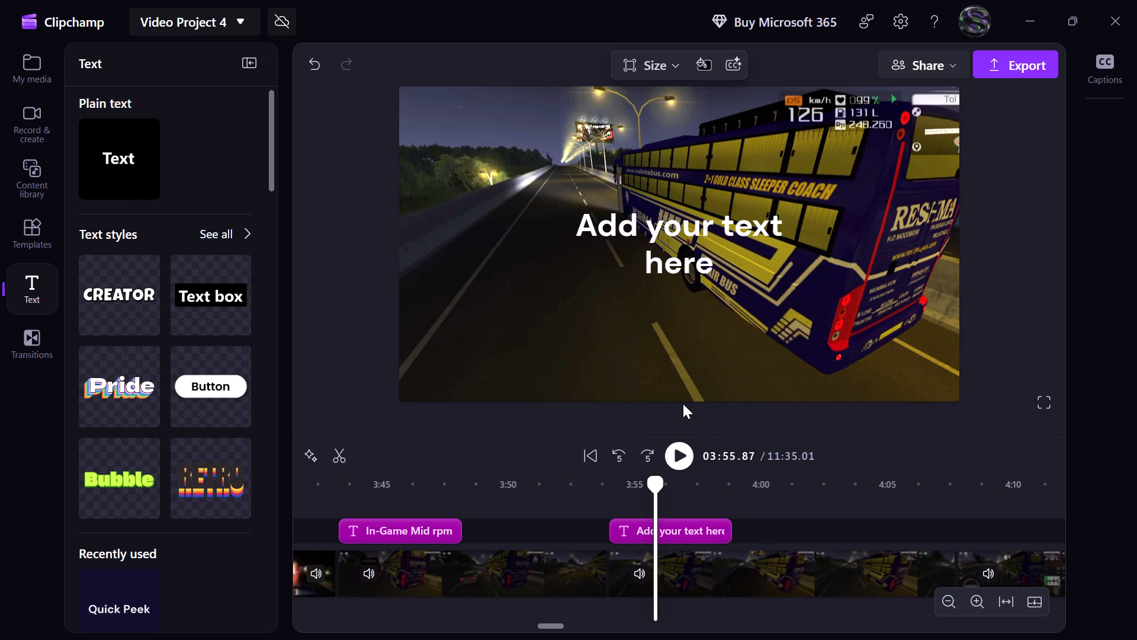
click(709, 263)
double_click(709, 263)
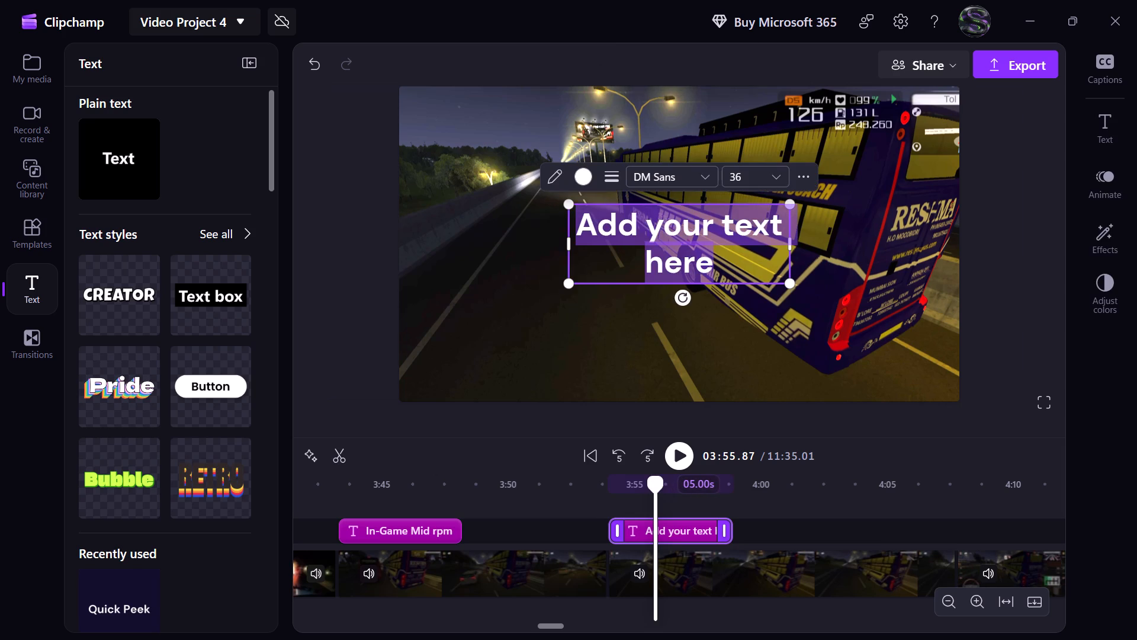
text(In)
key(0)
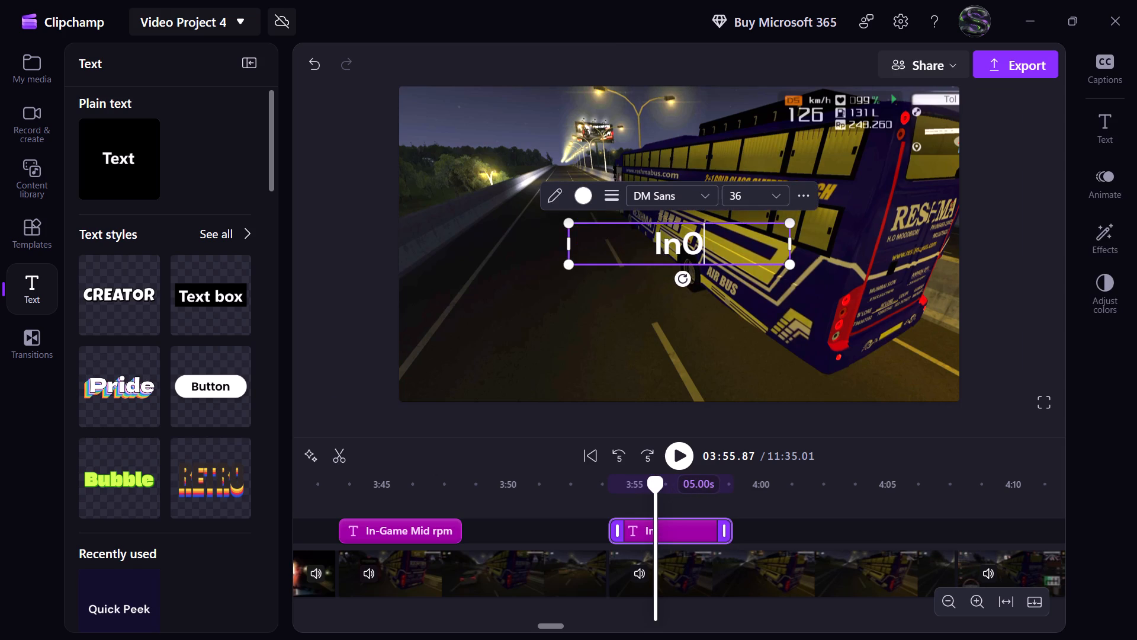
key(BackSpace)
text(-G)
text(ame)
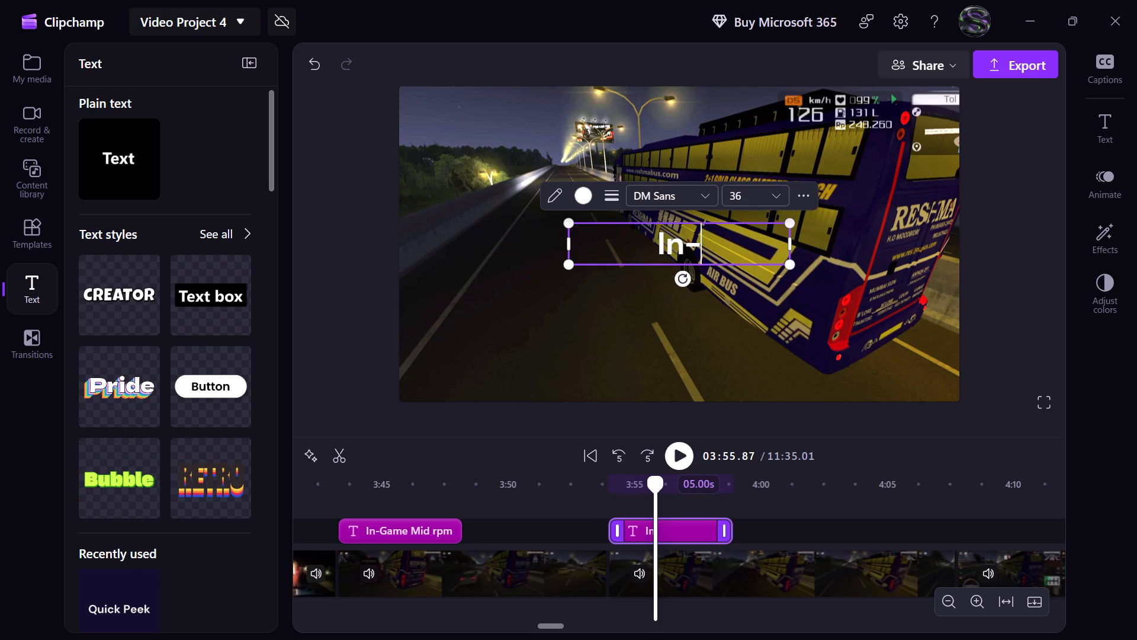
key(Return)
text(Max)
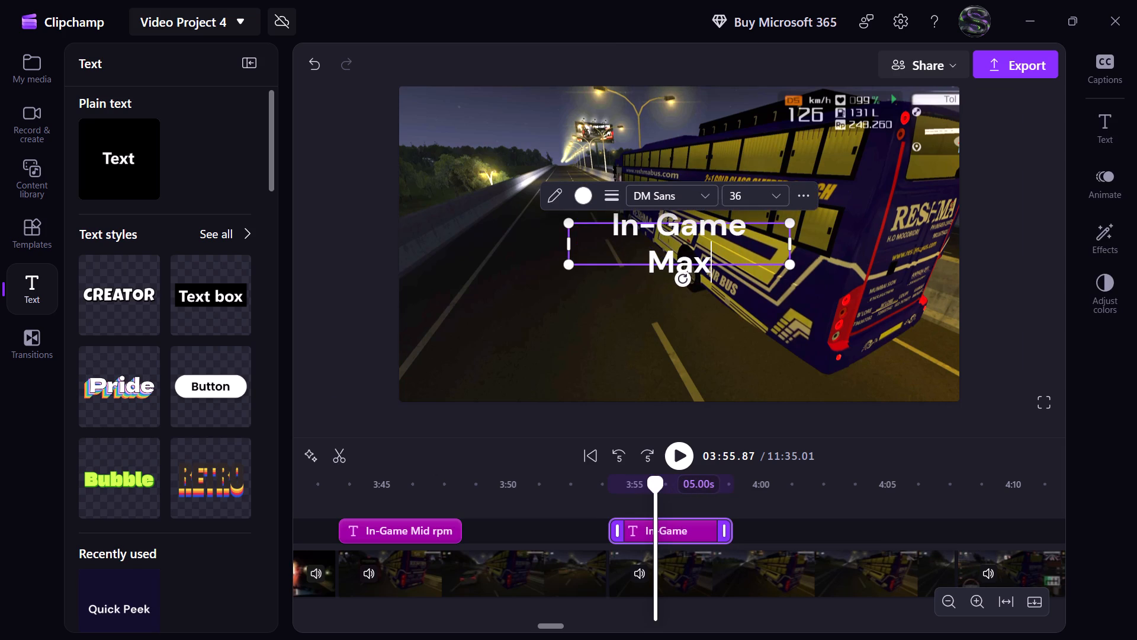
key(space)
text(rpm)
key(space)
text(Running)
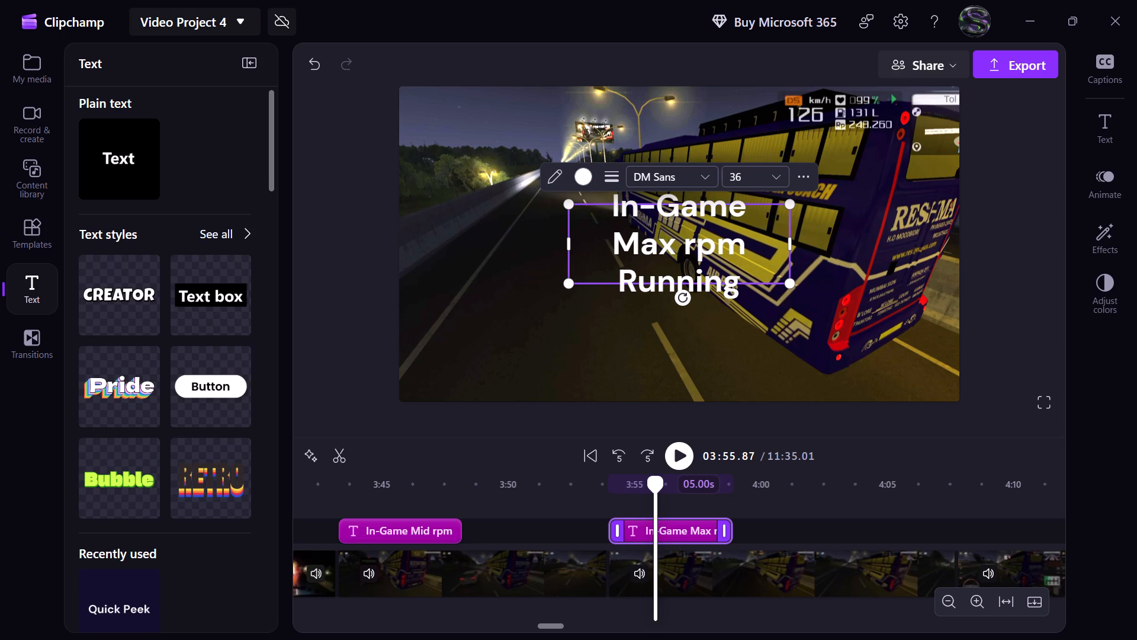
Set the font size of the whole "In-Game Max rpm Running" title to 30.
drag(743, 293, 620, 242)
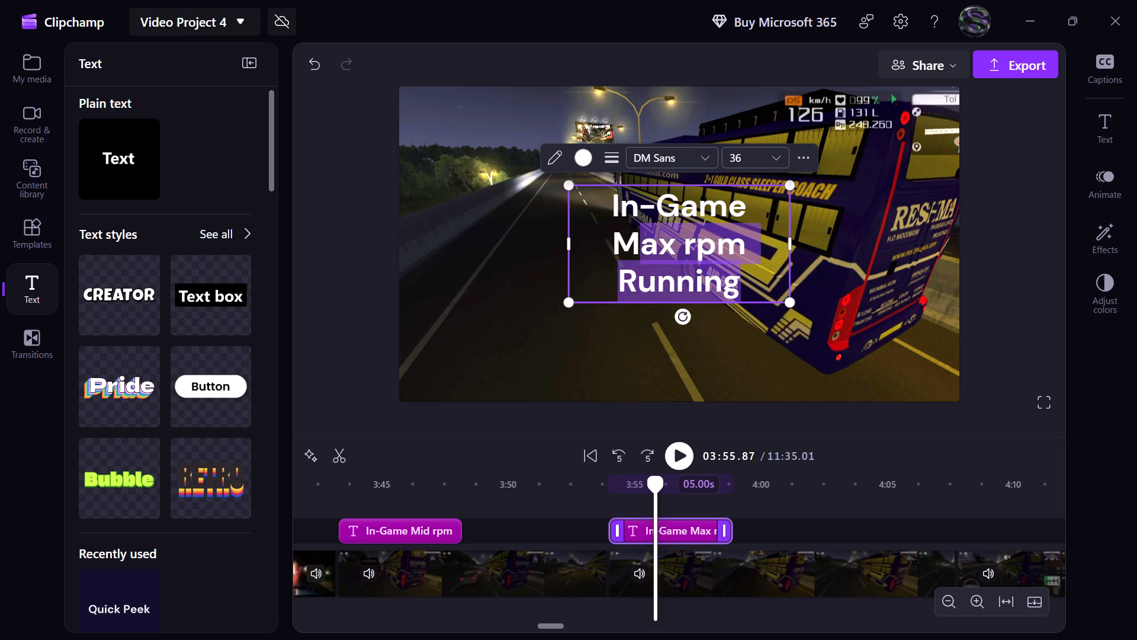
drag(620, 242, 601, 213)
click(744, 160)
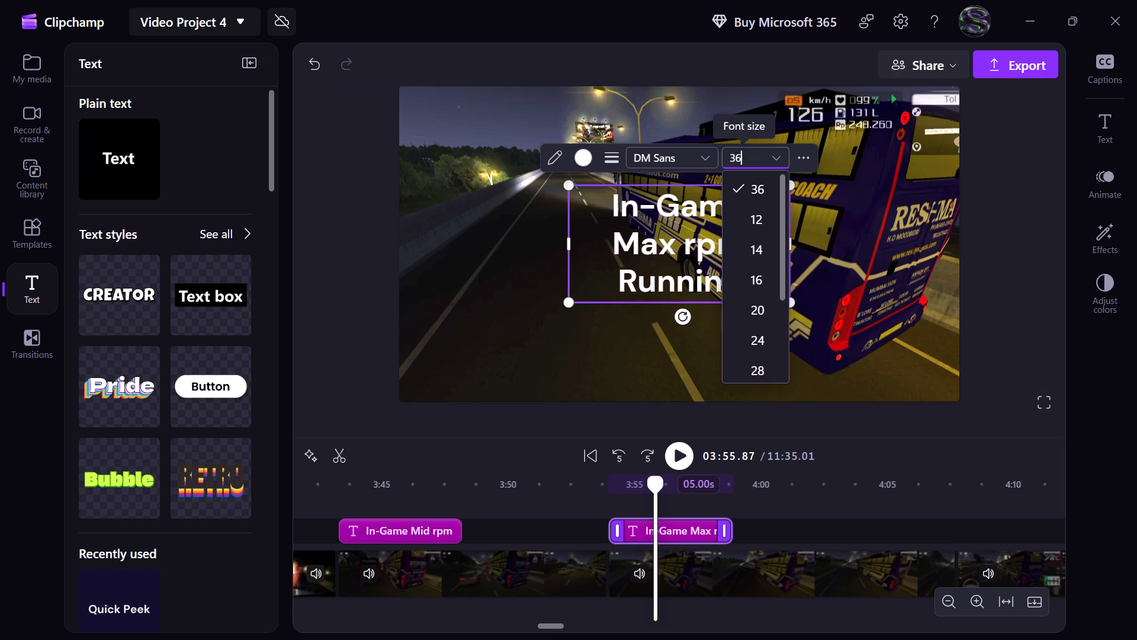
key(BackSpace)
key(0)
key(Return)
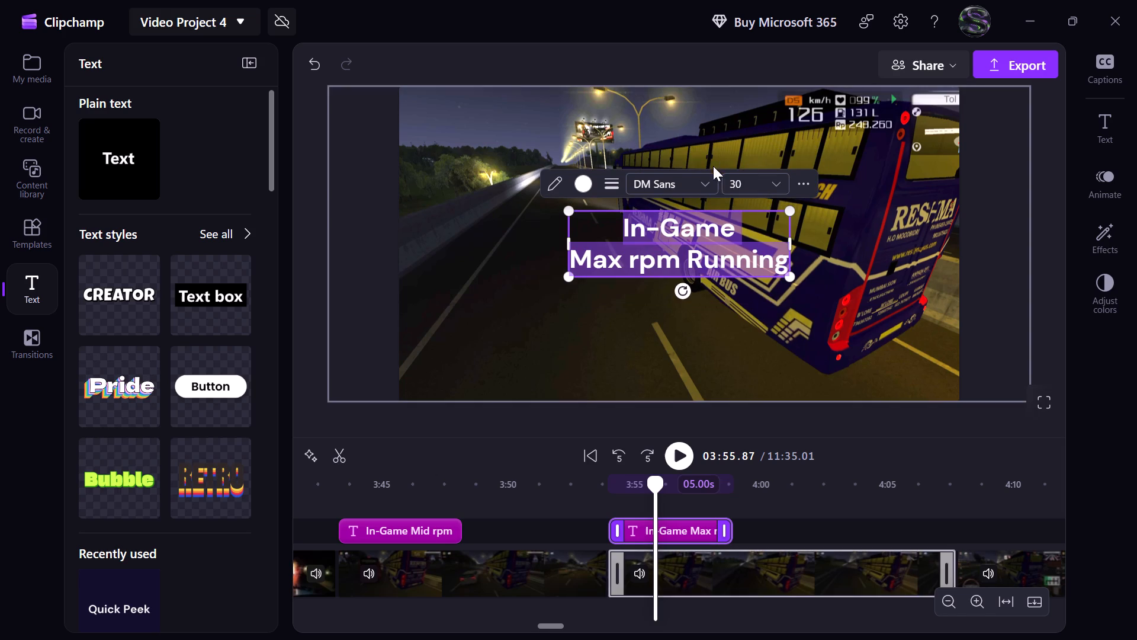
Change the font of the "In-Game Max rpm Running" title to Poiret One.
click(708, 178)
scroll(735, 255, down, 5)
scroll(735, 255, up, 1)
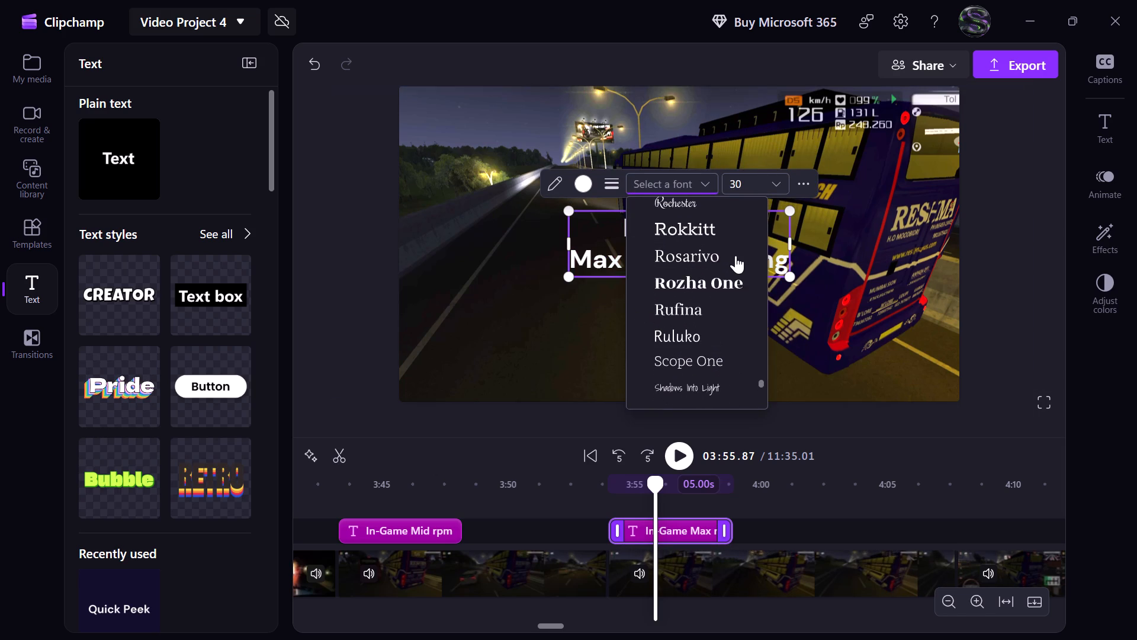
scroll(735, 255, up, 3)
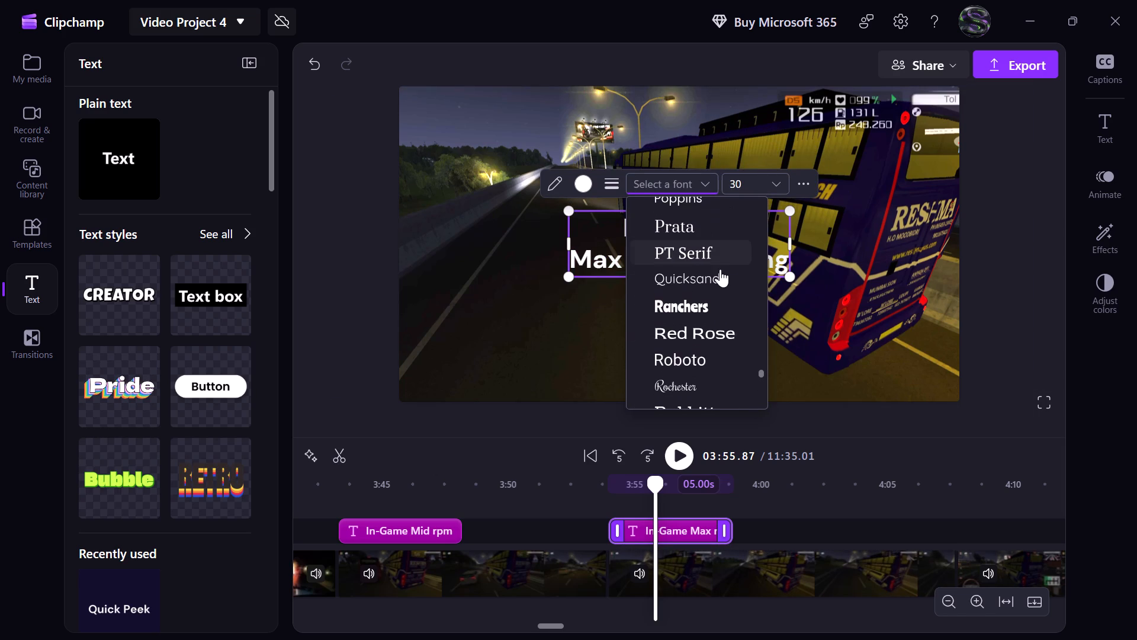
scroll(720, 269, up, 1)
click(708, 364)
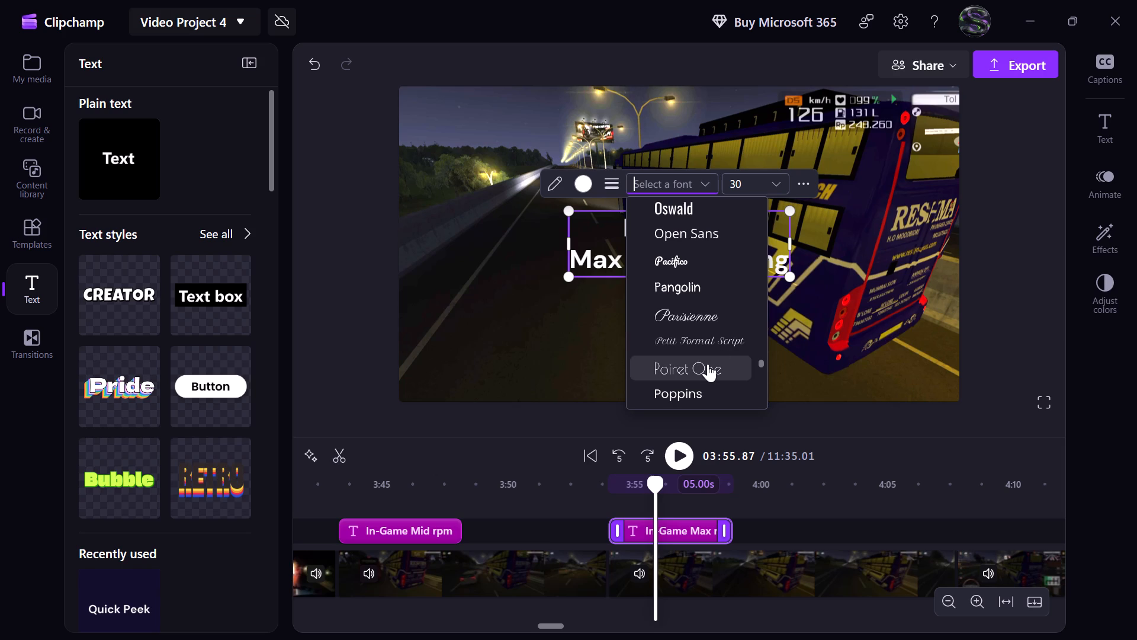
Left-align the text of the "In-Game Max rpm Running" title.
click(796, 180)
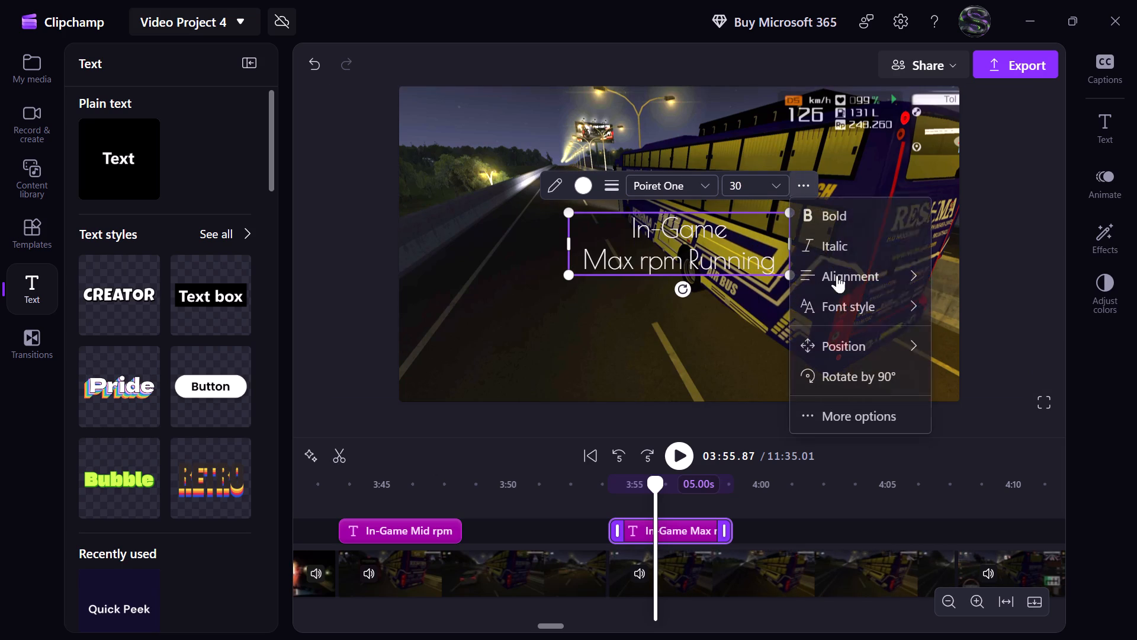
click(979, 295)
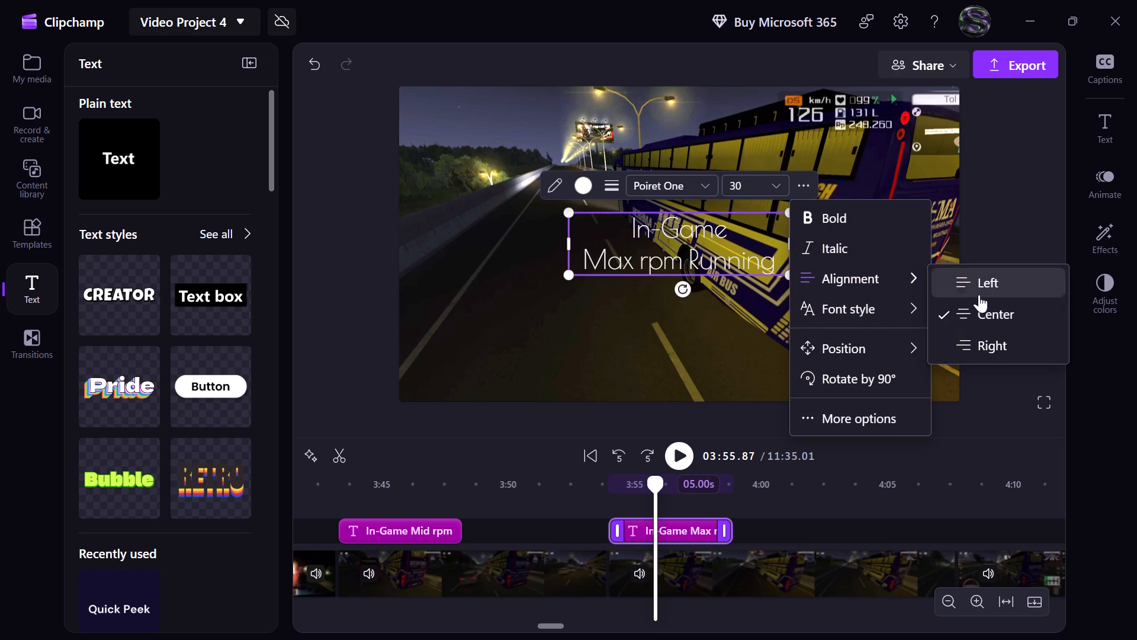
Position the "In-Game Max rpm Running" title at the bottom left of the video frame and deselect it.
click(800, 176)
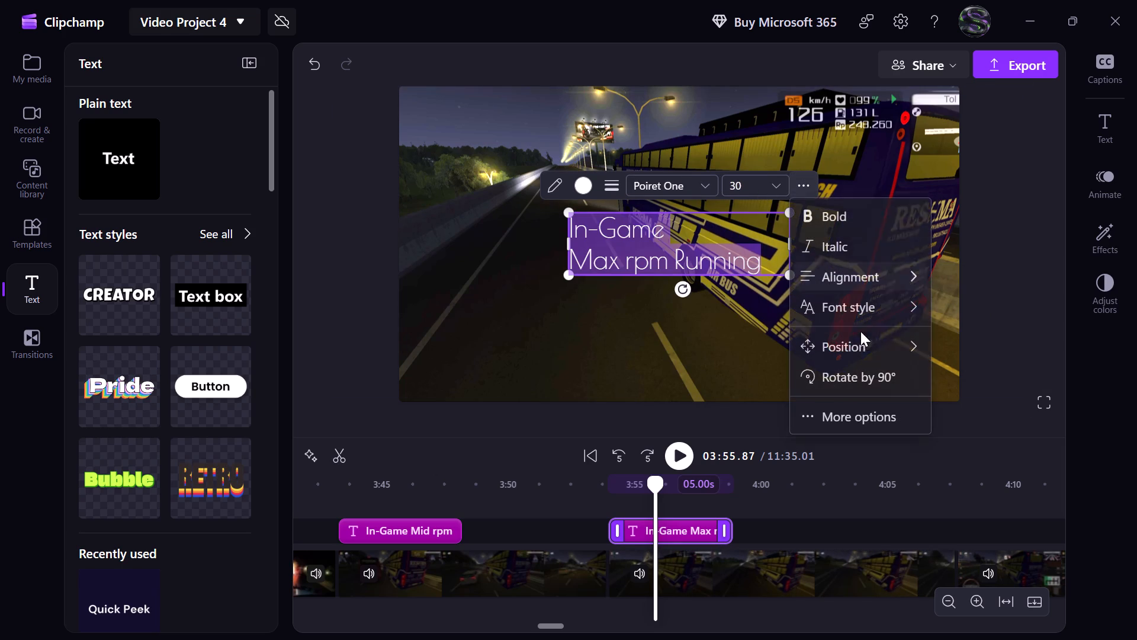
click(953, 356)
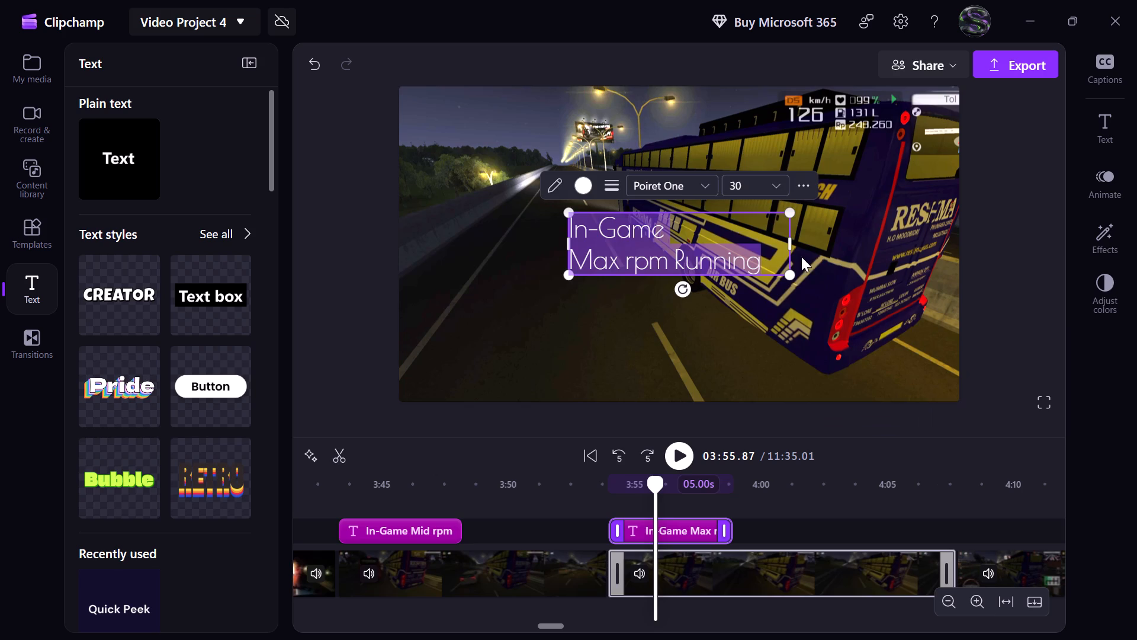
click(644, 186)
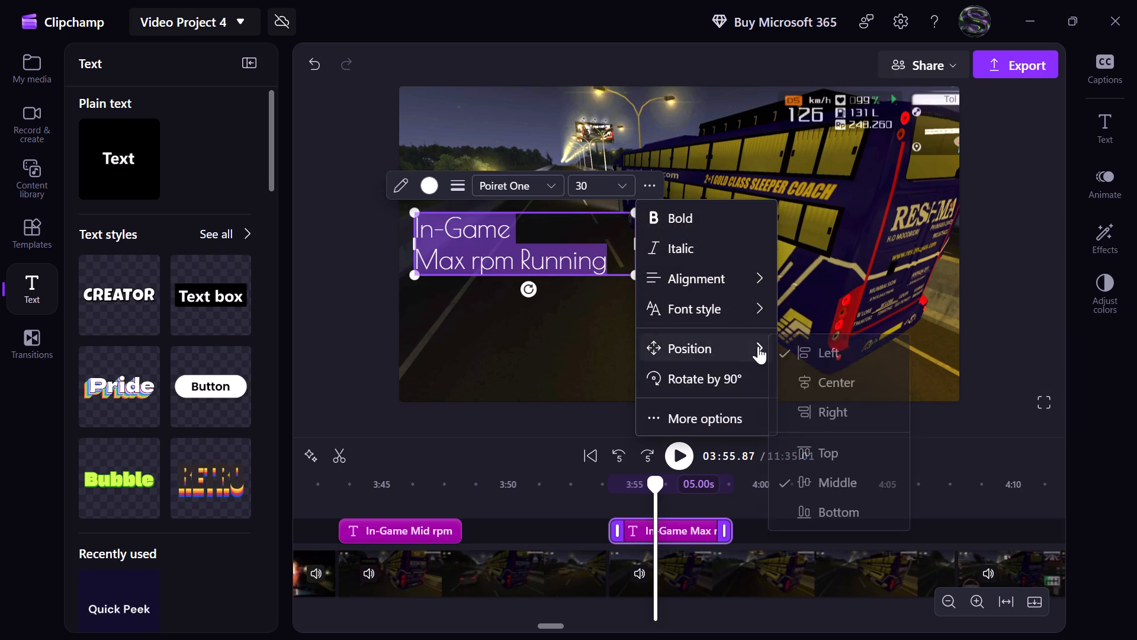
click(834, 508)
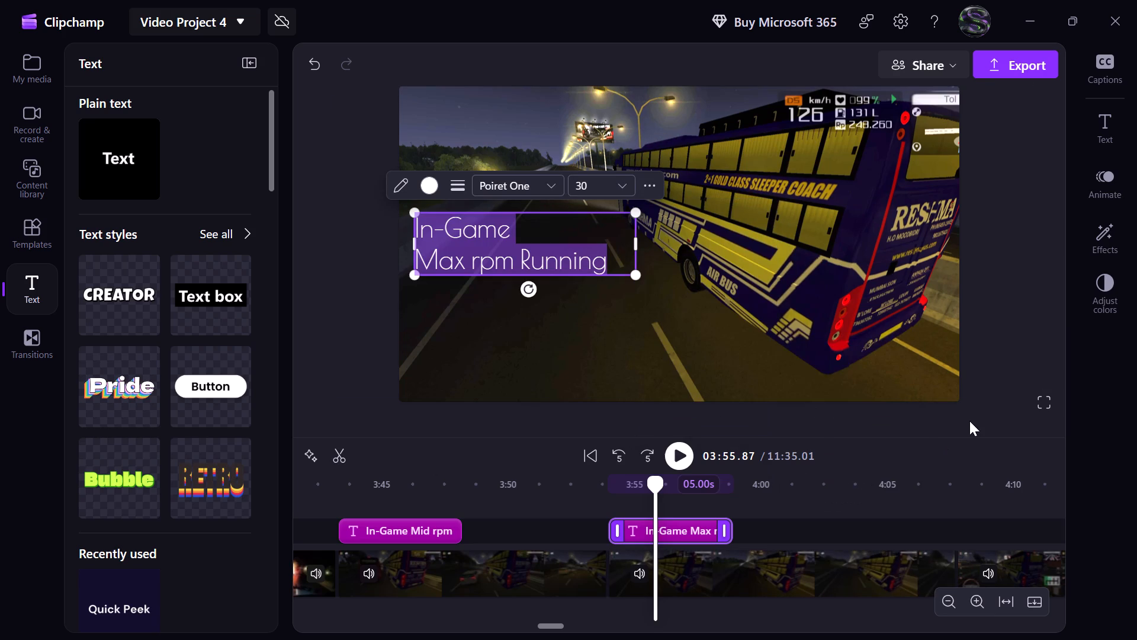
click(300, 290)
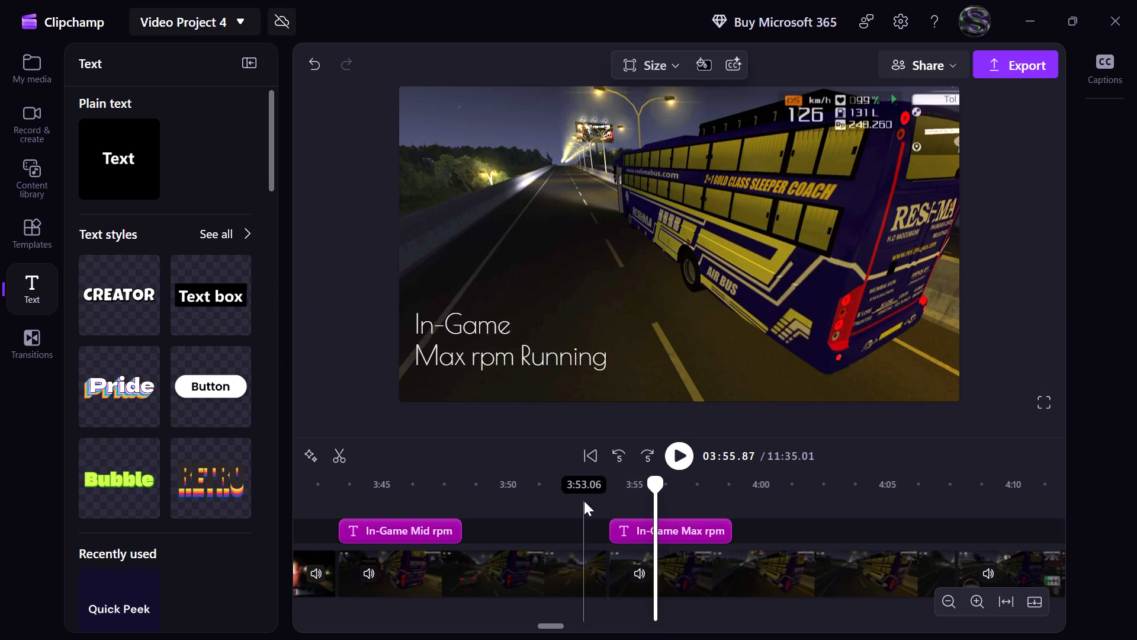
Play back the Max rpm section from about 3:54 into the next clip and pause at about 4:08.
click(608, 503)
click(677, 458)
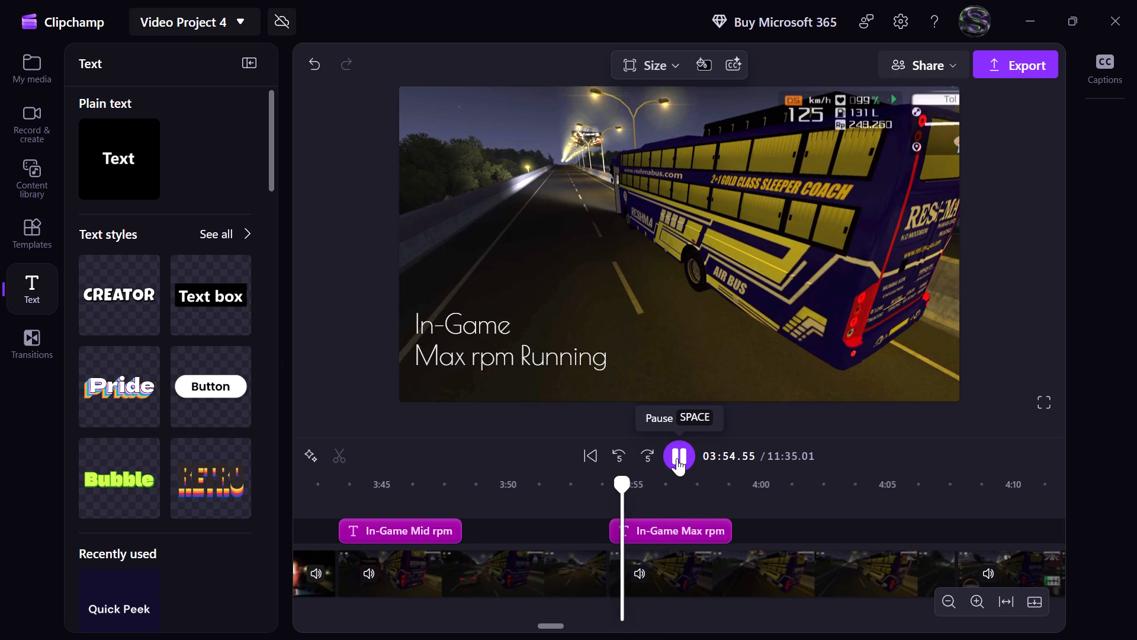
click(615, 458)
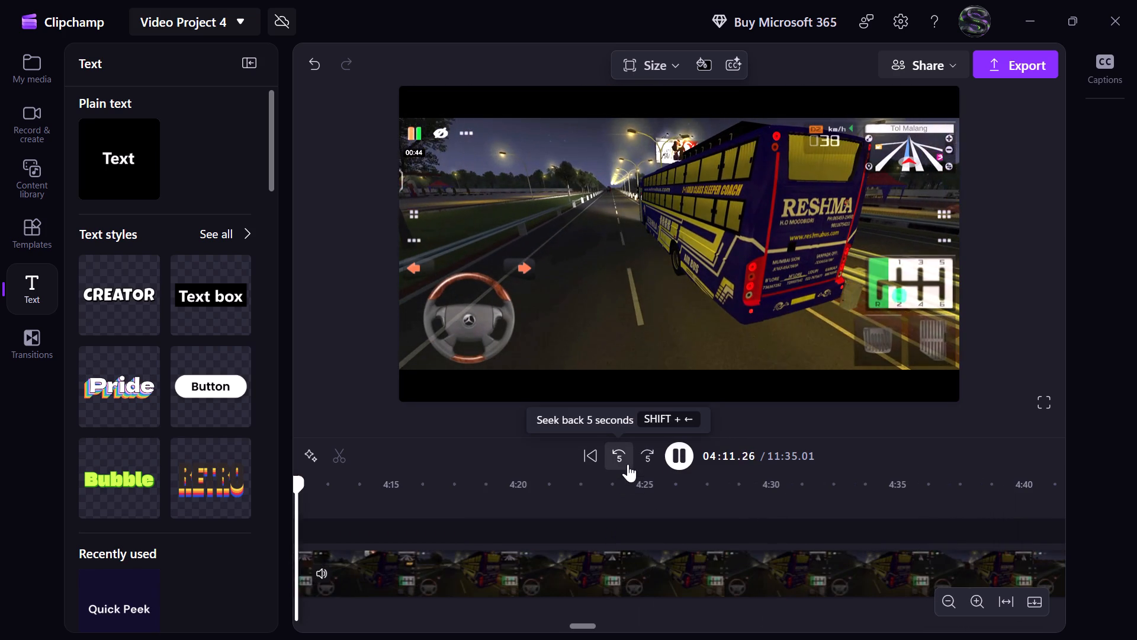
click(628, 464)
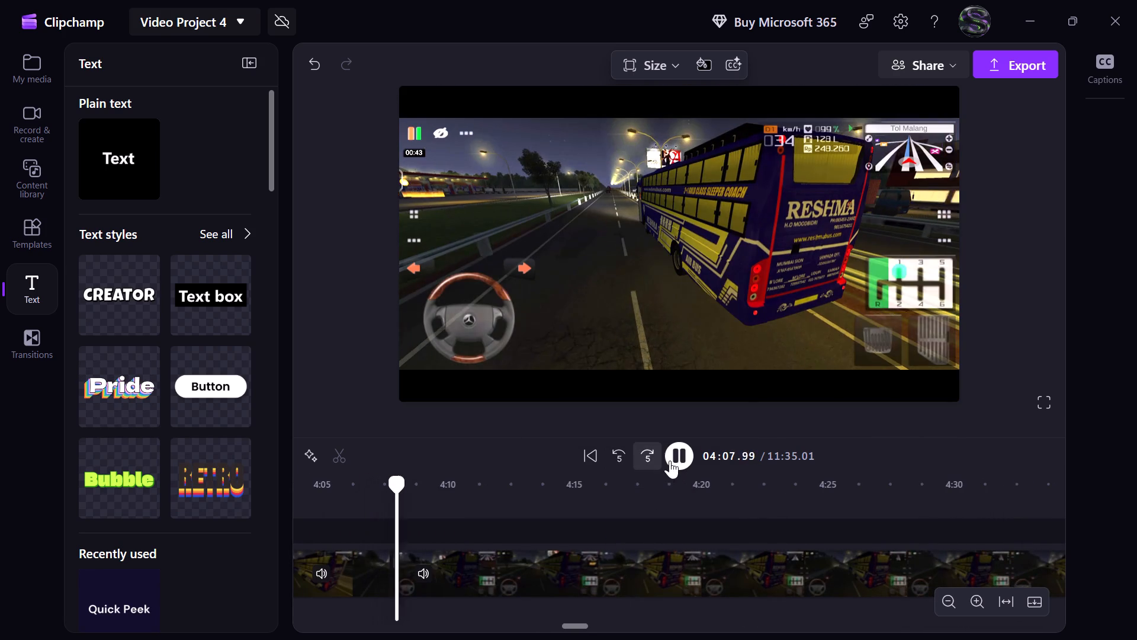
click(680, 460)
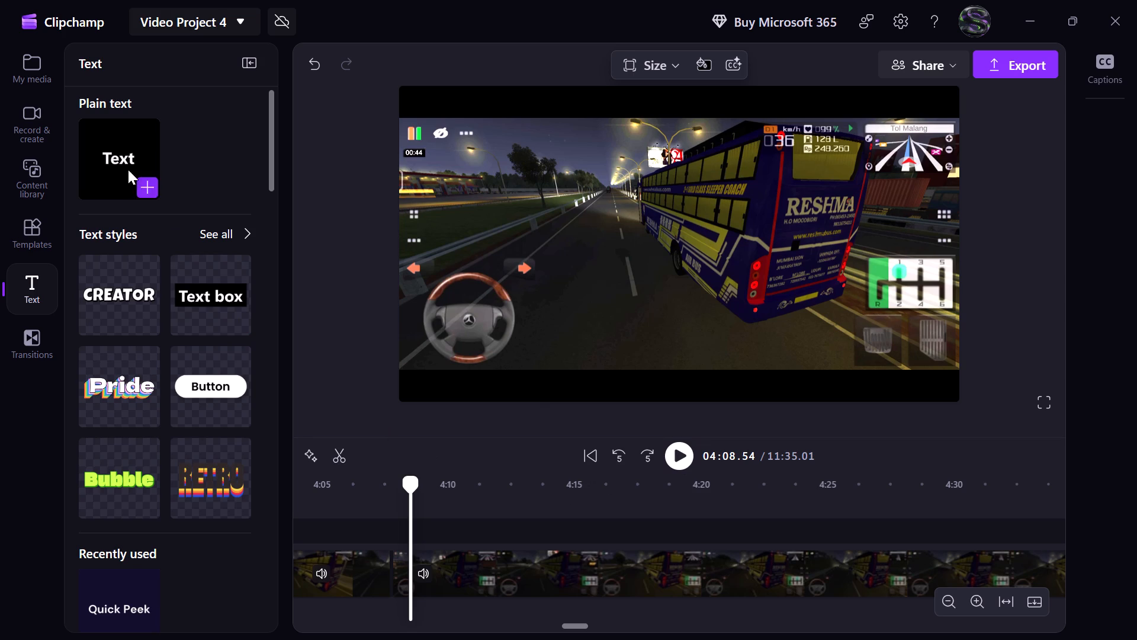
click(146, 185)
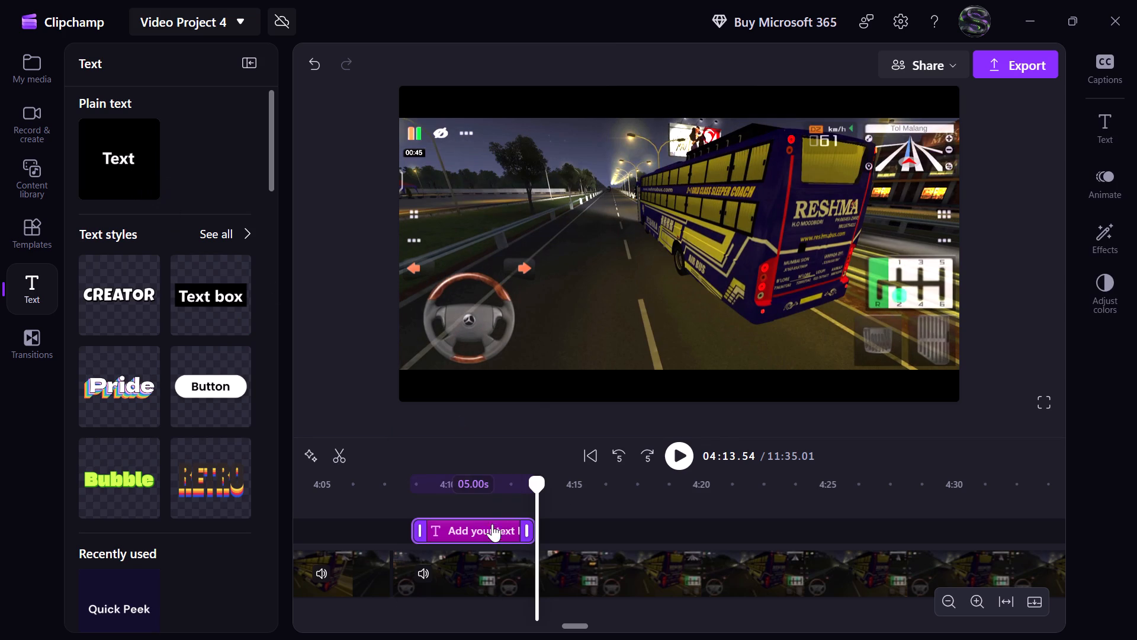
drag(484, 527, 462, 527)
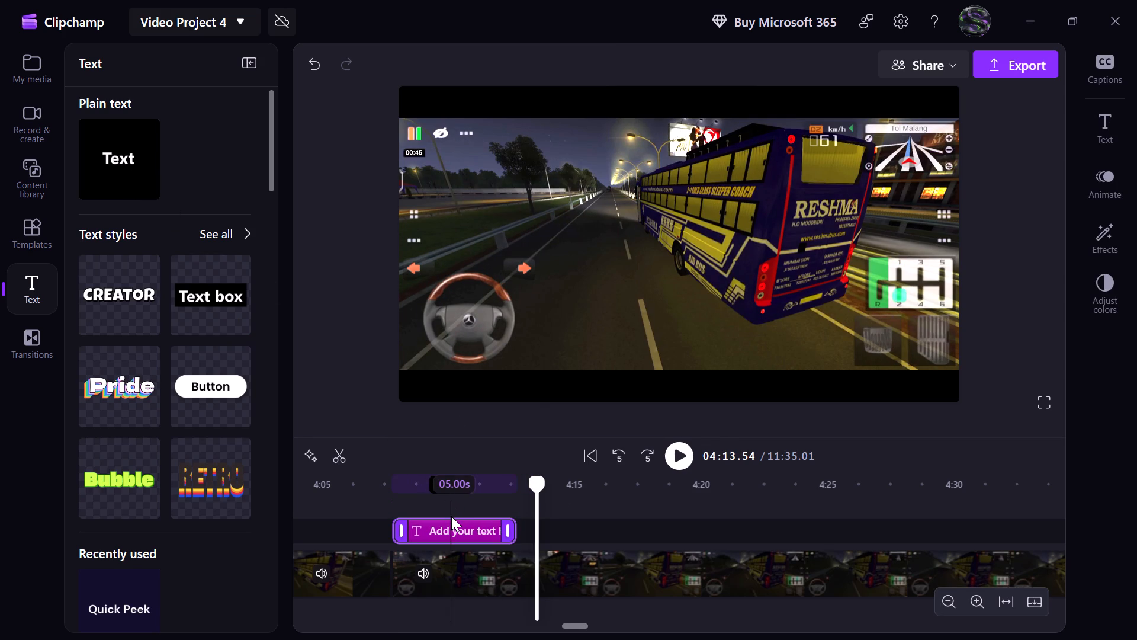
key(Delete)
Add the two-line Mirror title to the timeline and move it to start at about 4:08, at the next clip's beginning.
scroll(205, 487, down, 1)
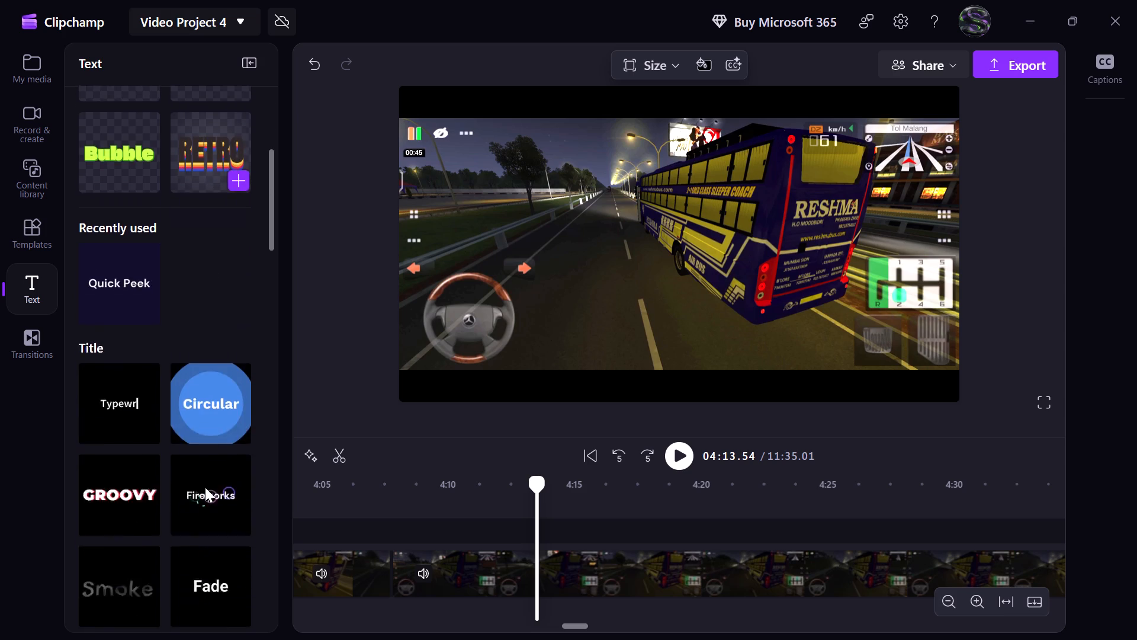
scroll(205, 487, down, 1)
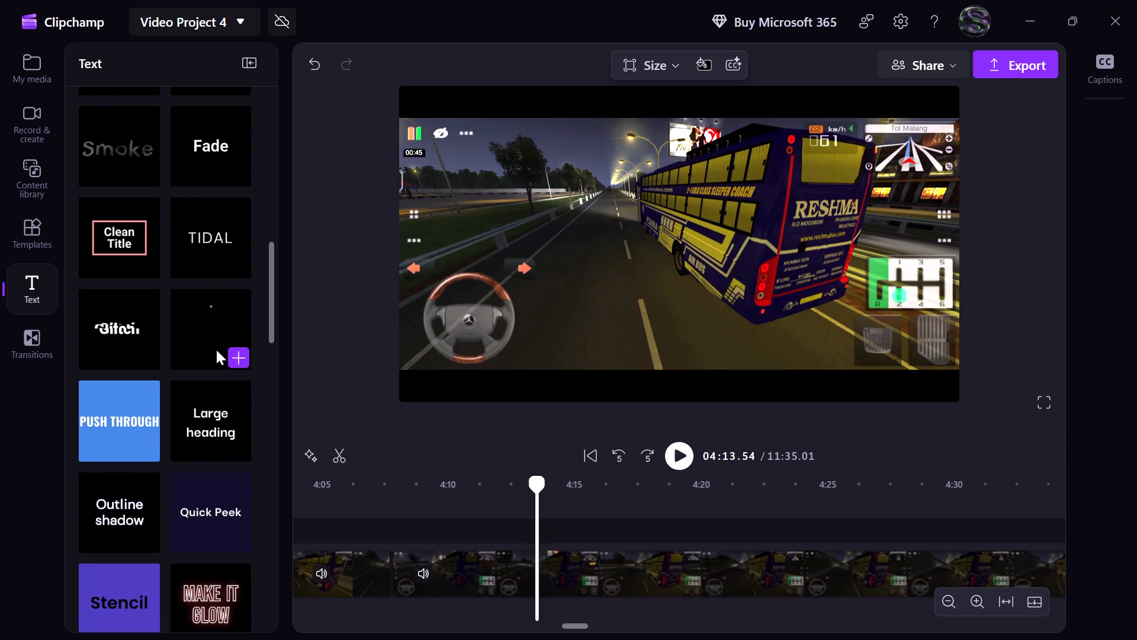
scroll(216, 350, down, 1)
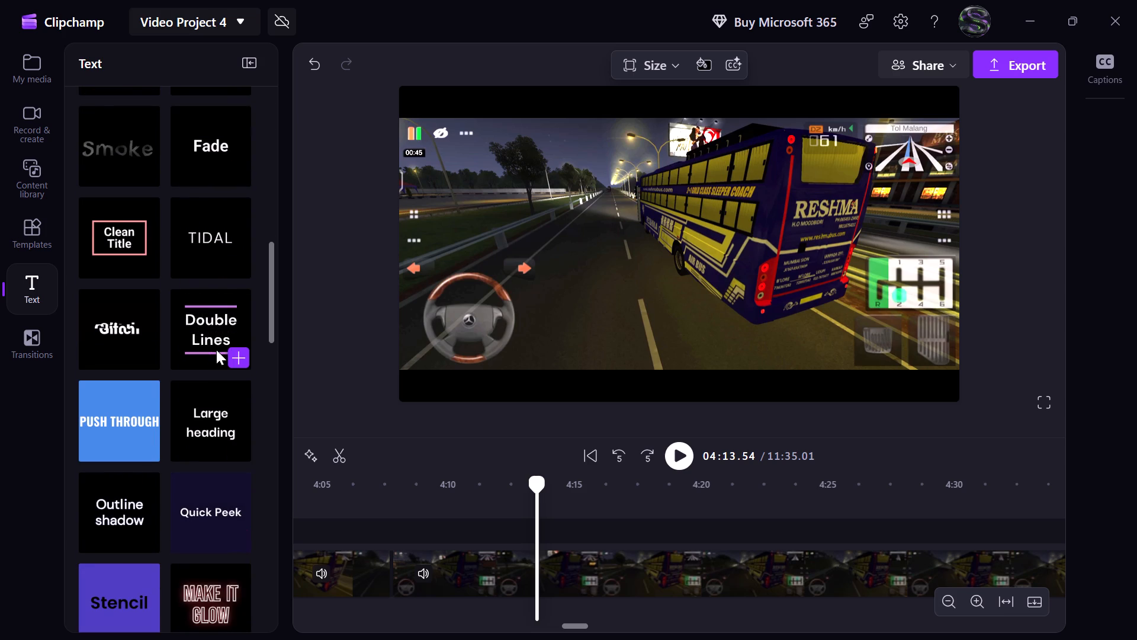
scroll(216, 350, down, 1)
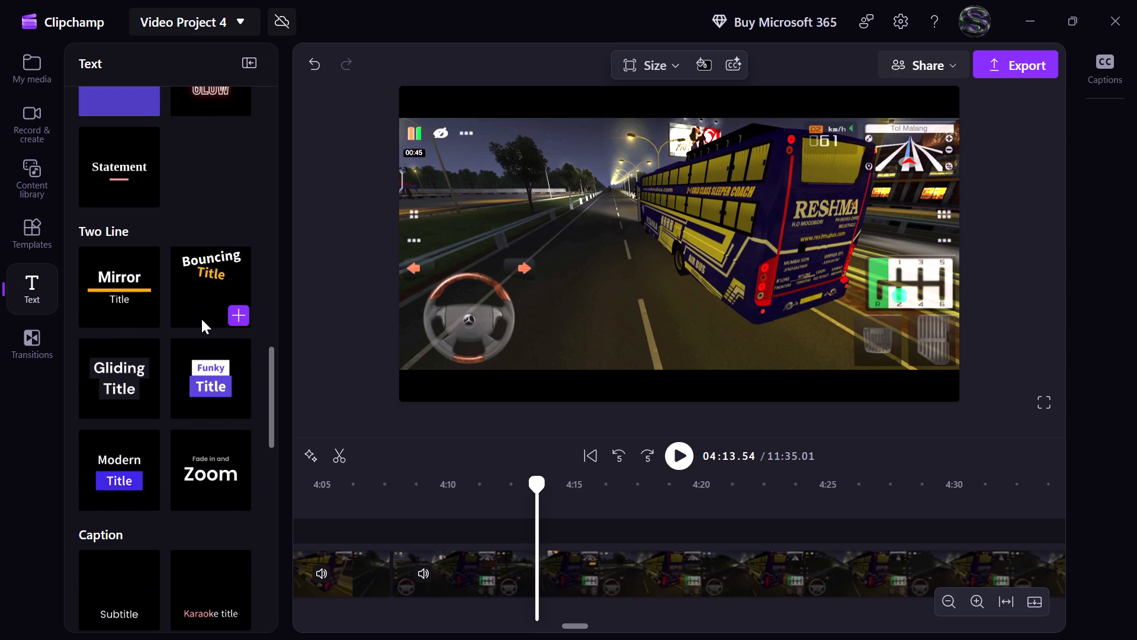
click(144, 313)
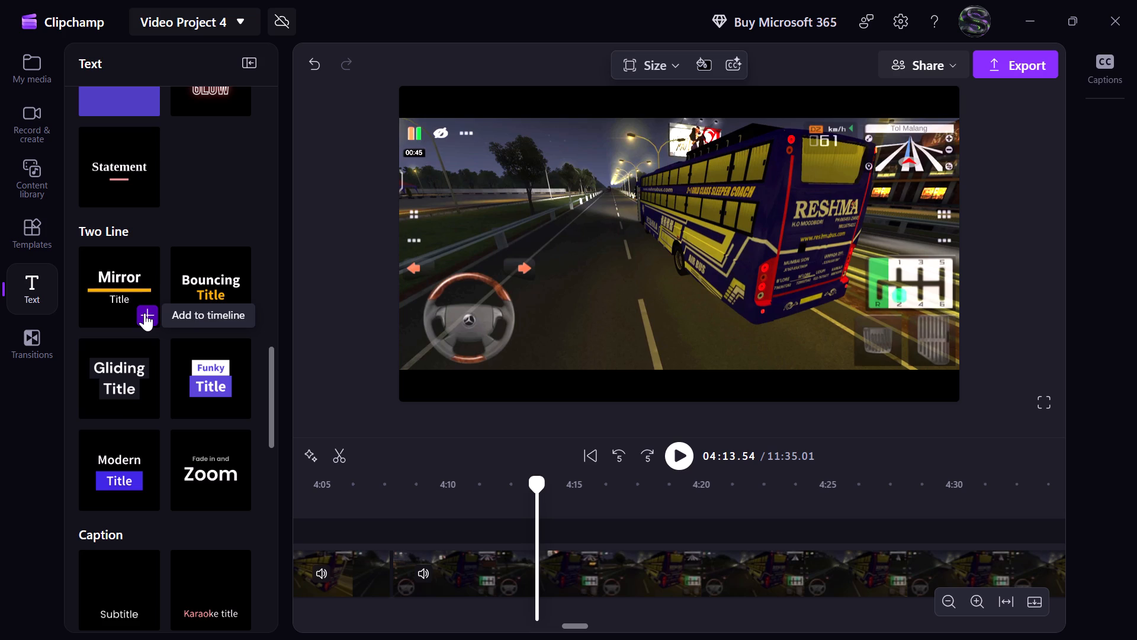
drag(589, 536, 571, 535)
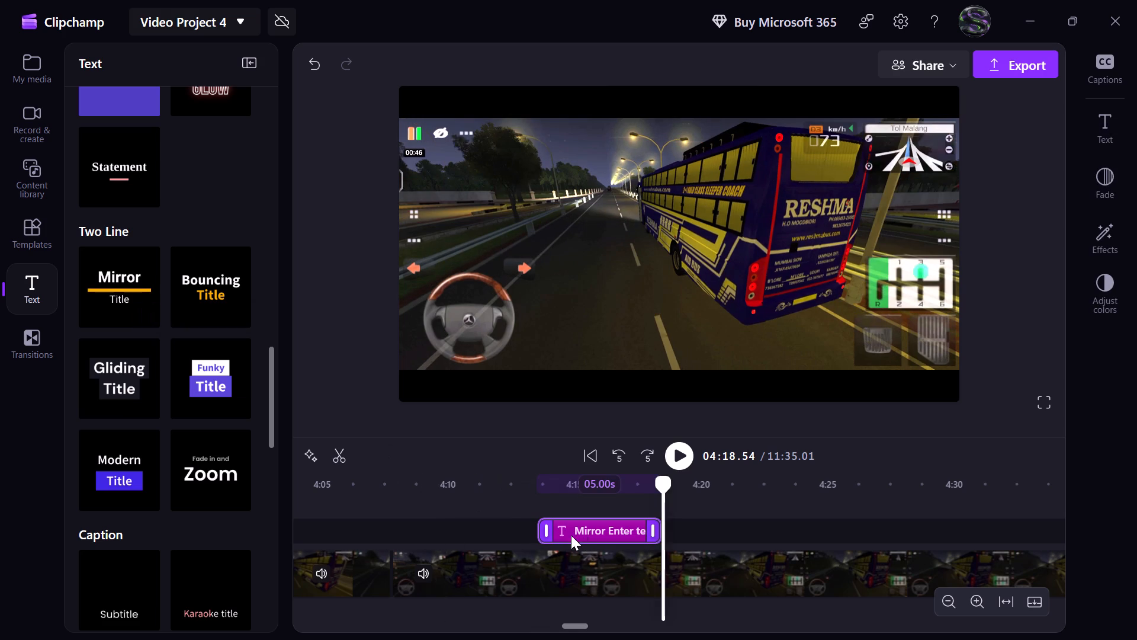
drag(571, 535, 453, 536)
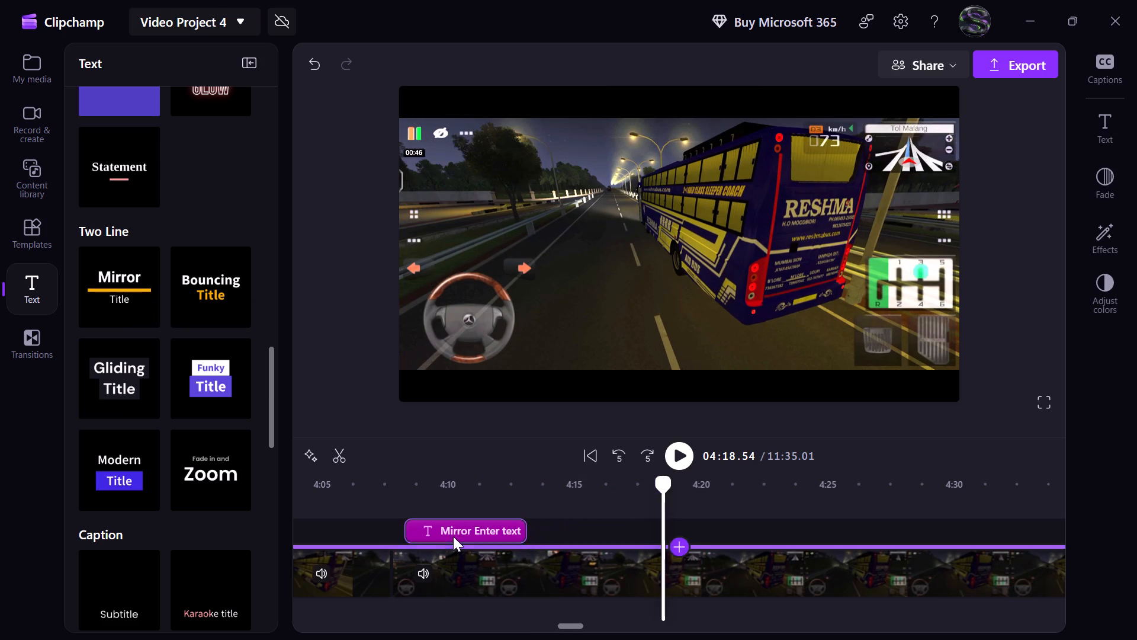
drag(453, 536, 445, 533)
Move the playhead onto the Mirror title at about 4:08 and open its text settings.
click(415, 488)
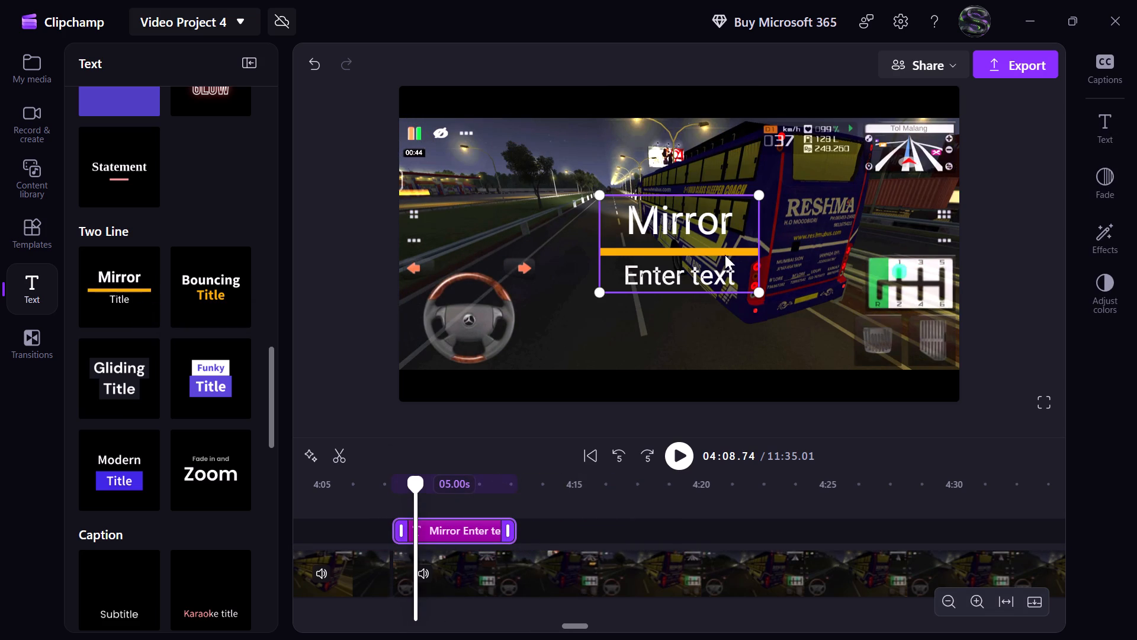
click(725, 213)
click(1108, 123)
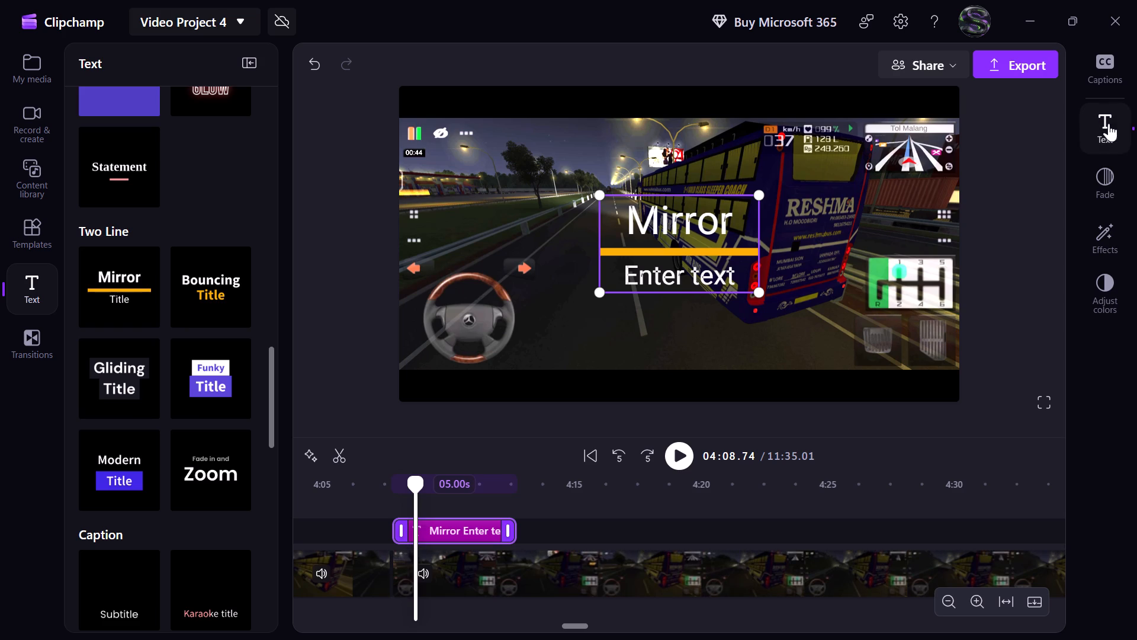
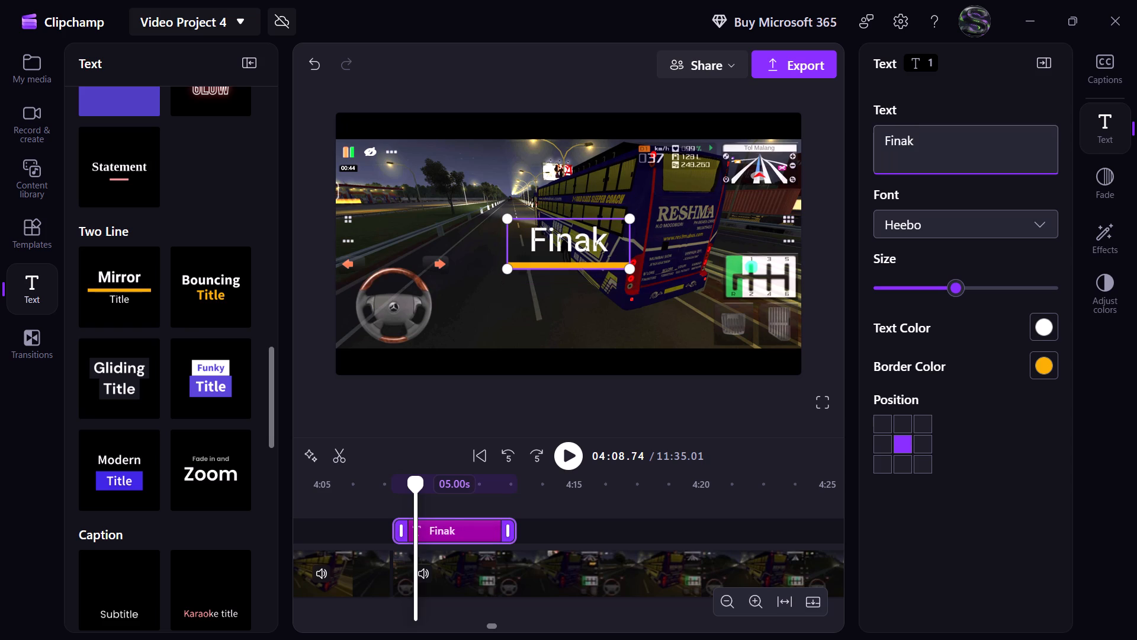
Correct the title's first line to "Final" and add "Test Drive" as its second line.
key(BackSpace)
key(l)
key(Return)
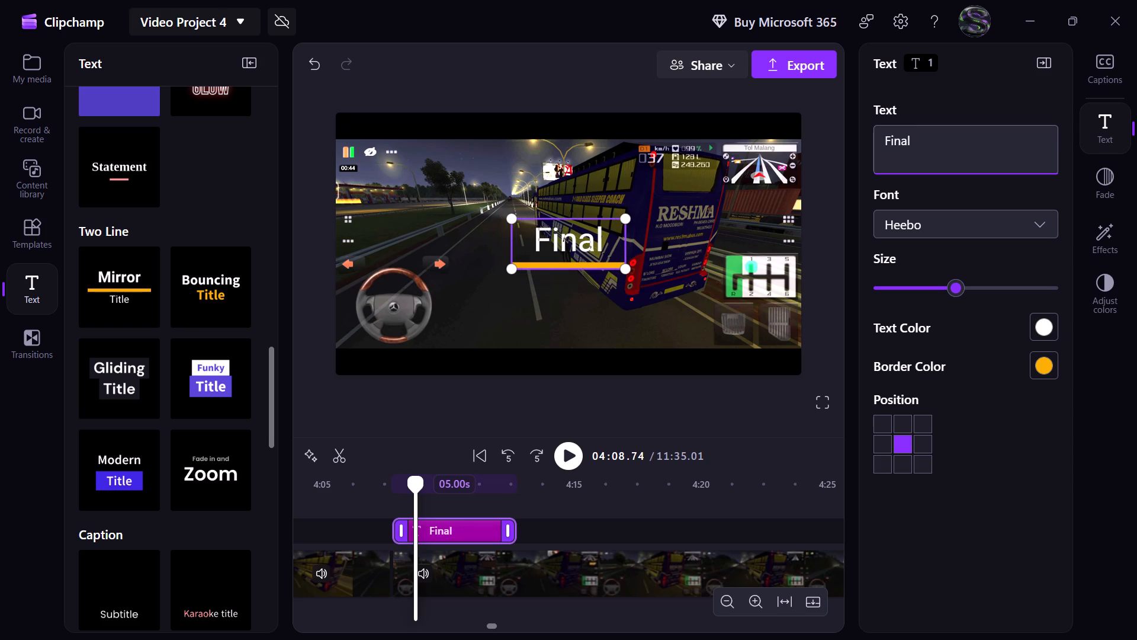
text(Tesy)
key(BackSpace)
text(t)
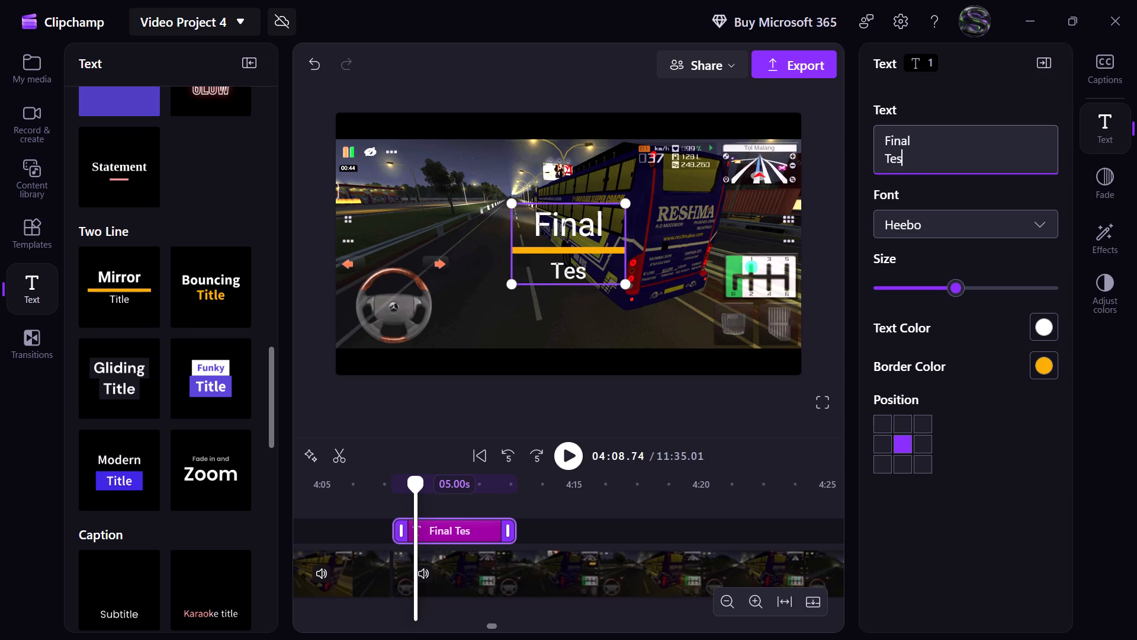
key(space)
text(Dr)
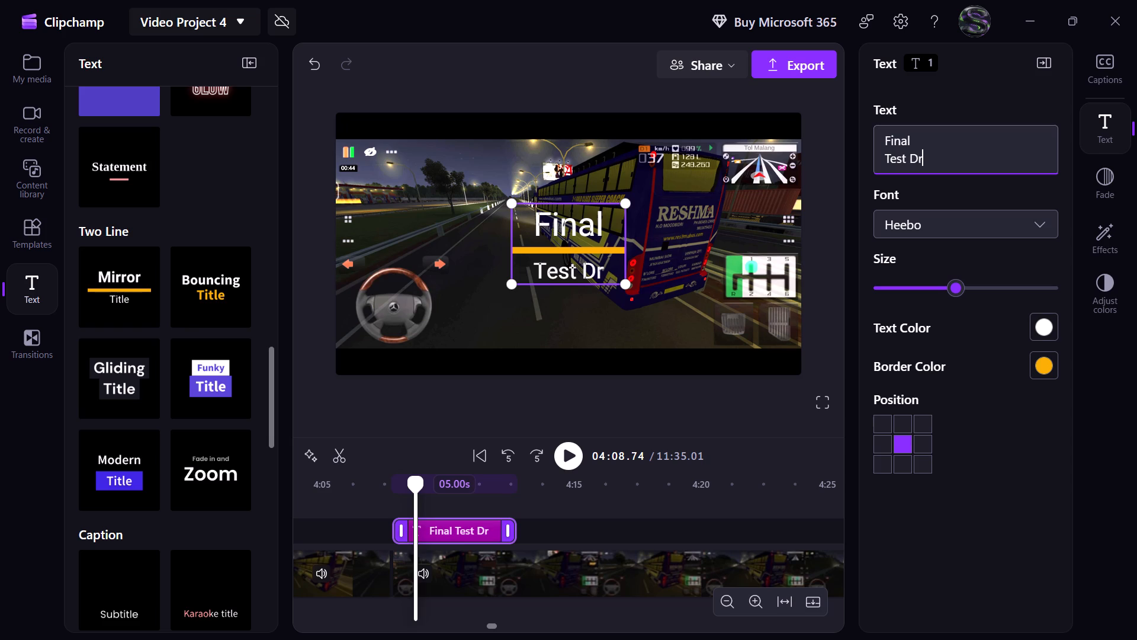
text(ive)
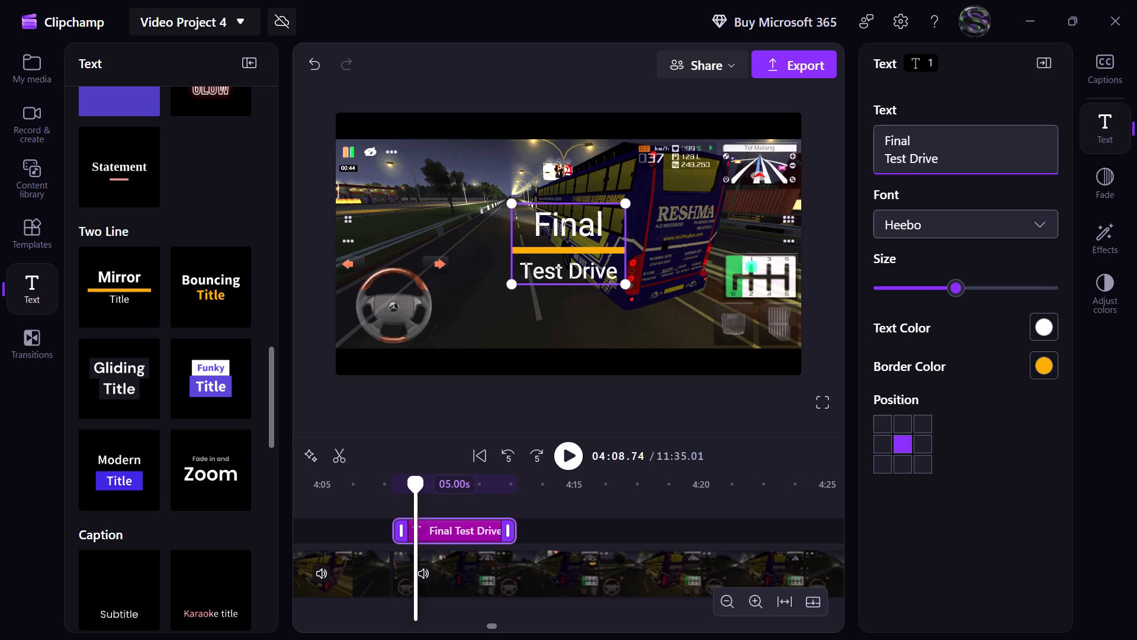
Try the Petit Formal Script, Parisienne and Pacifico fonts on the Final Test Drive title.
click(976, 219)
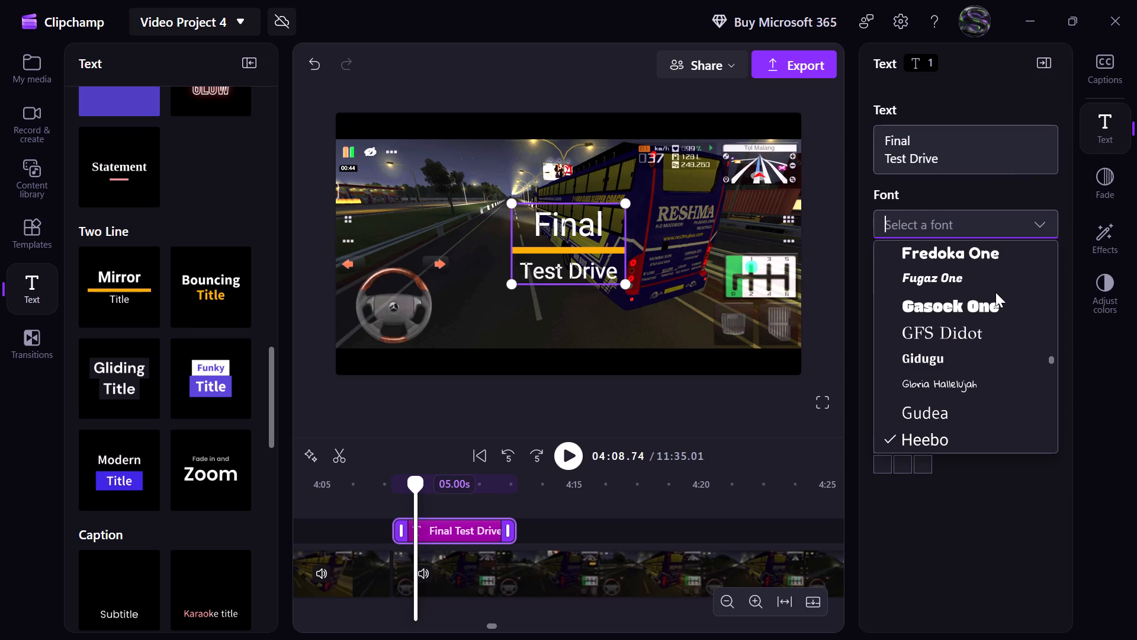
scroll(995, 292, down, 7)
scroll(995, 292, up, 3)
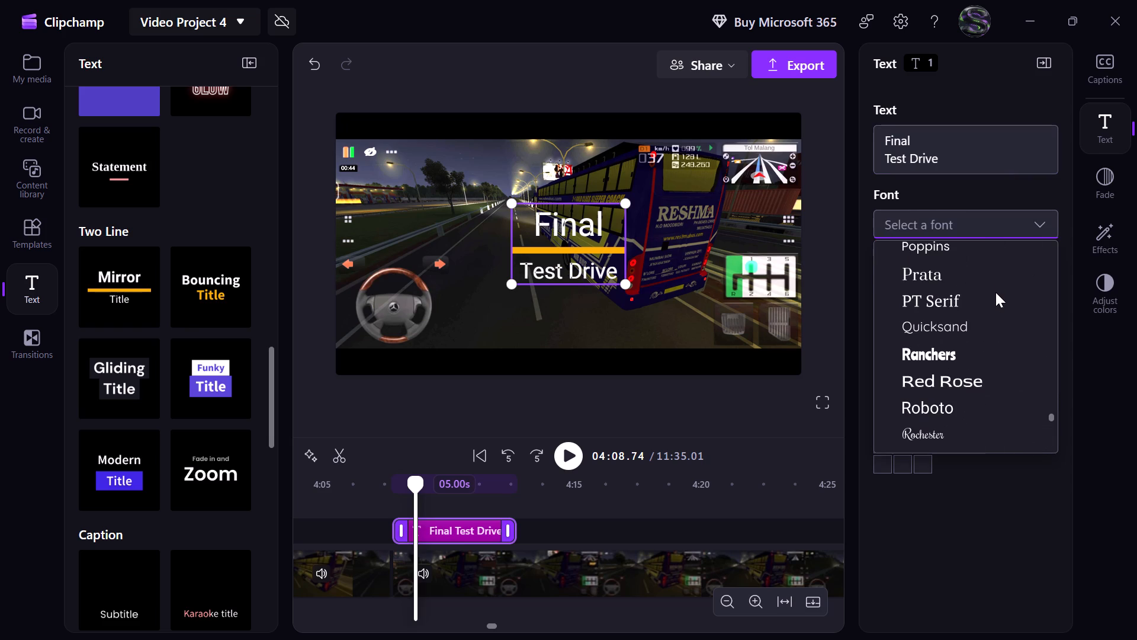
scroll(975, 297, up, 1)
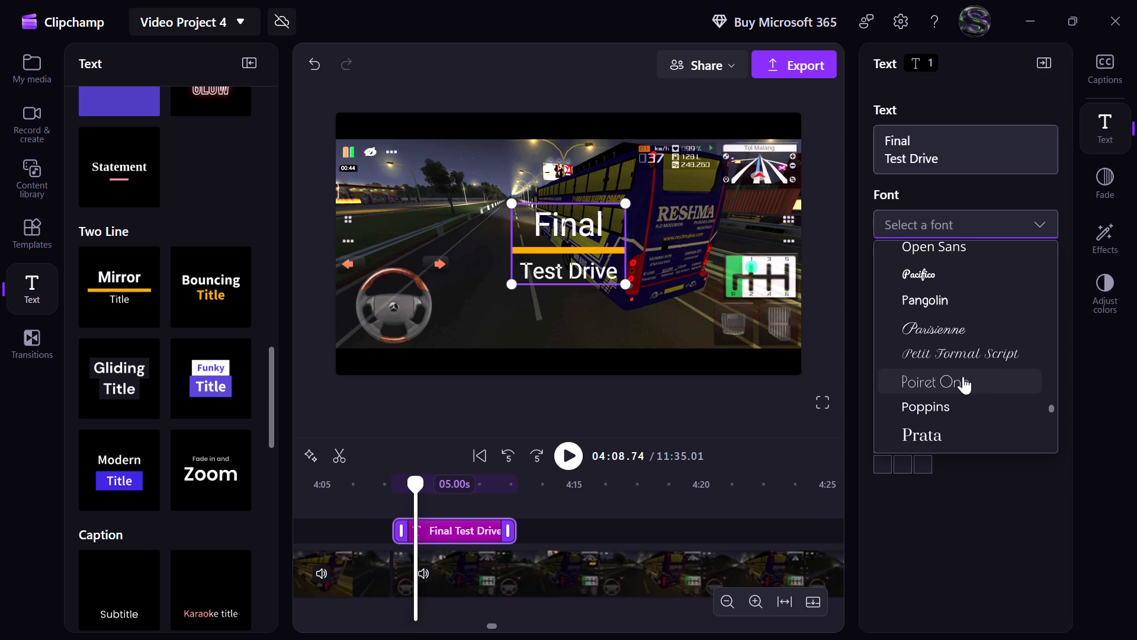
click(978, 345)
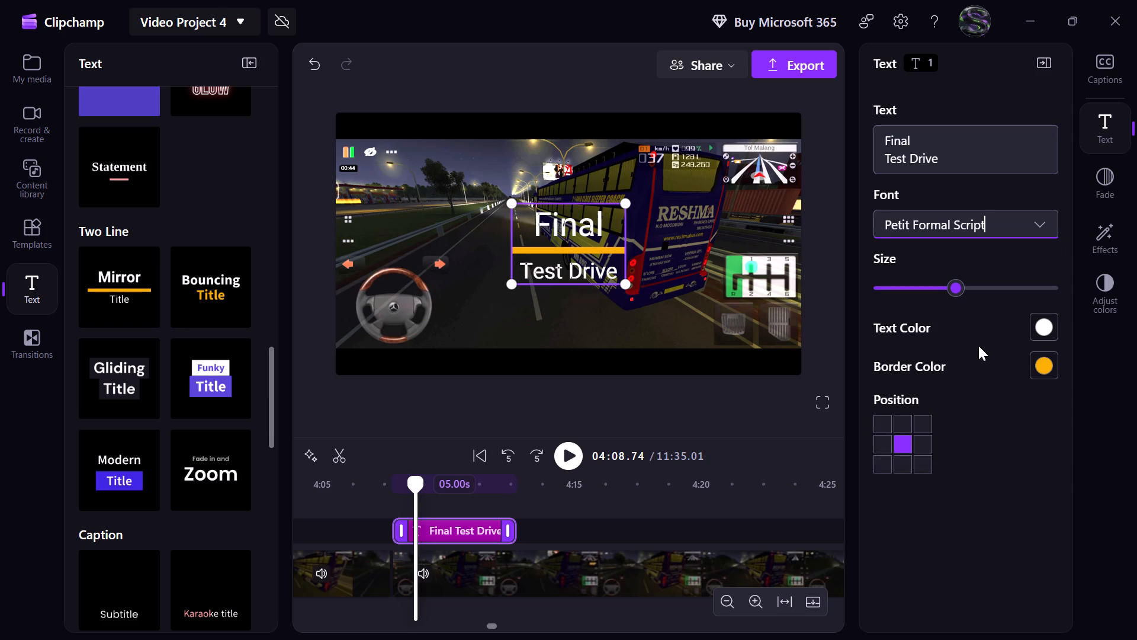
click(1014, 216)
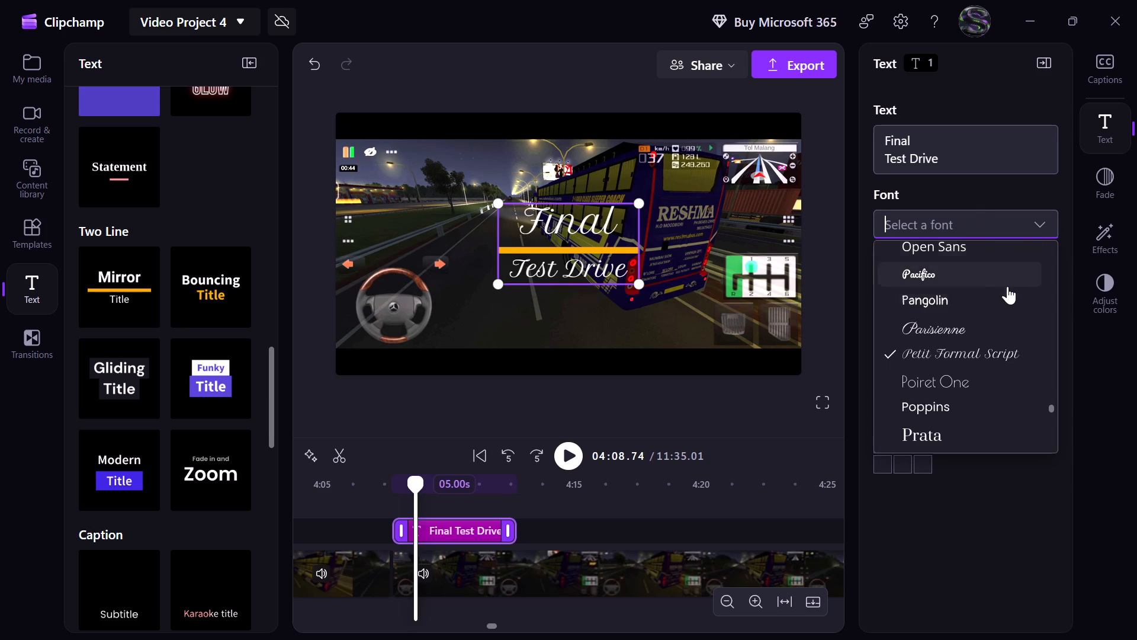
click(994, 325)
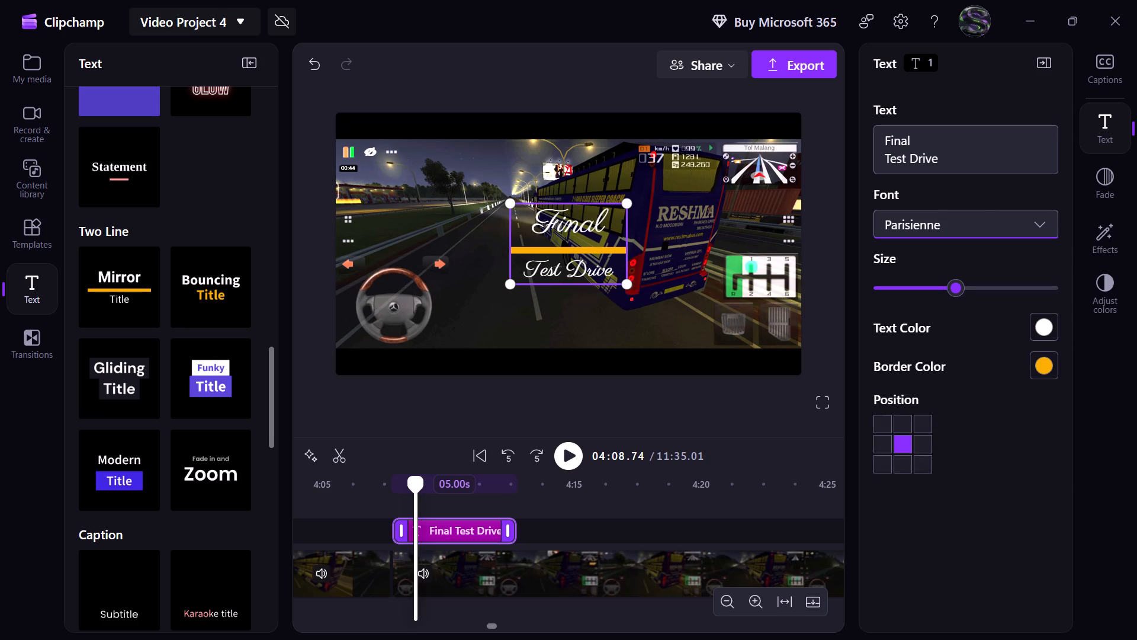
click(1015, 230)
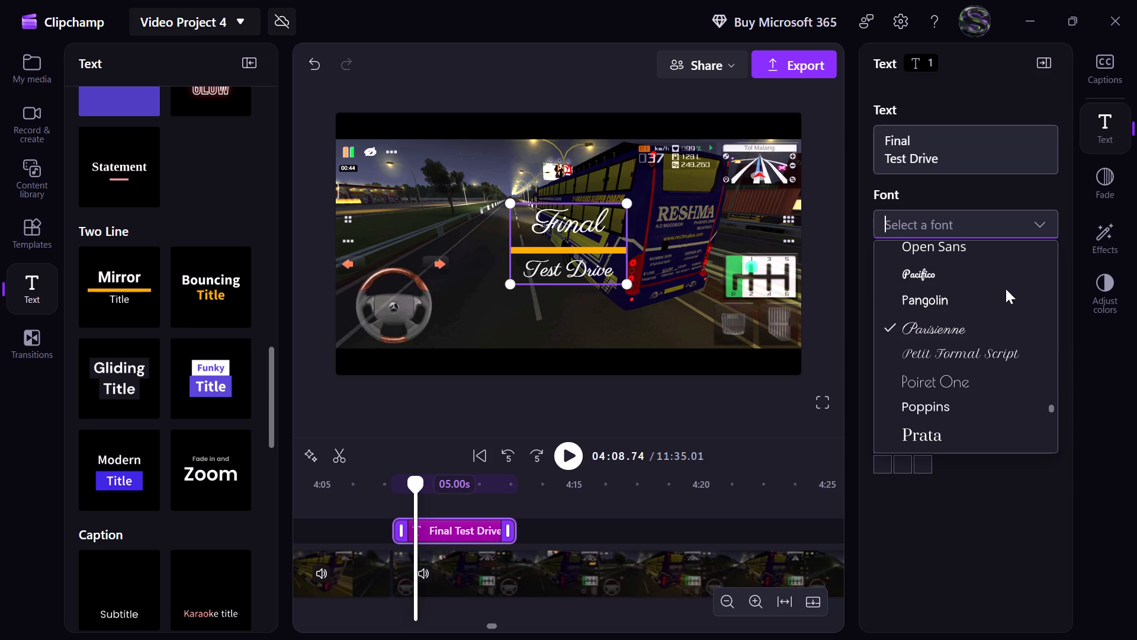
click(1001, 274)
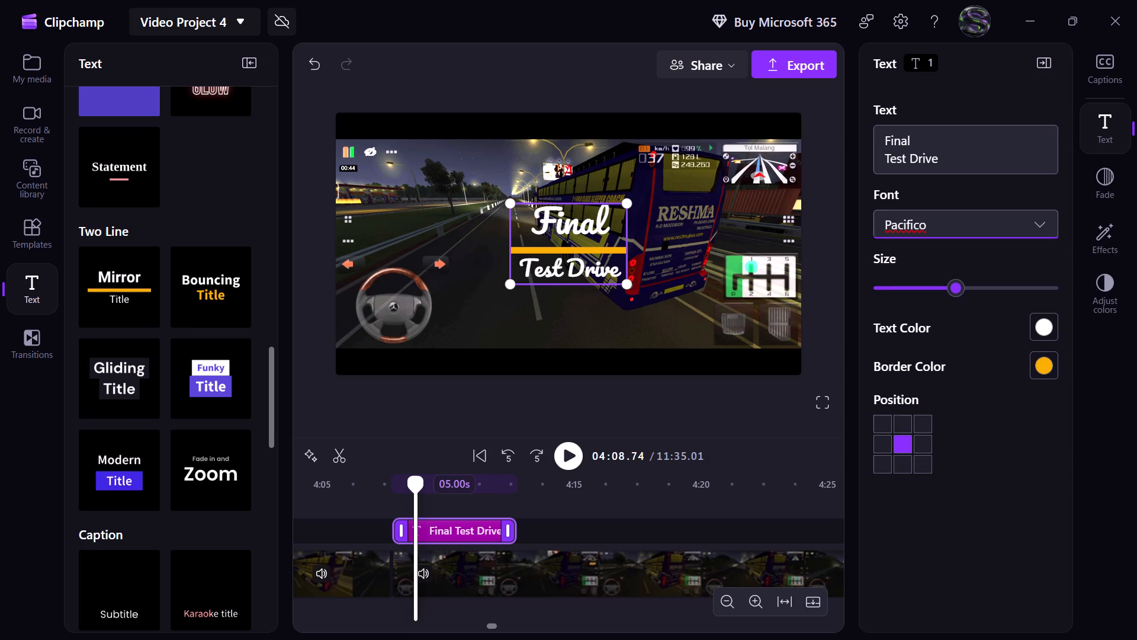
Set the Final Test Drive title's font to Poiret One.
click(1000, 225)
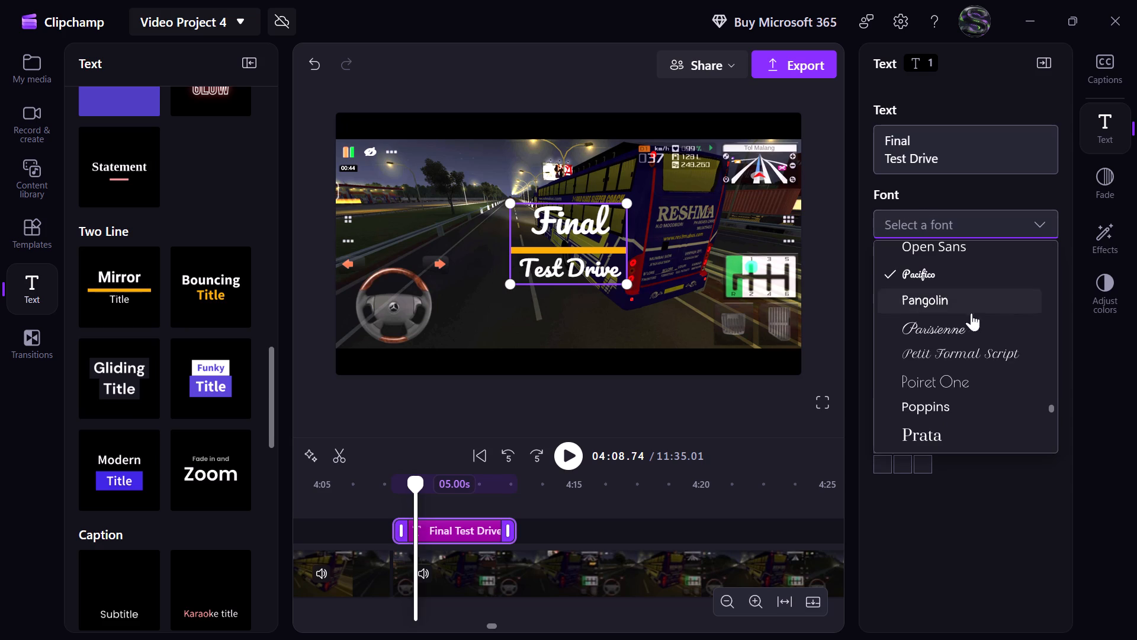
click(966, 376)
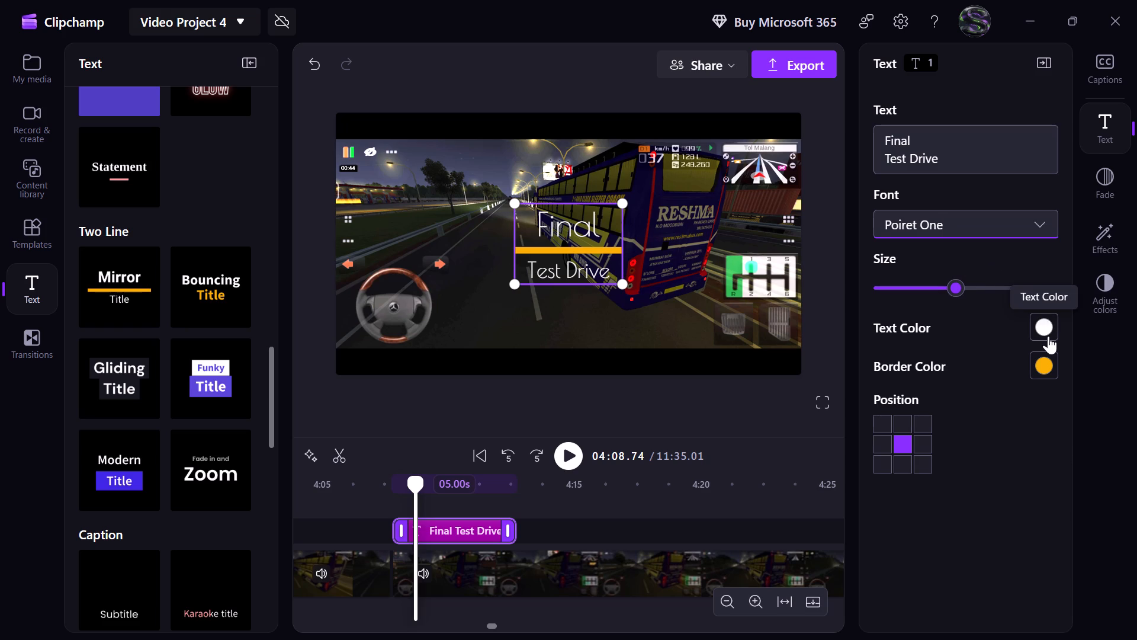
Change the title's border color to Light Green (#ACFF42).
click(1049, 360)
click(1036, 258)
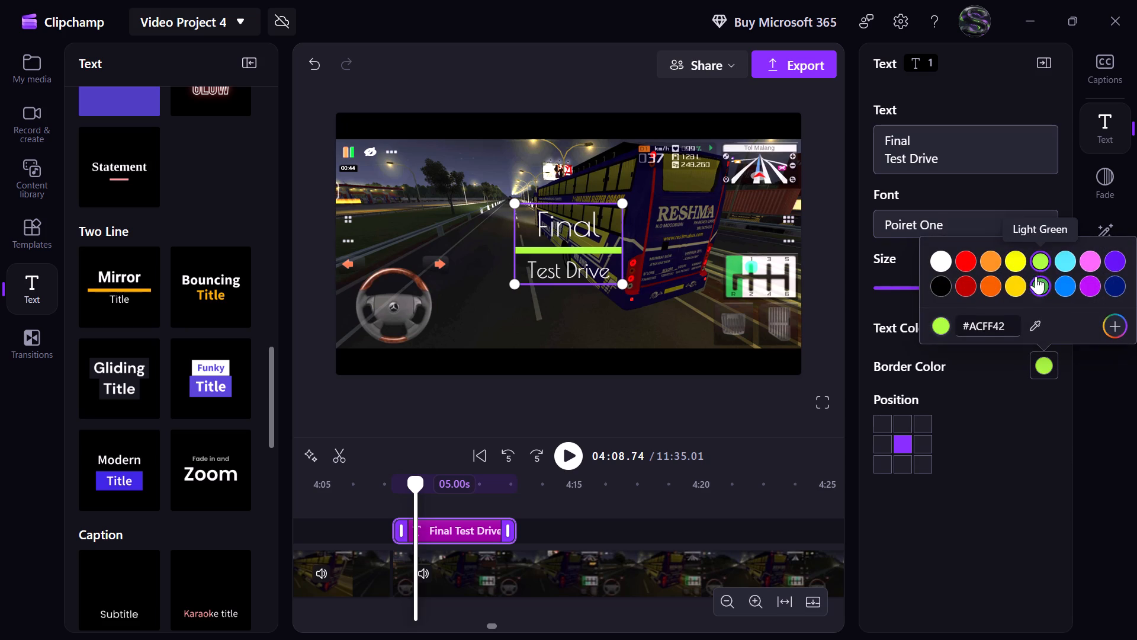
click(1105, 411)
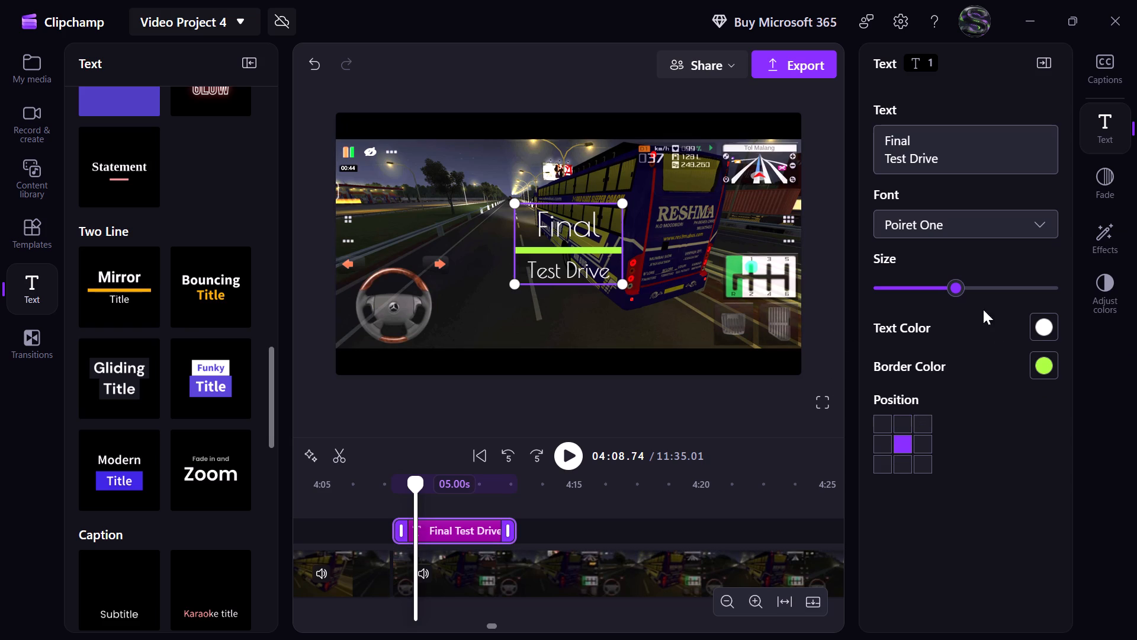
Give the title a 0.5 s fade in and a 0.5 s fade out.
click(1094, 186)
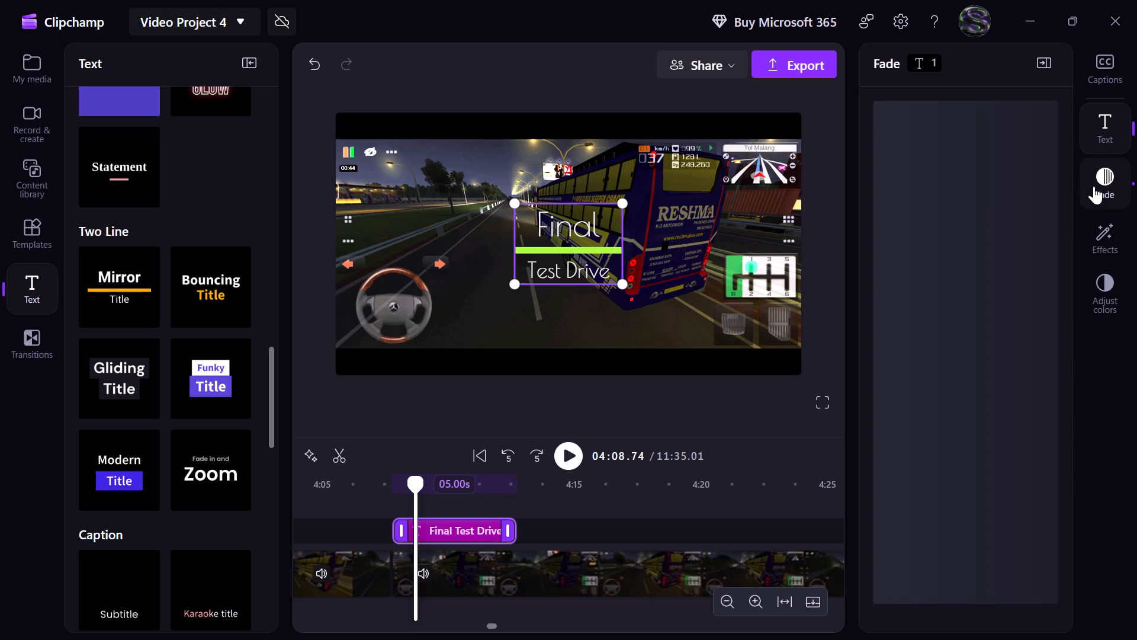
click(921, 137)
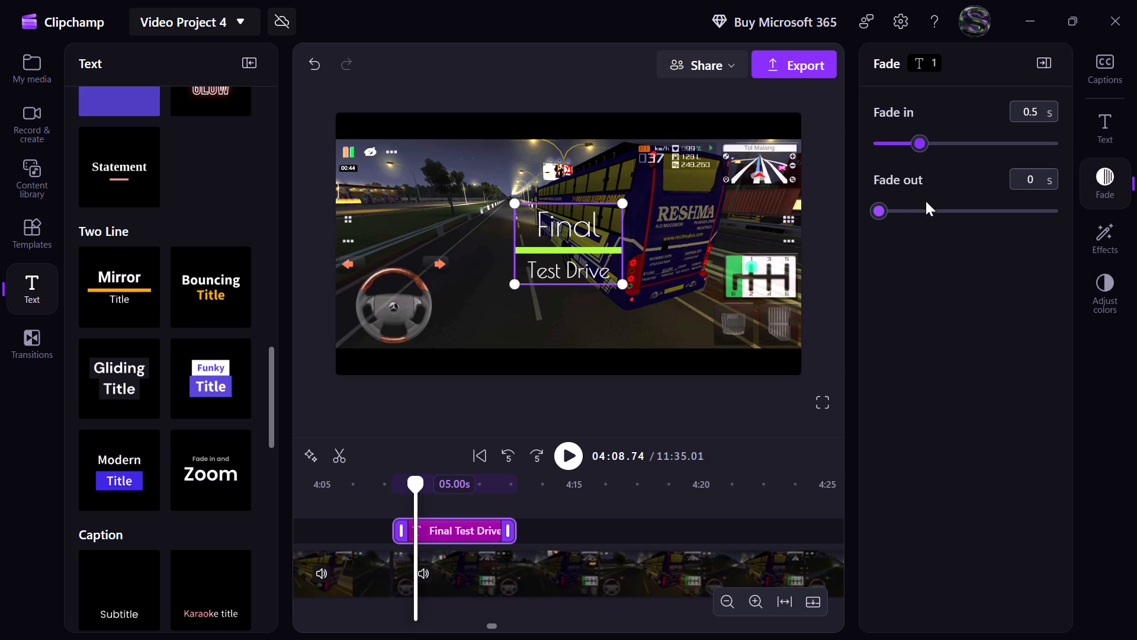
click(923, 209)
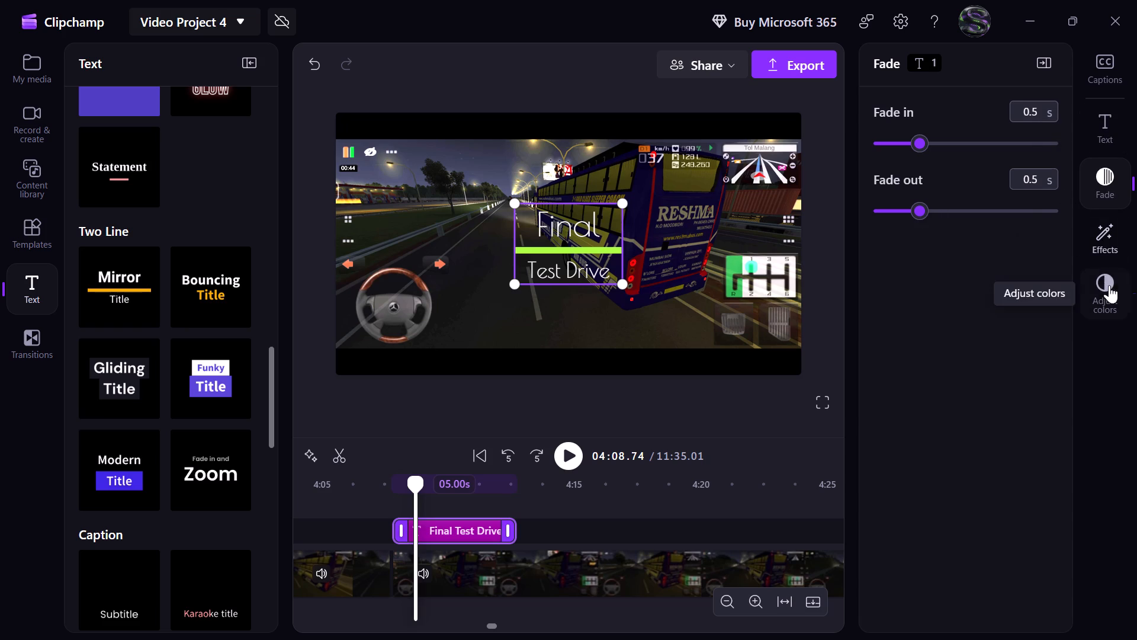
Enlarge the preview area and play the video from about 4:06, just before the title, to review its appearance.
click(364, 481)
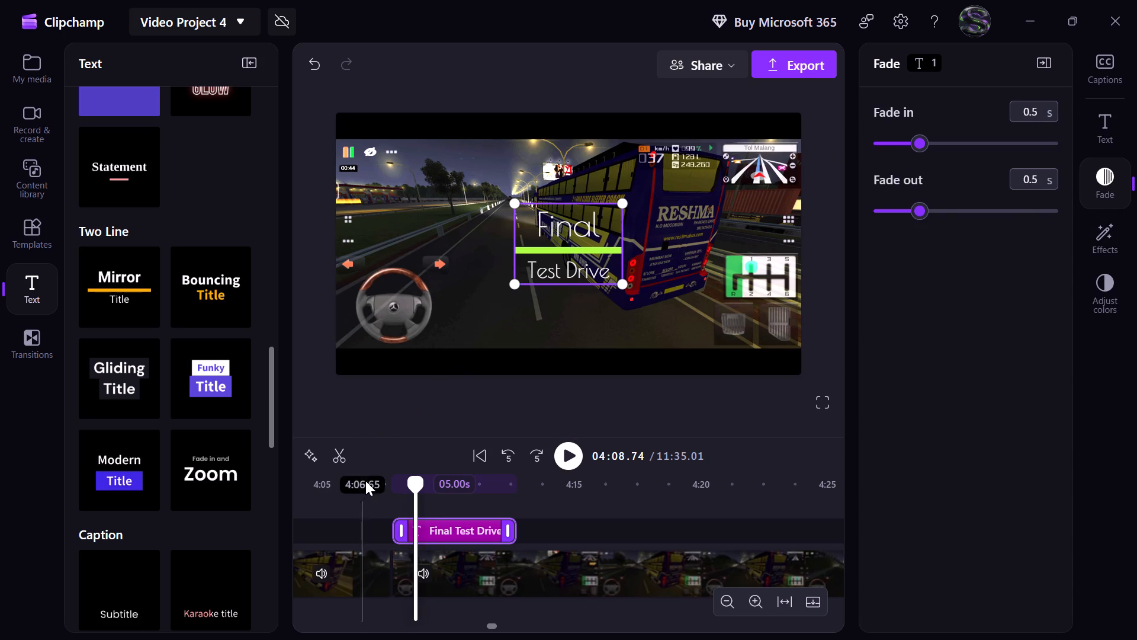
click(1045, 58)
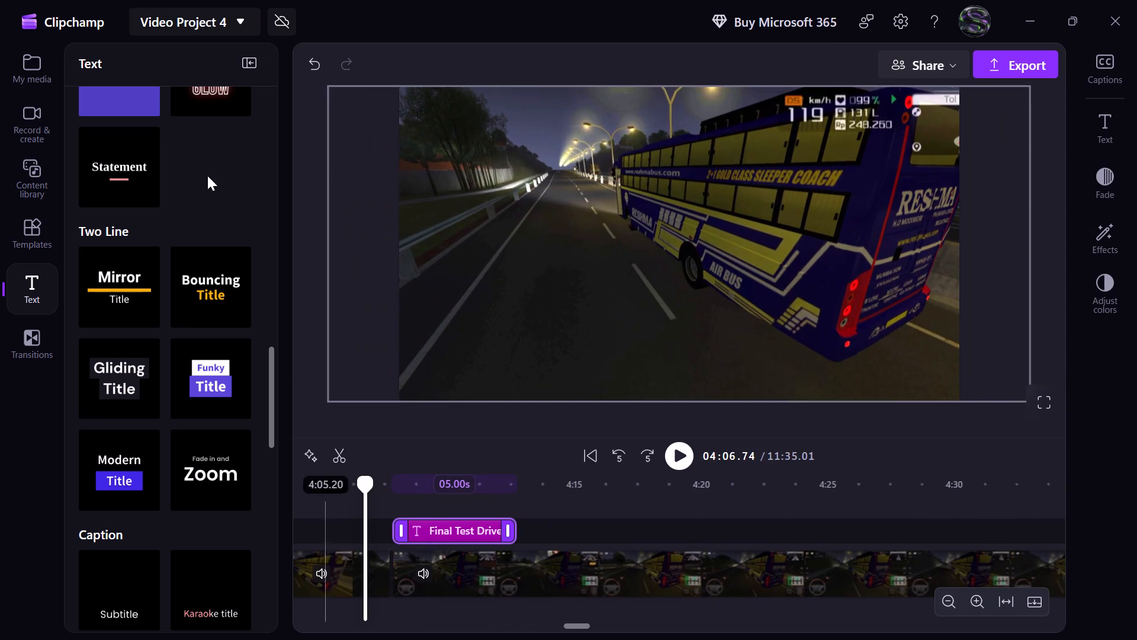
click(245, 66)
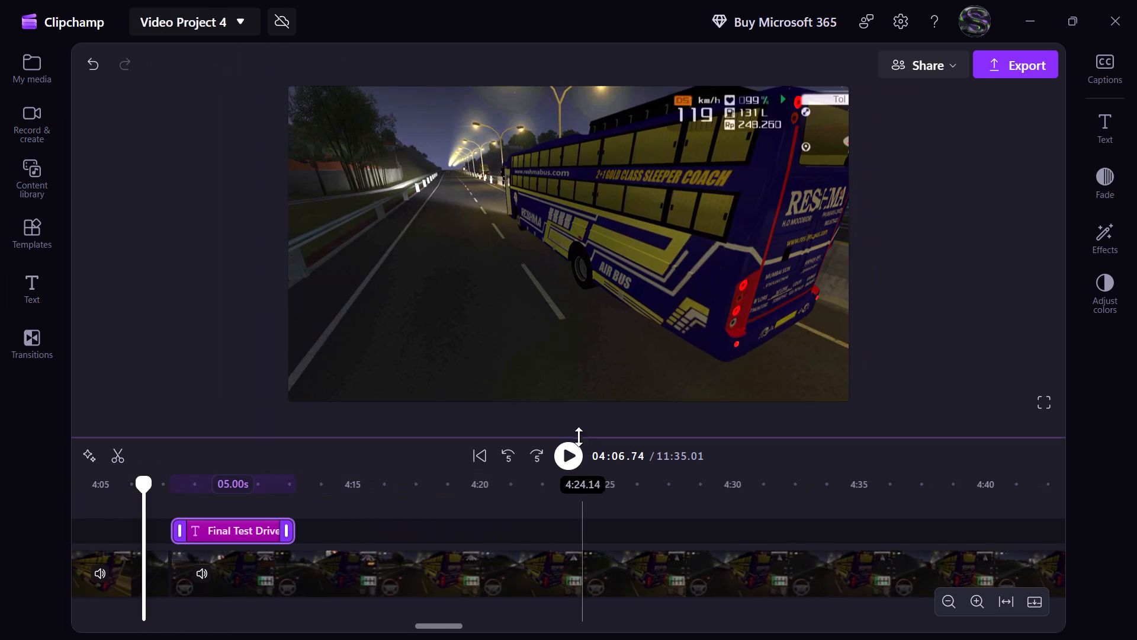
click(577, 453)
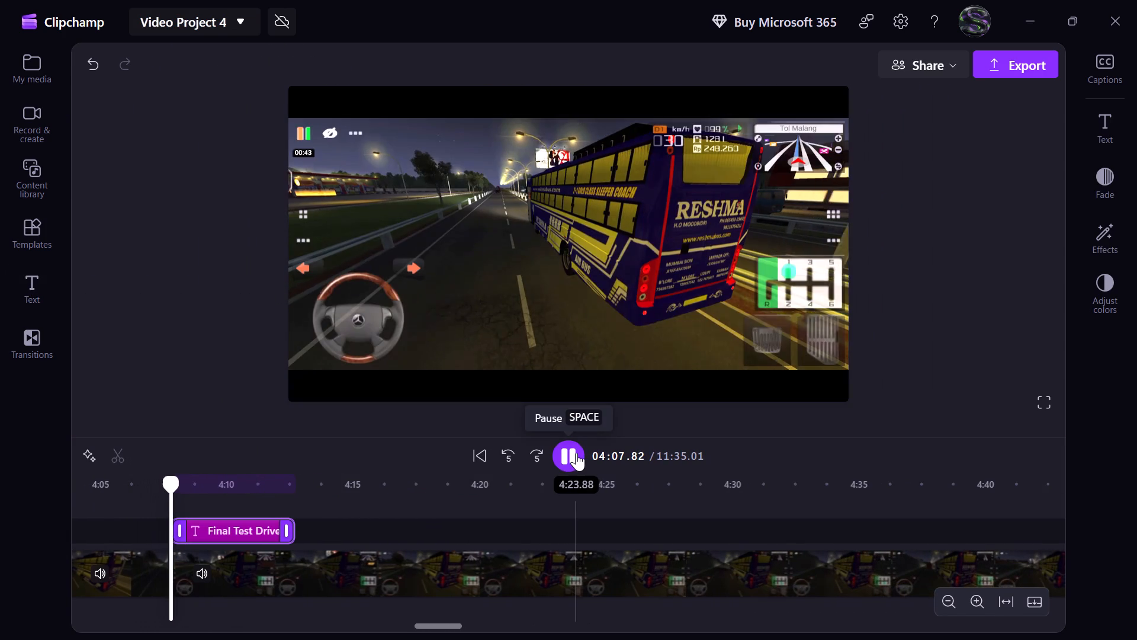
click(509, 455)
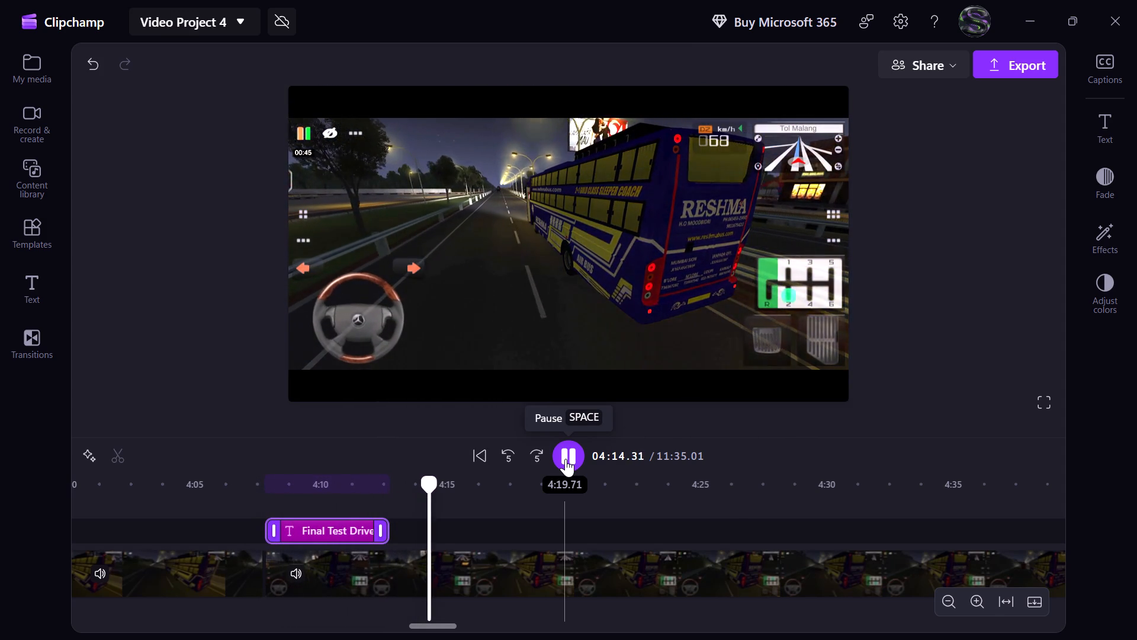
Skim the bus driving footage after the title up to about 5:30, then go back and pause at about 5:15.
click(538, 456)
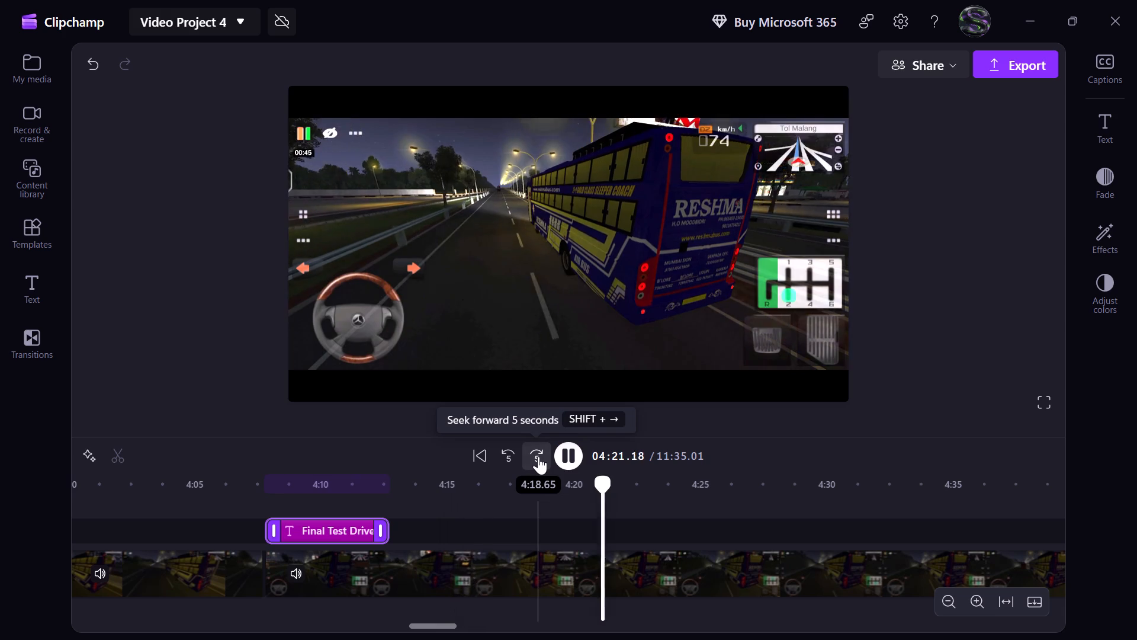
click(538, 456)
double_click(538, 456)
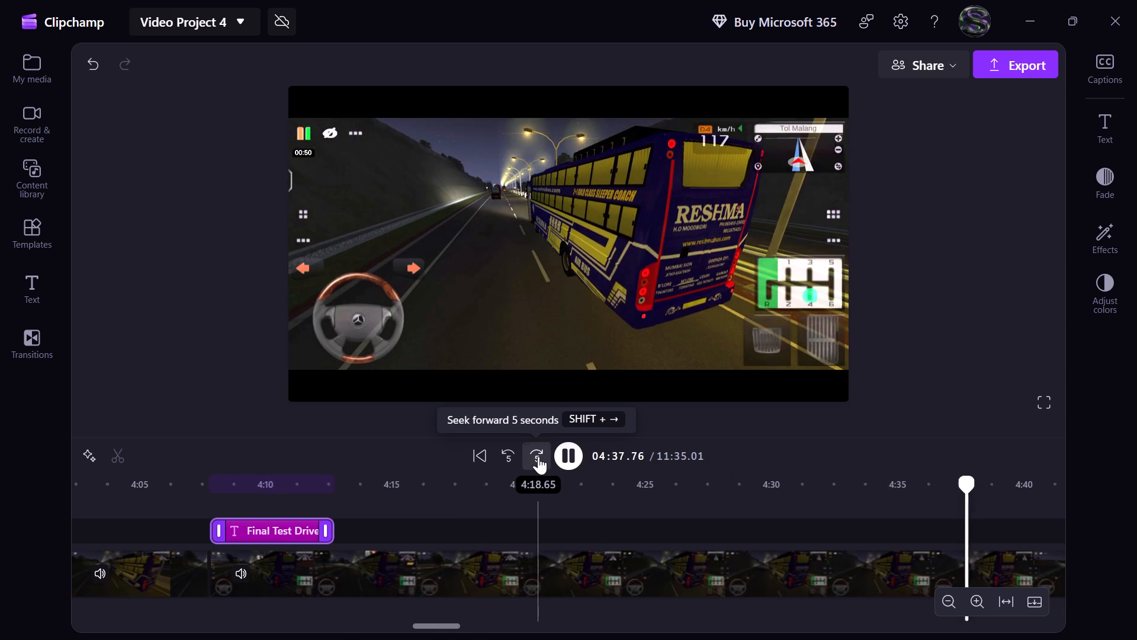
click(538, 456)
click(538, 456)
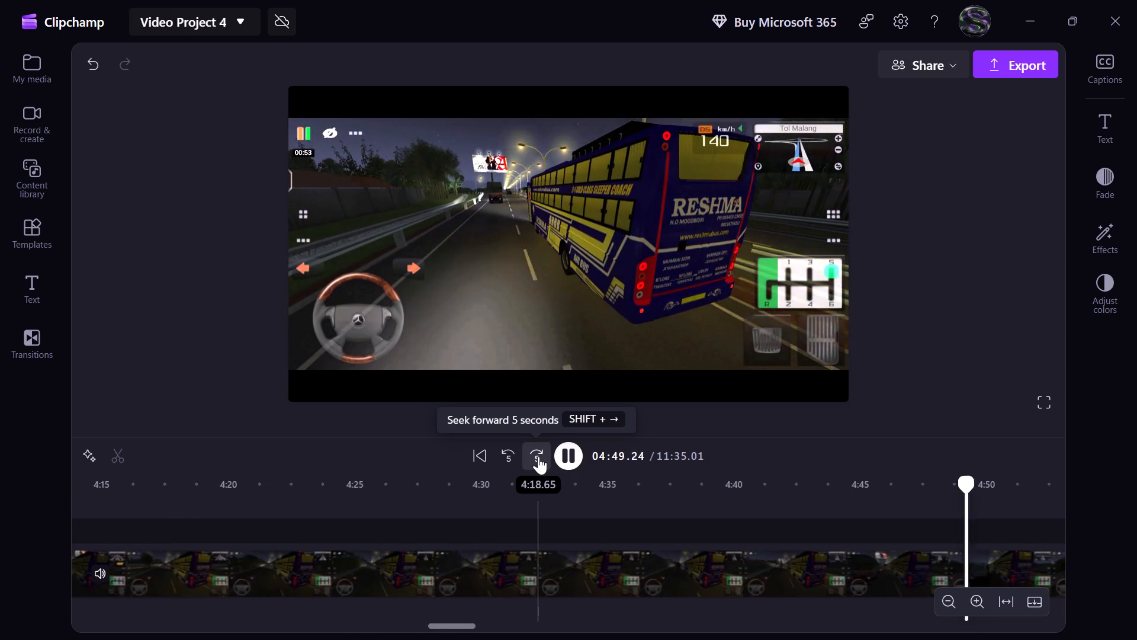
click(538, 456)
click(538, 456)
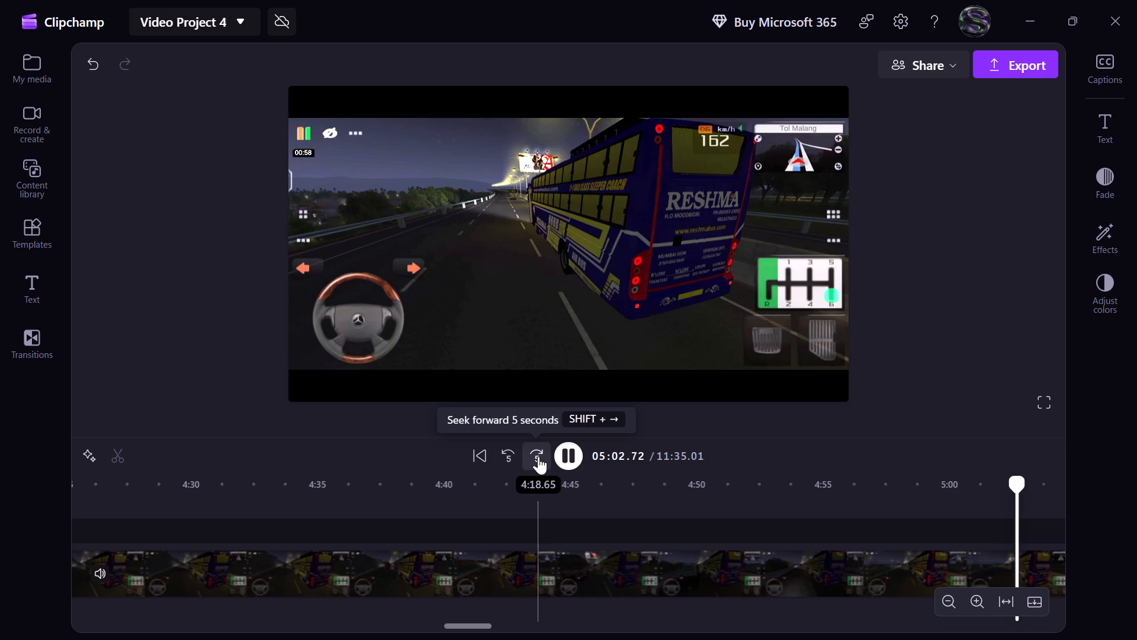
click(538, 456)
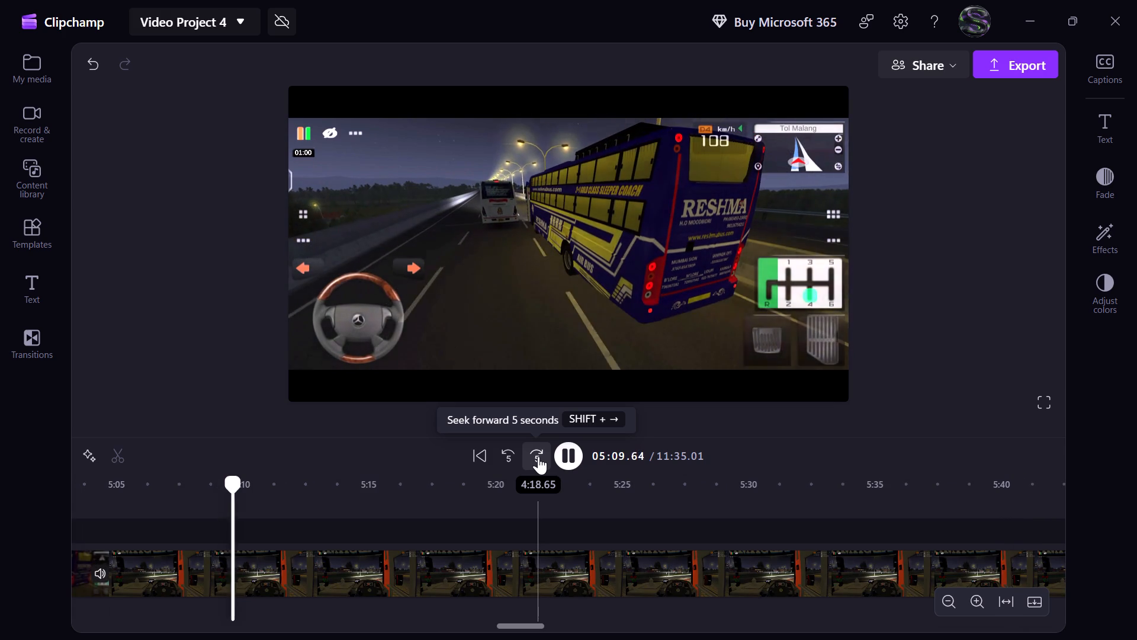
click(538, 456)
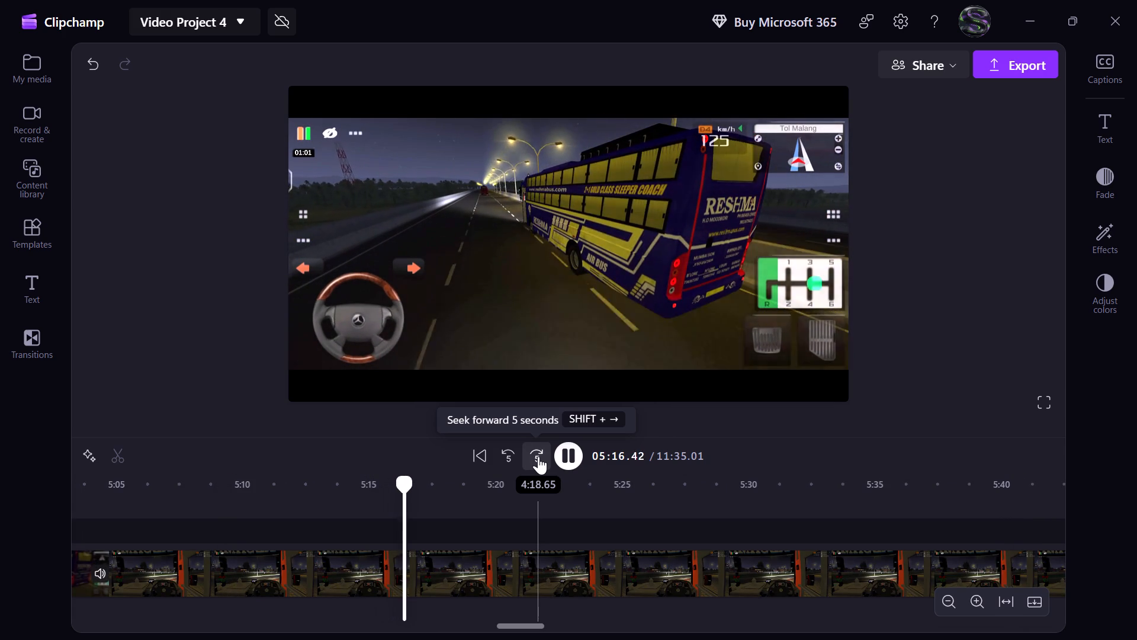
click(538, 456)
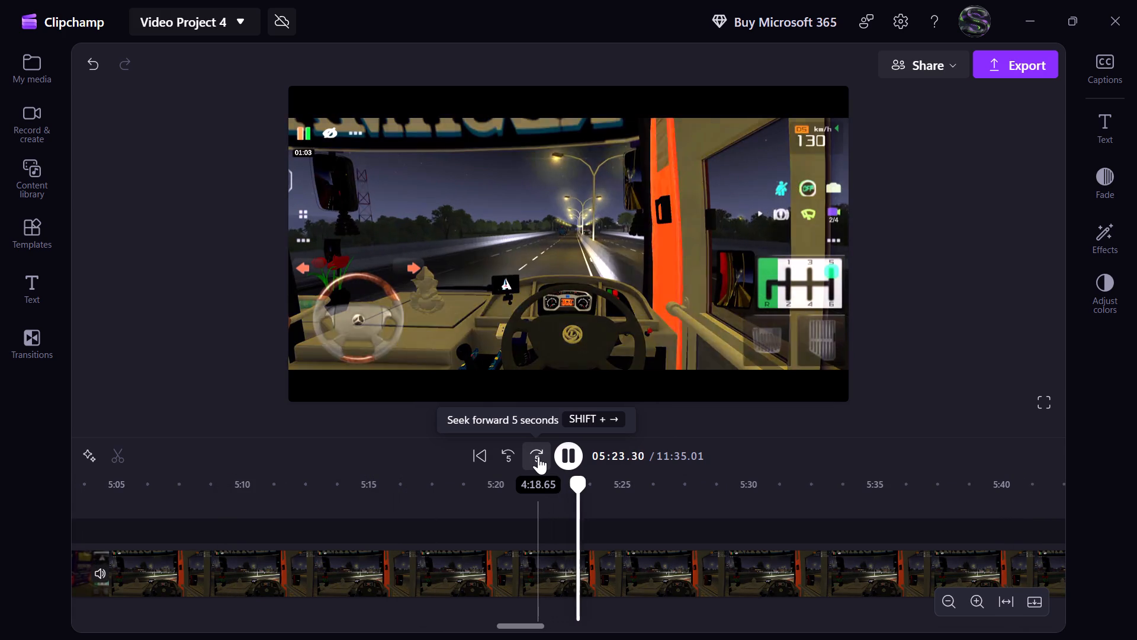
click(538, 456)
click(508, 456)
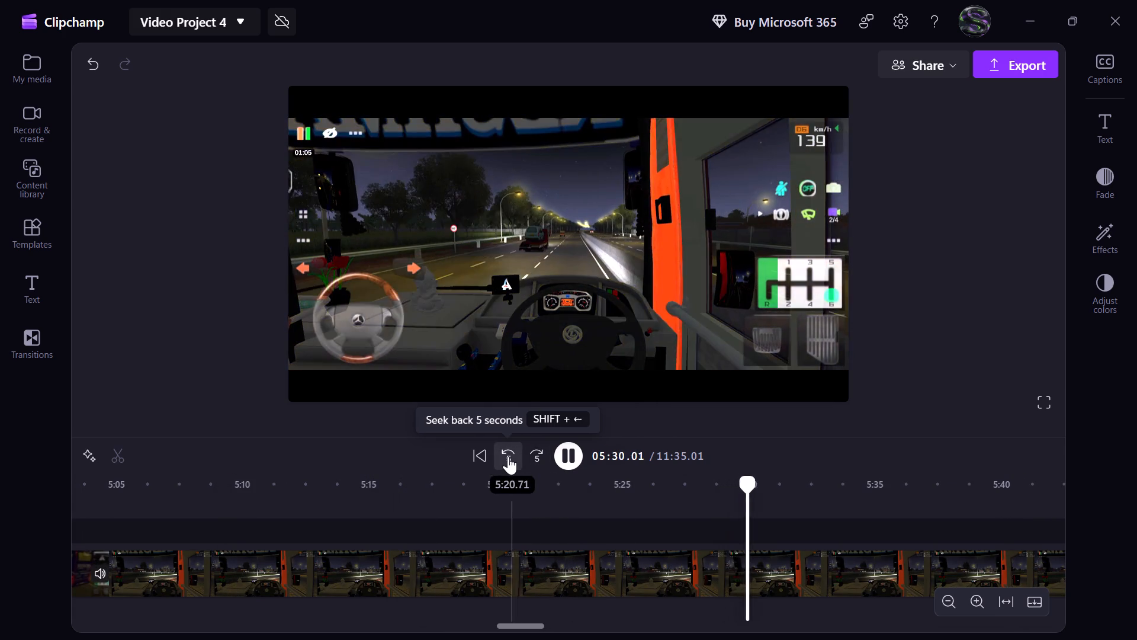
double_click(508, 456)
click(509, 456)
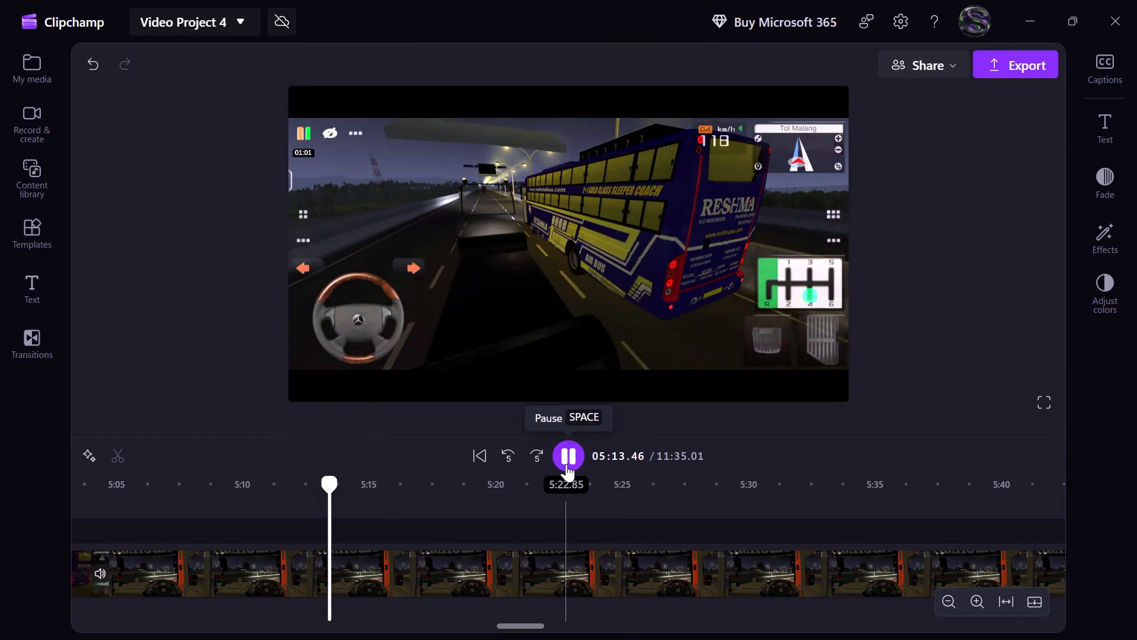
click(566, 464)
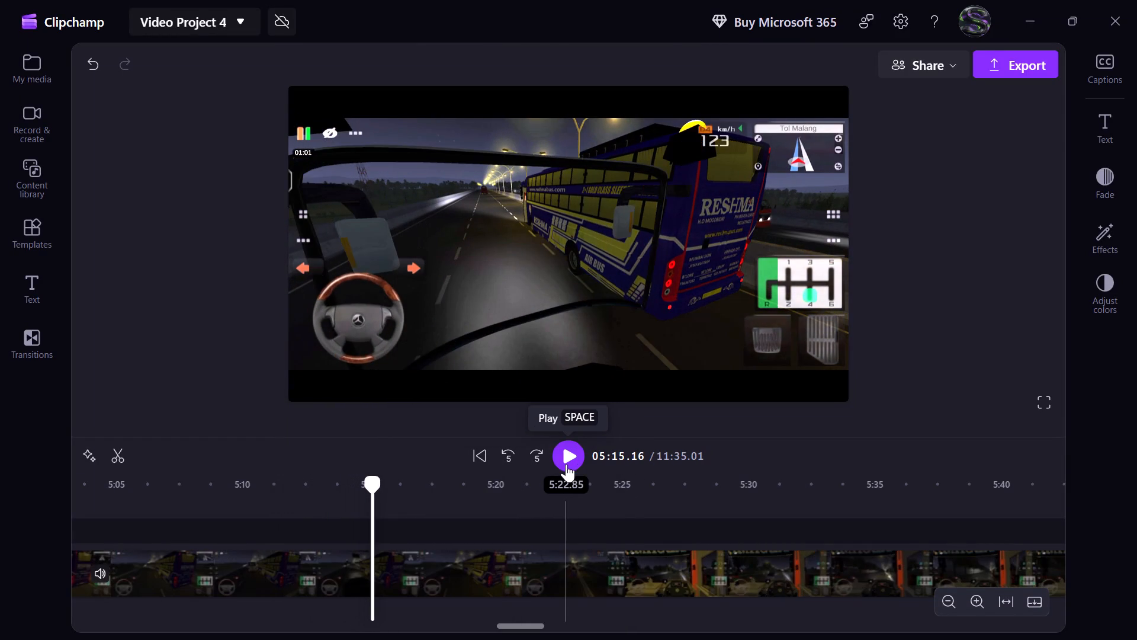
Set the playhead time to exactly 05:15.00.
click(635, 456)
text(00)
key(Return)
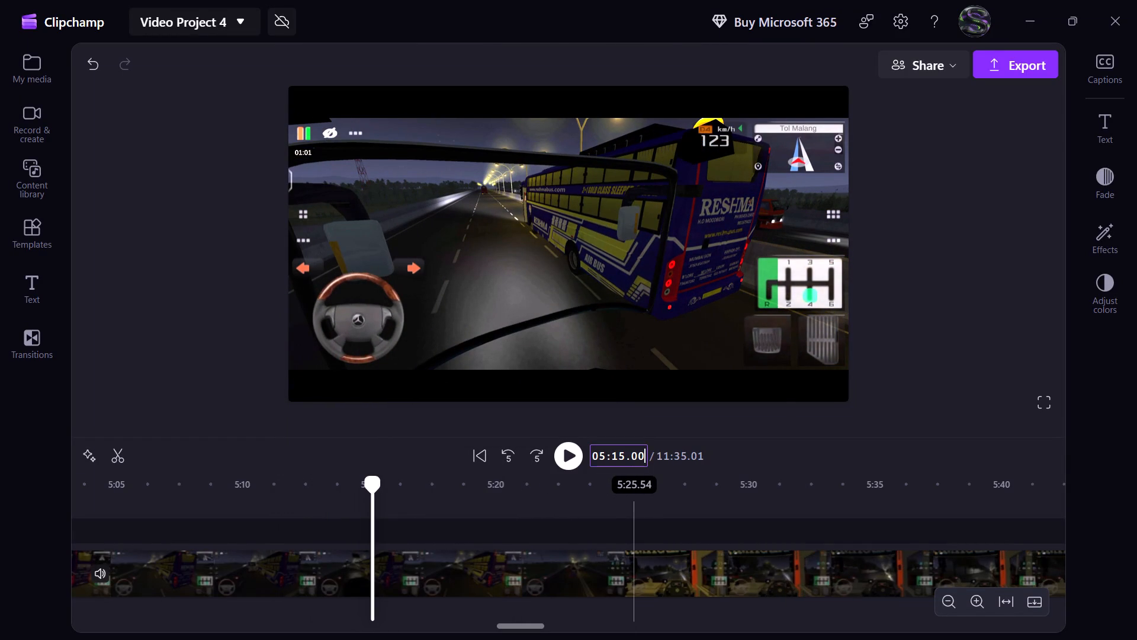
Split the bus driving clip at 05:16.50.
click(569, 463)
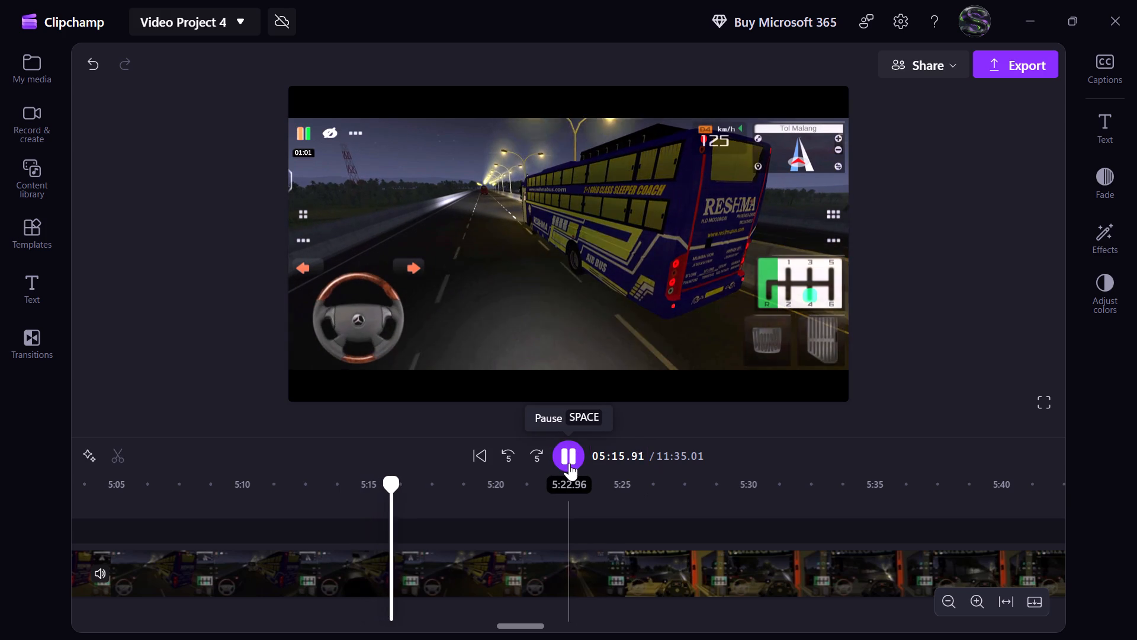
click(569, 463)
click(635, 461)
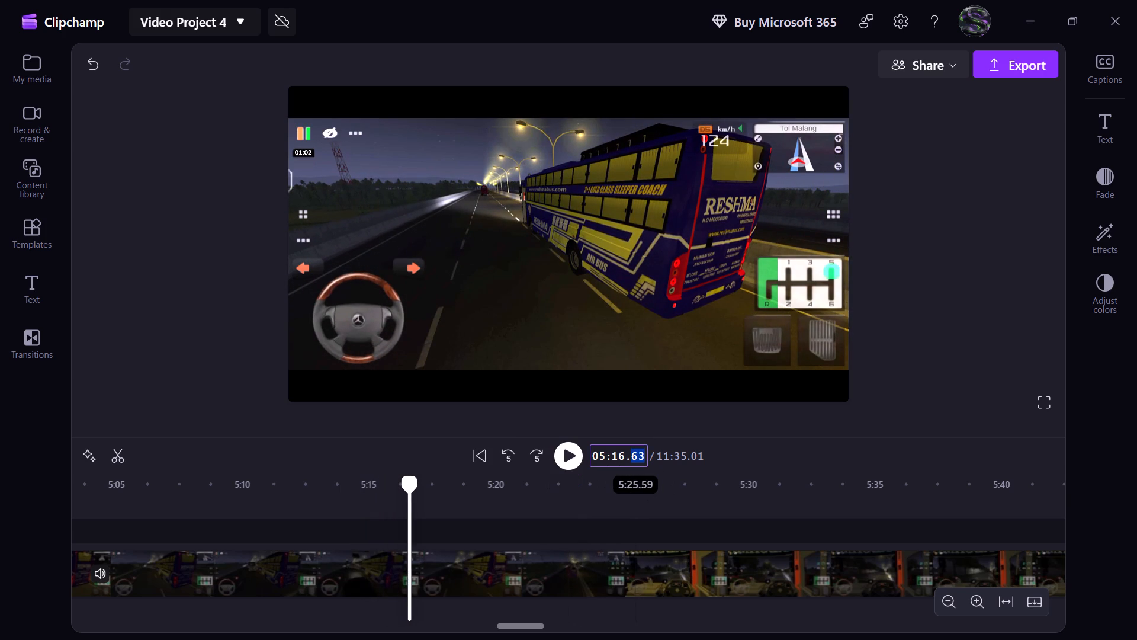
text(50)
key(Return)
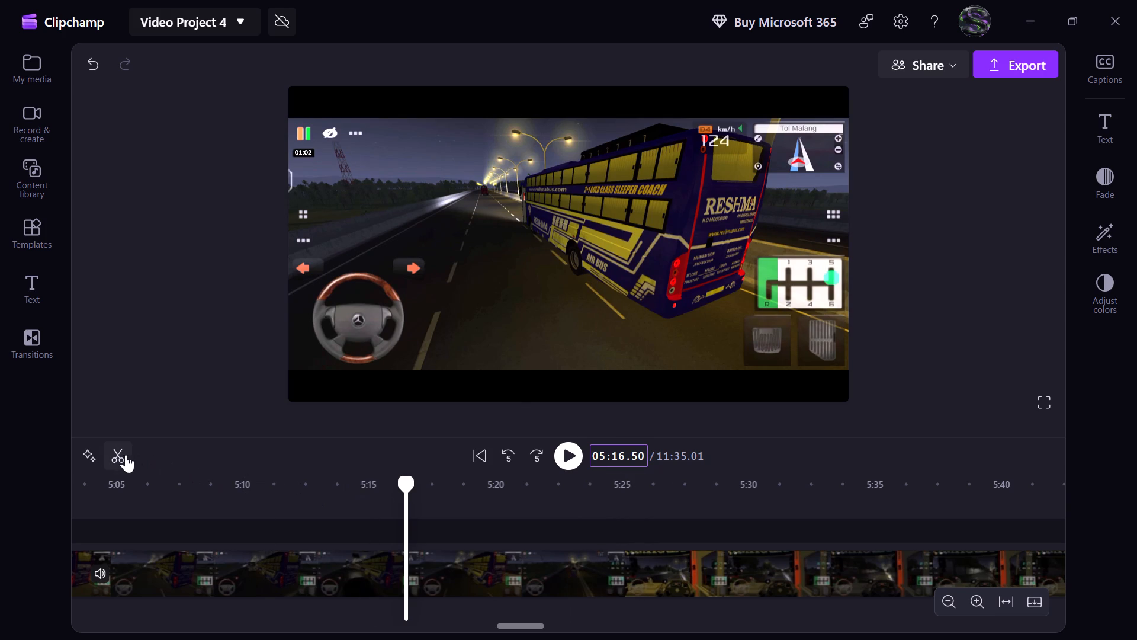
click(124, 455)
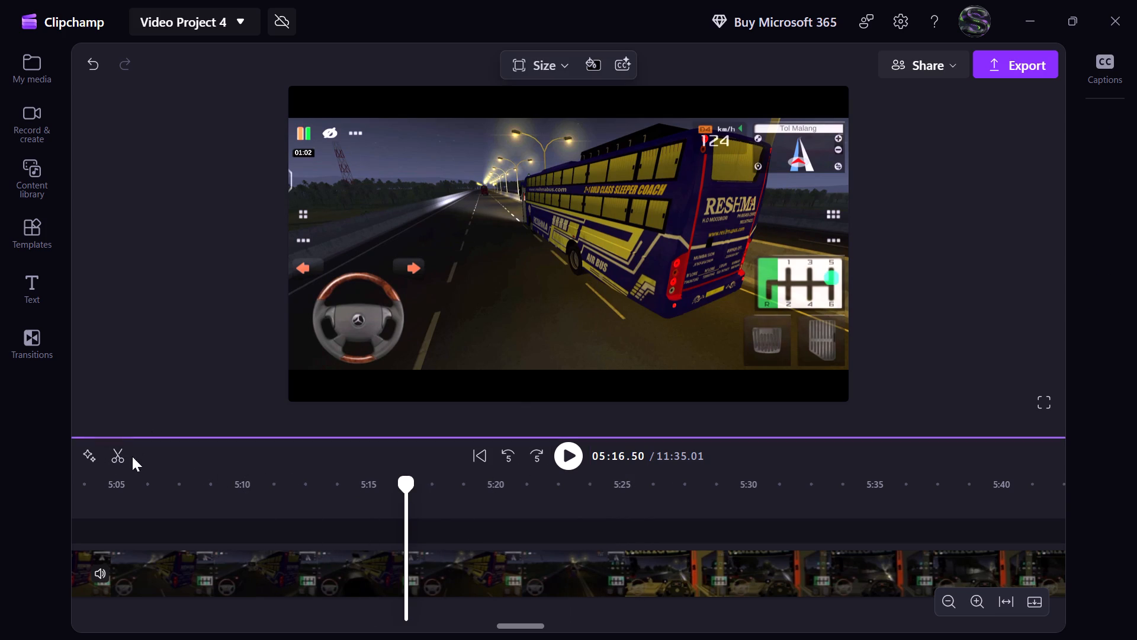
click(127, 460)
Find where the footage switches from the outside bus view to the driver's cabin and split the clip at 05:23.80.
click(558, 456)
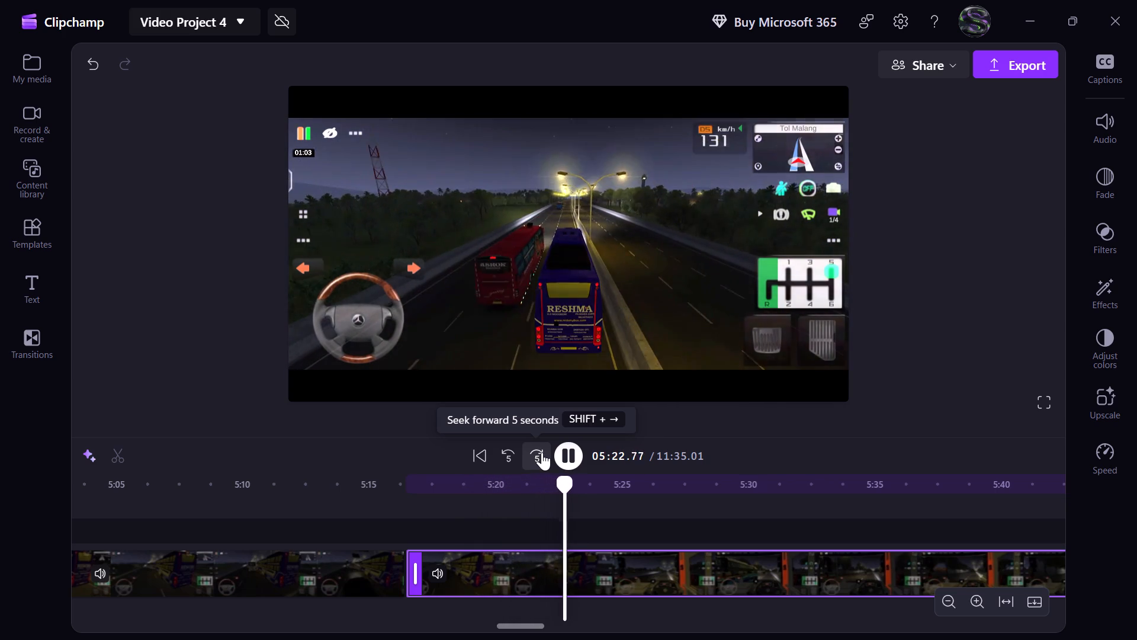
click(541, 452)
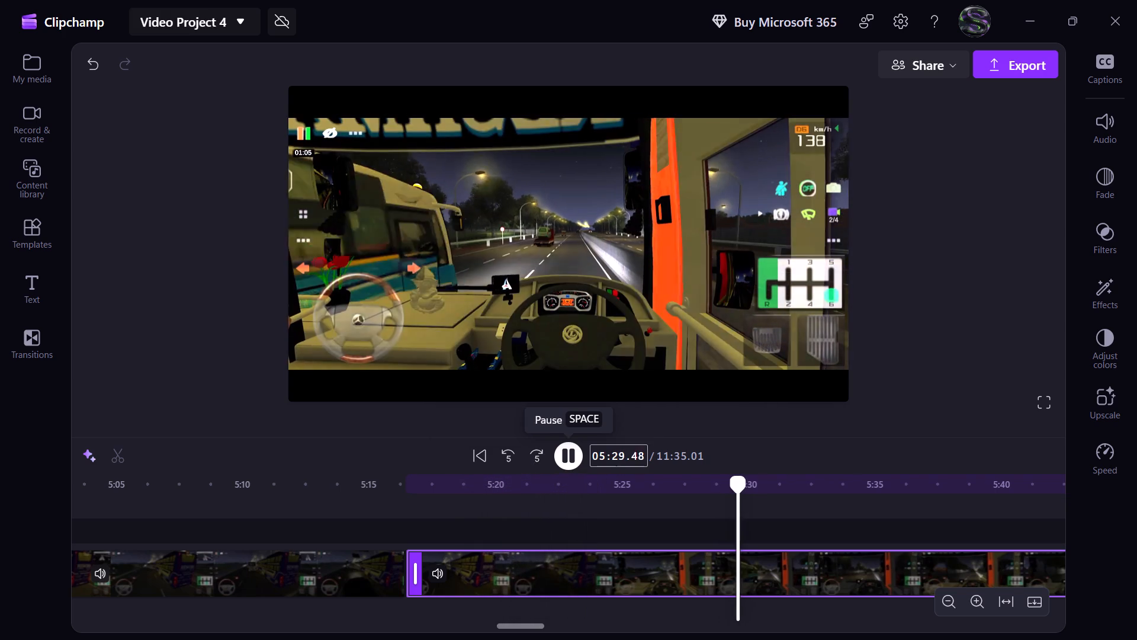
click(512, 452)
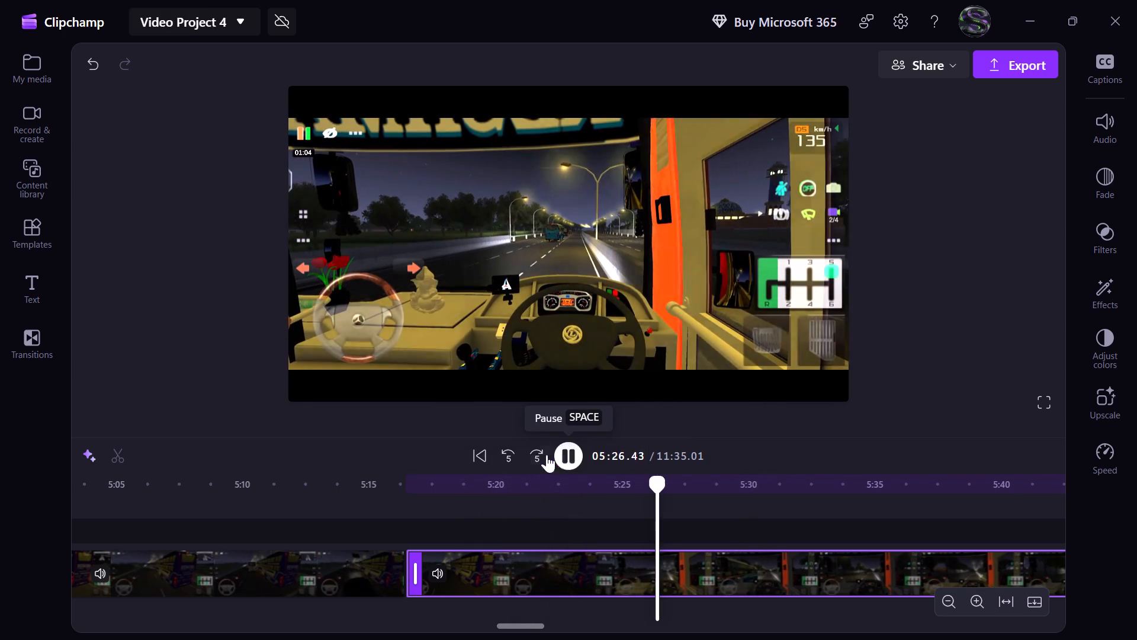
click(566, 455)
click(512, 454)
click(560, 457)
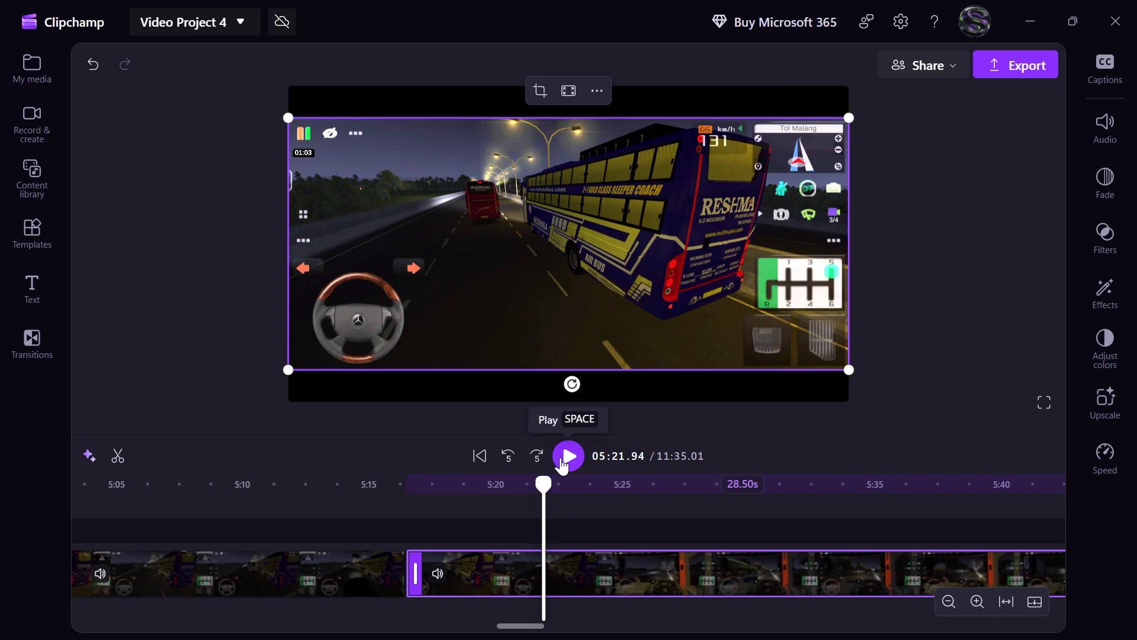
click(560, 457)
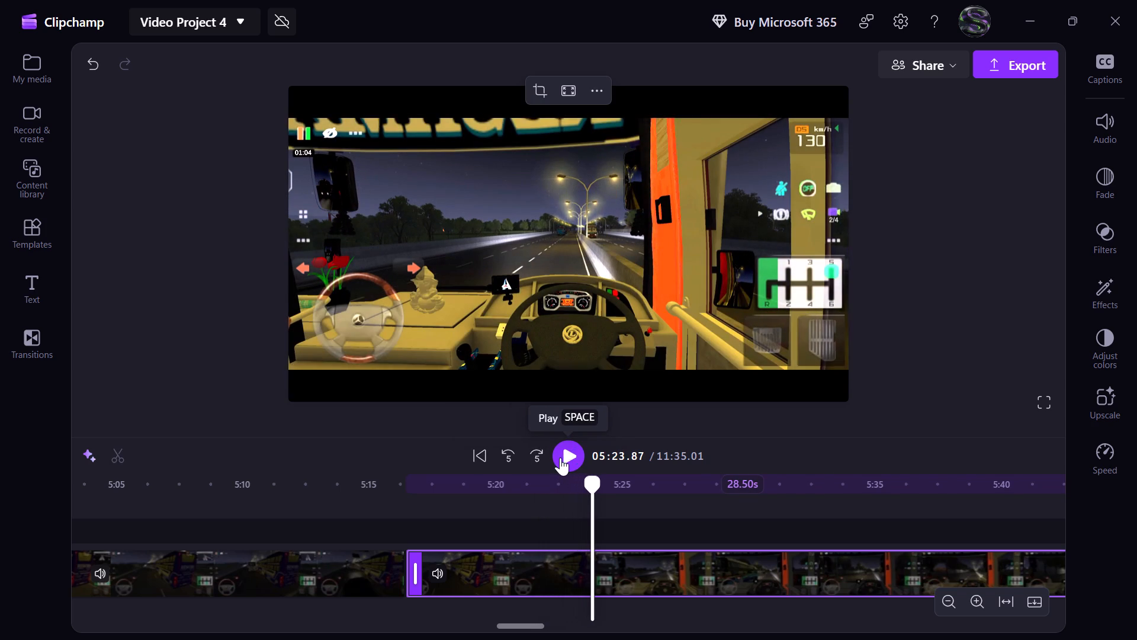
click(637, 461)
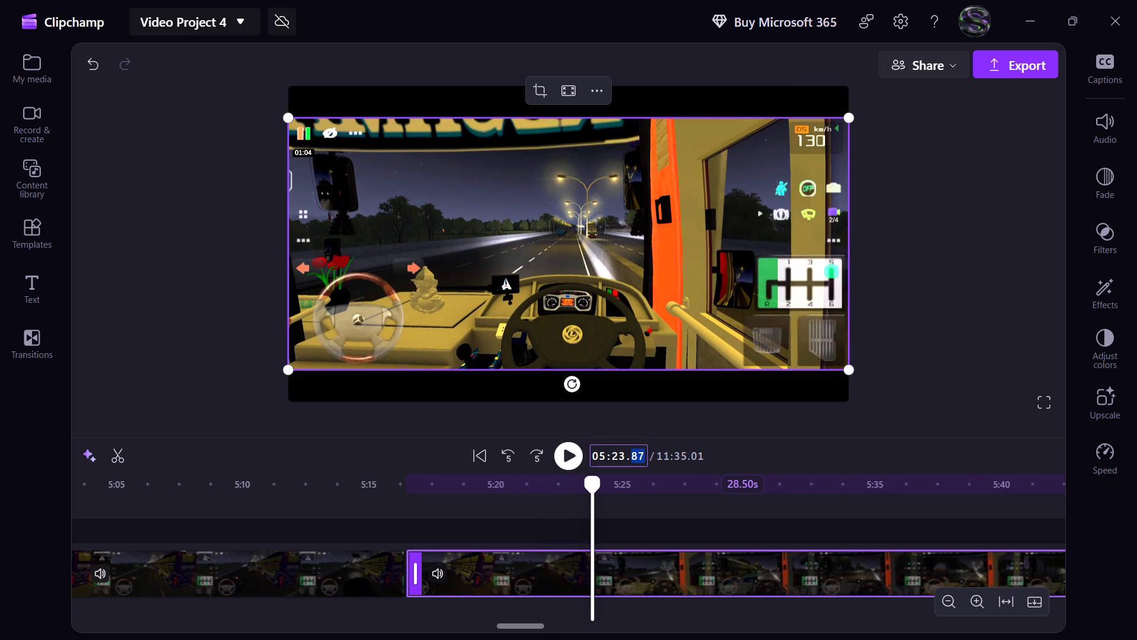
key(5)
key(0)
key(Return)
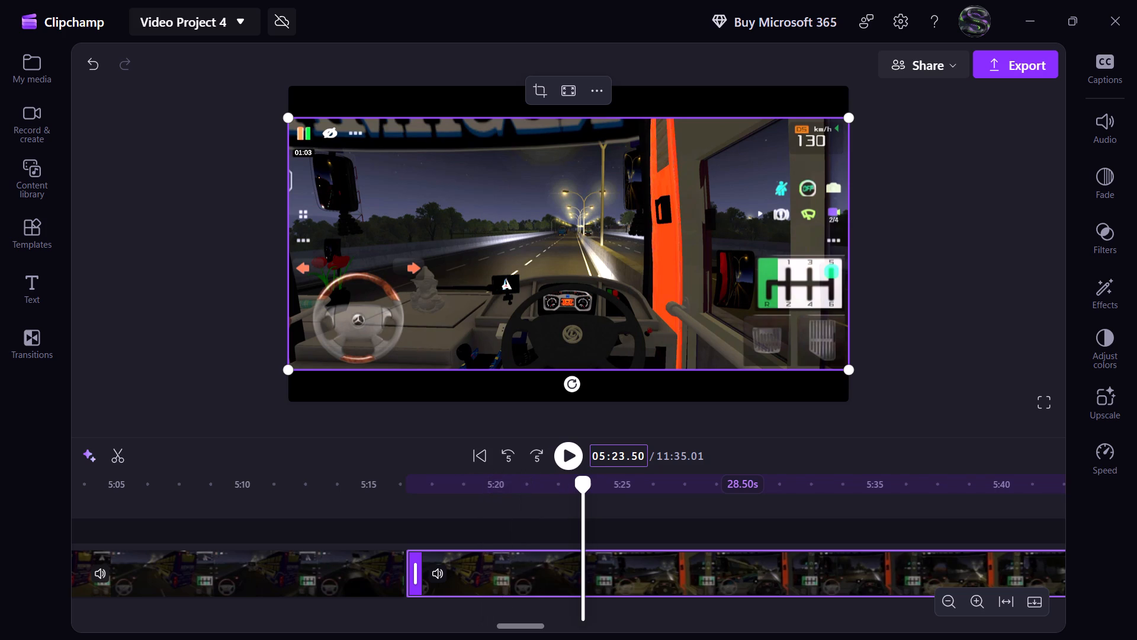
click(584, 492)
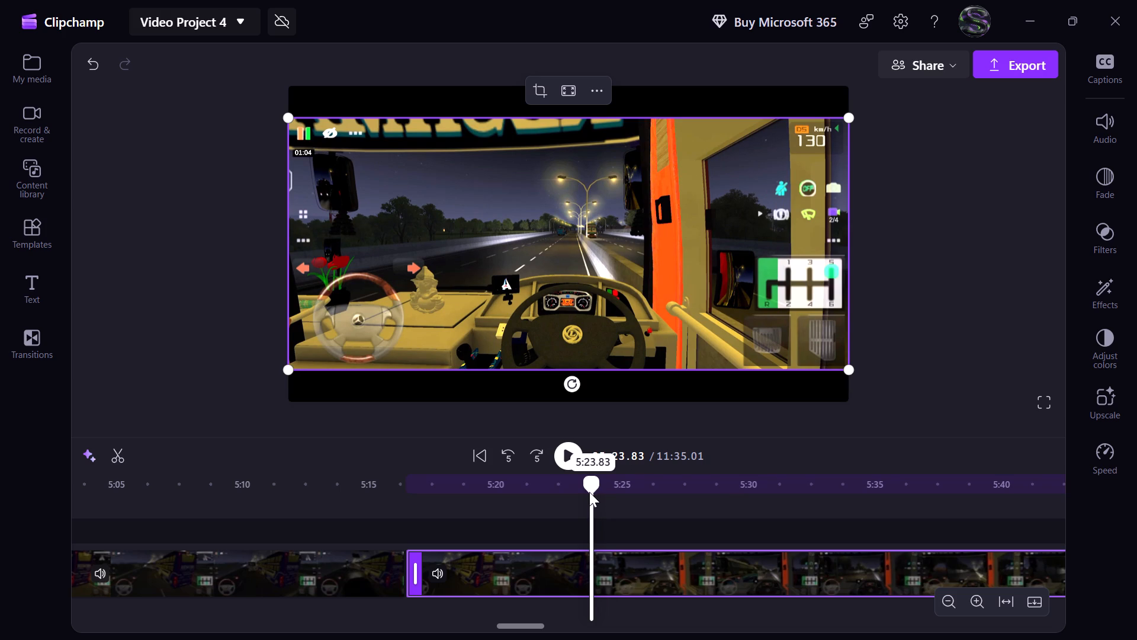
click(638, 454)
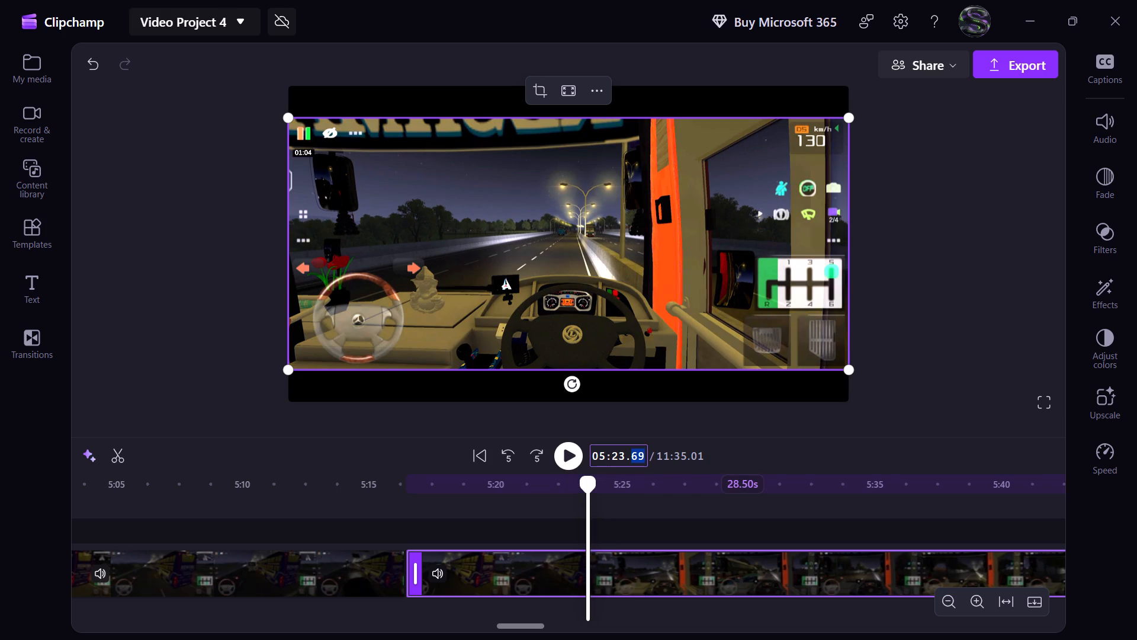
text(80)
key(Return)
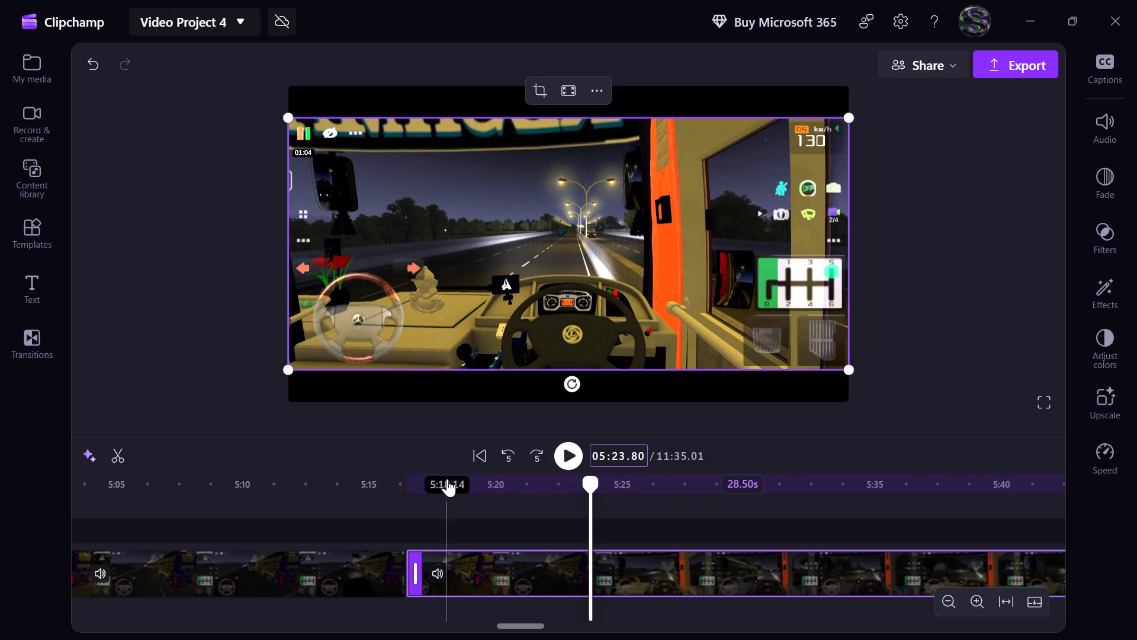
click(121, 452)
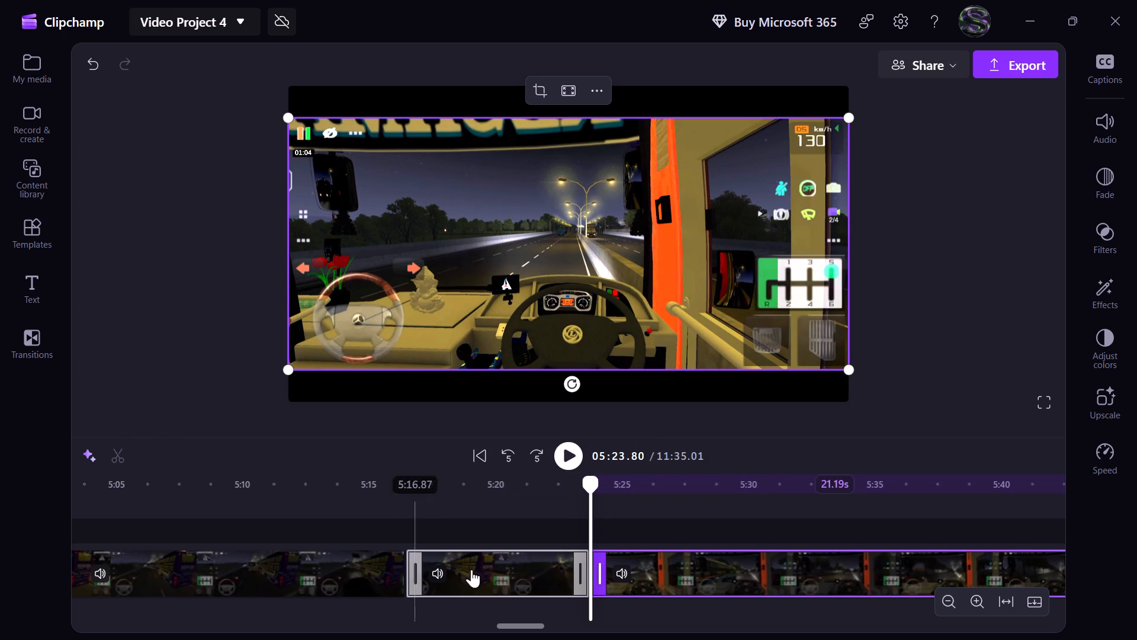
Delete the short clip between the two cuts at 05:16.50 and 05:23.80 and close the gap it leaves.
click(484, 573)
key(Delete)
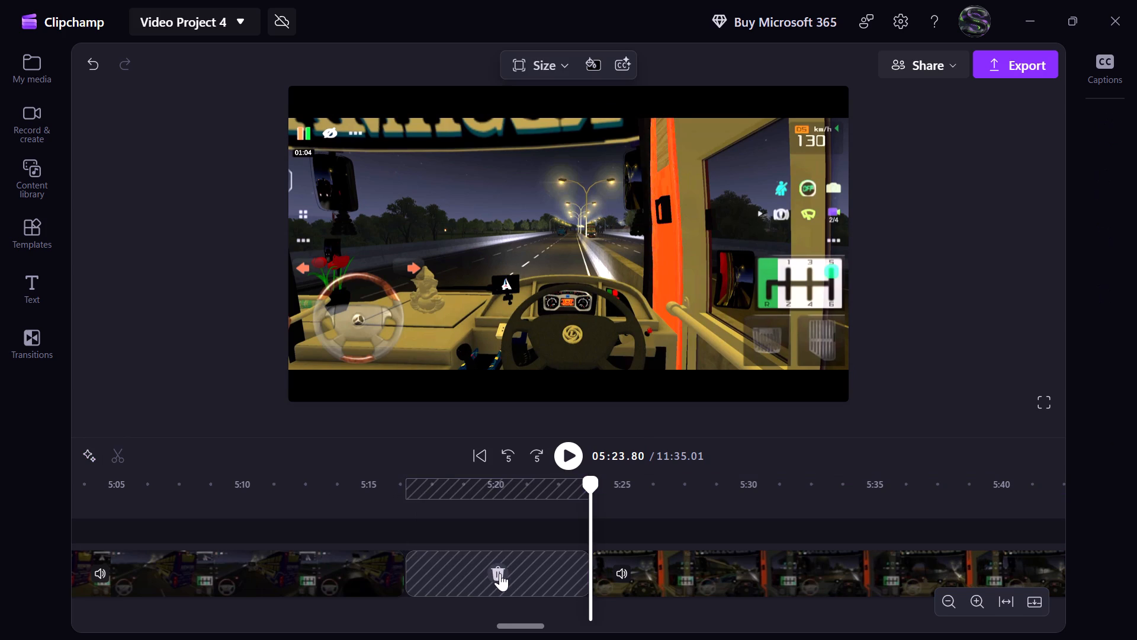
click(500, 573)
Move the "Do You Guys want to learn how to add" title earlier so it starts right where the bus driving footage ends.
click(575, 457)
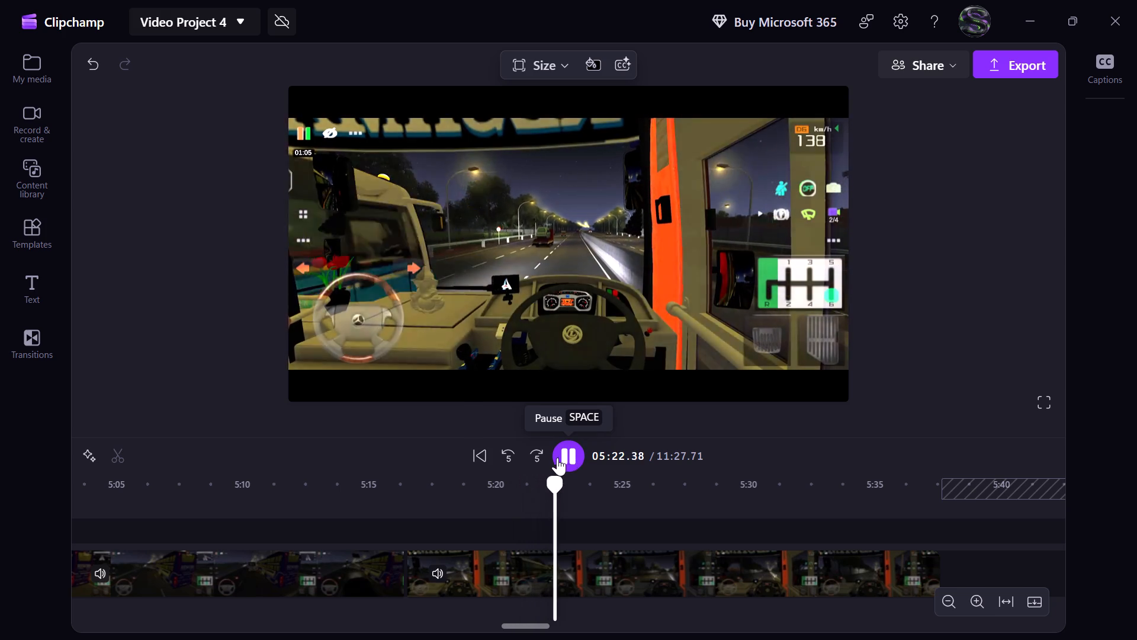
click(542, 454)
click(542, 454)
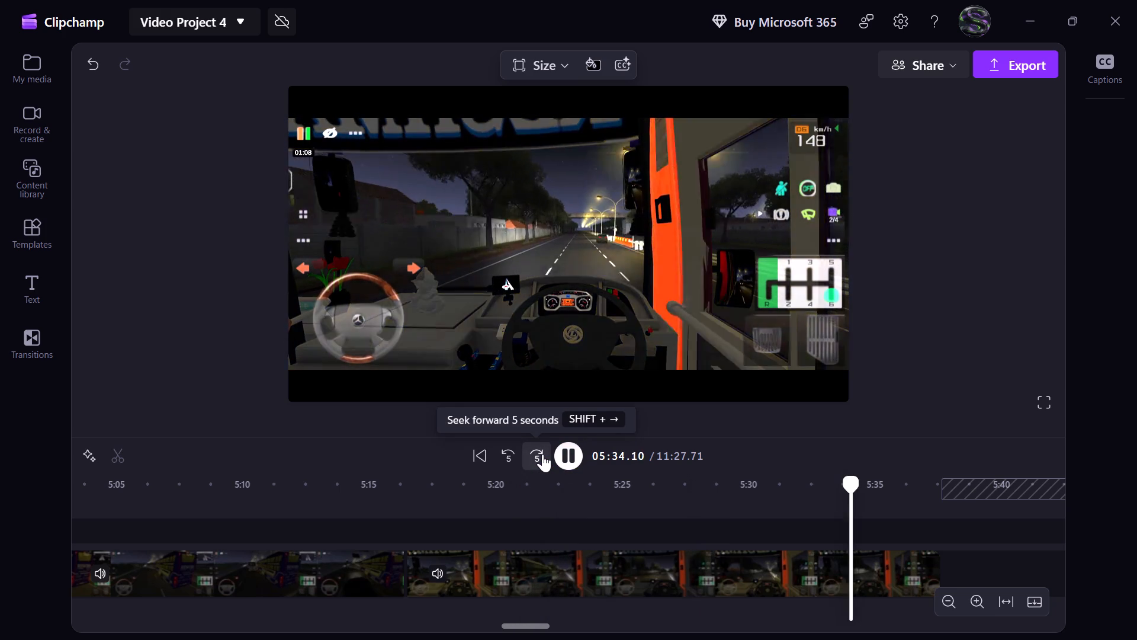
click(542, 454)
click(542, 454)
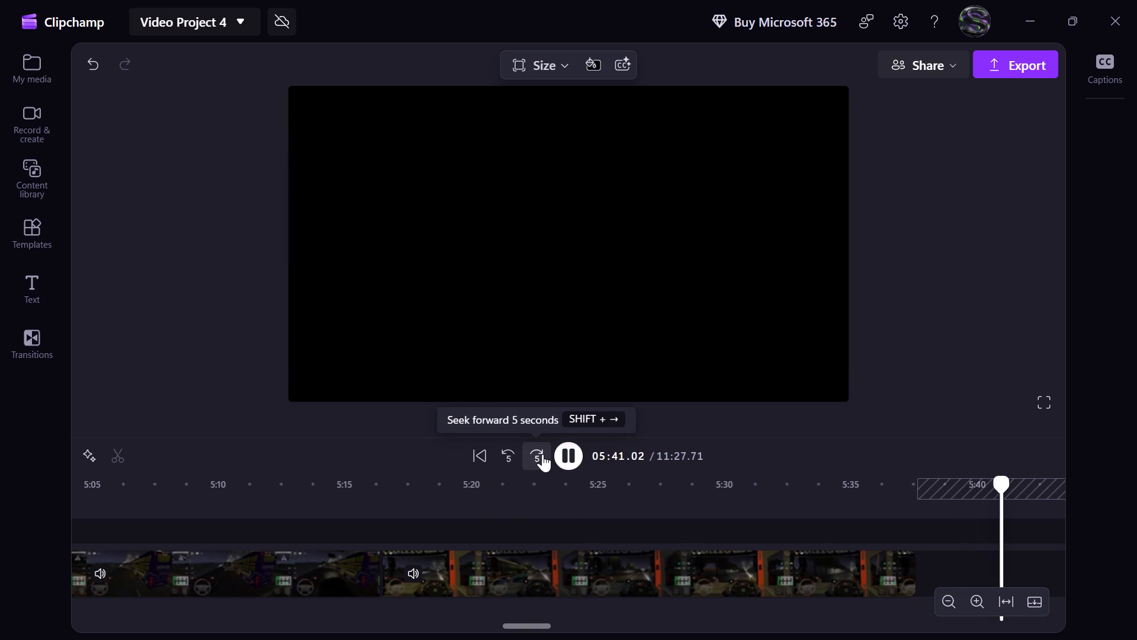
click(572, 454)
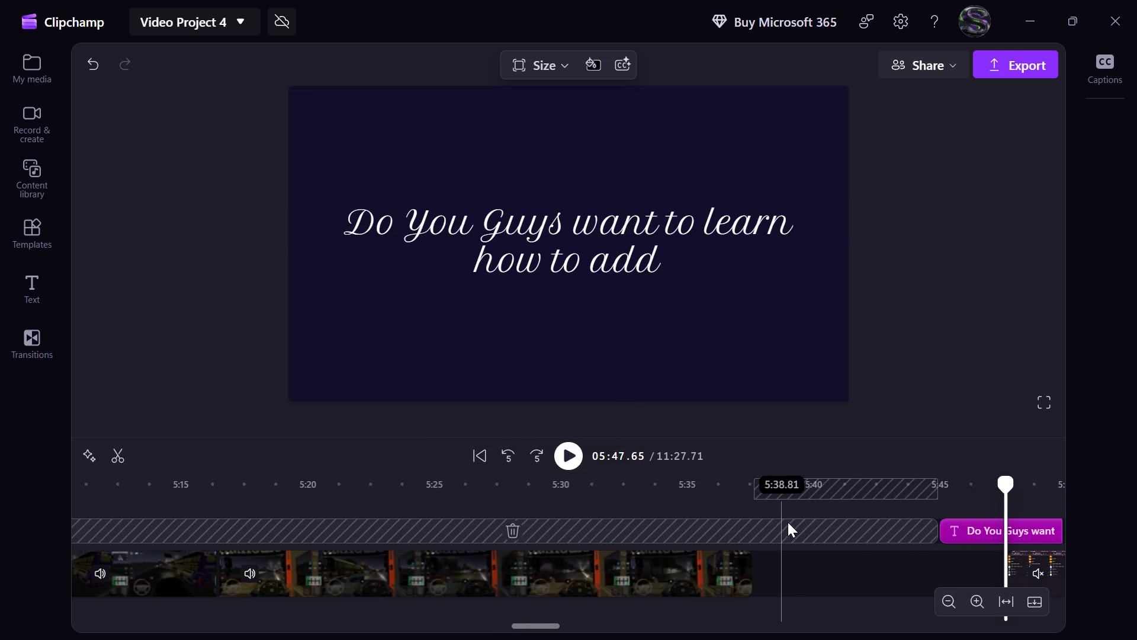
drag(1000, 524, 925, 524)
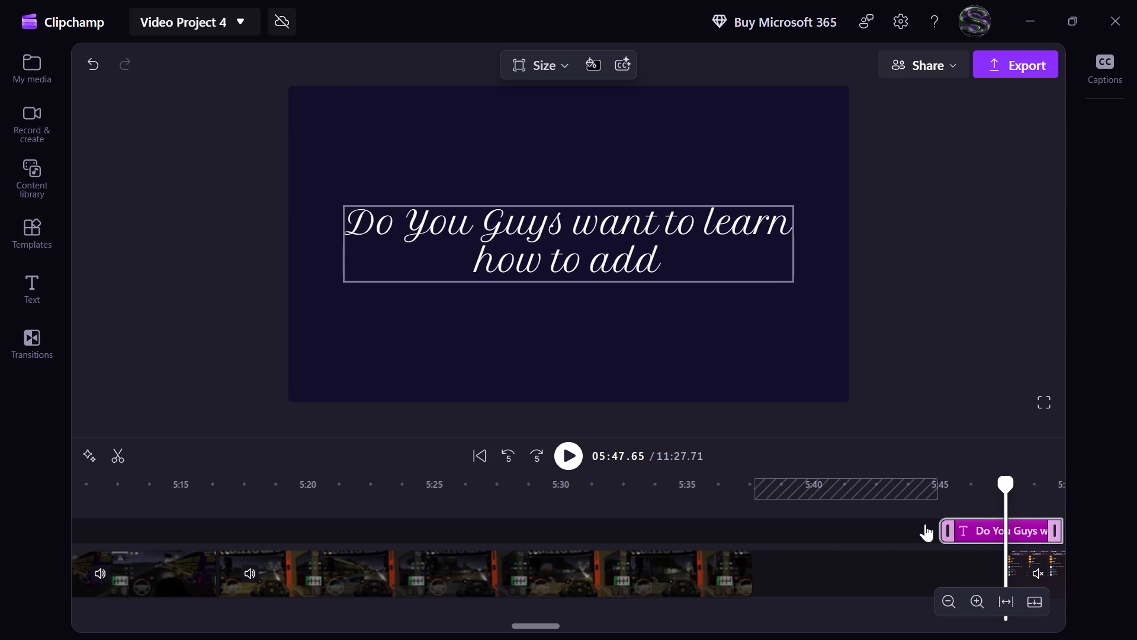
drag(925, 524, 815, 529)
Move the "Indian Traffic mod, Engine & Horn Sound" title earlier so it directly follows the "Do You Guys want" title.
scroll(863, 555, left, 1)
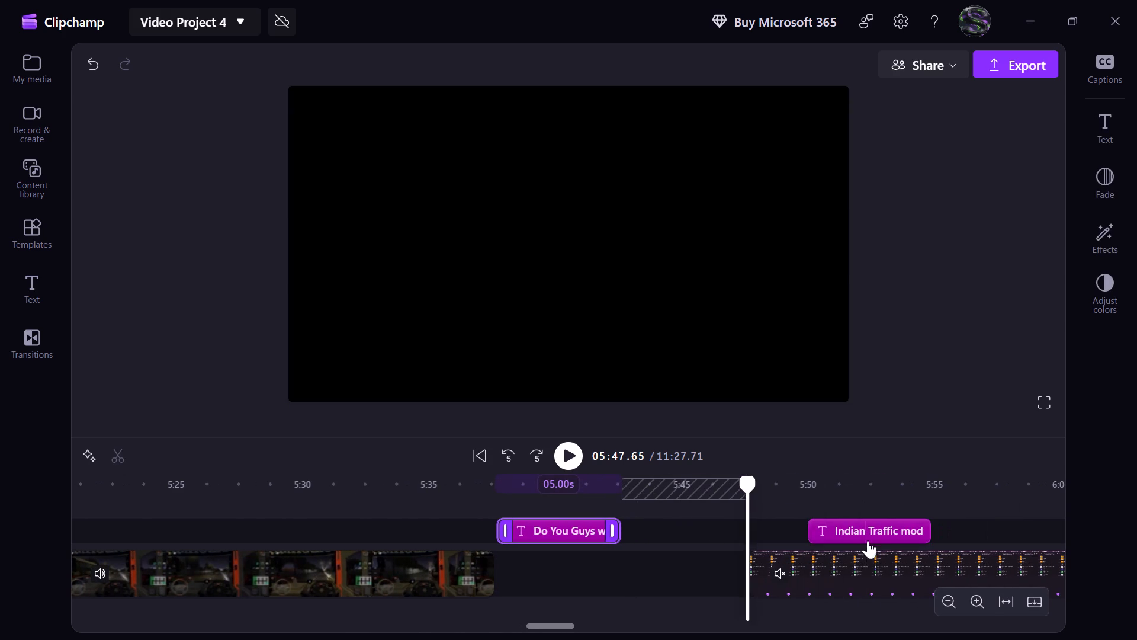
drag(870, 537, 679, 534)
Play the video from about 5:46 to check the change from the Indian Traffic mod title to the phone screen recording.
click(681, 552)
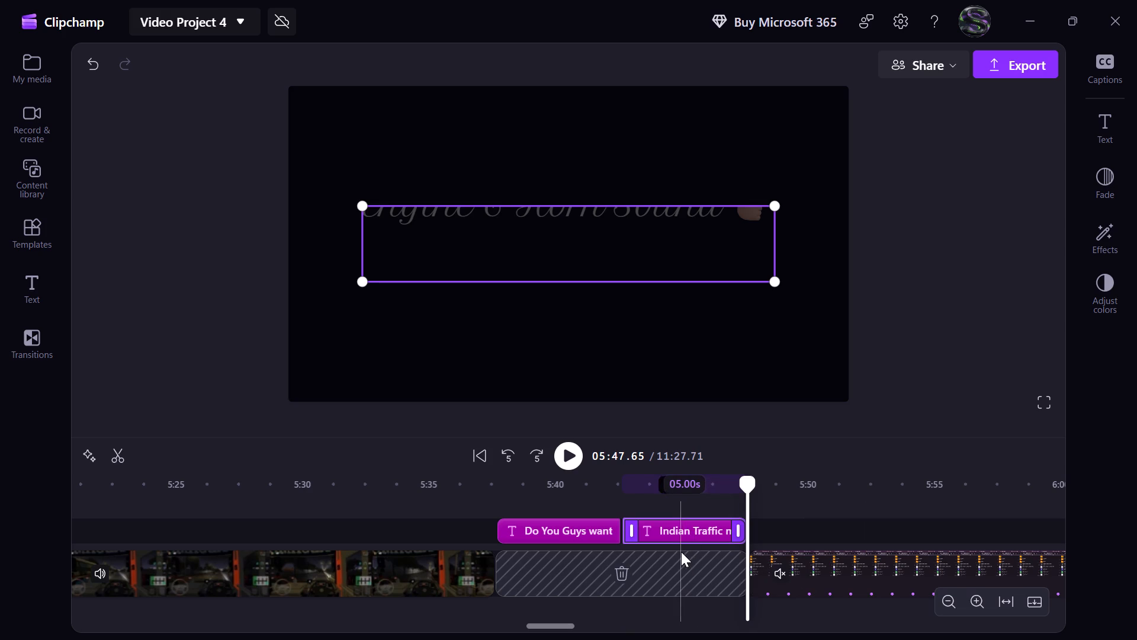
click(829, 570)
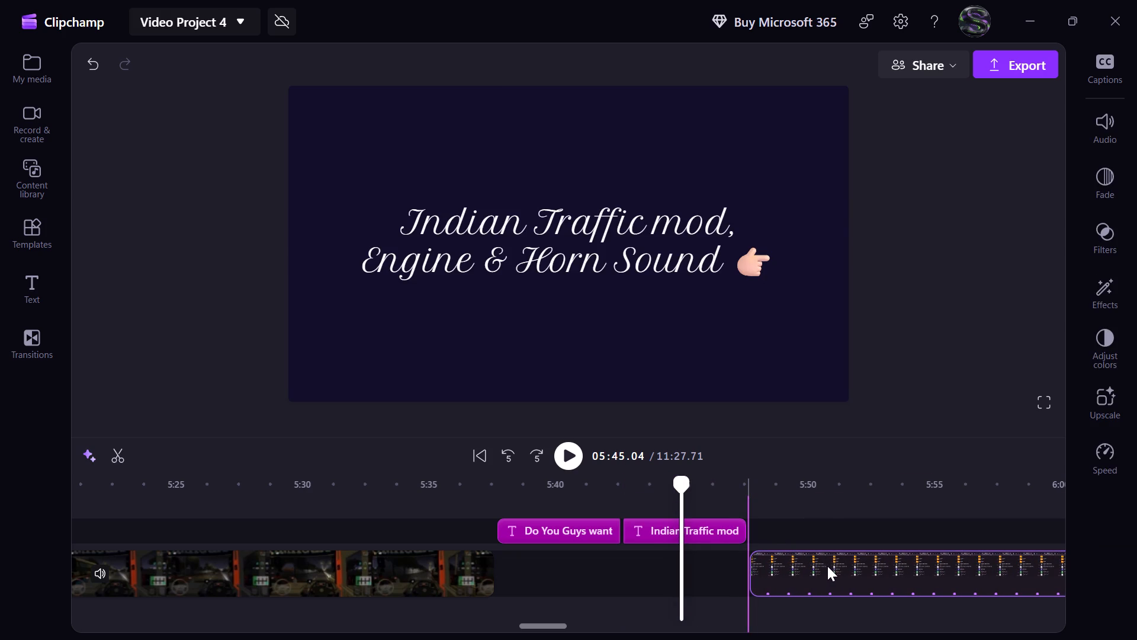
click(708, 498)
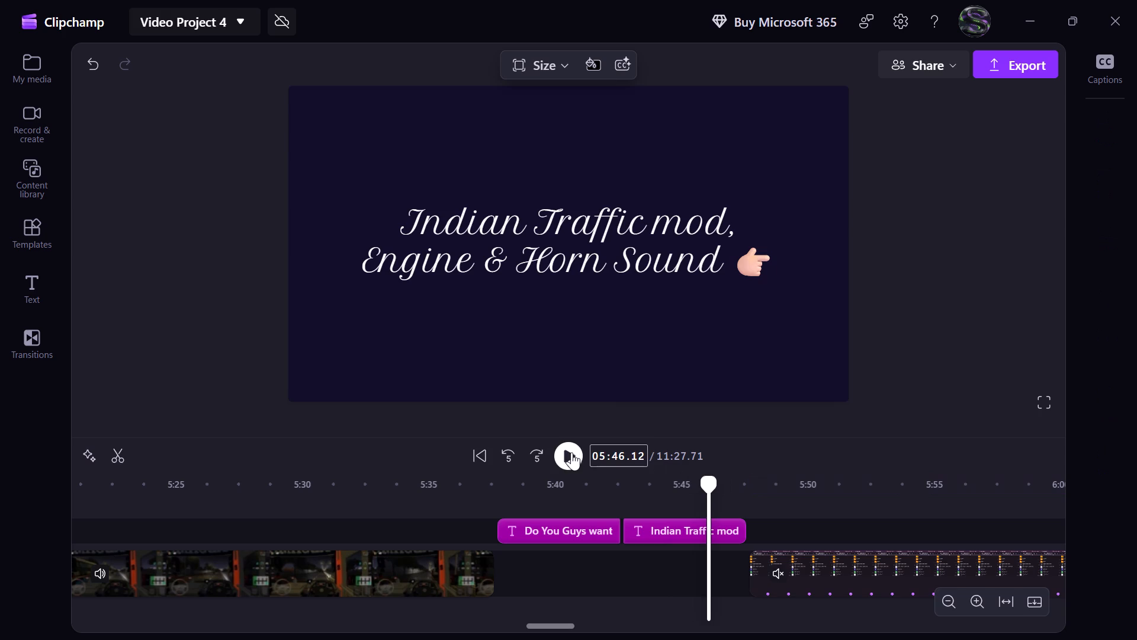
click(571, 452)
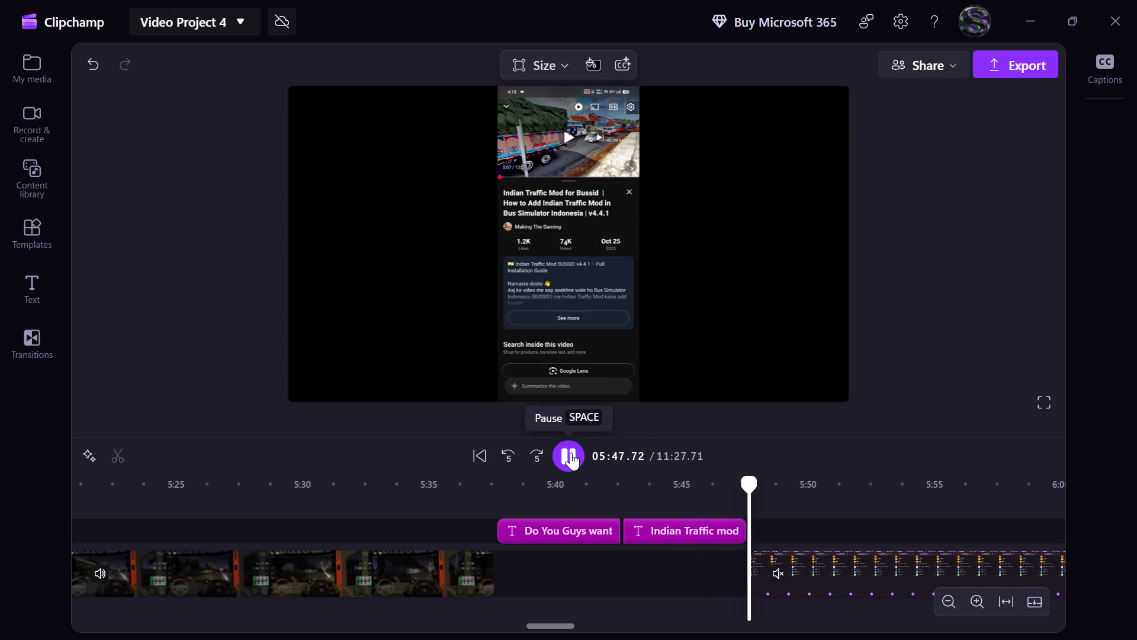
click(571, 452)
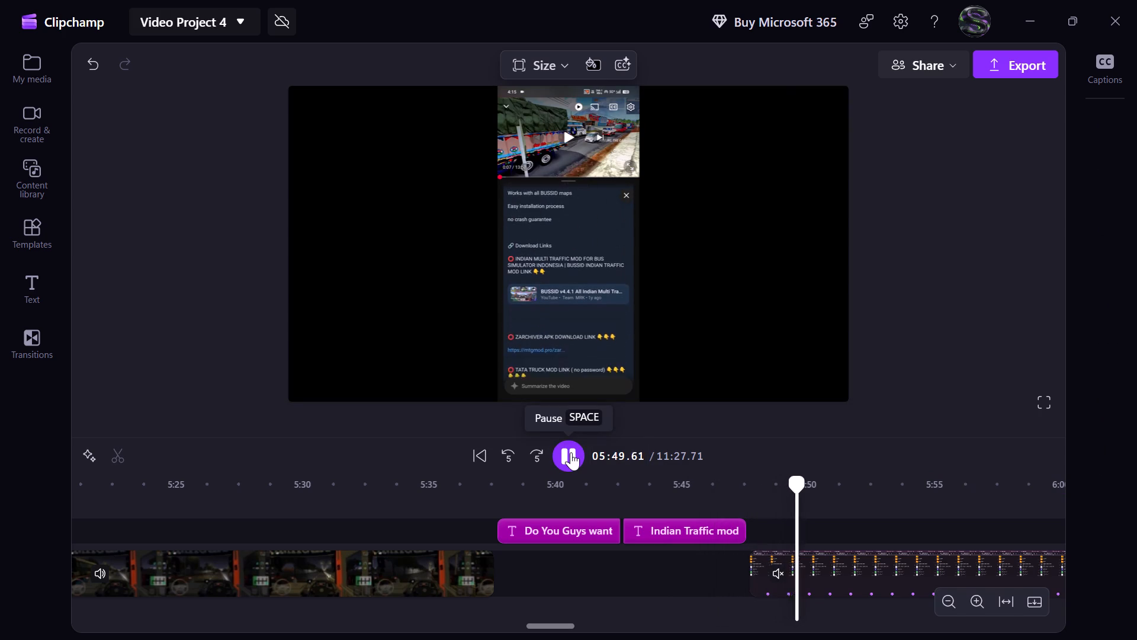
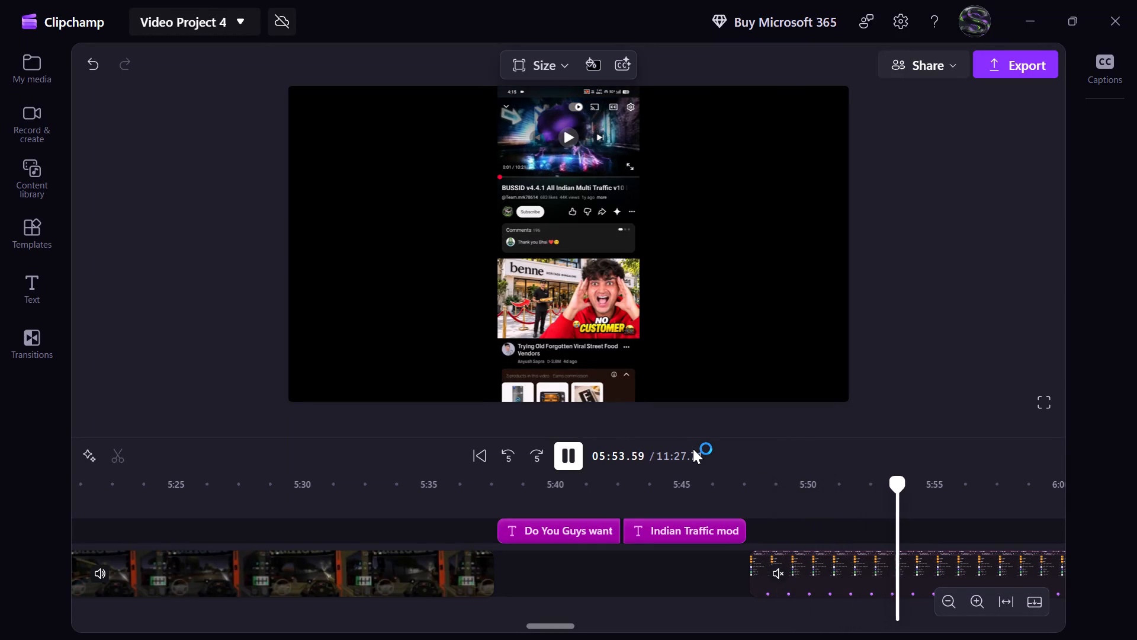
Split the phone screen recording at 05:54.50 and delete the part before the cut.
key(space)
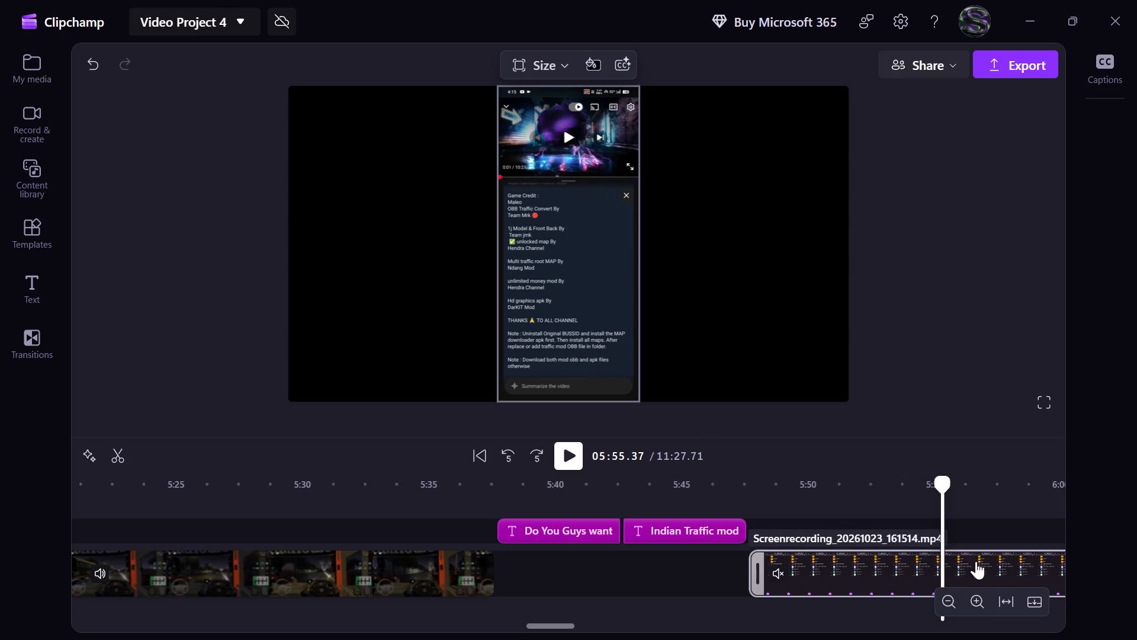
click(579, 455)
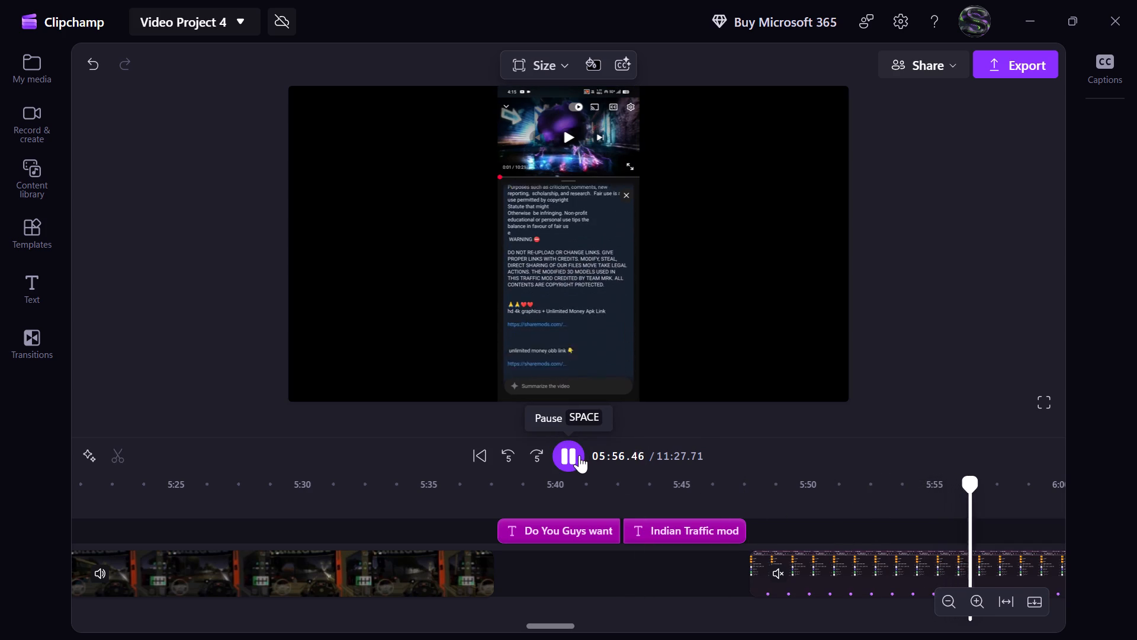
click(508, 458)
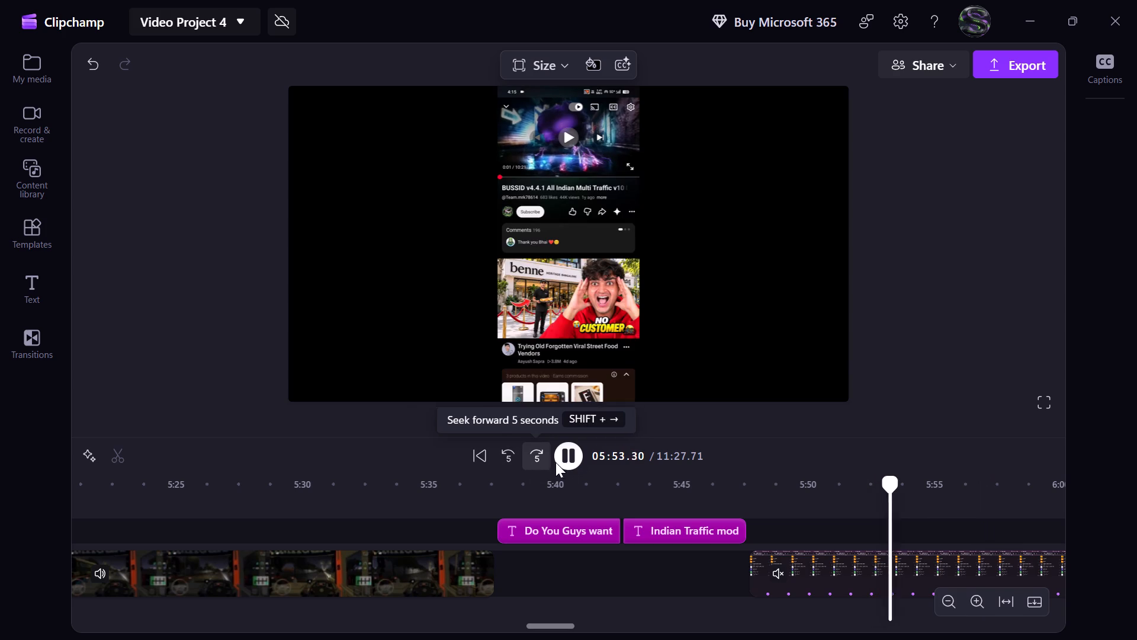
click(576, 456)
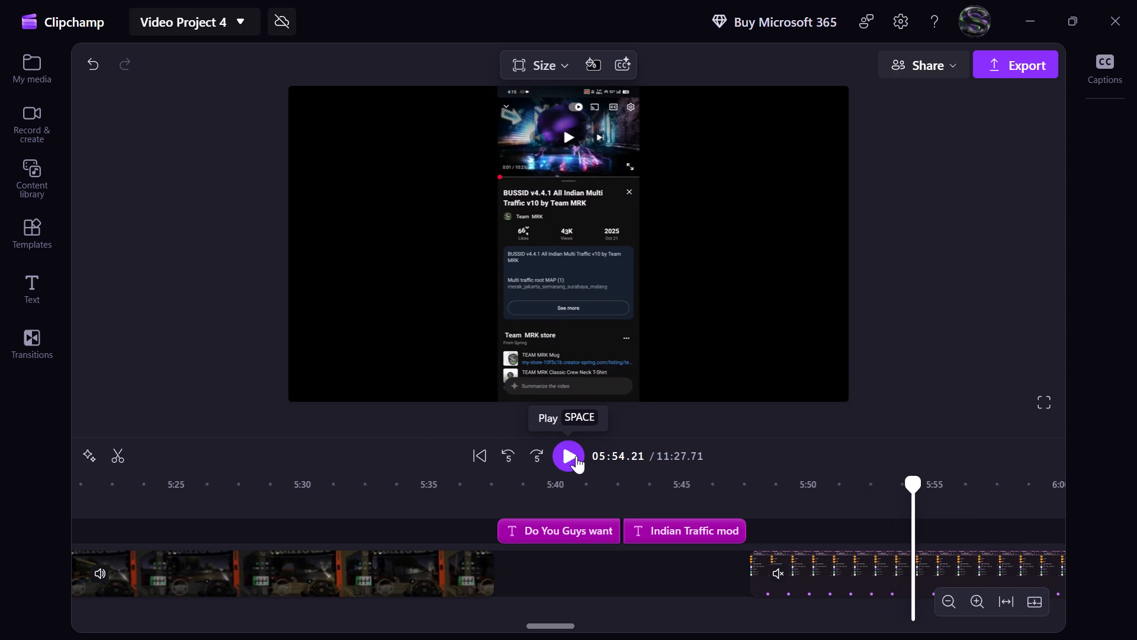
click(638, 459)
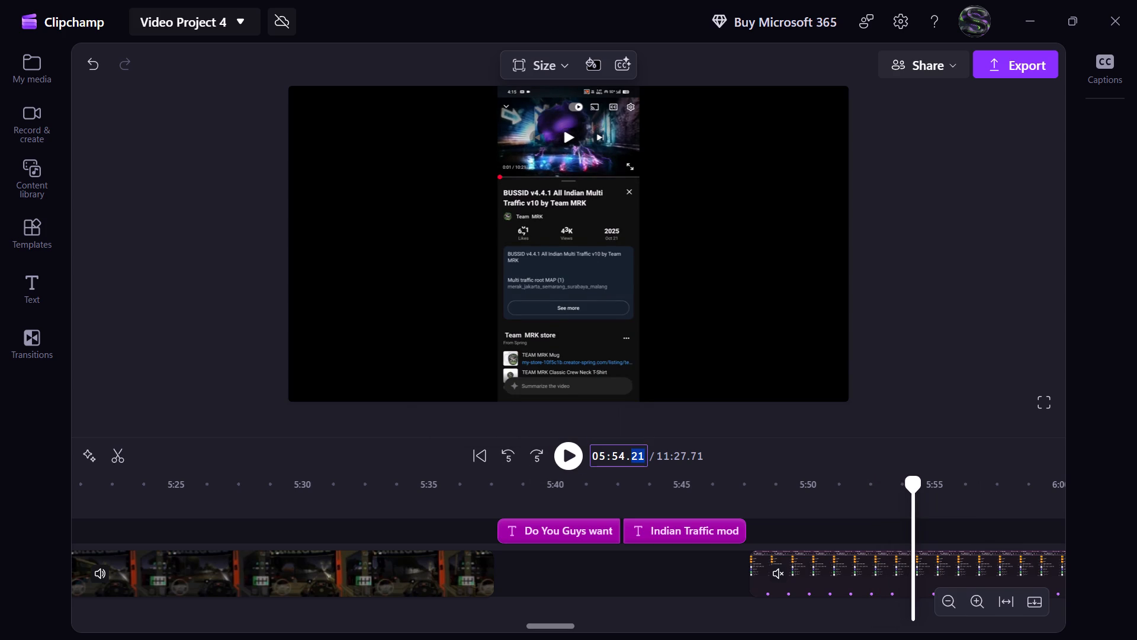
text(50)
key(Return)
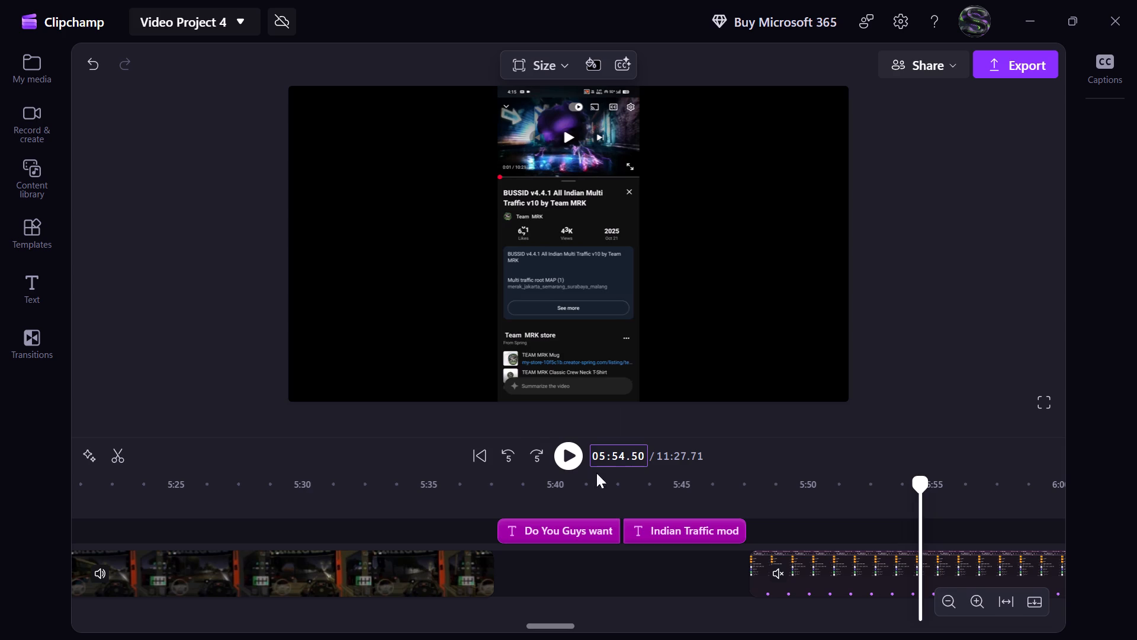
click(113, 456)
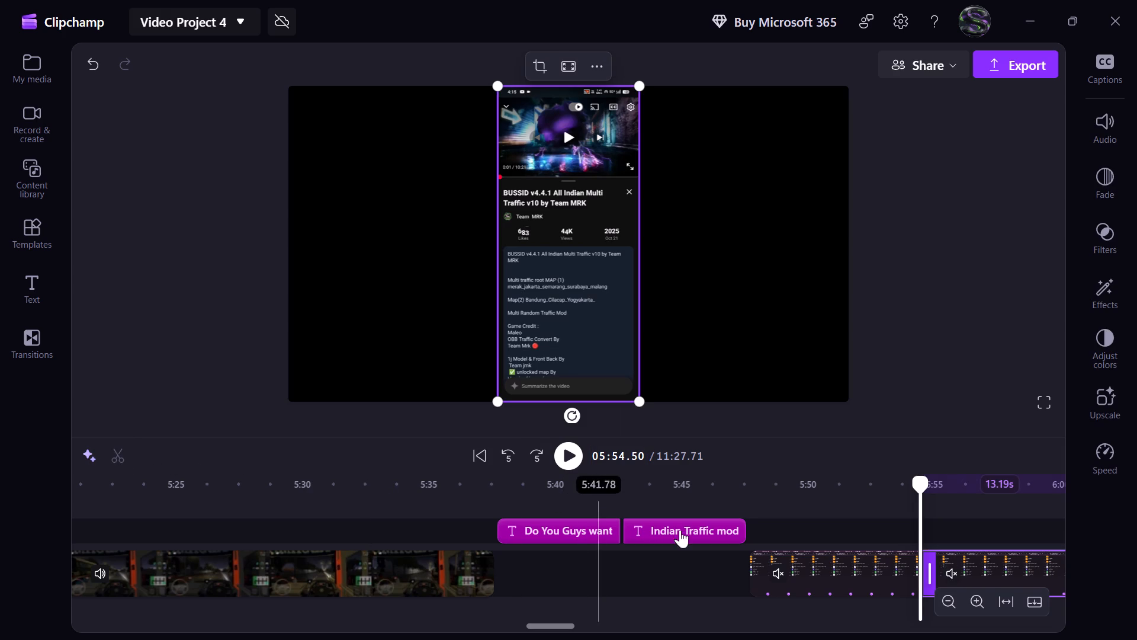
click(795, 574)
key(Delete)
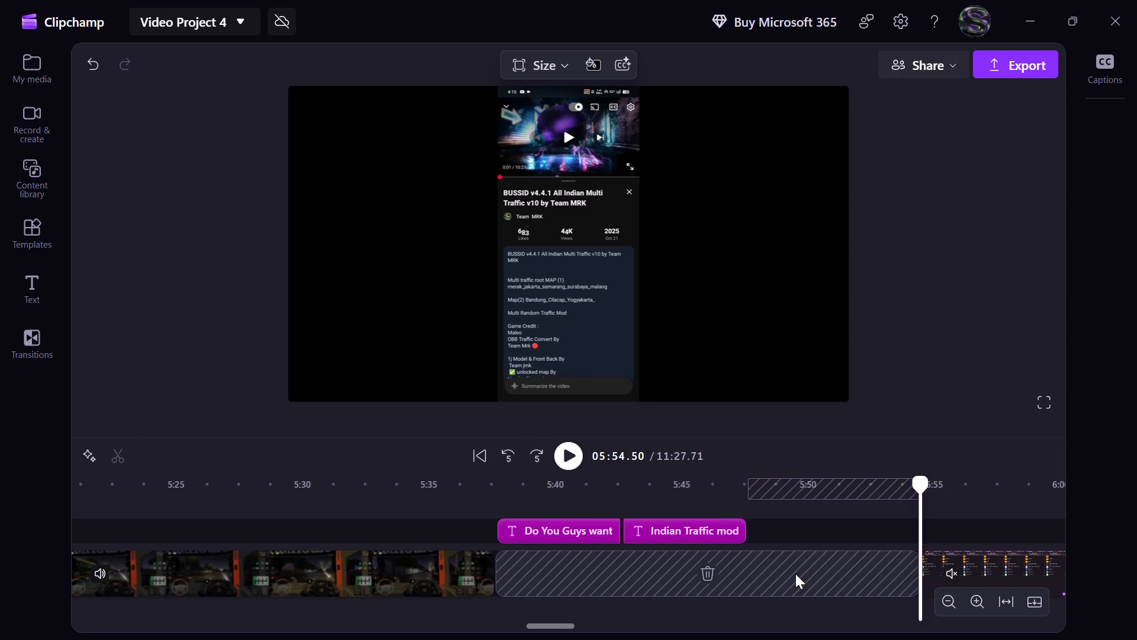
Move the remaining phone screen recording clip earlier so it starts right after the "Indian Traffic mod" title ends.
drag(1001, 575, 918, 577)
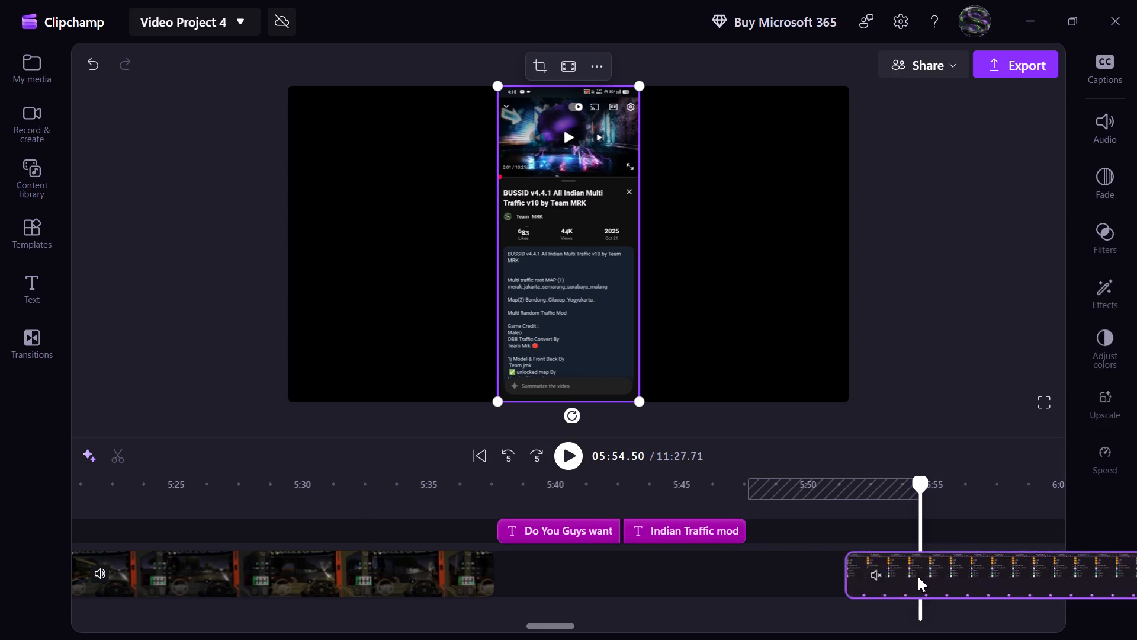
drag(918, 577, 820, 574)
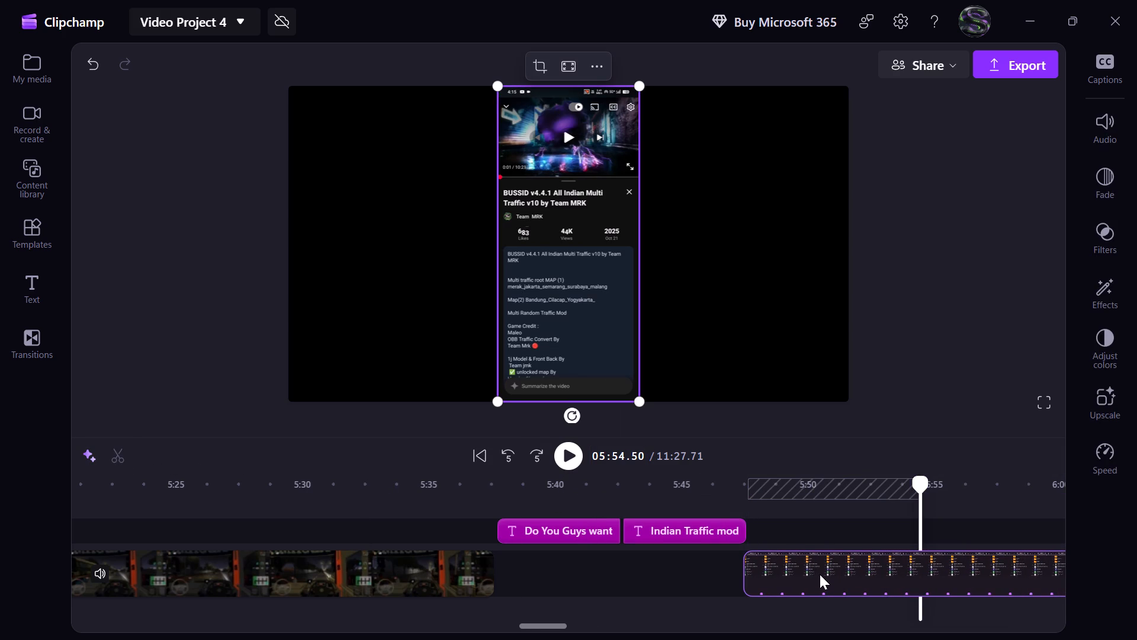
drag(820, 574, 828, 574)
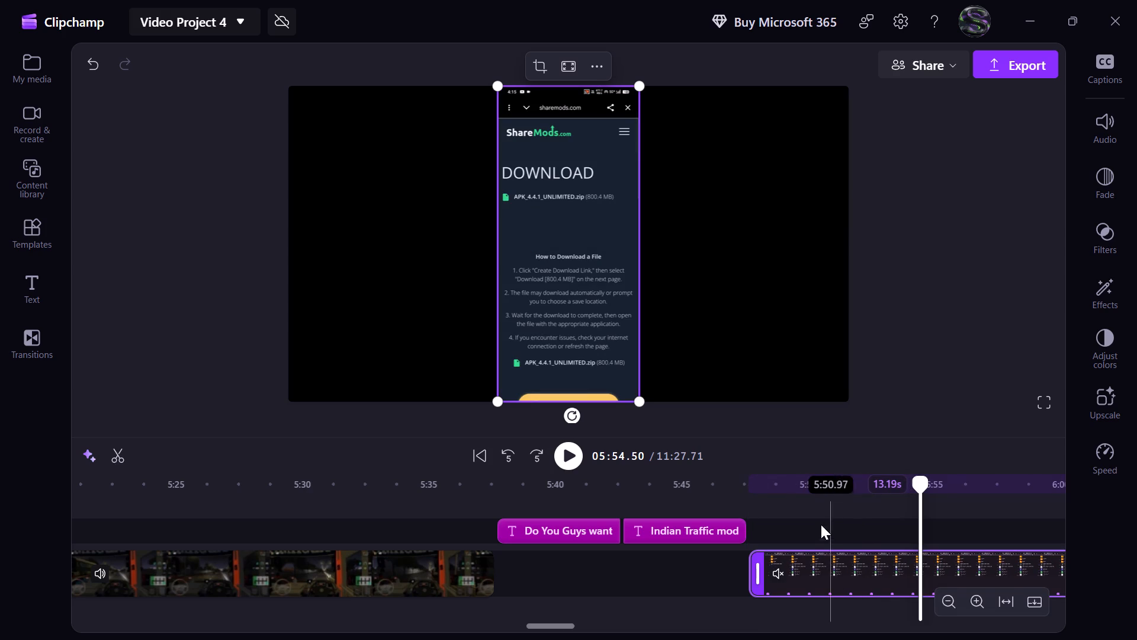
click(762, 511)
Play on to about 6:00 and delete the gap between the moved phone recording clip and the following one.
click(568, 457)
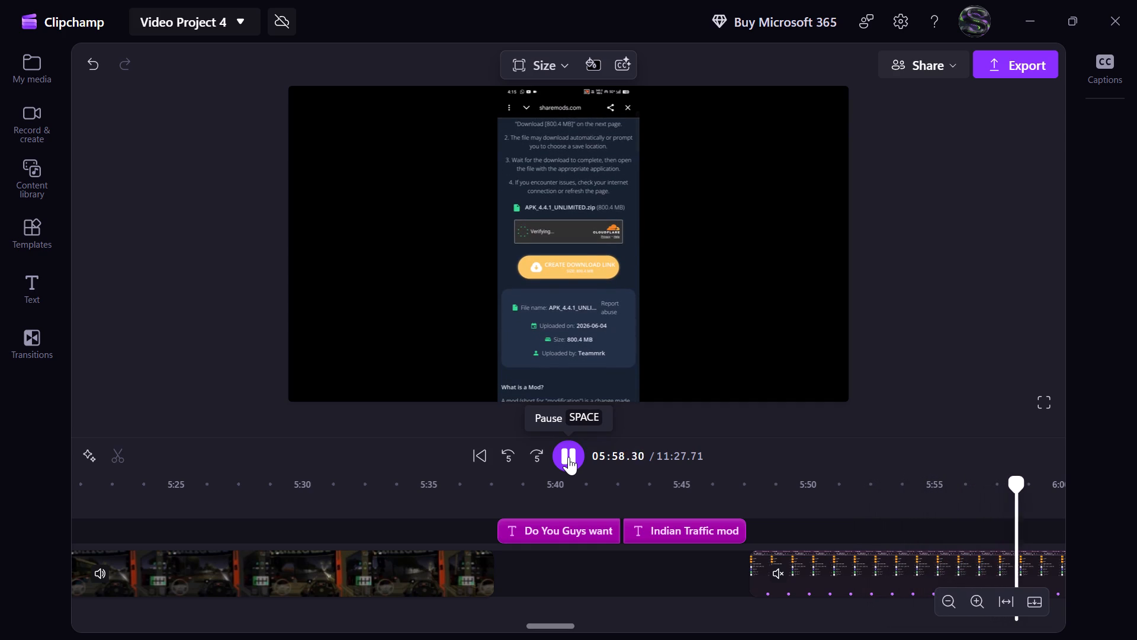
click(568, 457)
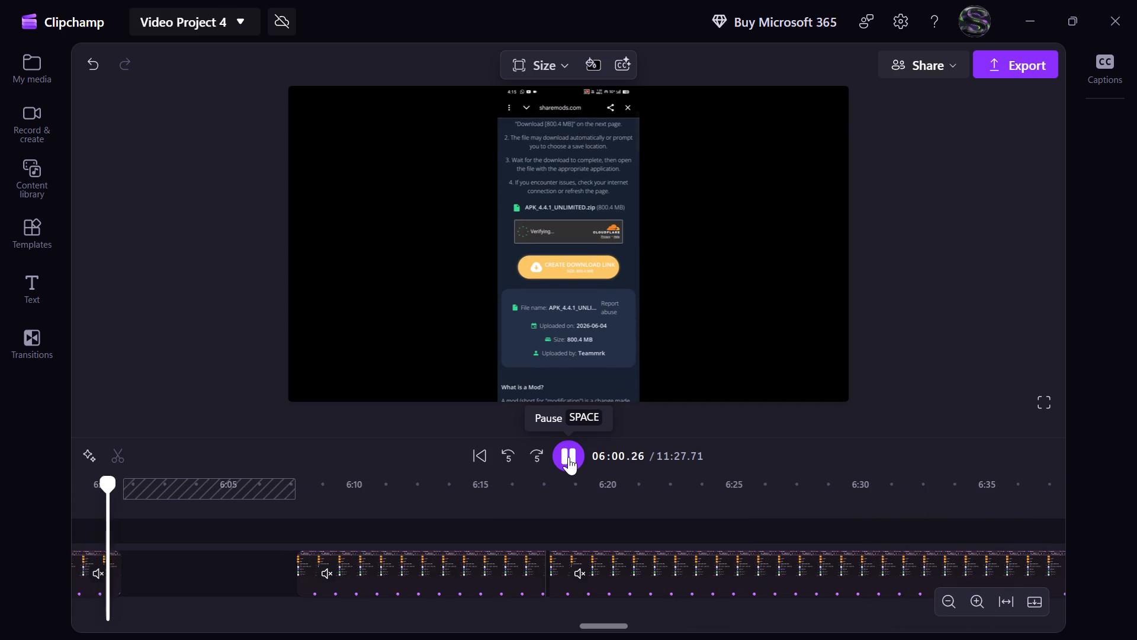
right_click(245, 578)
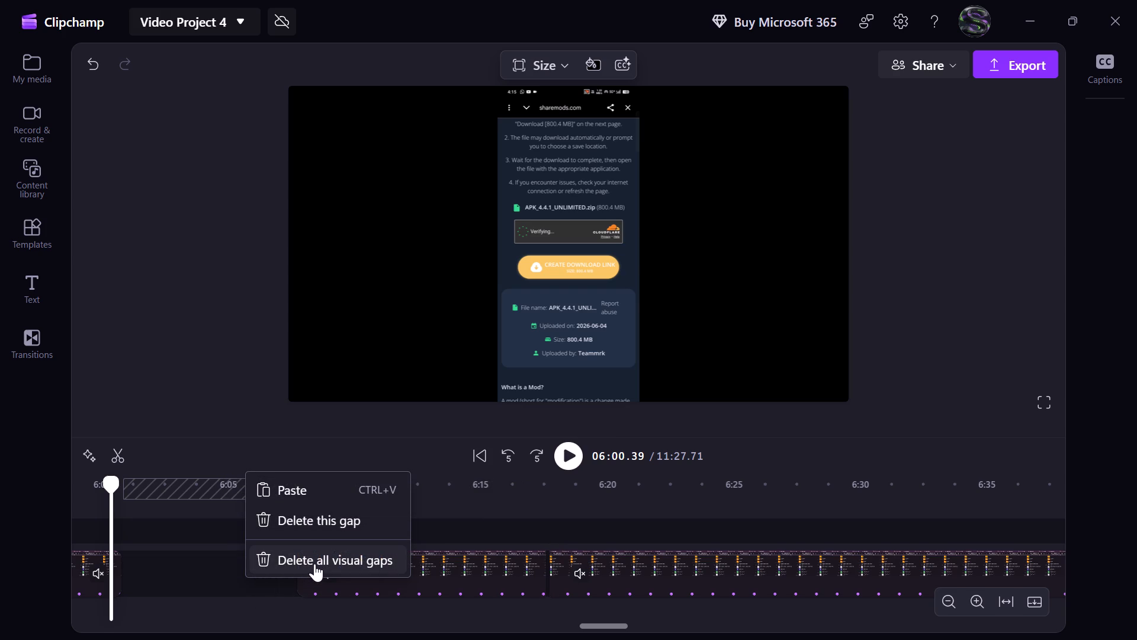
click(347, 533)
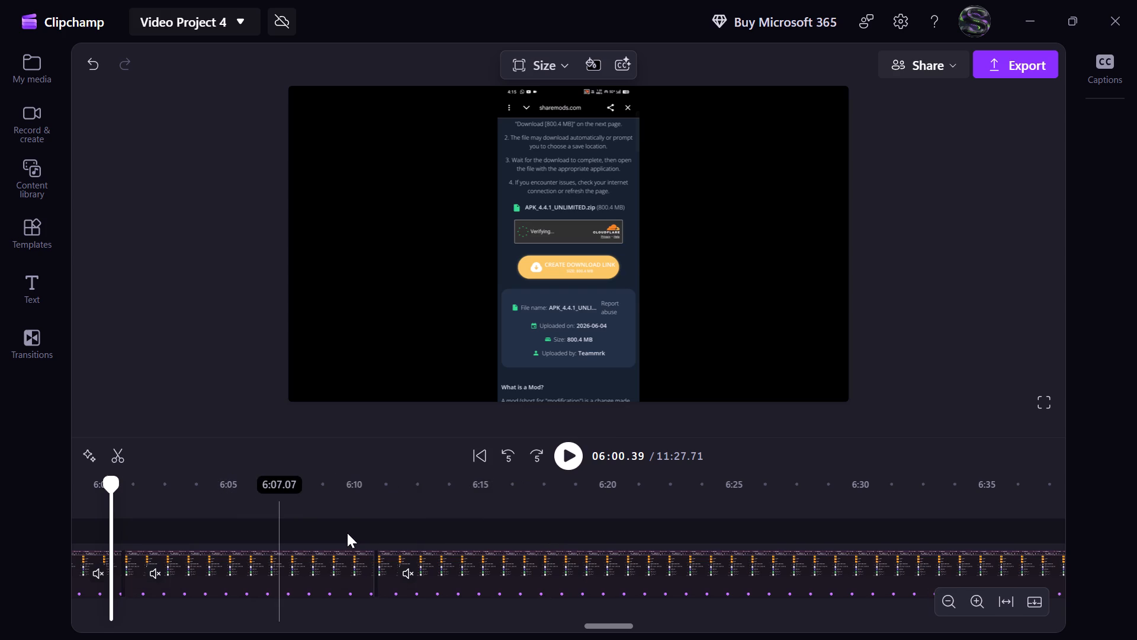
Play the phone recording past the closed gap and replay its opening around 5:47 to 5:52 to find the next cut point.
click(576, 465)
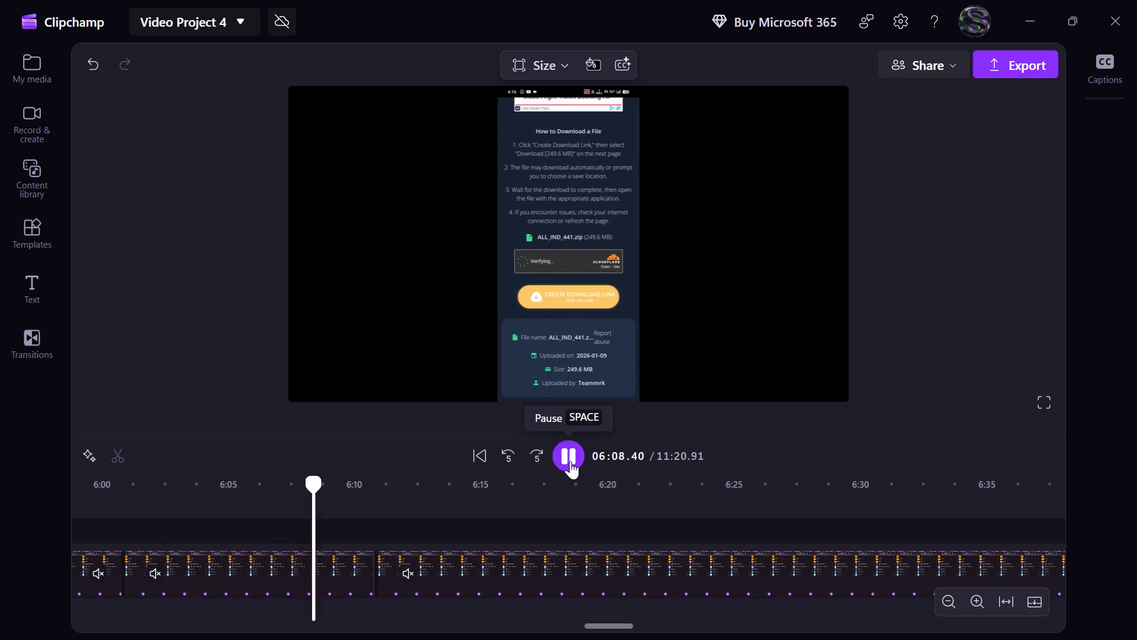
click(555, 459)
click(506, 454)
triple_click(506, 454)
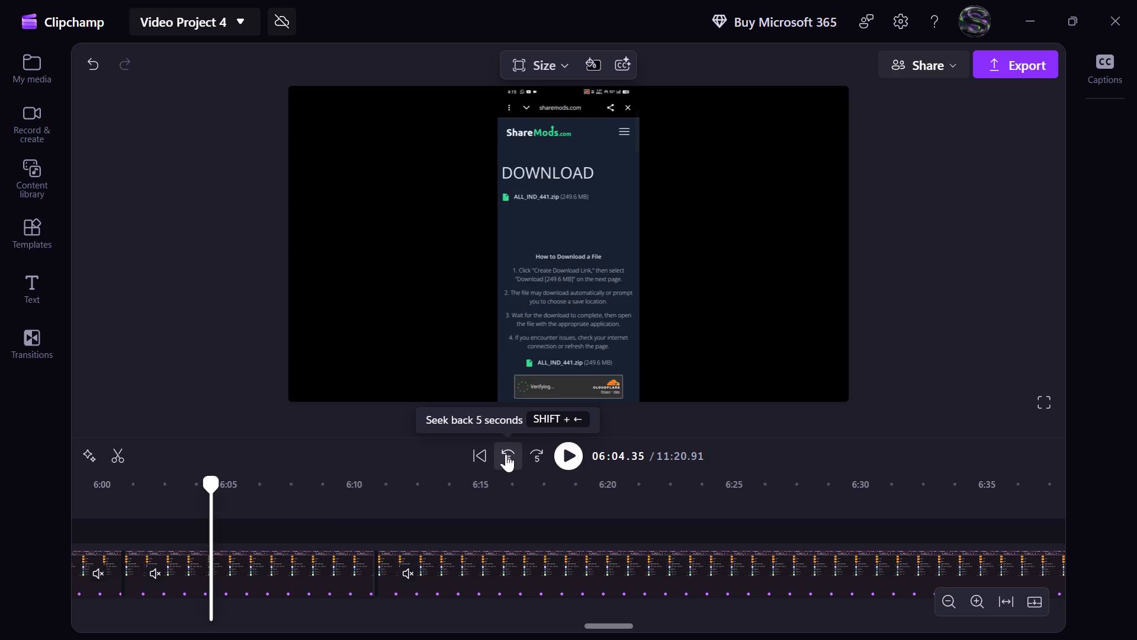
click(506, 454)
click(531, 456)
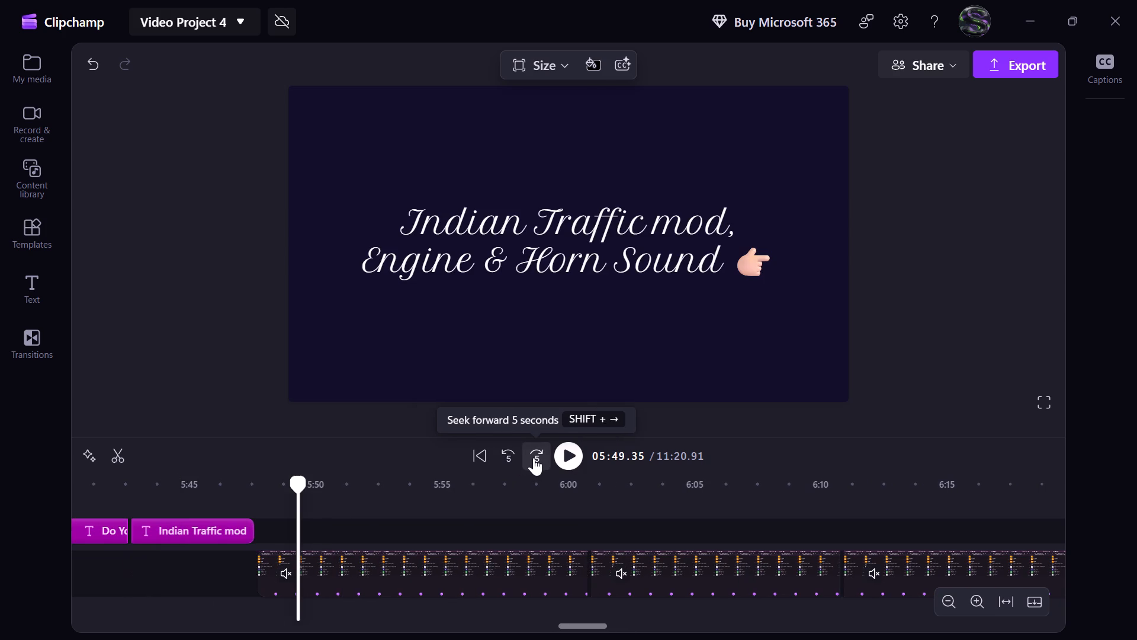
click(566, 460)
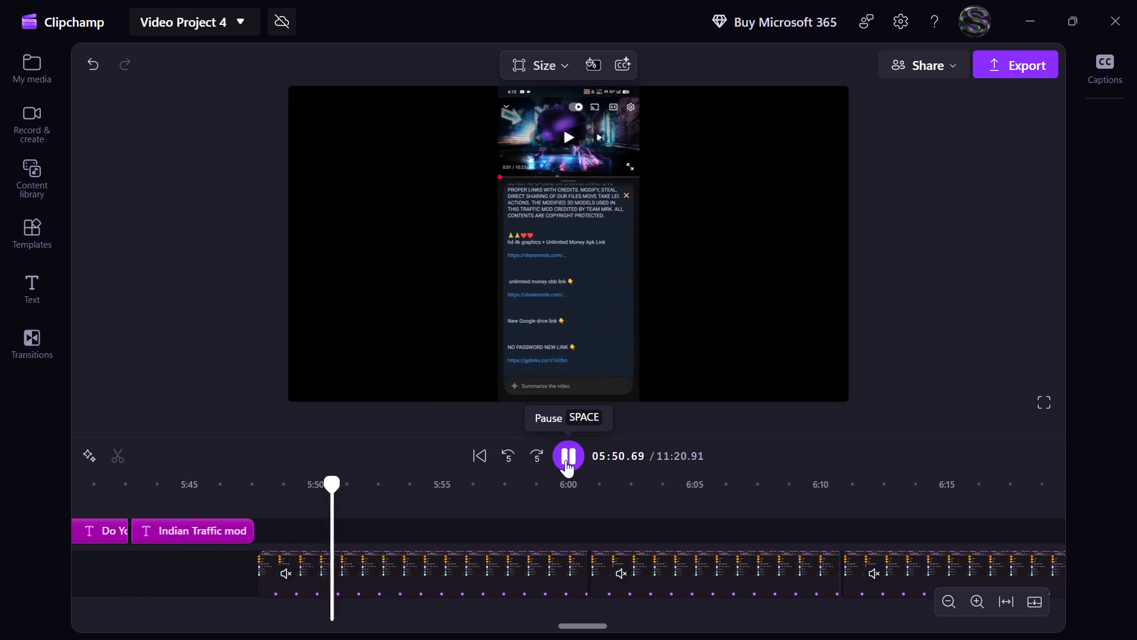
click(566, 460)
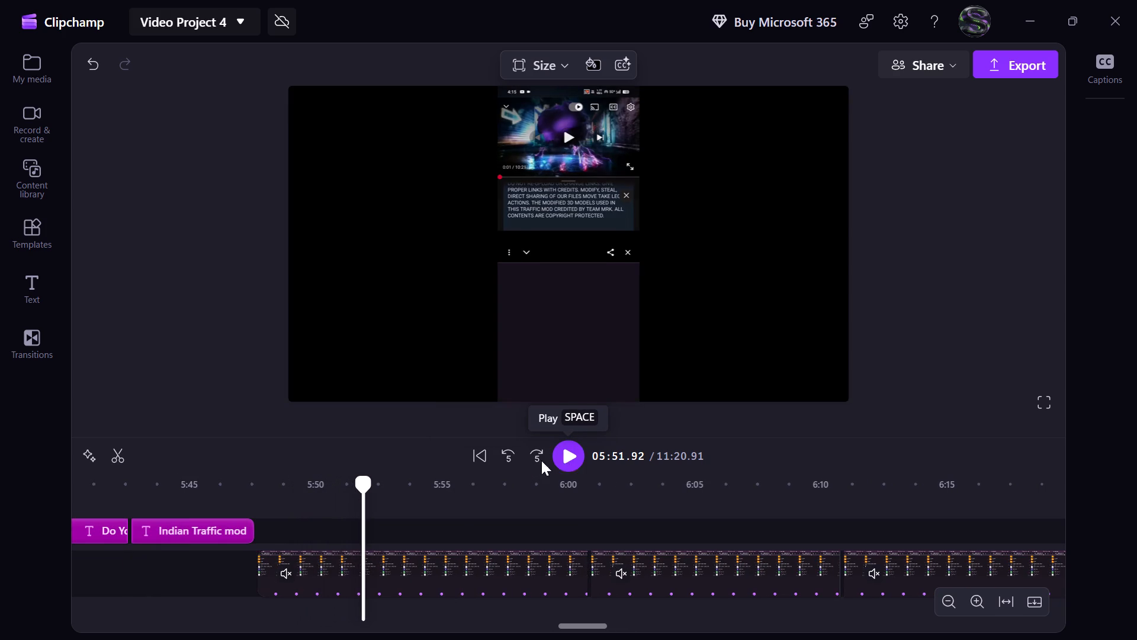
click(514, 460)
click(566, 463)
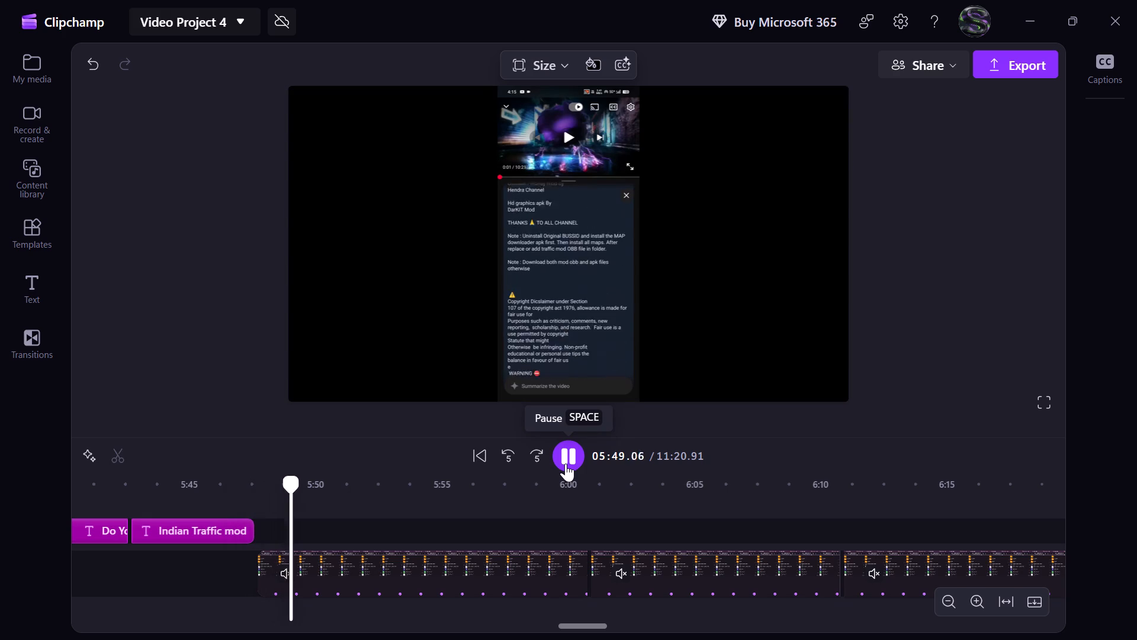
click(566, 463)
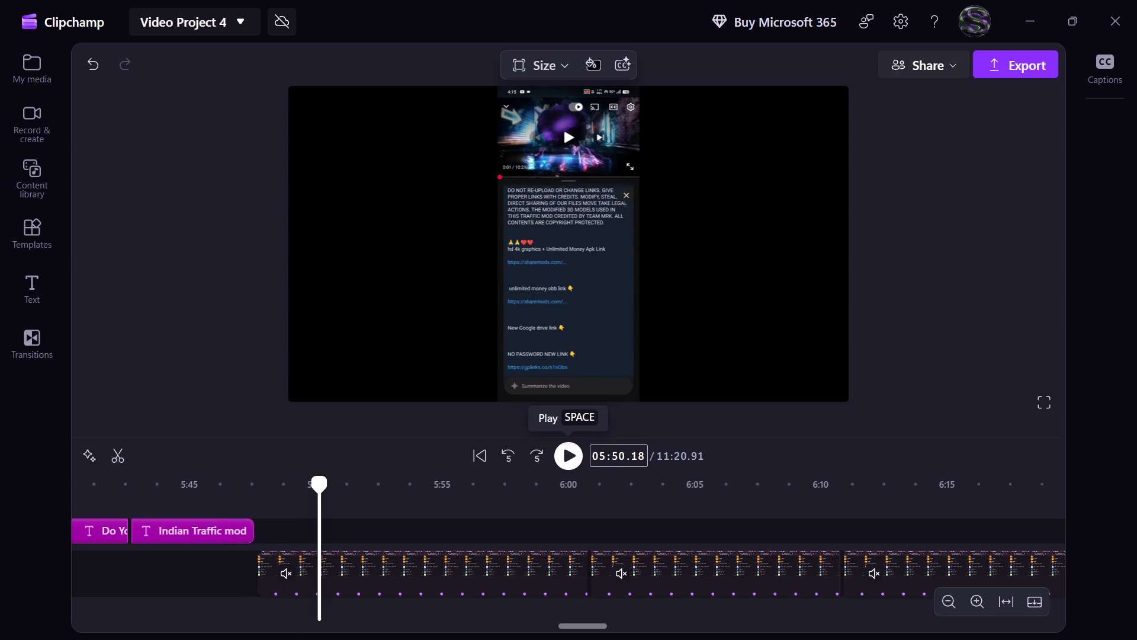
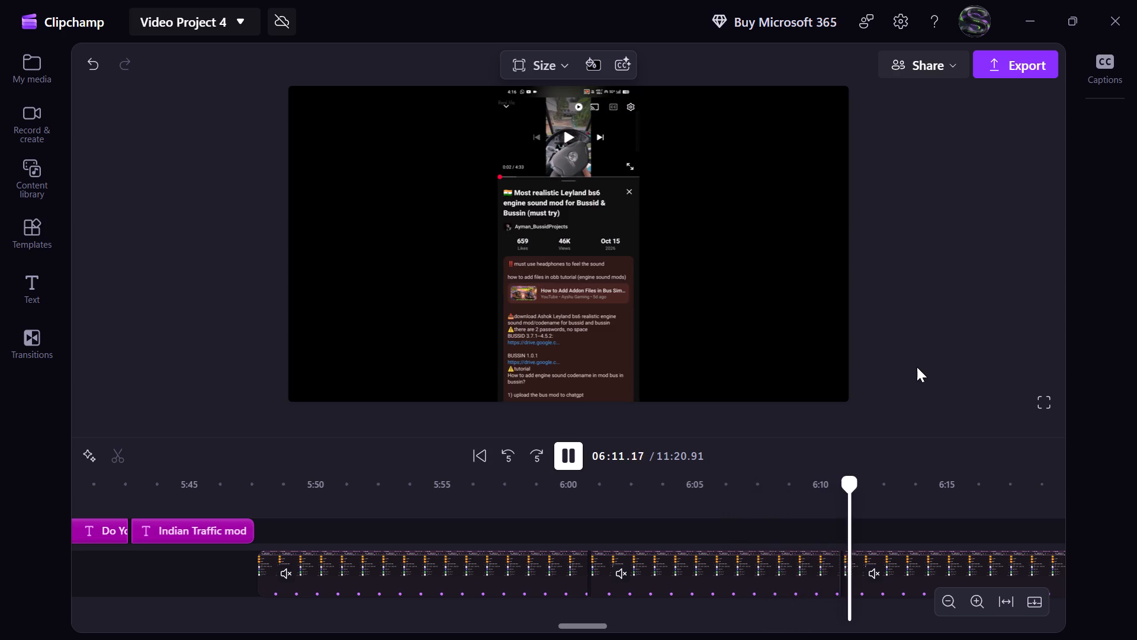
Replay the phone recording from about 6:08 to 6:11 to check the transition between the second and third clips.
click(577, 455)
click(496, 457)
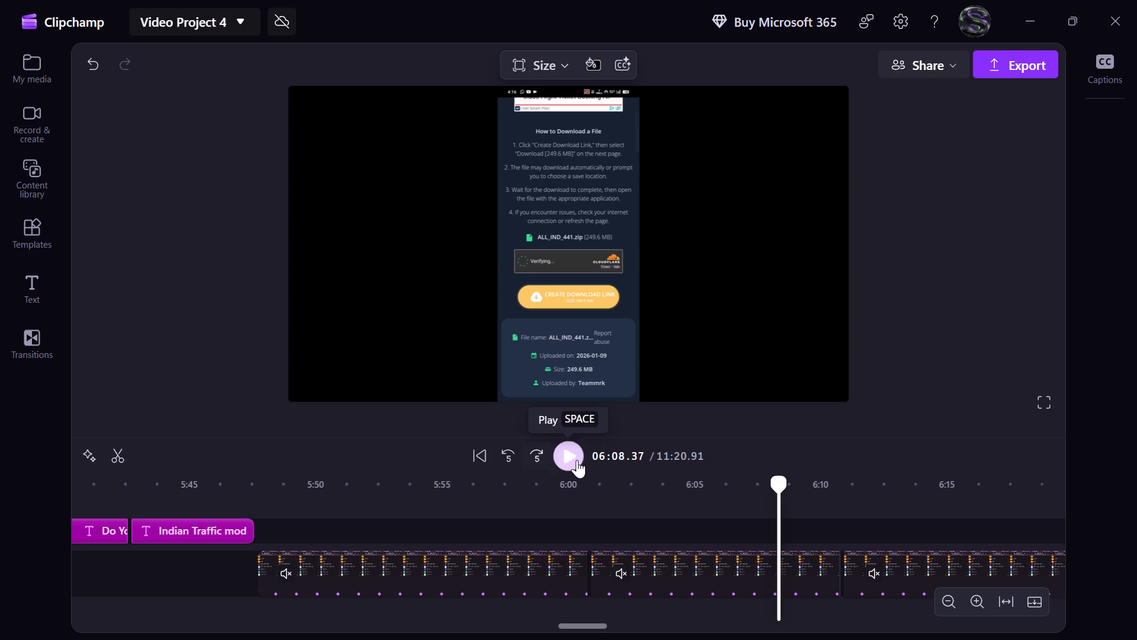
click(580, 460)
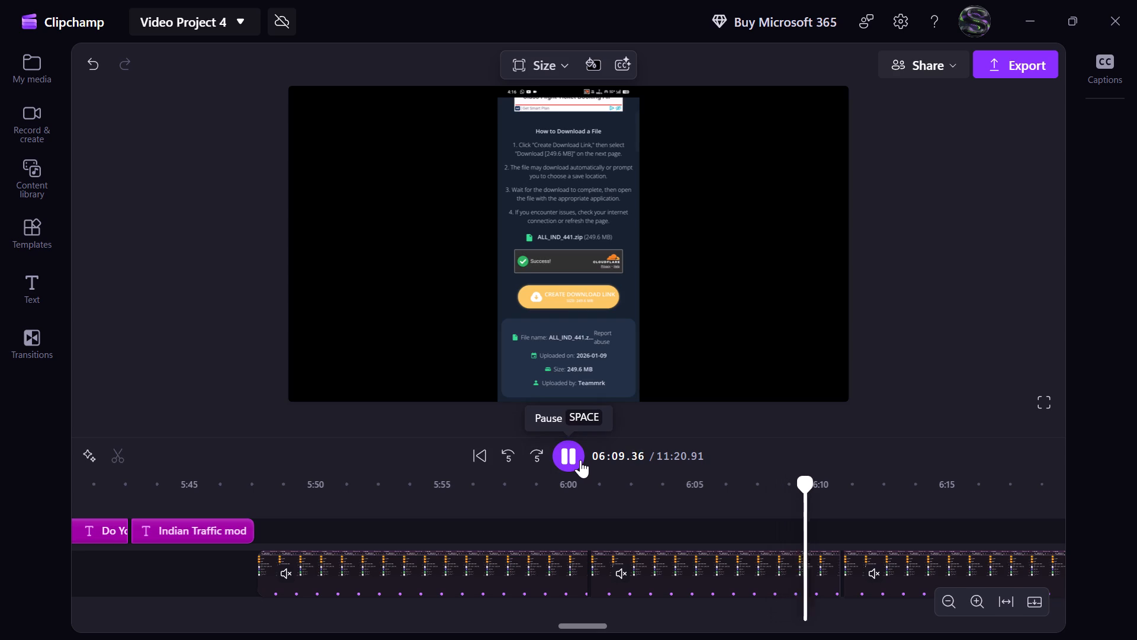
click(574, 459)
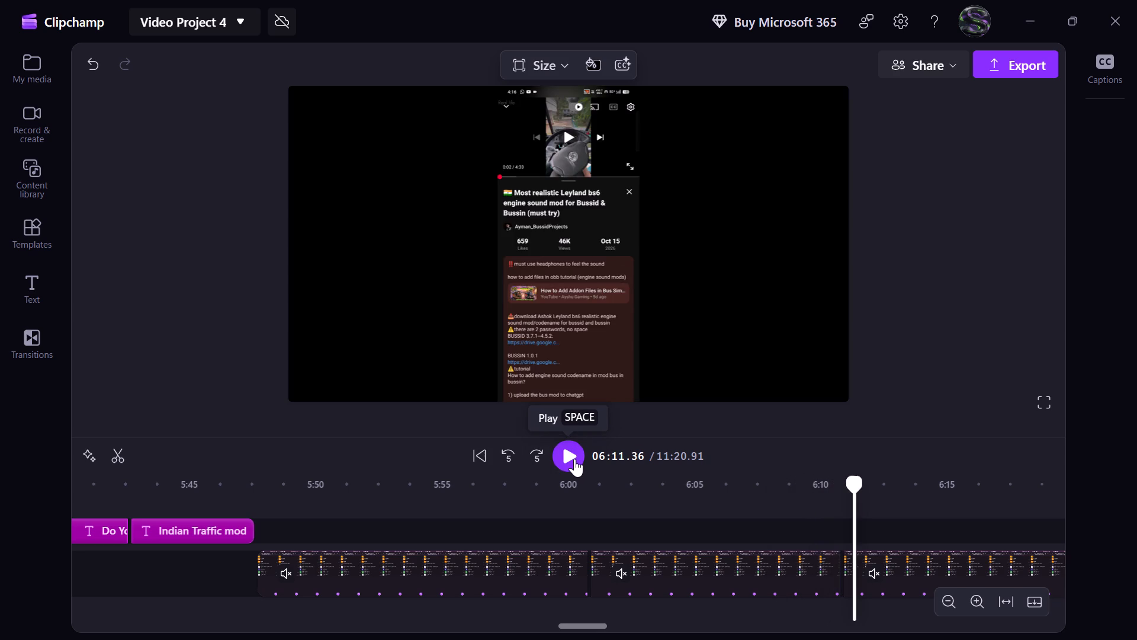
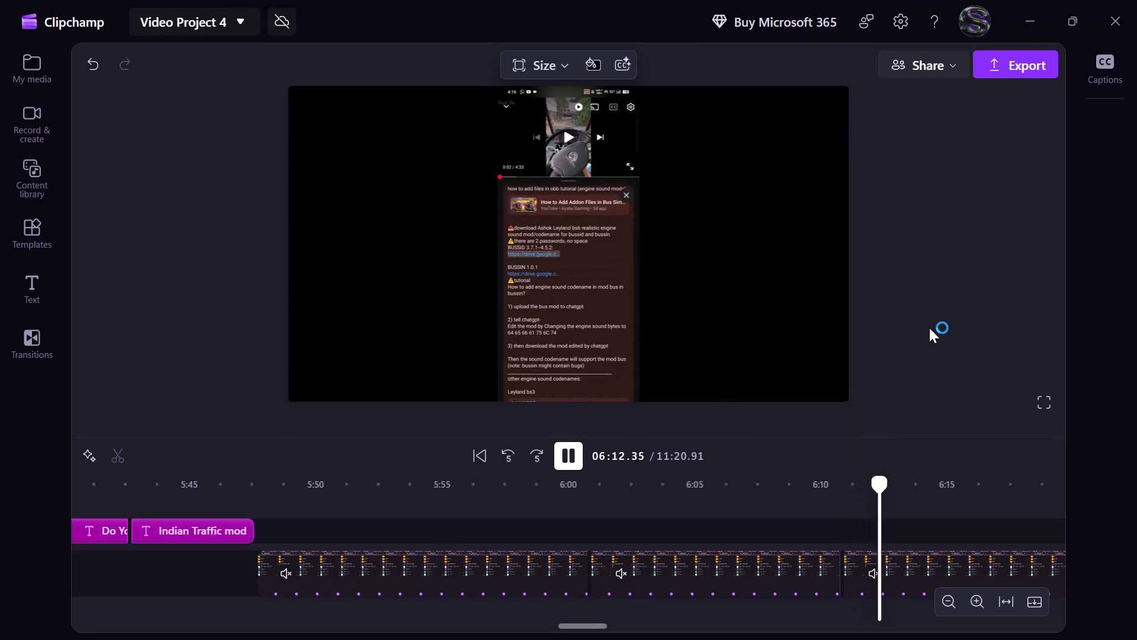
Skim the third phone recording clip from about 6:12 to 6:21 and pause at about 6:17.
click(539, 466)
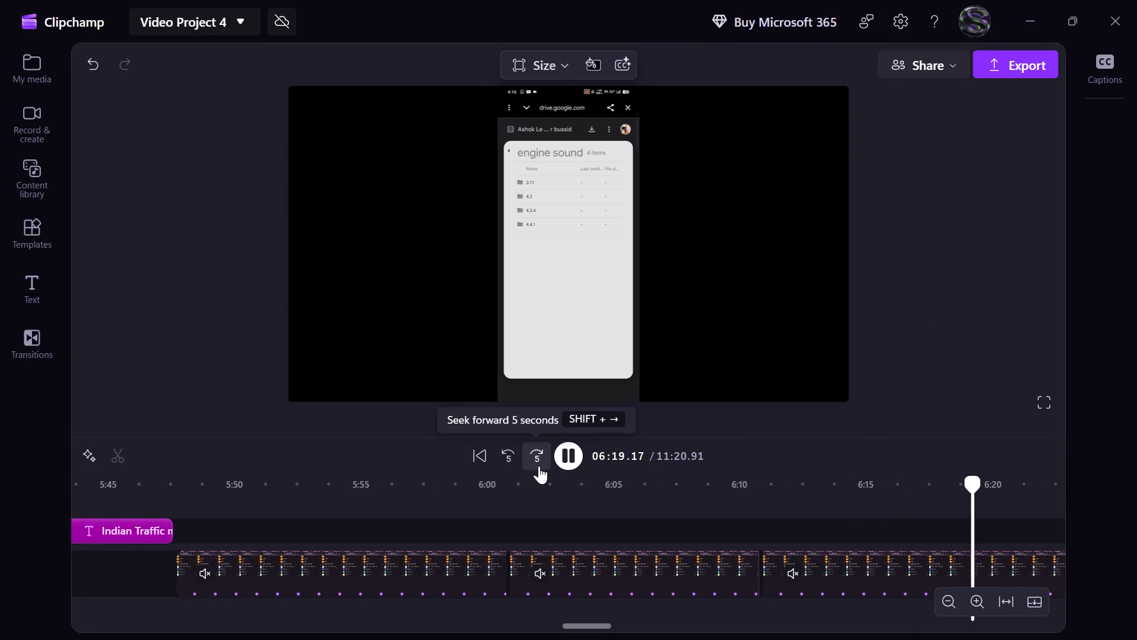
click(509, 462)
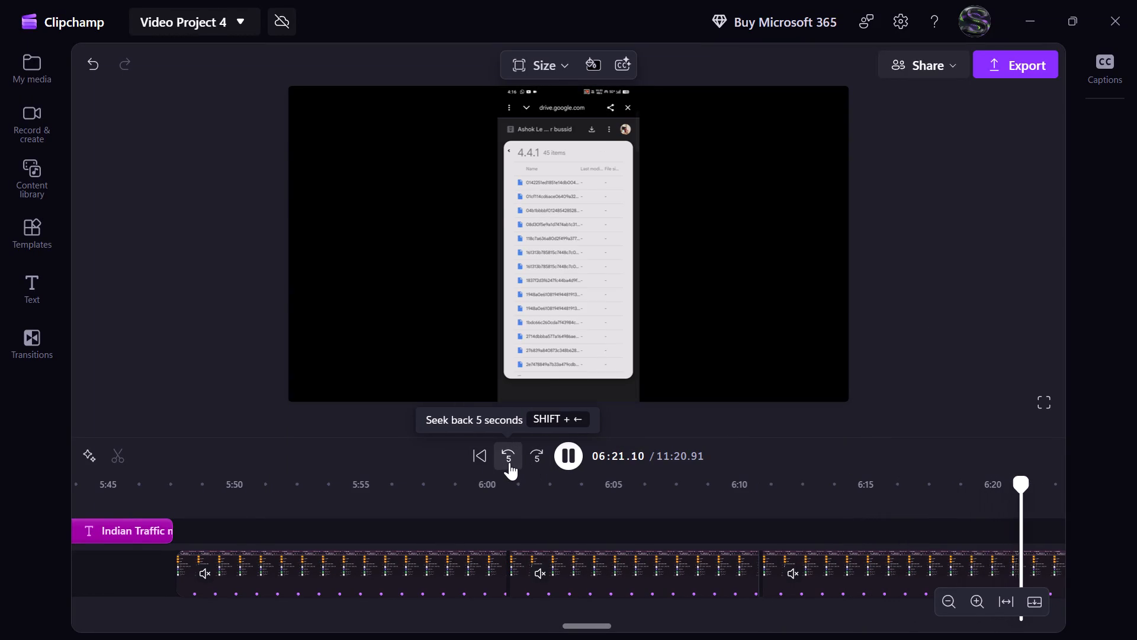
click(573, 461)
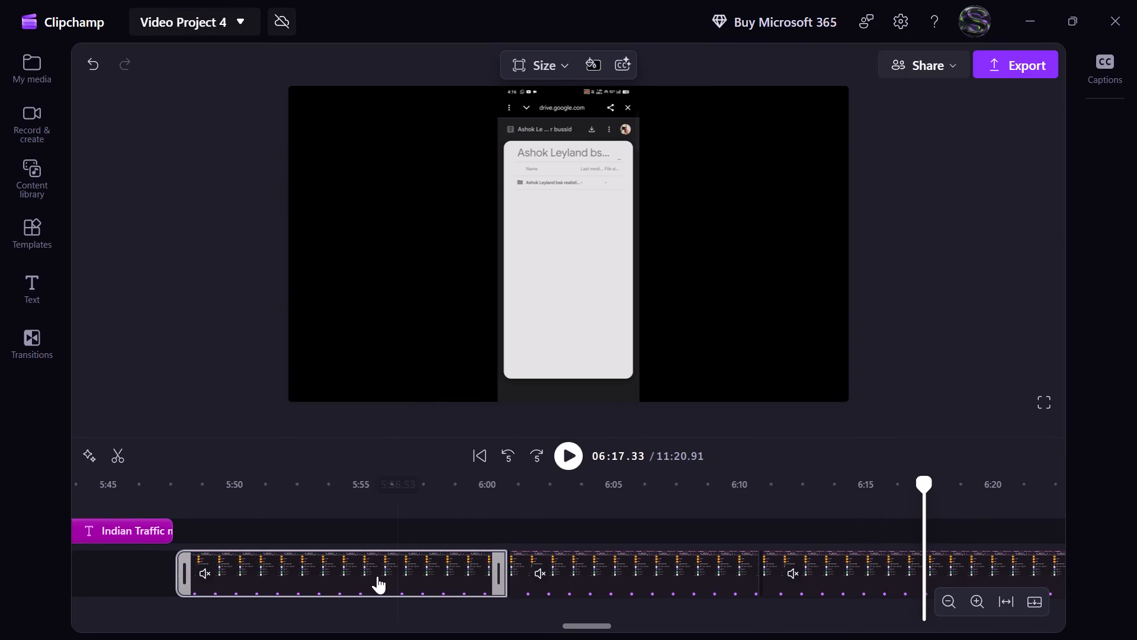
Crop the phone status bar off the top of the first phone recording clip and fit the clip to the frame.
click(377, 576)
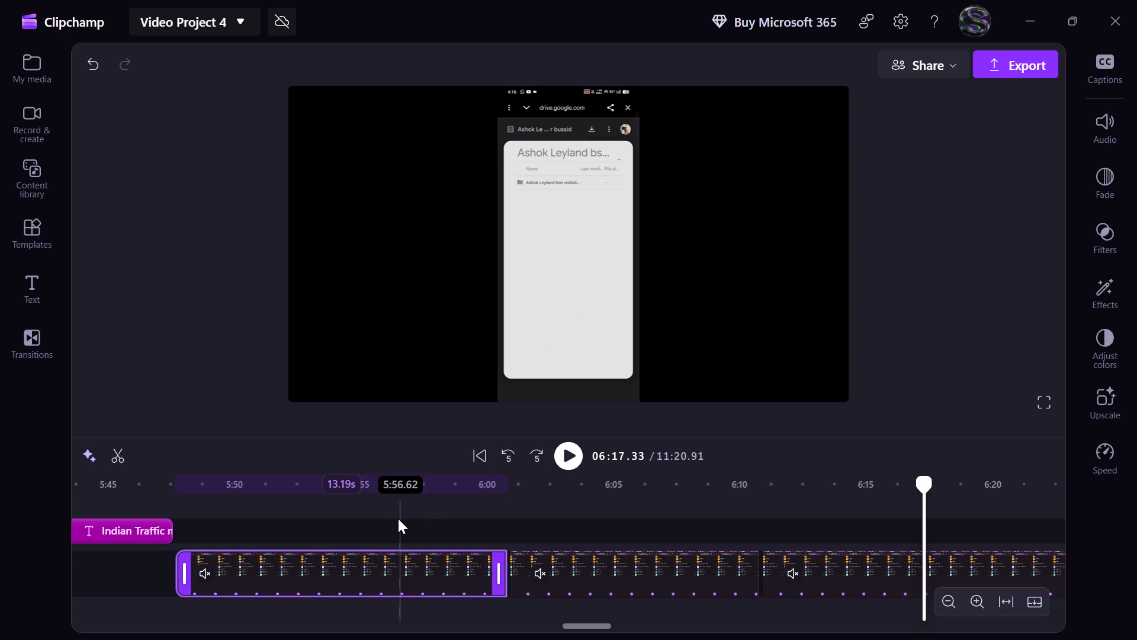
click(398, 516)
click(585, 247)
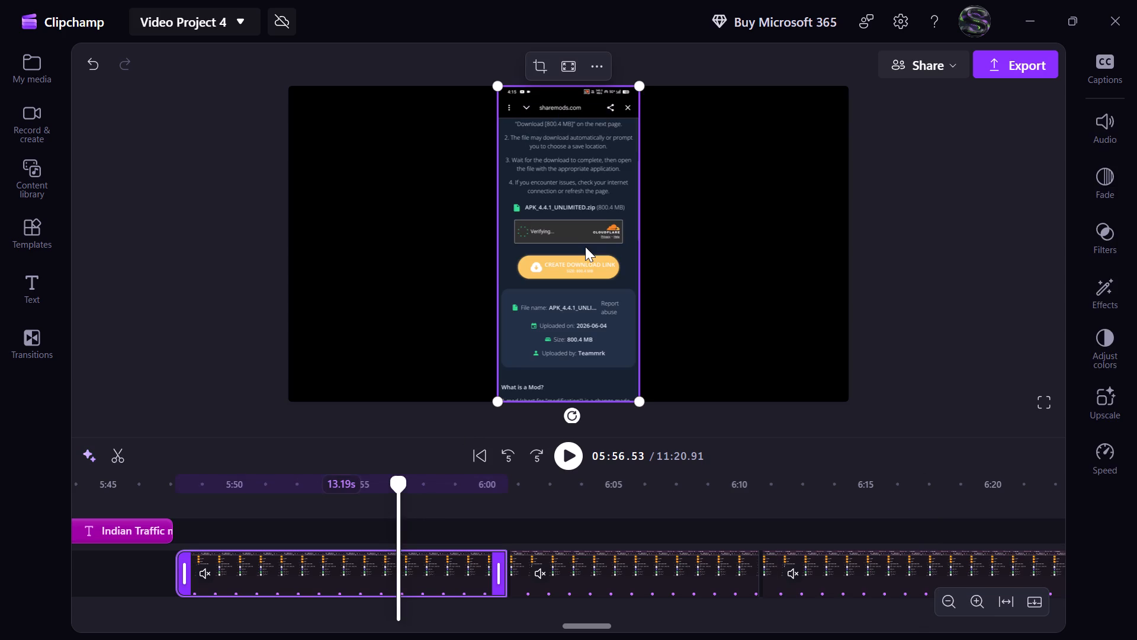
click(547, 73)
drag(568, 85, 571, 91)
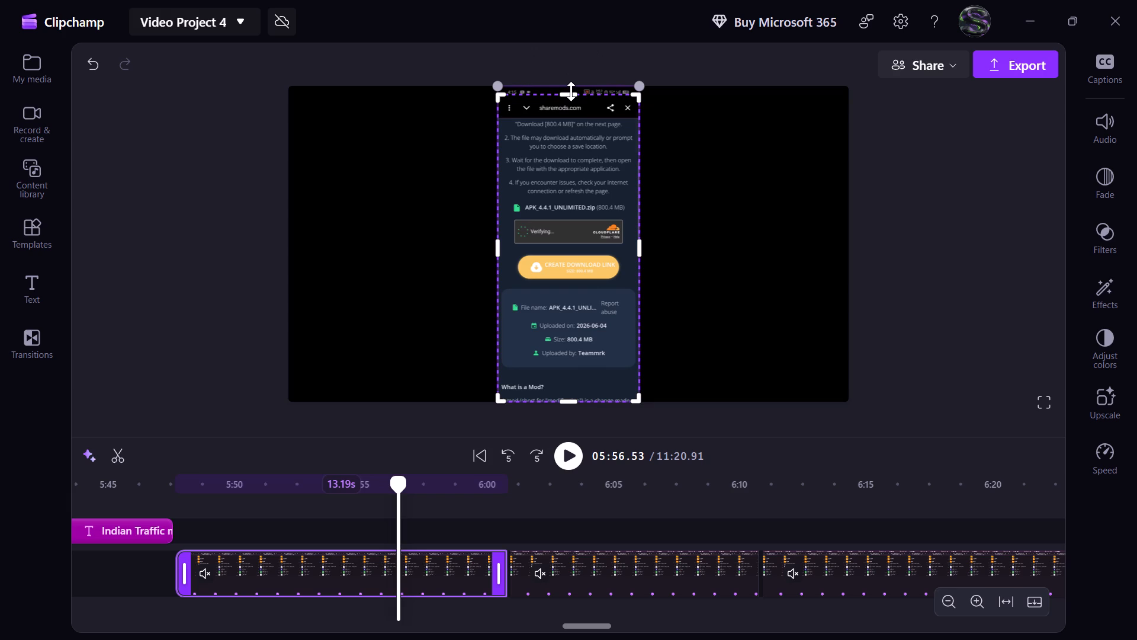
drag(571, 91, 571, 94)
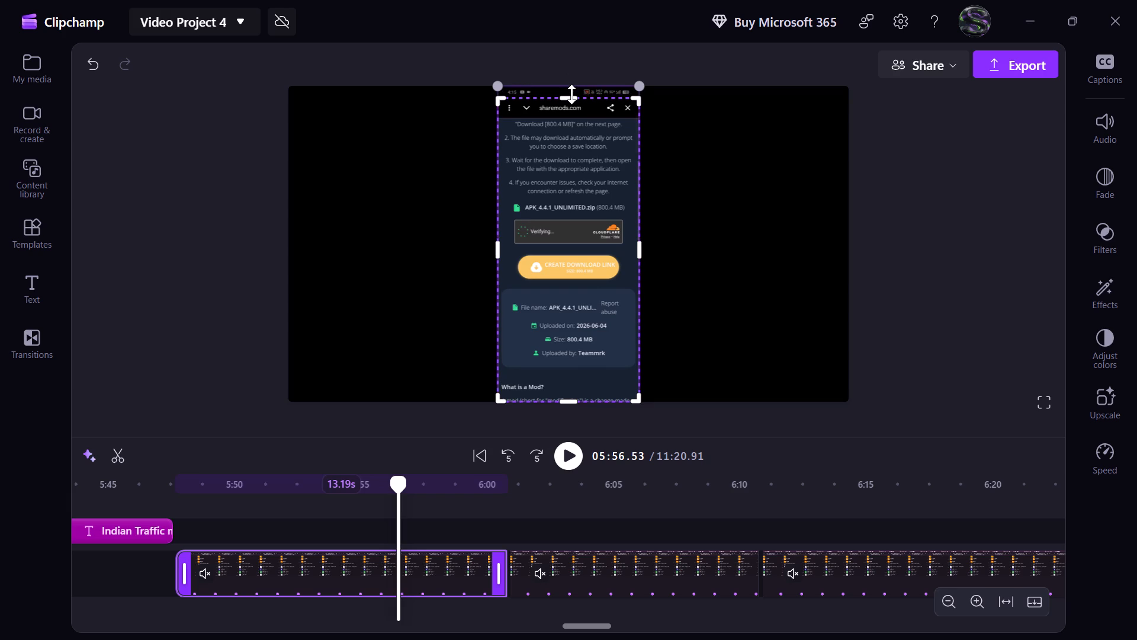
drag(571, 94, 572, 93)
click(572, 93)
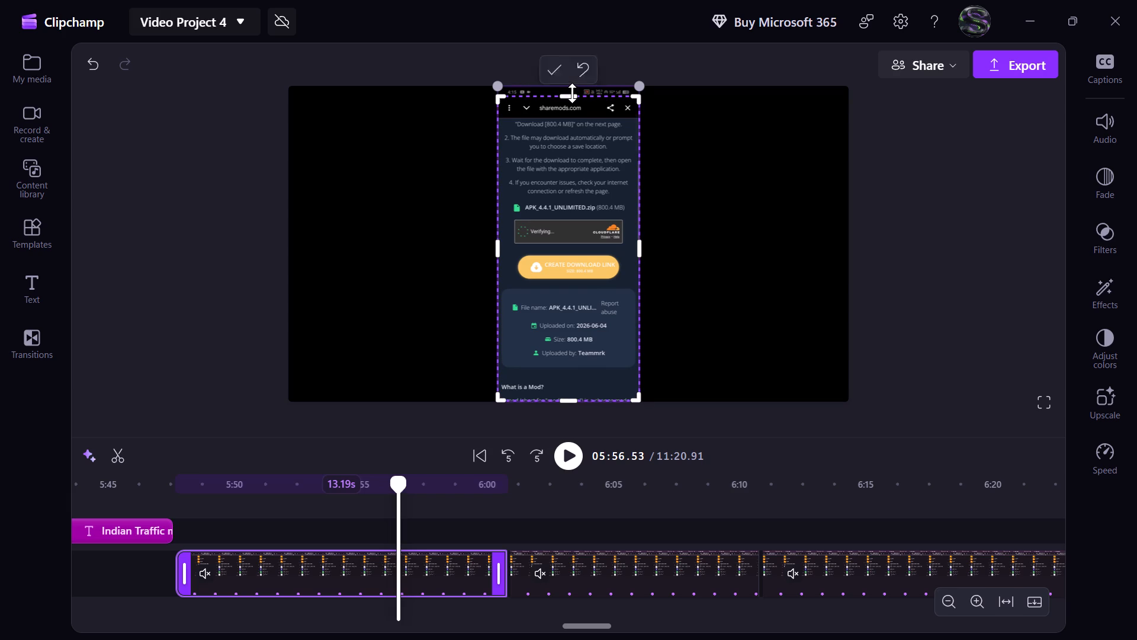
click(561, 79)
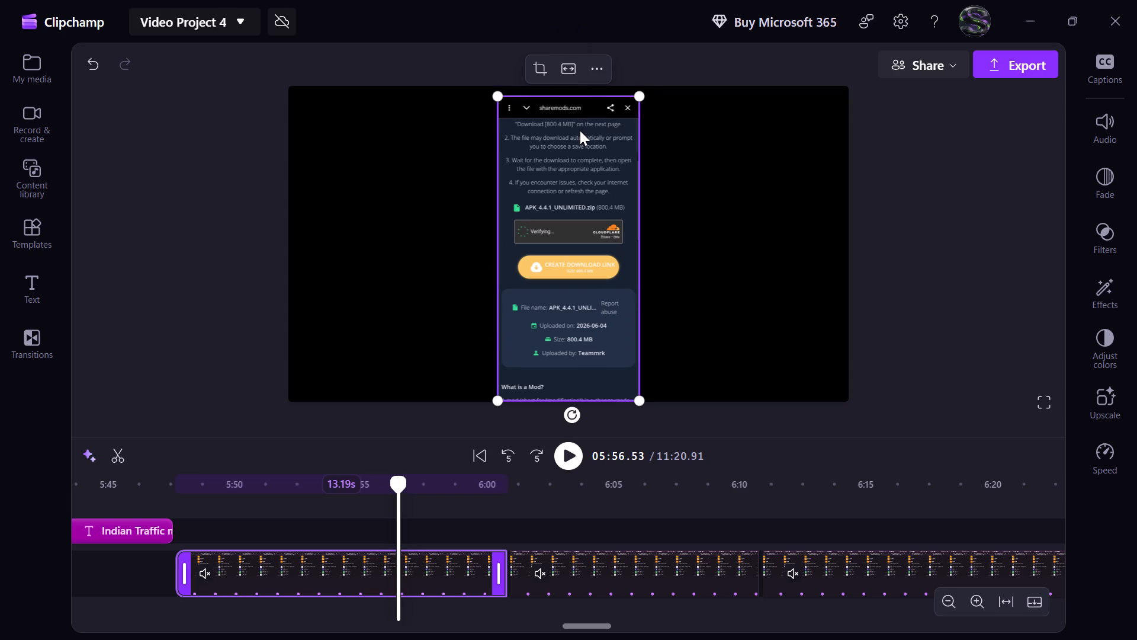
click(568, 81)
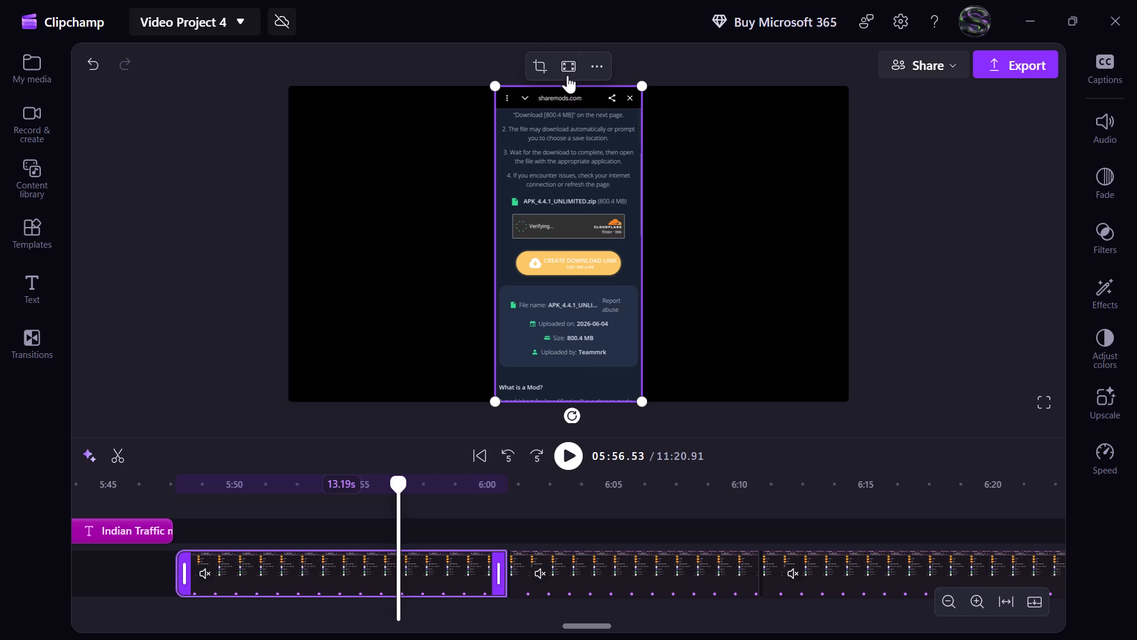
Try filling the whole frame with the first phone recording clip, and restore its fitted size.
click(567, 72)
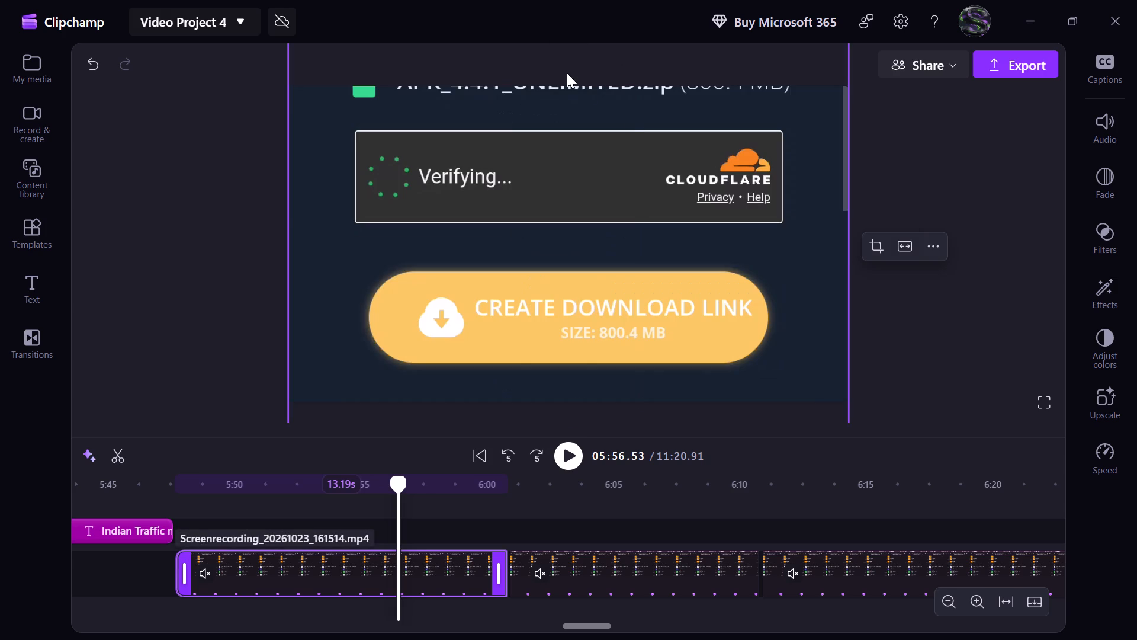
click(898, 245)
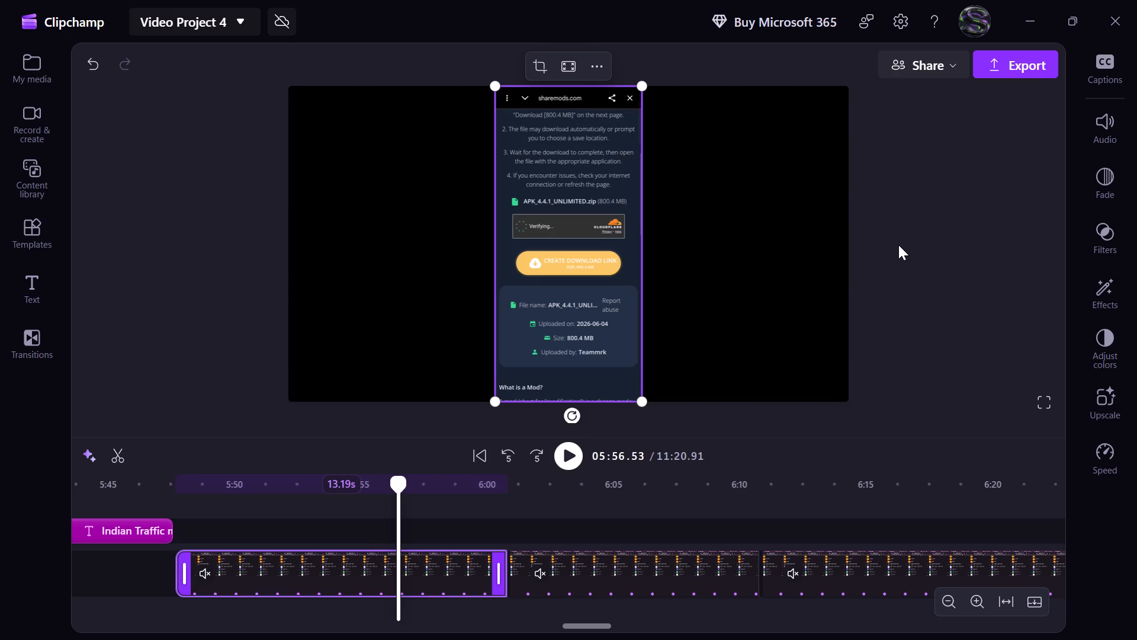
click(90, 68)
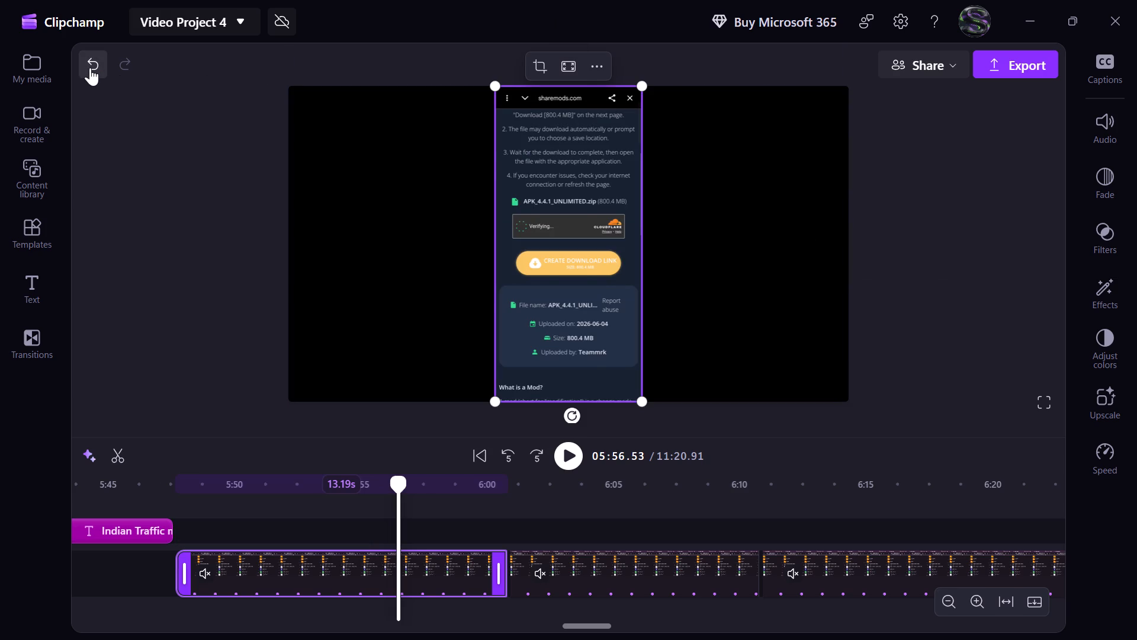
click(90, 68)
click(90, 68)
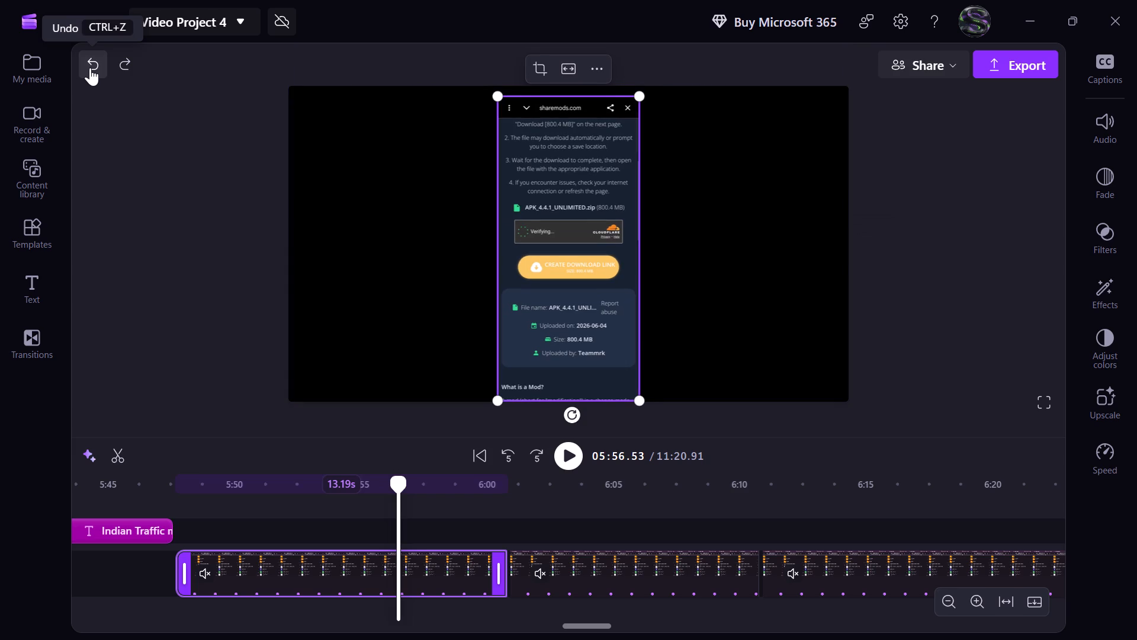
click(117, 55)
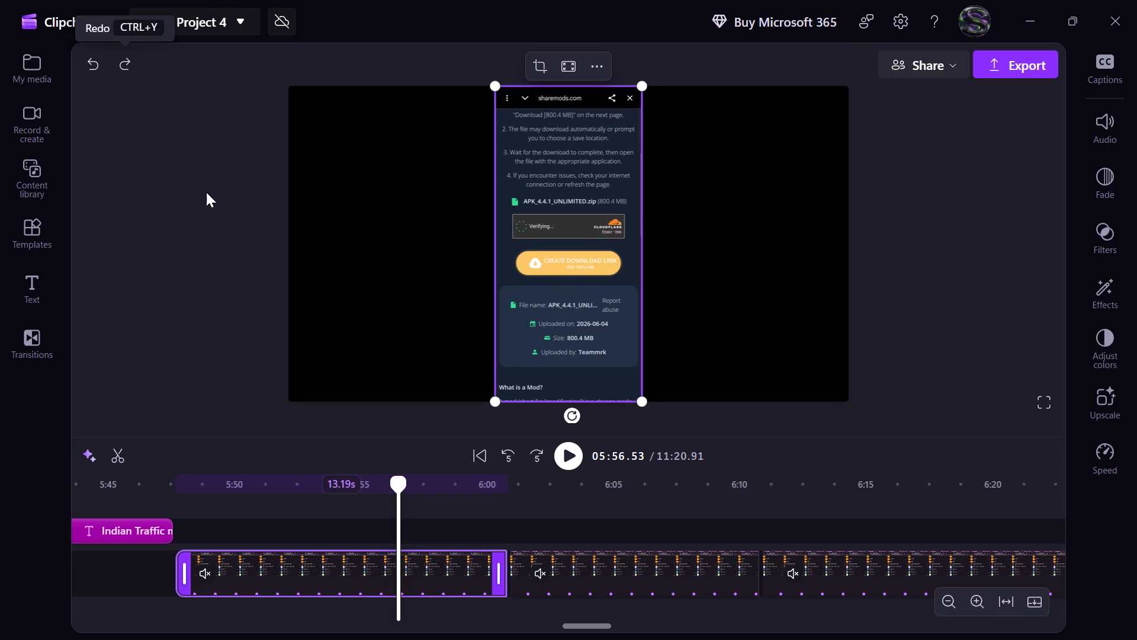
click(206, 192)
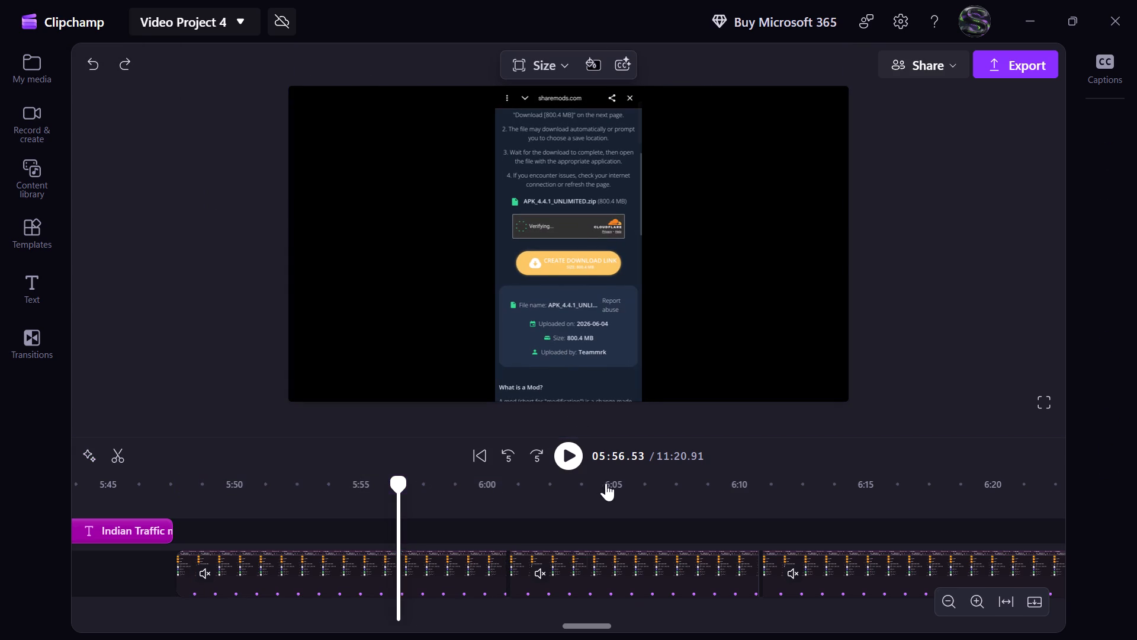
Crop the phone status bar off the top of the second phone recording clip and fit the clip to the frame.
click(619, 485)
click(660, 553)
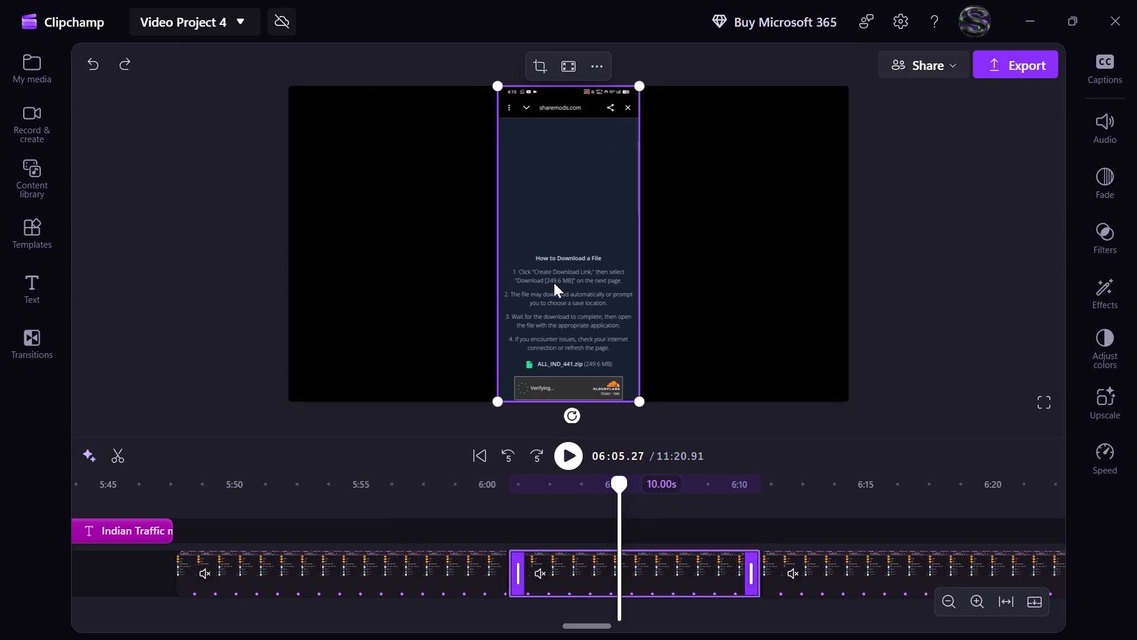
click(544, 74)
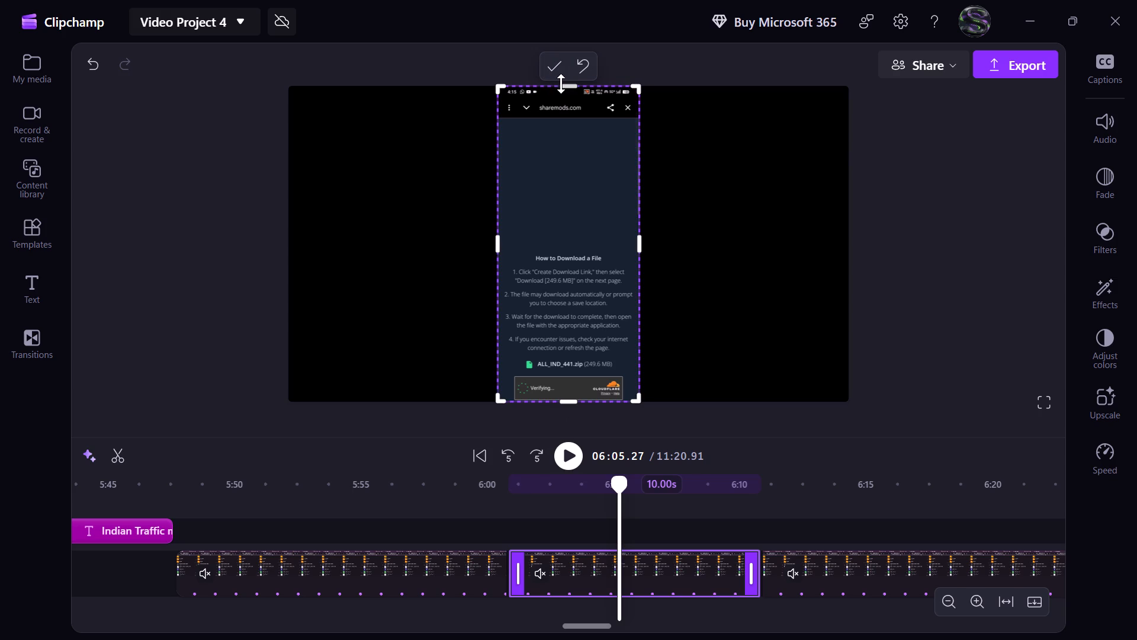
drag(566, 84, 566, 90)
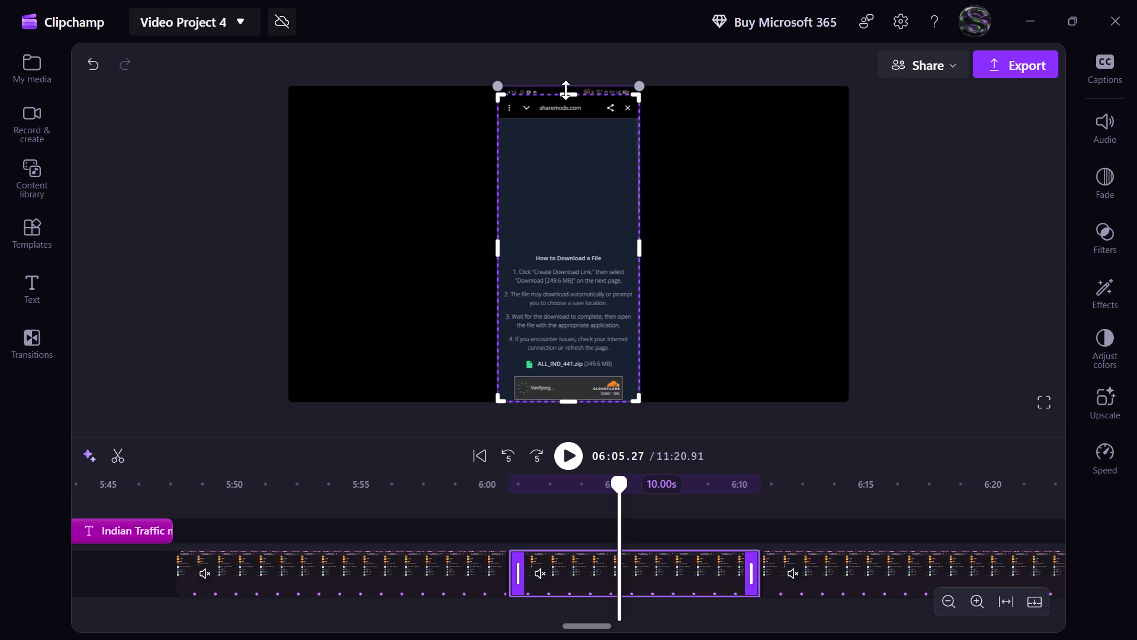
drag(566, 90, 566, 91)
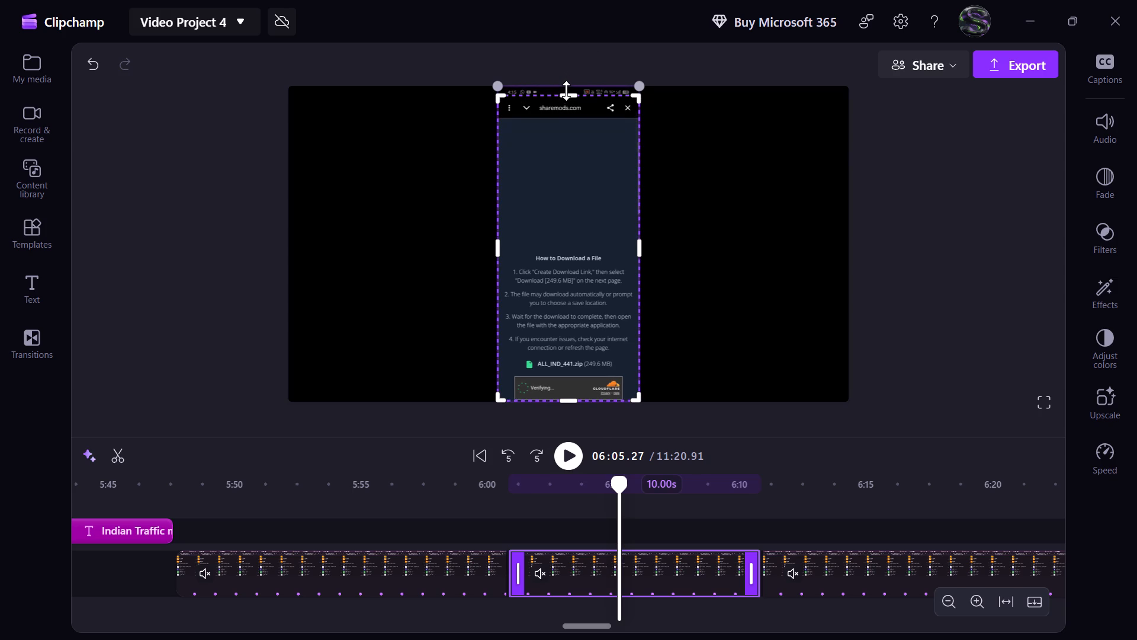
drag(566, 91, 566, 94)
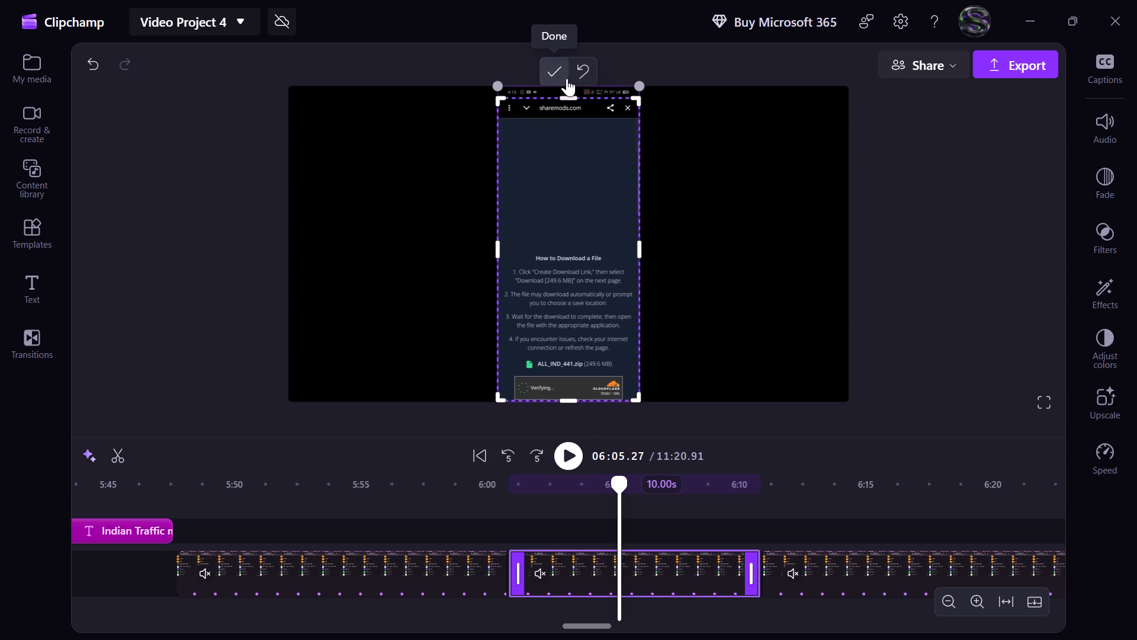
click(563, 78)
click(557, 76)
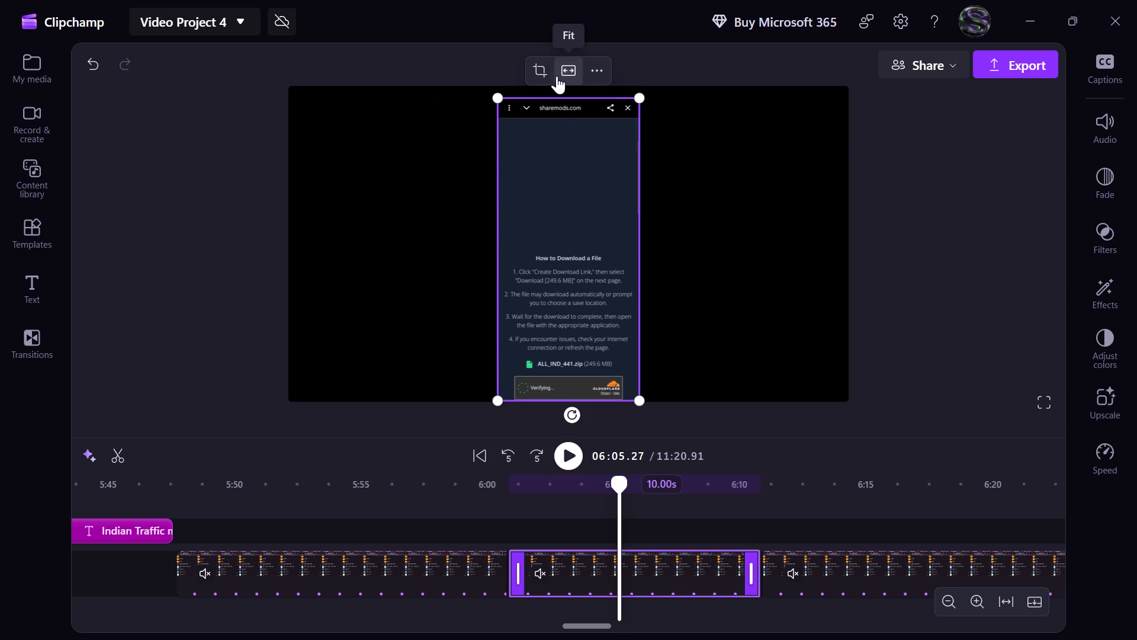
Crop the phone status bar off the top of the third phone recording clip and fit the clip to the frame.
click(875, 500)
click(913, 567)
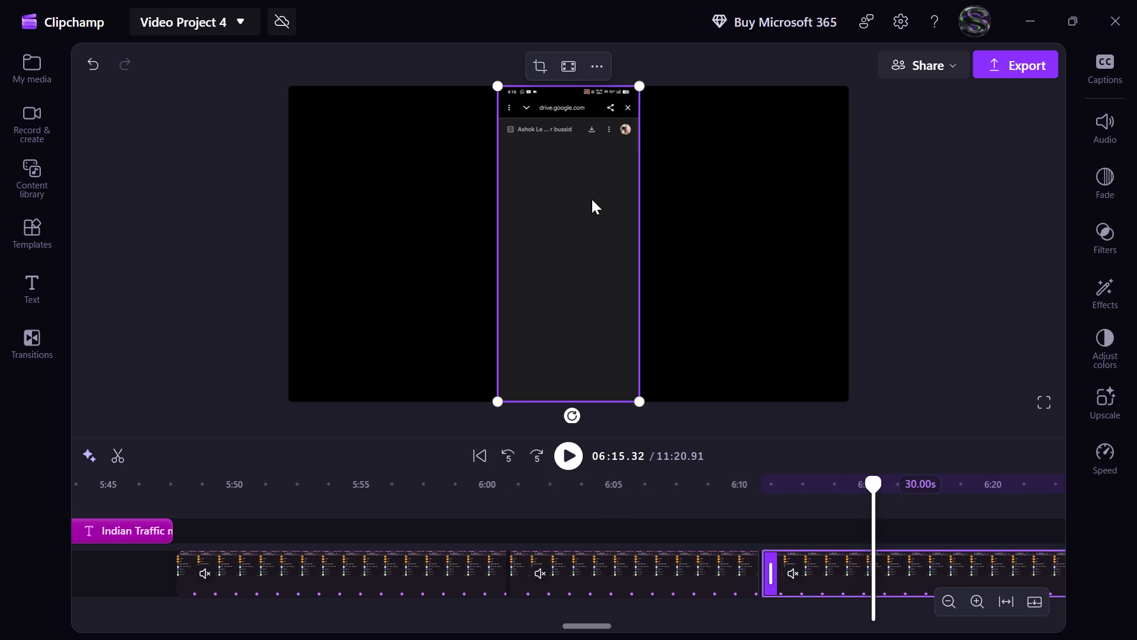
click(547, 71)
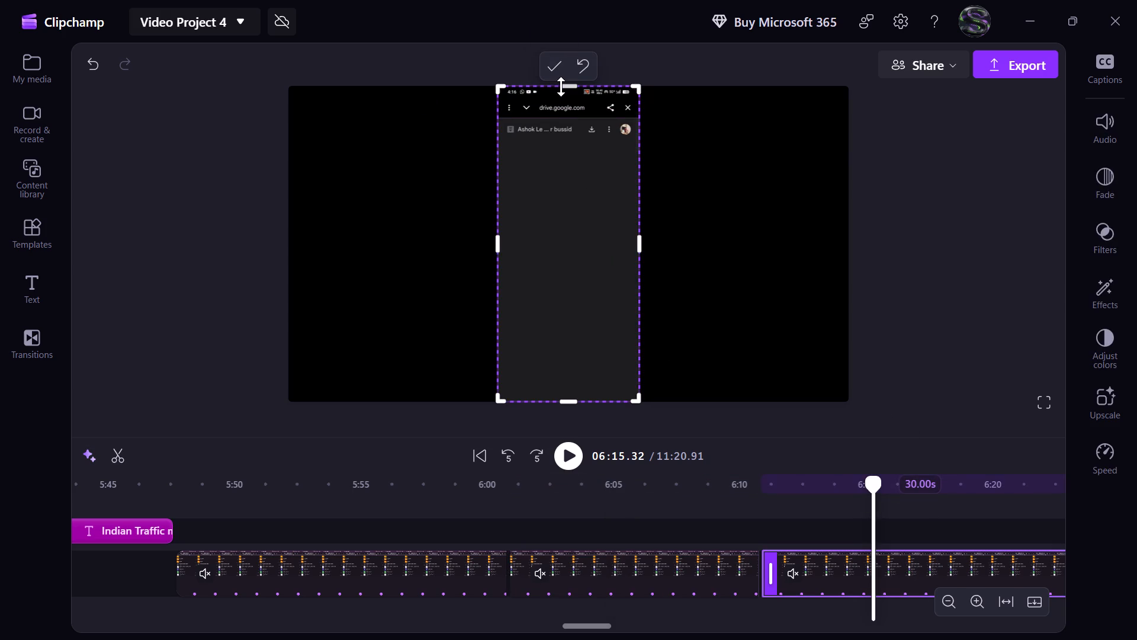
drag(561, 87, 561, 94)
click(559, 72)
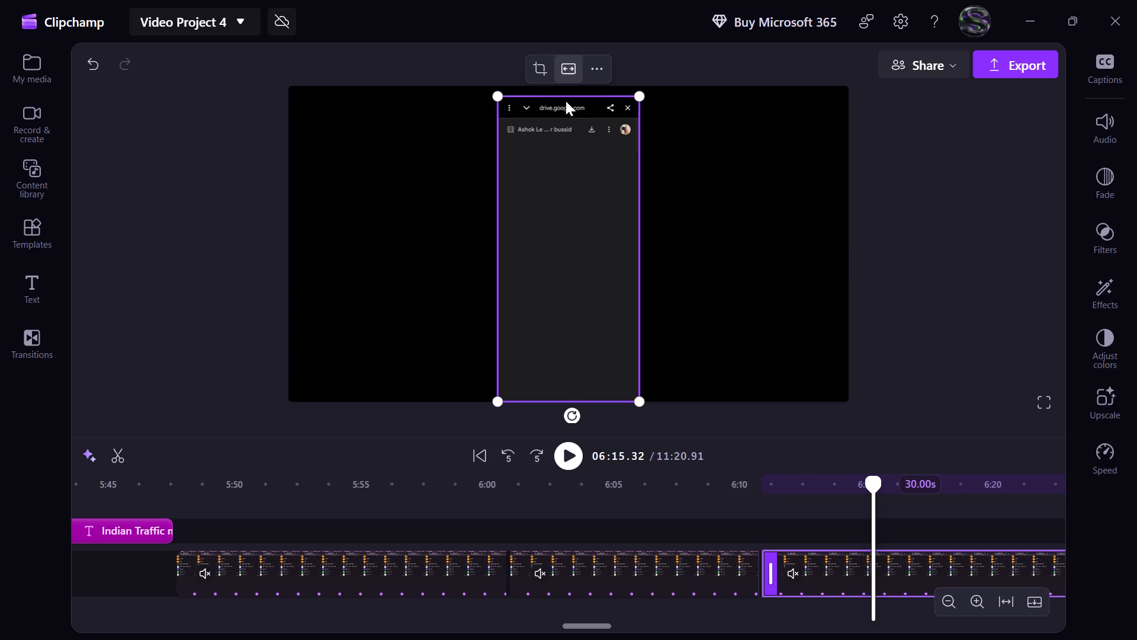
click(570, 76)
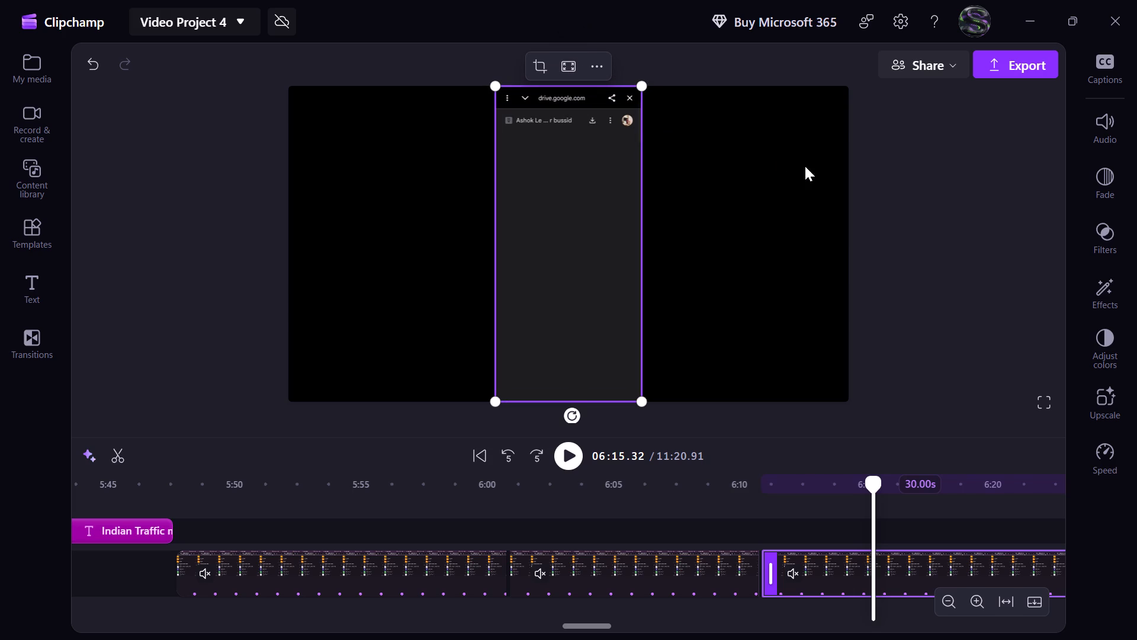
Play through the third clip from about 6:15 into the start of the fourth clip at about 6:42, skipping ahead.
click(571, 456)
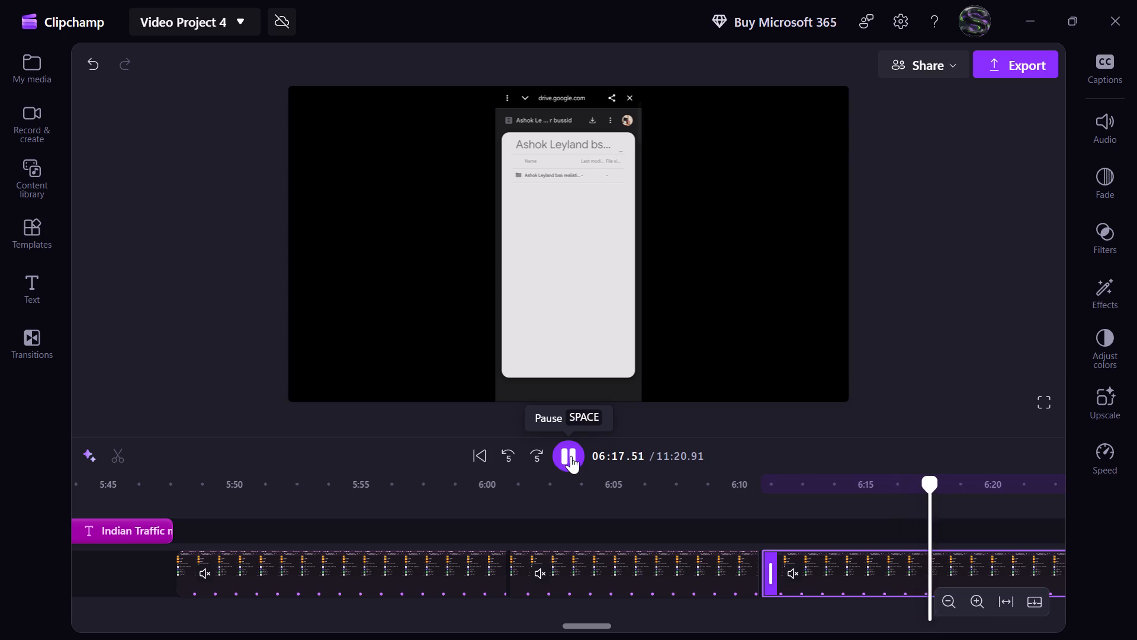
click(537, 459)
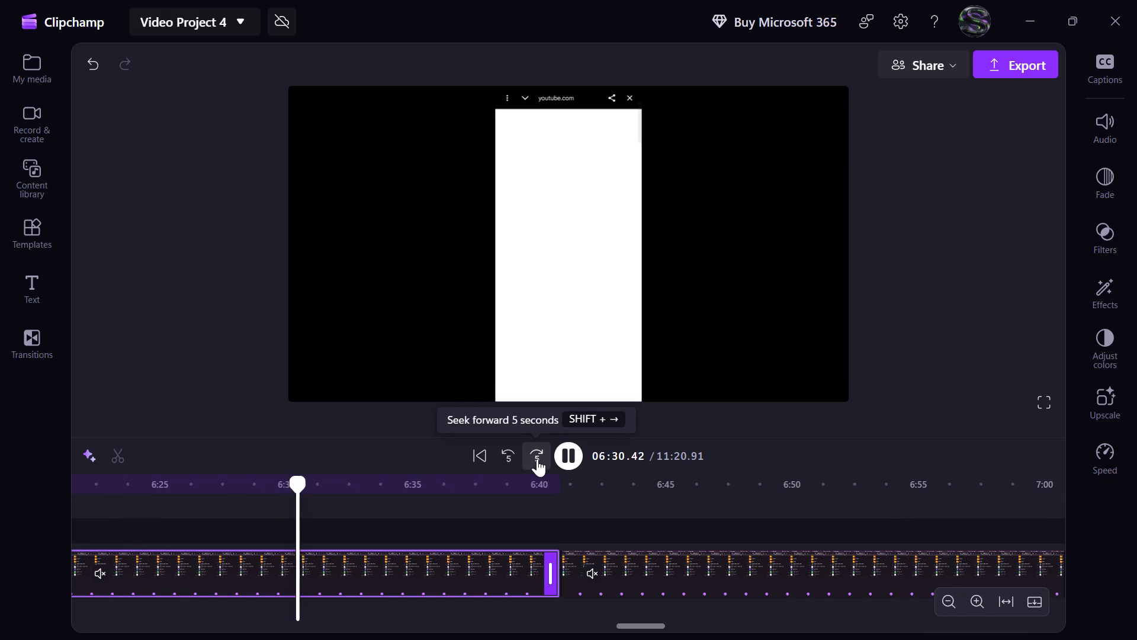
click(537, 459)
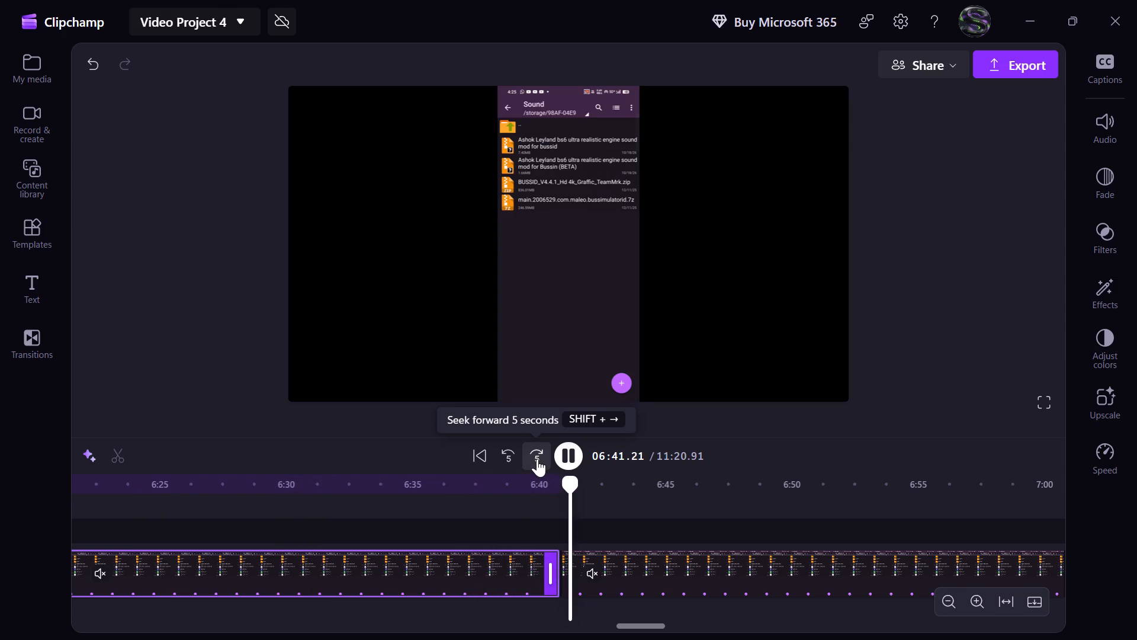
click(564, 458)
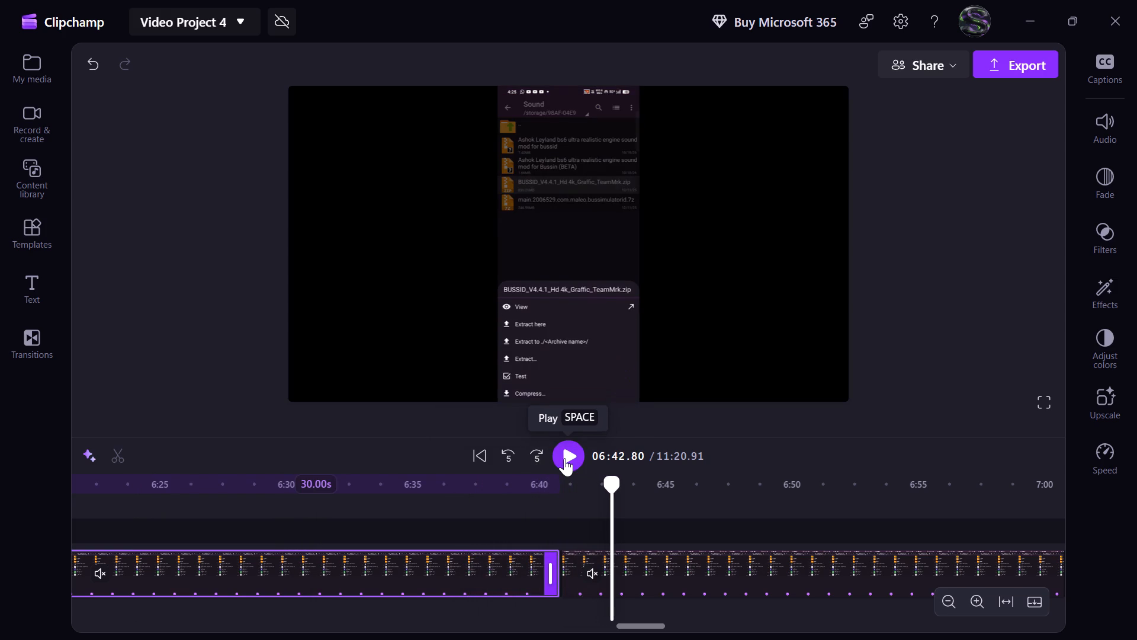
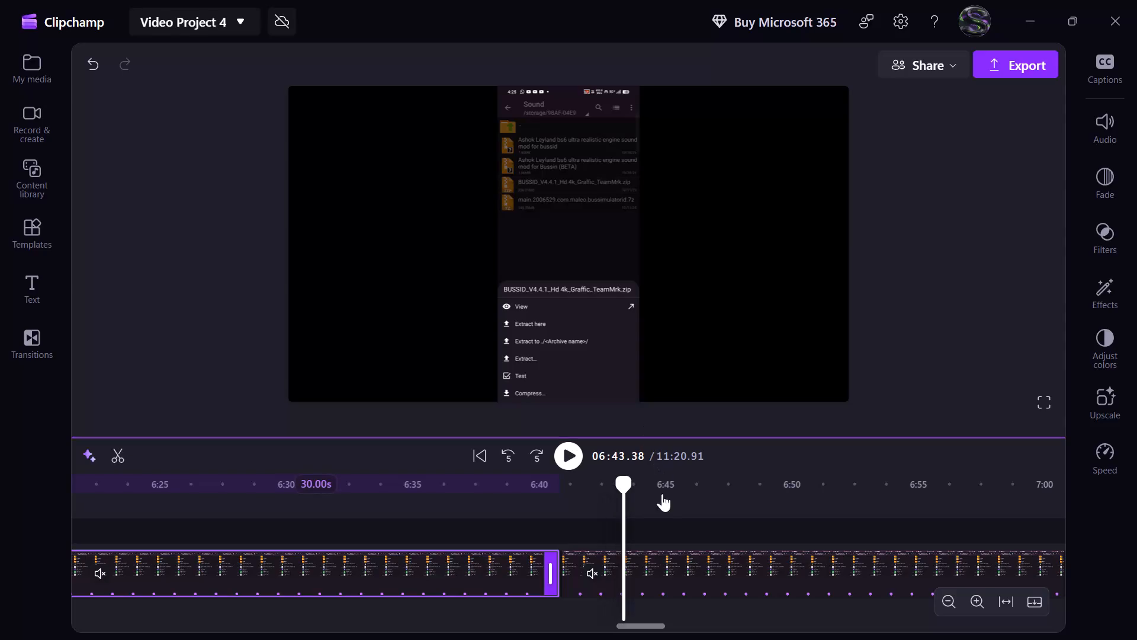
Crop the phone status bar off the top of the fourth phone recording clip, fit it to the frame and briefly preview it.
click(666, 568)
scroll(661, 551, down, 1)
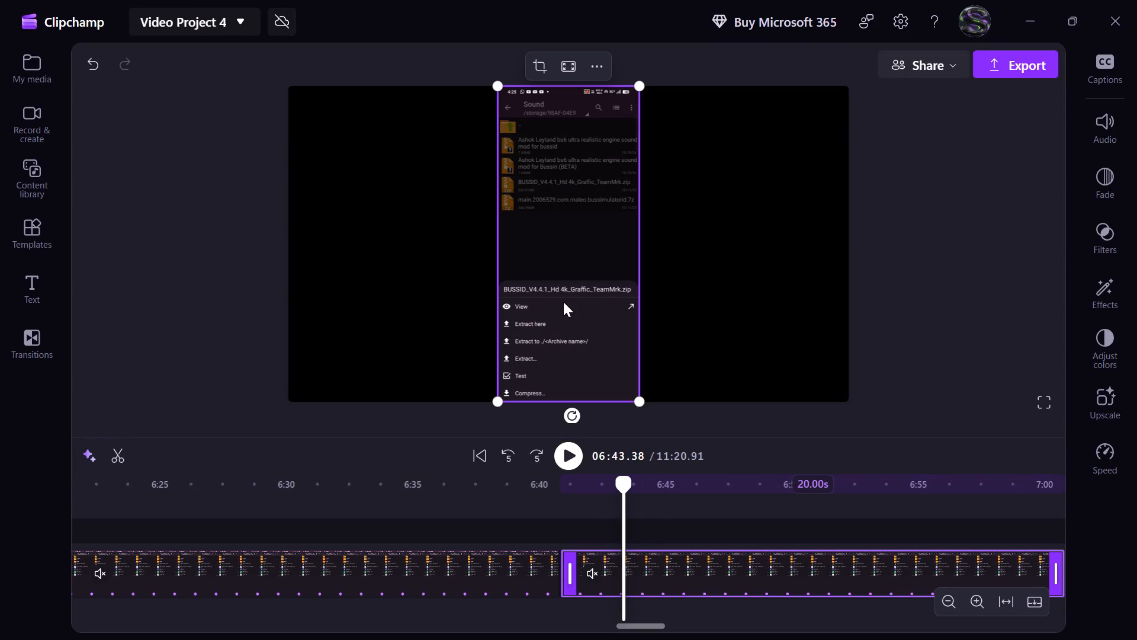
click(544, 69)
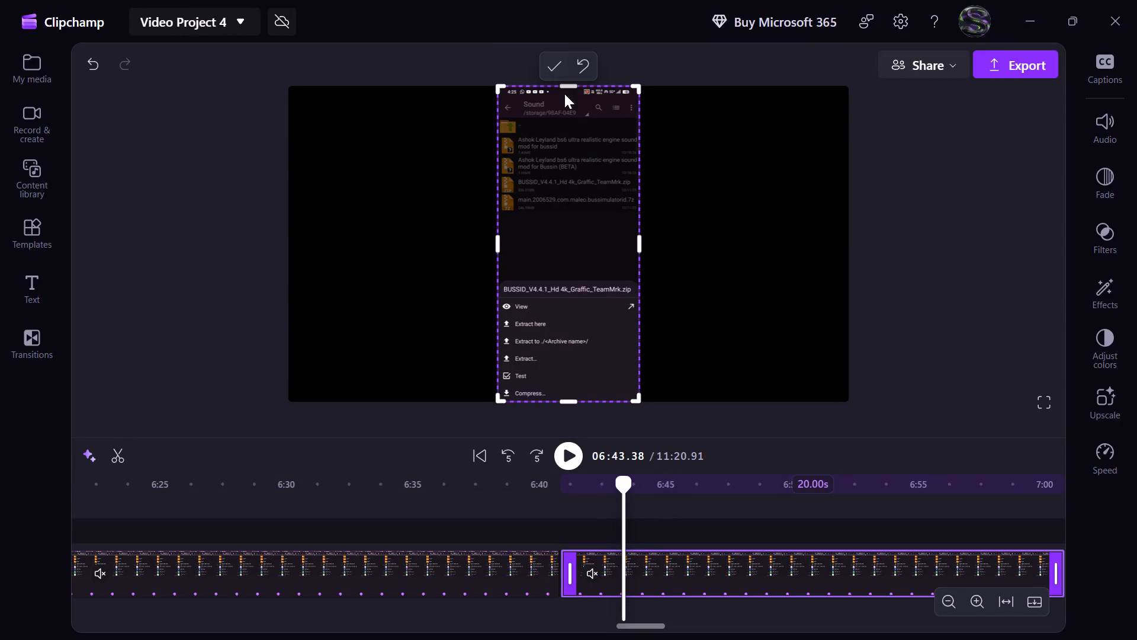
drag(564, 87, 566, 96)
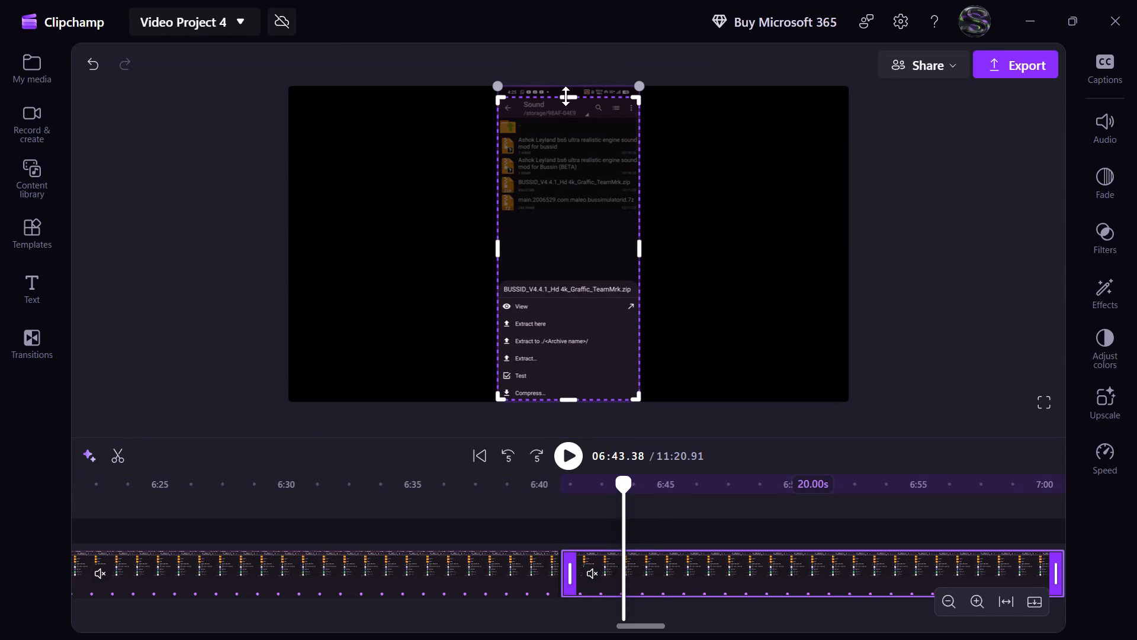
drag(566, 96, 566, 95)
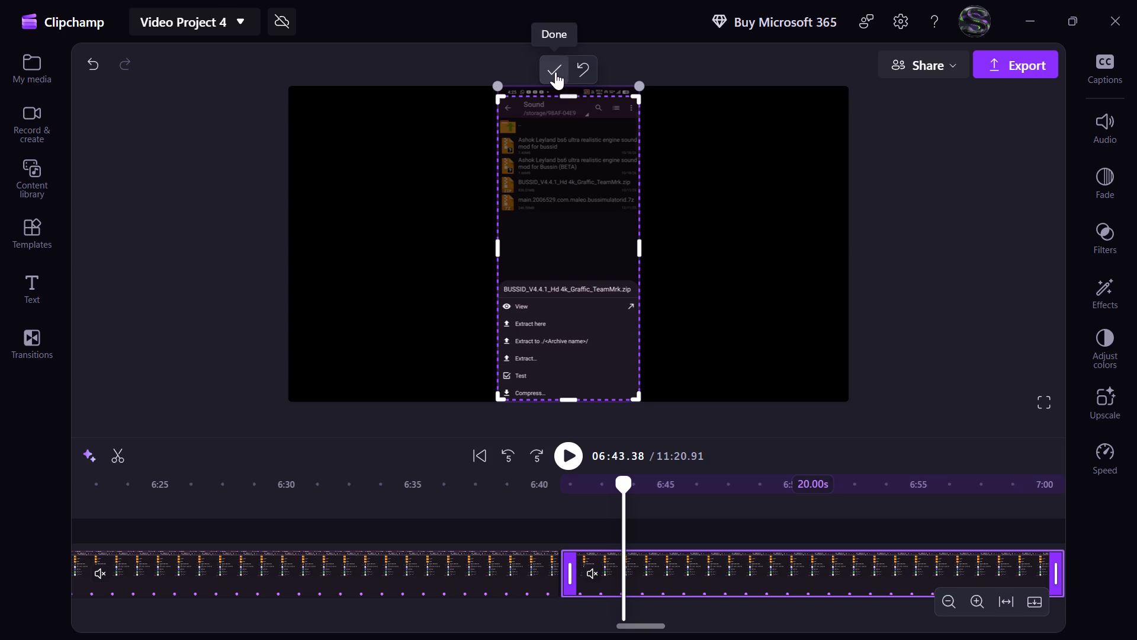
click(555, 72)
click(564, 72)
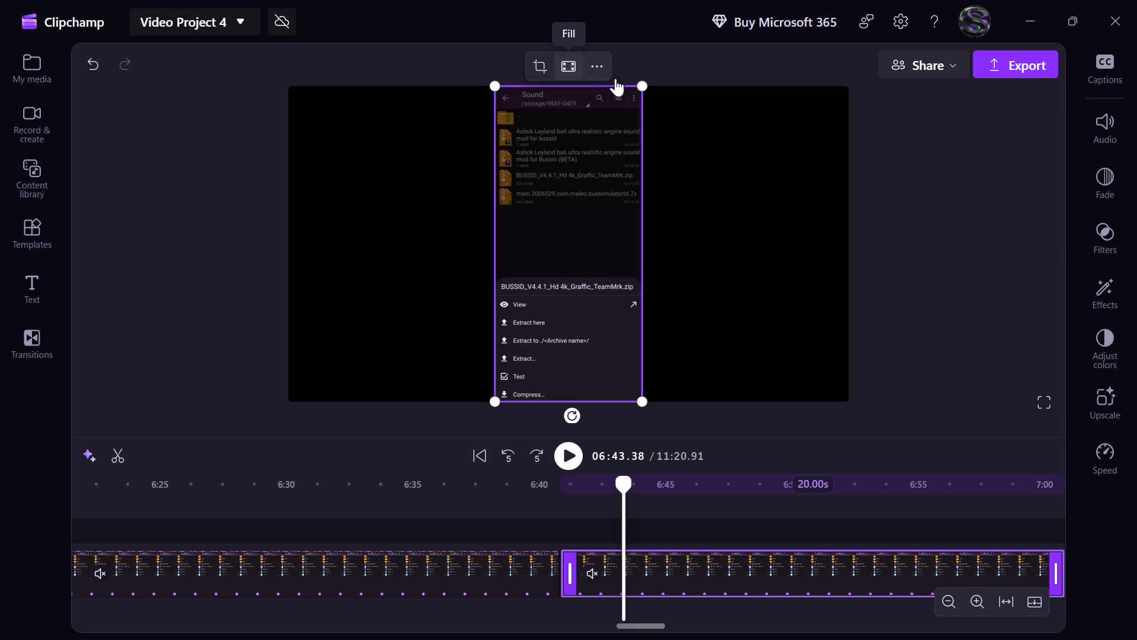
click(581, 453)
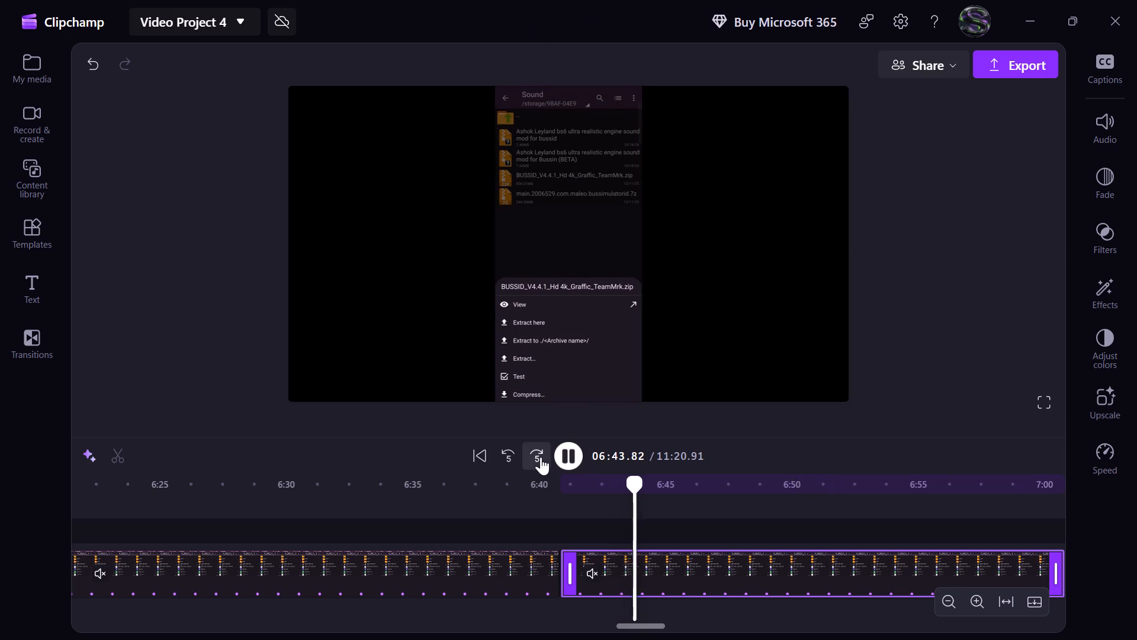
click(567, 457)
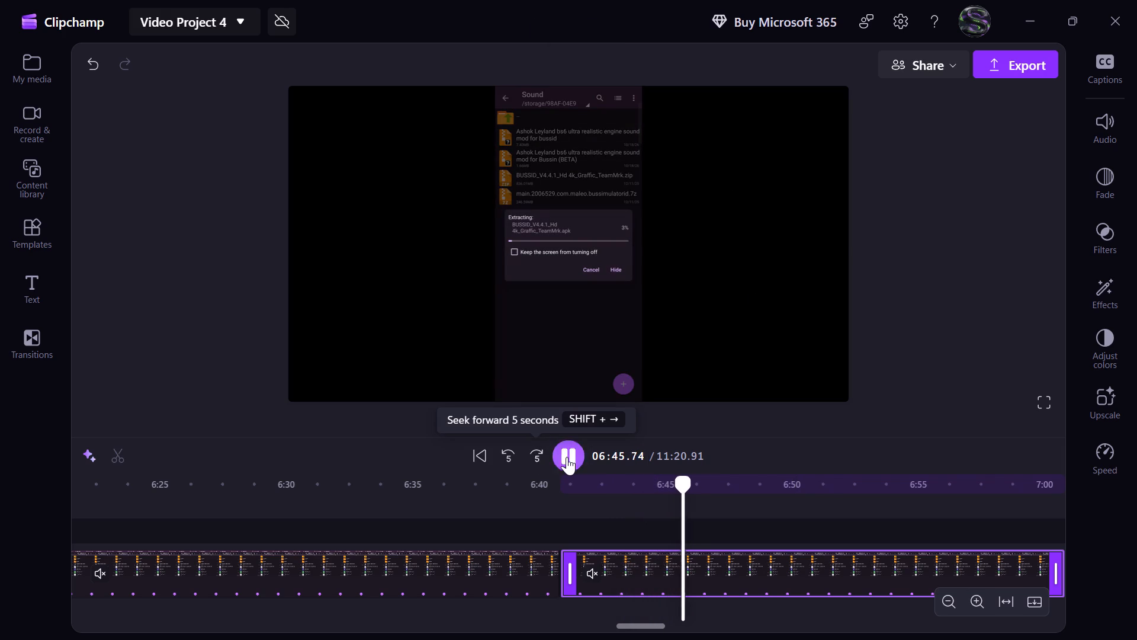
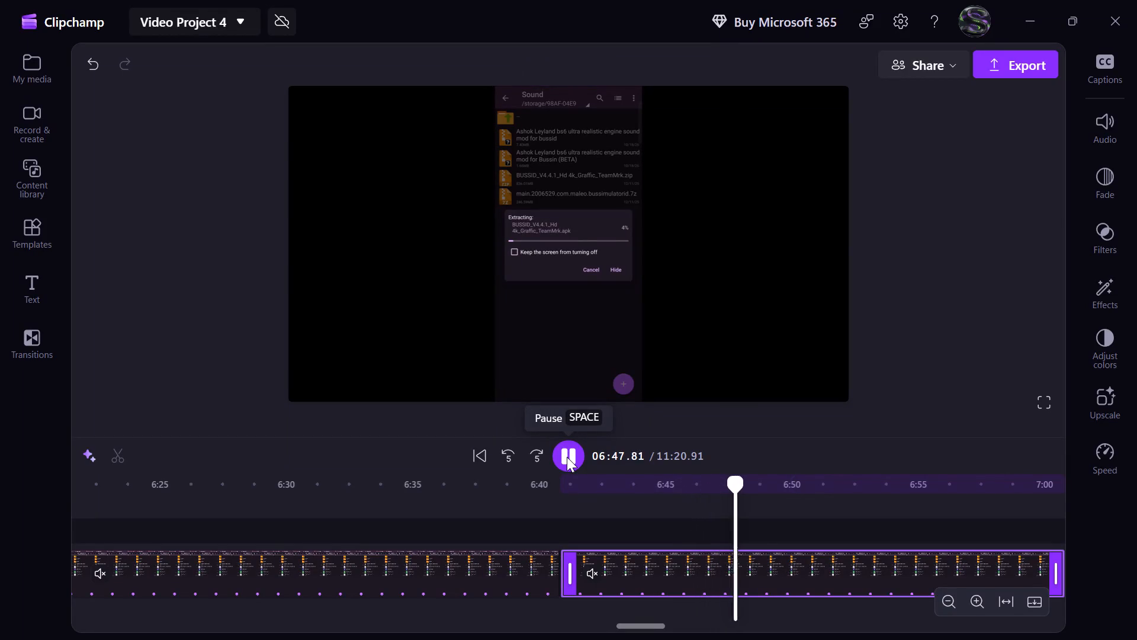
Play the phone recording from the archive extraction to the app staging footage at about 7:05, checking where the status bar remains.
key(Right)
key(Right)
key(Right)
key(Right)
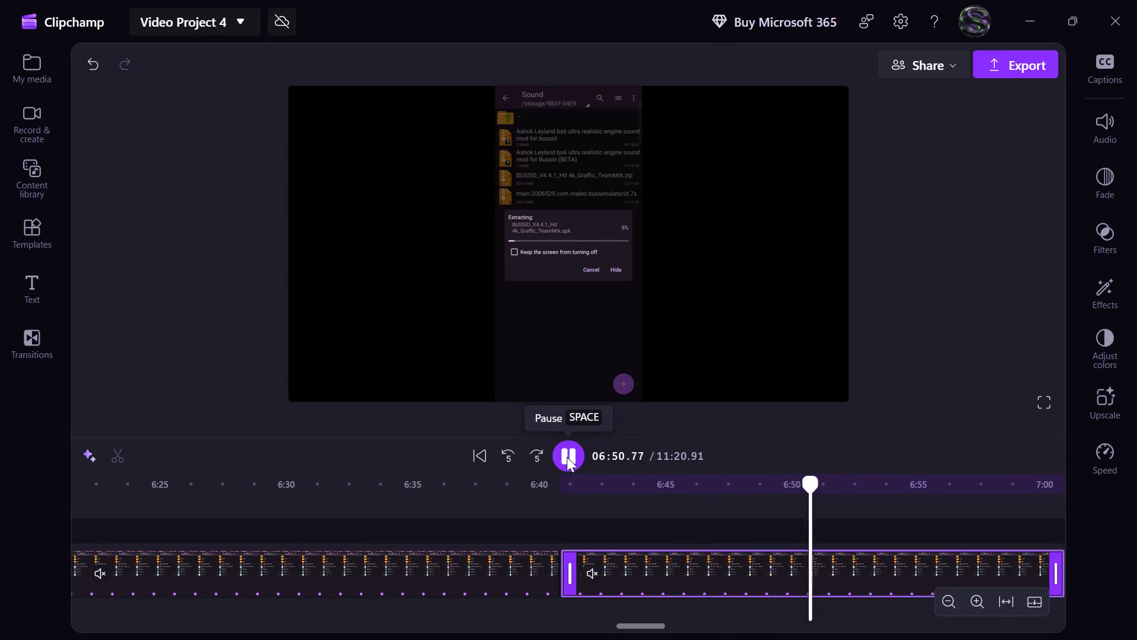
key(Right)
key(Right)
key(Right)
key(Right)
key(Right)
key(Right)
key(Right)
key(Right)
key(Right)
key(Right)
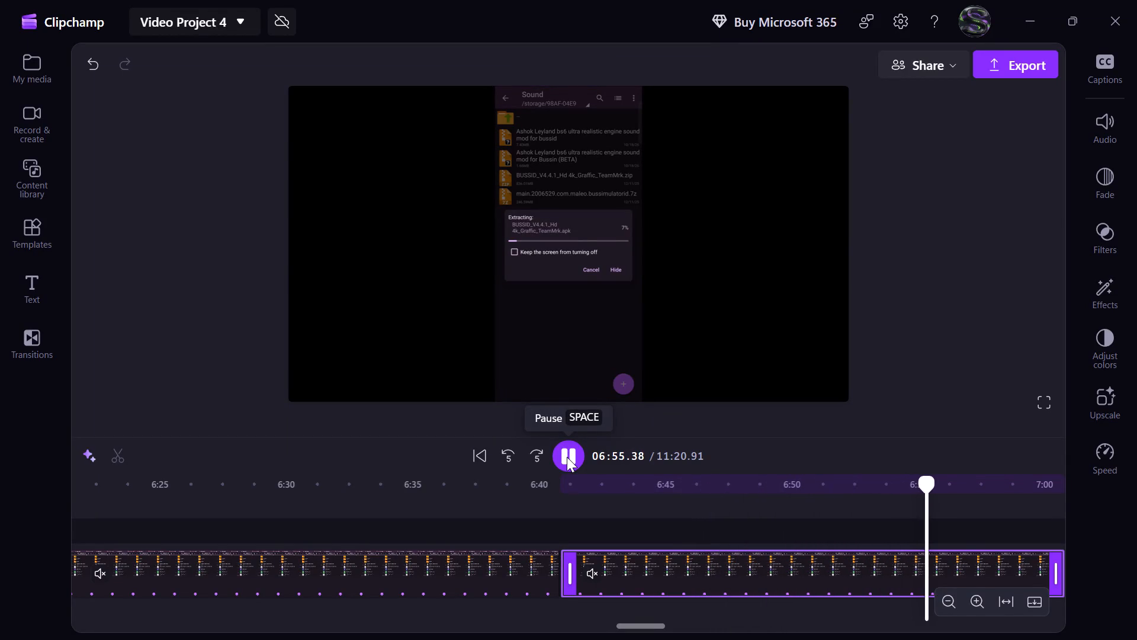
key(Right)
key(Right)
key(Right)
key(Right)
key(Right)
key(Right)
key(Right)
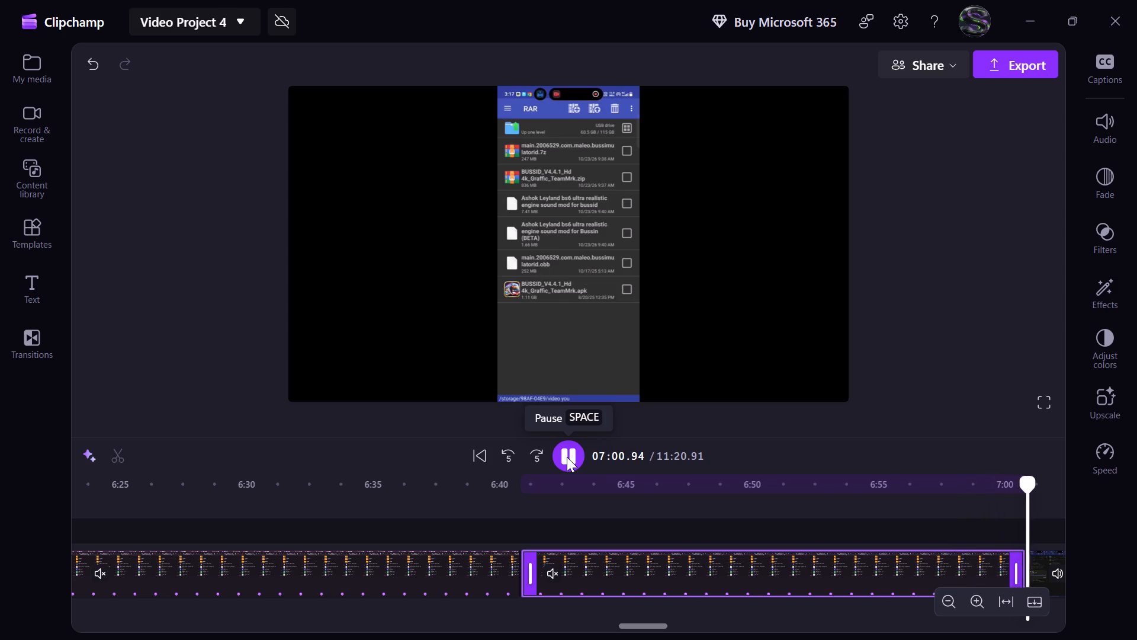
key(Right)
key(Right)
key(Right)
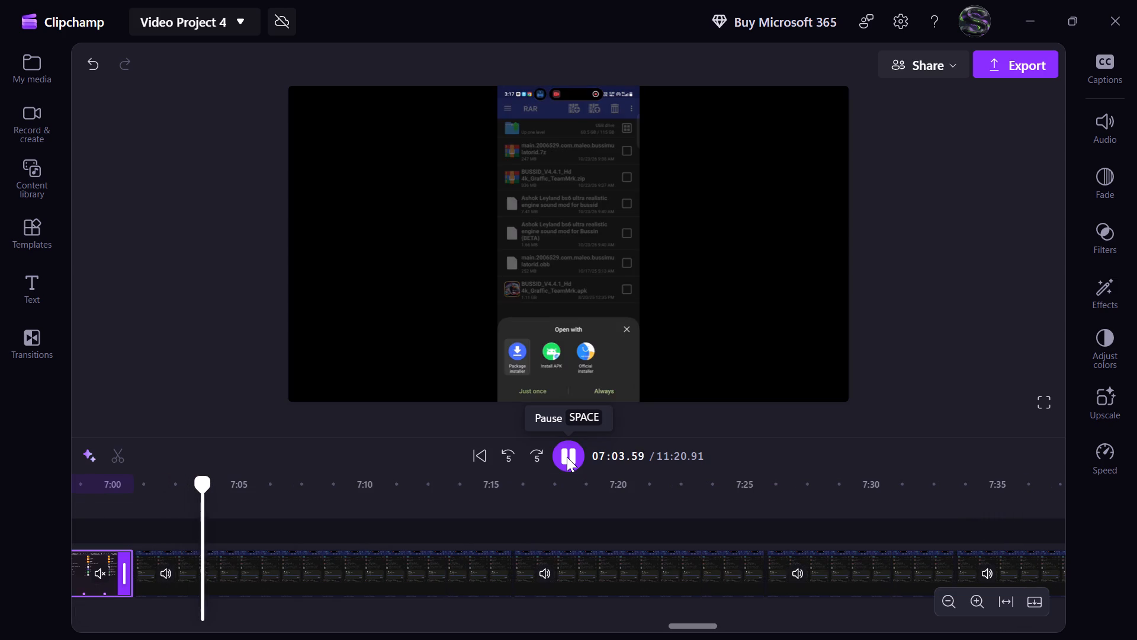
click(560, 457)
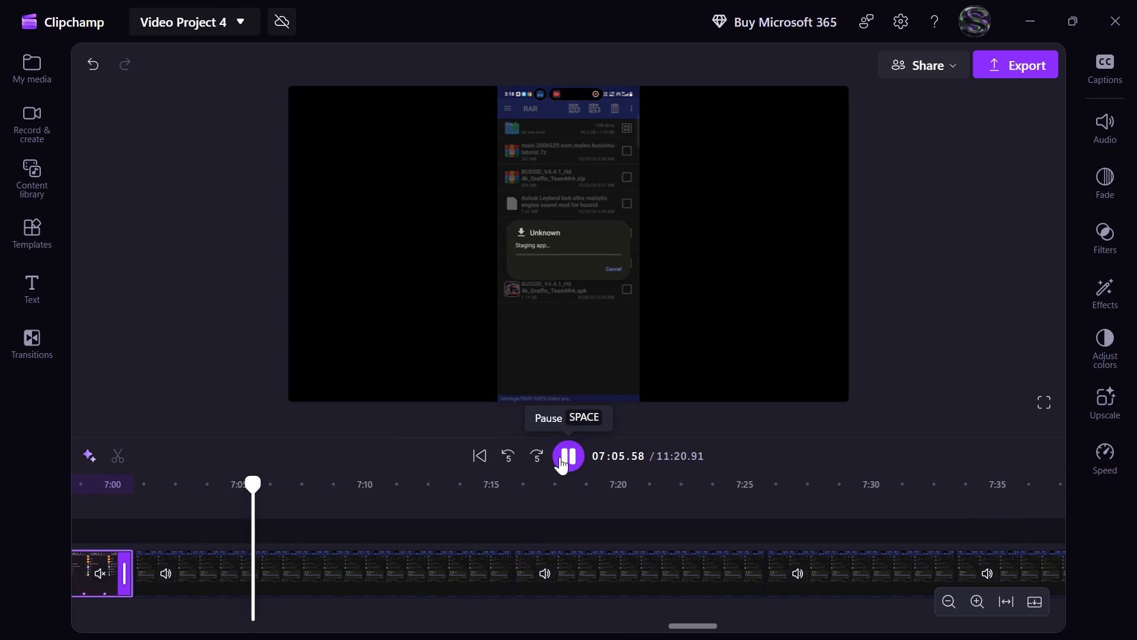
Crop the phone status bar off the top of the 15-second app staging clip and fit it to the frame.
click(441, 577)
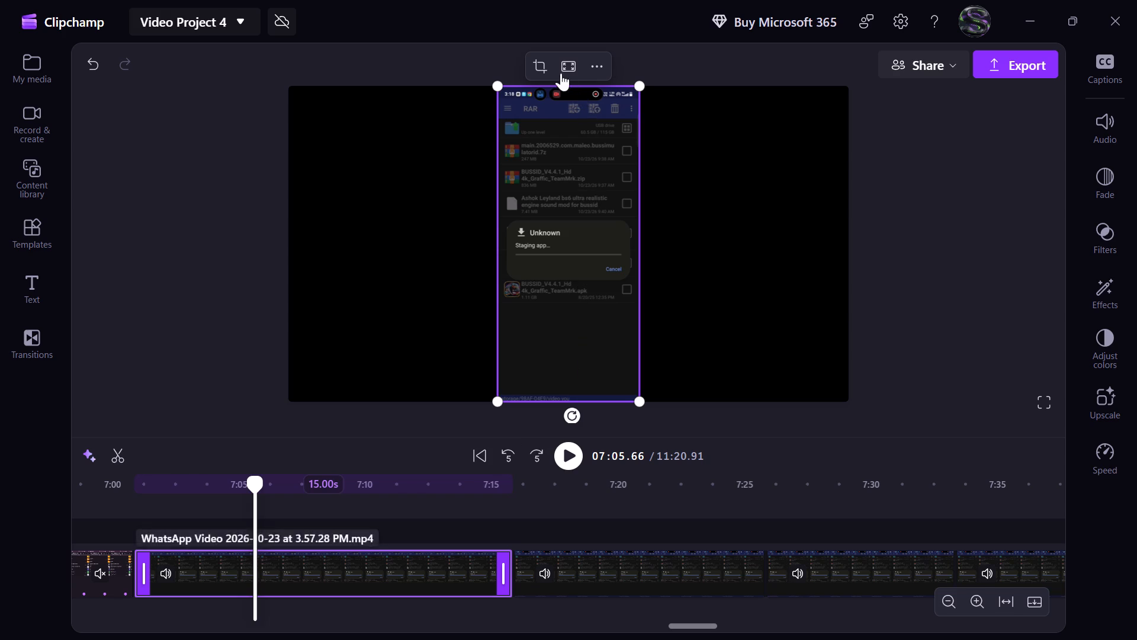
click(545, 66)
drag(566, 82, 568, 94)
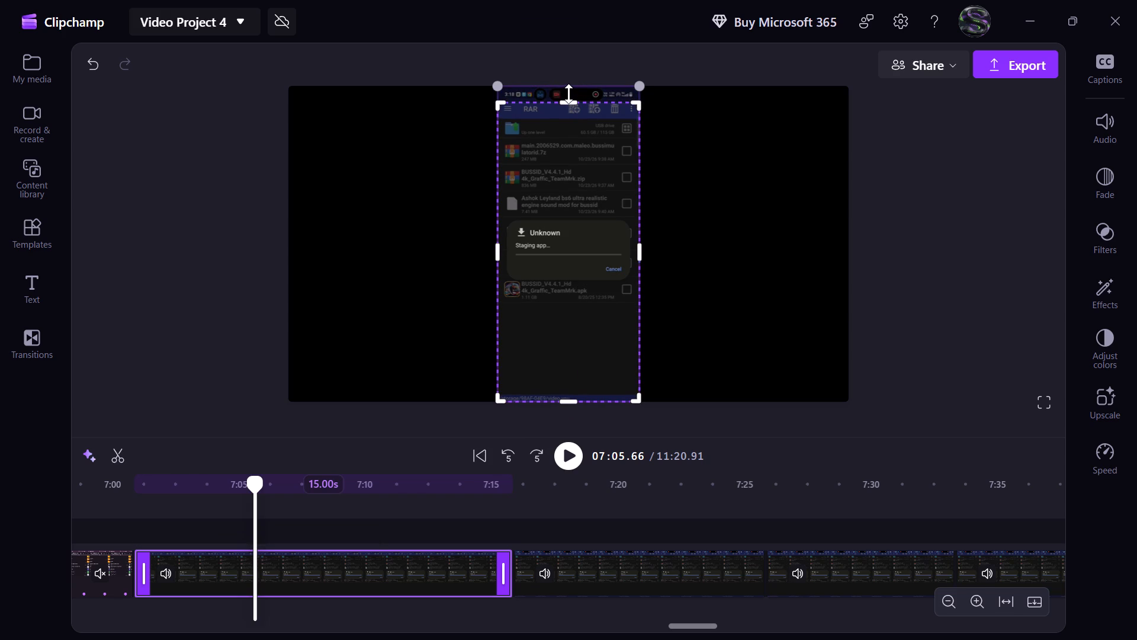
drag(568, 94, 569, 95)
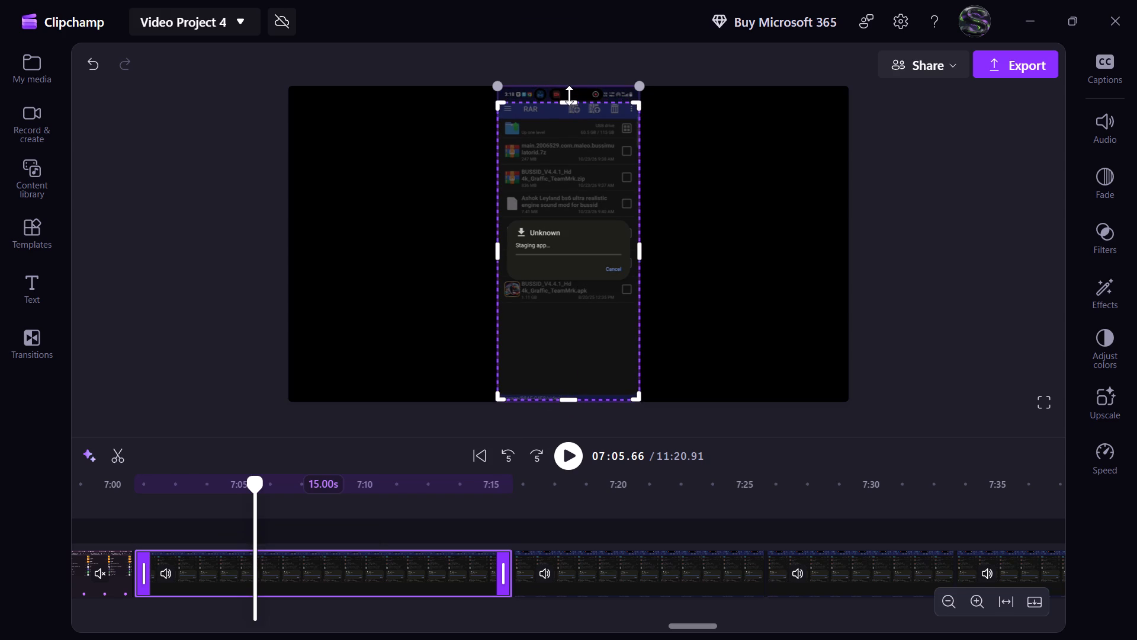
drag(569, 95, 569, 95)
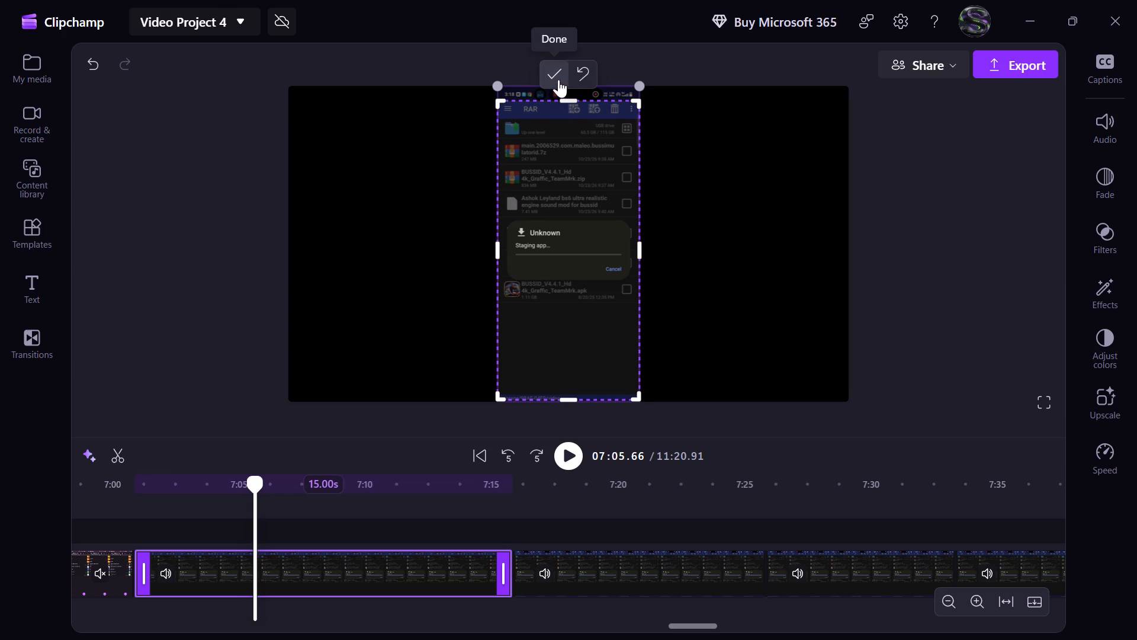
click(558, 79)
click(570, 76)
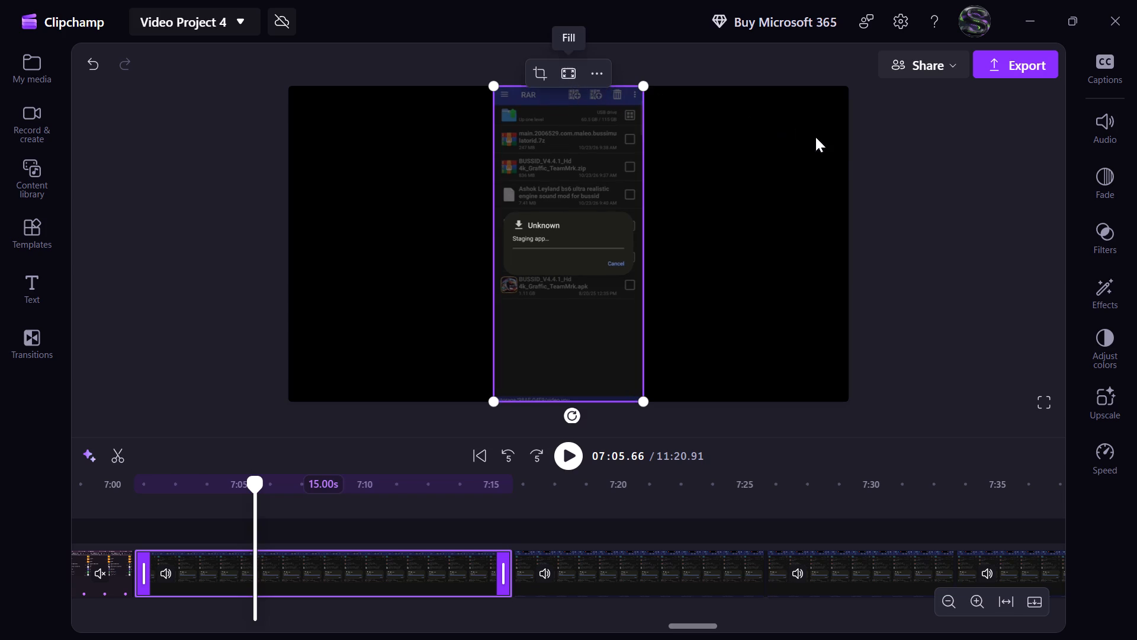
Crop the phone status bar off the top of the following 10-second clip at about 7:19 and fit it to the frame.
click(577, 458)
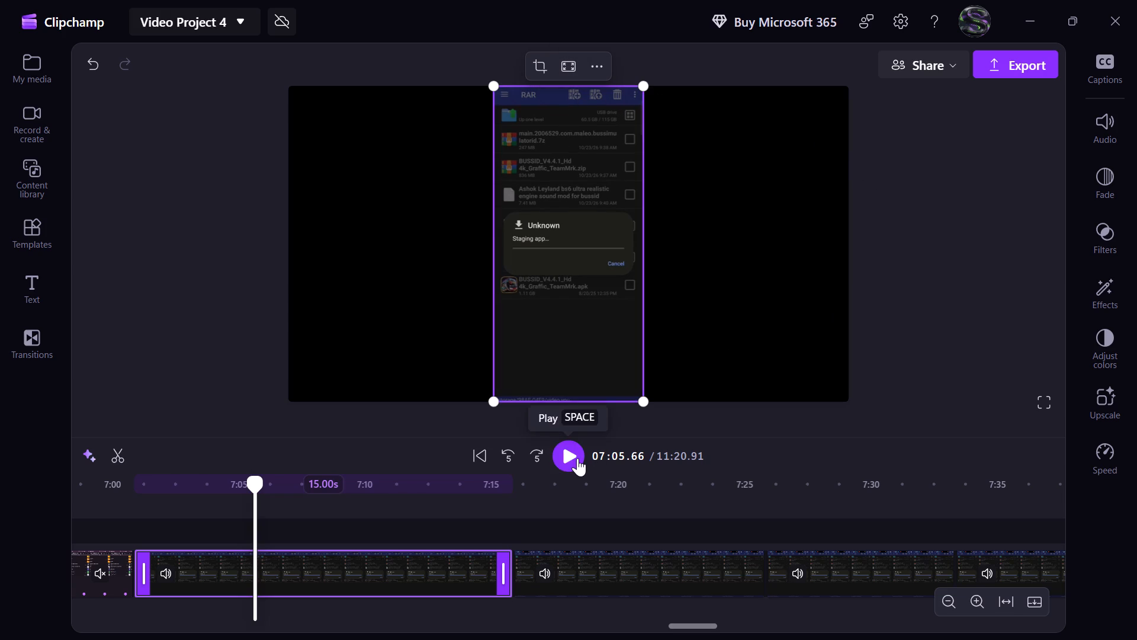
click(535, 453)
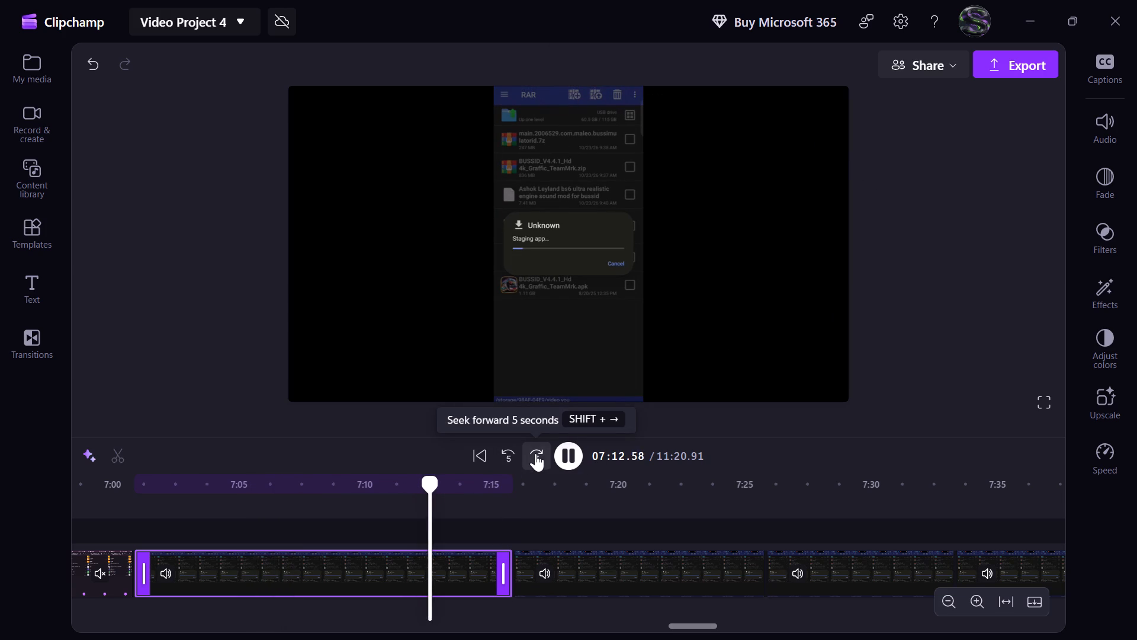
click(535, 453)
click(568, 456)
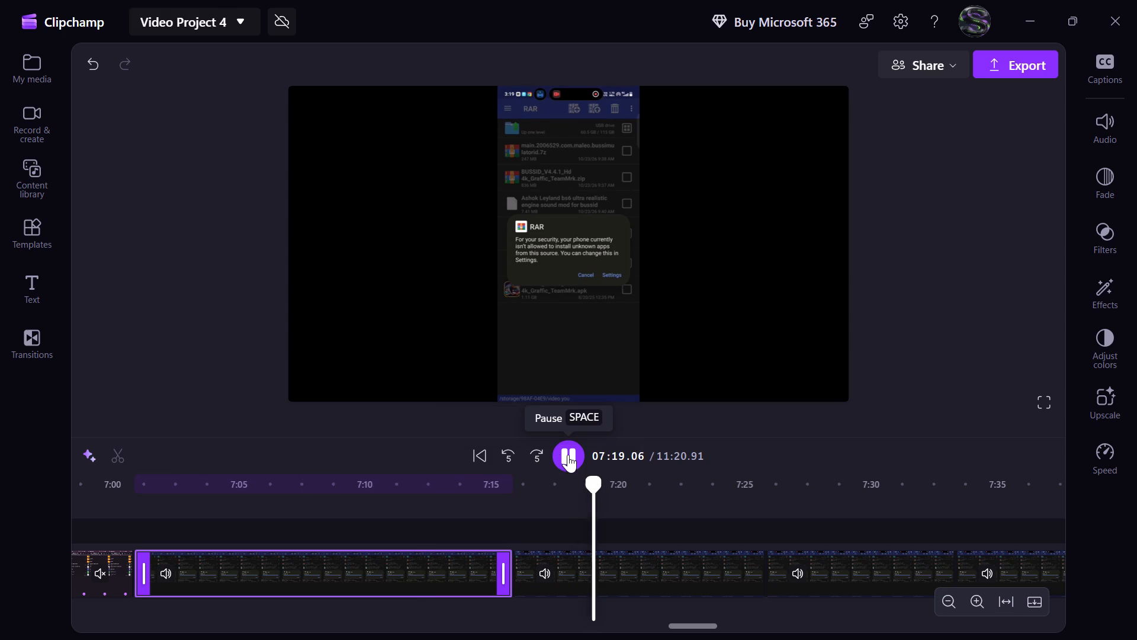
click(570, 149)
click(542, 68)
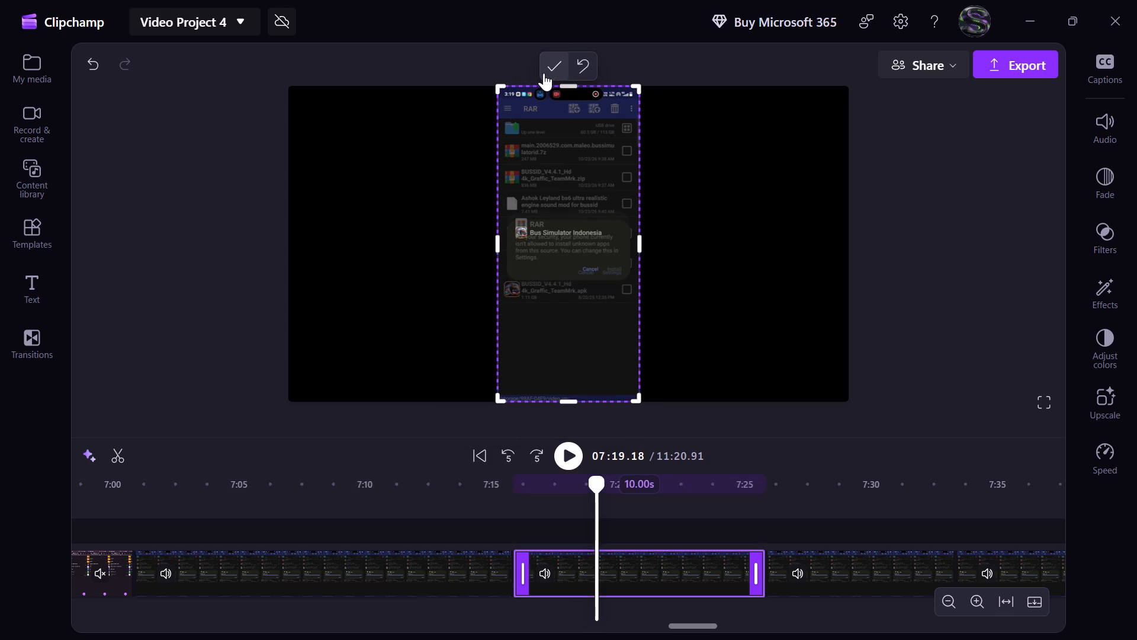
drag(566, 86, 566, 87)
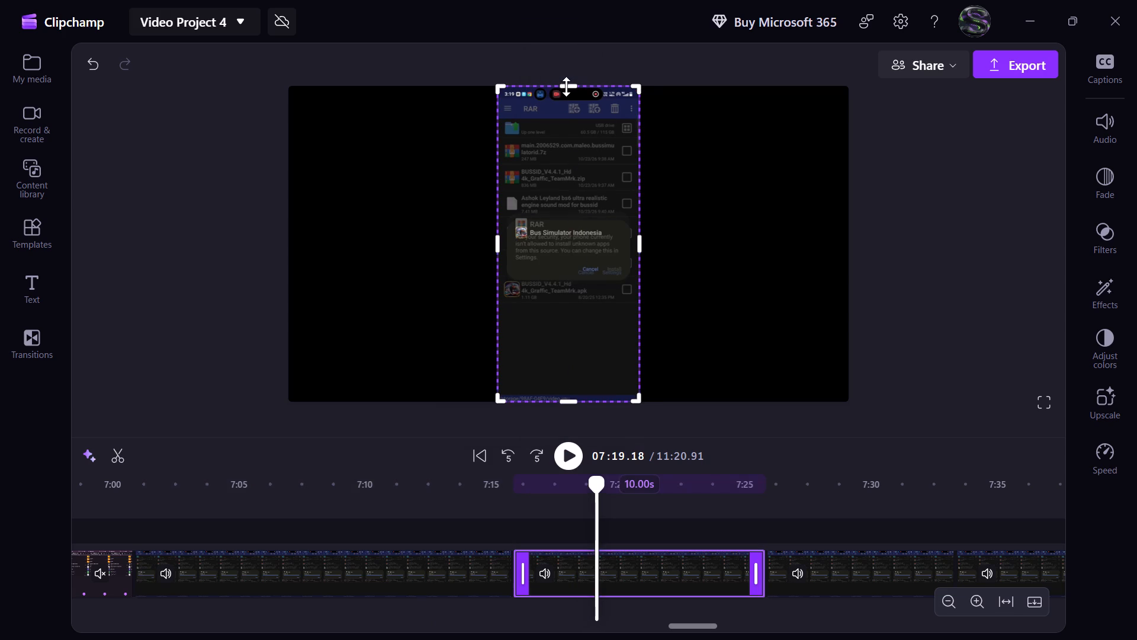
drag(566, 87, 567, 97)
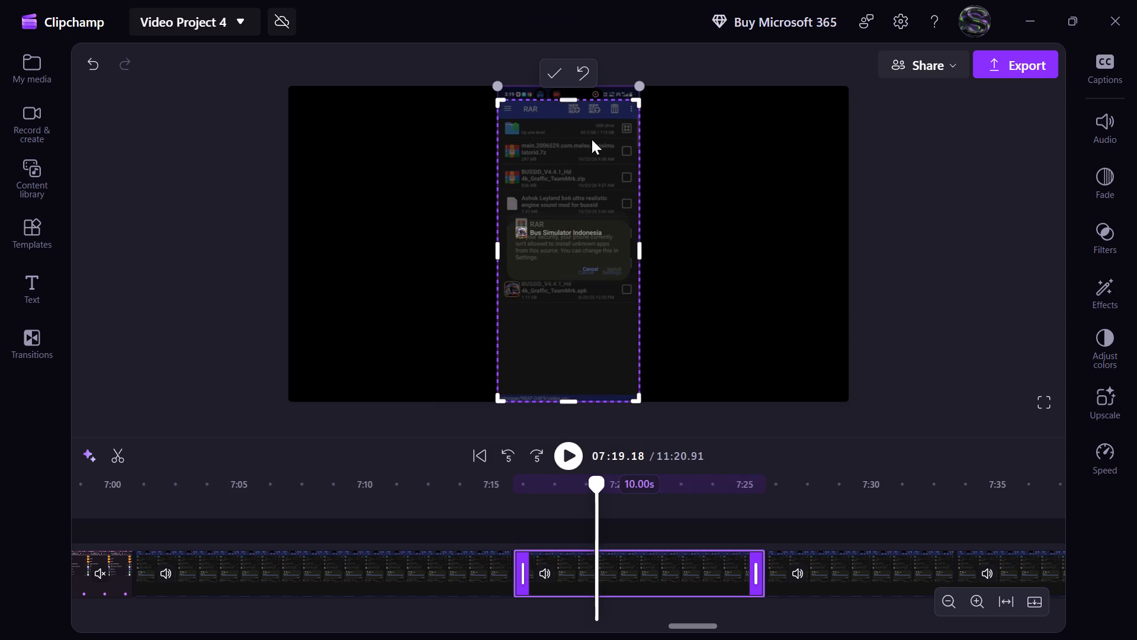
click(553, 79)
click(566, 81)
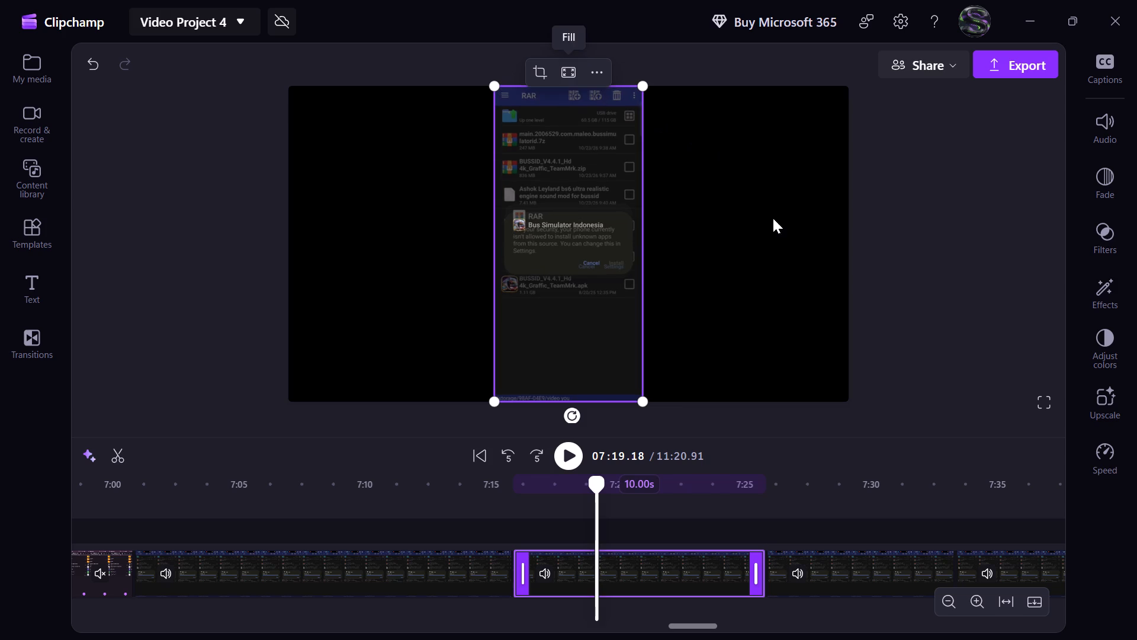
Preview the cropped footage into the 7.5-second Bus Simulator Indonesia installing clip, crop off its status bar and fit it to the frame.
drag(471, 497, 480, 493)
click(570, 446)
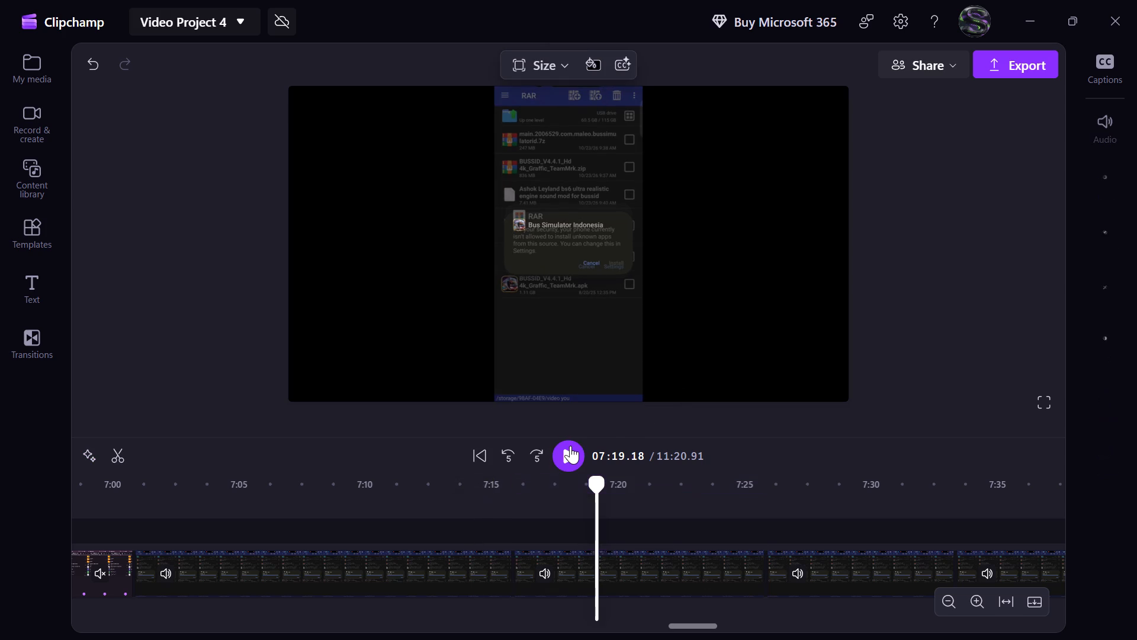
click(474, 497)
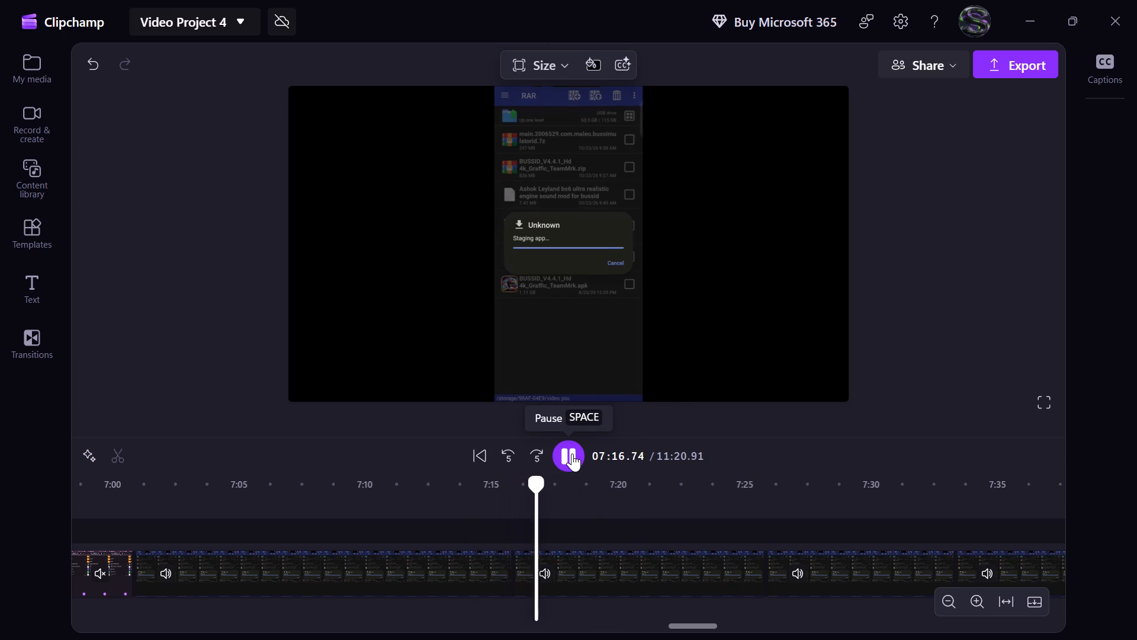
click(536, 453)
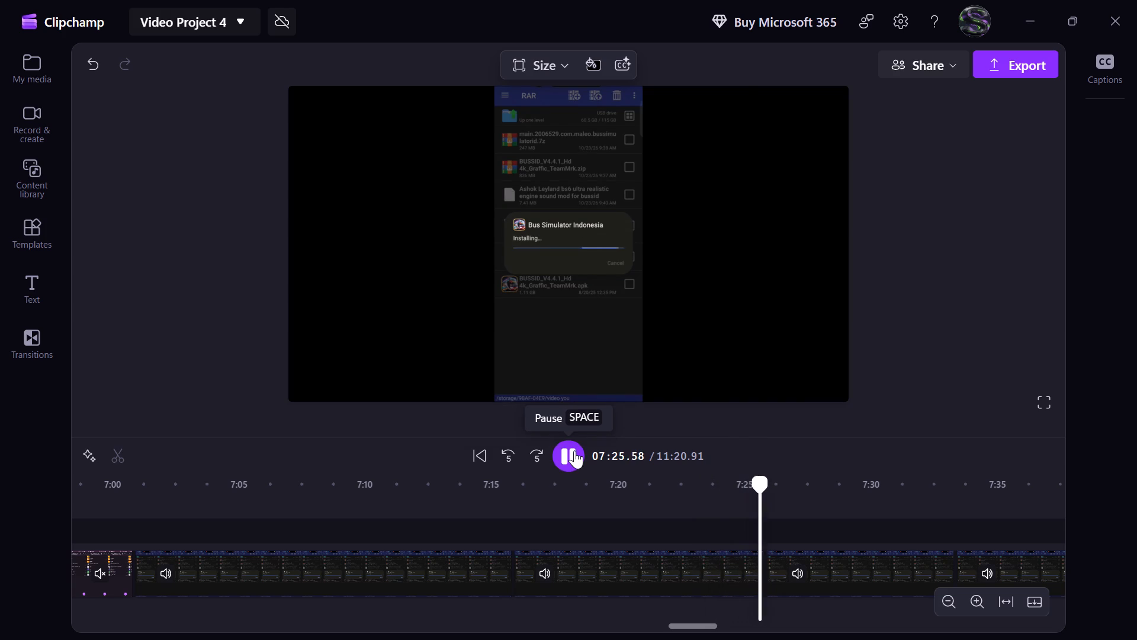
click(574, 450)
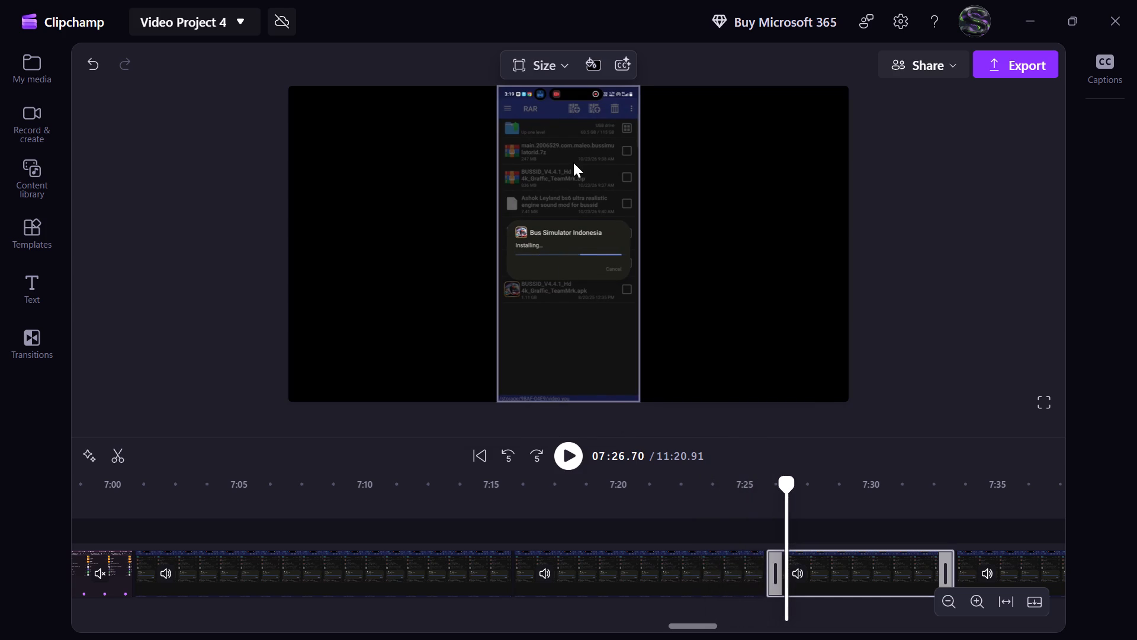
click(573, 162)
click(544, 58)
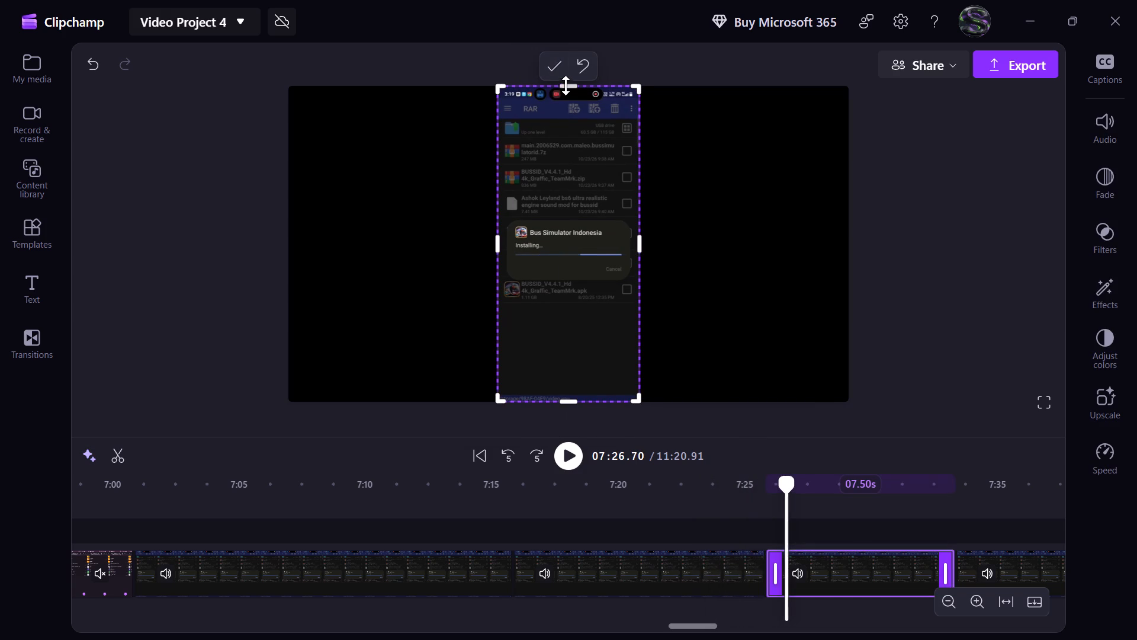
drag(566, 84, 568, 94)
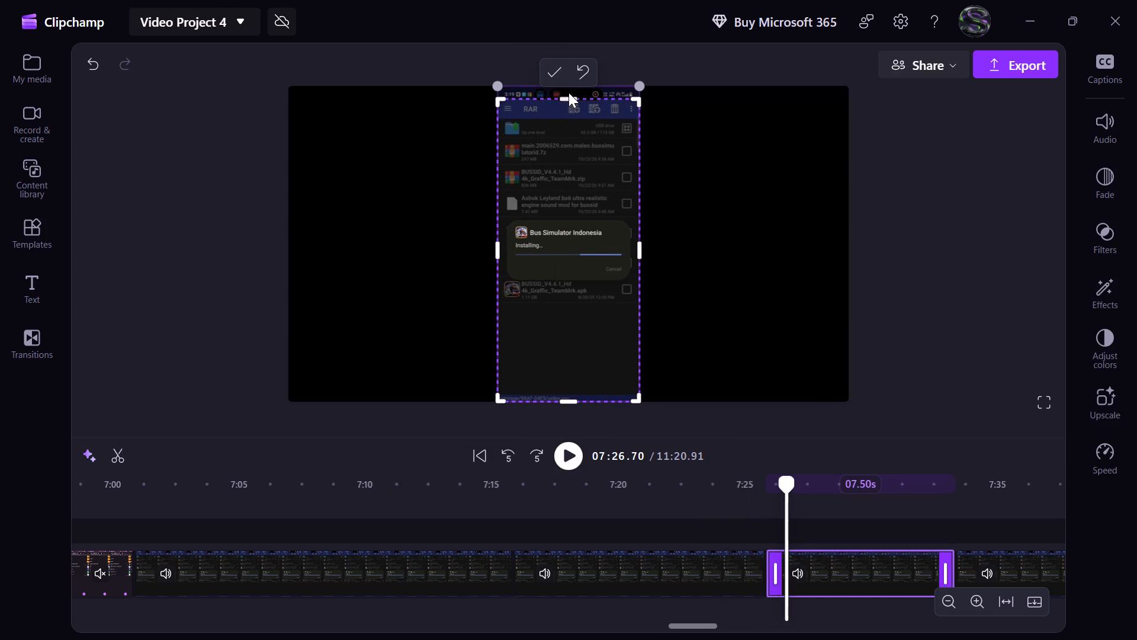
click(558, 76)
click(568, 79)
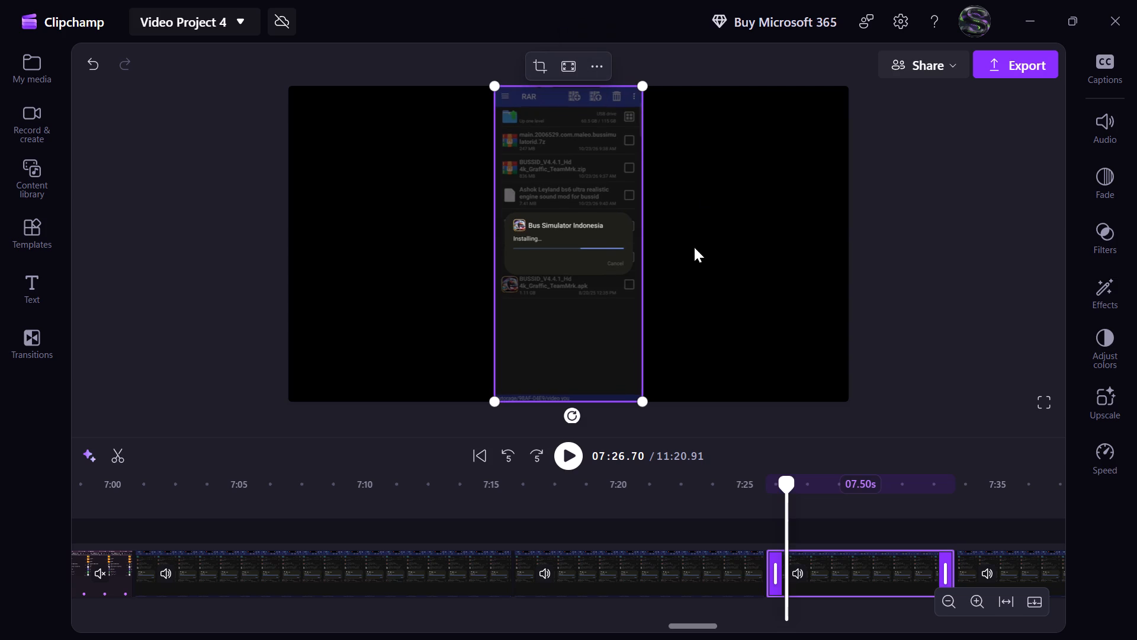
Play and skip through the phone recording up to about 8:21, checking which following clips still include the status bar.
click(574, 459)
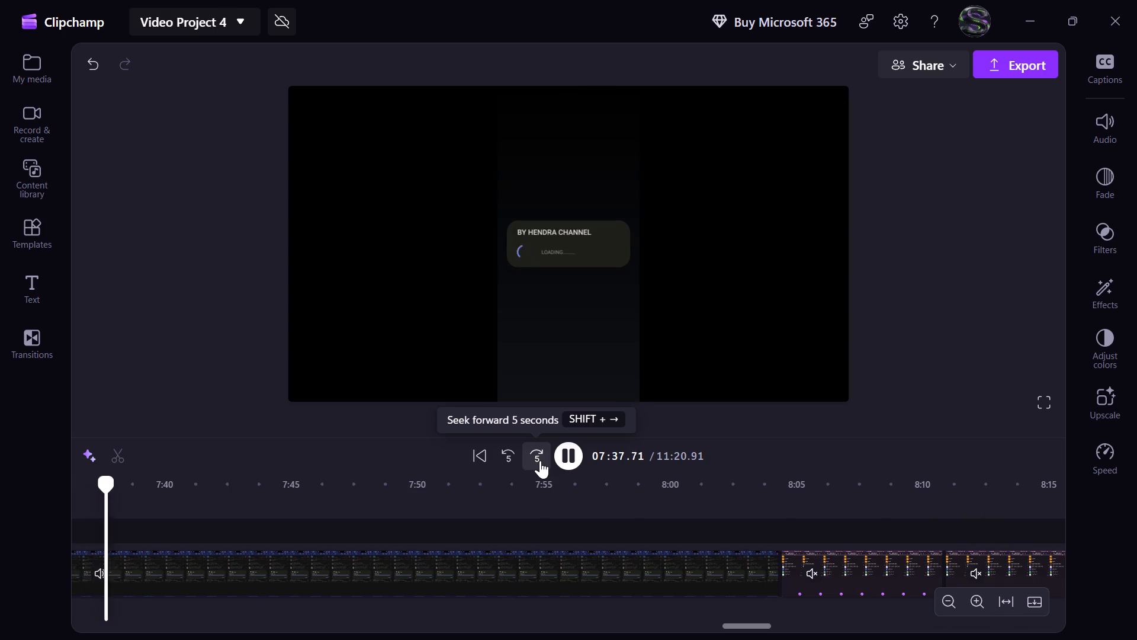
click(540, 460)
click(540, 460)
click(540, 460)
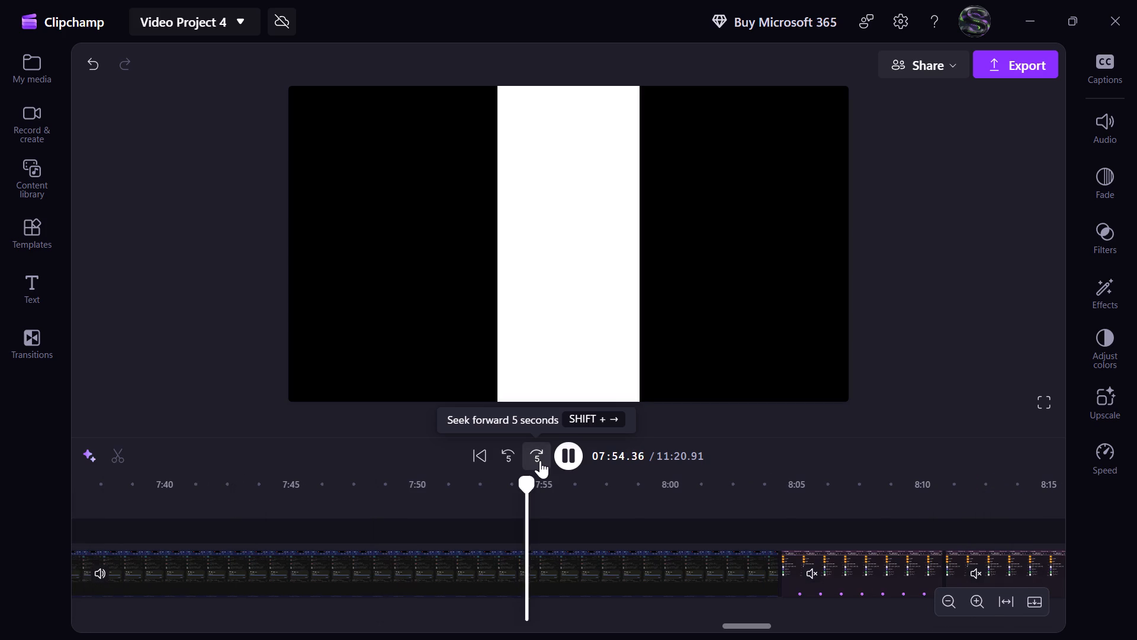
click(540, 460)
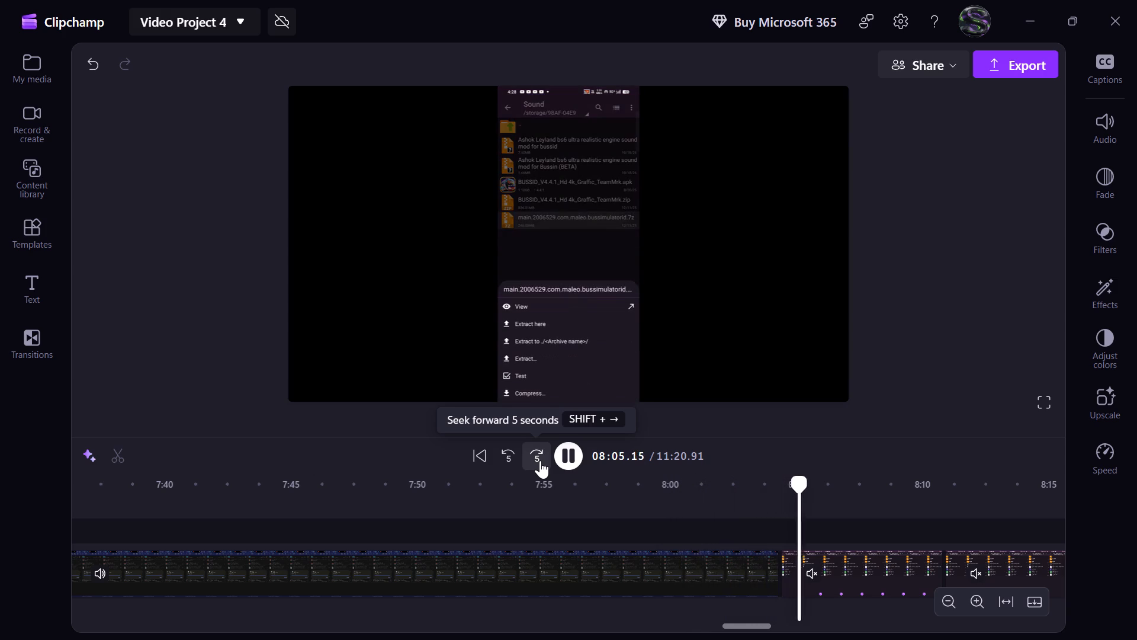
click(567, 450)
click(567, 450)
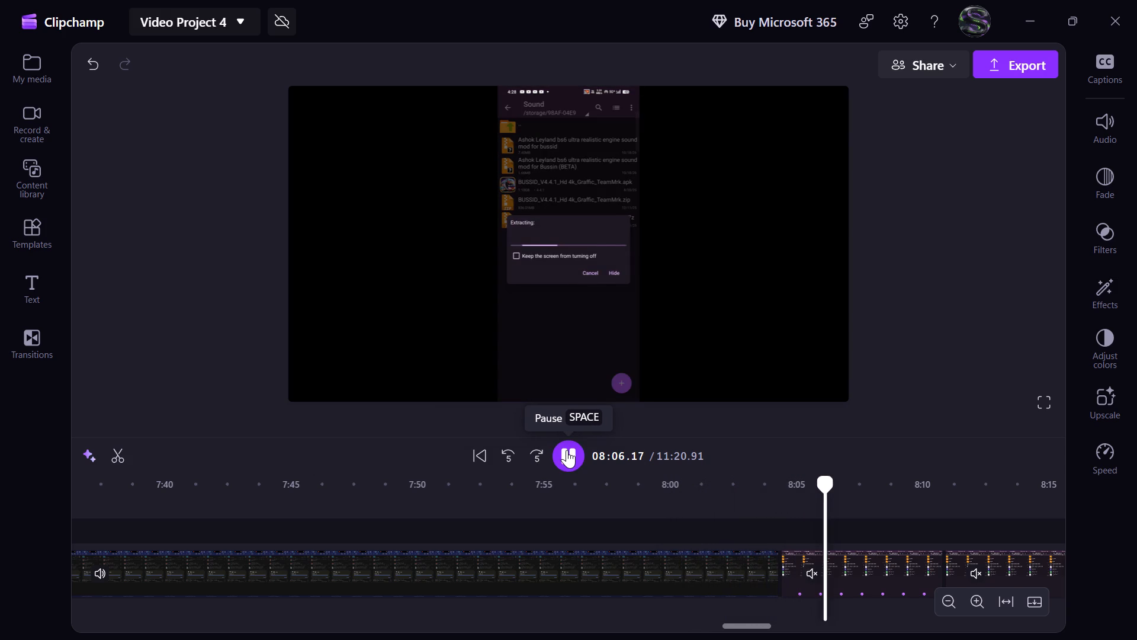
click(545, 455)
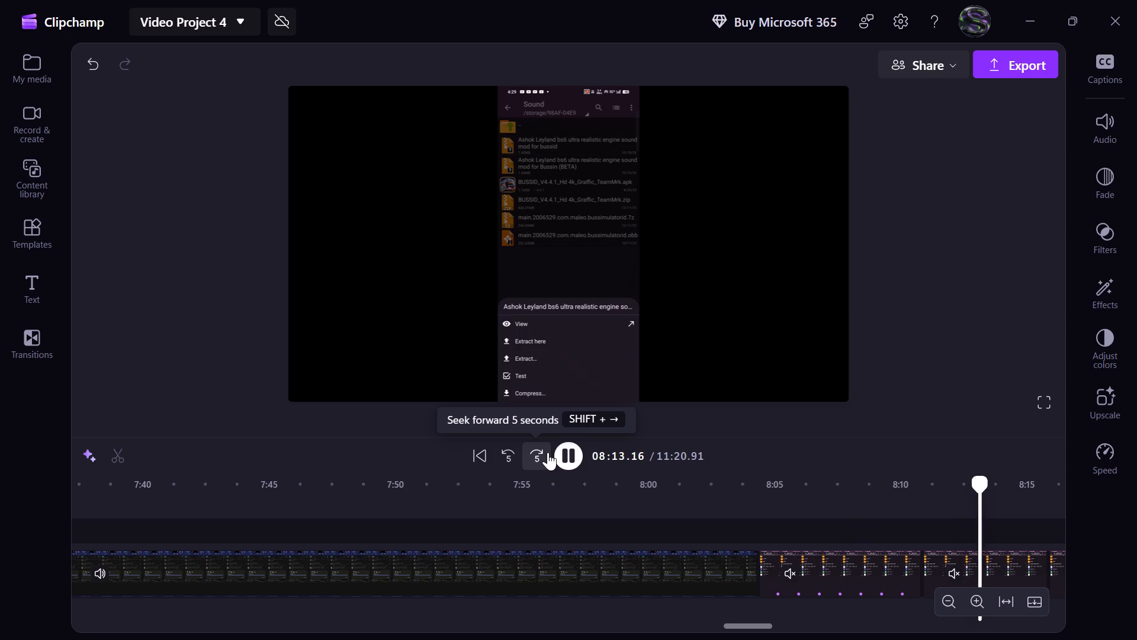
click(548, 452)
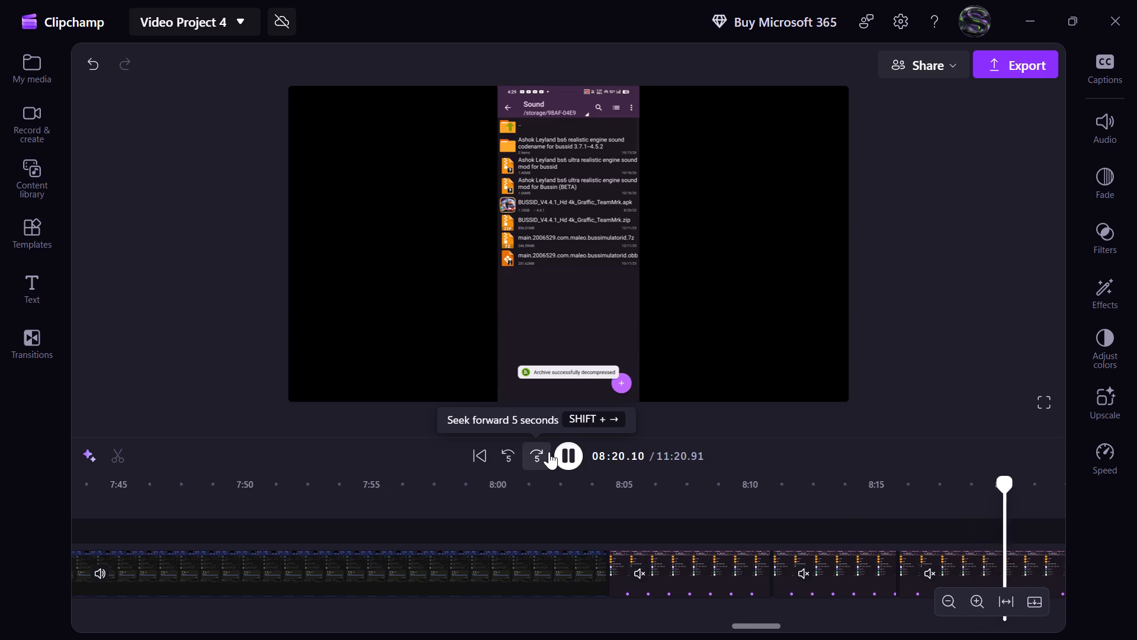
click(567, 452)
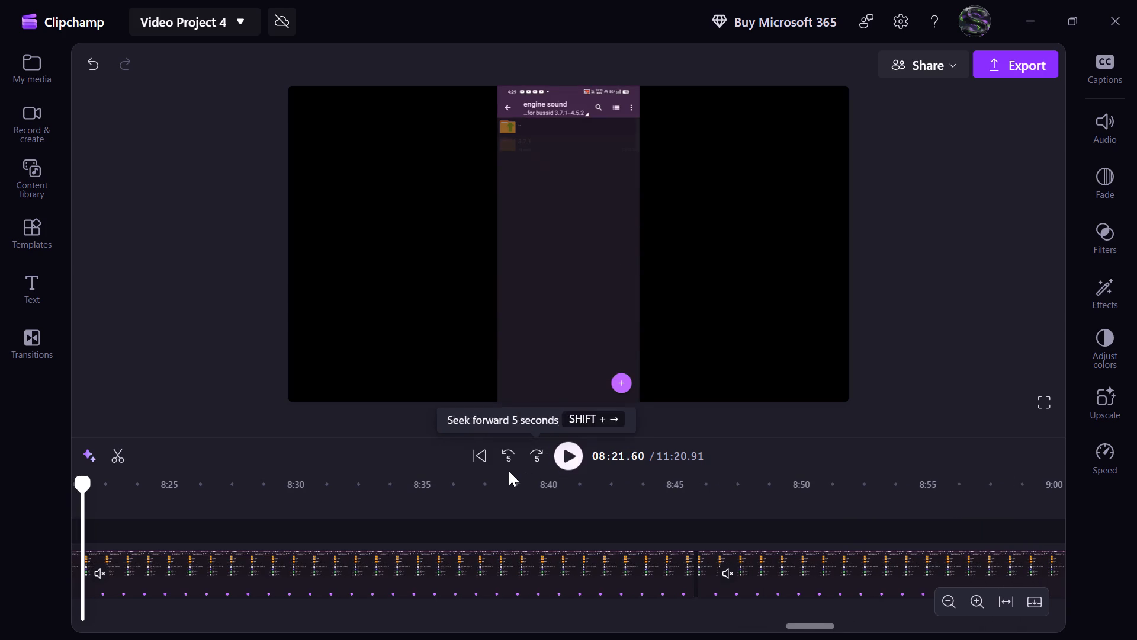
Go back to the 6.5-second extraction clip at about 8:08, crop off its phone status bar and fit it to the frame.
click(506, 471)
click(513, 453)
triple_click(513, 453)
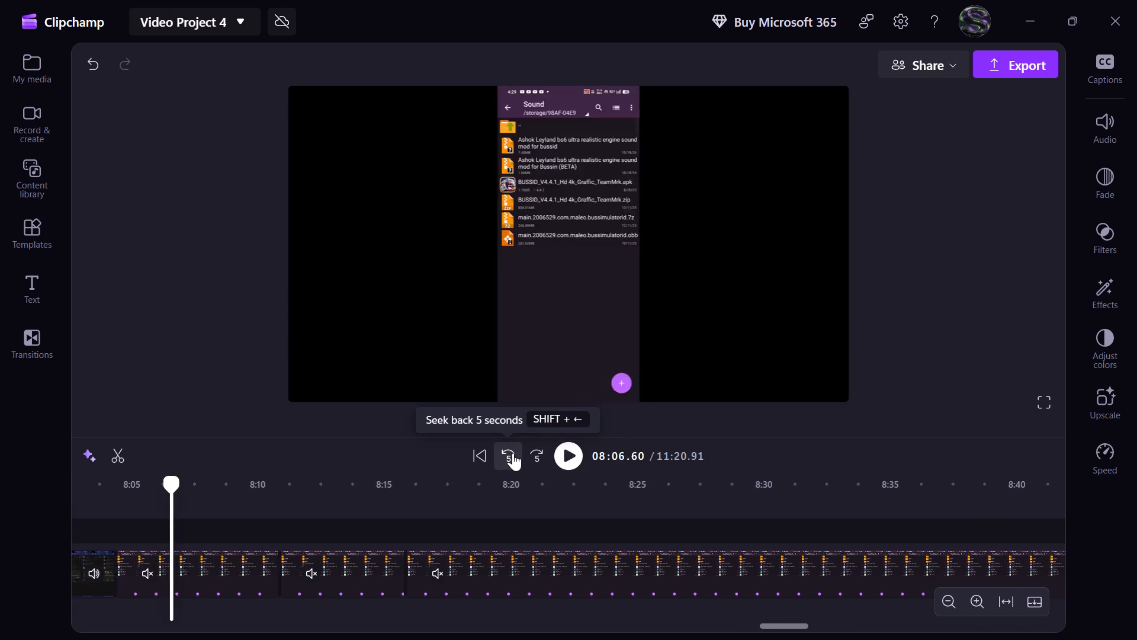
click(355, 566)
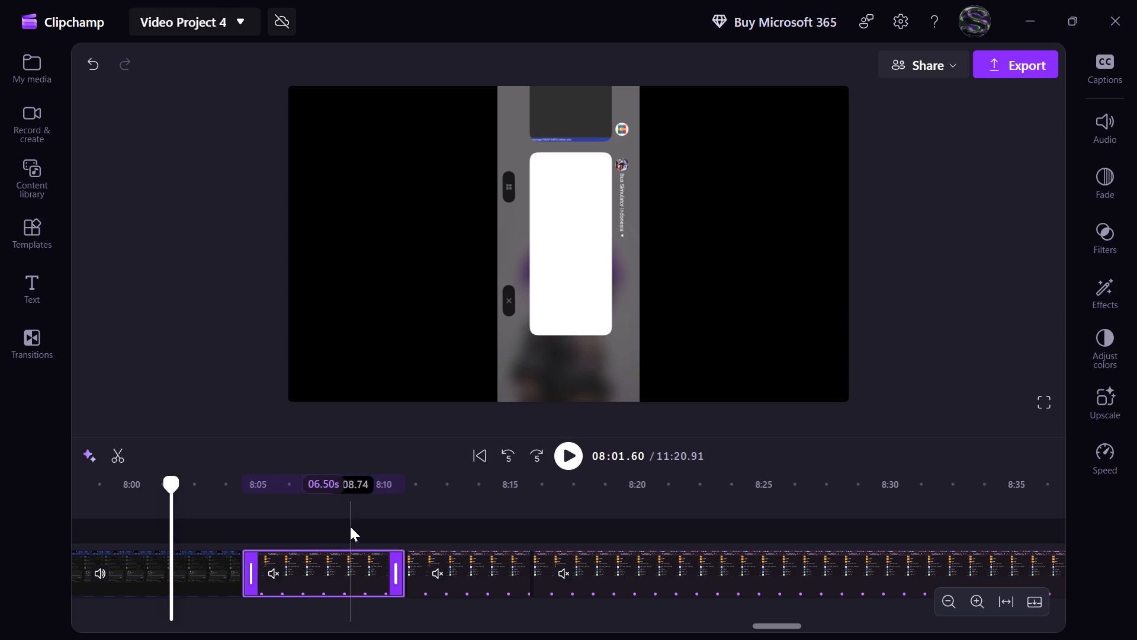
click(346, 520)
click(566, 181)
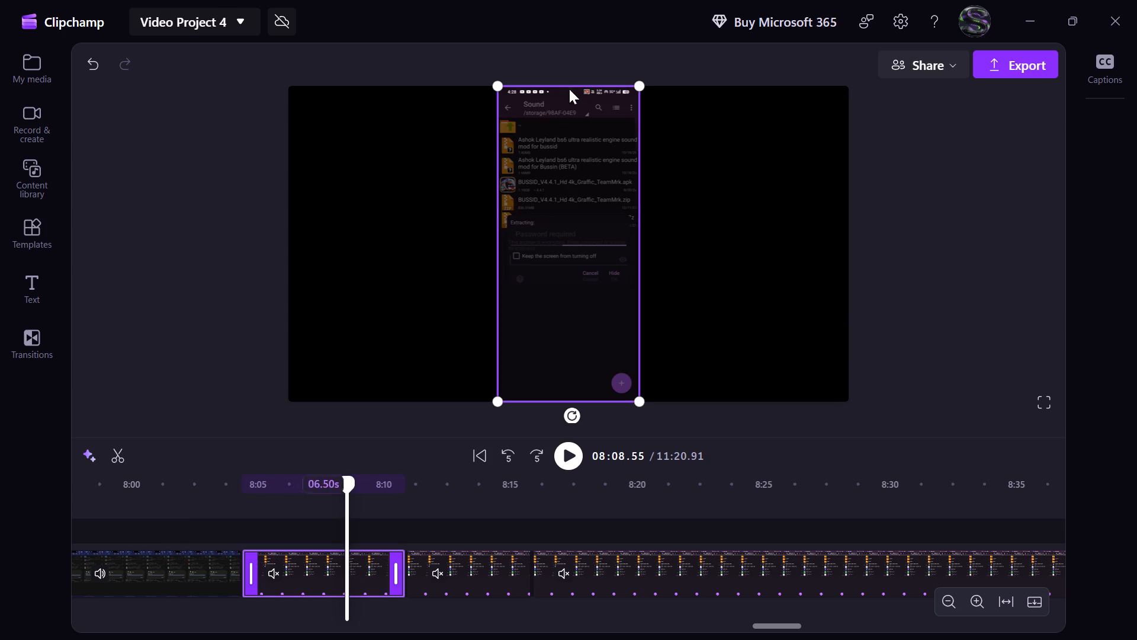
click(539, 69)
drag(563, 82, 565, 91)
click(557, 75)
click(567, 80)
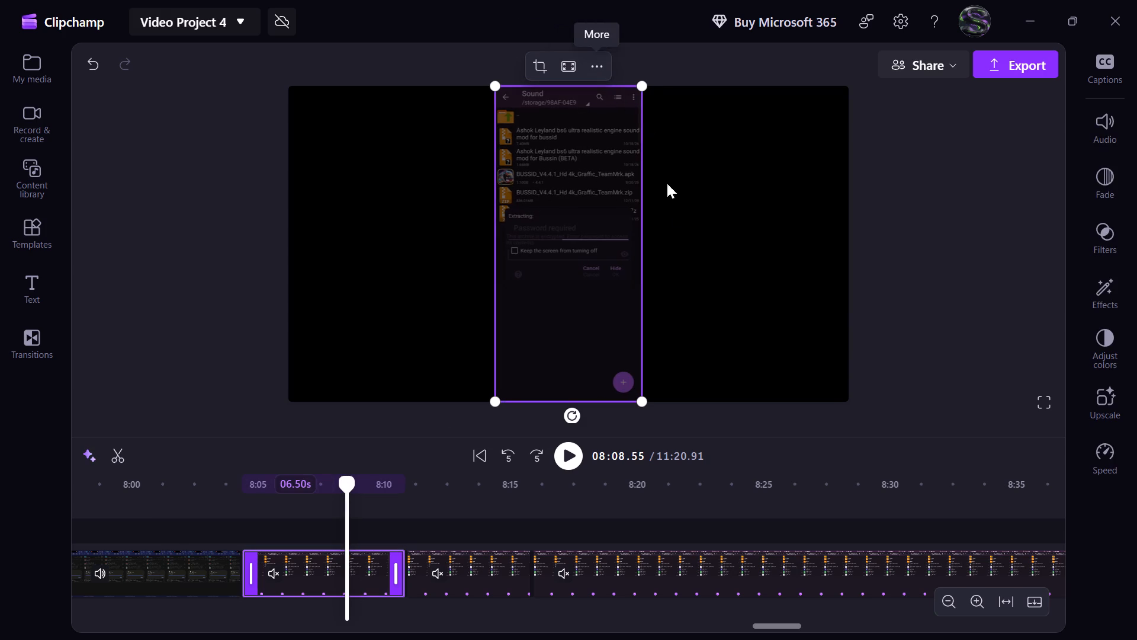
Crop the phone status bar off the top of the 5-second extraction clip at about 8:14 and fit it to the frame.
click(488, 494)
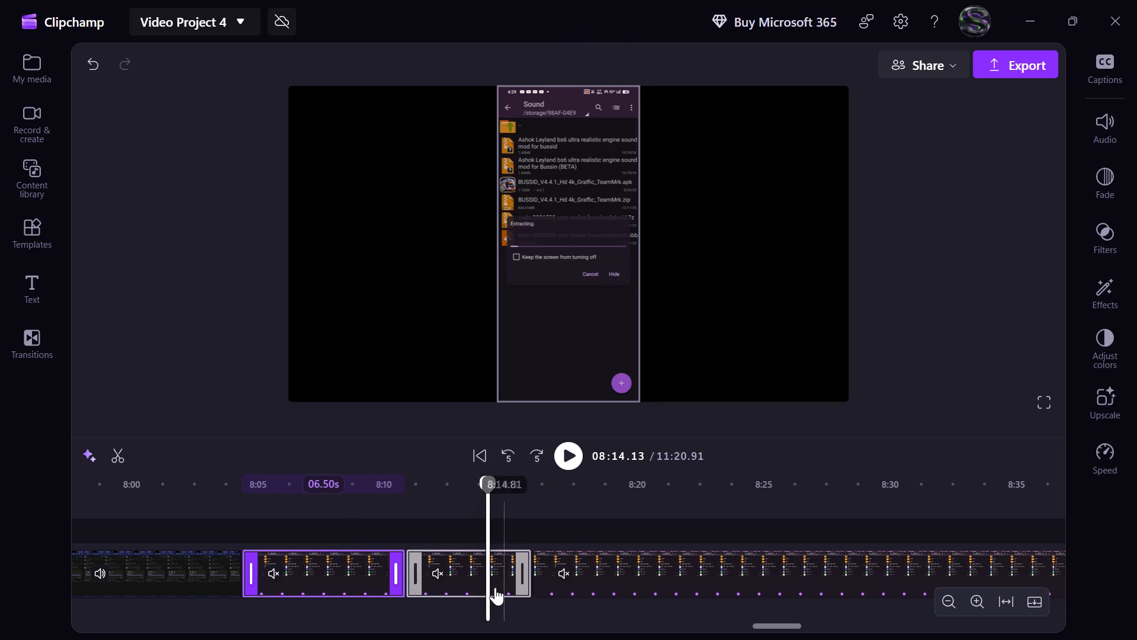
click(493, 582)
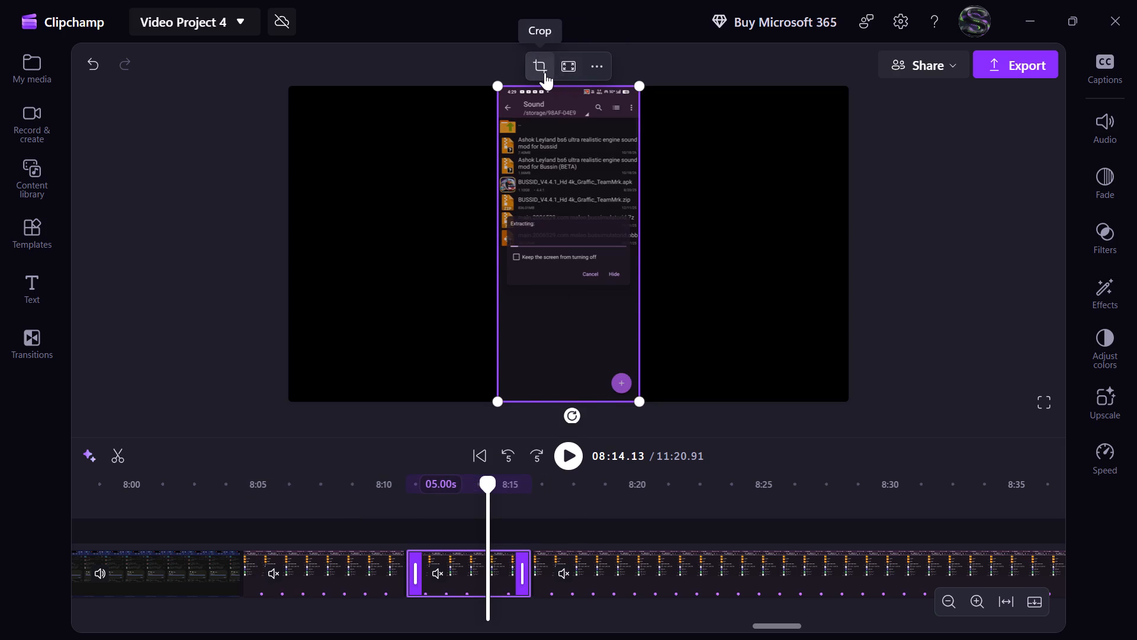
click(545, 72)
drag(568, 85, 570, 92)
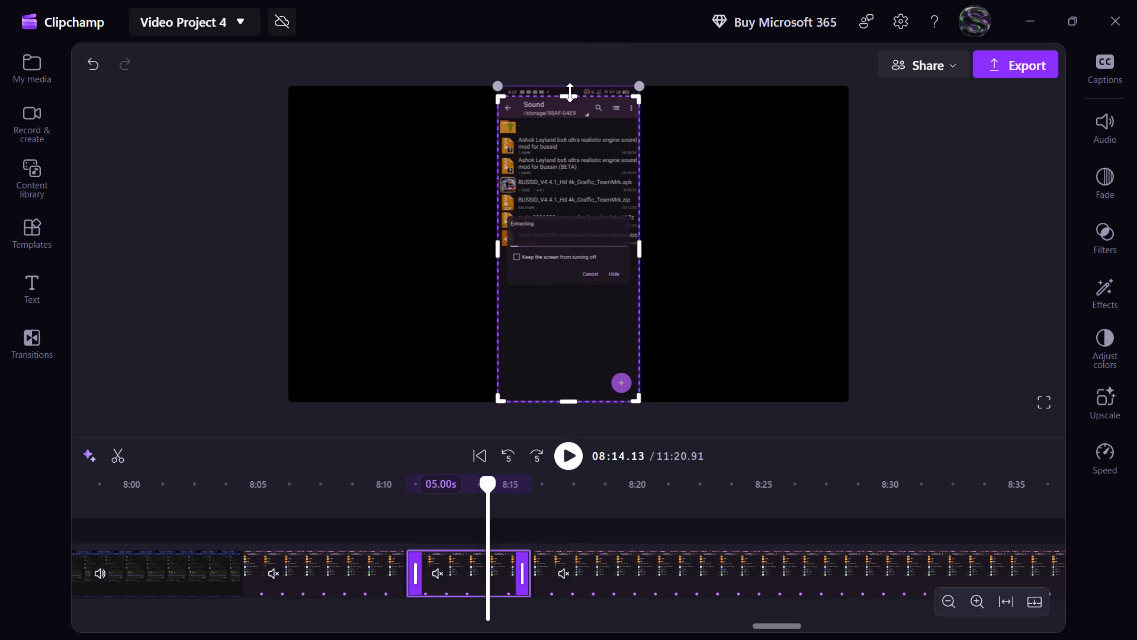
drag(570, 92, 570, 93)
click(559, 76)
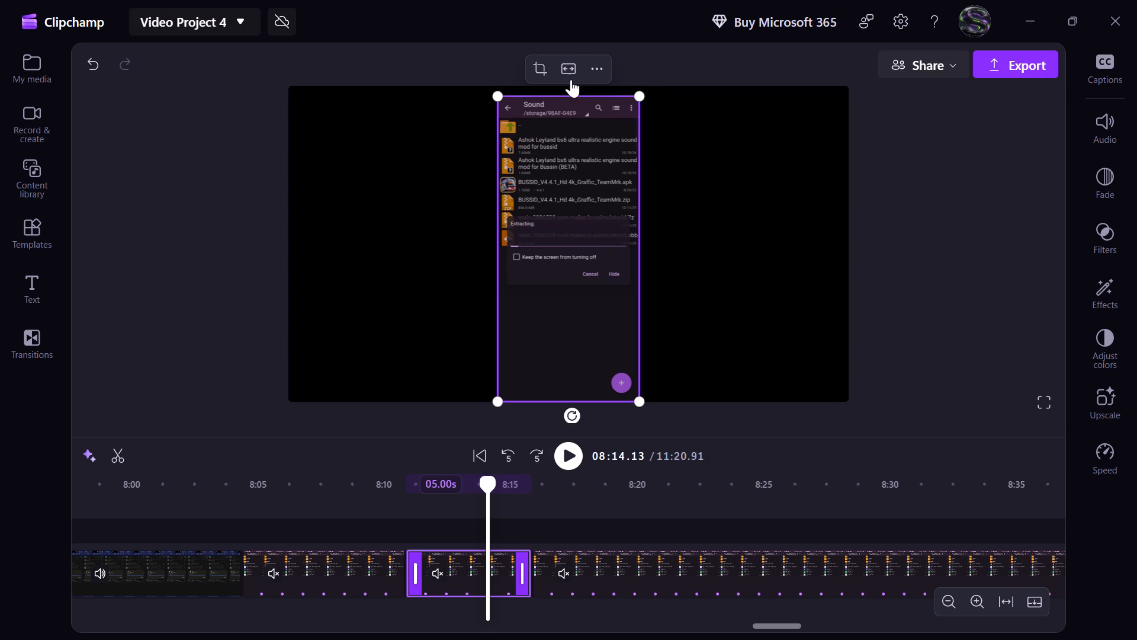
click(570, 77)
Crop the phone status bar off the top of the following 30-second clip at about 8:18 and fit it to the frame.
click(567, 474)
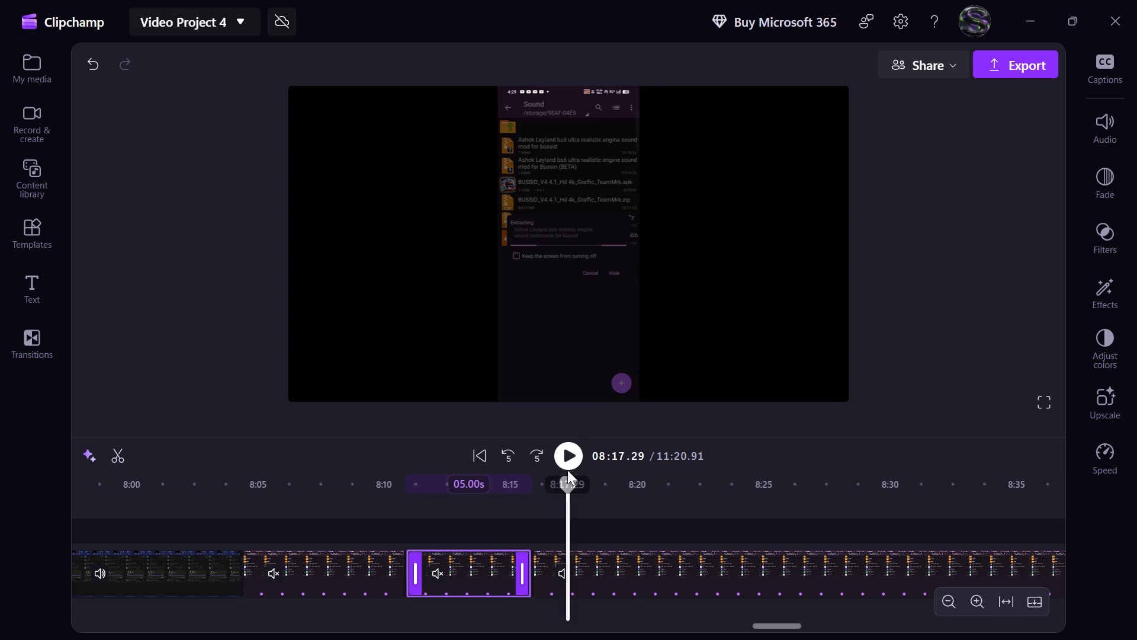
click(622, 573)
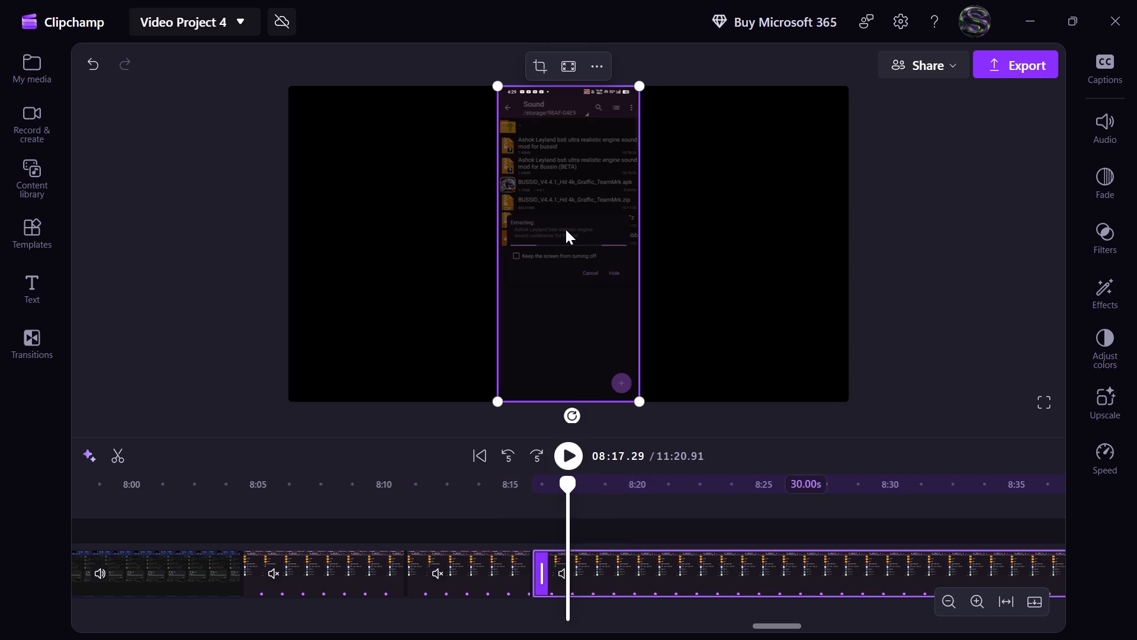
click(550, 65)
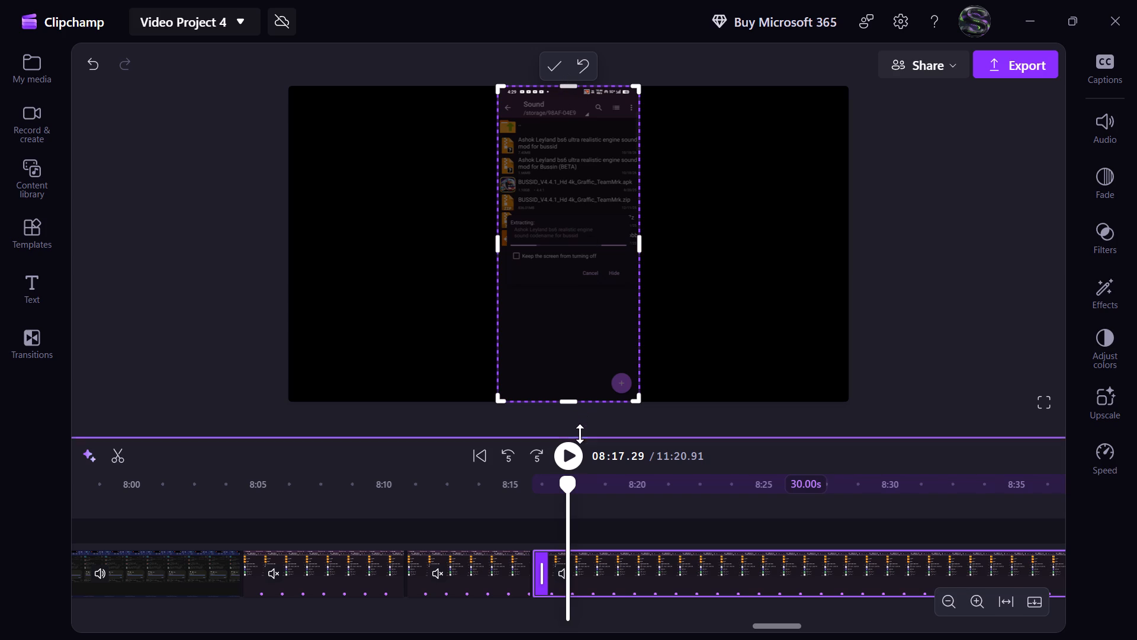
click(572, 455)
click(570, 457)
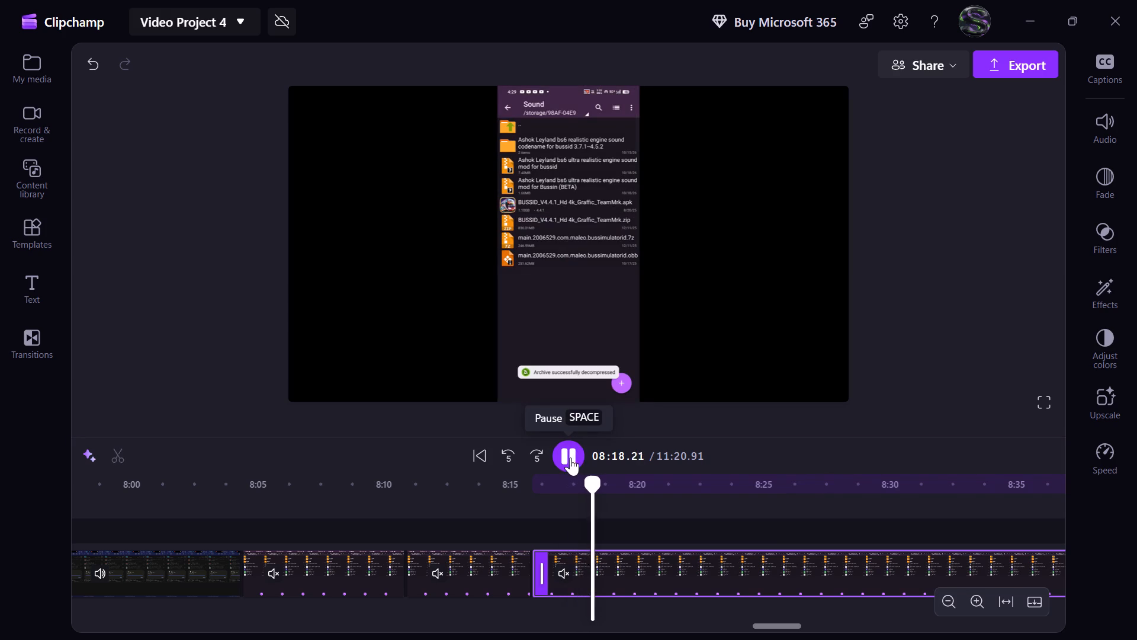
click(545, 68)
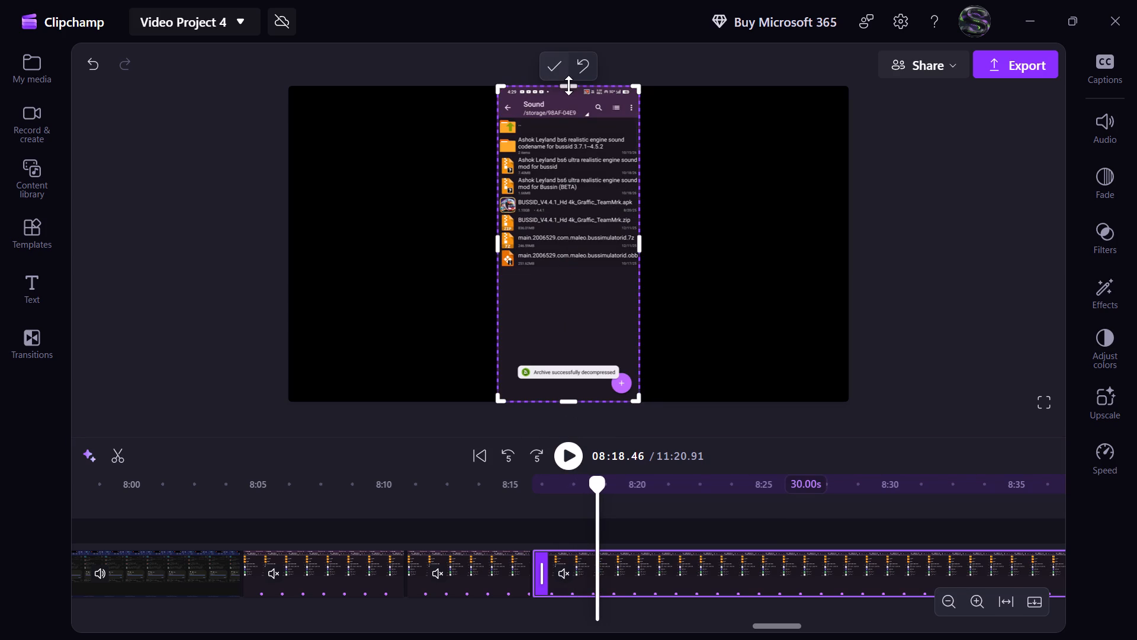
drag(569, 85, 570, 95)
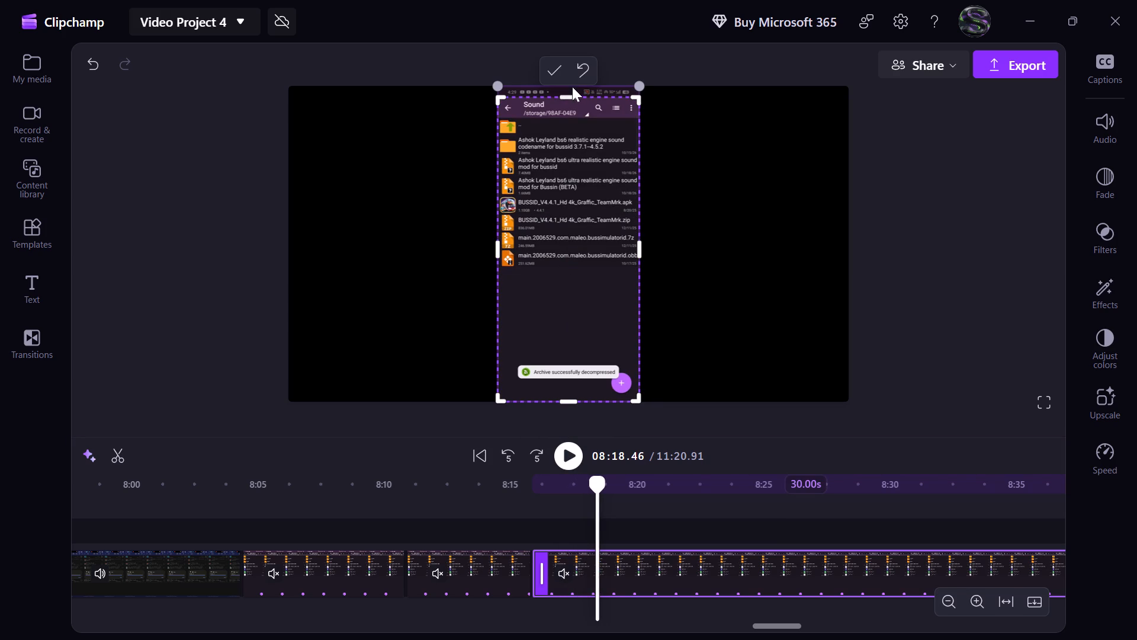
click(554, 69)
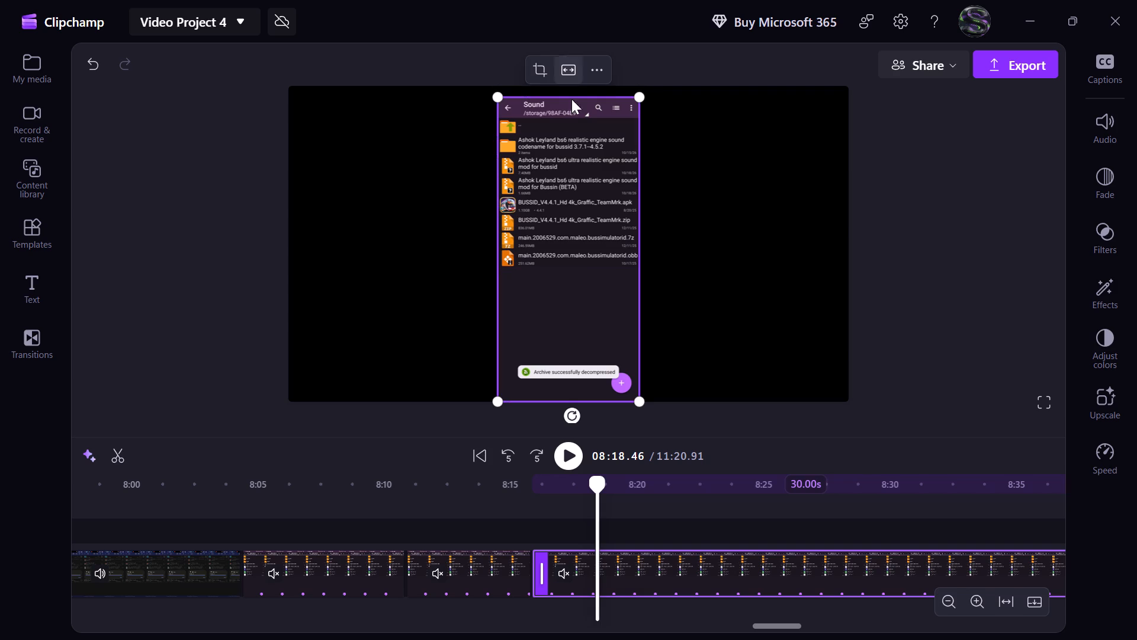
click(565, 75)
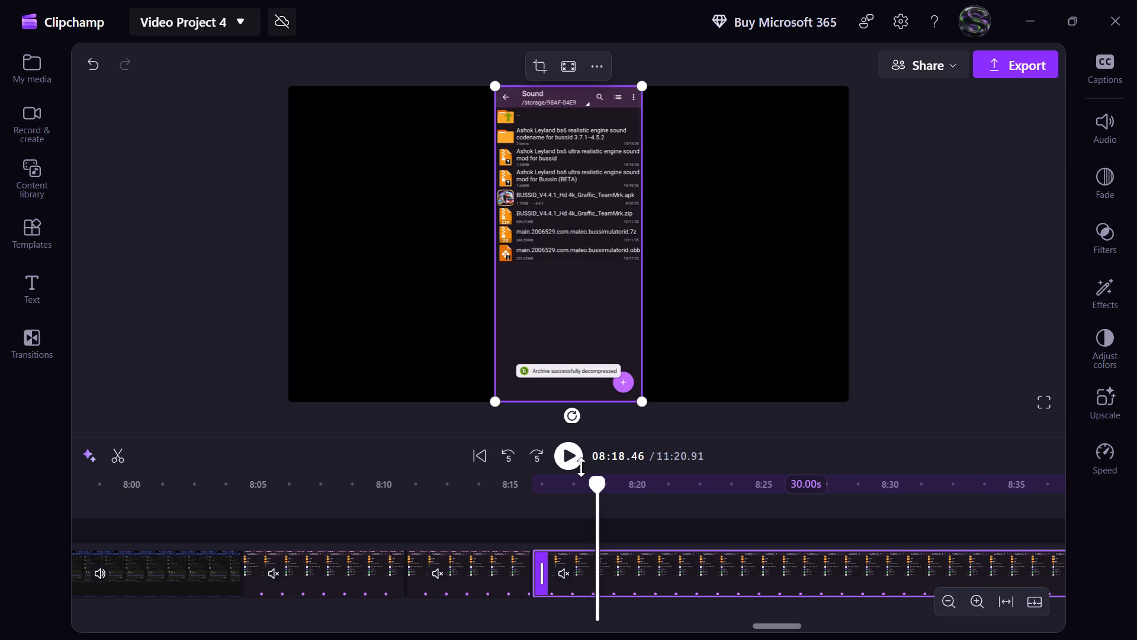
Skip ahead to about 8:56 in the 1m 06.70s clip, crop off its phone status bar and fit it to the frame.
click(566, 456)
click(535, 457)
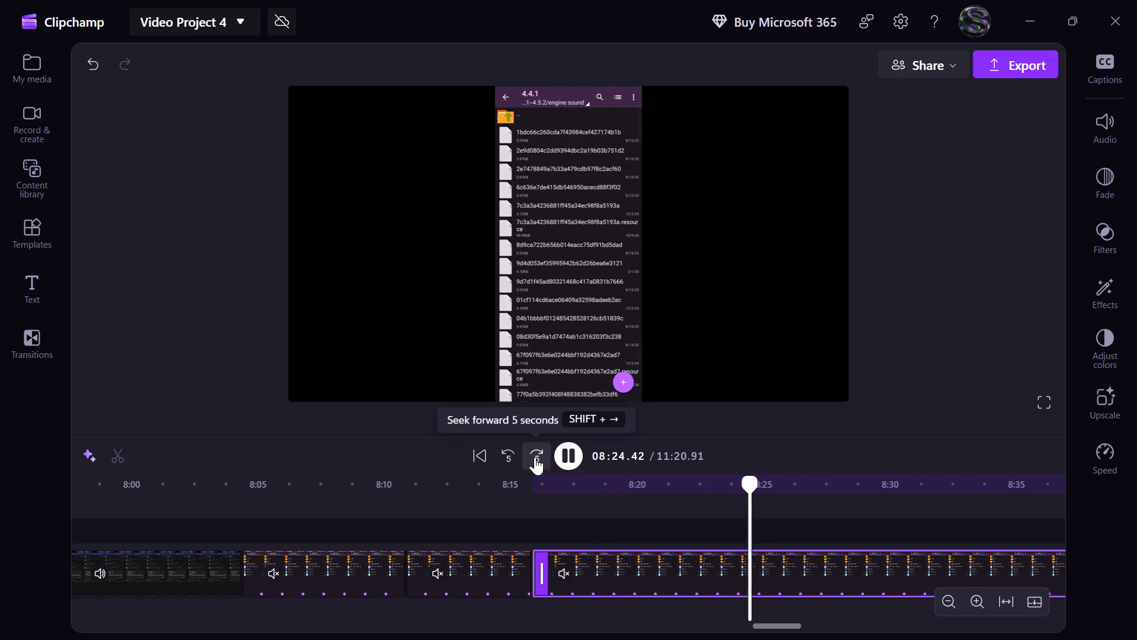
click(535, 457)
triple_click(535, 457)
double_click(535, 457)
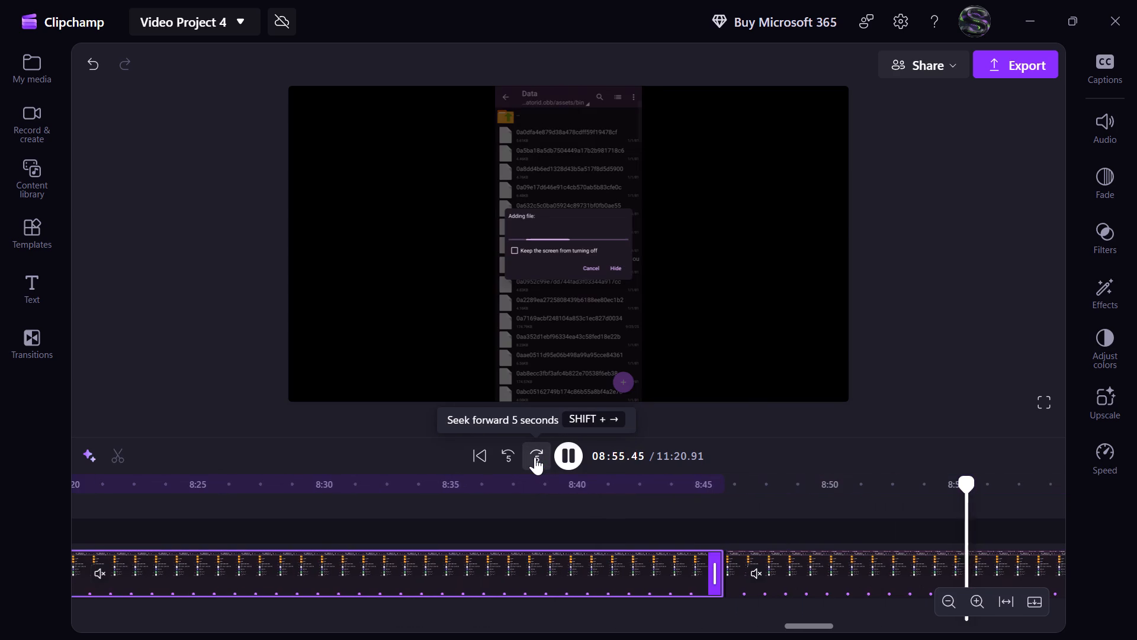
click(568, 452)
click(798, 569)
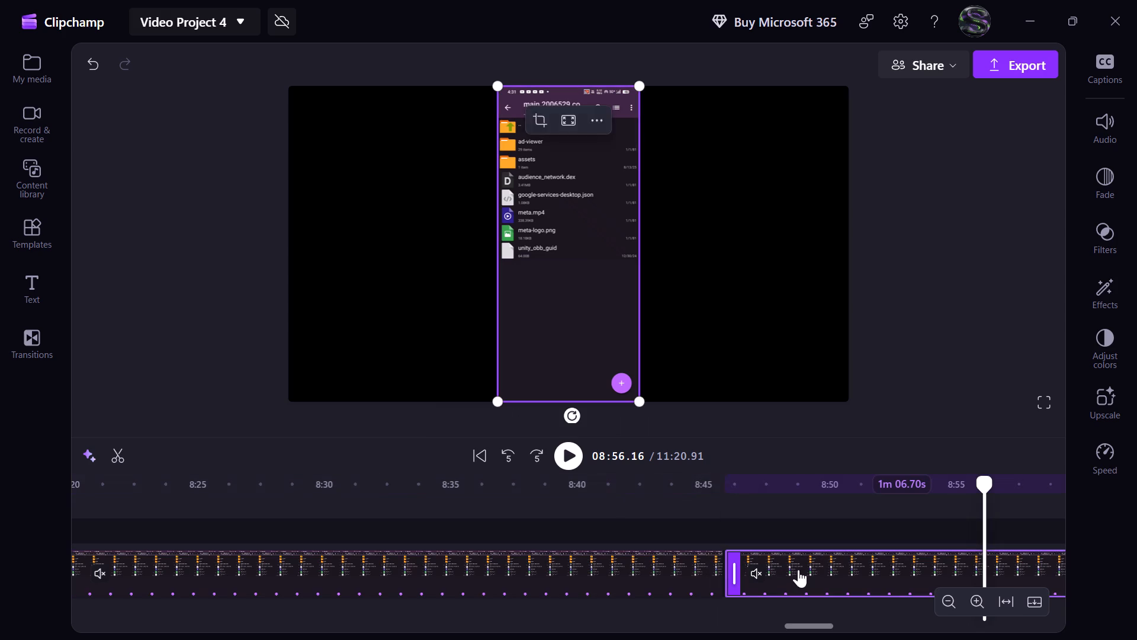
click(542, 67)
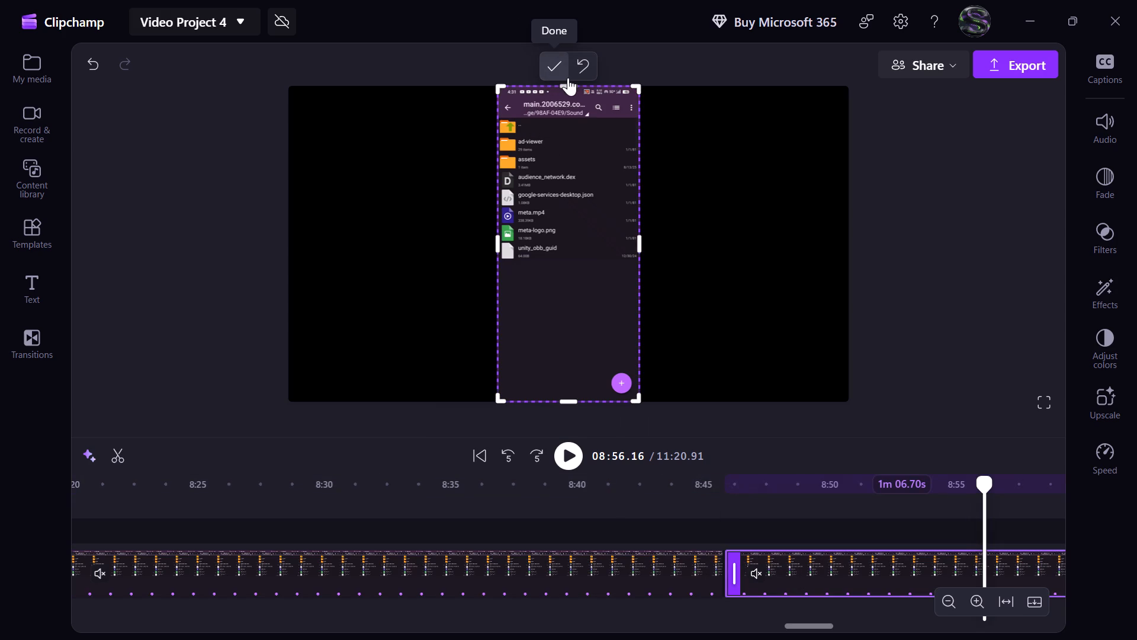
click(568, 81)
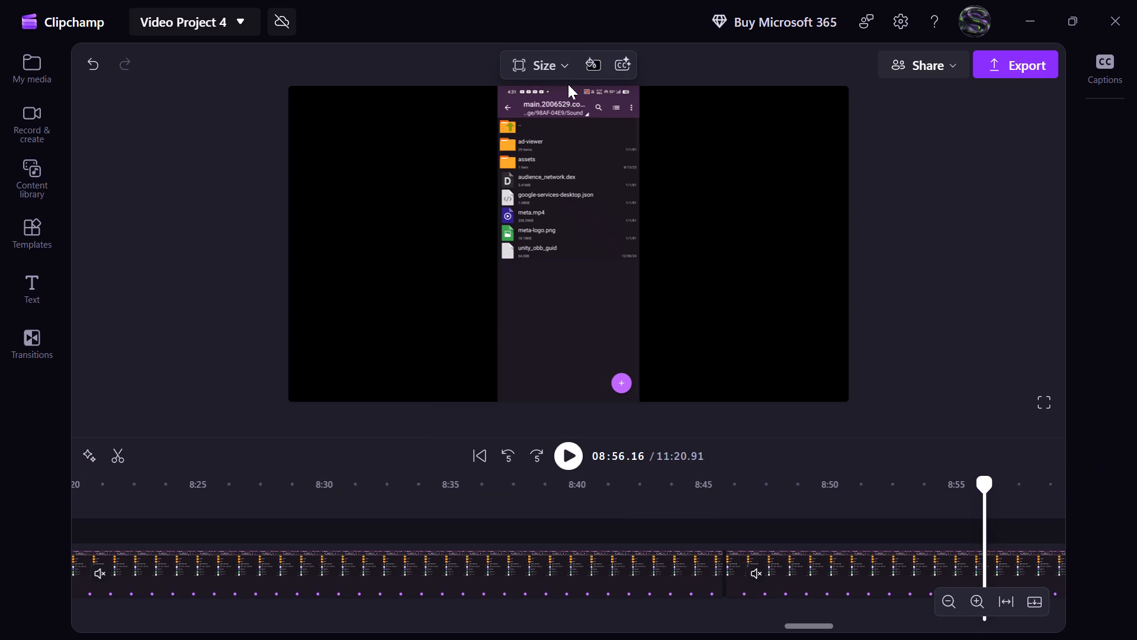
click(567, 98)
click(541, 66)
drag(566, 87, 567, 94)
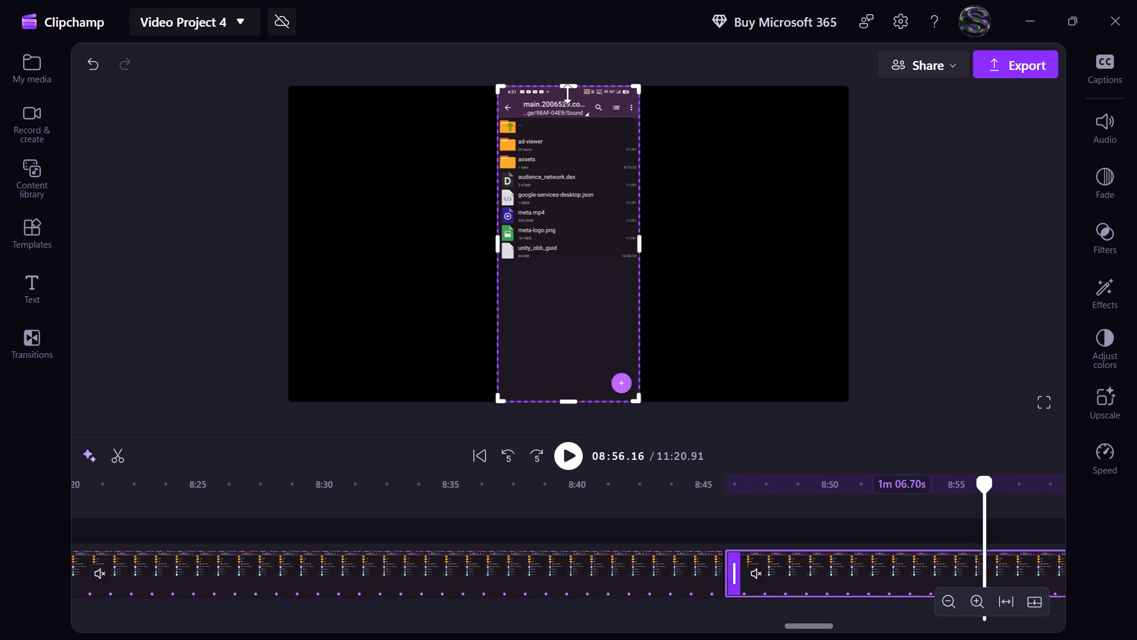
drag(567, 94, 568, 96)
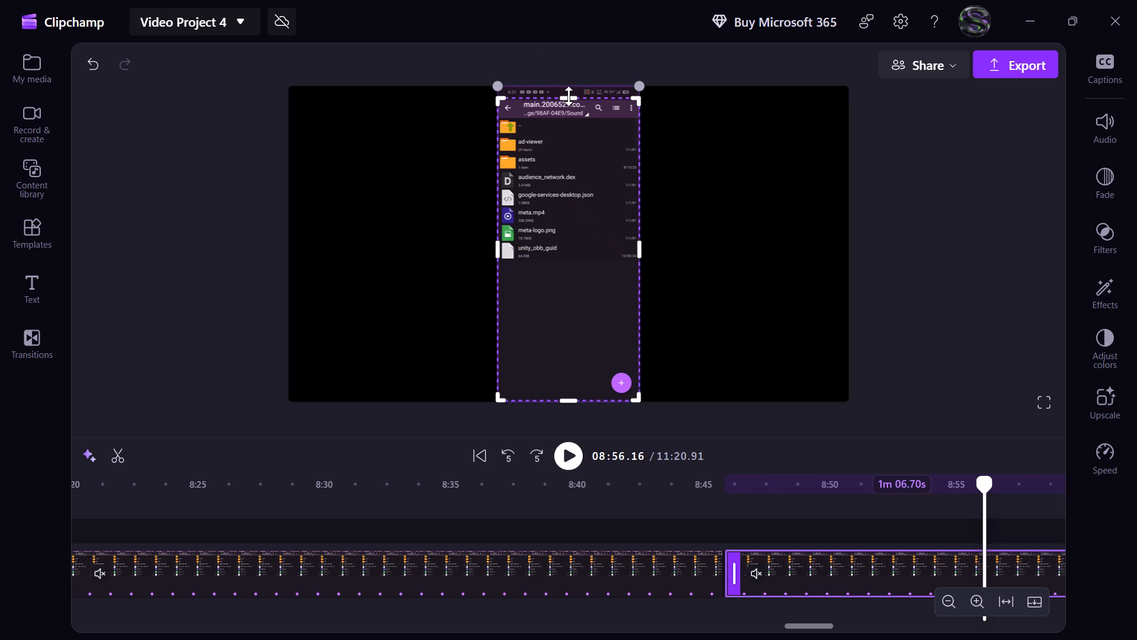
drag(568, 96, 568, 95)
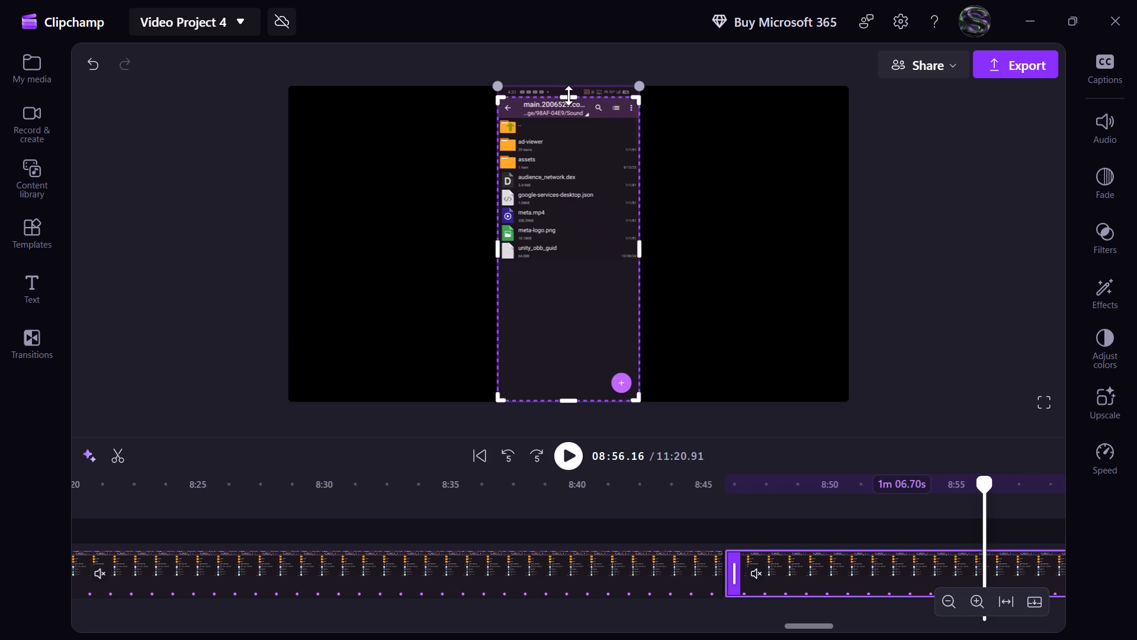
click(557, 81)
click(565, 81)
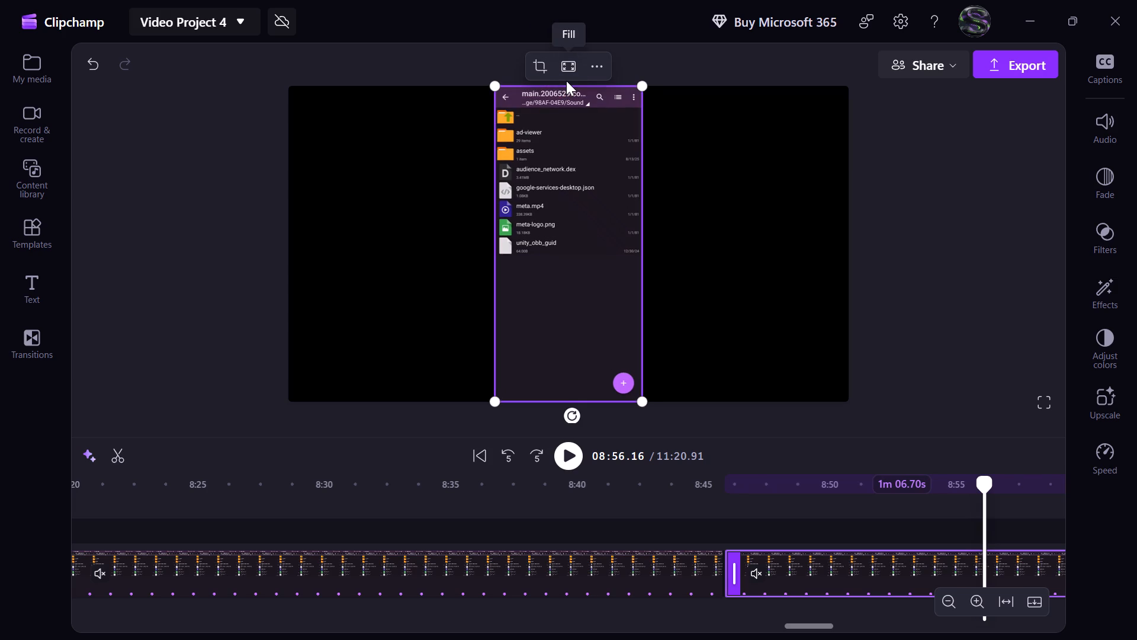
Play and skip through the rest of the 1m 06.70s clip up to about 9:52 to check the cropped footage.
click(571, 457)
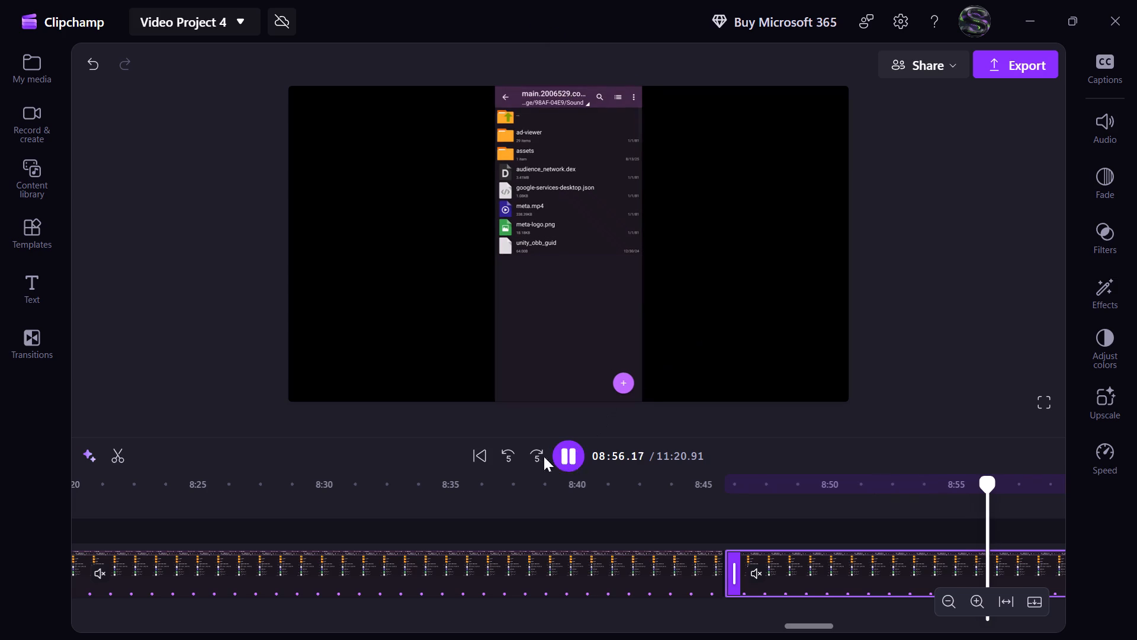
click(539, 456)
click(541, 455)
click(541, 455)
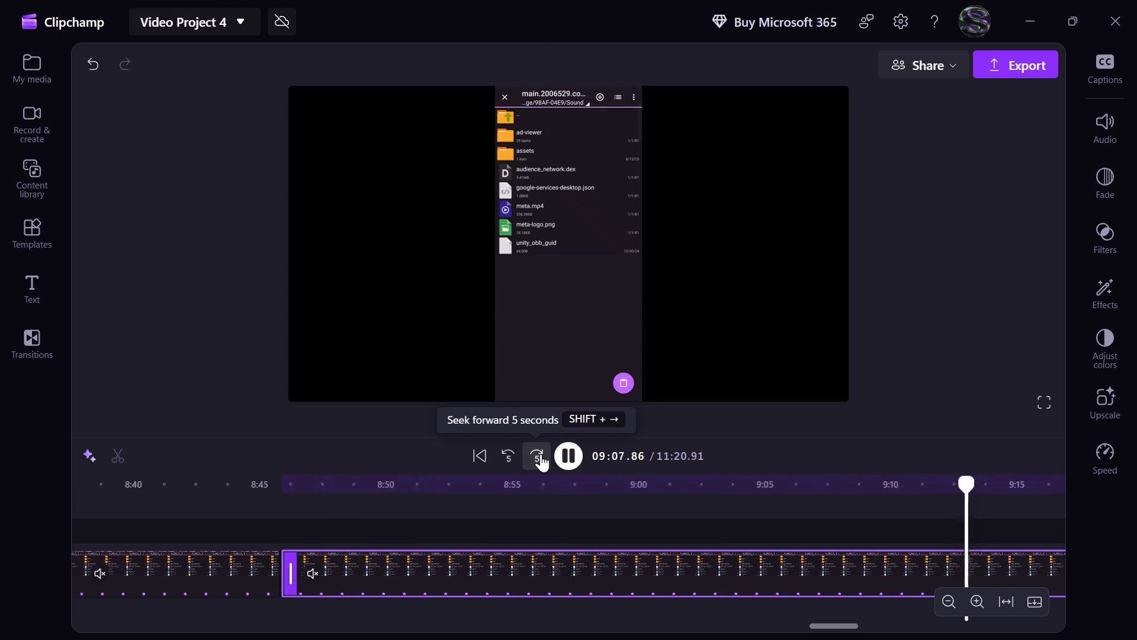
click(541, 454)
click(541, 453)
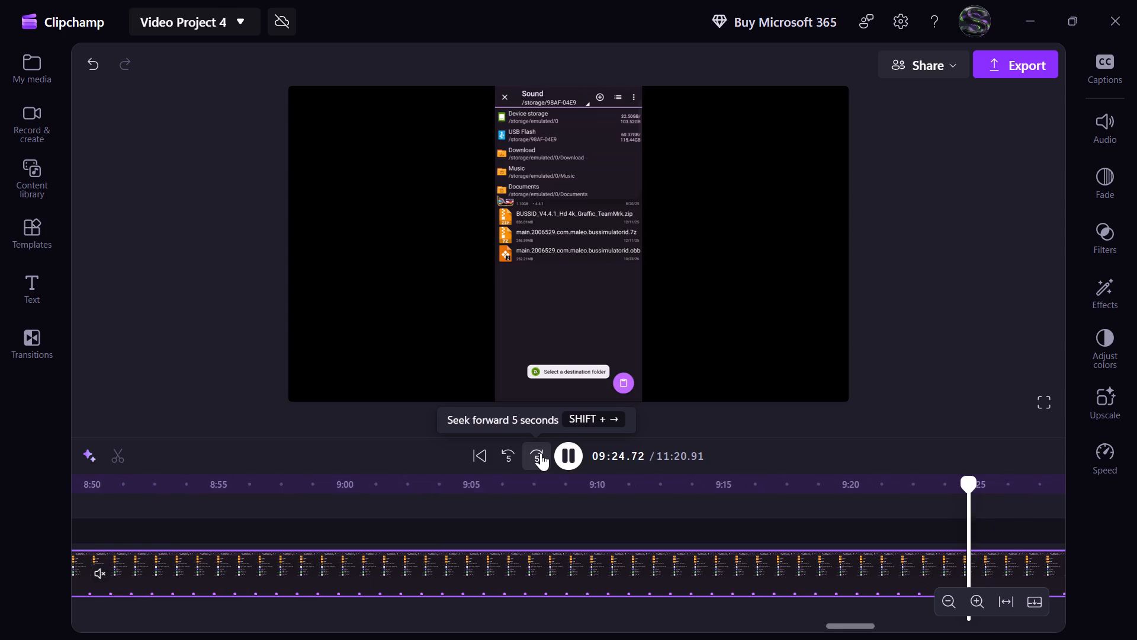
click(541, 452)
click(541, 452)
click(541, 452)
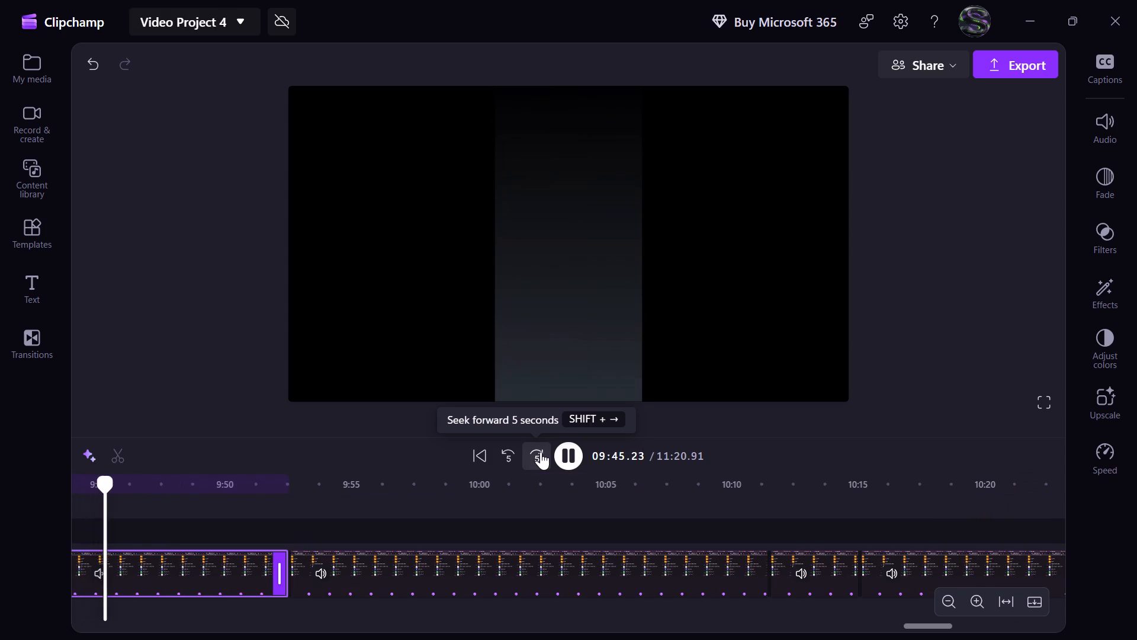
click(541, 452)
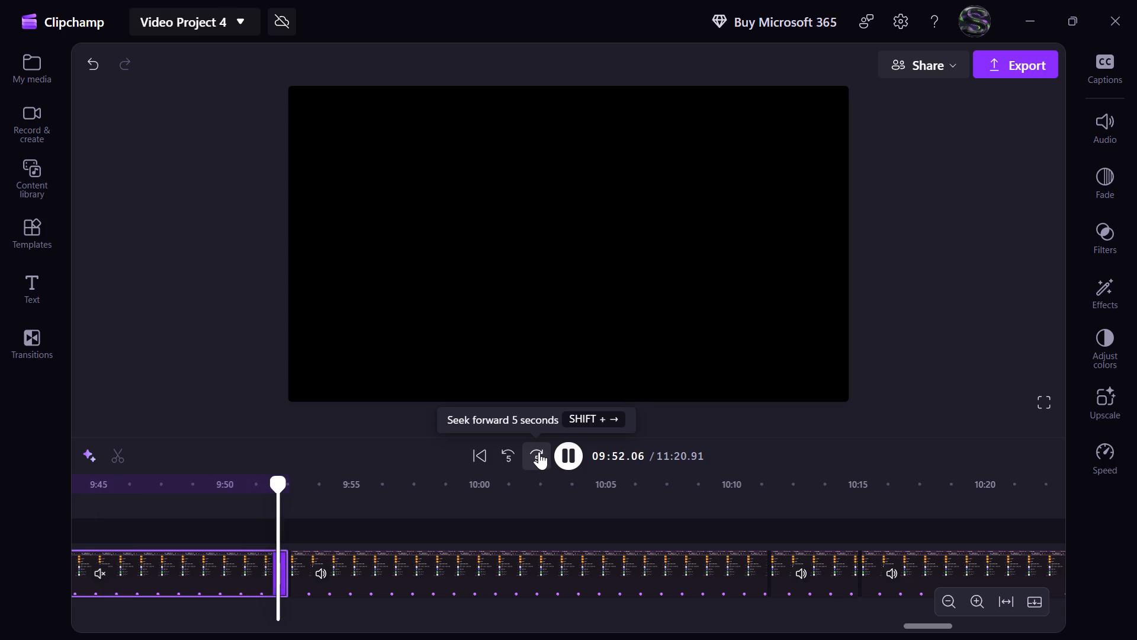
Skip back through the phone recording to the engine sound 4.4.1 folder listing at about 8:25 and pause there.
triple_click(499, 447)
triple_click(499, 447)
triple_click(499, 447)
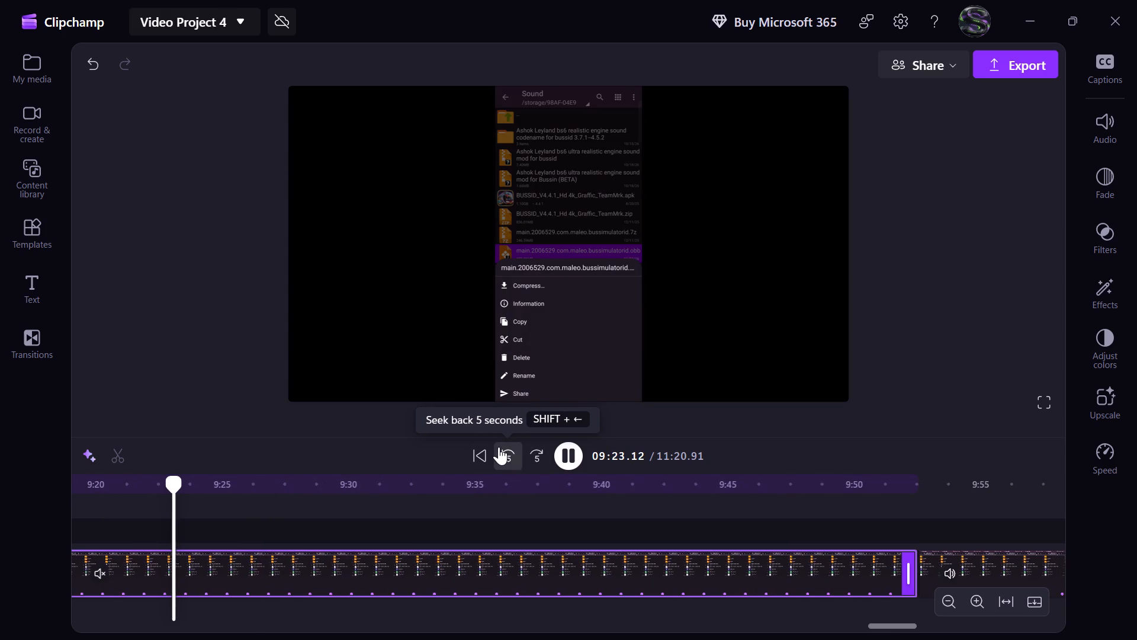
triple_click(499, 447)
triple_click(499, 447)
double_click(499, 447)
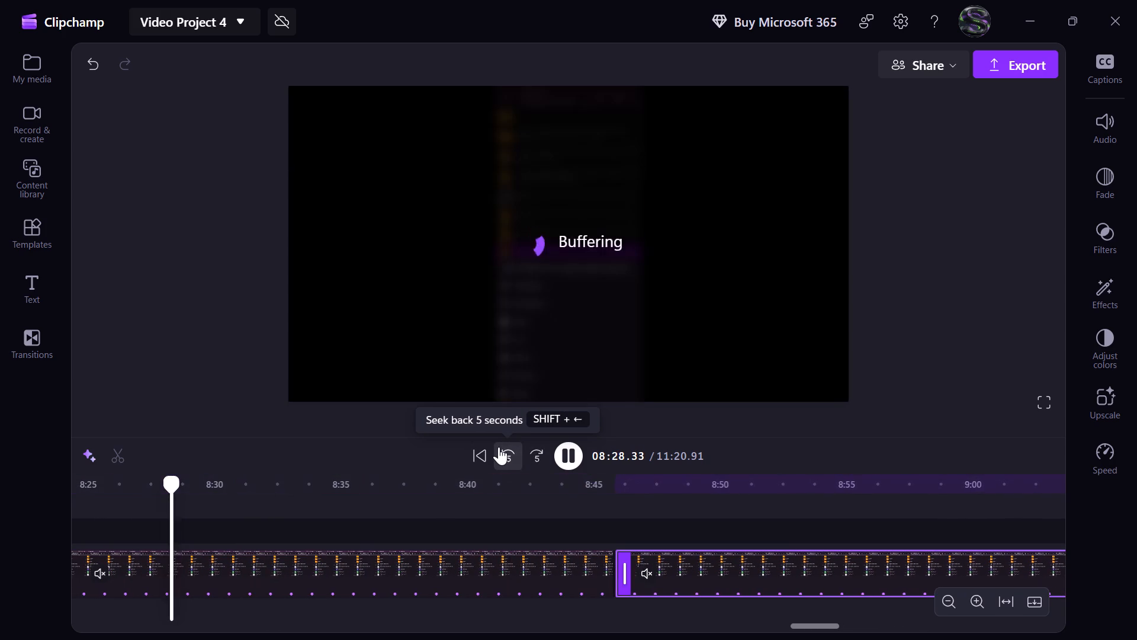
click(499, 447)
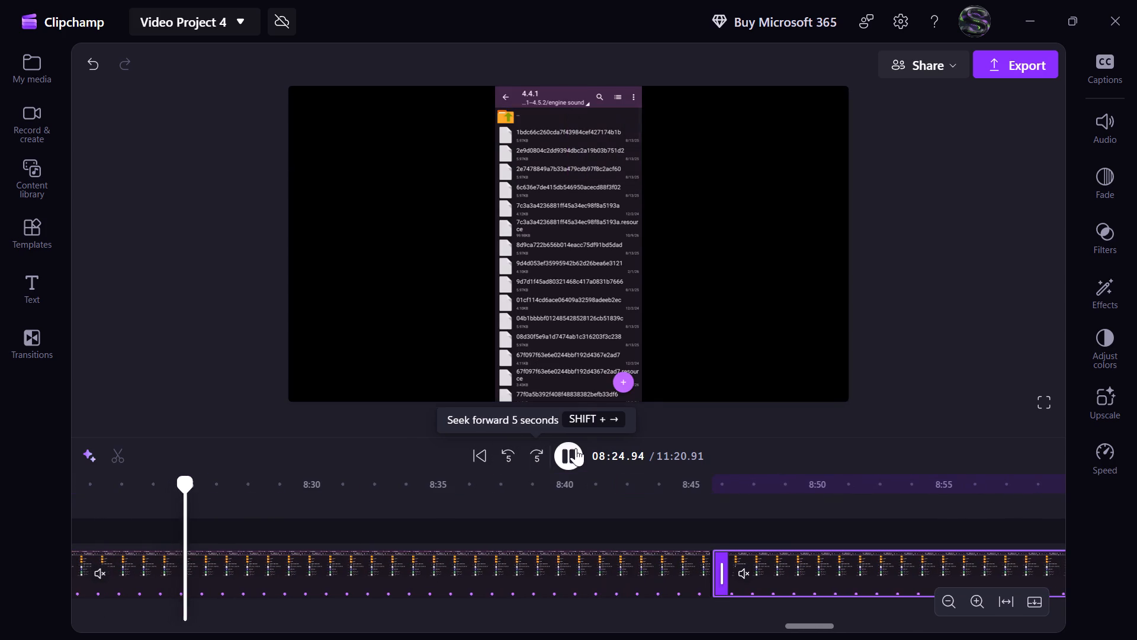
click(576, 448)
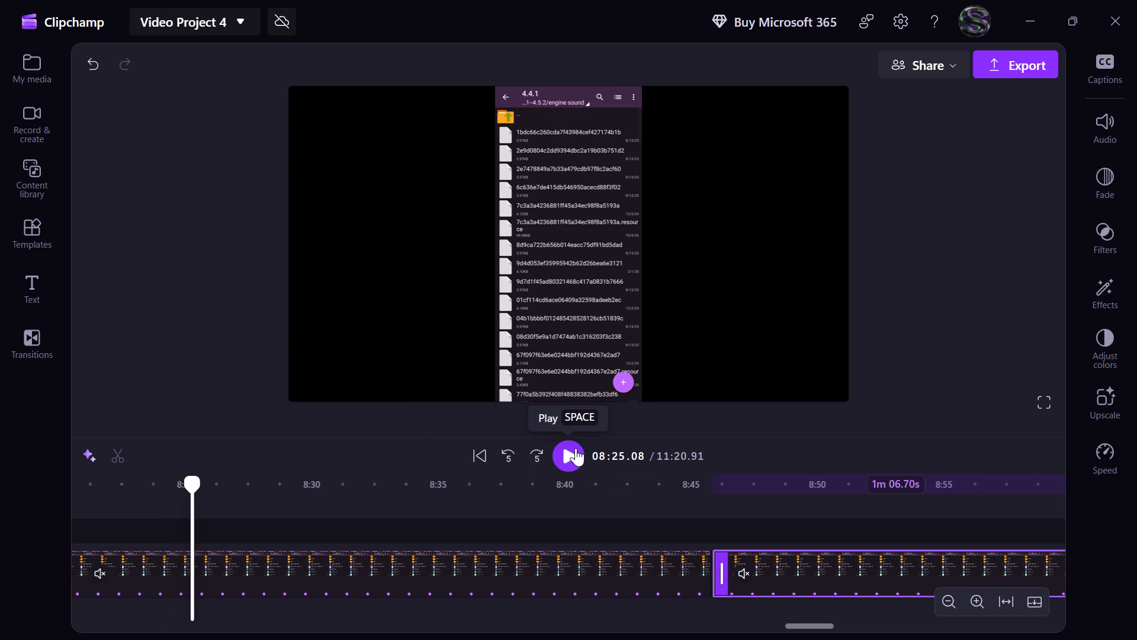
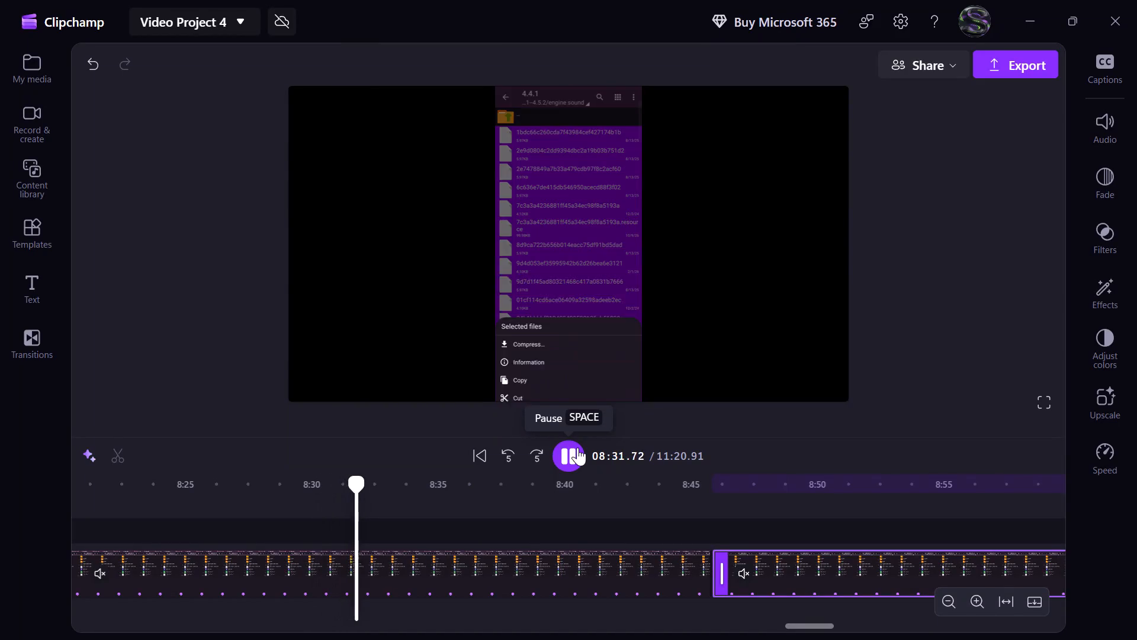
Review the phone recording from about 8:31, through the file-copying footage, and pause at about 8:39.94 on the Adding file dialog.
key(Right)
key(Right)
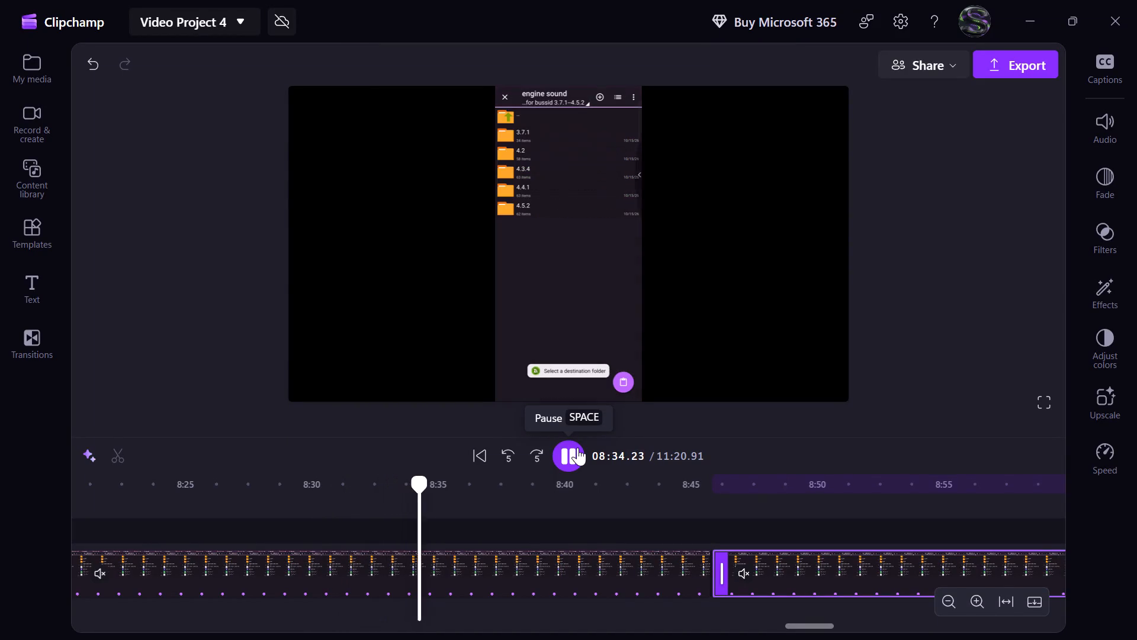
key(Right)
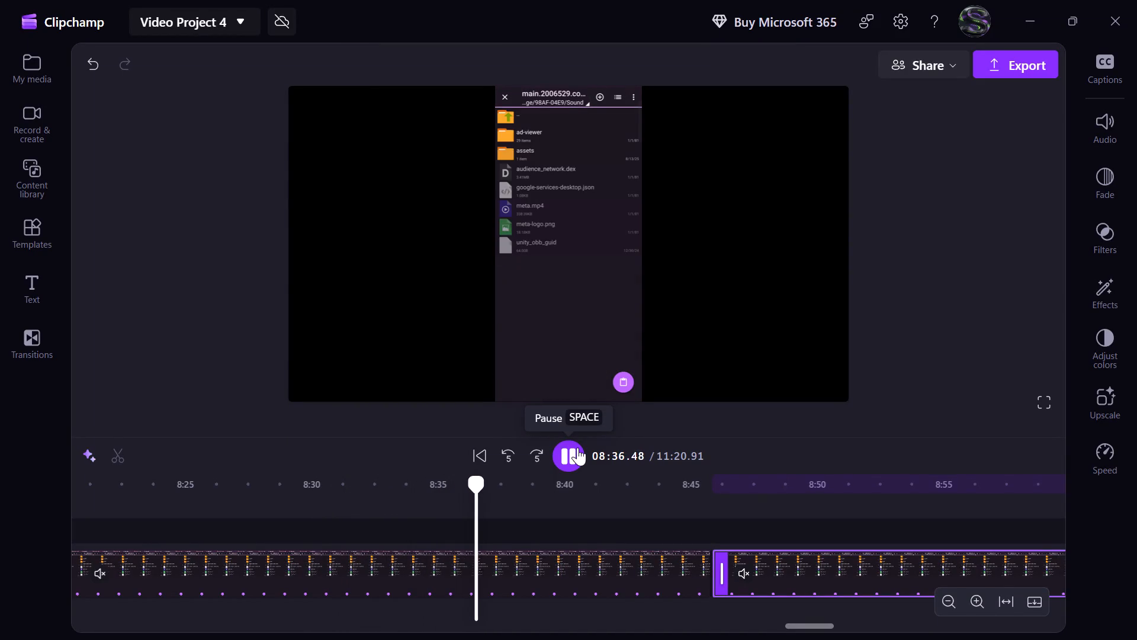
key(space)
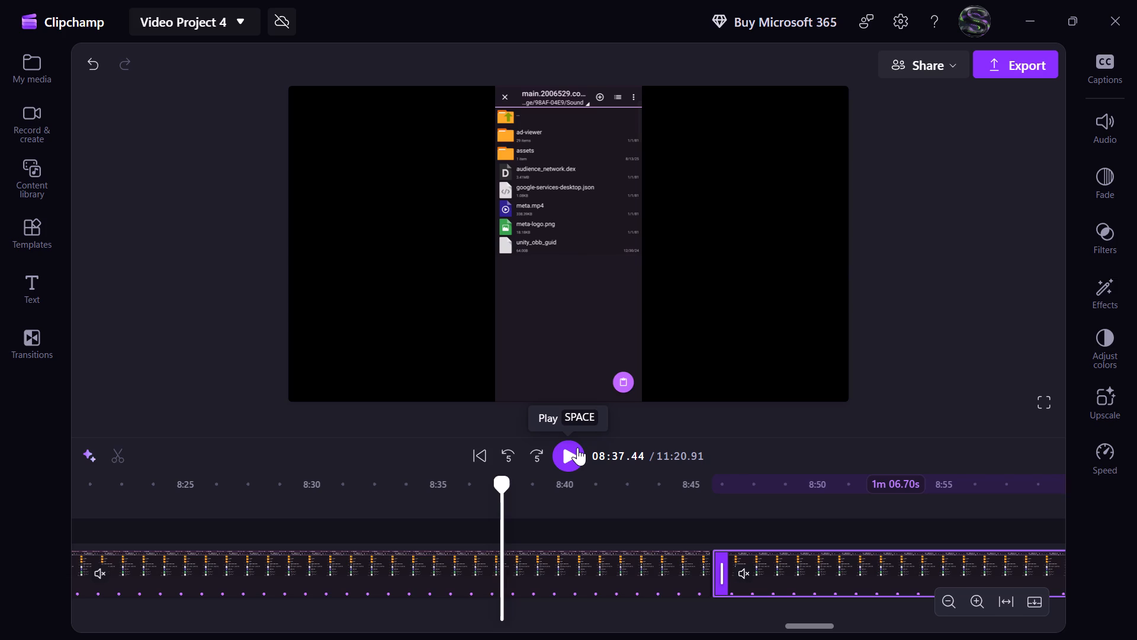
key(space)
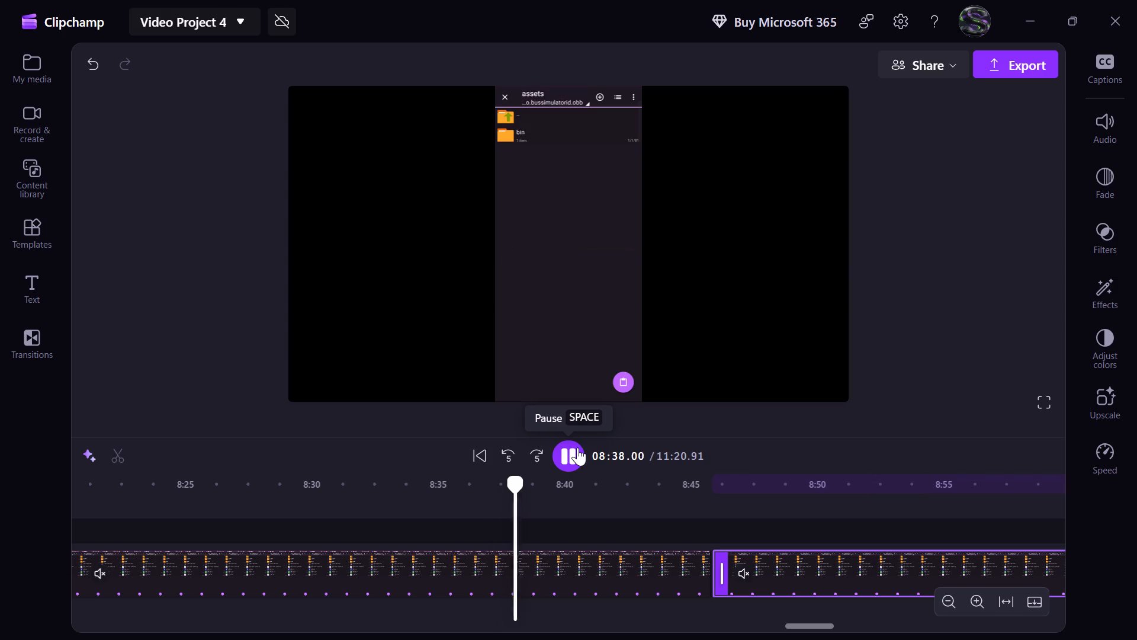
key(Left)
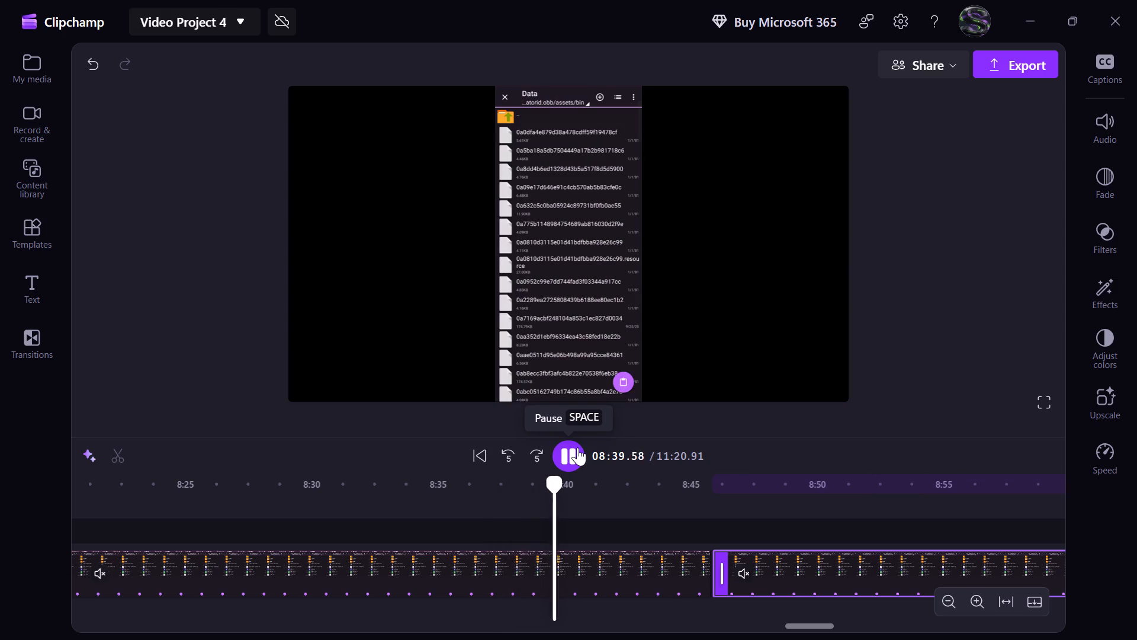
key(space)
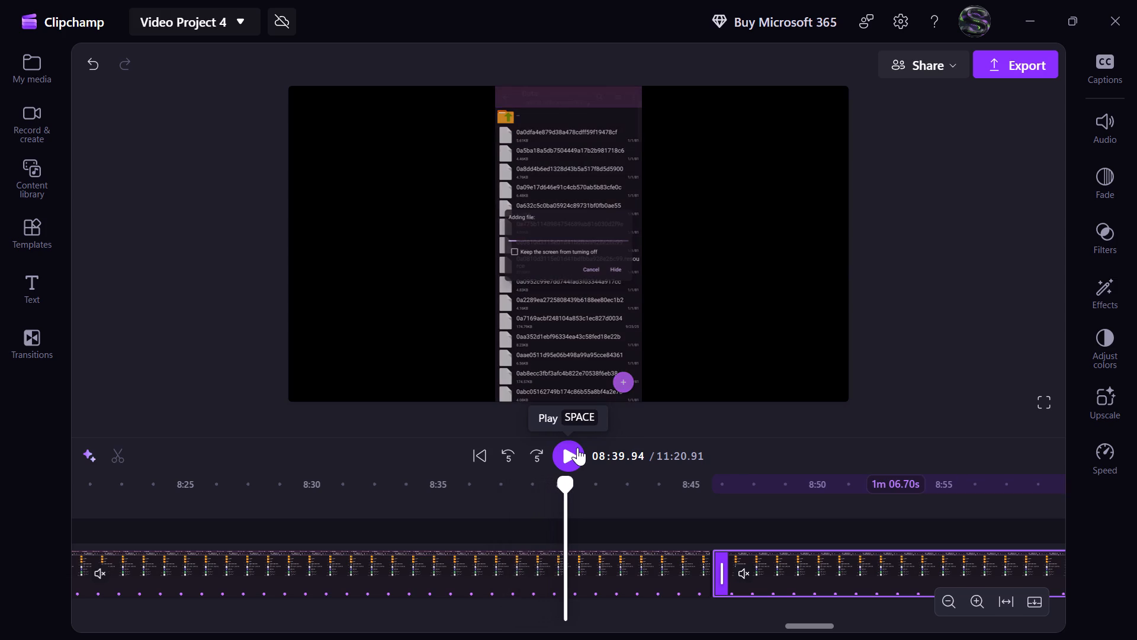
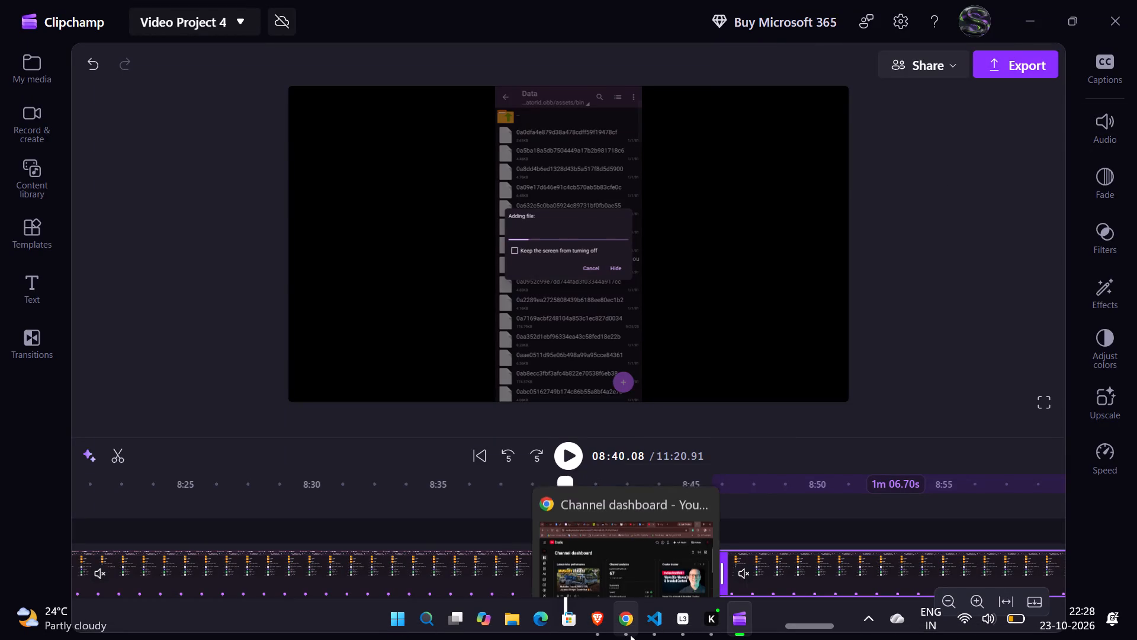
Switch to Chrome, refresh the YouTube Studio channel dashboard and check the YouTube notifications.
click(629, 630)
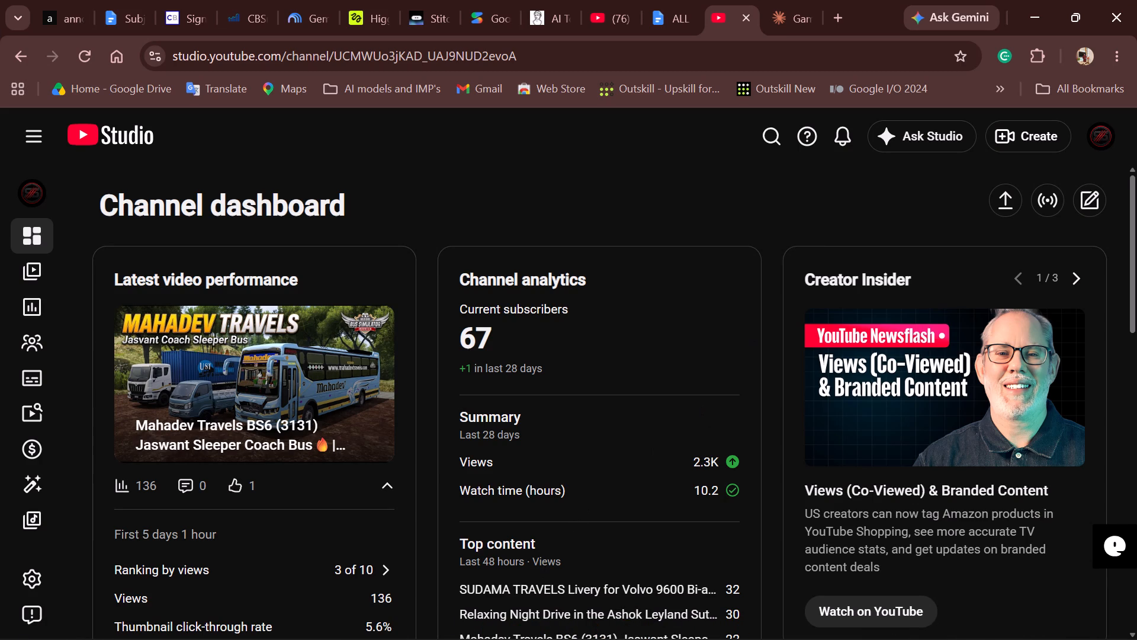
click(89, 49)
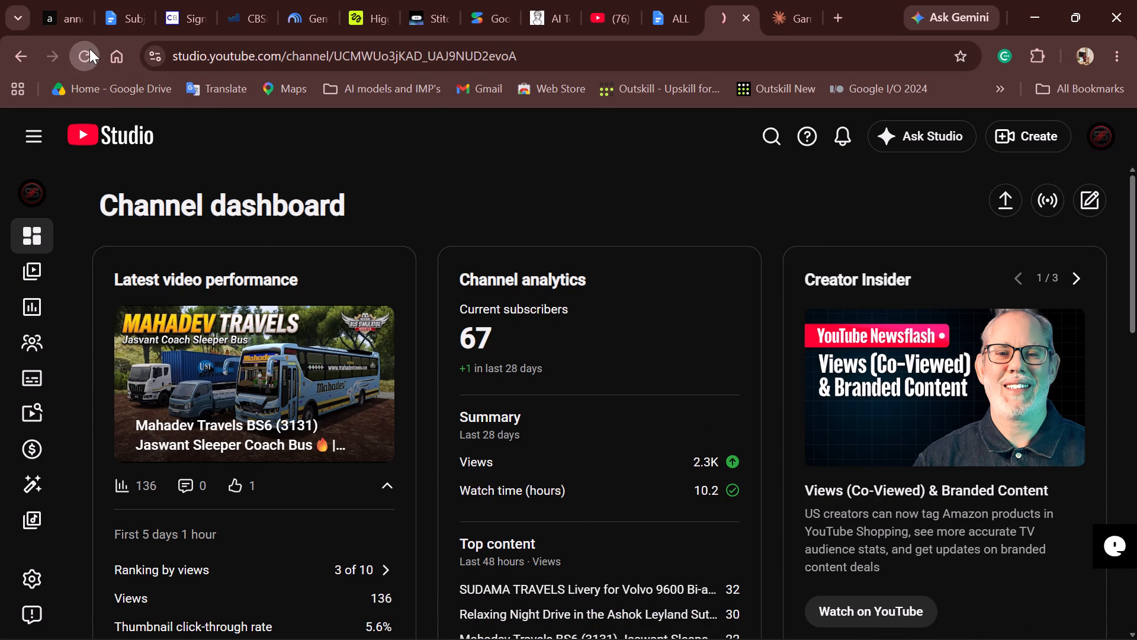
click(613, 18)
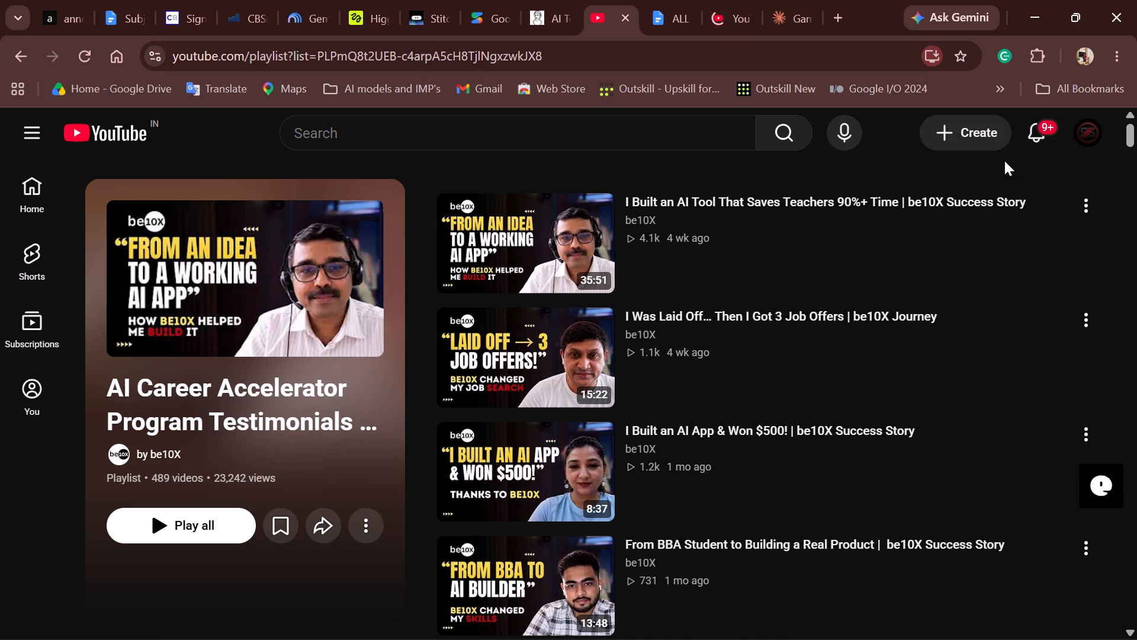
click(1041, 142)
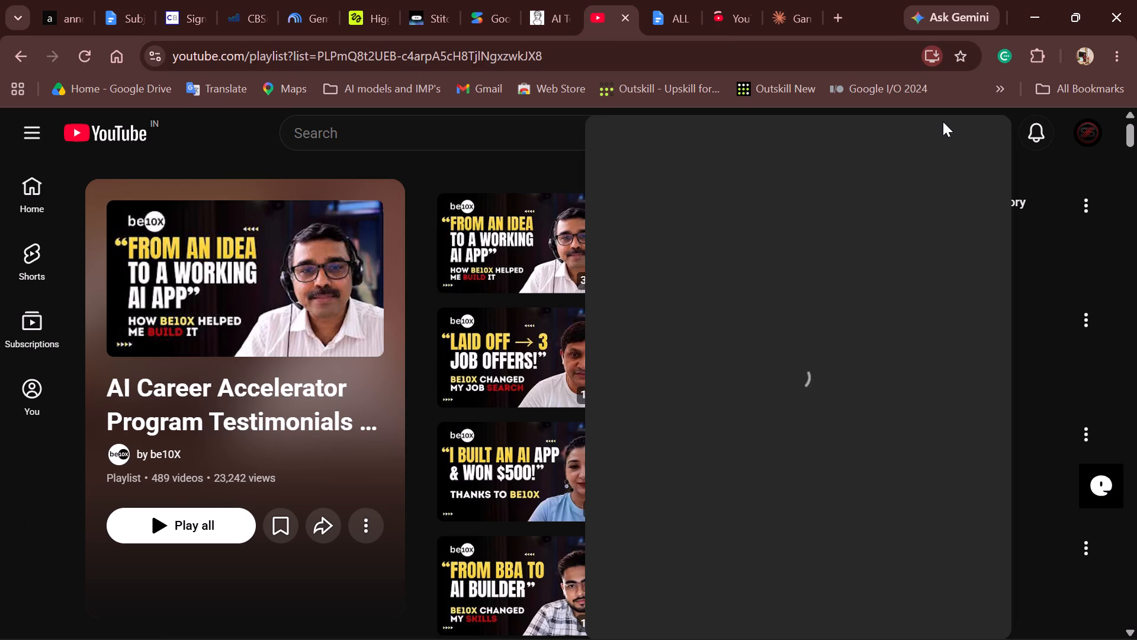
Close the YouTube notifications, return to the YouTube Studio channel dashboard and collapse its side navigation.
click(1031, 136)
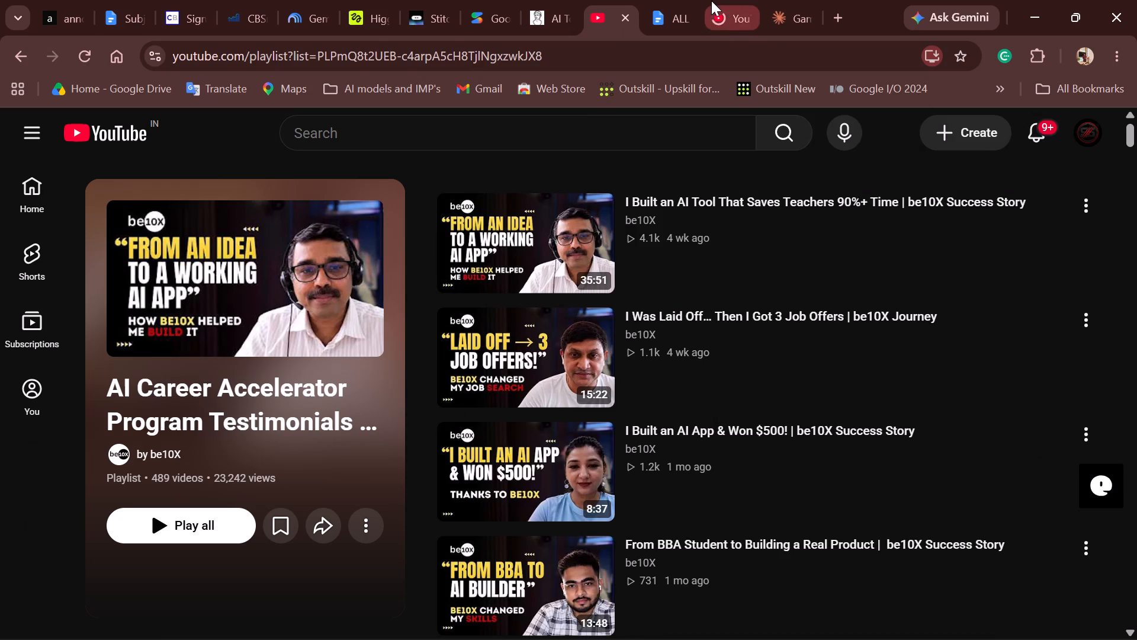
click(711, 1)
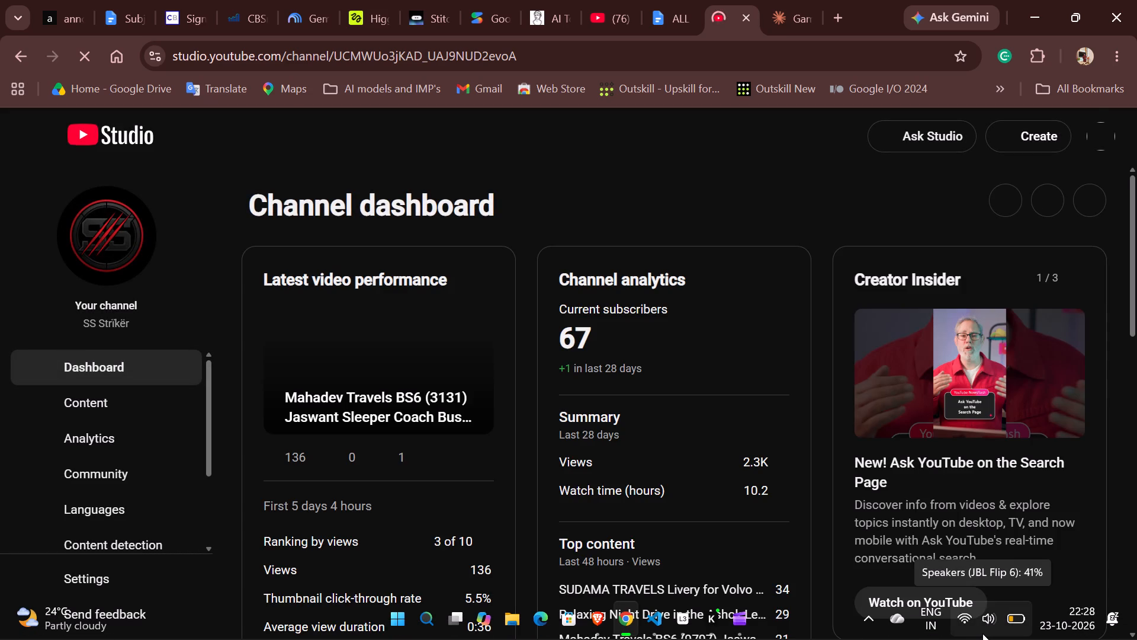
click(982, 633)
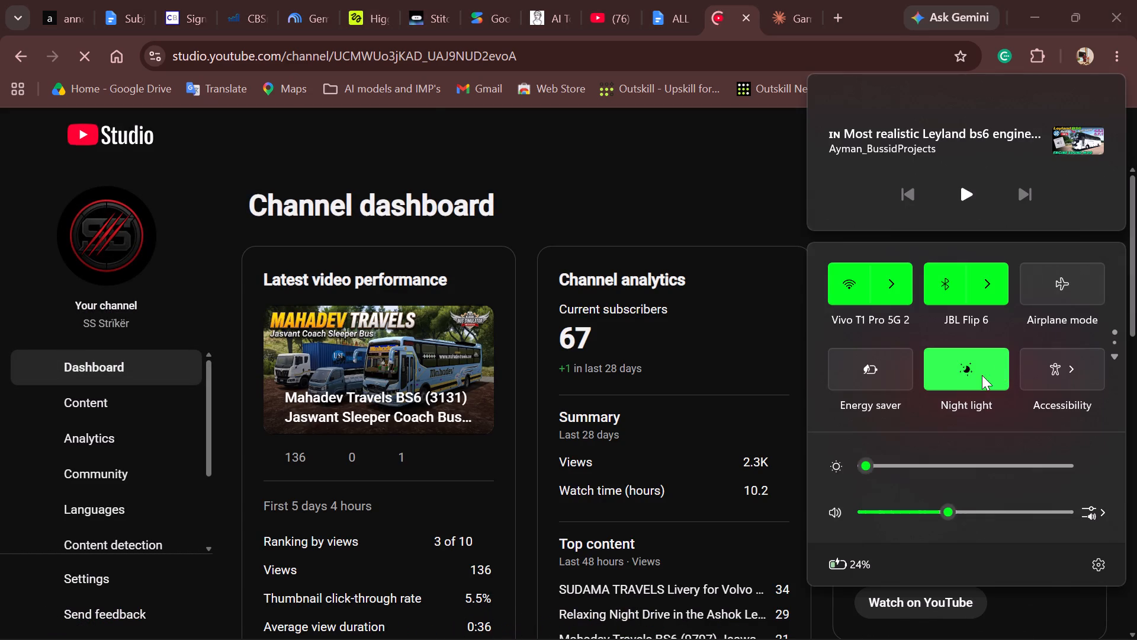
click(753, 197)
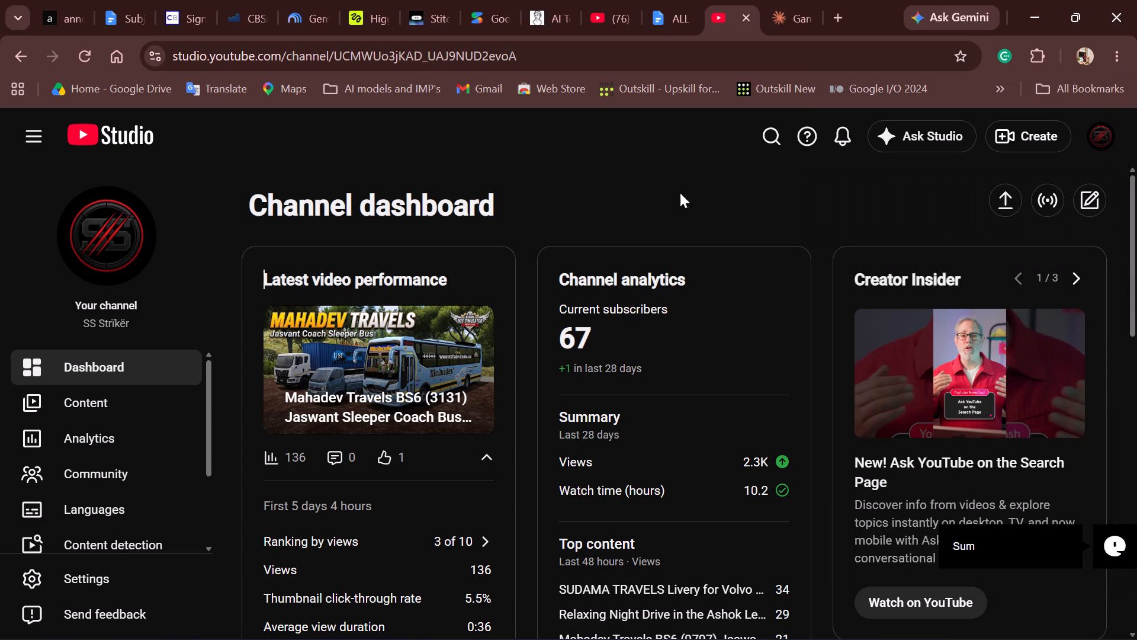
click(24, 135)
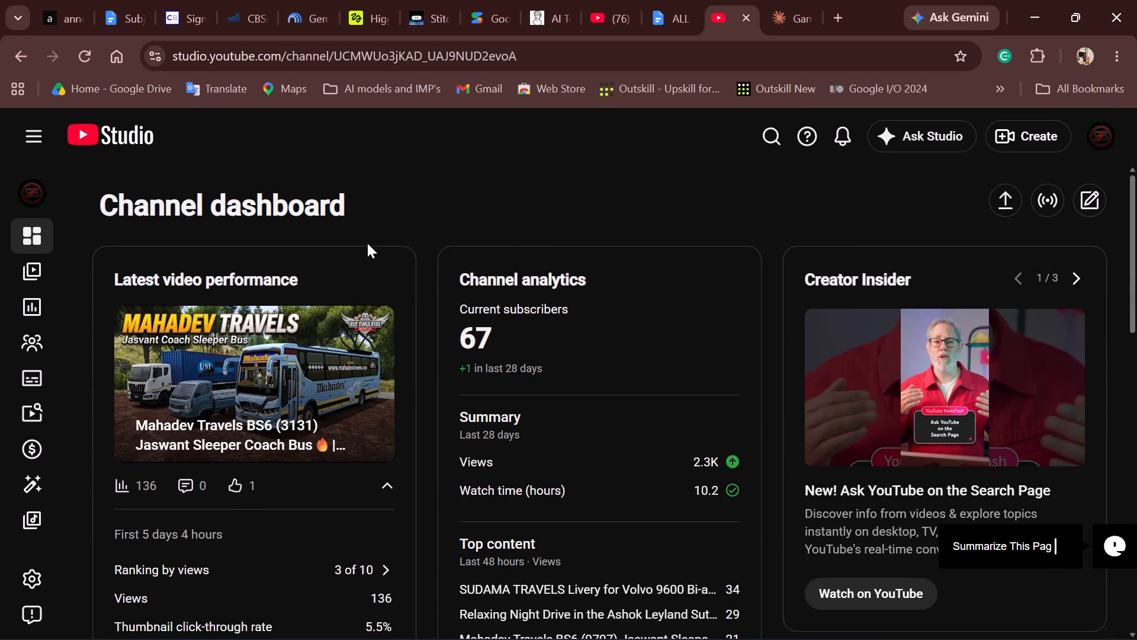
Switch to the Brave window with the Most realistic Leyland bs6 engine sound mod video.
key(alt+Tab)
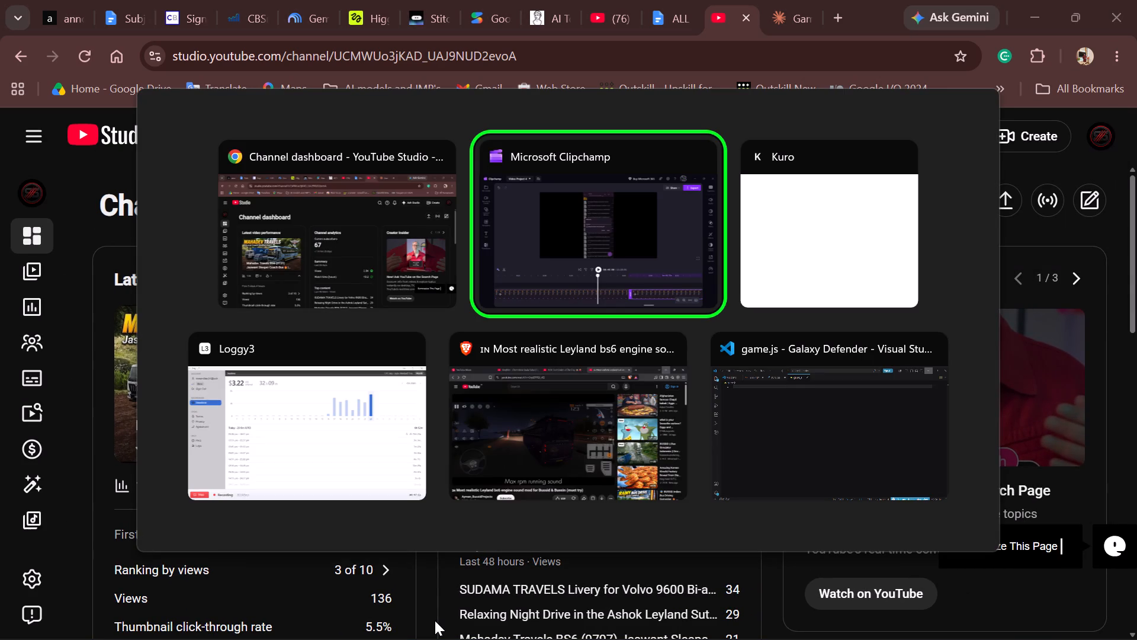
key(alt+Tab)
key(alt+Tab)
key(alt+Tab)
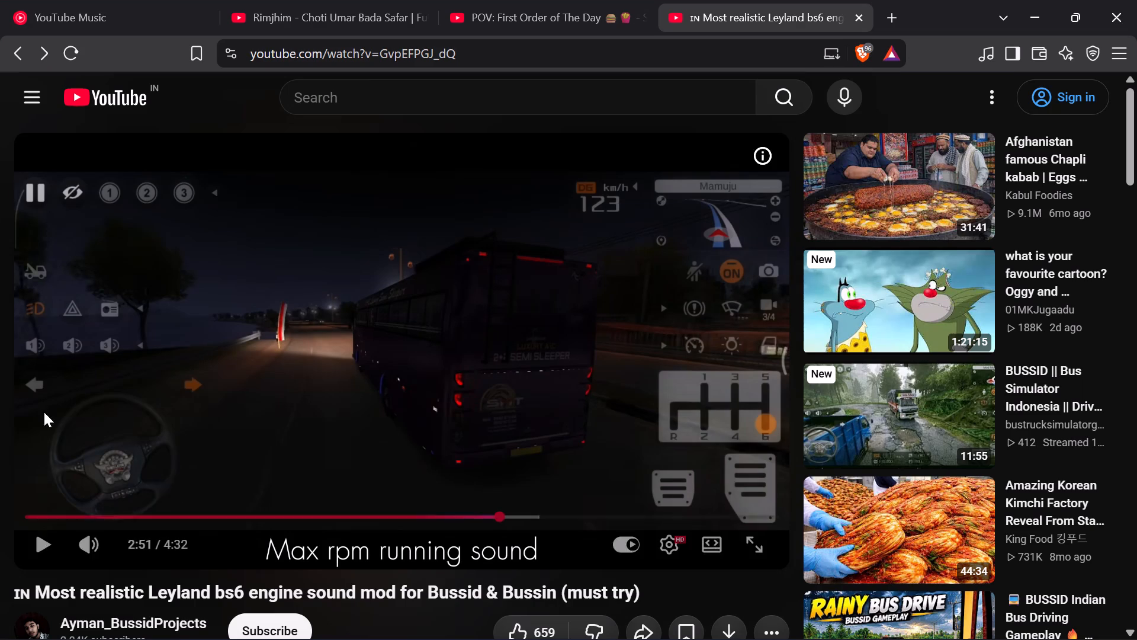
In Brave, play the Ek Kahani Aisi Bhi Season 3 audio series on YouTube Music and leave it running in the background.
click(116, 19)
click(255, 290)
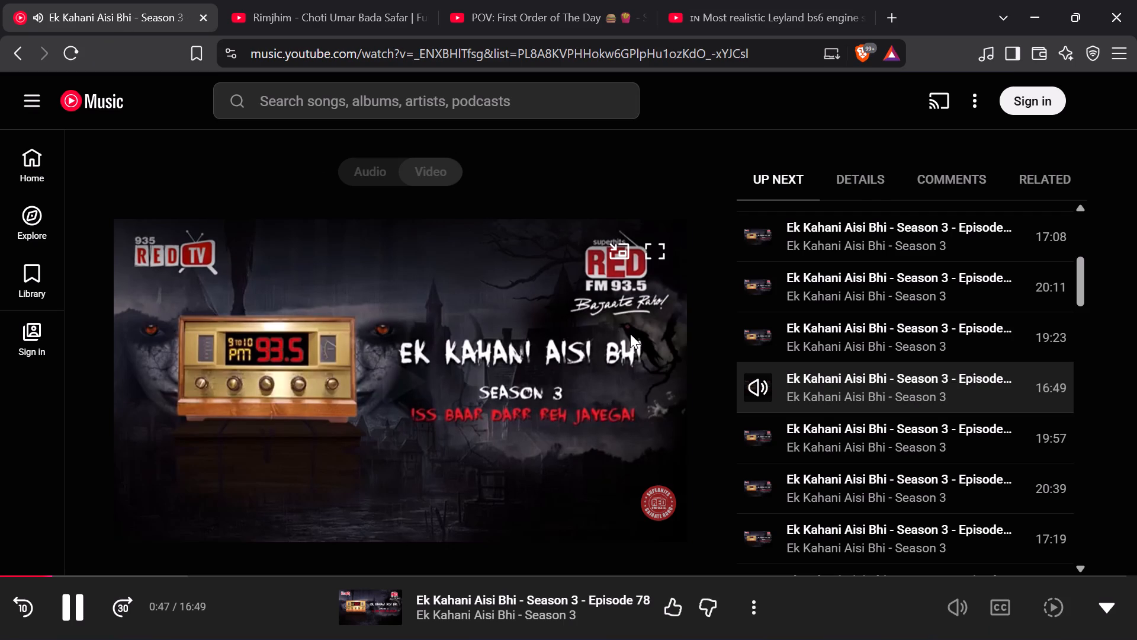
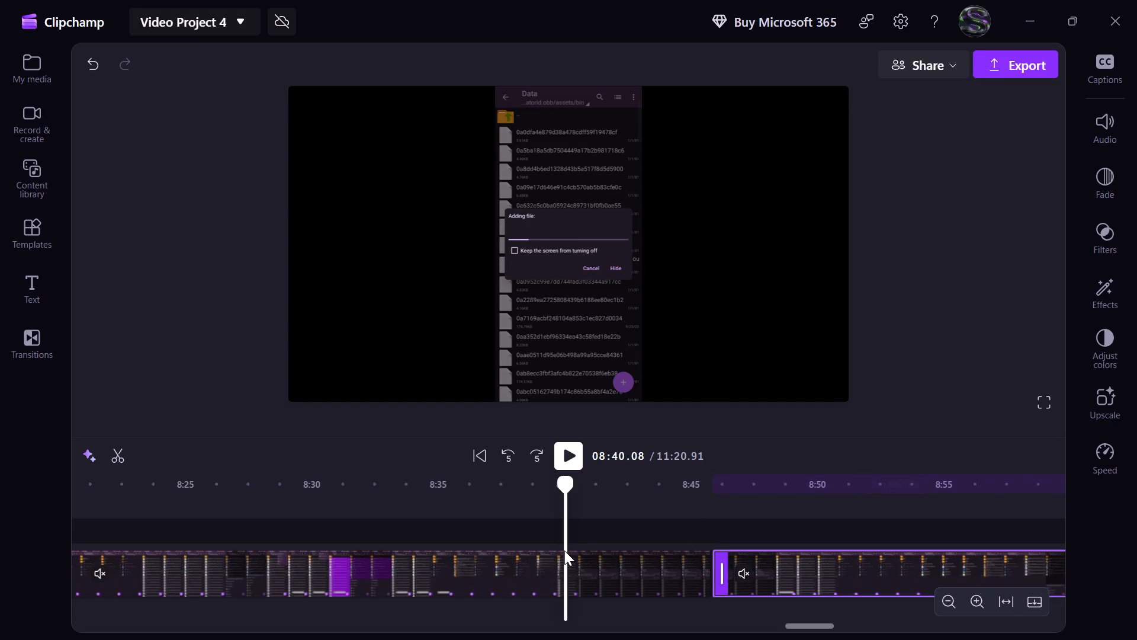
Place the timeline playhead at about 5:49, near the start of the phone recording that follows the "Indian Traffic mod" title.
scroll(564, 551, right, 4)
scroll(428, 549, right, 6)
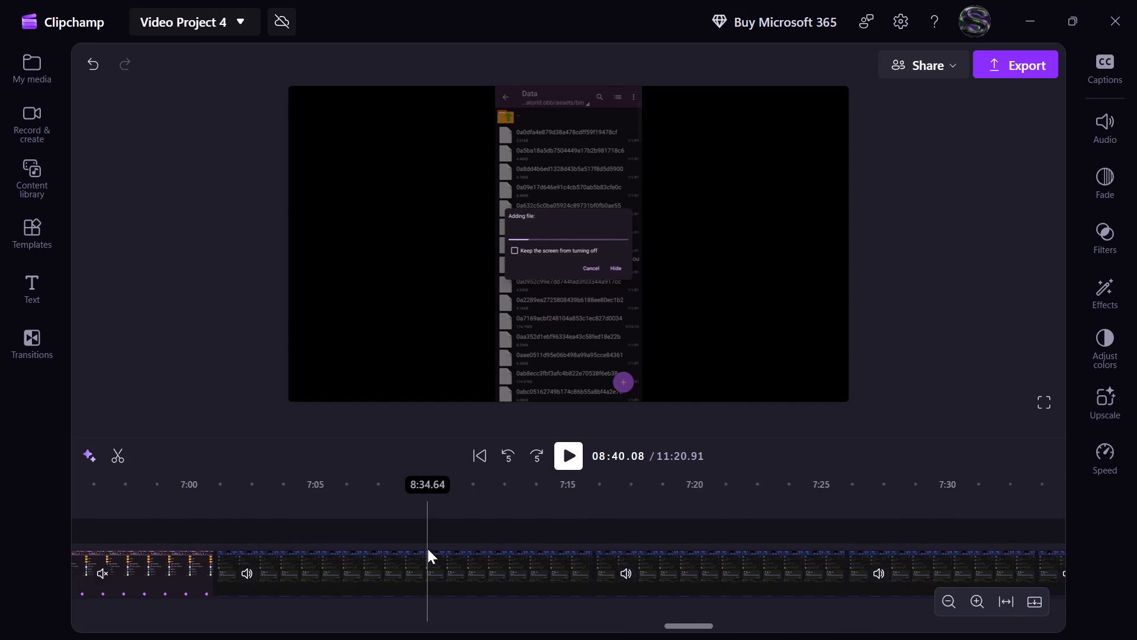
scroll(428, 549, right, 3)
scroll(428, 549, left, 2)
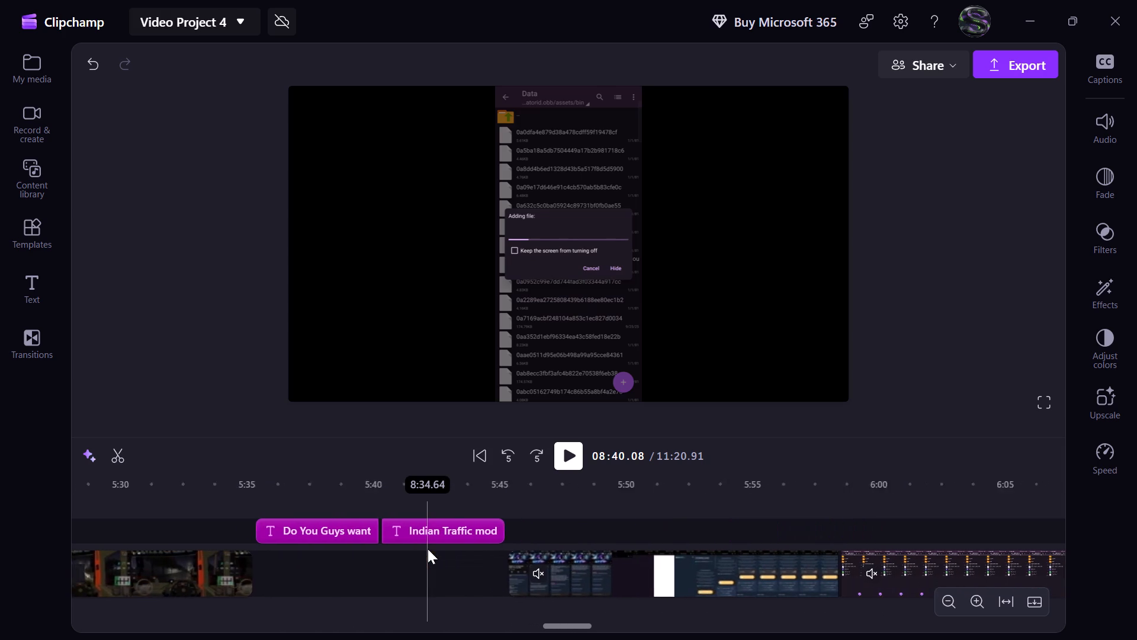
scroll(428, 549, left, 1)
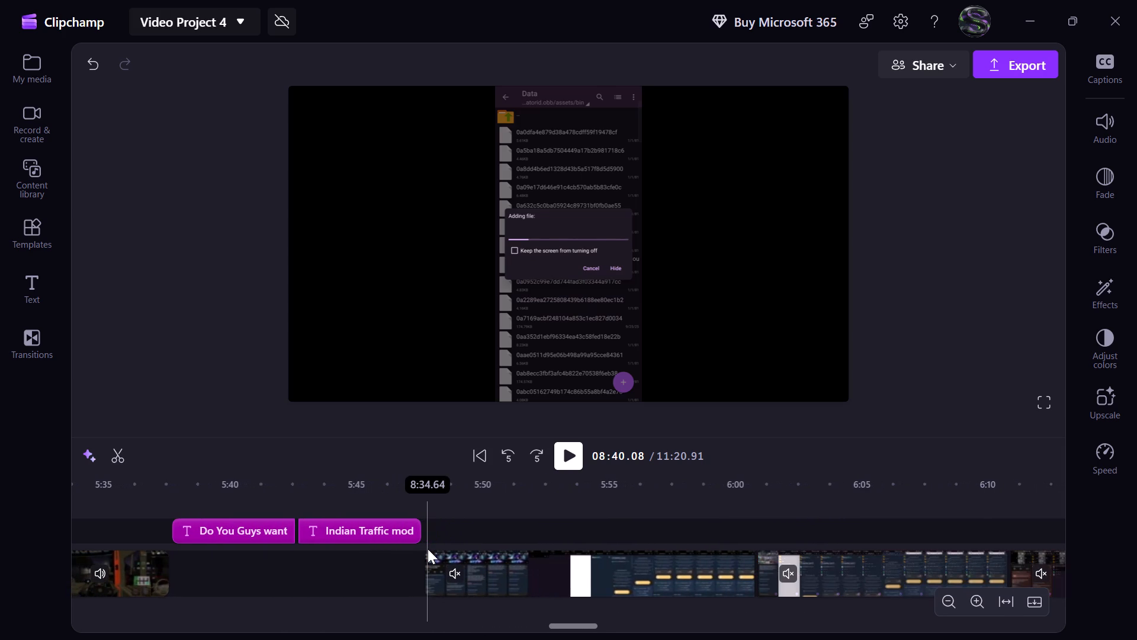
click(452, 543)
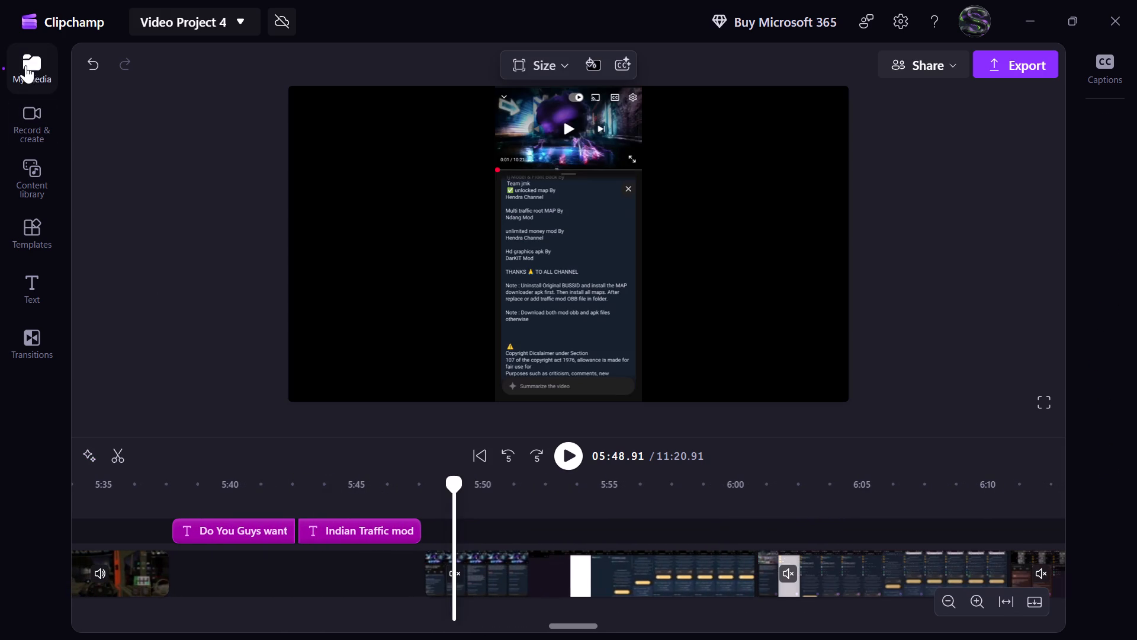
Import the nine voiceover files "1st" through "9th" from the Downloads folder into the project media.
click(25, 65)
click(193, 105)
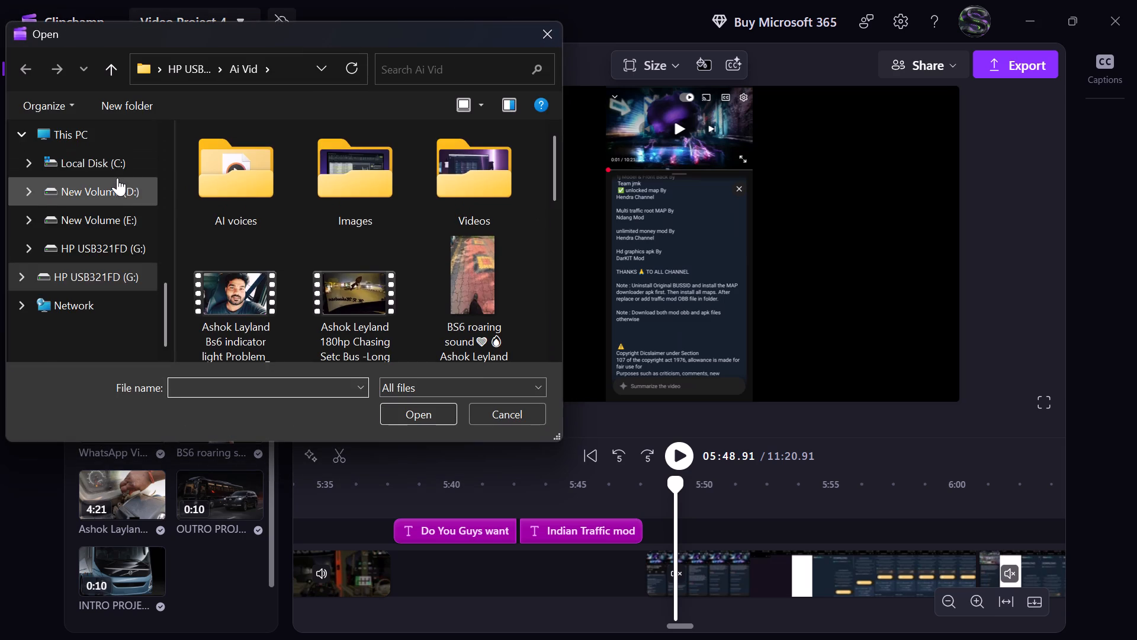
scroll(118, 178, up, 7)
click(107, 284)
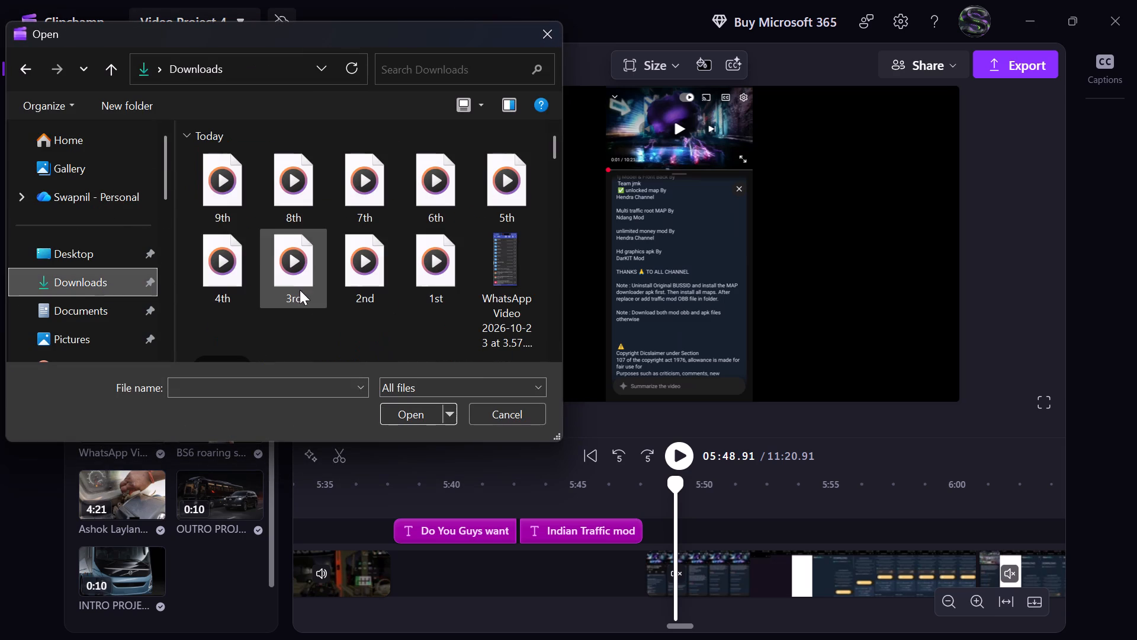
click(442, 300)
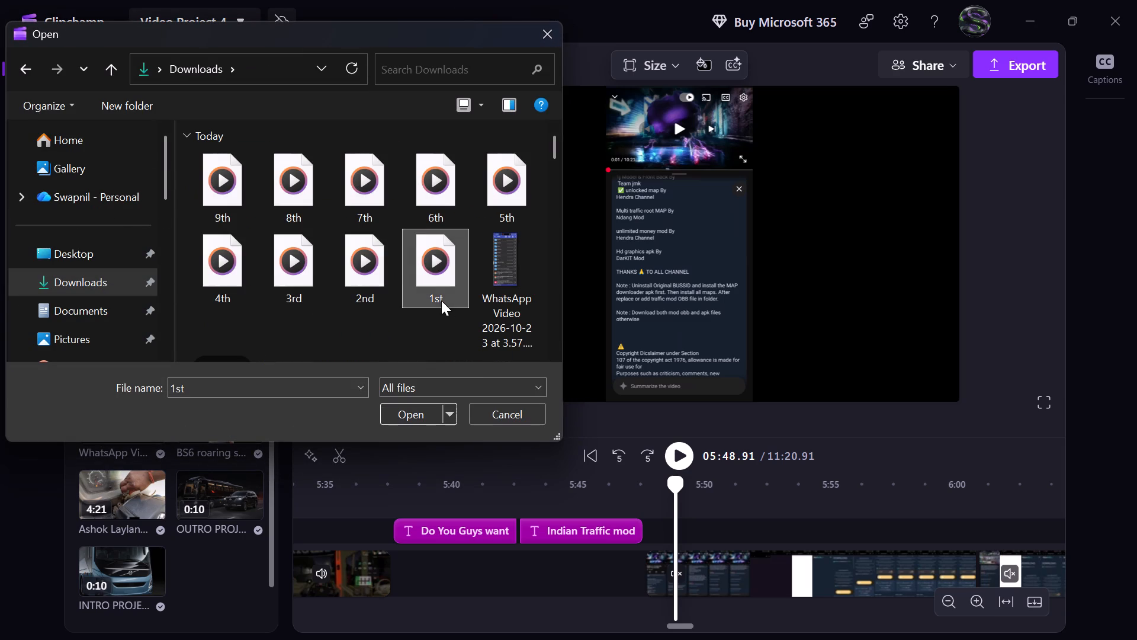
shift+click(221, 199)
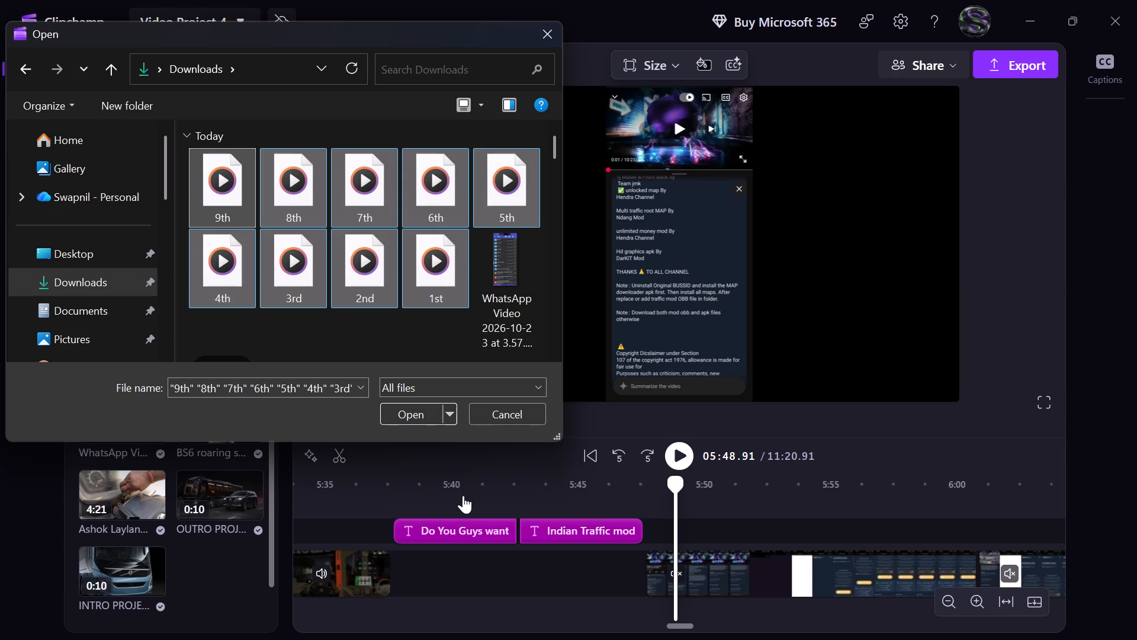
click(420, 412)
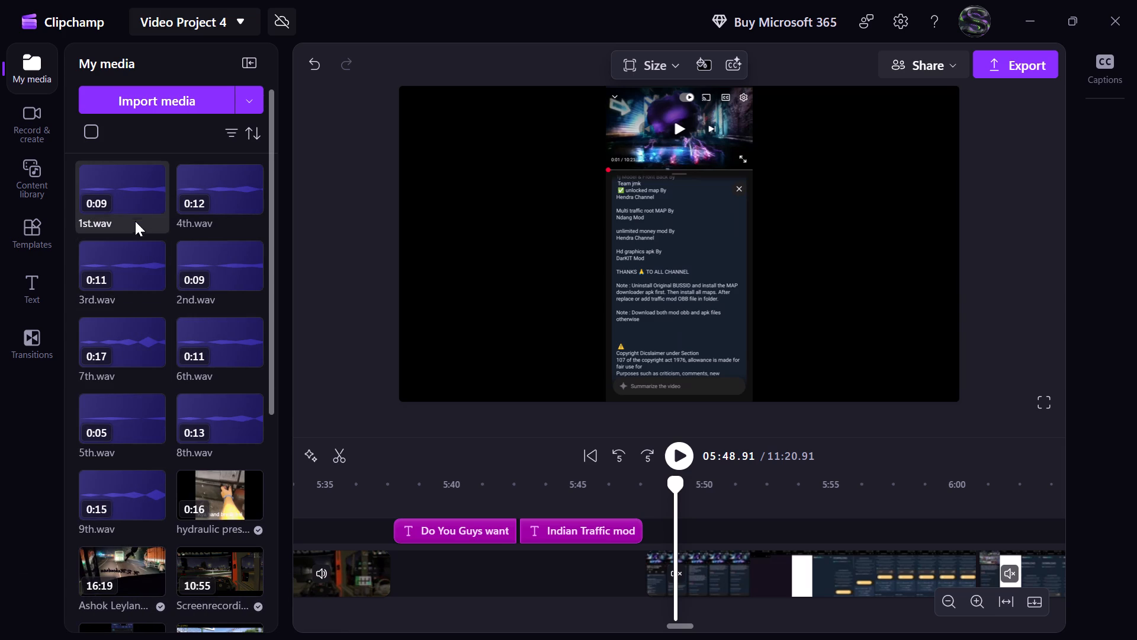
Add 1st.wav to the timeline, align its start with the phone recording at about 5:48, and play it back.
click(150, 206)
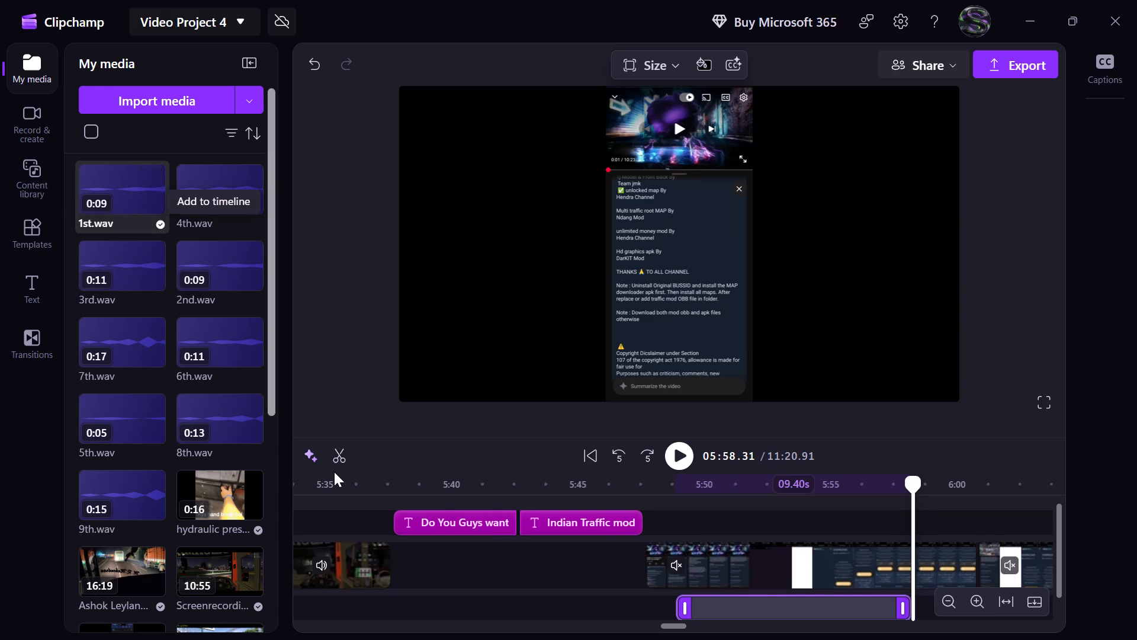
scroll(565, 532, down, 2)
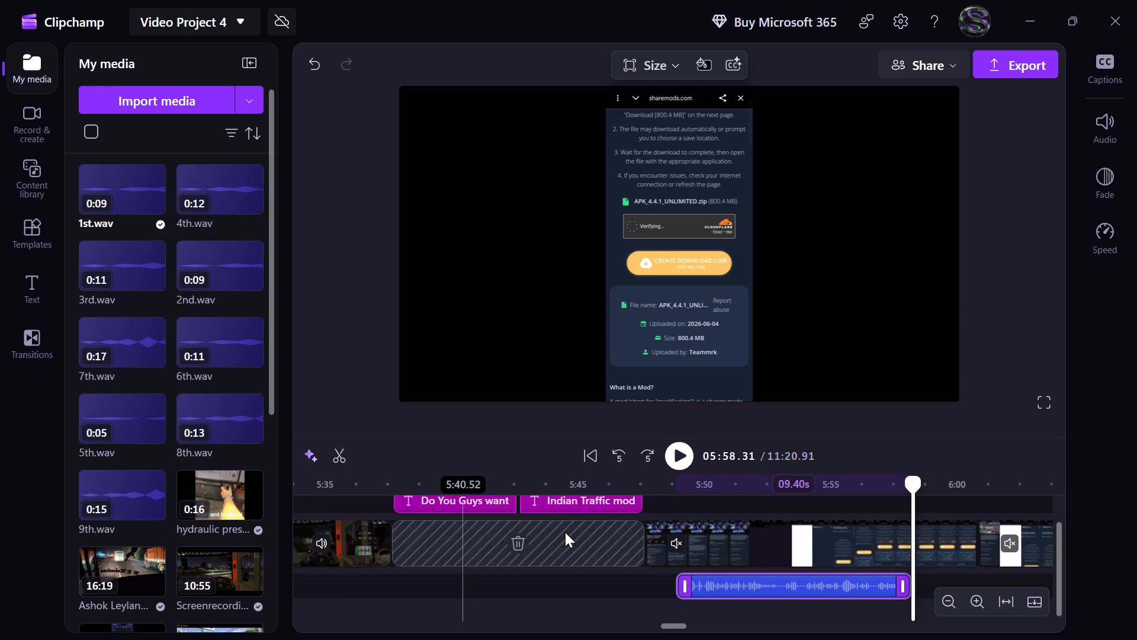
drag(752, 590, 725, 591)
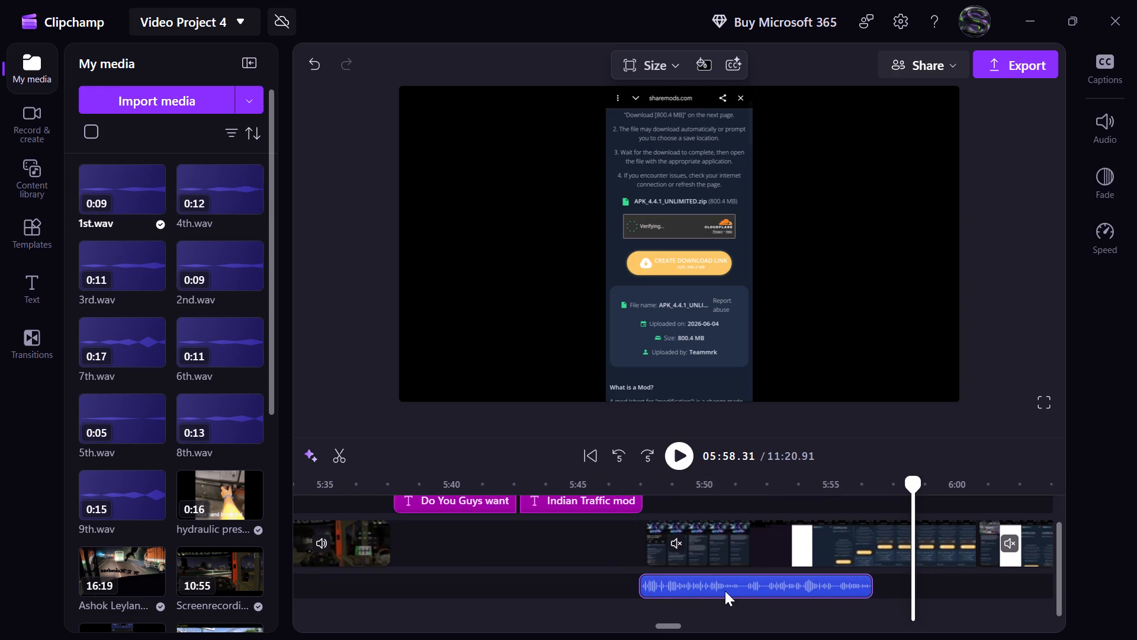
drag(725, 591, 717, 591)
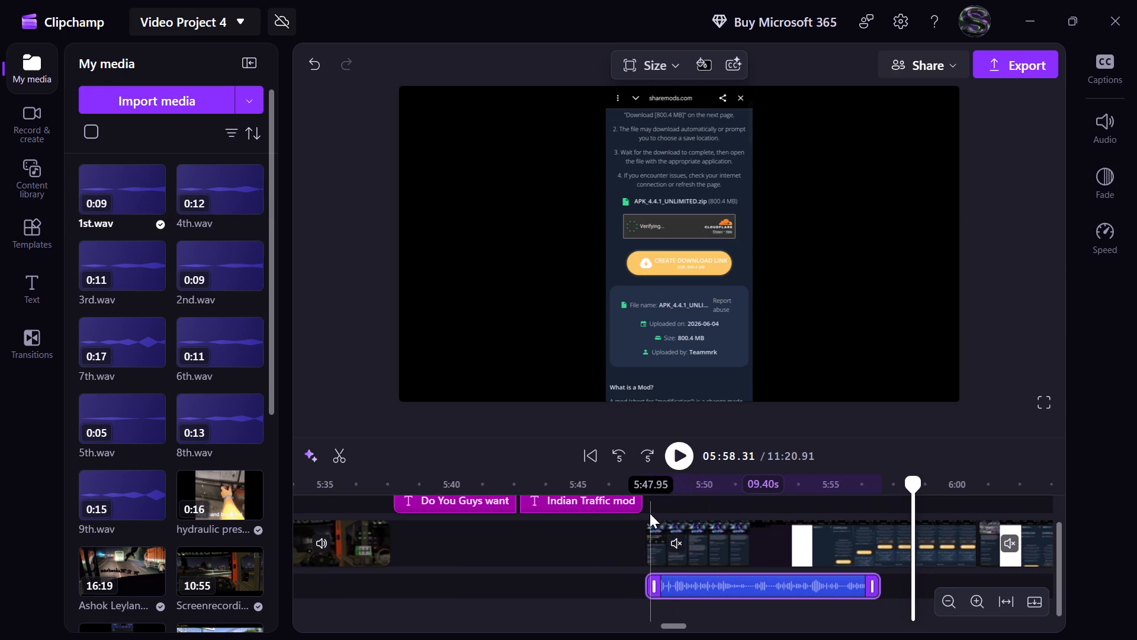
click(645, 511)
click(676, 467)
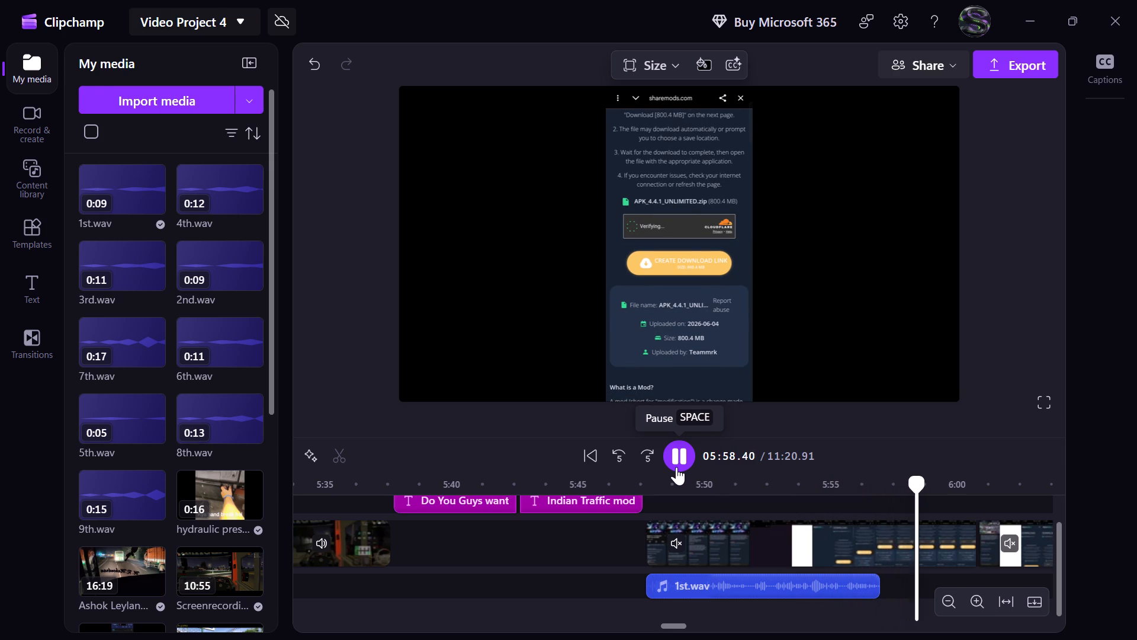
Add 2nd.wav aligned with the start of the engine sound mod page clip at about 6:11, and play it back from just before.
scroll(762, 529, left, 3)
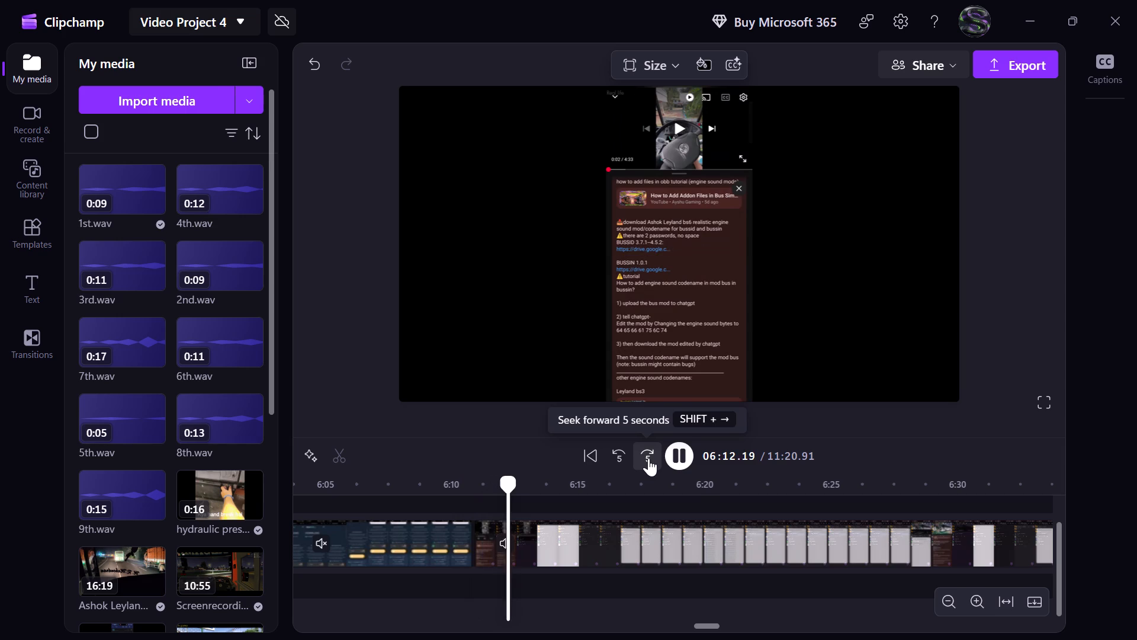
click(624, 457)
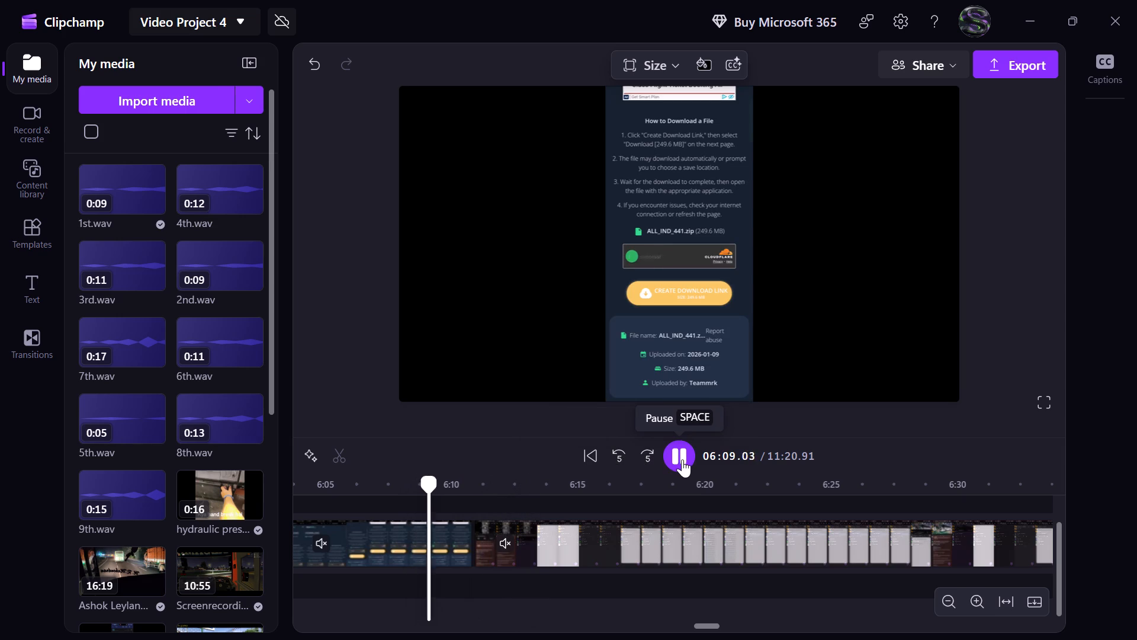
click(682, 460)
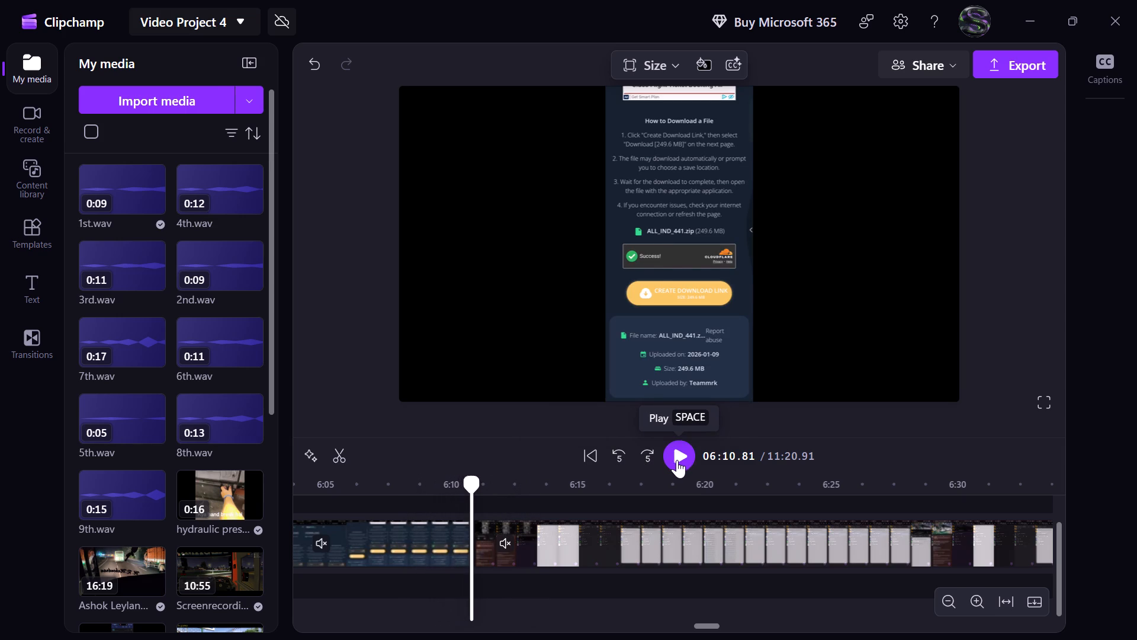
click(675, 460)
click(675, 460)
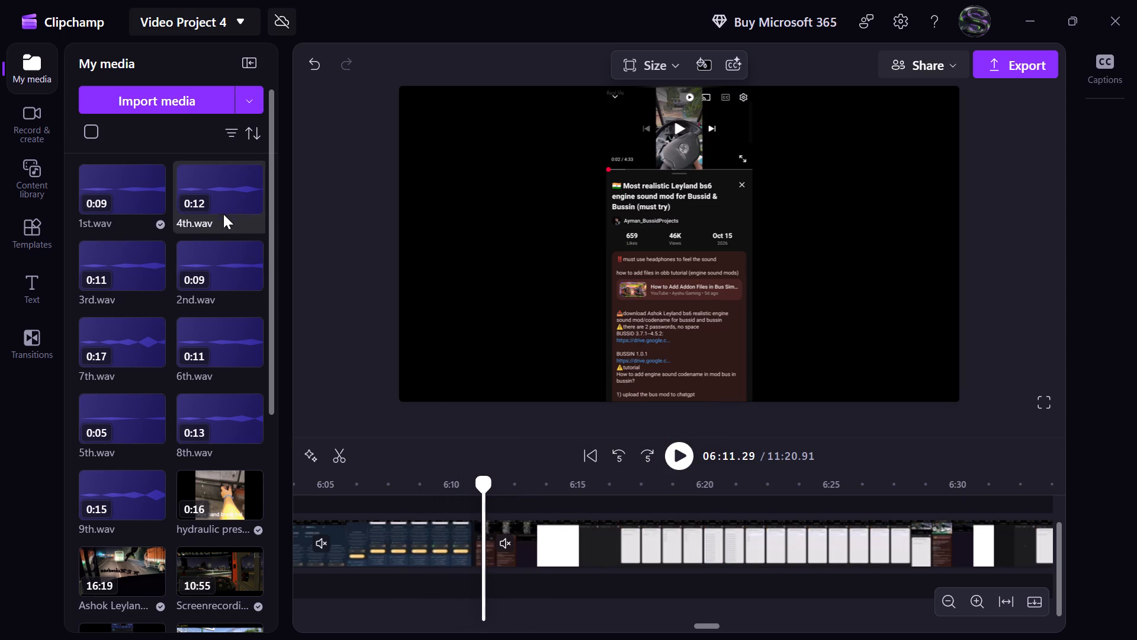
click(253, 277)
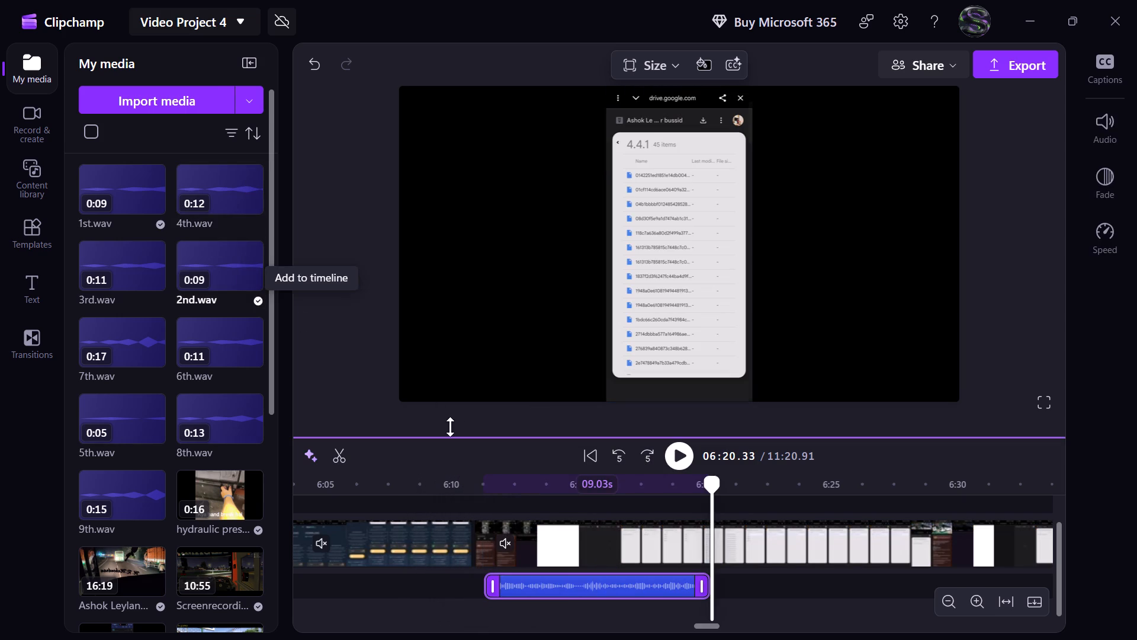
drag(583, 584, 564, 585)
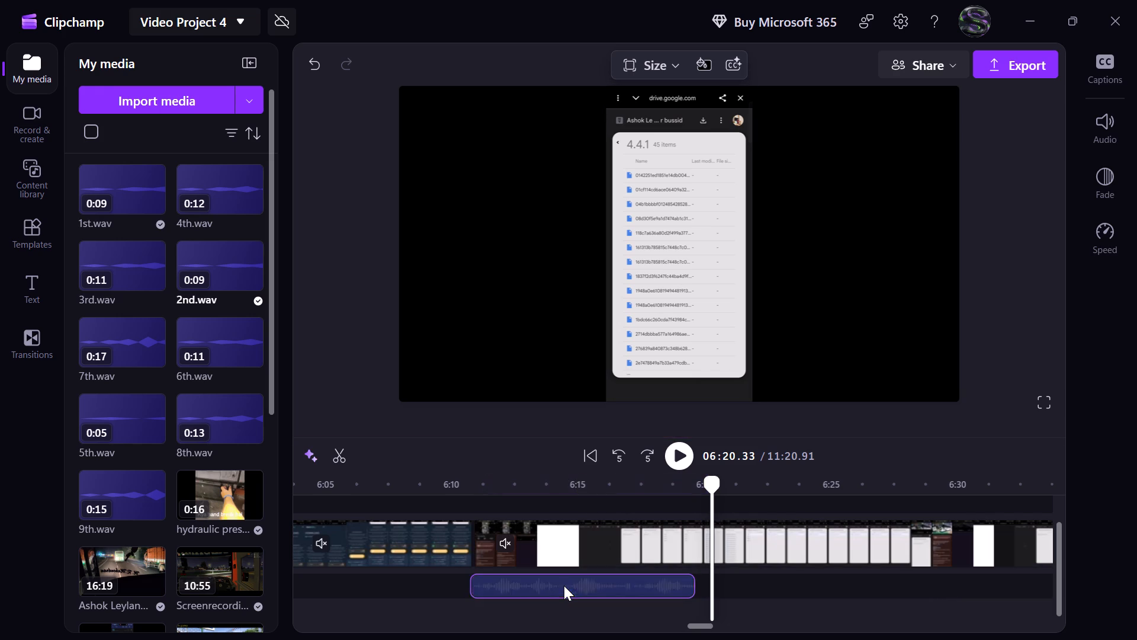
drag(564, 585, 574, 585)
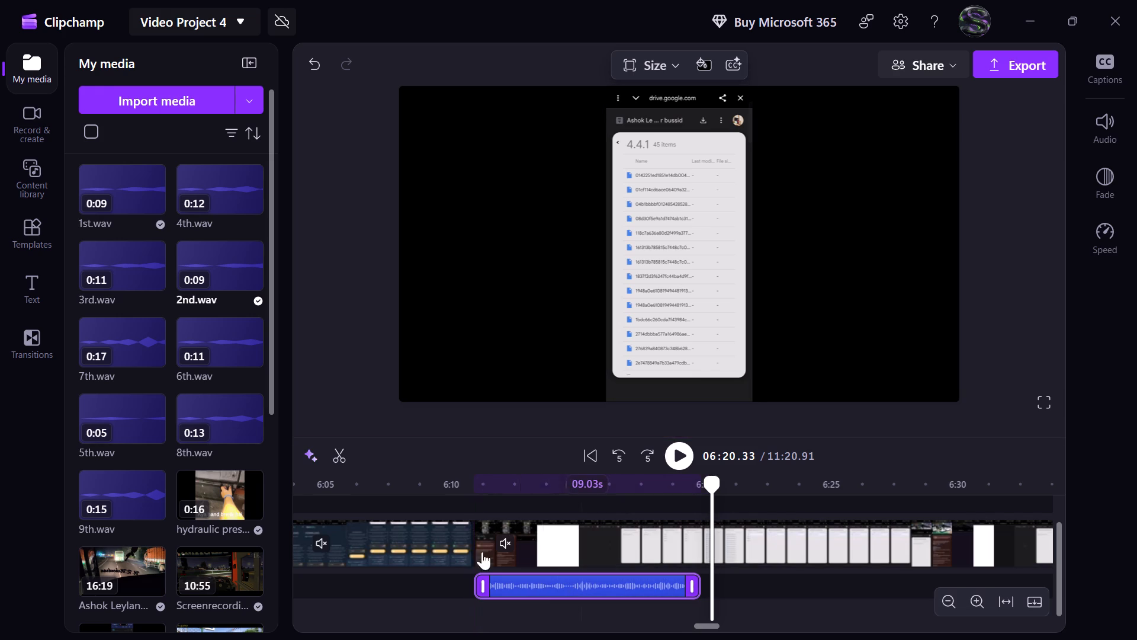
click(438, 475)
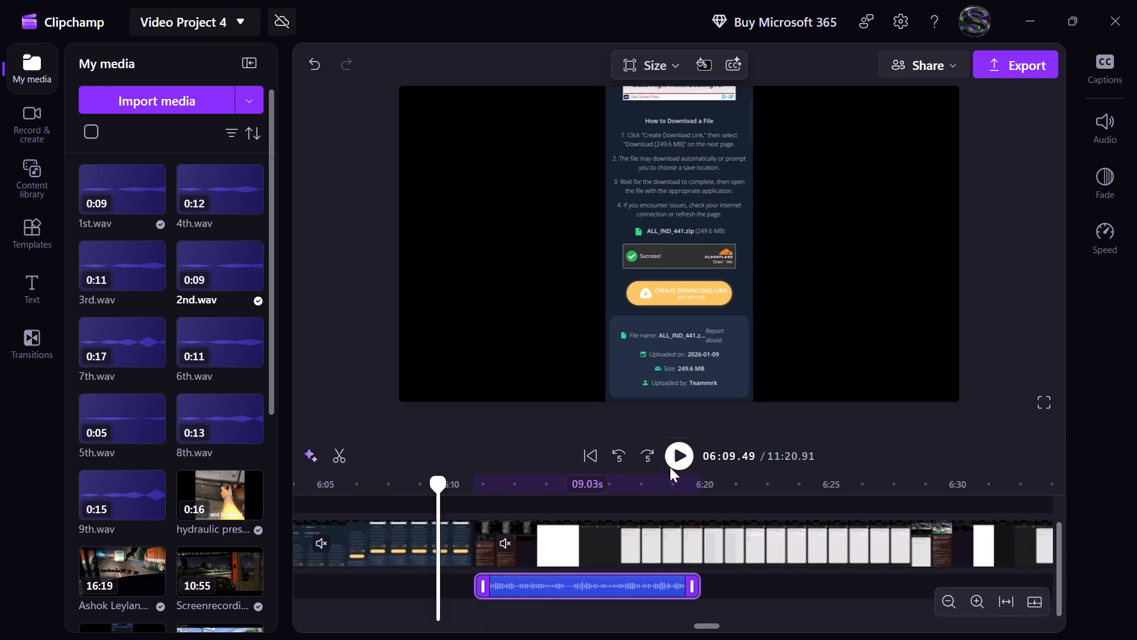
click(671, 466)
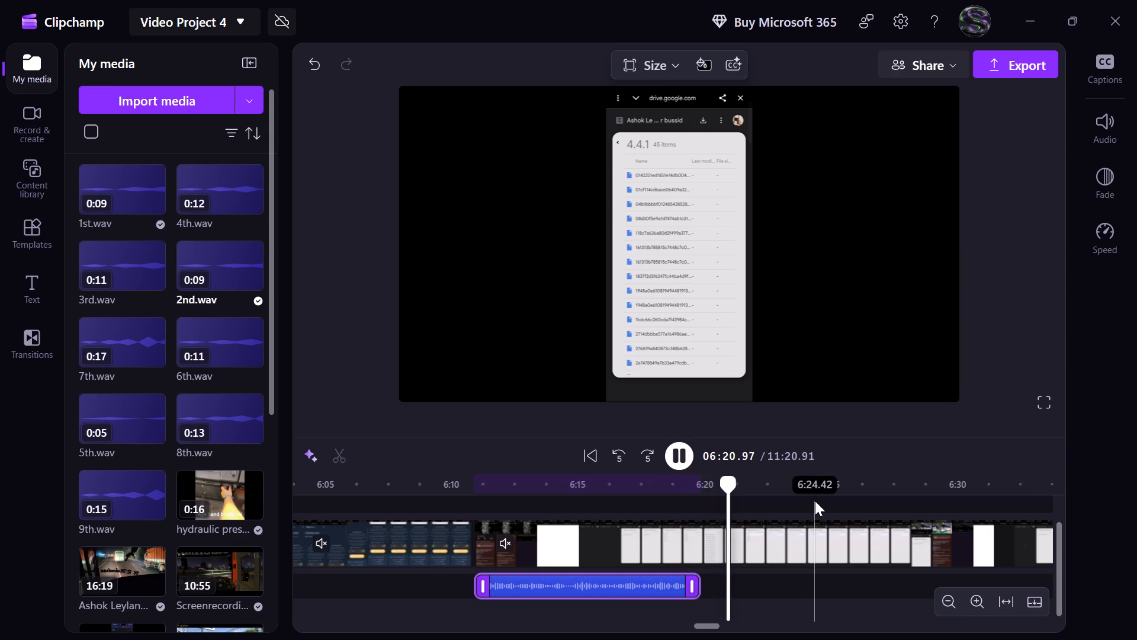
Add 3rd.wav aligned with the start of the file manager "Sound" folder clip at about 6:41, and play it back.
scroll(815, 501, left, 1)
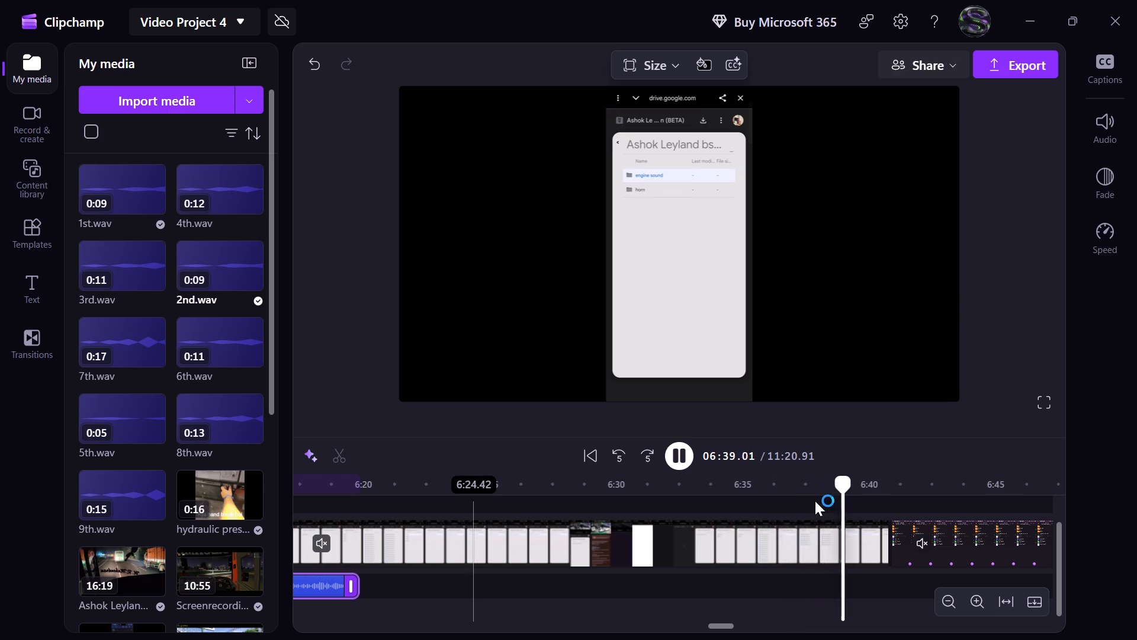
click(677, 456)
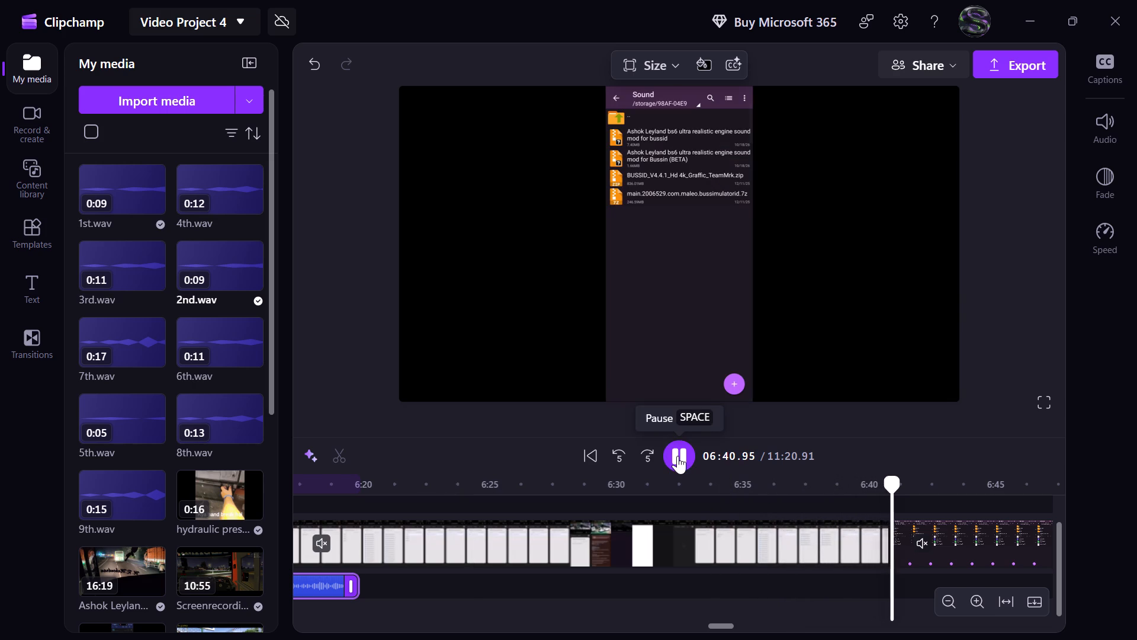
click(677, 456)
click(677, 456)
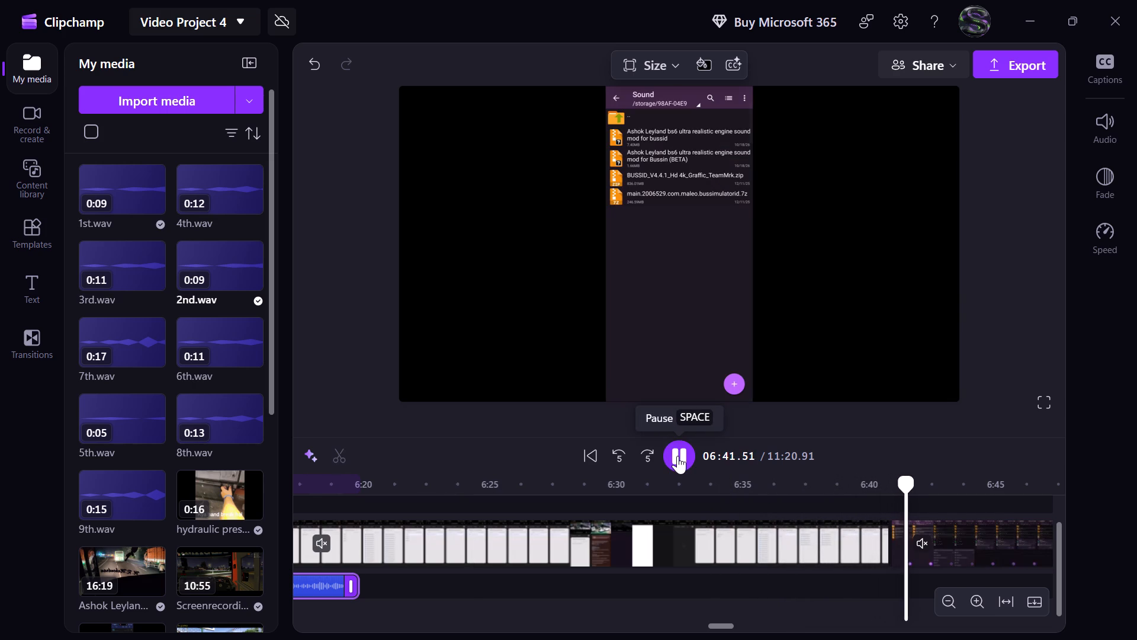
click(155, 283)
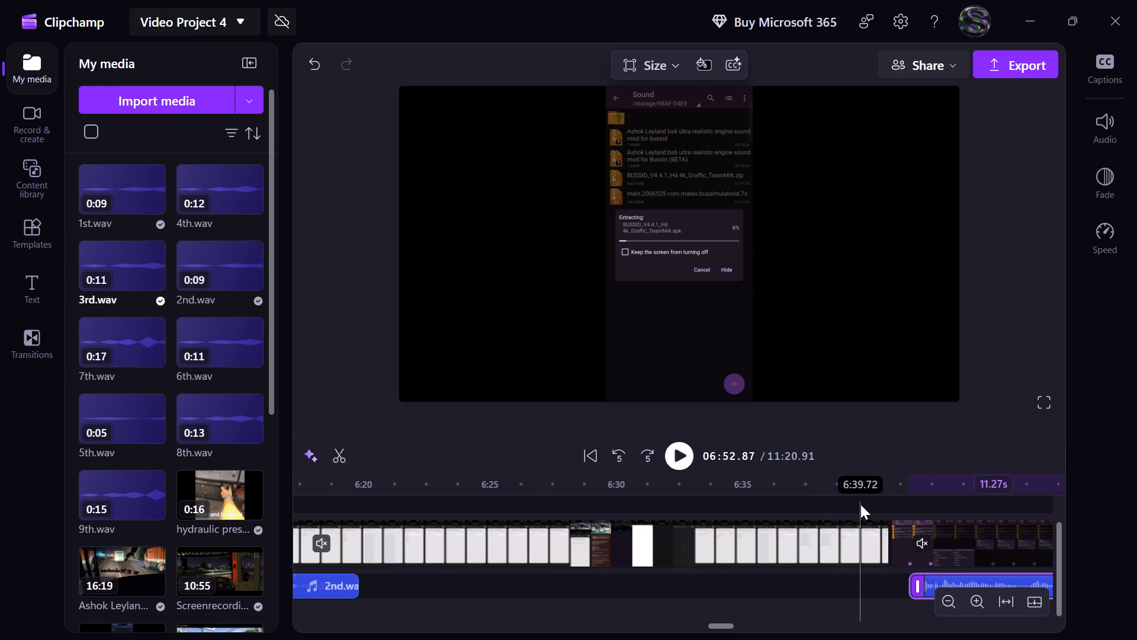
scroll(860, 504, left, 1)
drag(805, 593, 787, 589)
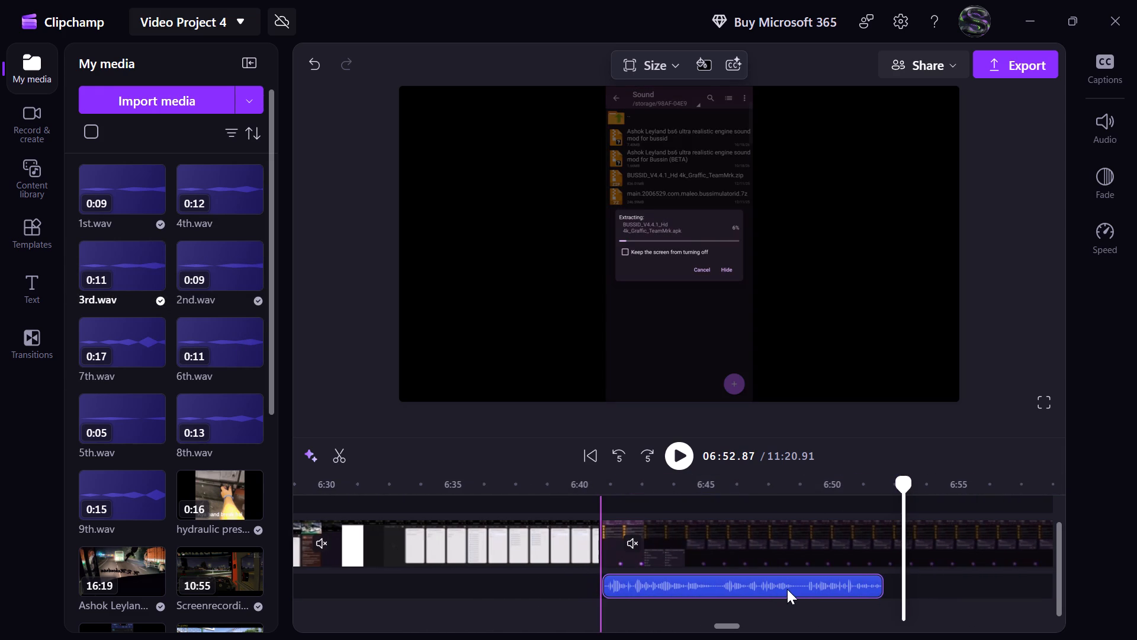
drag(787, 589, 788, 589)
click(579, 500)
click(674, 462)
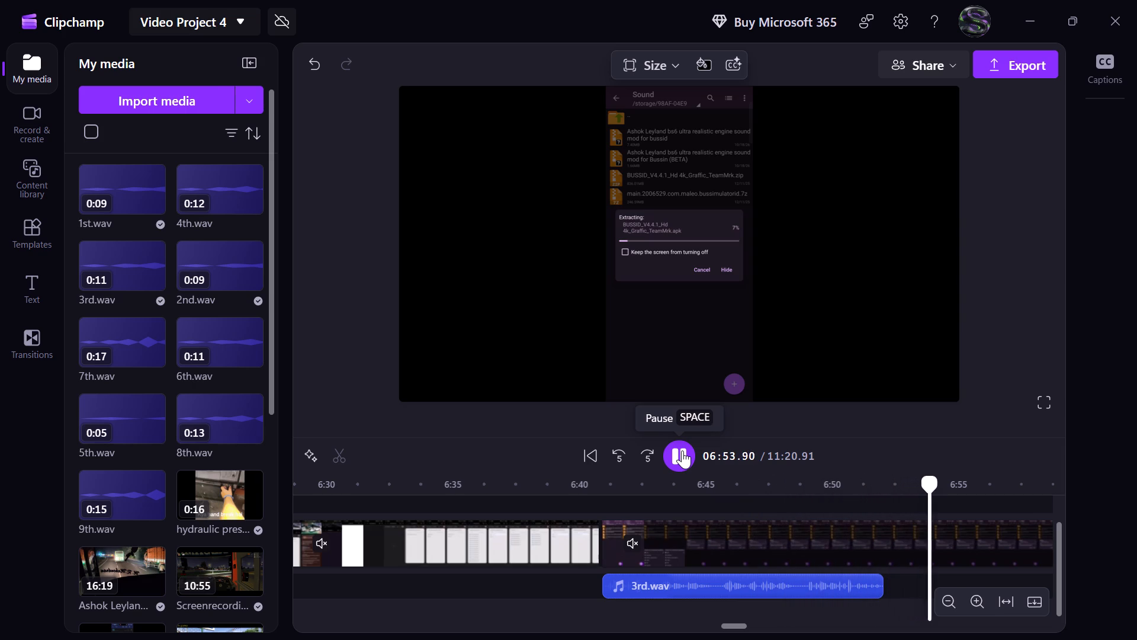
click(682, 450)
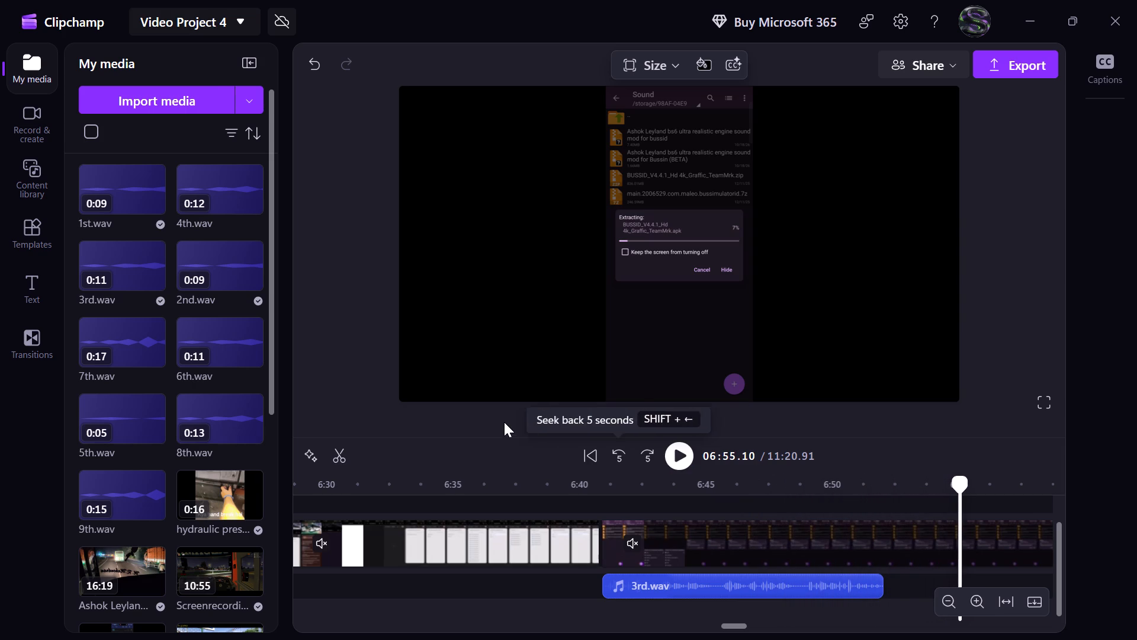
Add 4th.wav to the timeline, place it directly after 3rd.wav at about 6:52, and play it back.
click(249, 199)
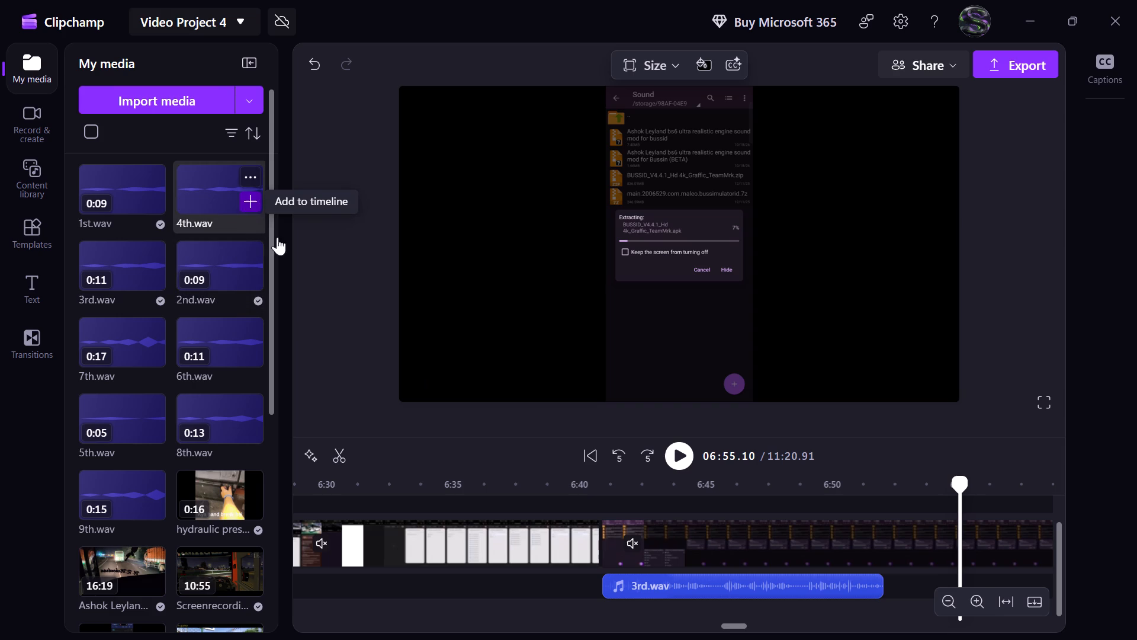
drag(998, 577, 972, 580)
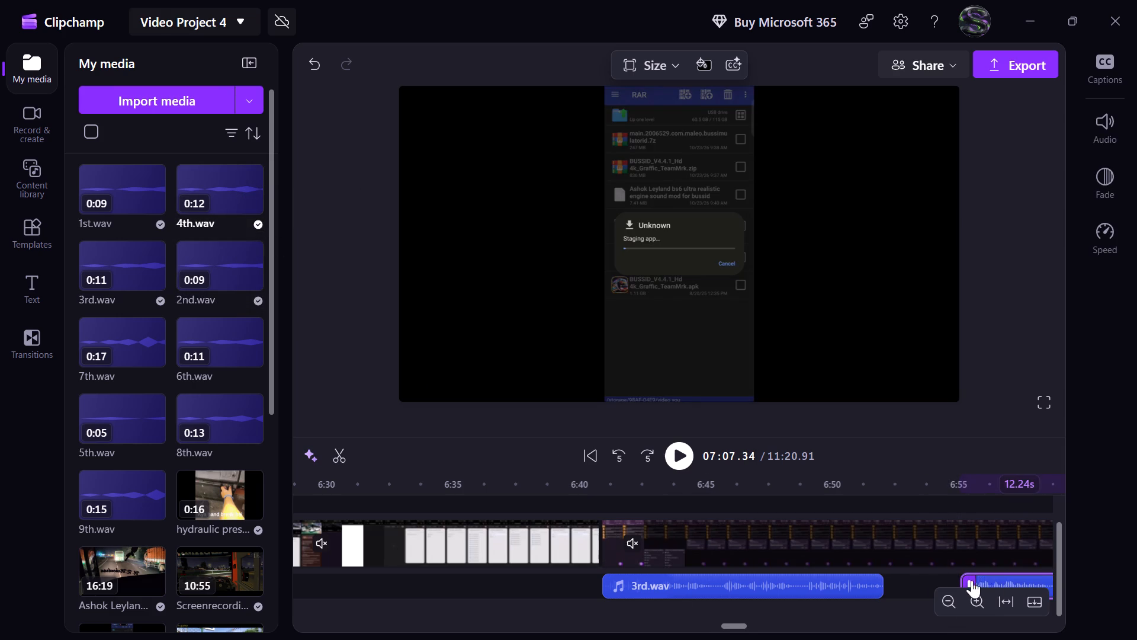
drag(972, 580, 908, 580)
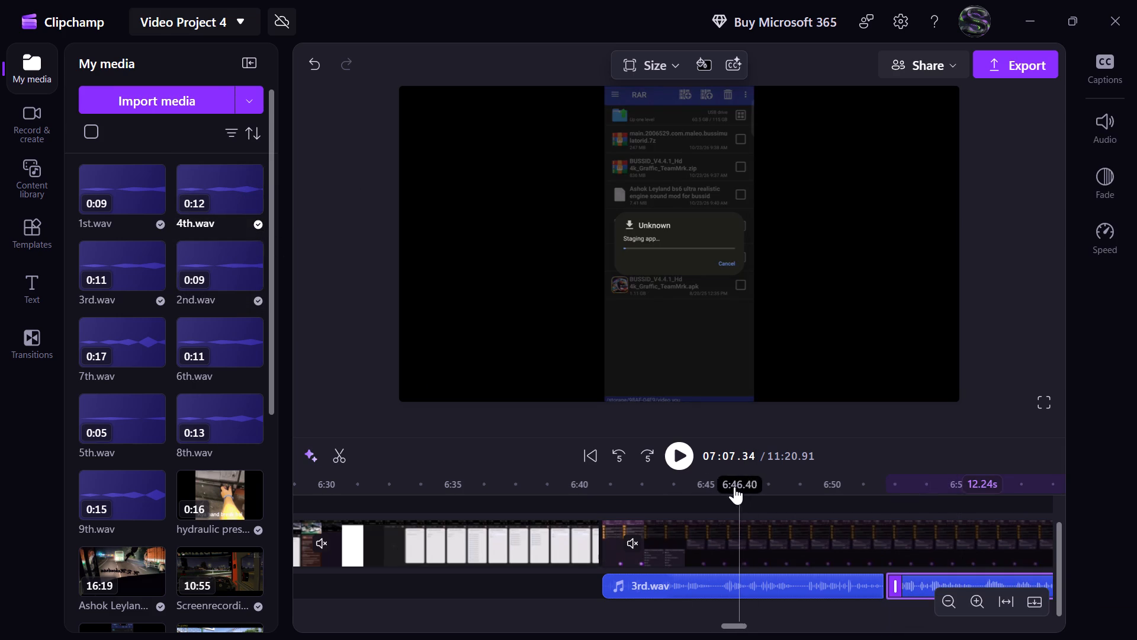
click(840, 478)
click(685, 455)
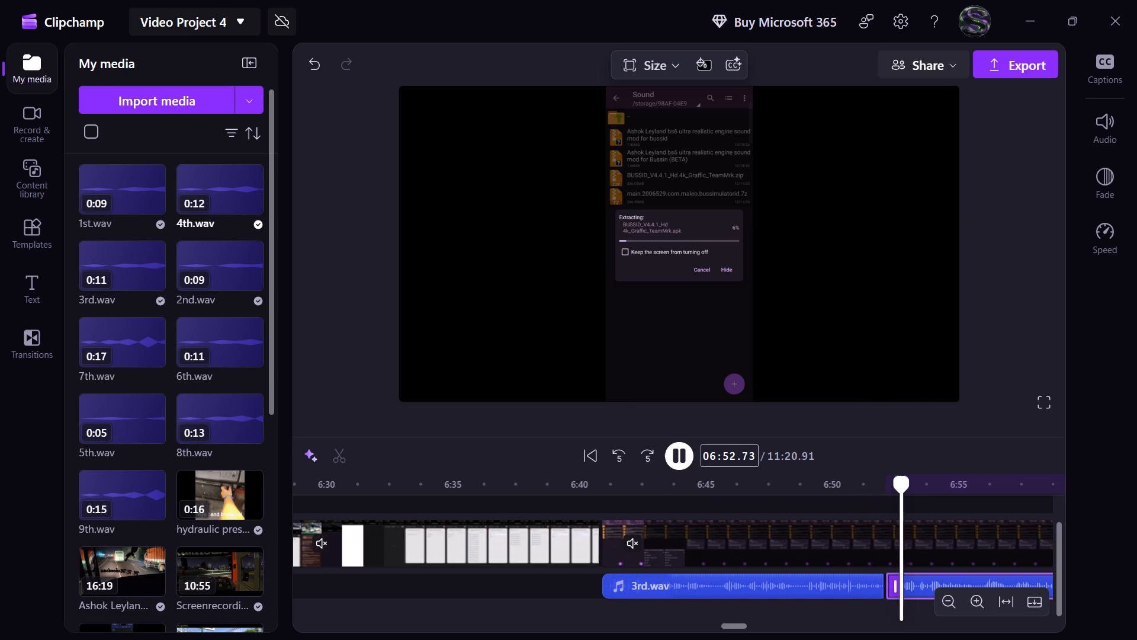
scroll(882, 506, left, 1)
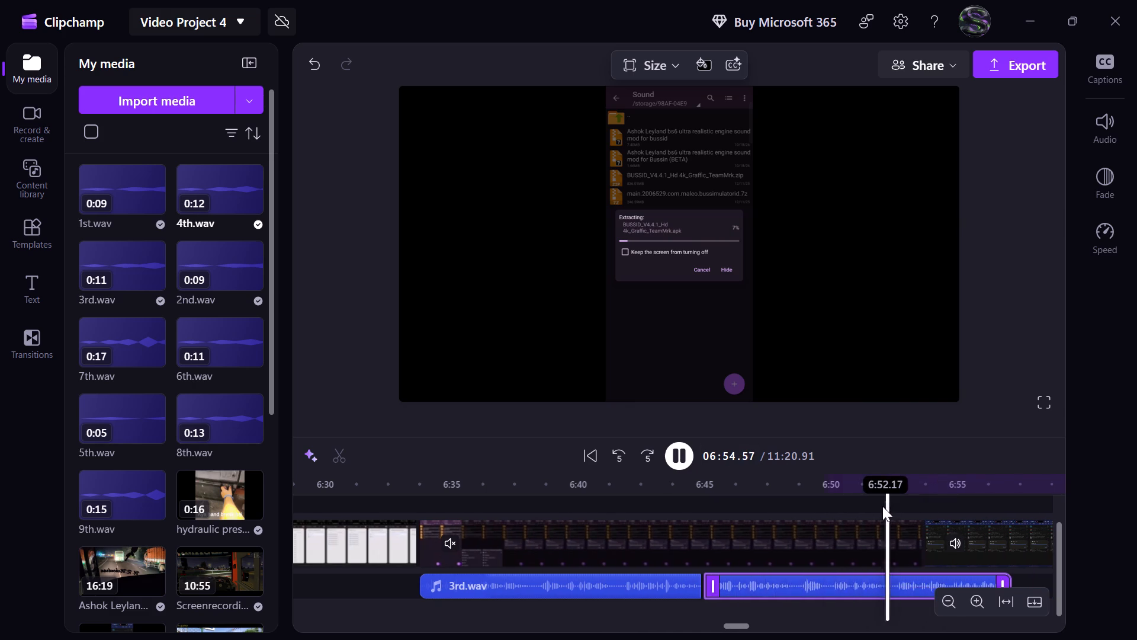
scroll(882, 506, left, 1)
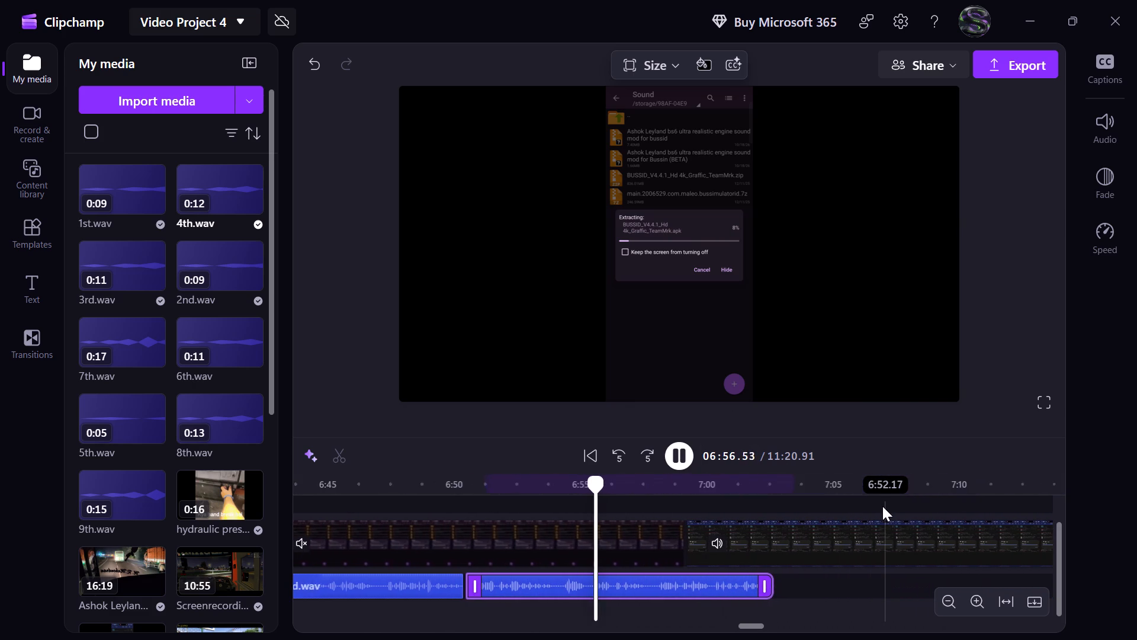
scroll(882, 506, left, 1)
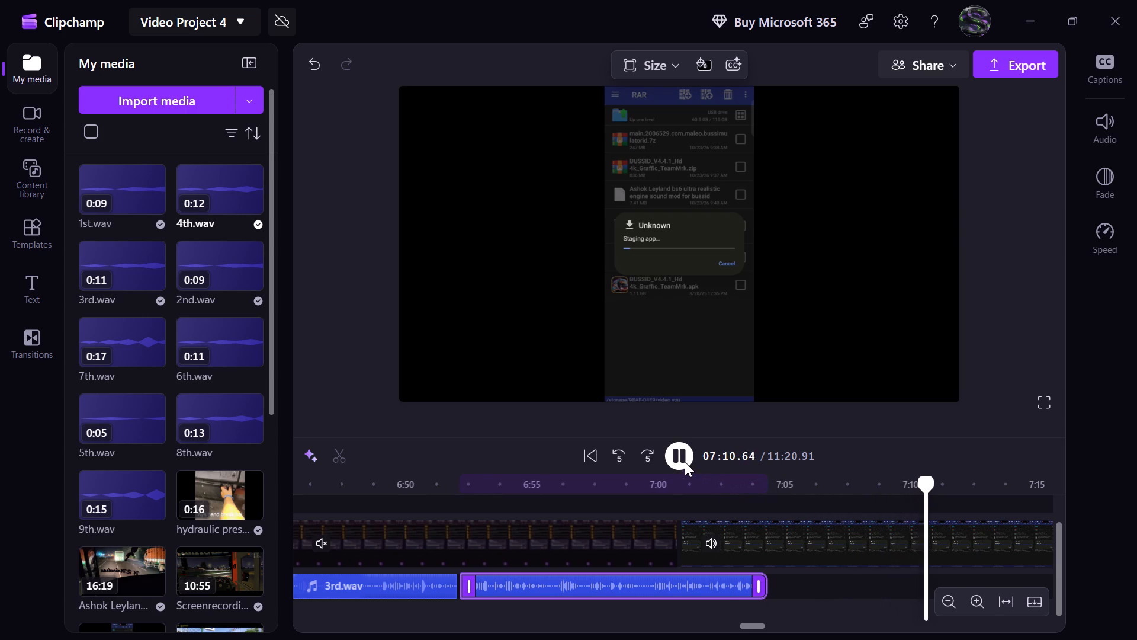
Replay 4th.wav between about 6:55 and 7:00 in short bursts to locate the pause where the narration can be cut.
click(653, 459)
double_click(607, 458)
double_click(614, 457)
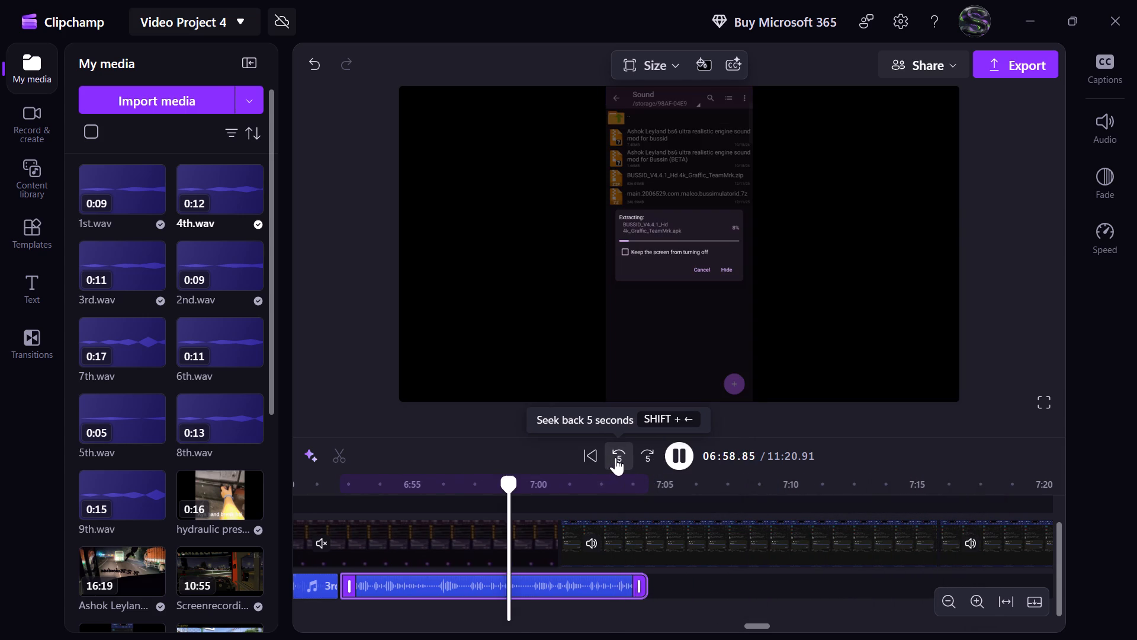
click(675, 459)
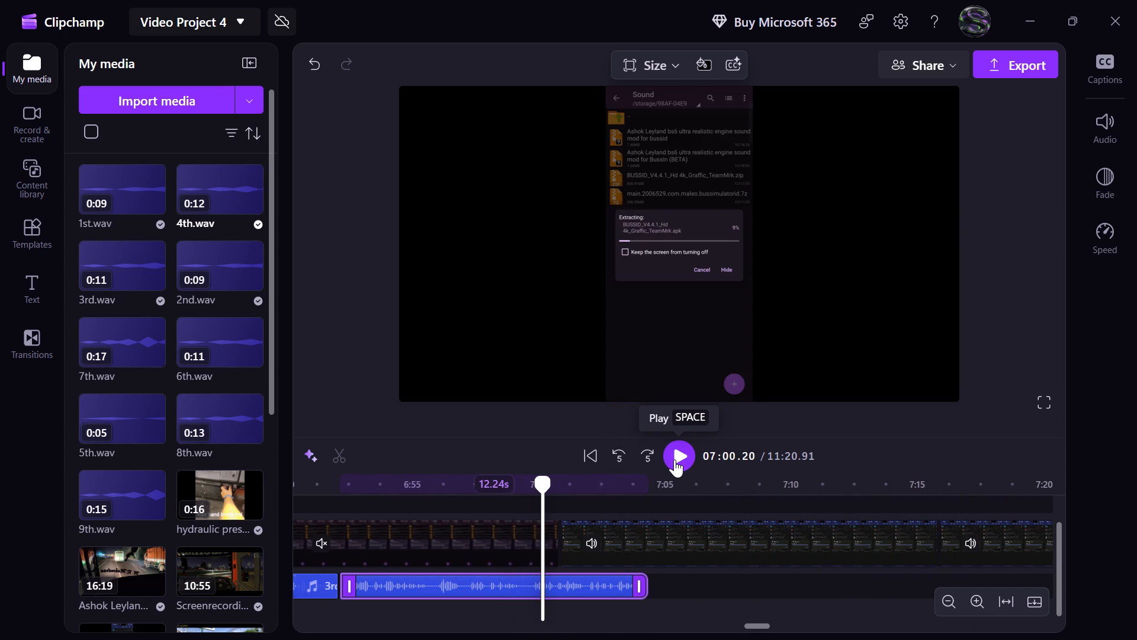
click(614, 463)
click(678, 460)
click(678, 460)
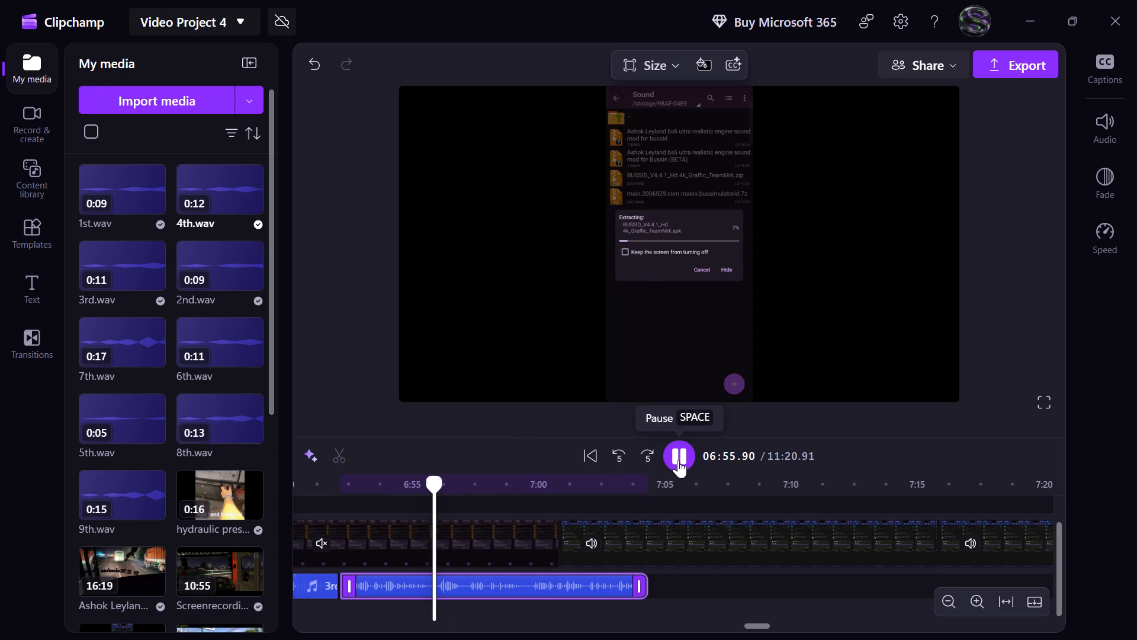
click(678, 460)
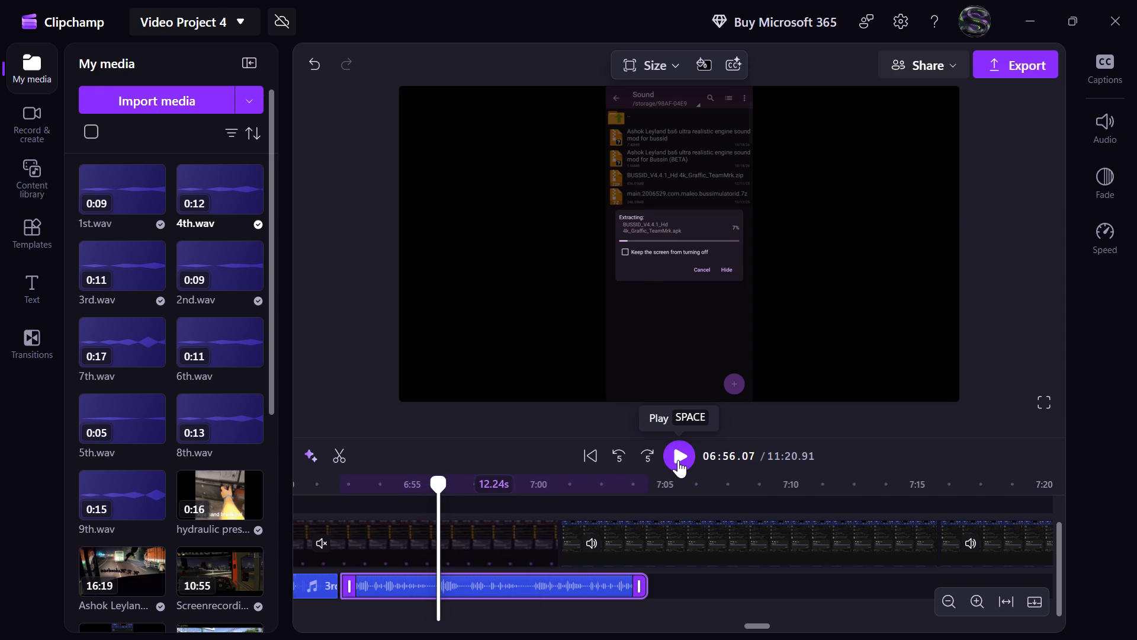
click(678, 460)
click(678, 460)
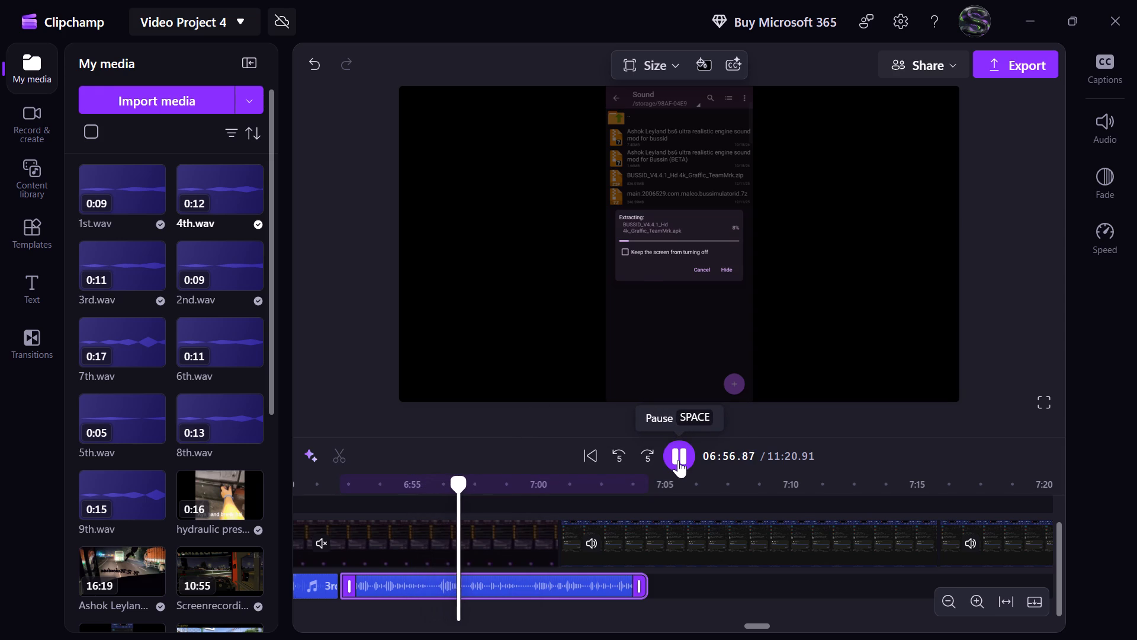
click(678, 460)
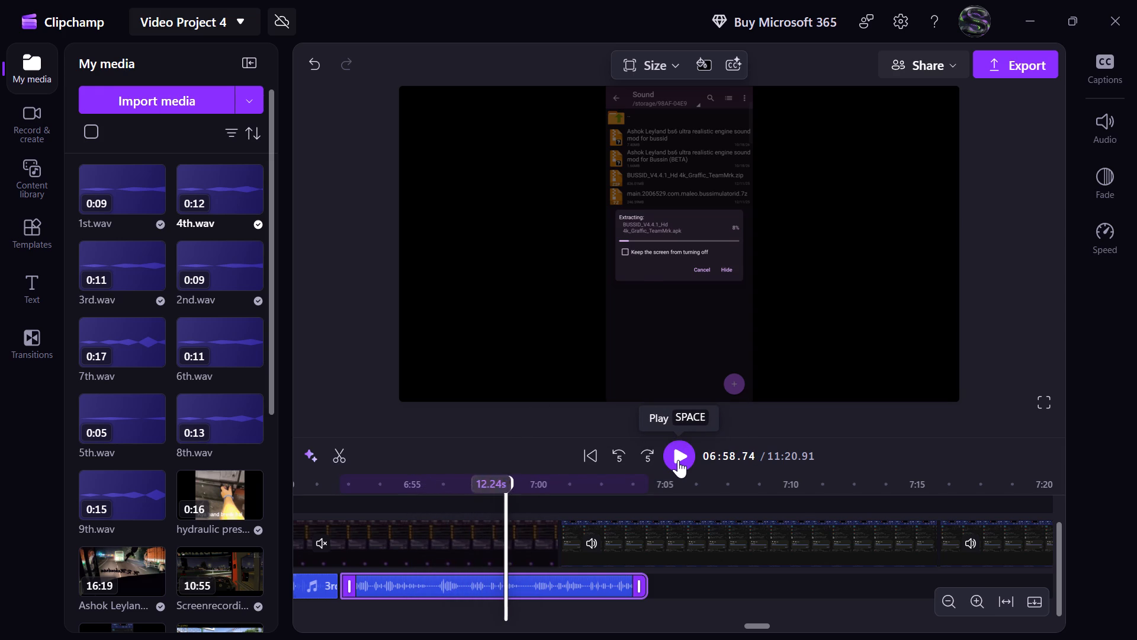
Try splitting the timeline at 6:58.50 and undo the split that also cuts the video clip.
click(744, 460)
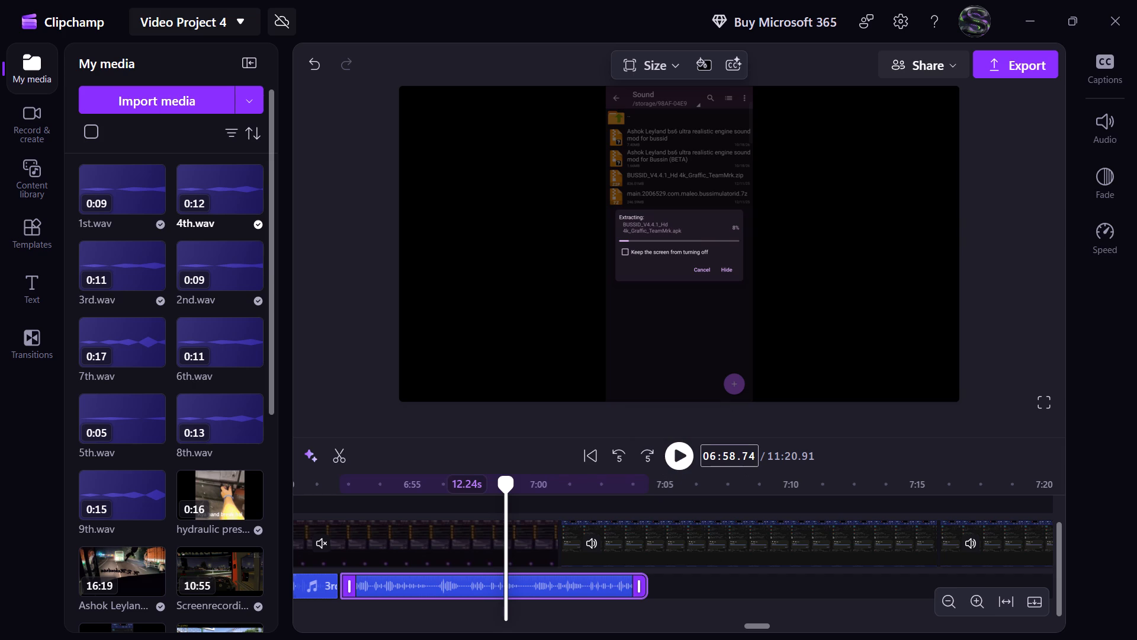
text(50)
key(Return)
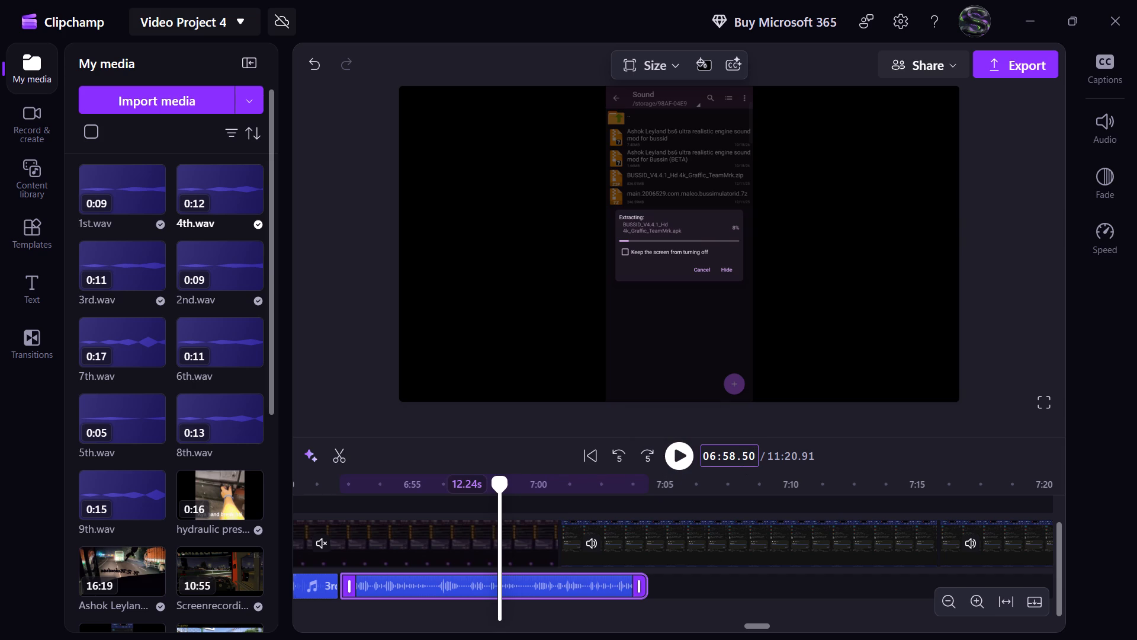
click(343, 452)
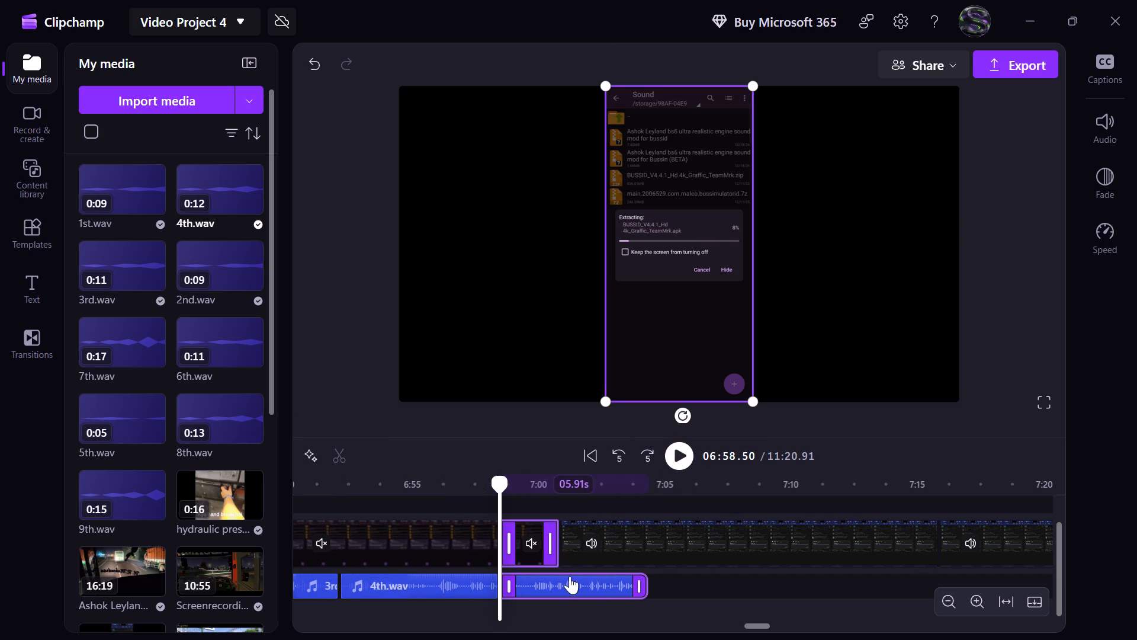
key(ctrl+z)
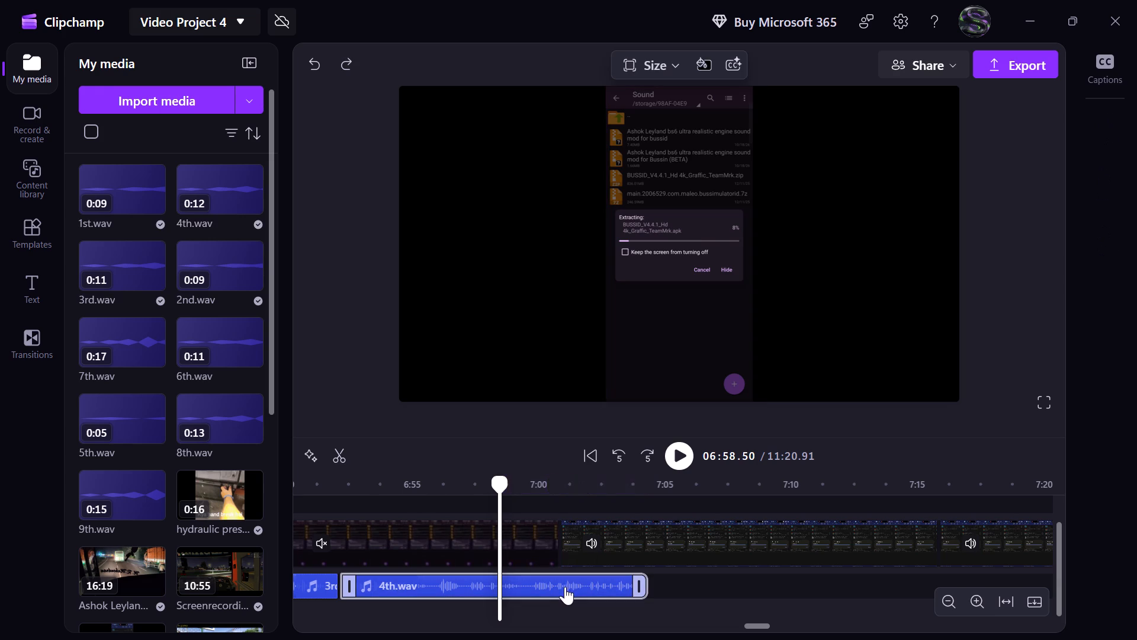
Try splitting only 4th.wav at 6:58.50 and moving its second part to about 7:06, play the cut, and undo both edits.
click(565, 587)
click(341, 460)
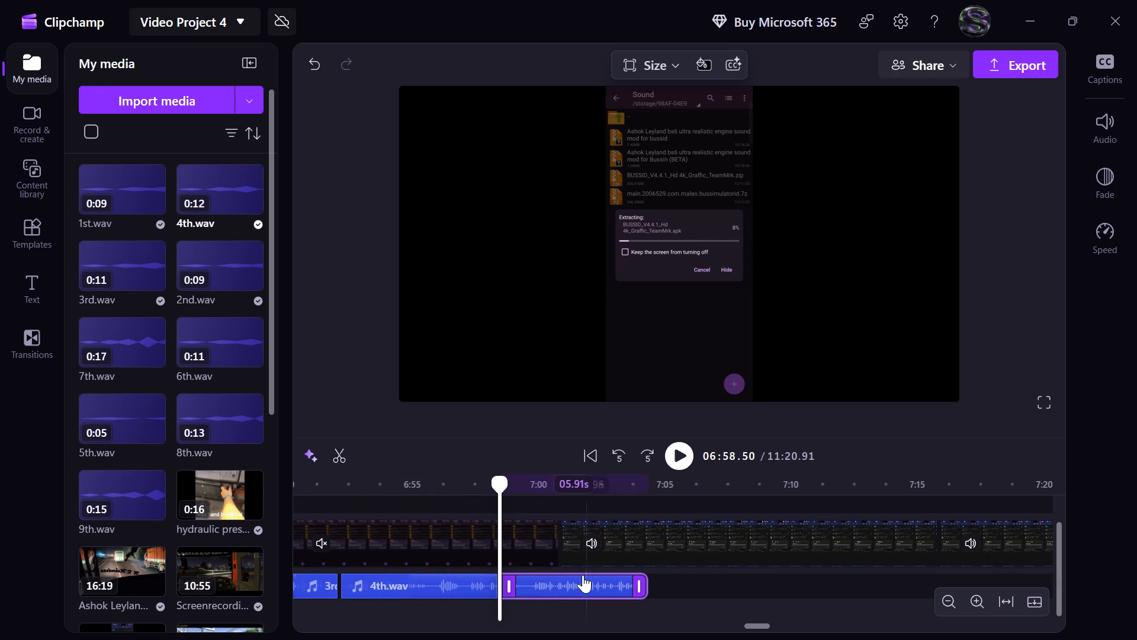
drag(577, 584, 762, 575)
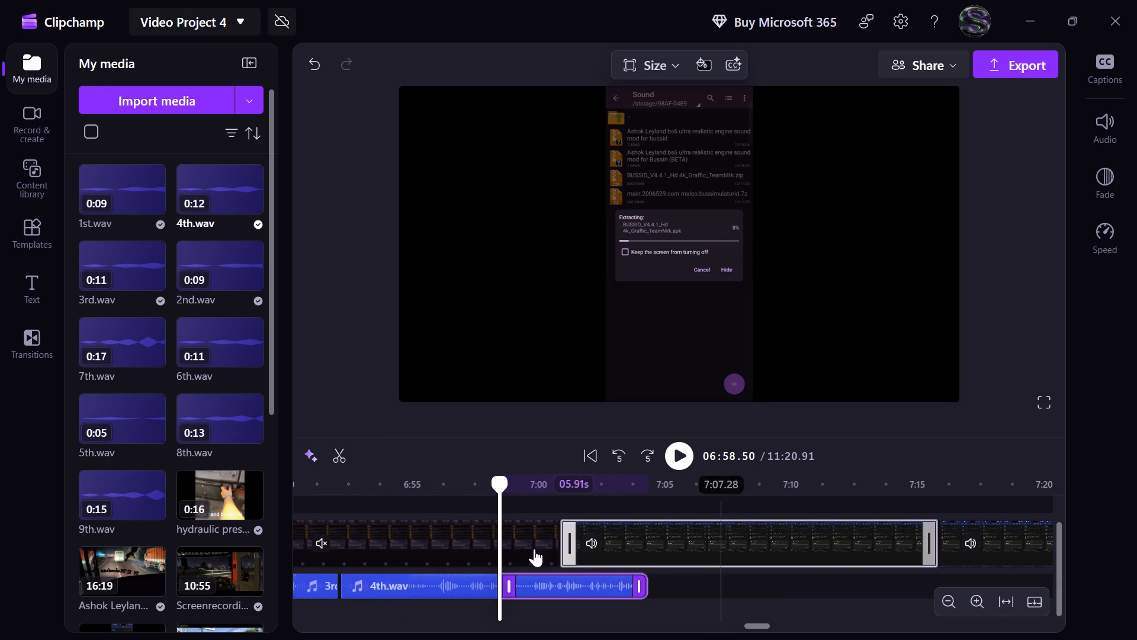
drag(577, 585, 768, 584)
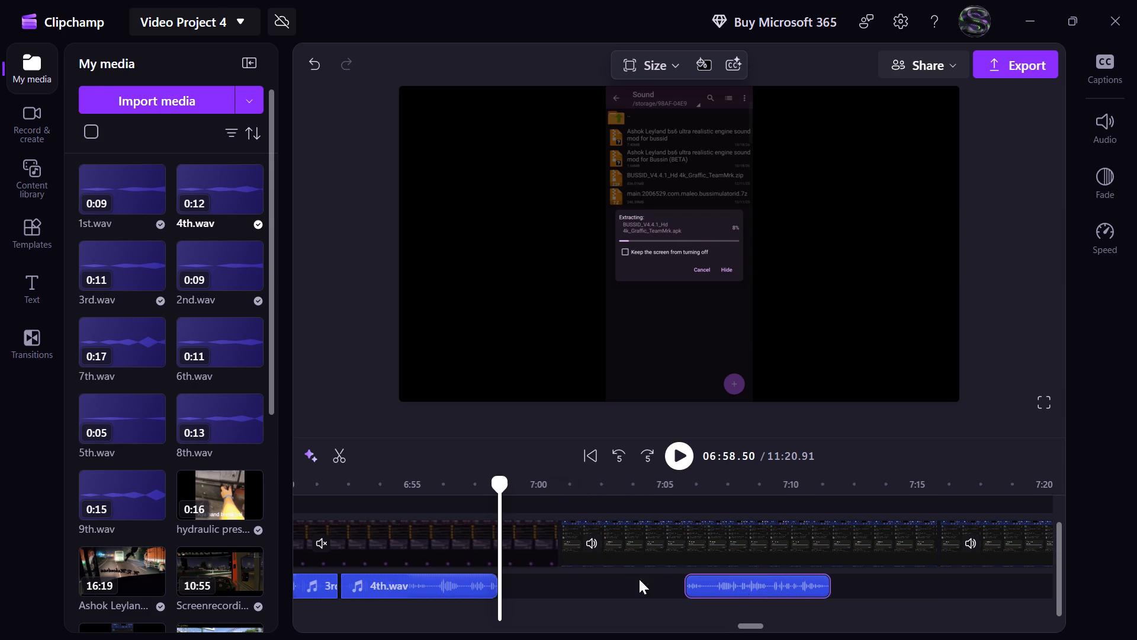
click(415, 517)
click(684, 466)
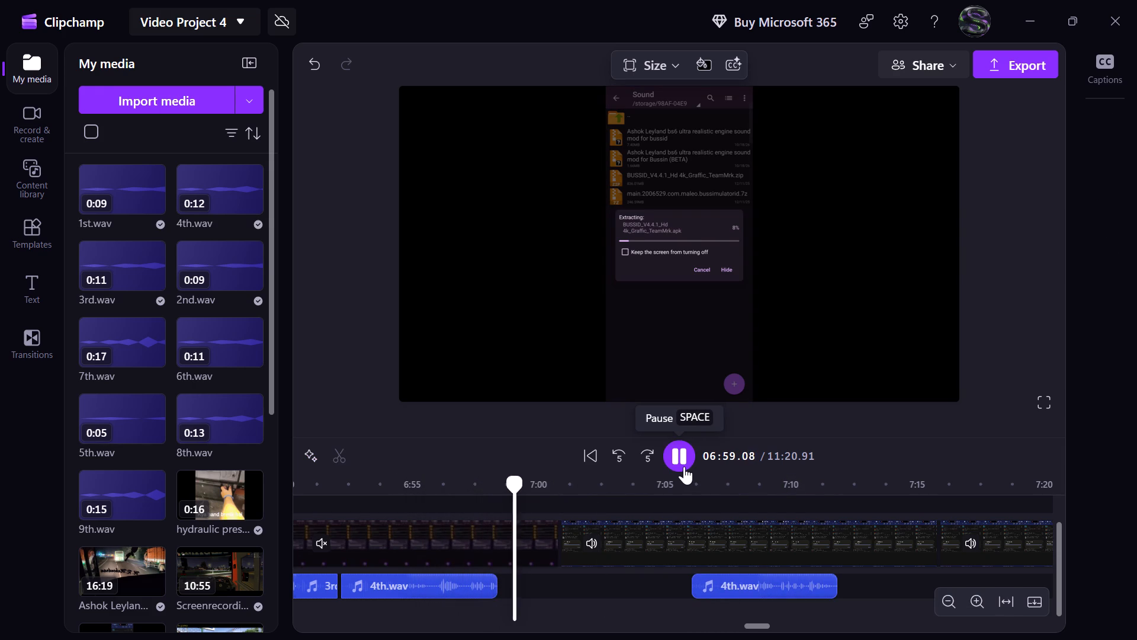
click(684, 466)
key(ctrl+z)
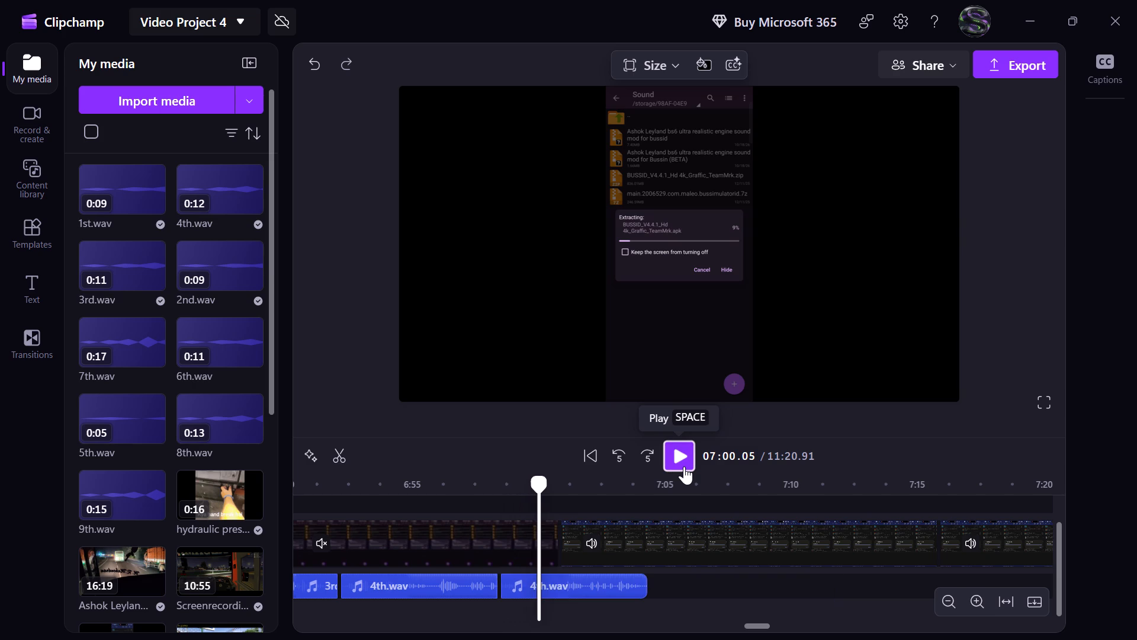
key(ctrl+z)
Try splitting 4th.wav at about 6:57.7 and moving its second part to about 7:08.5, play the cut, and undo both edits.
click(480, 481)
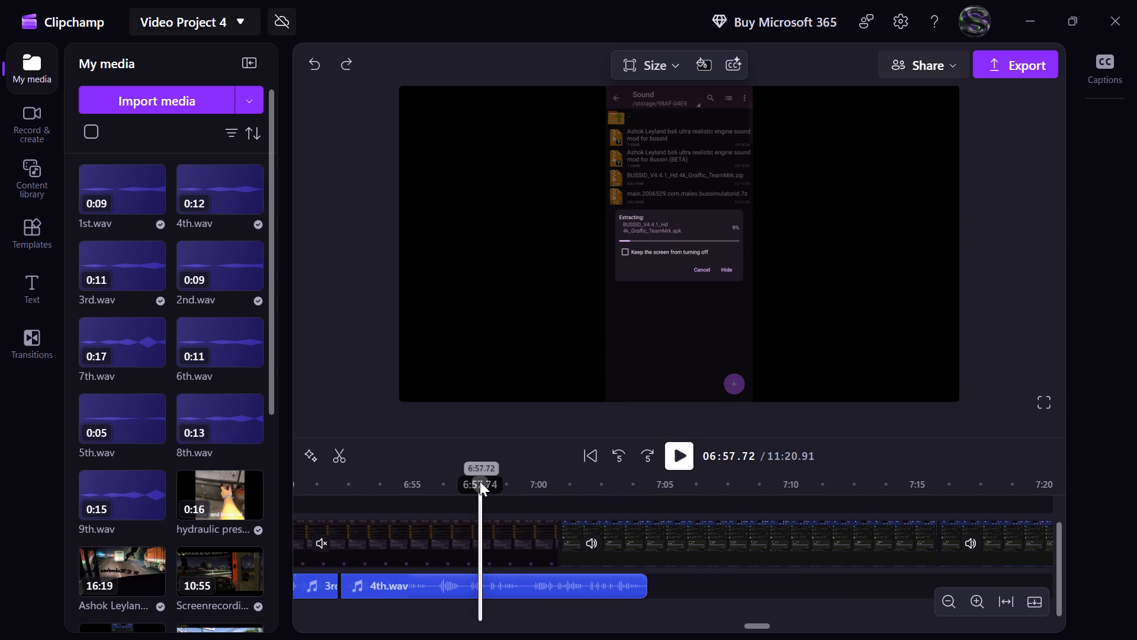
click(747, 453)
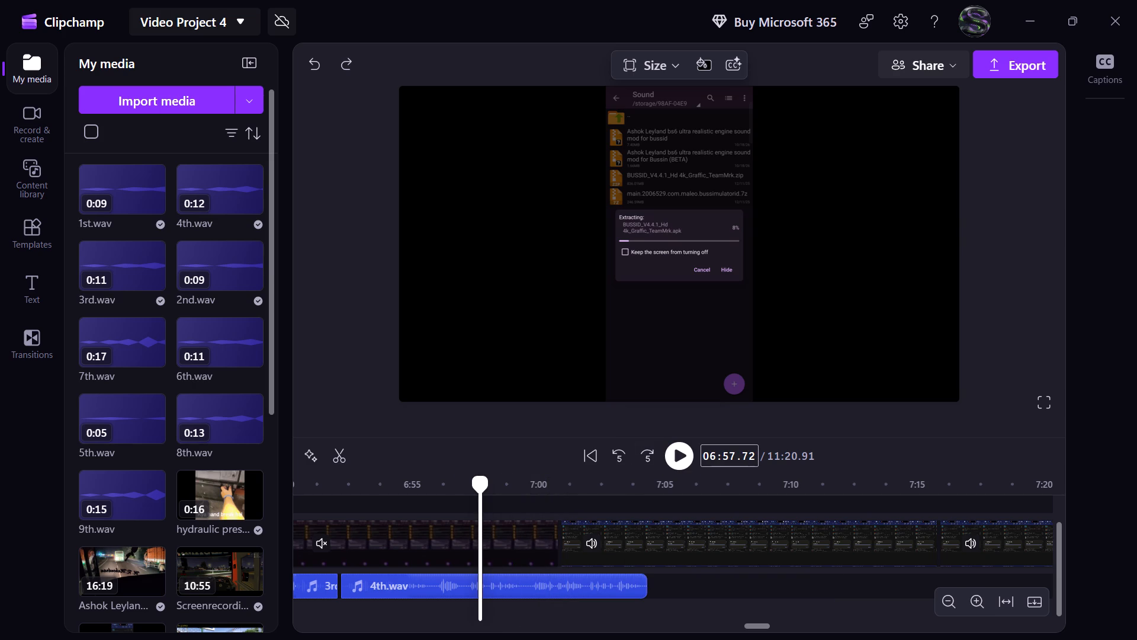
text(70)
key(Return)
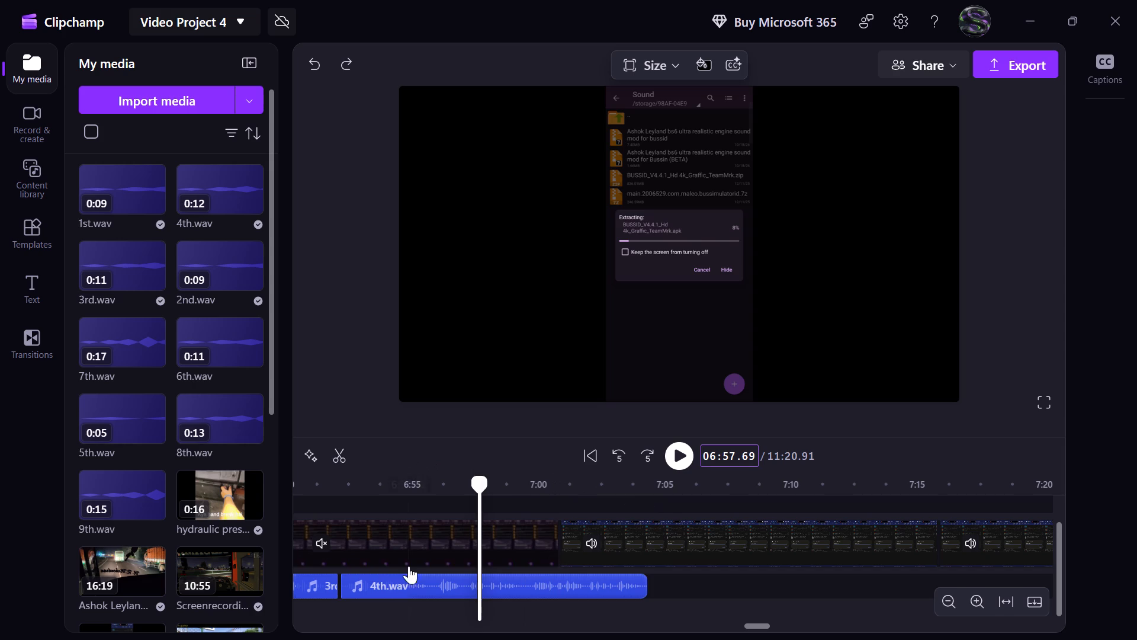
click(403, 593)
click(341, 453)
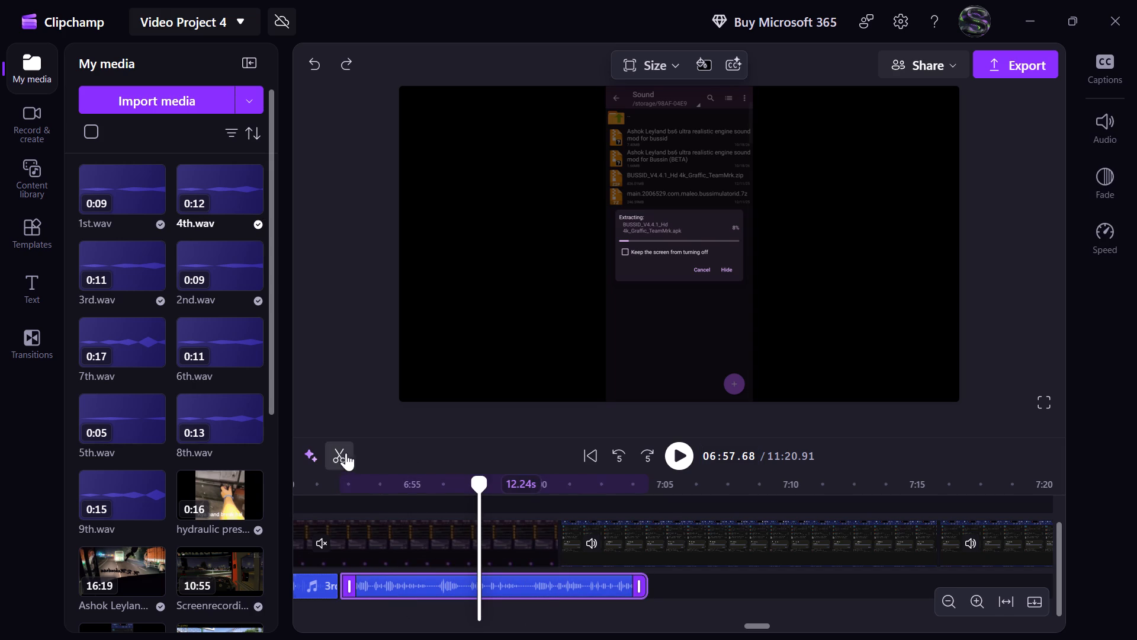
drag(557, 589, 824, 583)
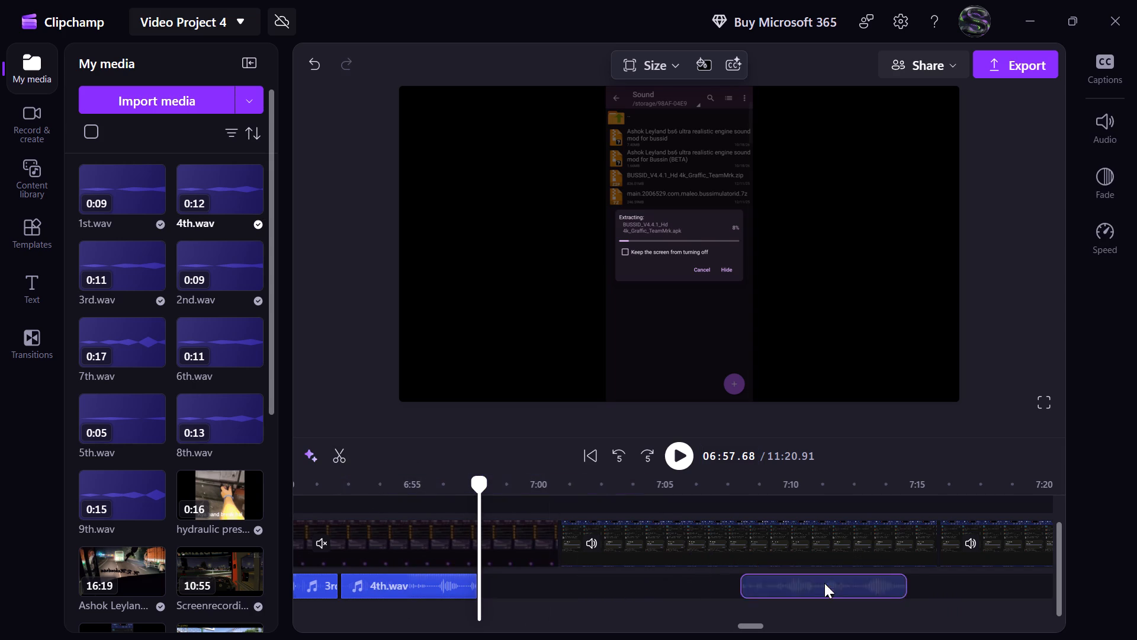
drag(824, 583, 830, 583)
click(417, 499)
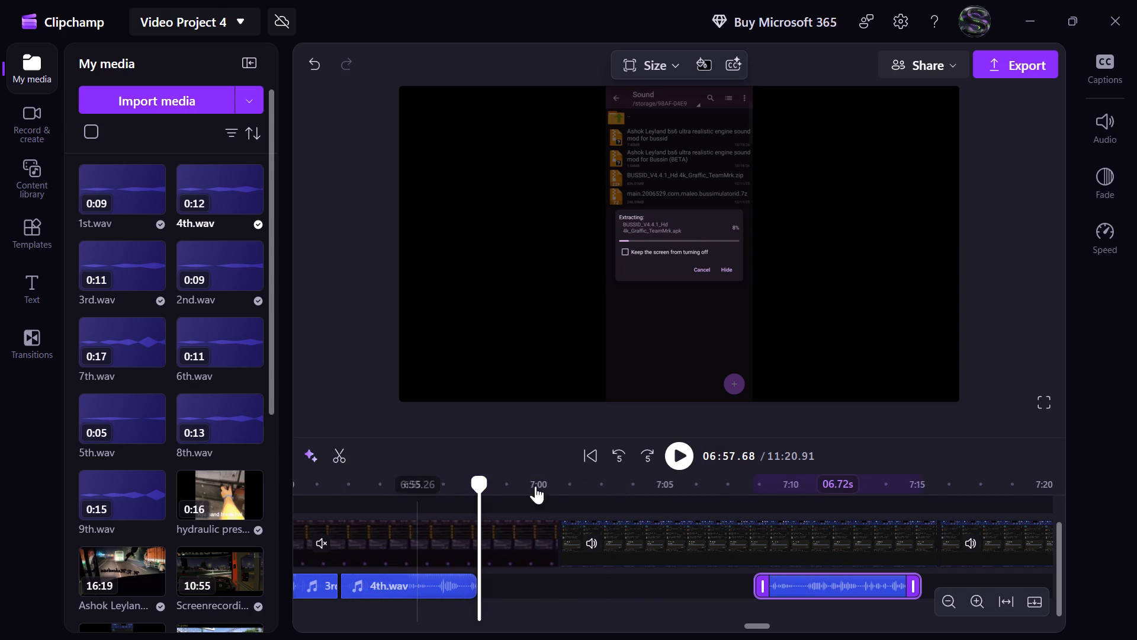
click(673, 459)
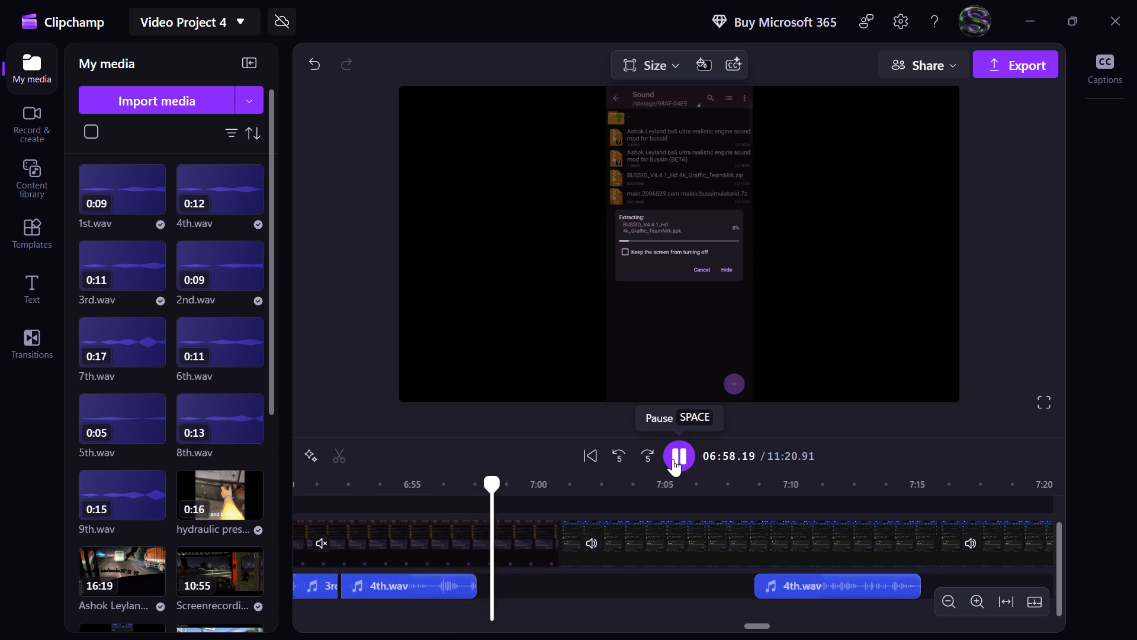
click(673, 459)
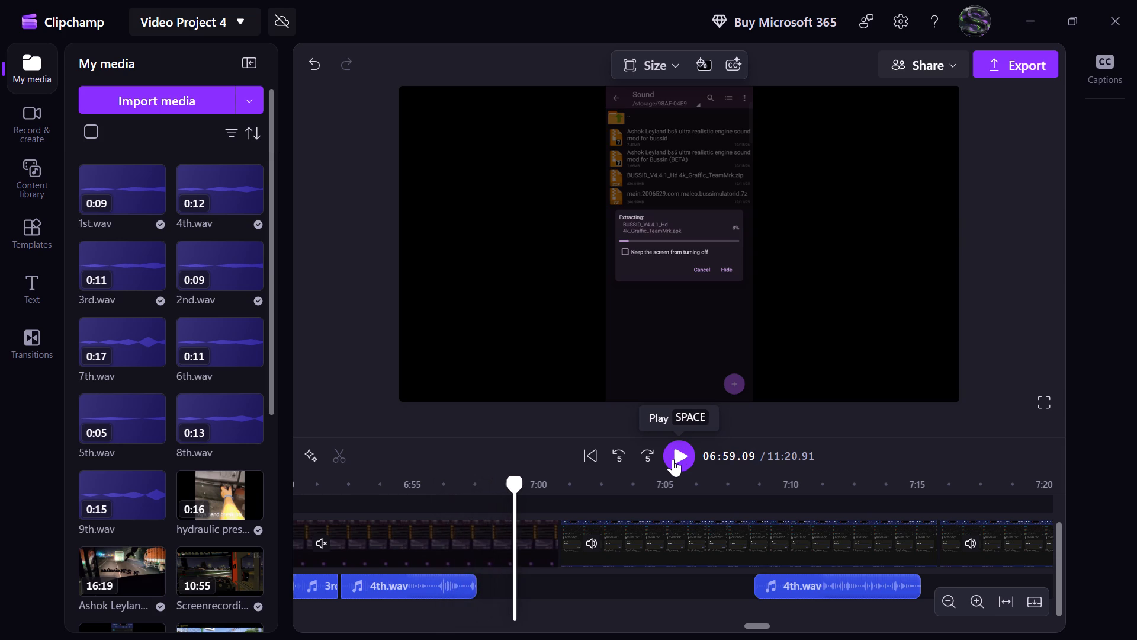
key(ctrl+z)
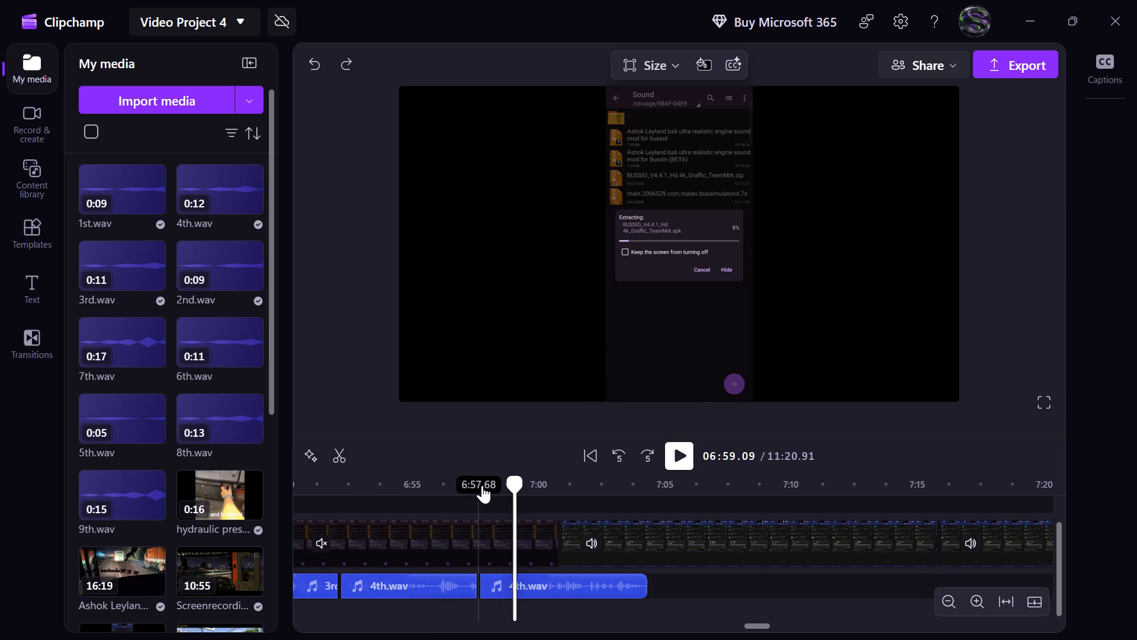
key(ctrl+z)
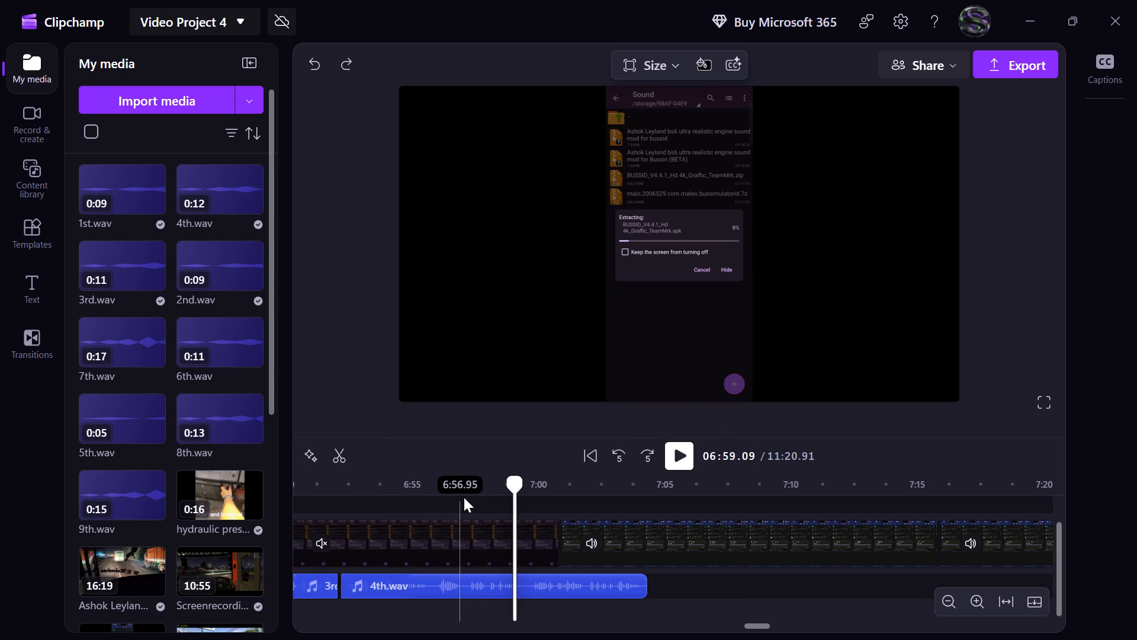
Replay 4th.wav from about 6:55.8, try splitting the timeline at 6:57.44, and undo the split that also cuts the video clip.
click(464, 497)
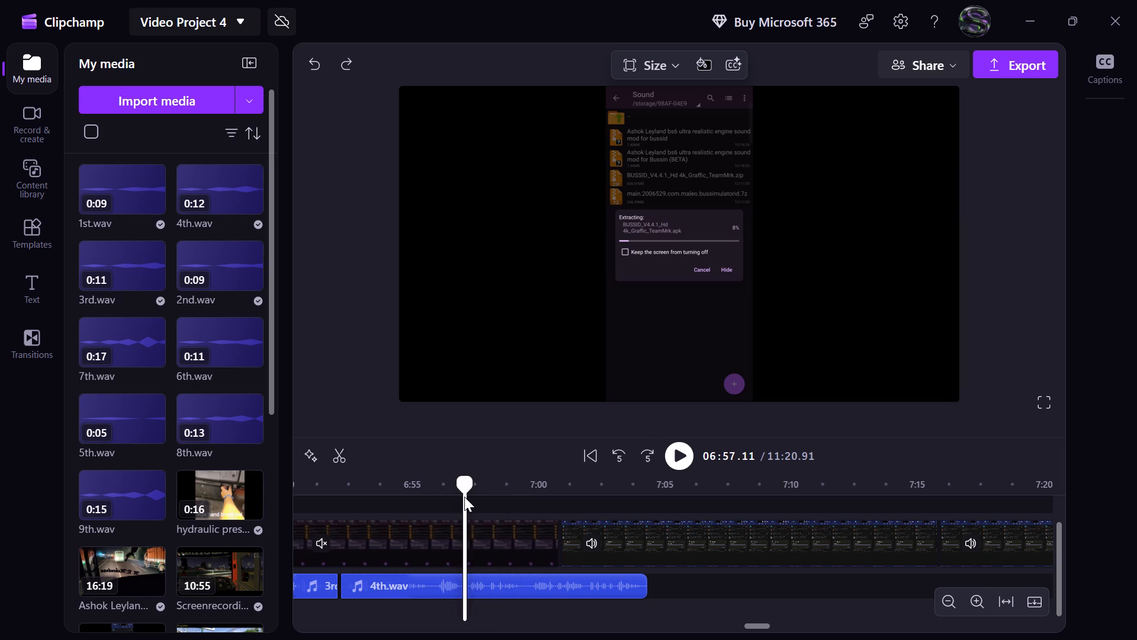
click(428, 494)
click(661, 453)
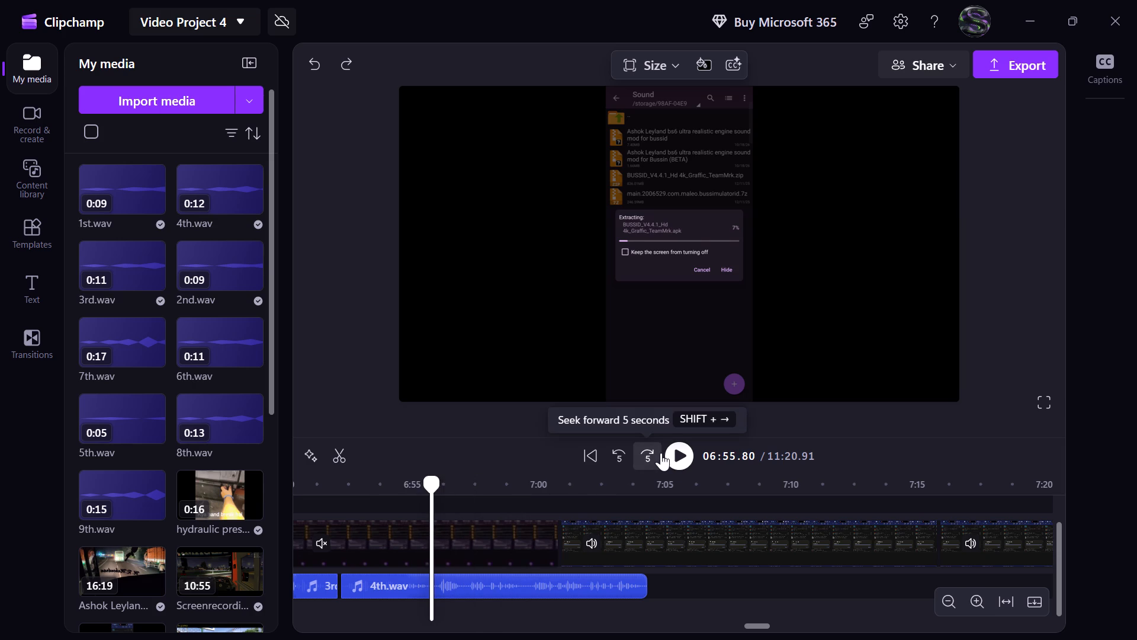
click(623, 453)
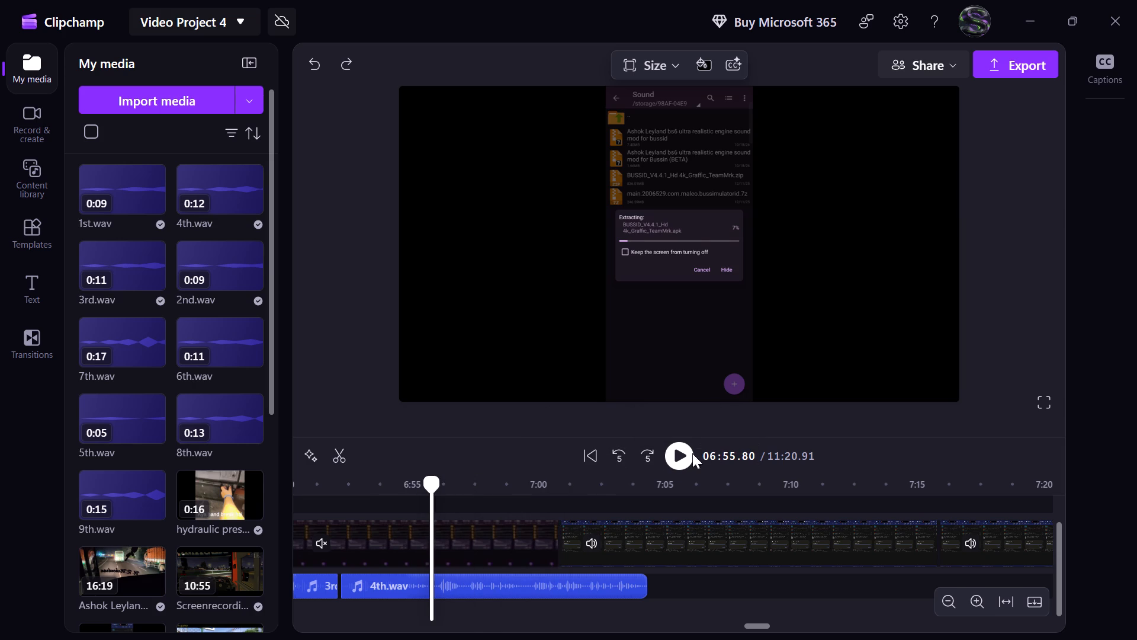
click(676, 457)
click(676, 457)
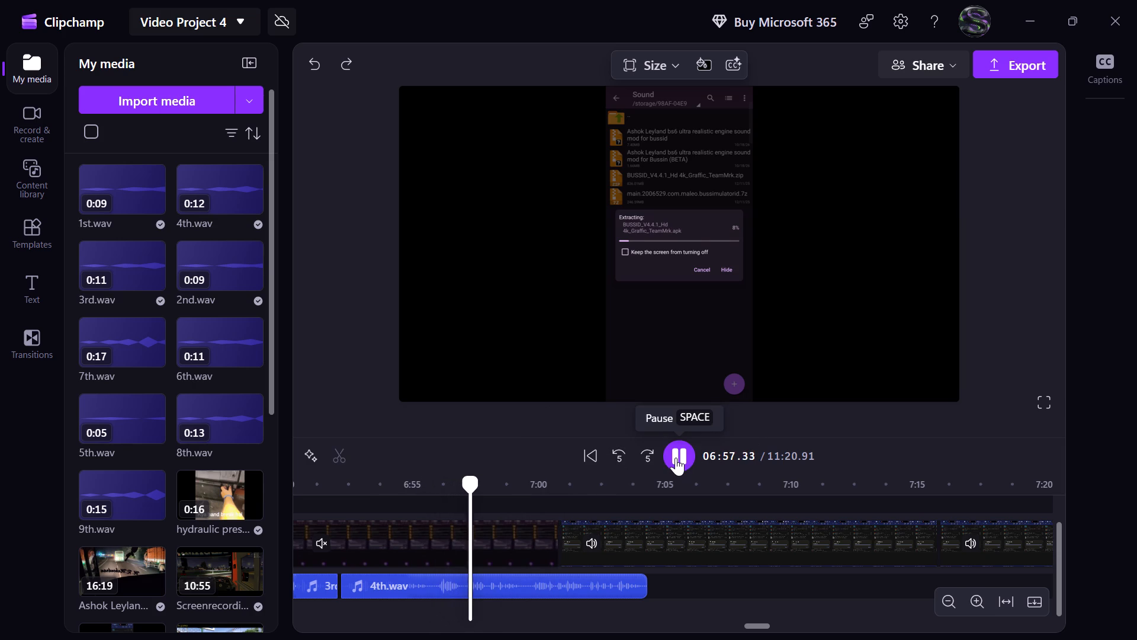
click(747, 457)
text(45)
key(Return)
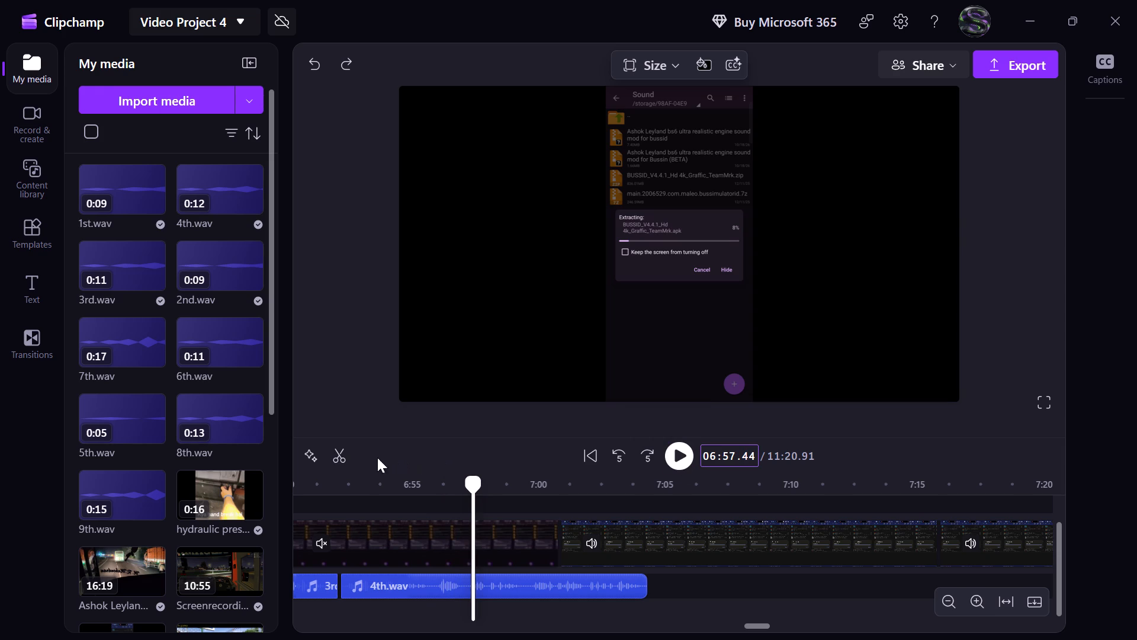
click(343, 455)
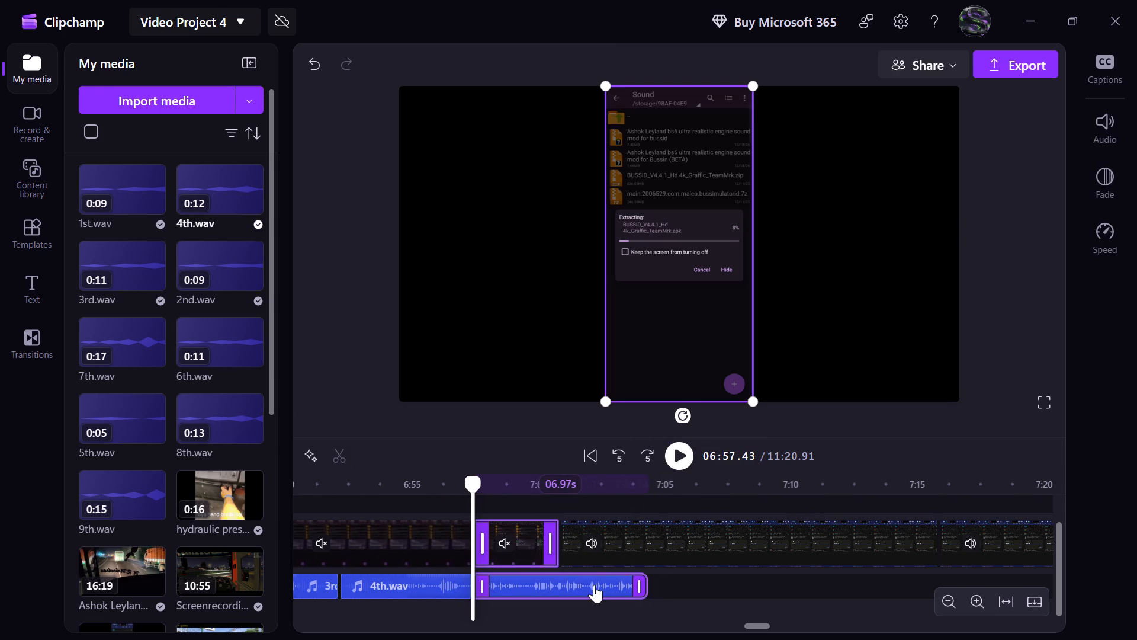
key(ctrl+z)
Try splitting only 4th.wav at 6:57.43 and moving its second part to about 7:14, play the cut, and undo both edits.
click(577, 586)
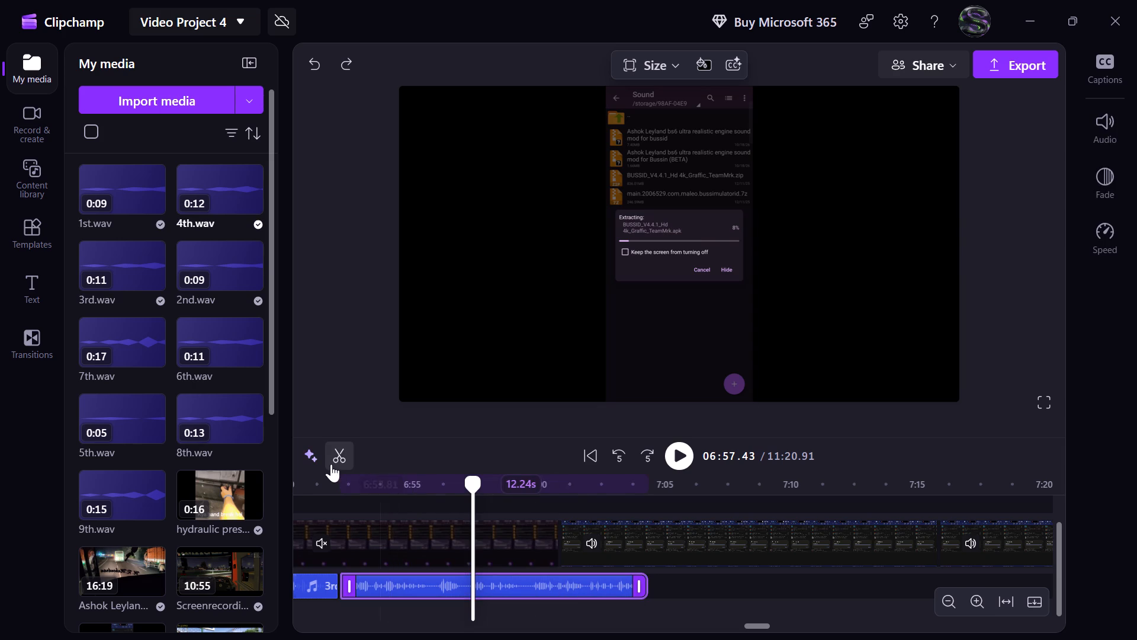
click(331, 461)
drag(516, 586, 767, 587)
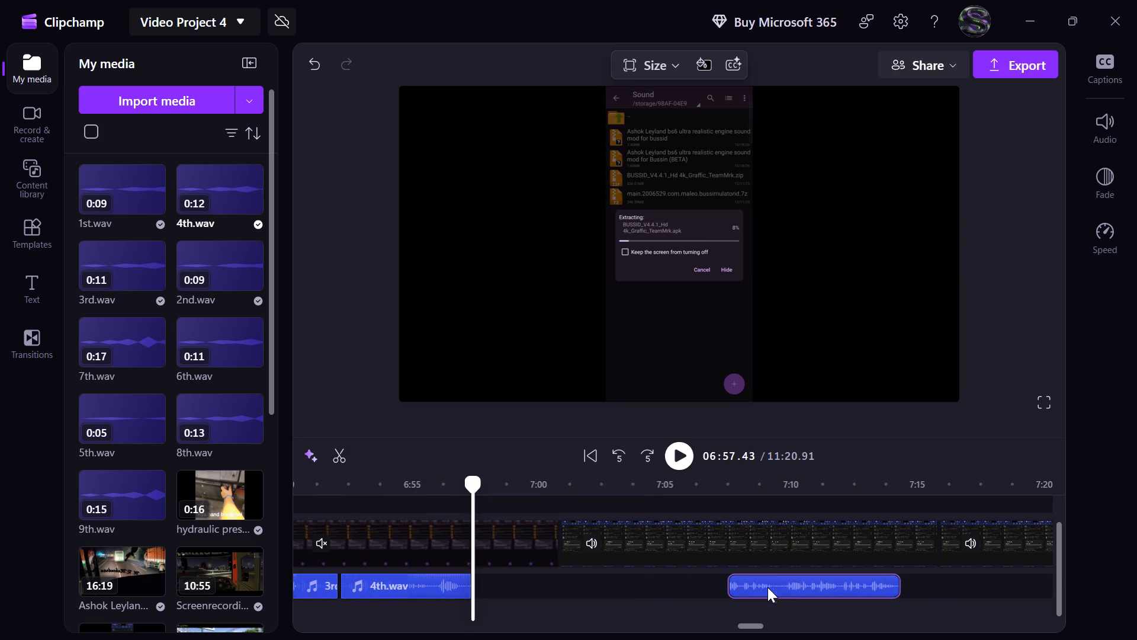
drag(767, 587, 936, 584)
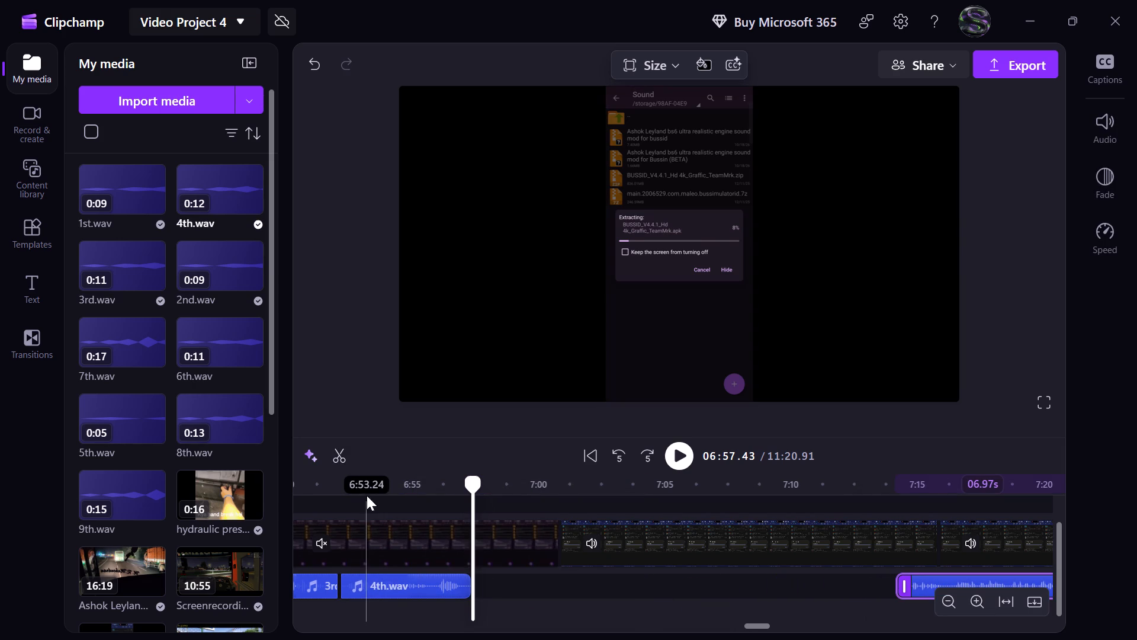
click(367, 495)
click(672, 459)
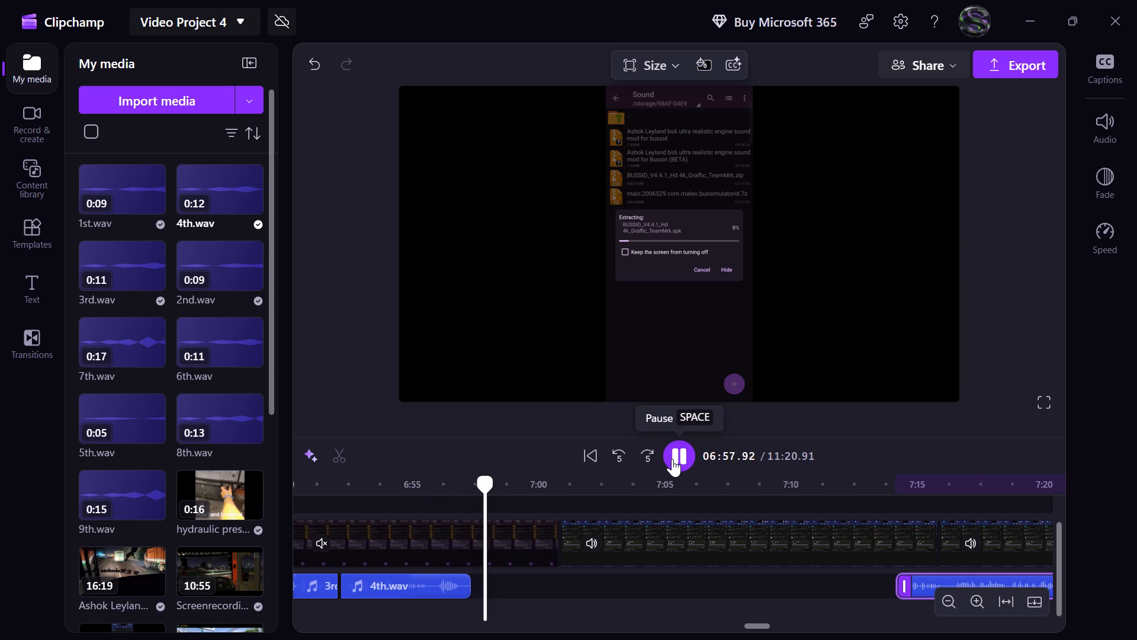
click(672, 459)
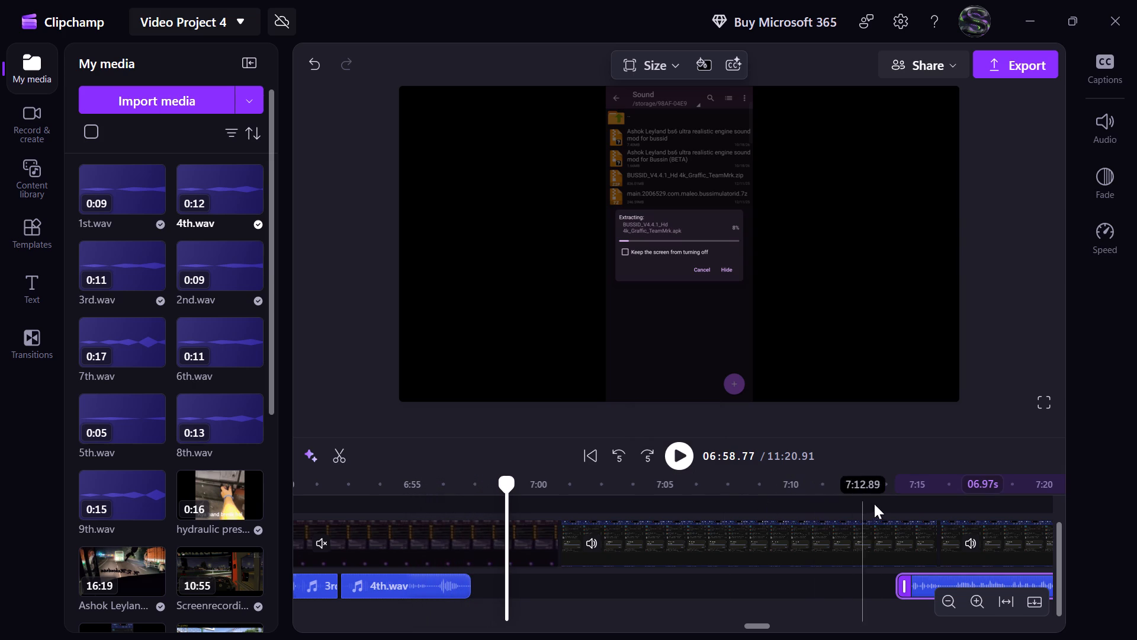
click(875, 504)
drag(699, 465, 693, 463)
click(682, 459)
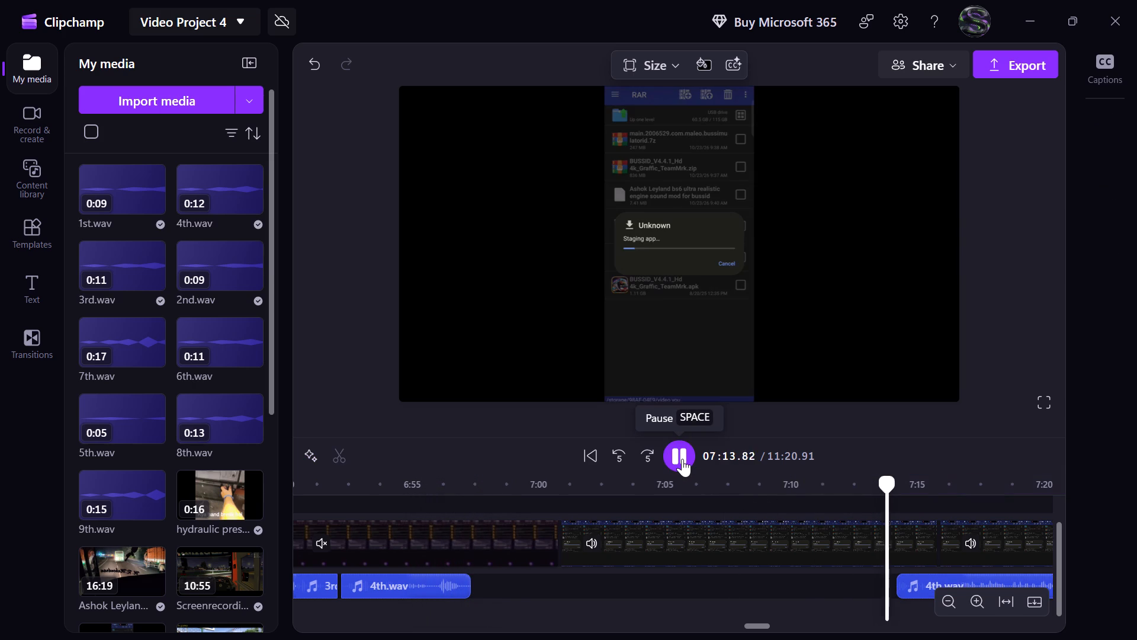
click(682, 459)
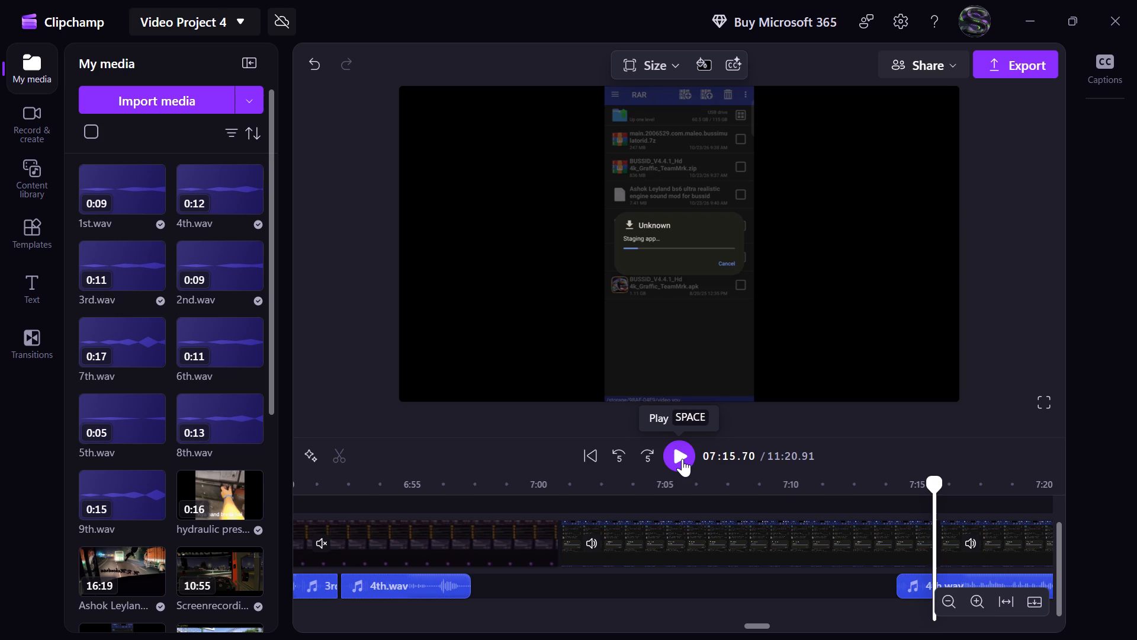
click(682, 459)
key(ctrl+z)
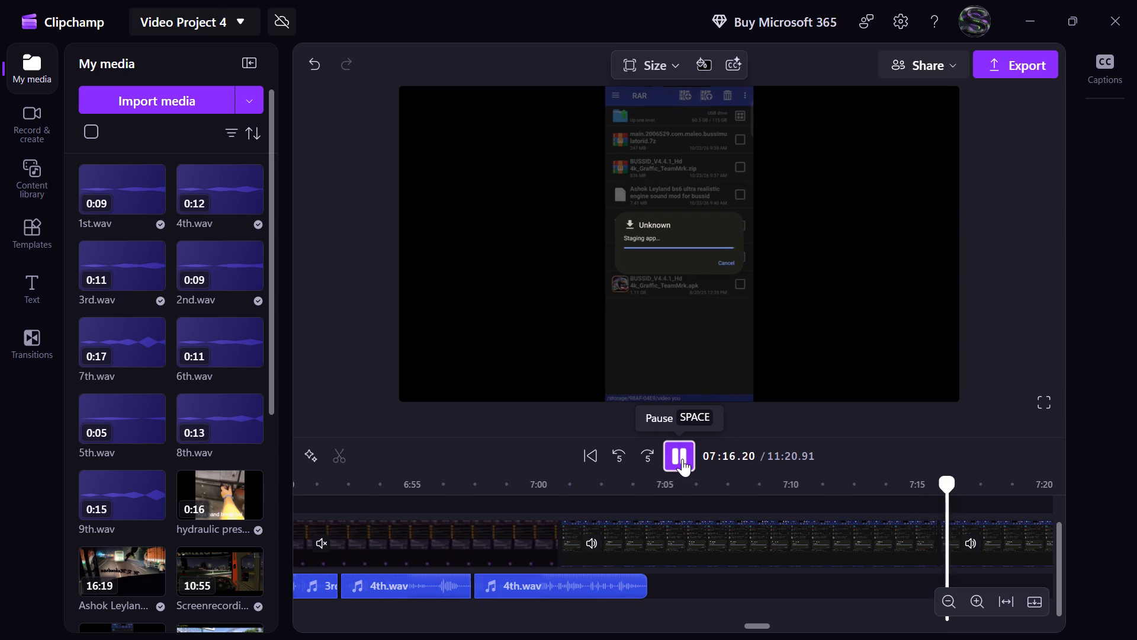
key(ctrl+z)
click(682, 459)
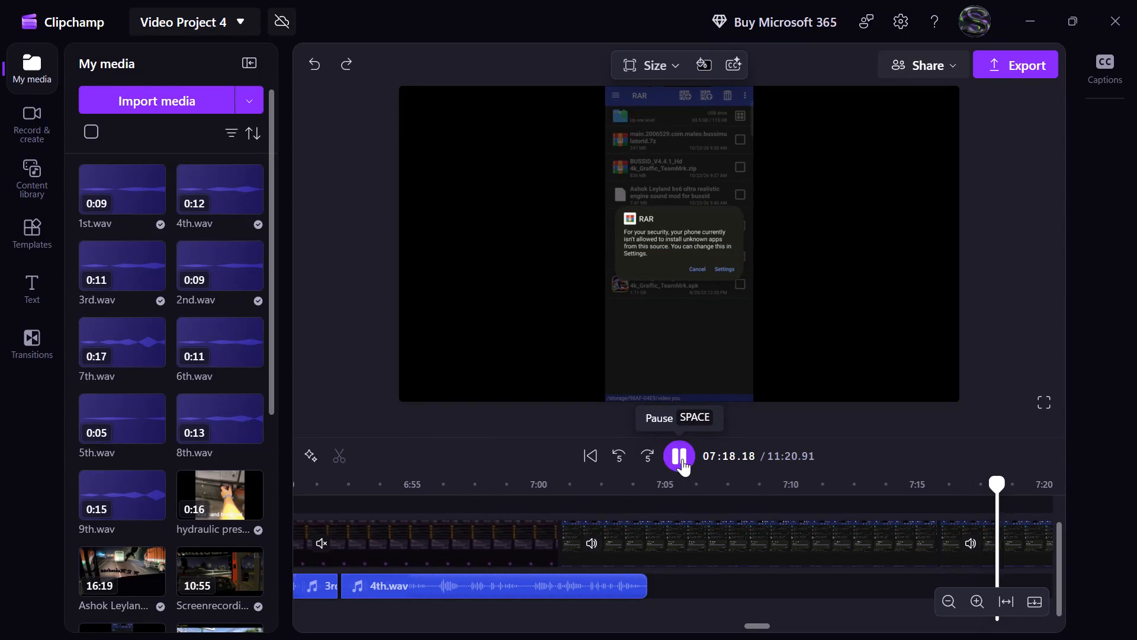
Scrub and replay 4th.wav between about 6:53 and 6:58 to pinpoint where the narration can be cut.
click(457, 494)
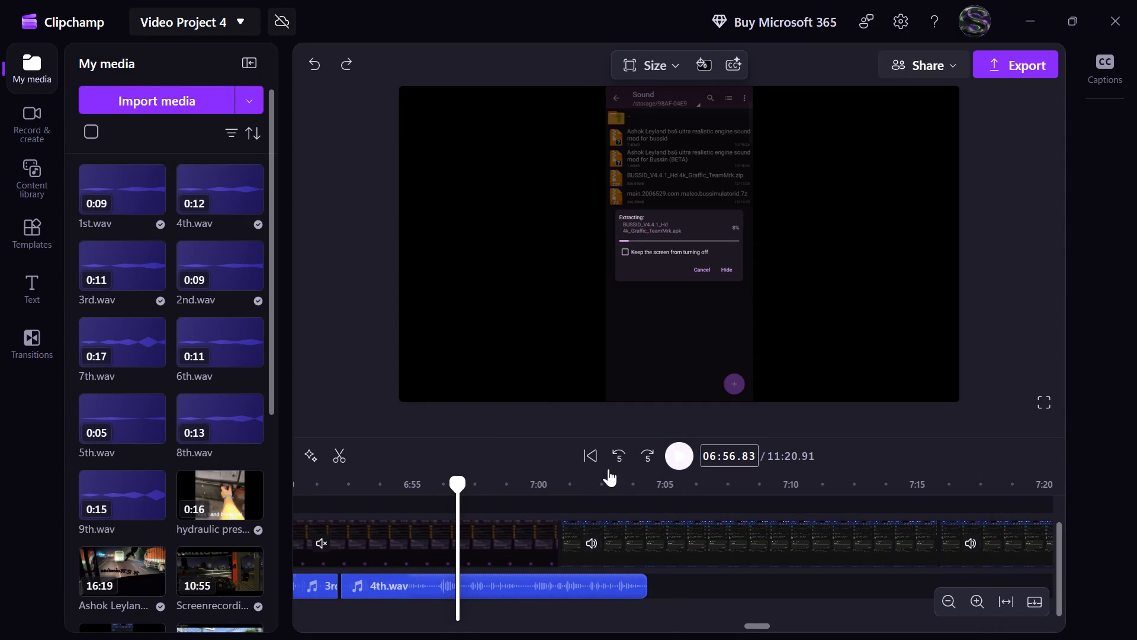
drag(457, 482, 452, 483)
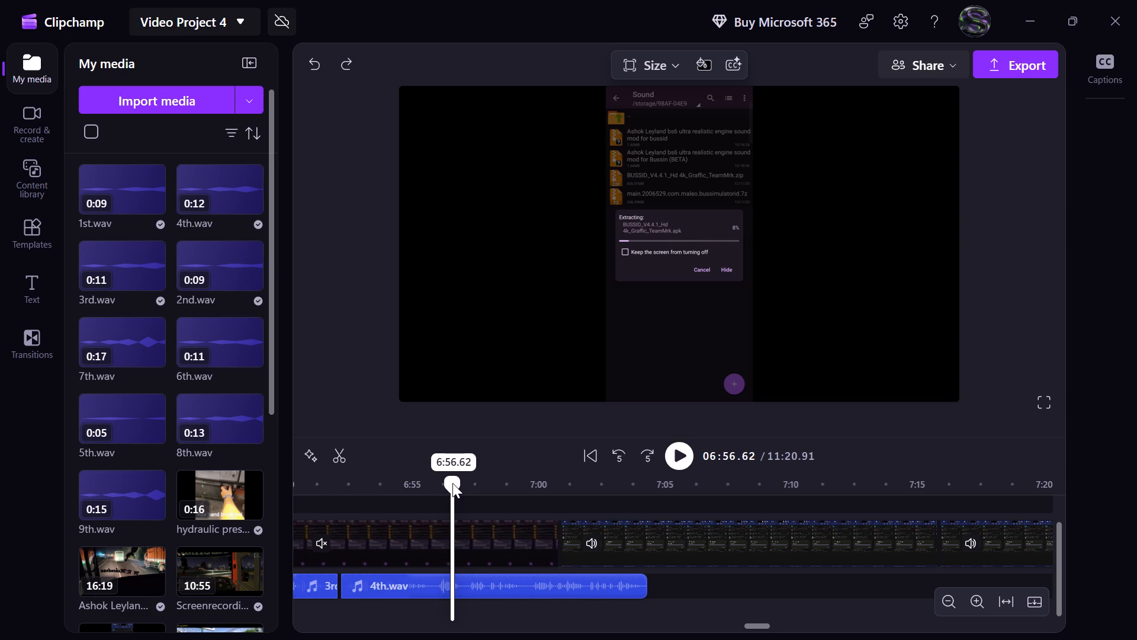
drag(452, 483, 464, 490)
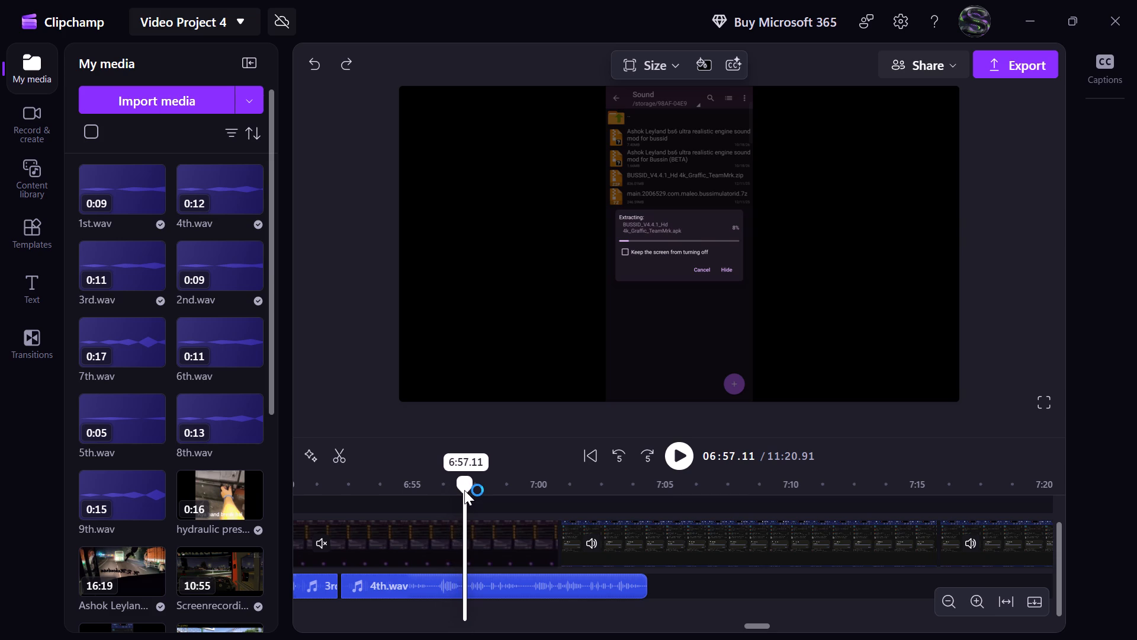
drag(464, 490, 469, 490)
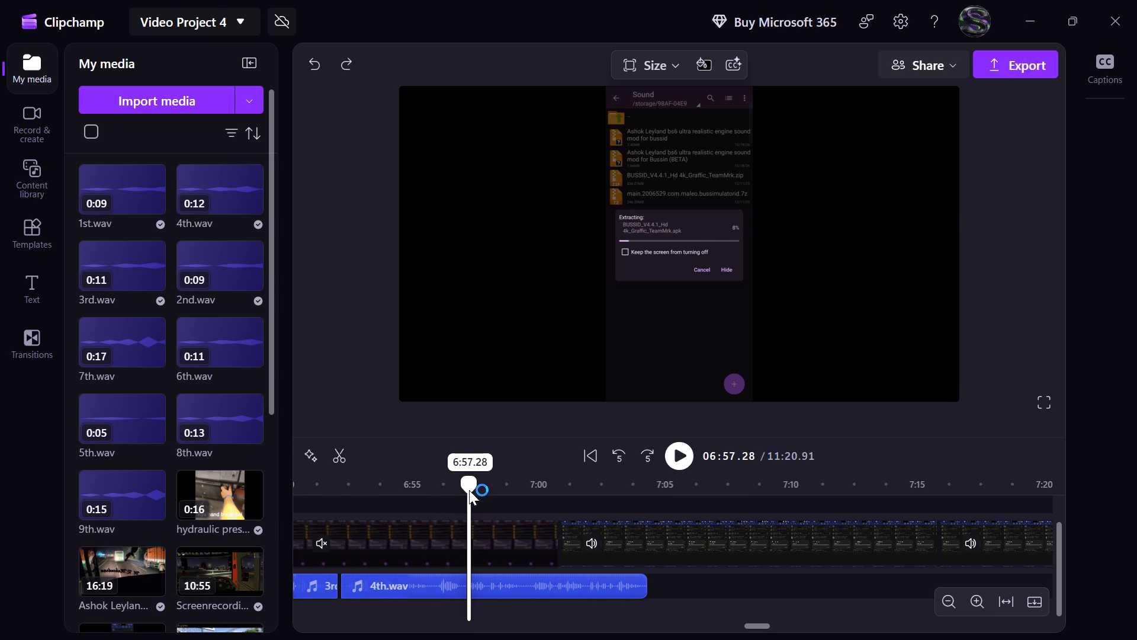
drag(469, 490, 470, 483)
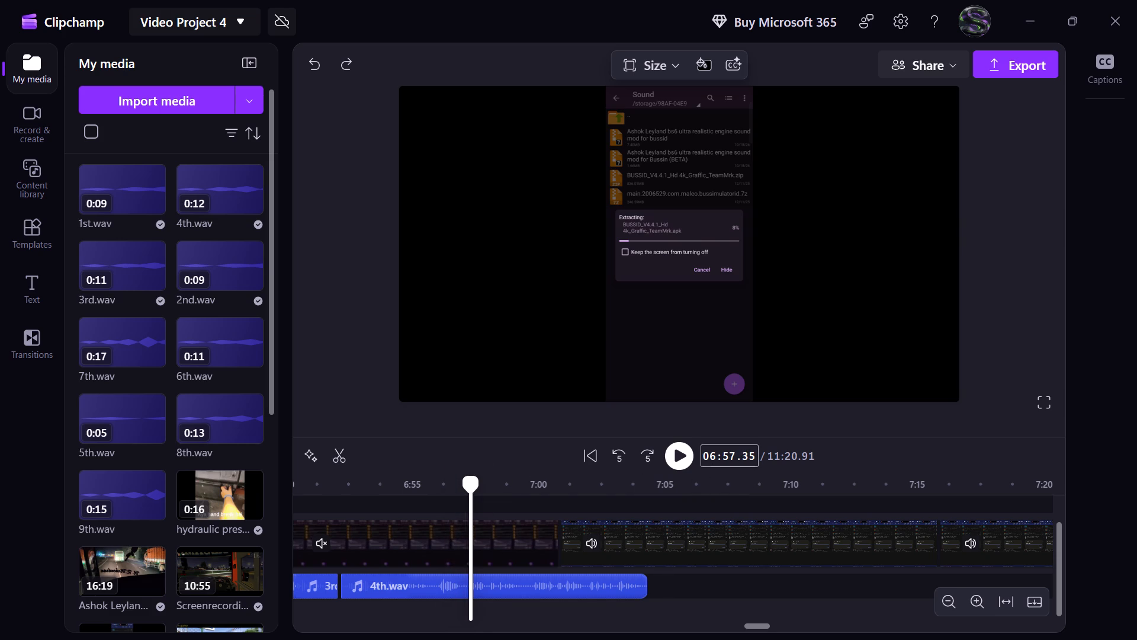
click(675, 457)
click(675, 457)
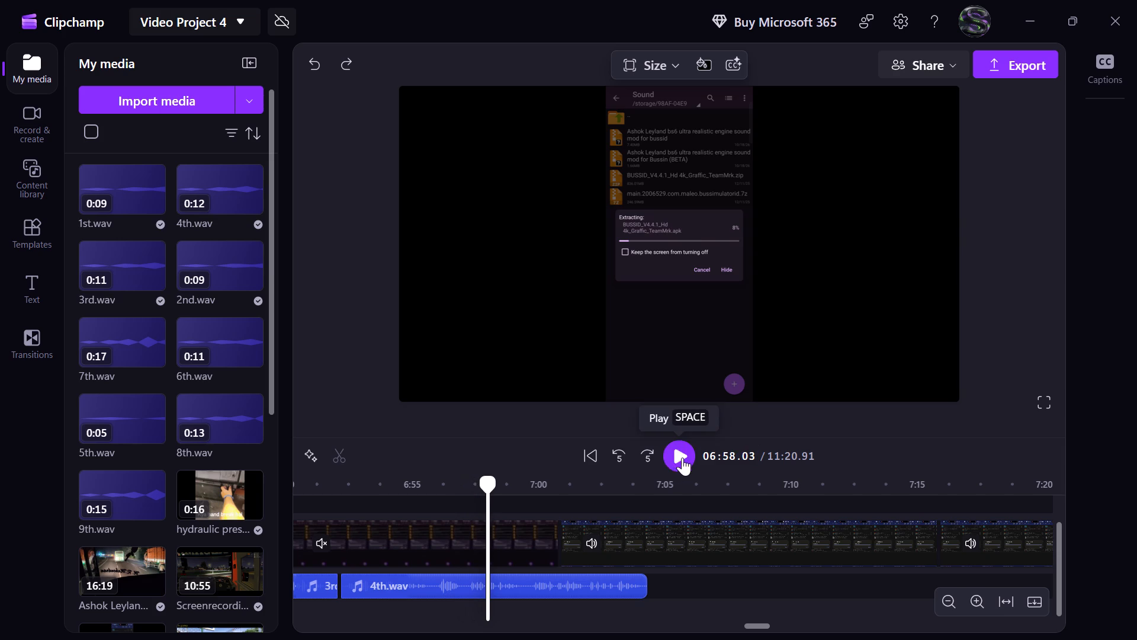
click(615, 458)
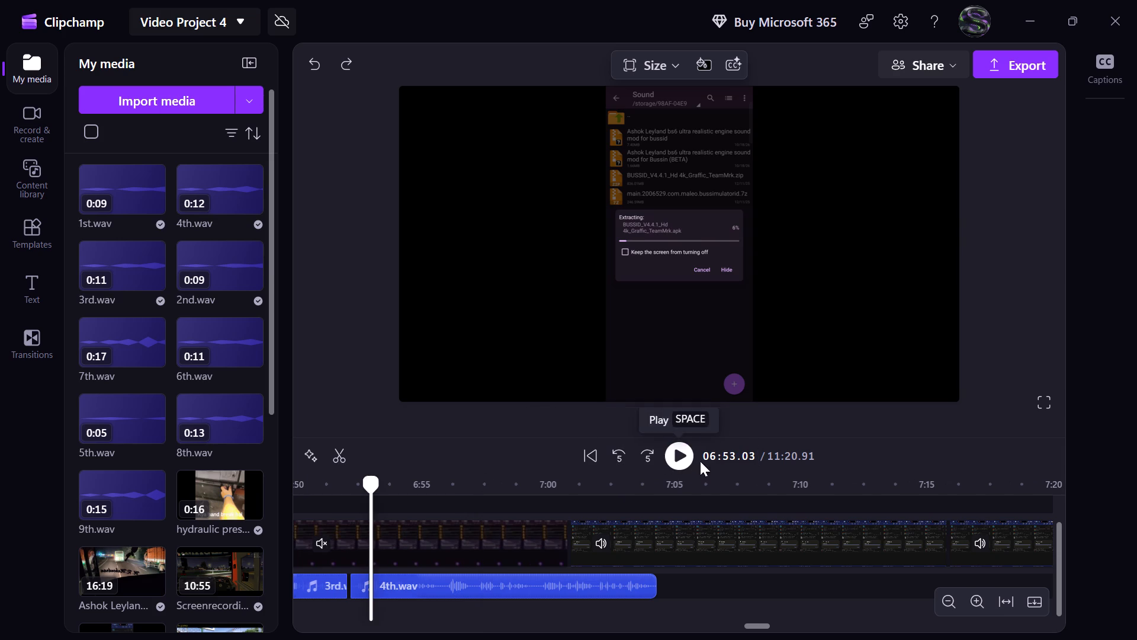
click(674, 461)
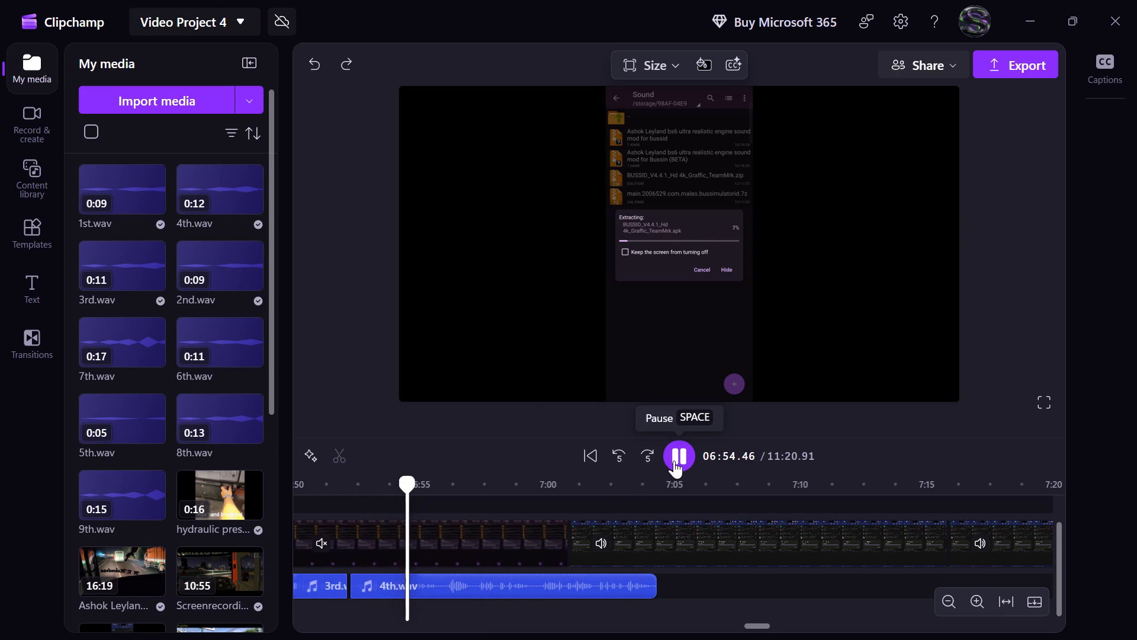
click(683, 457)
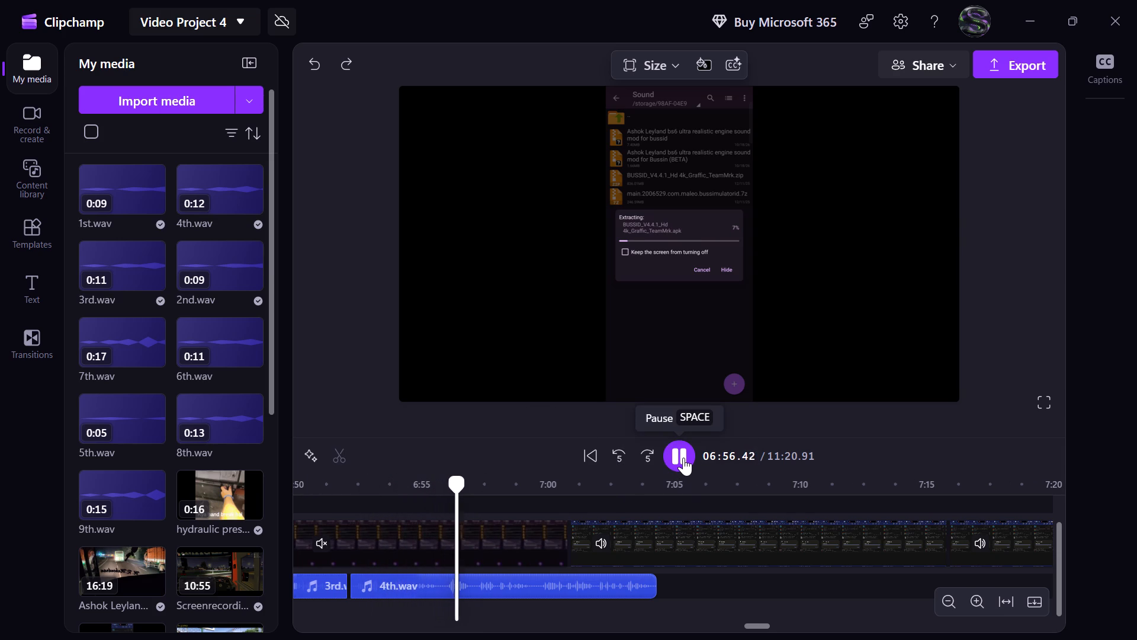
click(683, 457)
click(683, 457)
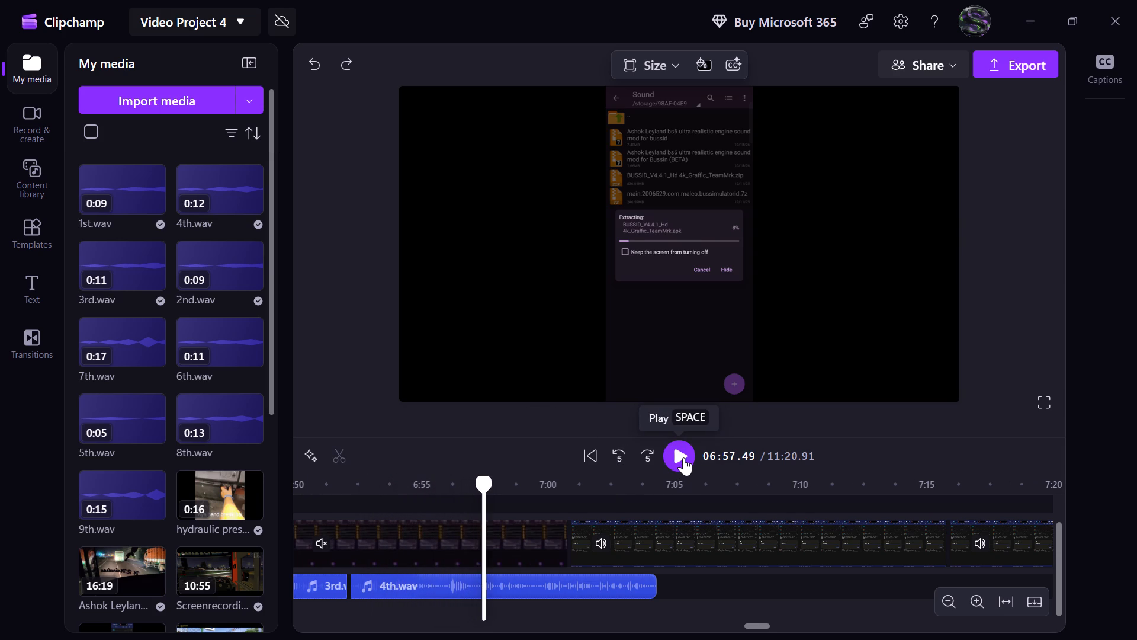
Split only 4th.wav at about 6:57.4, leaving the video clip uncut, move its second part to about 7:15, and play the cut.
click(758, 459)
click(746, 457)
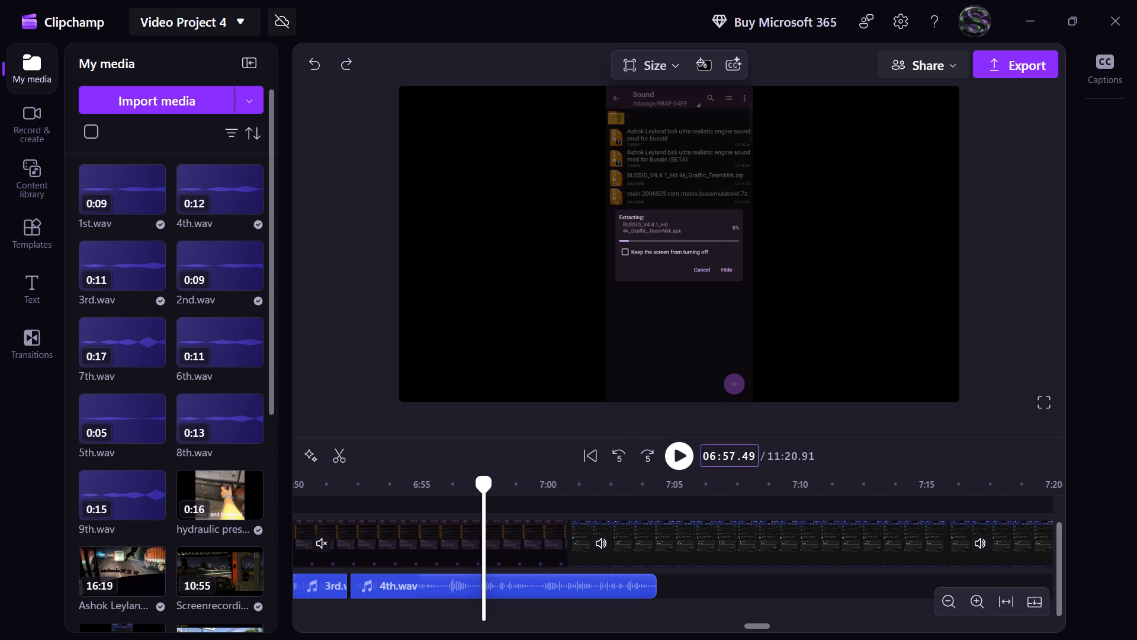
text(40)
key(Return)
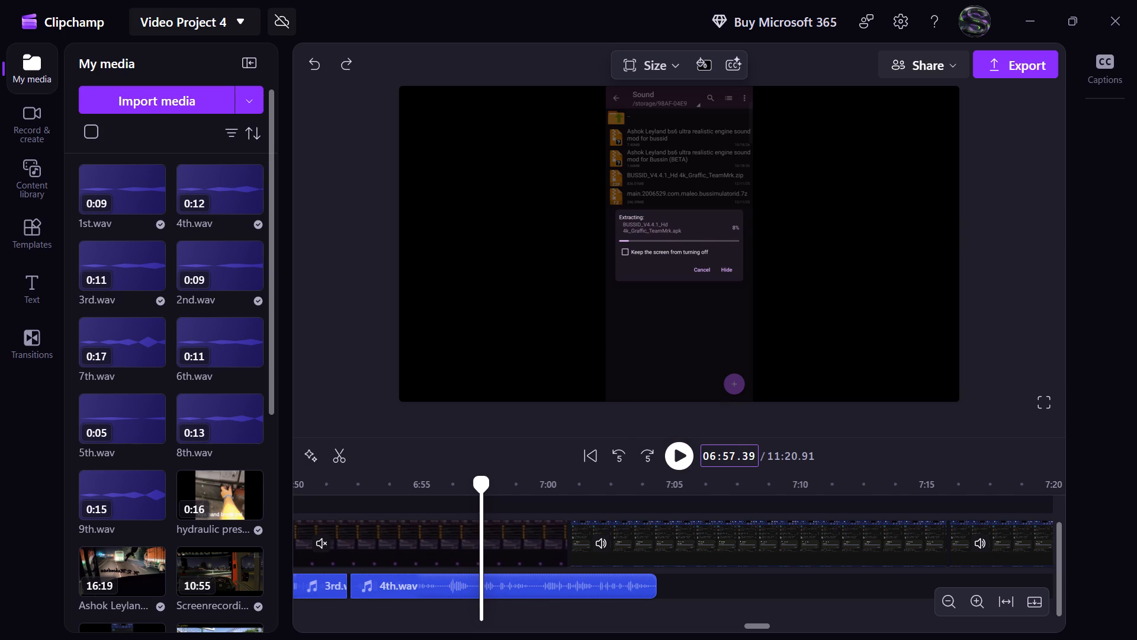
click(338, 456)
key(ctrl+z)
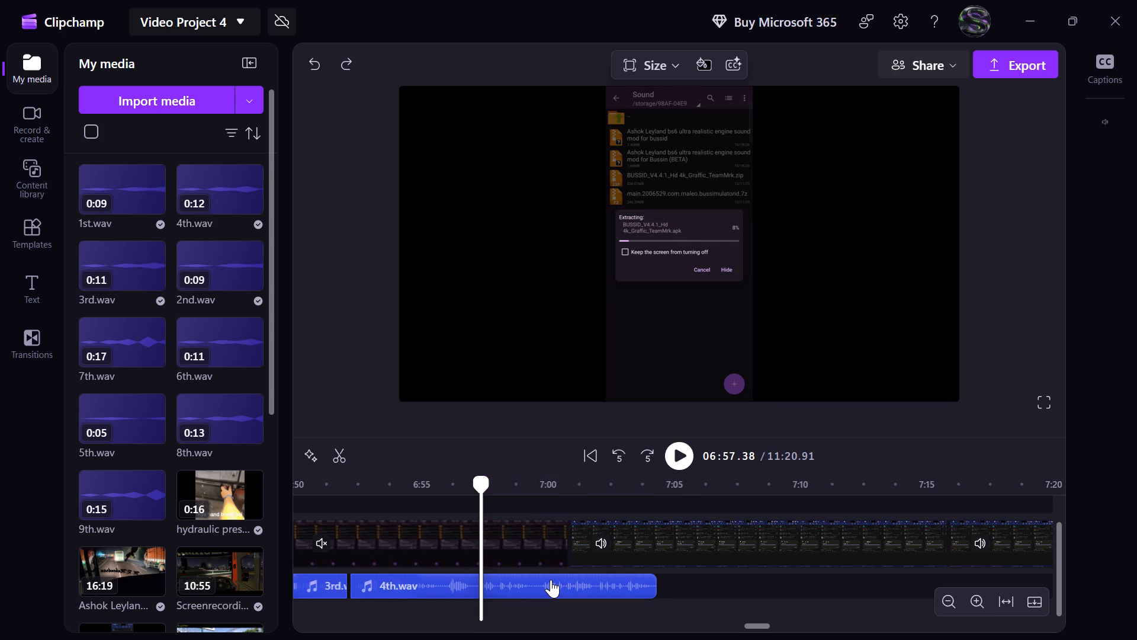
click(551, 580)
click(340, 463)
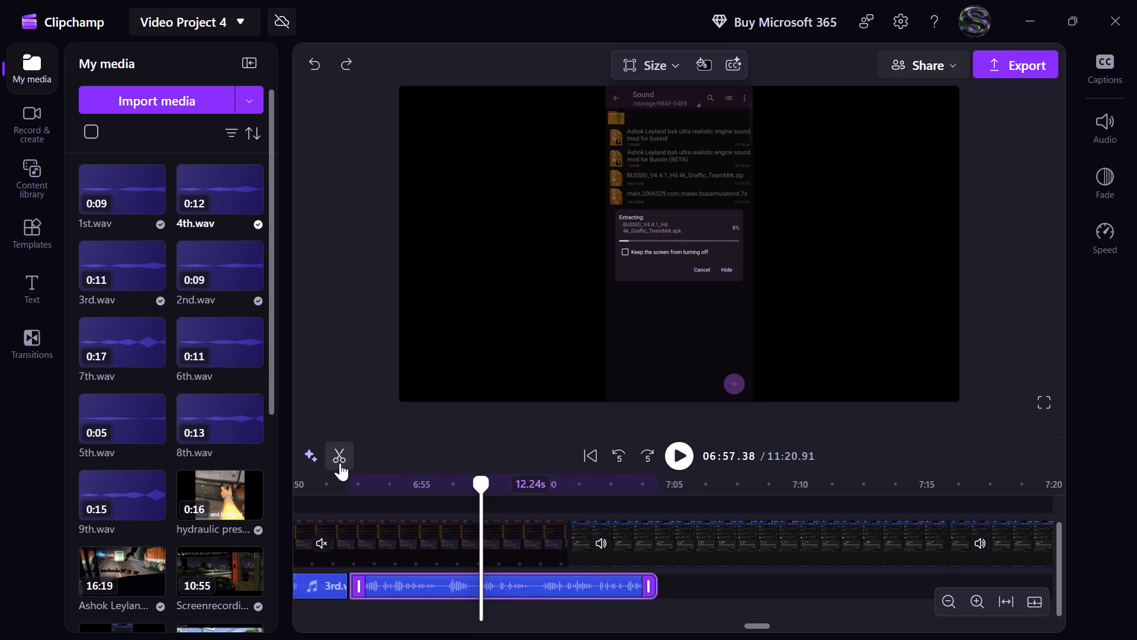
drag(521, 585, 959, 591)
click(439, 501)
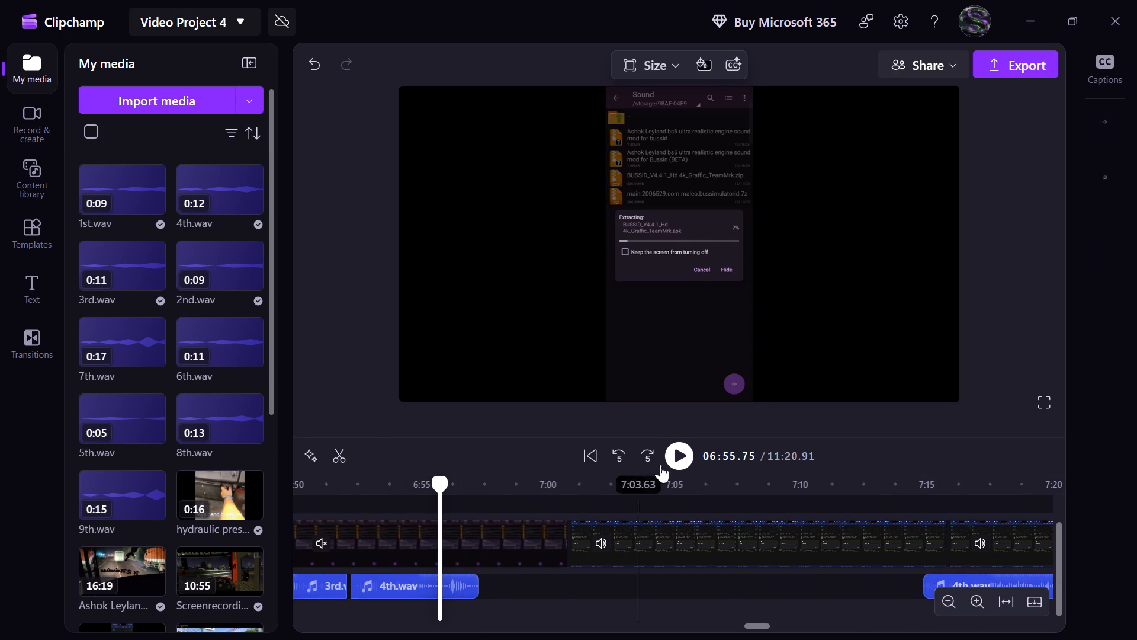
click(679, 456)
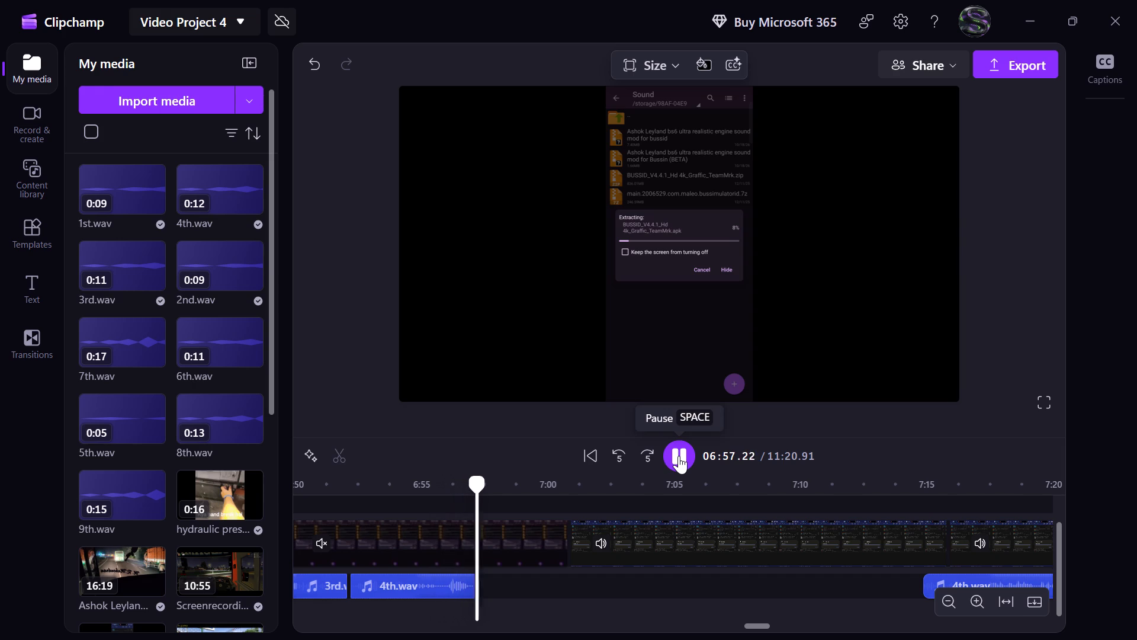
click(679, 456)
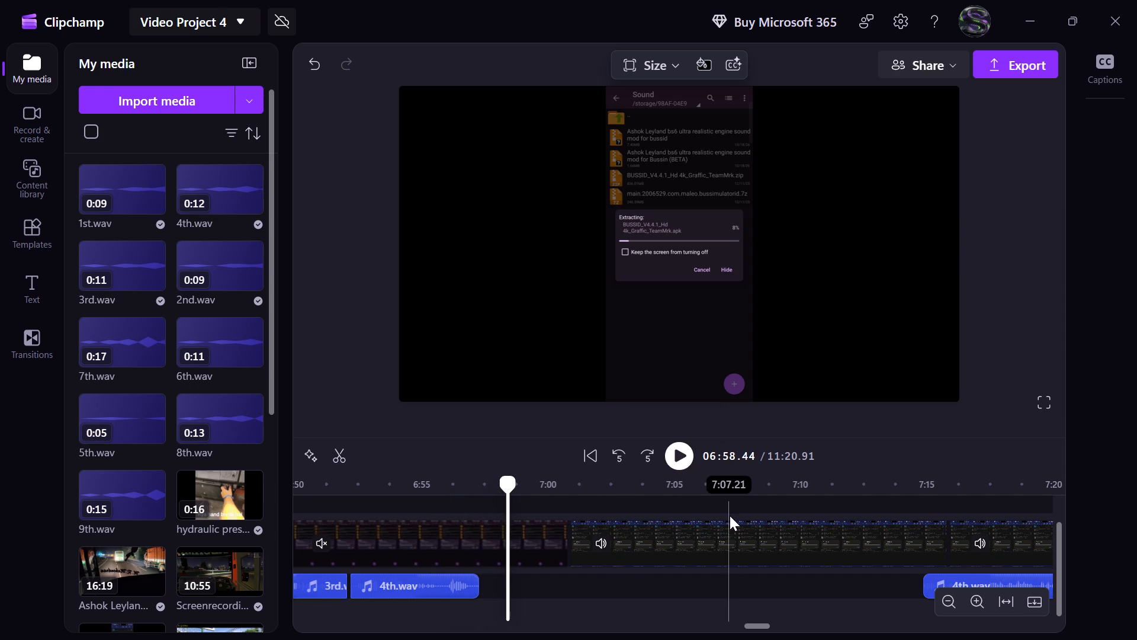
Move the second part of 4th.wav to about 7:30.9, where Bus Simulator Indonesia is opened after installation.
scroll(672, 575, left, 3)
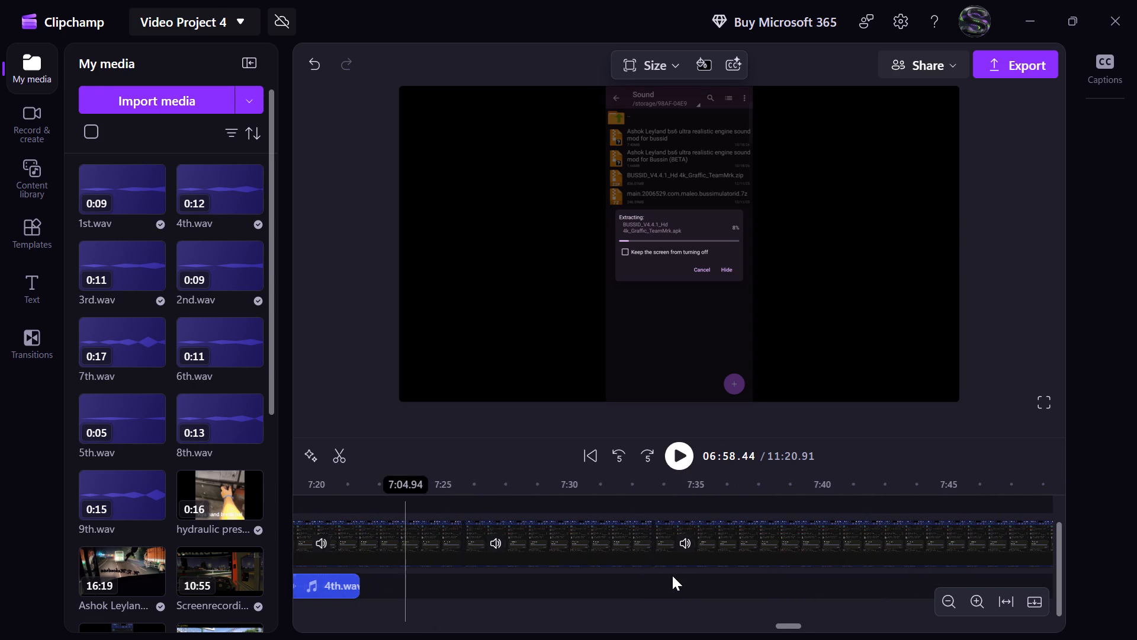
click(590, 511)
click(675, 460)
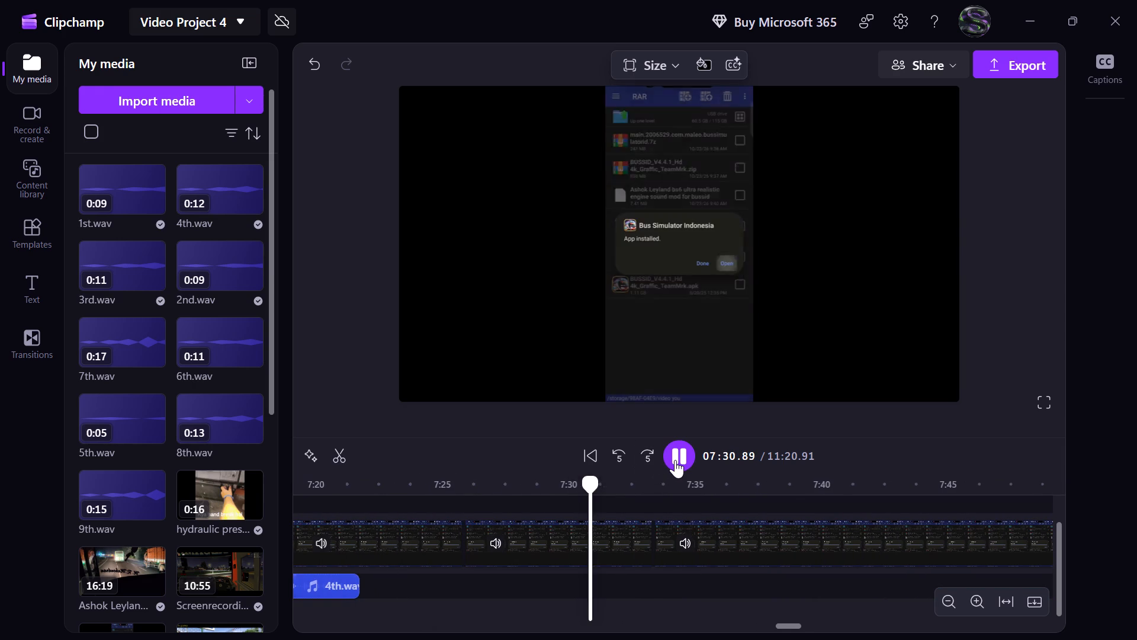
click(622, 456)
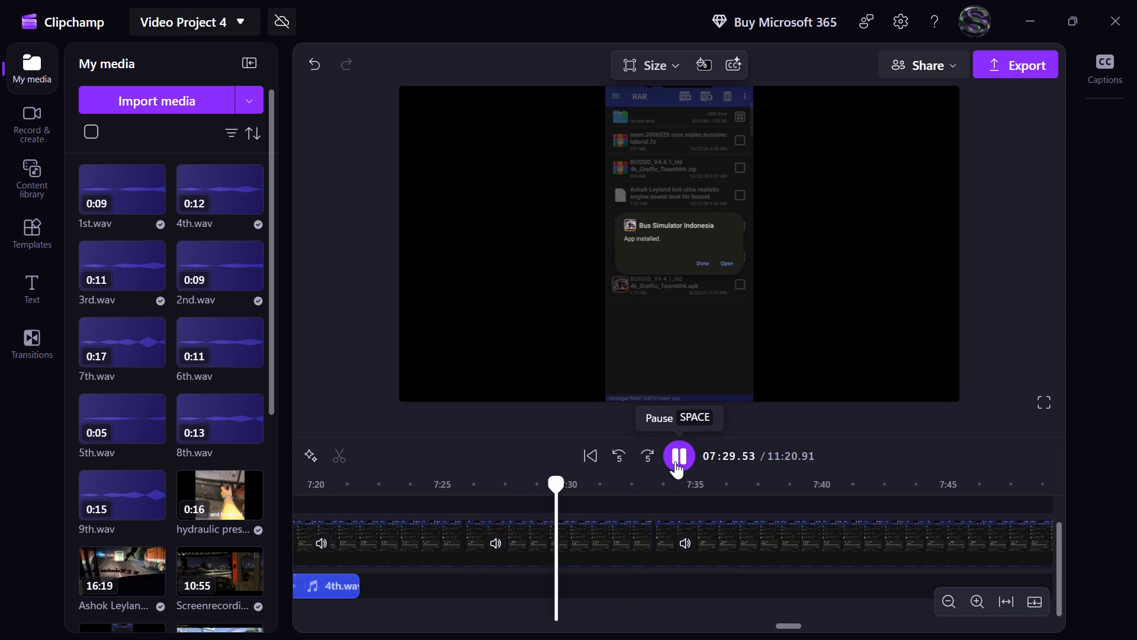
click(675, 461)
click(675, 461)
click(675, 461)
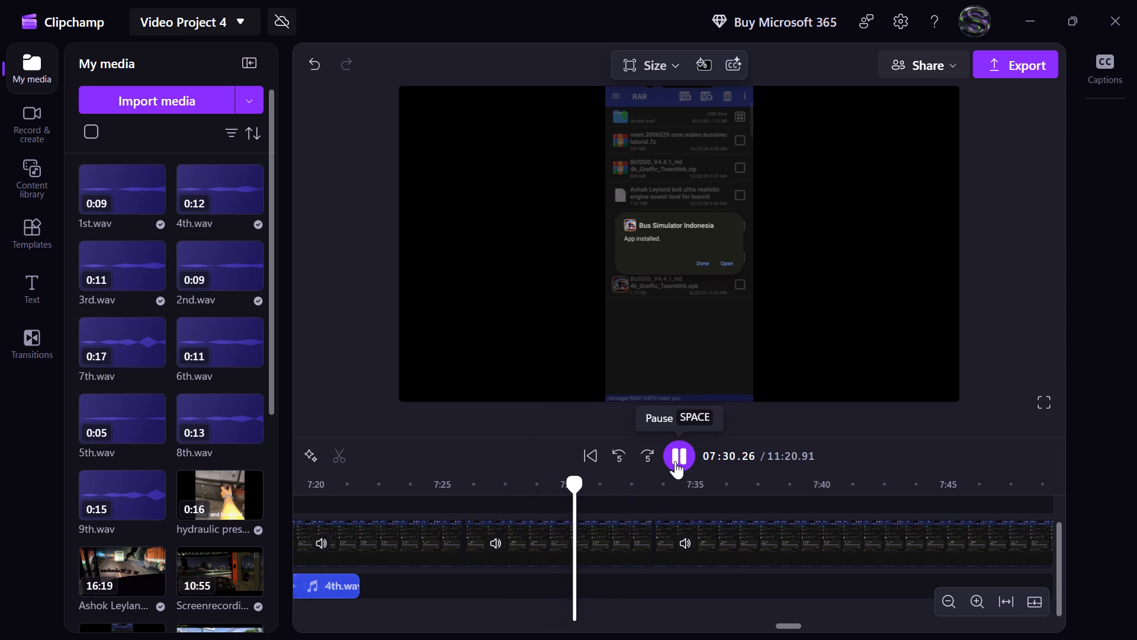
click(675, 461)
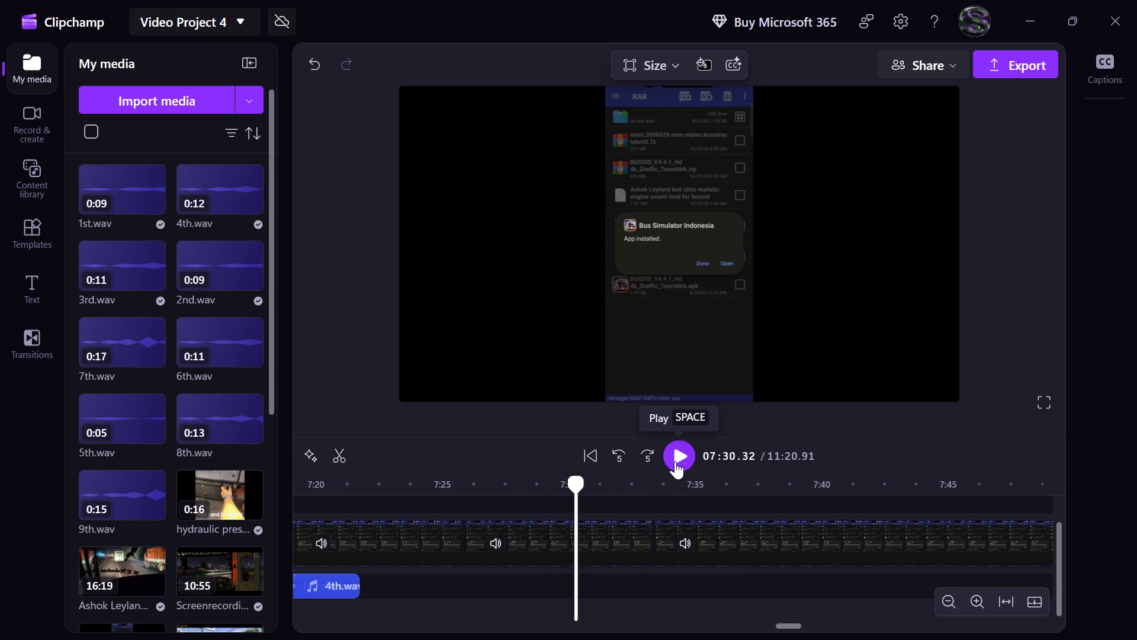
click(675, 461)
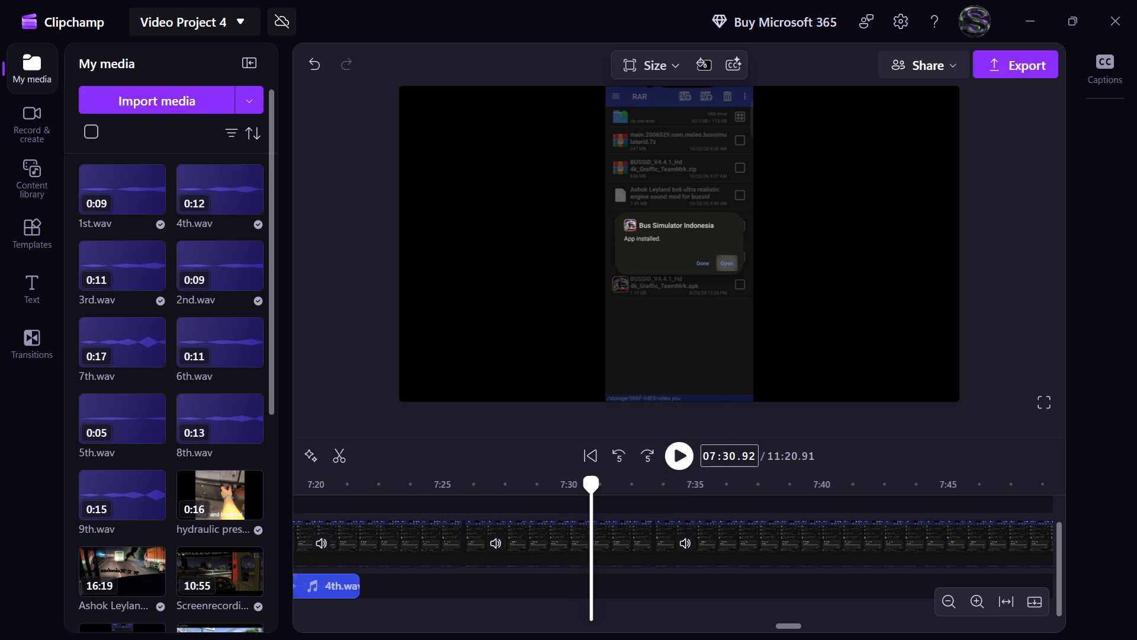
click(744, 459)
text(90)
key(Return)
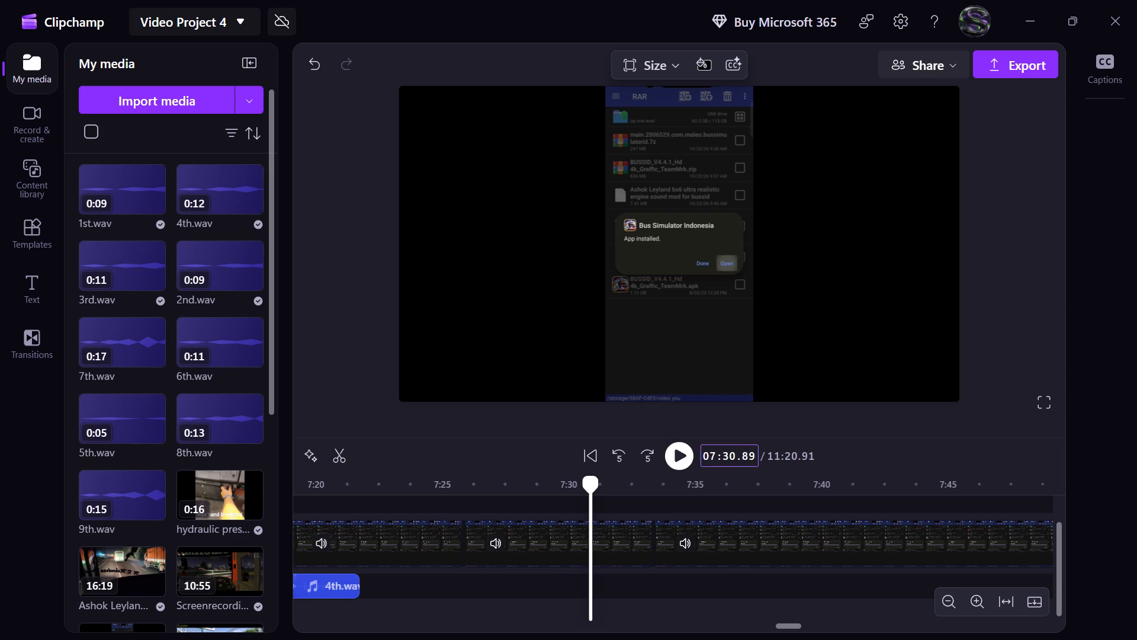
drag(334, 591, 404, 581)
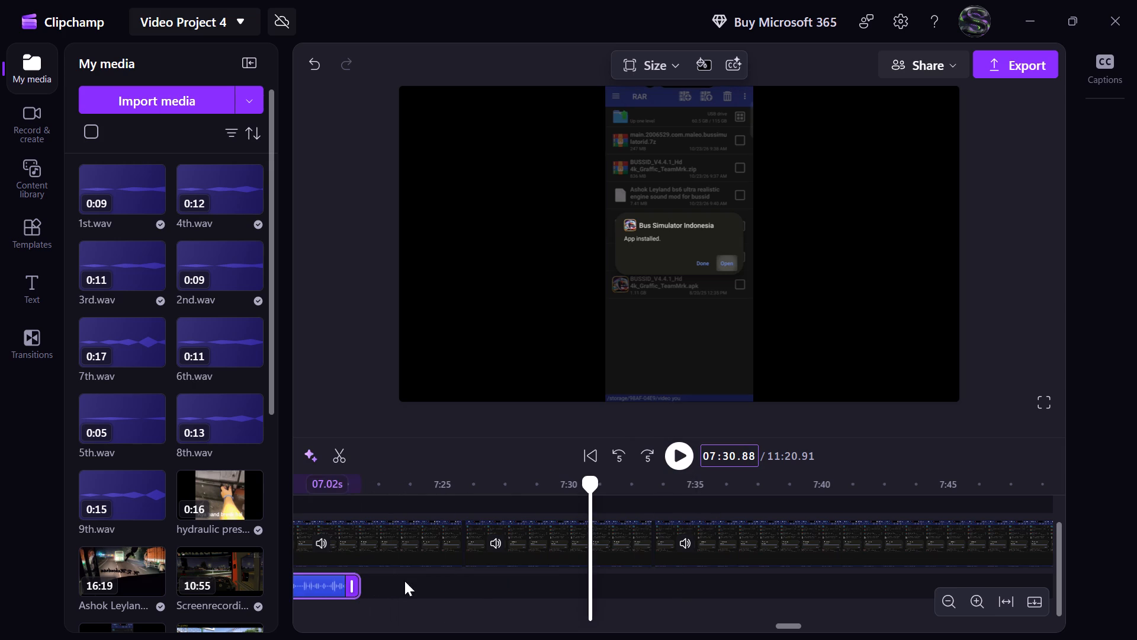
drag(404, 581, 737, 584)
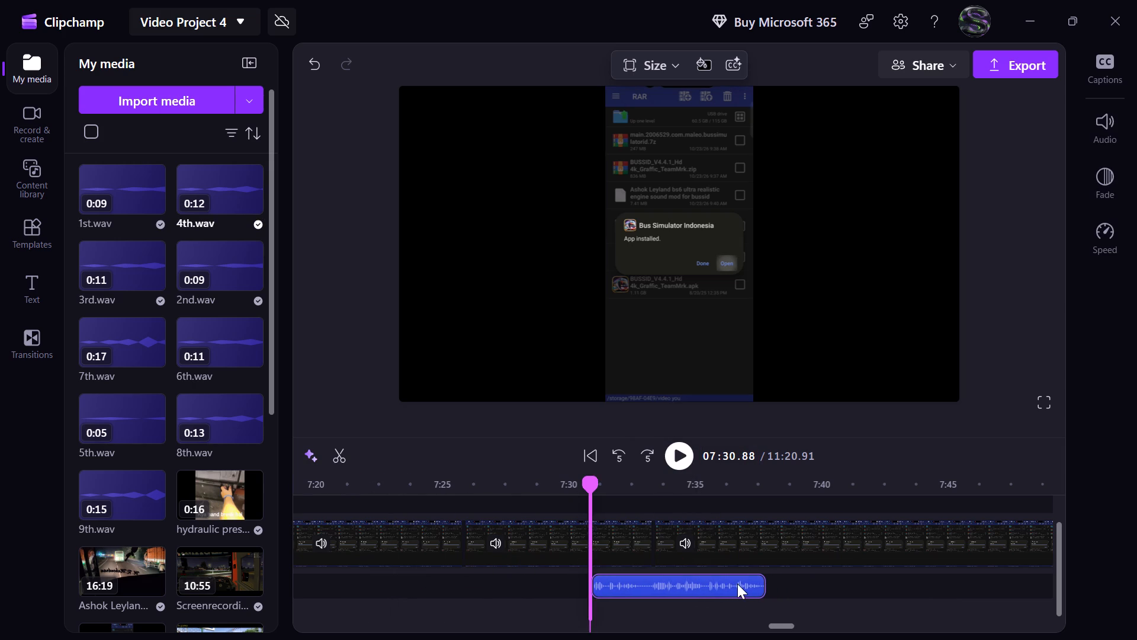
drag(737, 584, 734, 584)
click(689, 587)
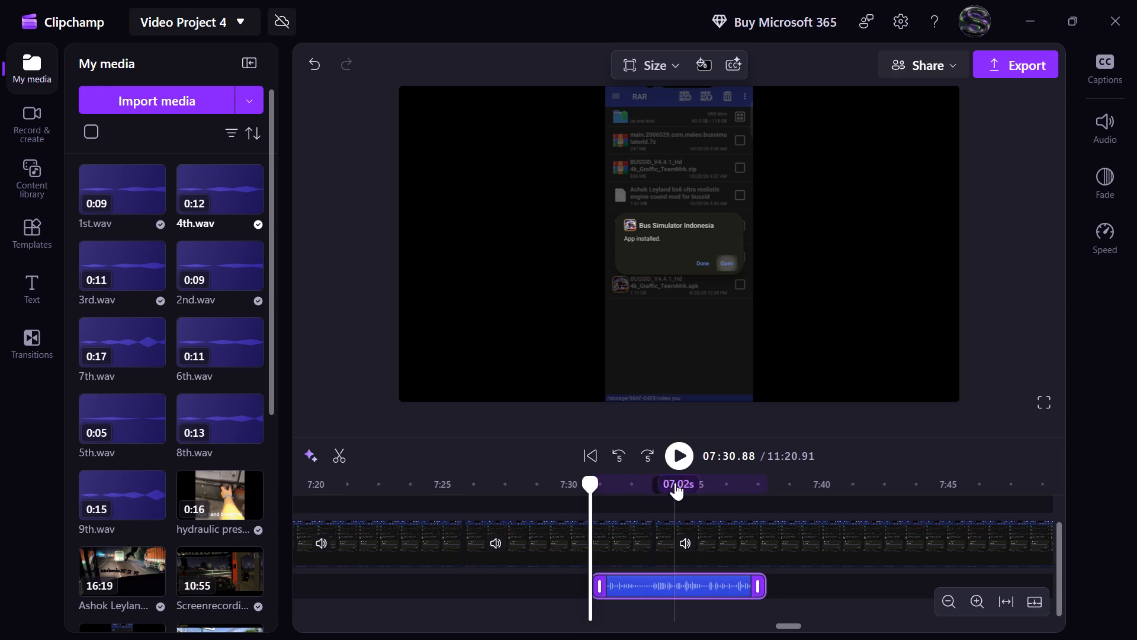
Play the moved part of 4th.wav from about 7:30.9 to check it against the app launch footage.
click(677, 460)
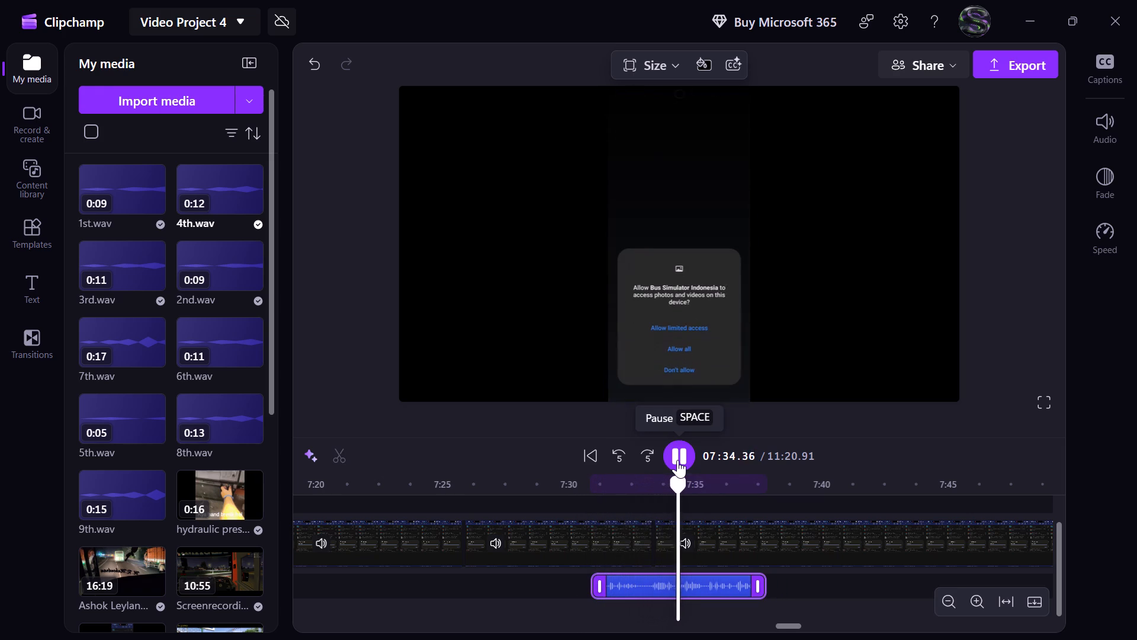
click(677, 460)
click(622, 461)
click(670, 460)
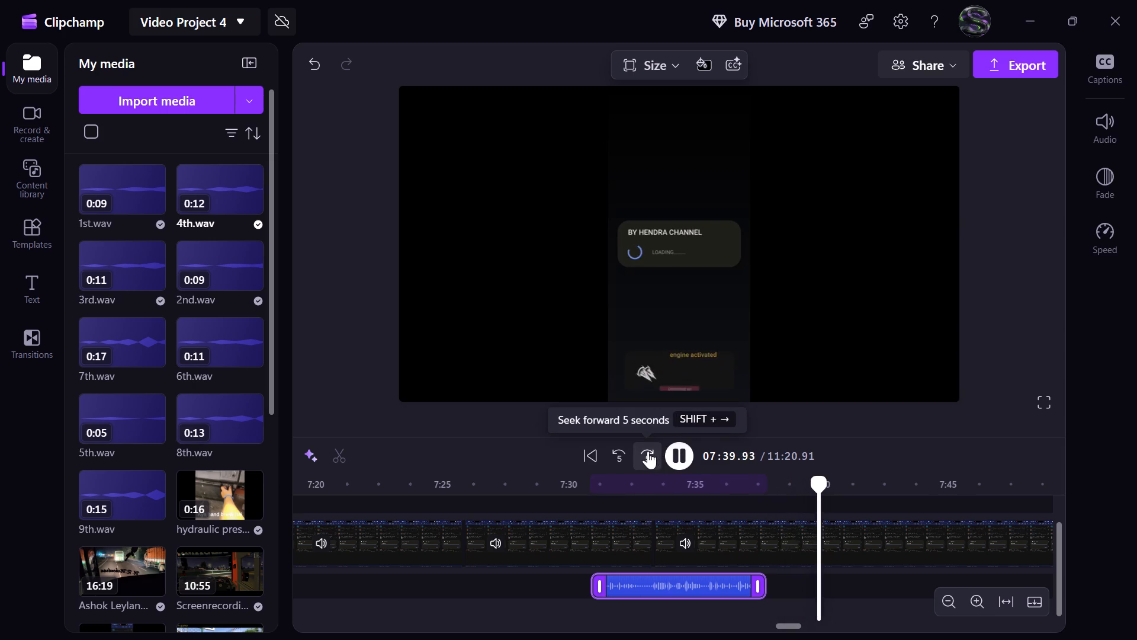
Add 5th.wav to the audio track and place its start at about 8:04.4, where the archive extraction footage begins.
click(648, 451)
click(648, 451)
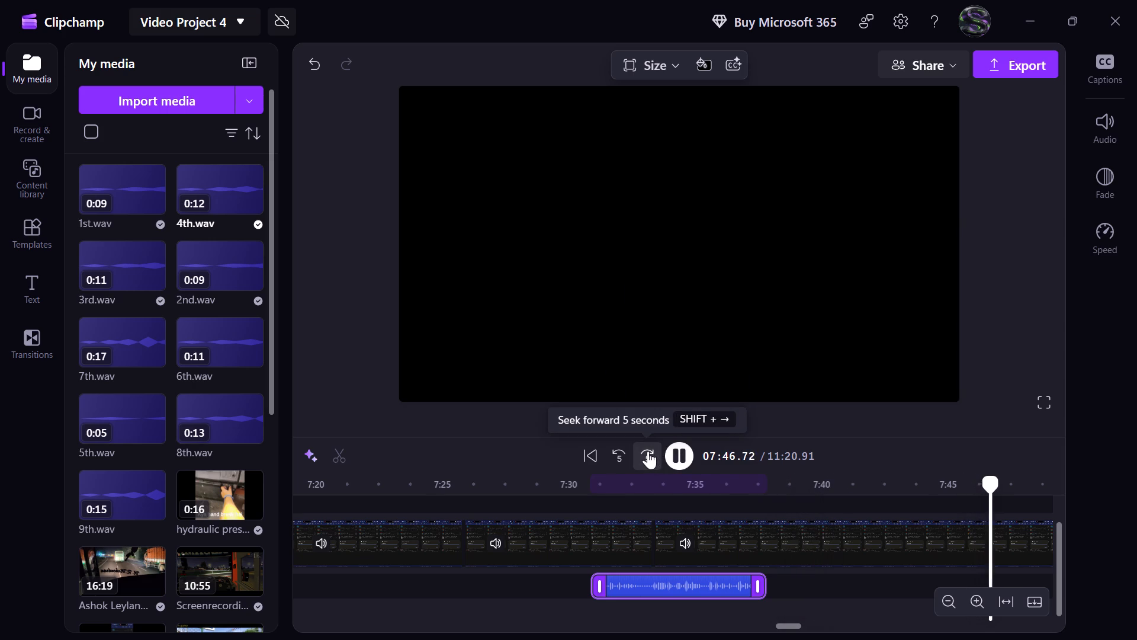
click(648, 451)
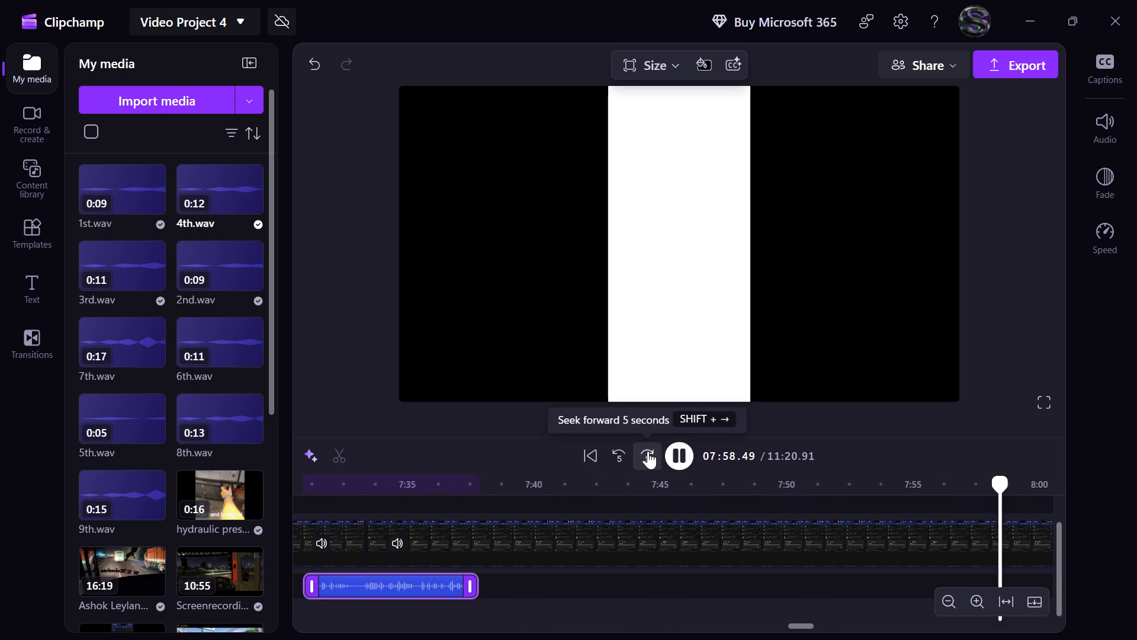
click(648, 451)
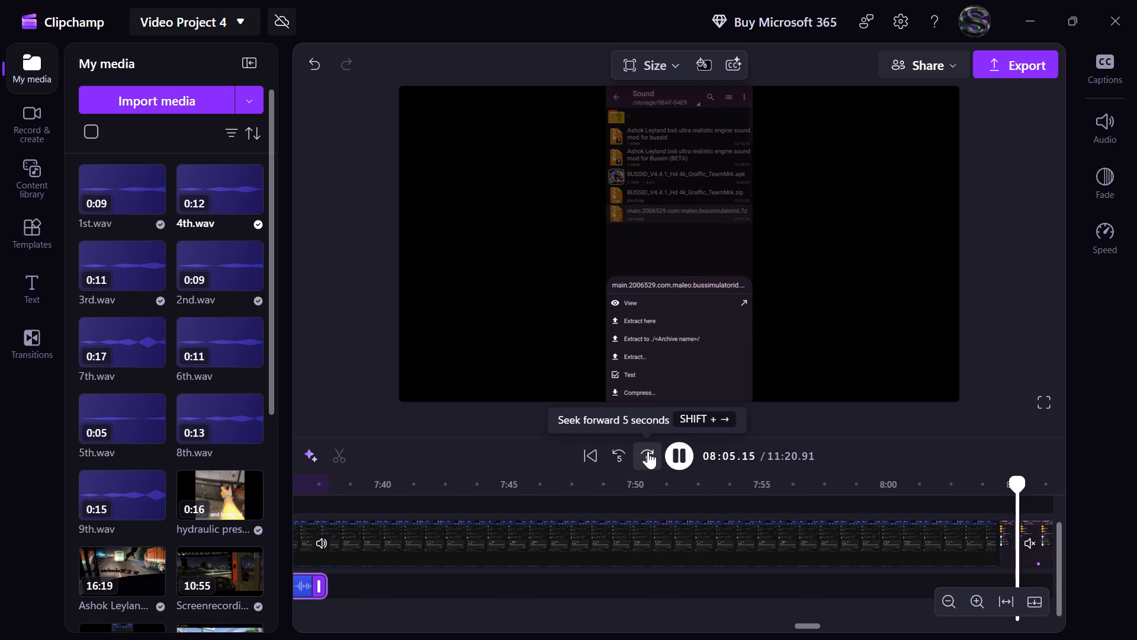
click(648, 451)
click(675, 460)
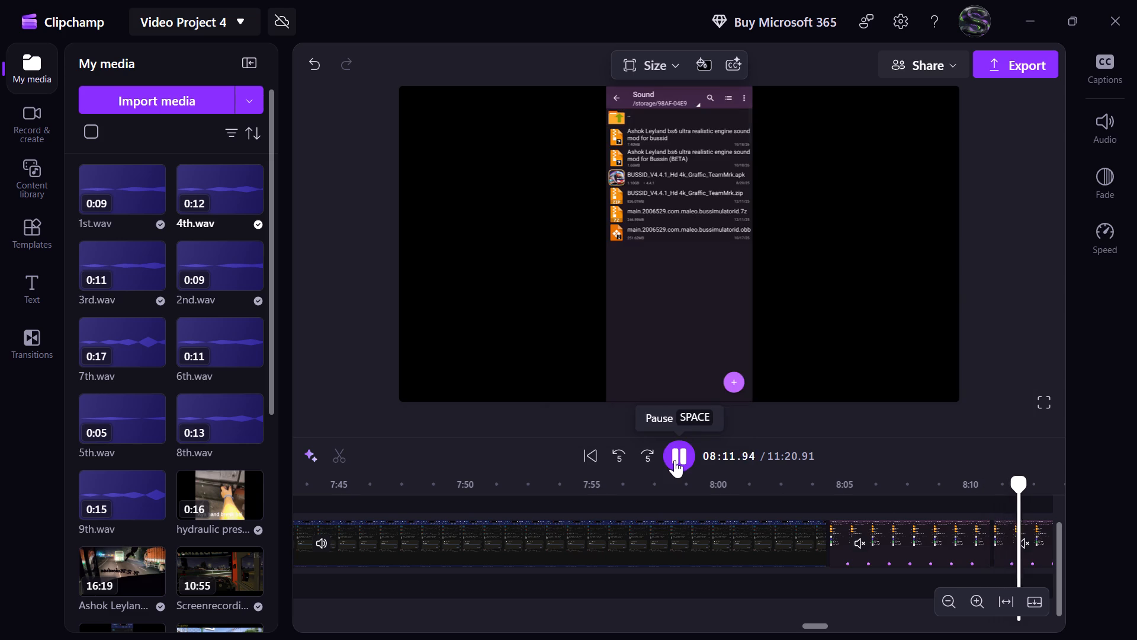
click(619, 454)
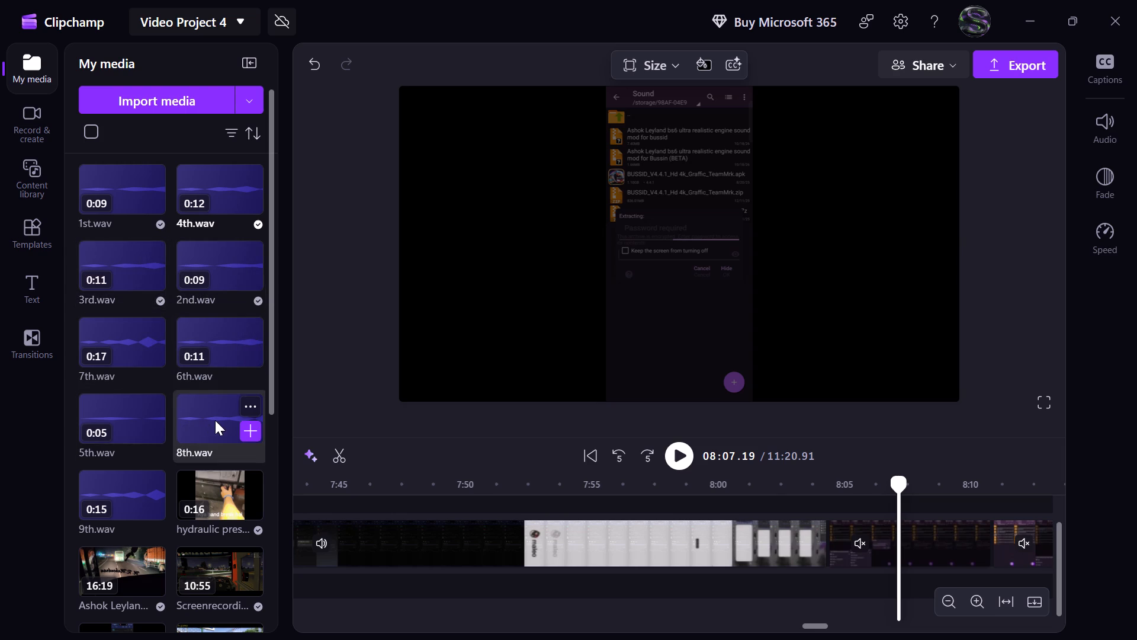
click(151, 429)
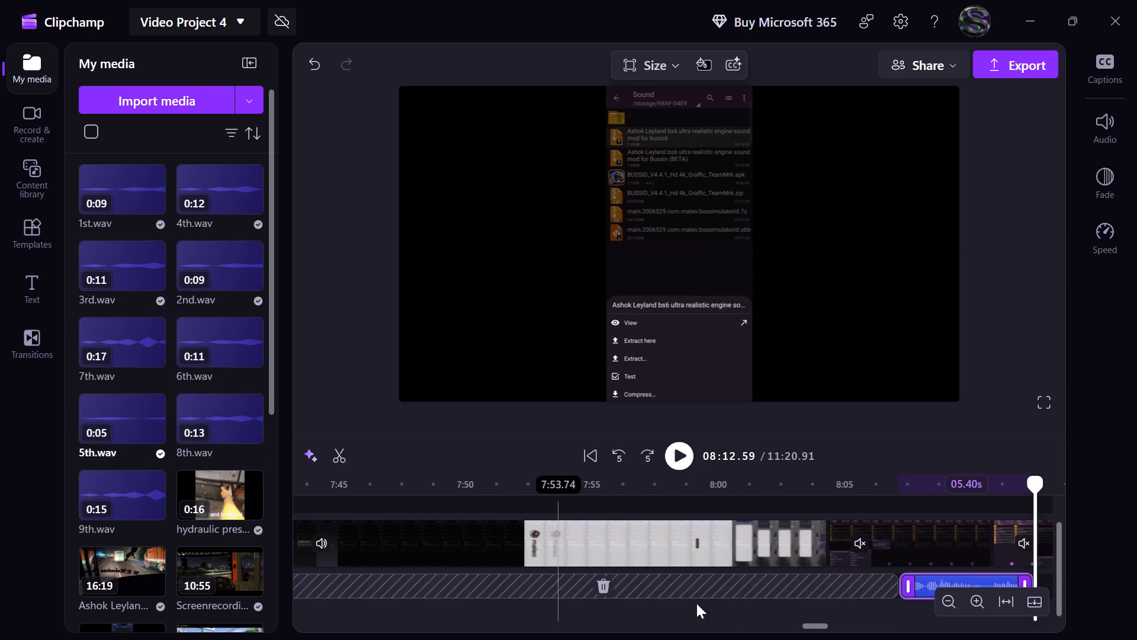
drag(948, 580, 913, 581)
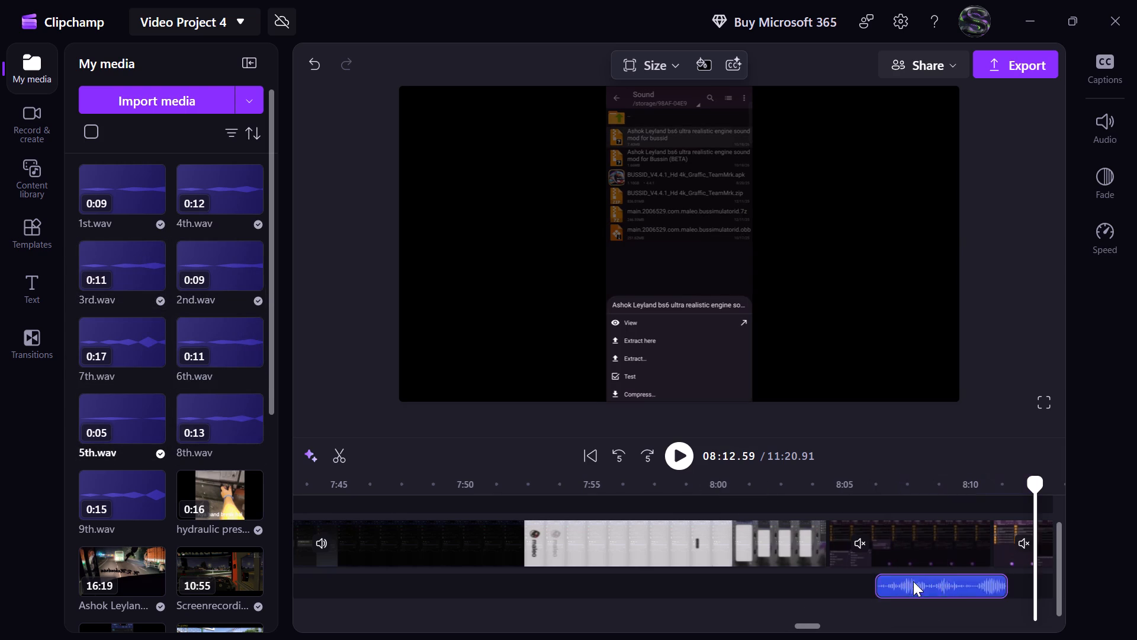
drag(913, 581, 875, 584)
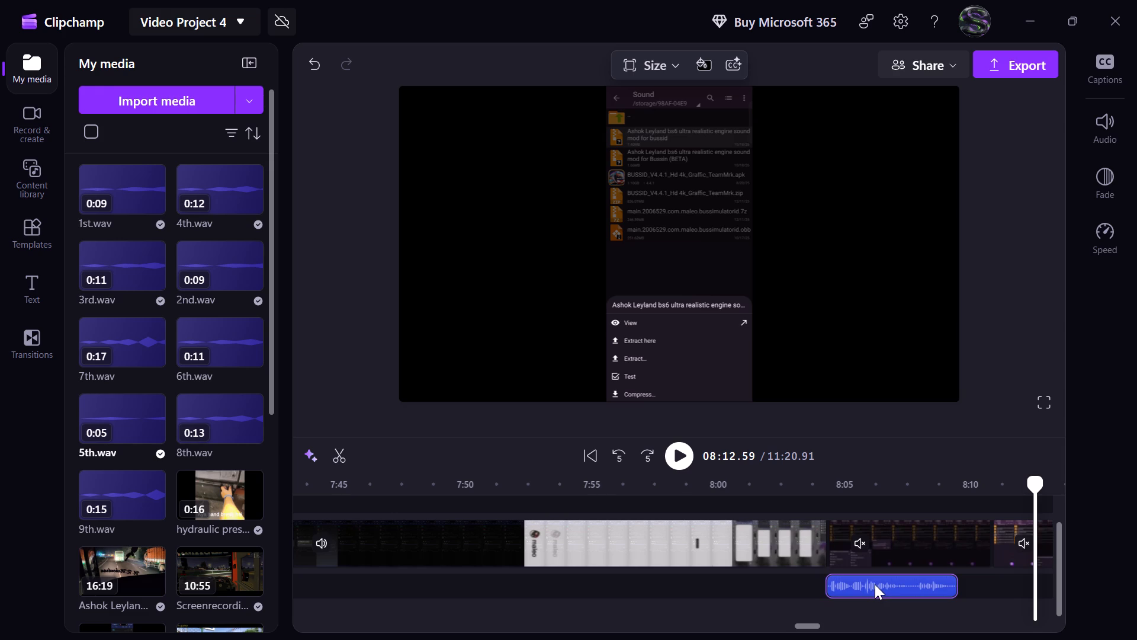
Play 5th.wav and the footage after it up to about 8:20 to check its timing and look for the next narration point.
click(762, 487)
click(655, 452)
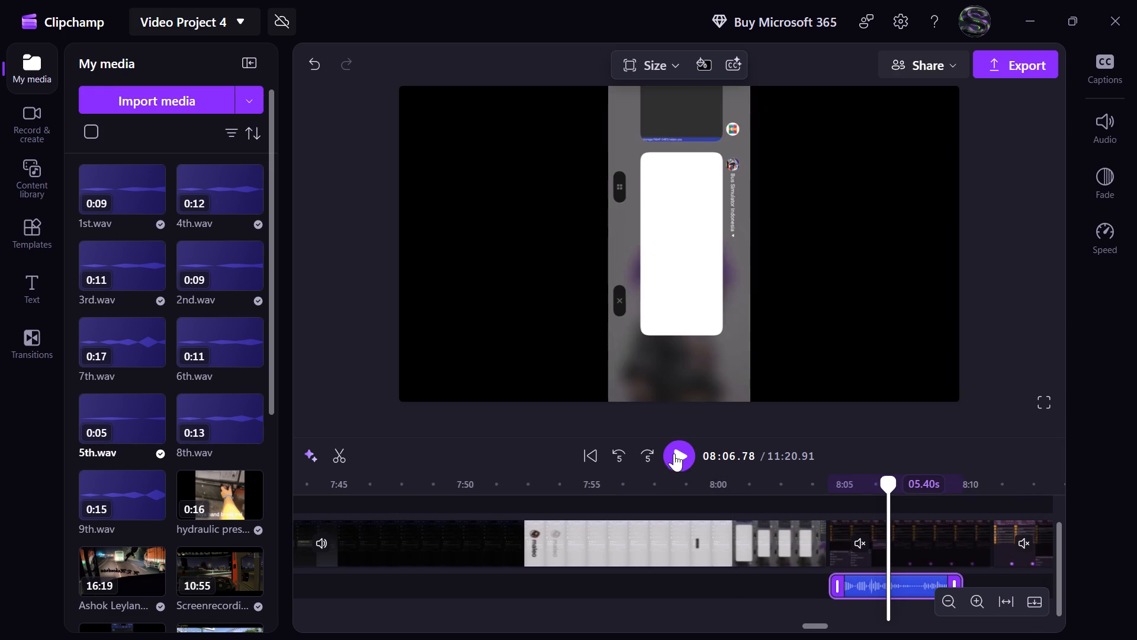
click(675, 453)
click(628, 452)
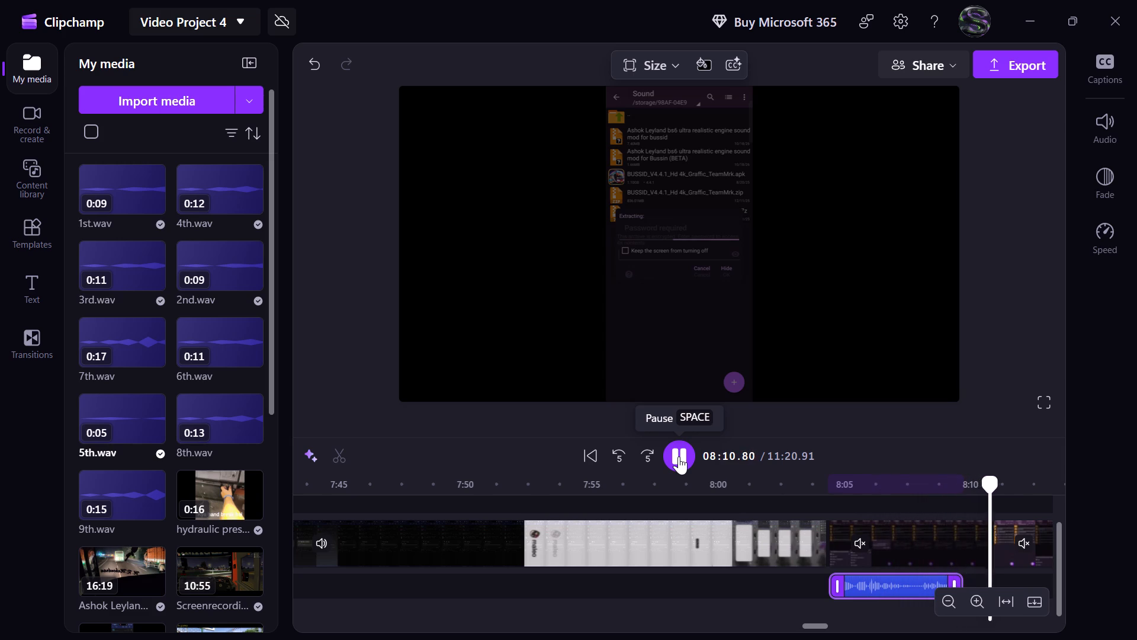
click(648, 456)
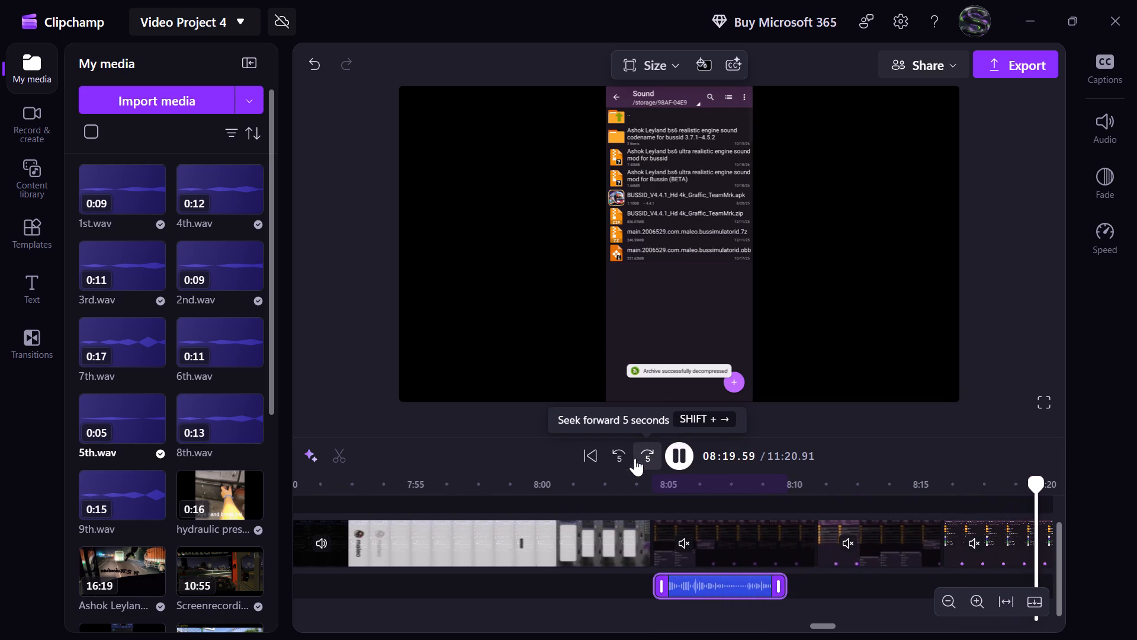
click(615, 459)
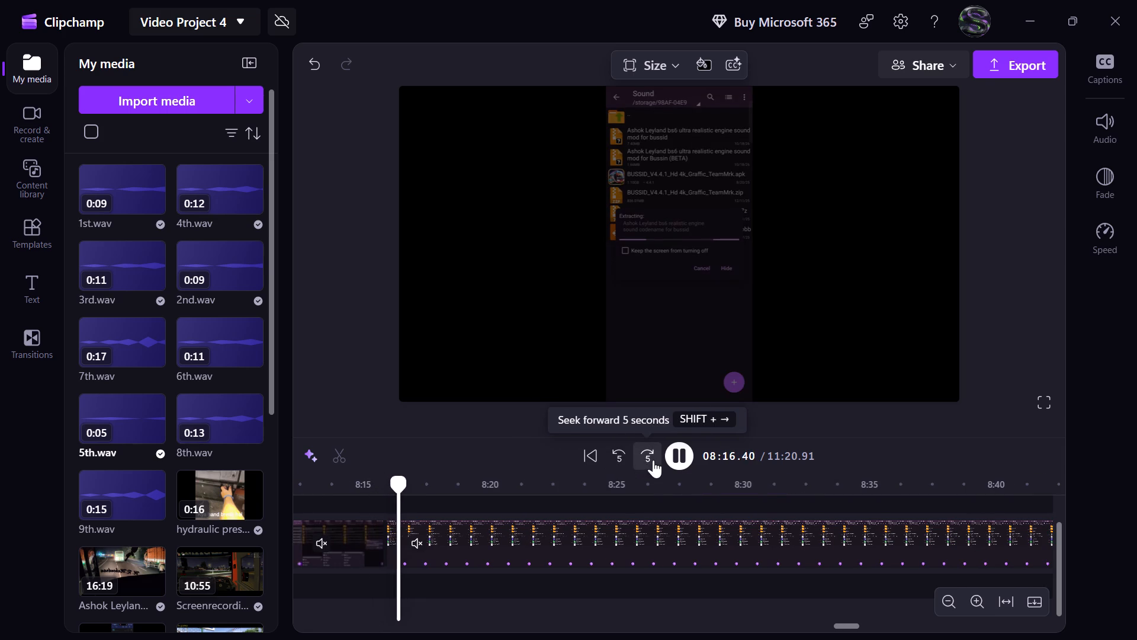
click(623, 457)
click(684, 456)
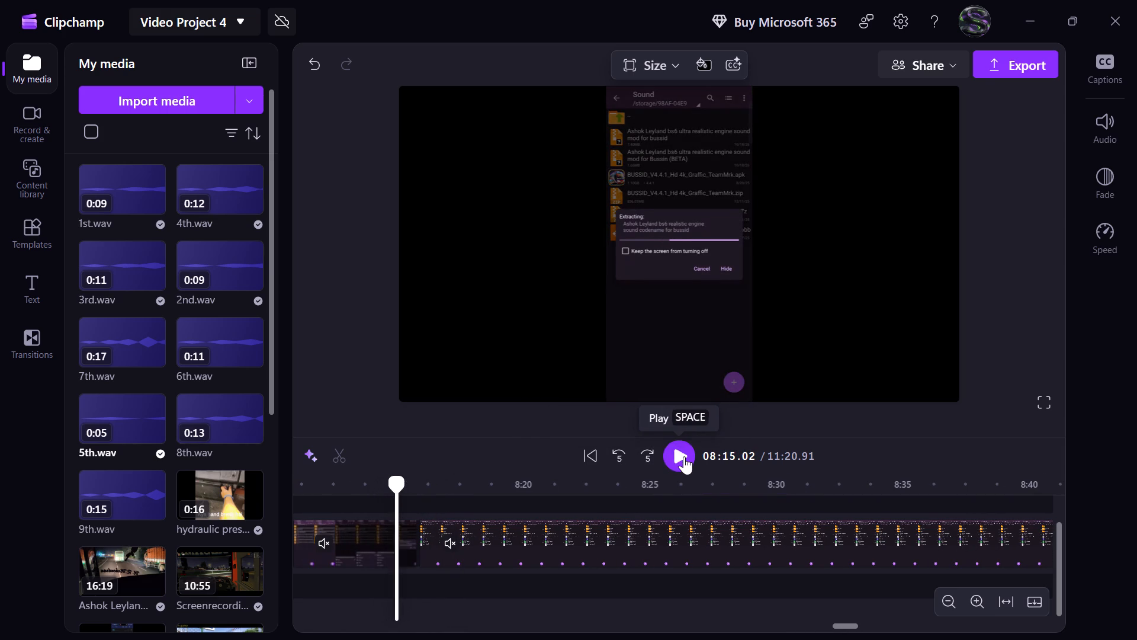
Replay the footage after 5th.wav, set the playhead to 08:13.00, and add 6th.wav to the audio track there.
click(573, 543)
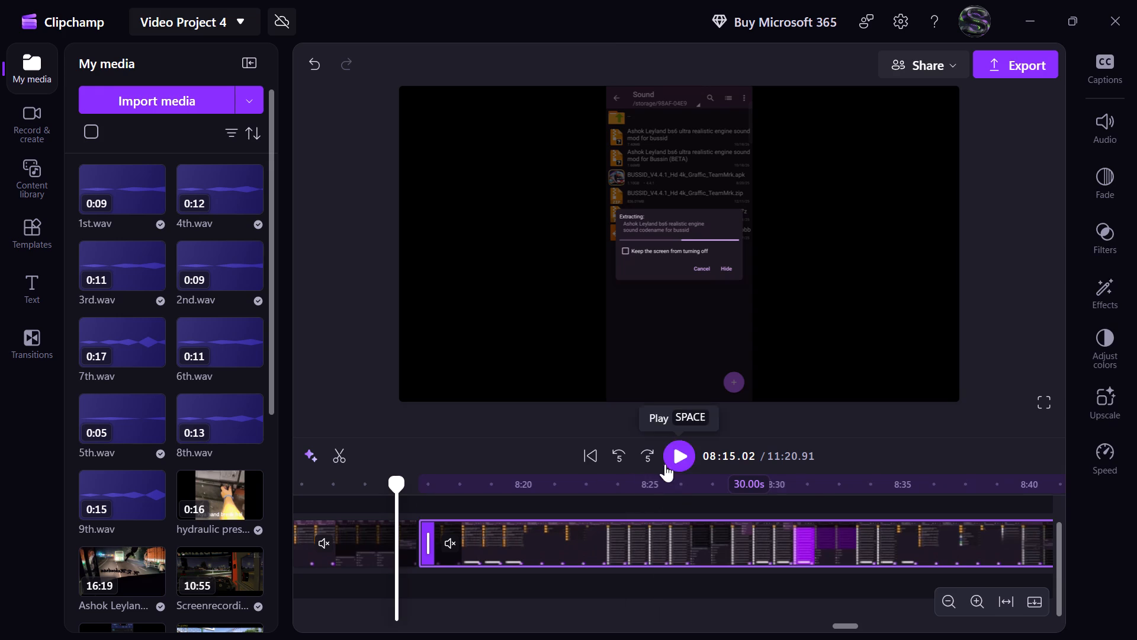
click(622, 463)
click(679, 457)
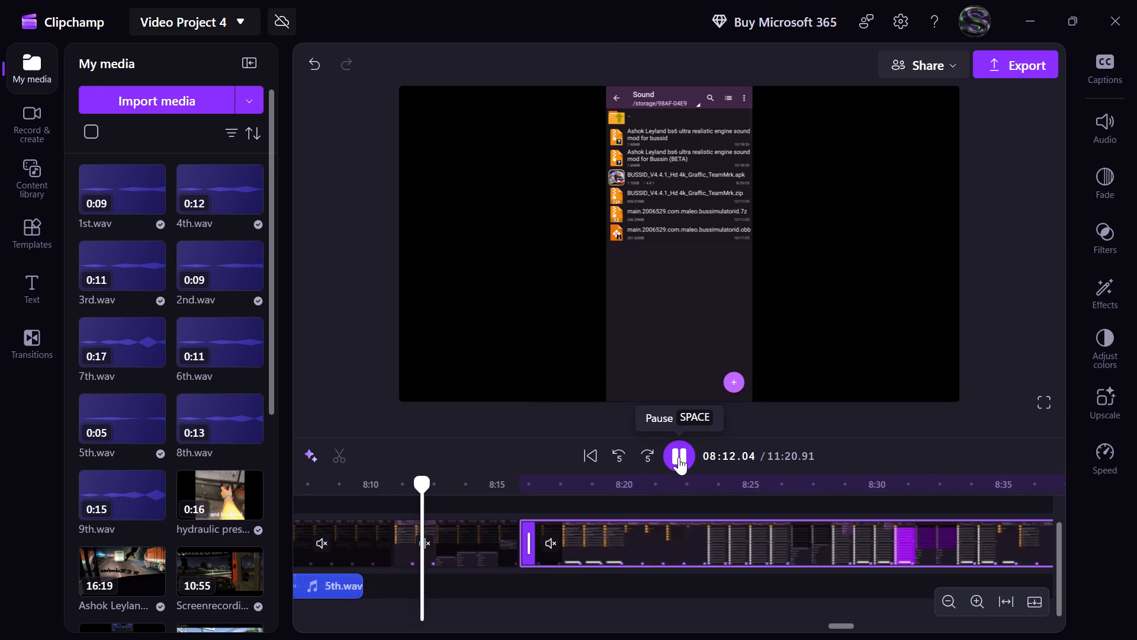
click(679, 457)
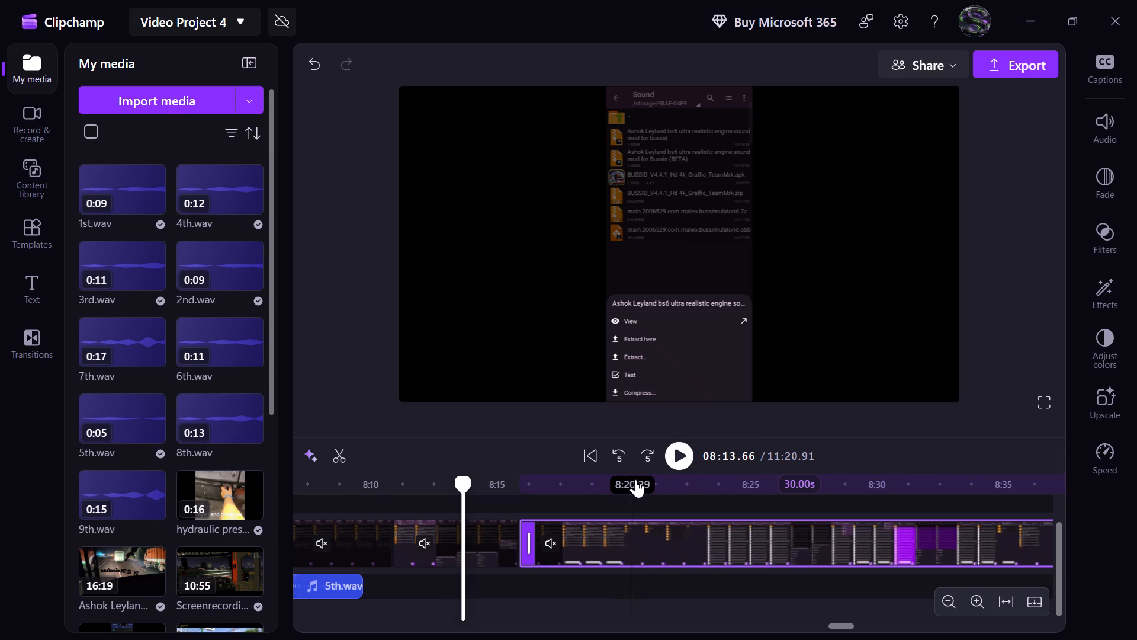
click(746, 453)
text(50)
key(Return)
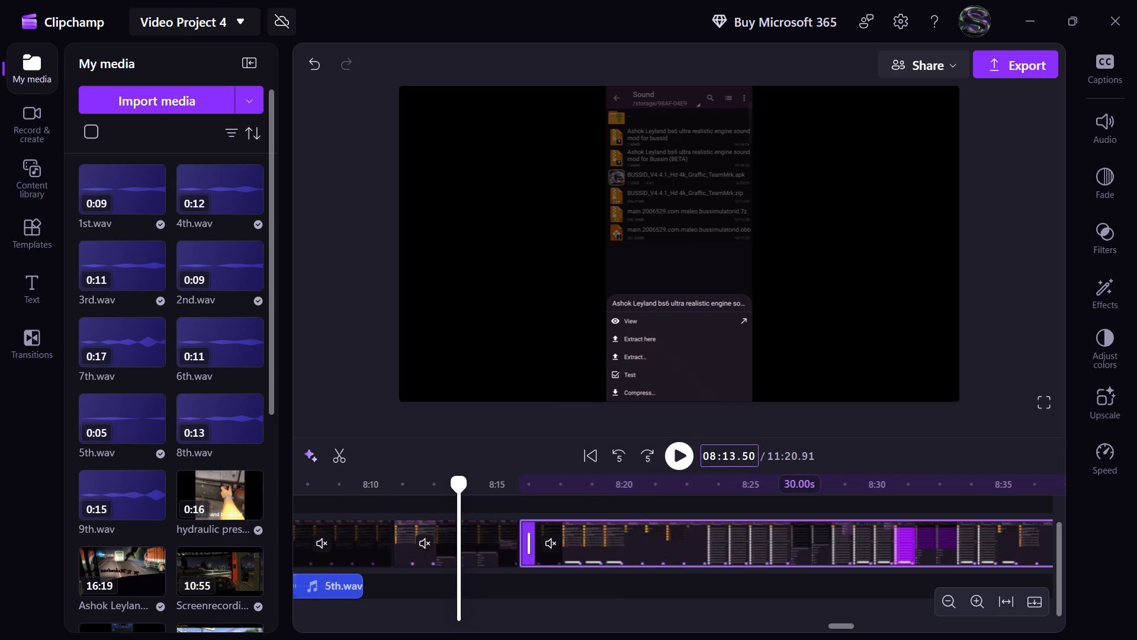
text(00)
key(ctrl+z)
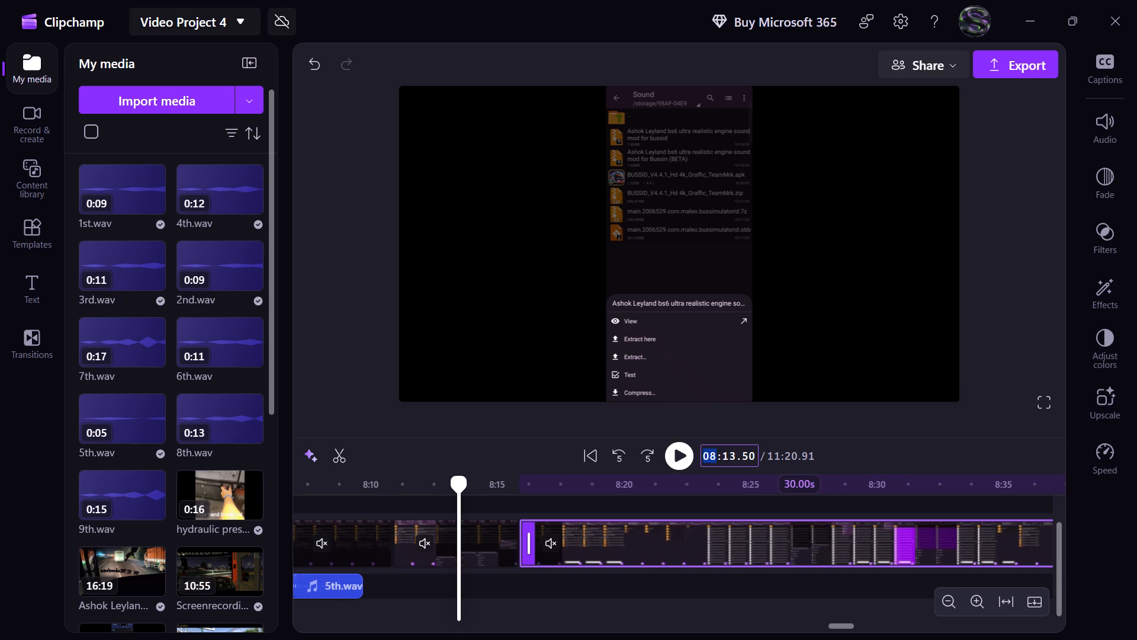
click(751, 456)
text(00)
key(Return)
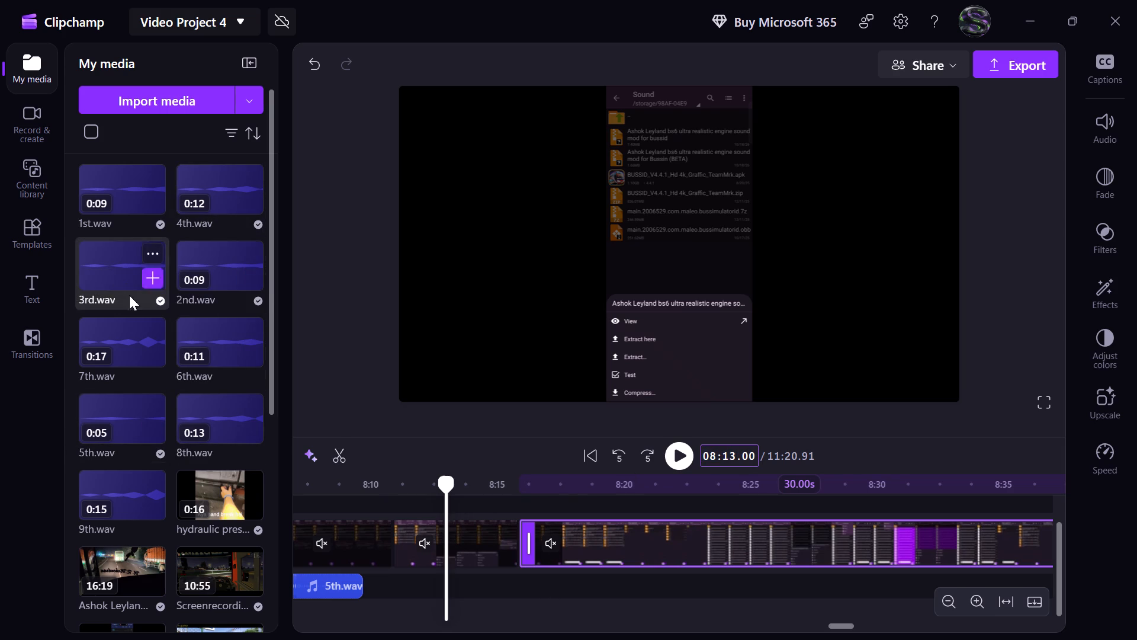
click(246, 356)
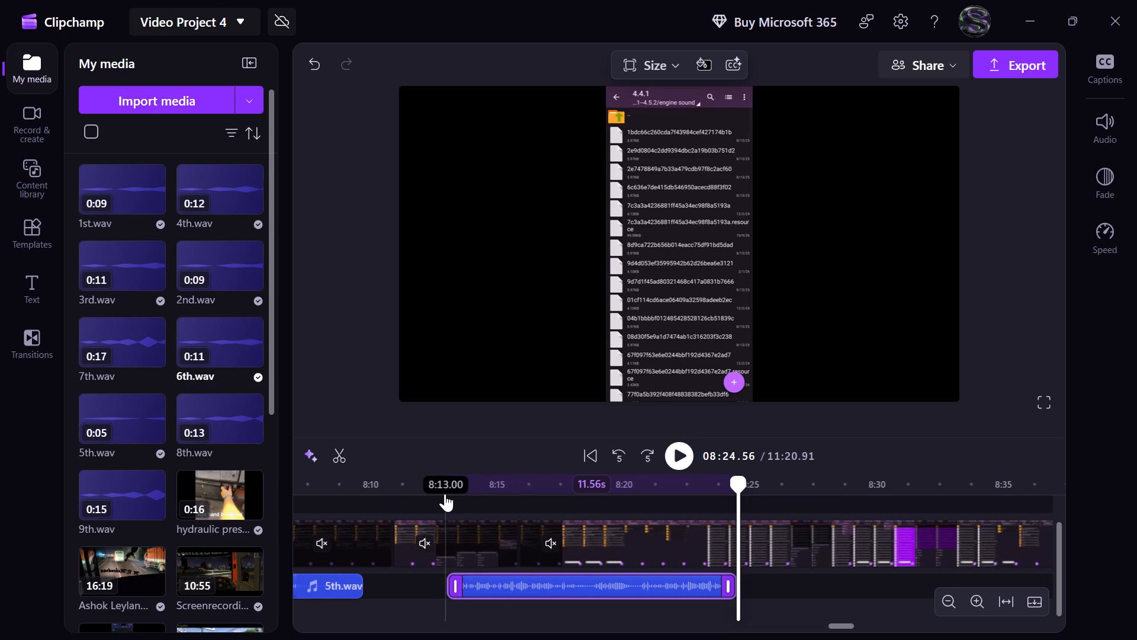
Move 6th.wav so that it starts at about 8:24.6, over the engine sound folder footage.
click(637, 583)
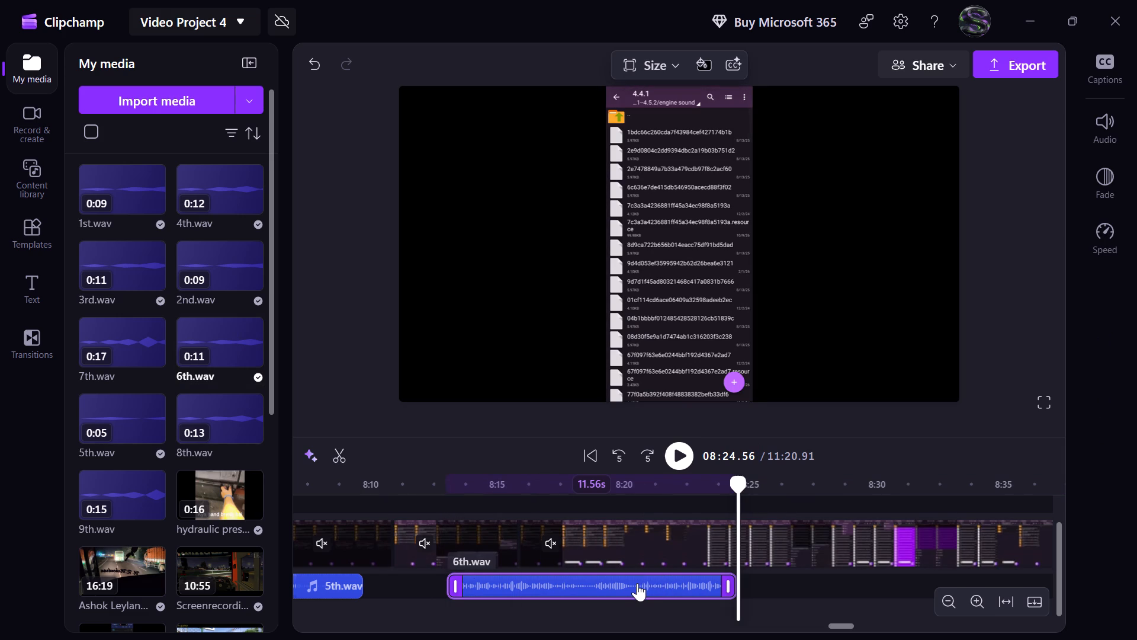
drag(637, 583, 933, 581)
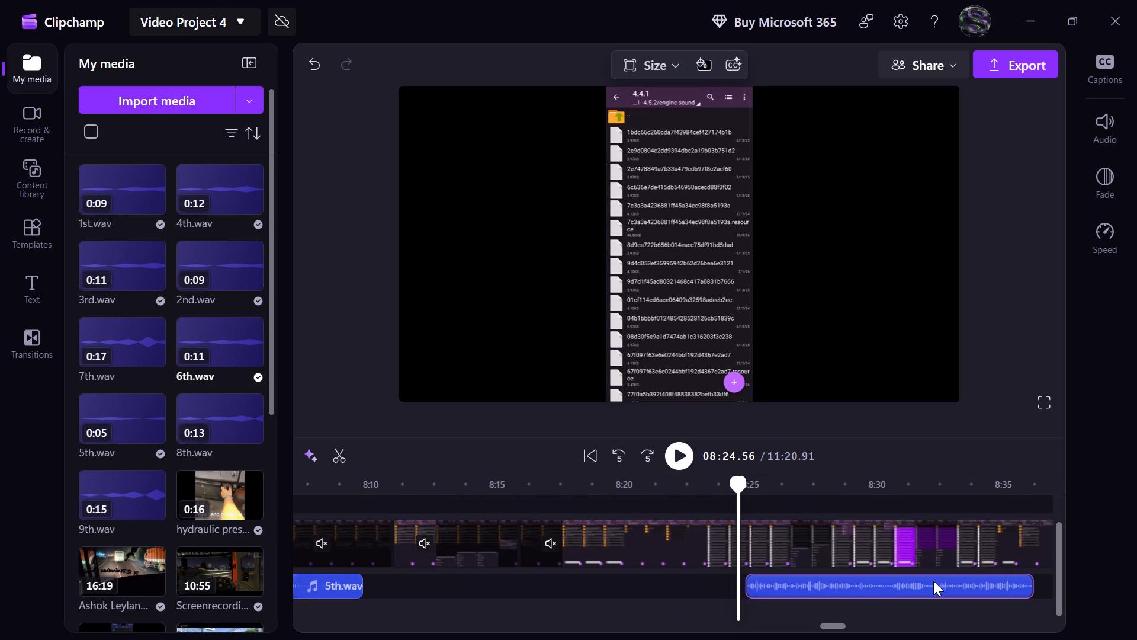
drag(933, 581, 929, 581)
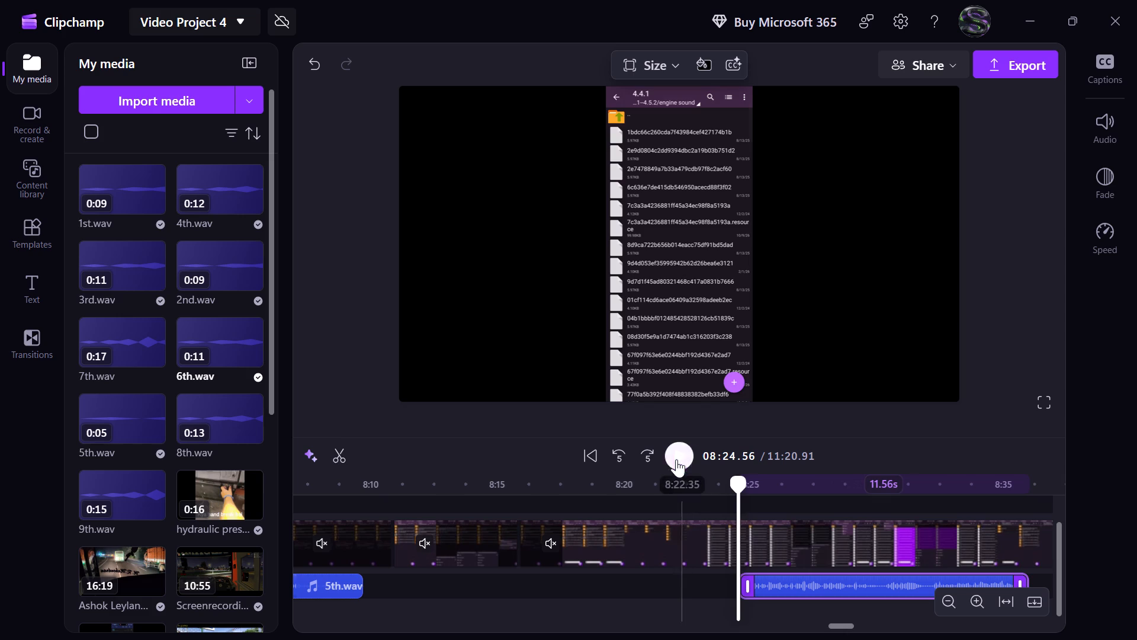
Undo the last move of 6th.wav so that it starts at about 8:13 again on the audio track.
click(676, 456)
click(676, 456)
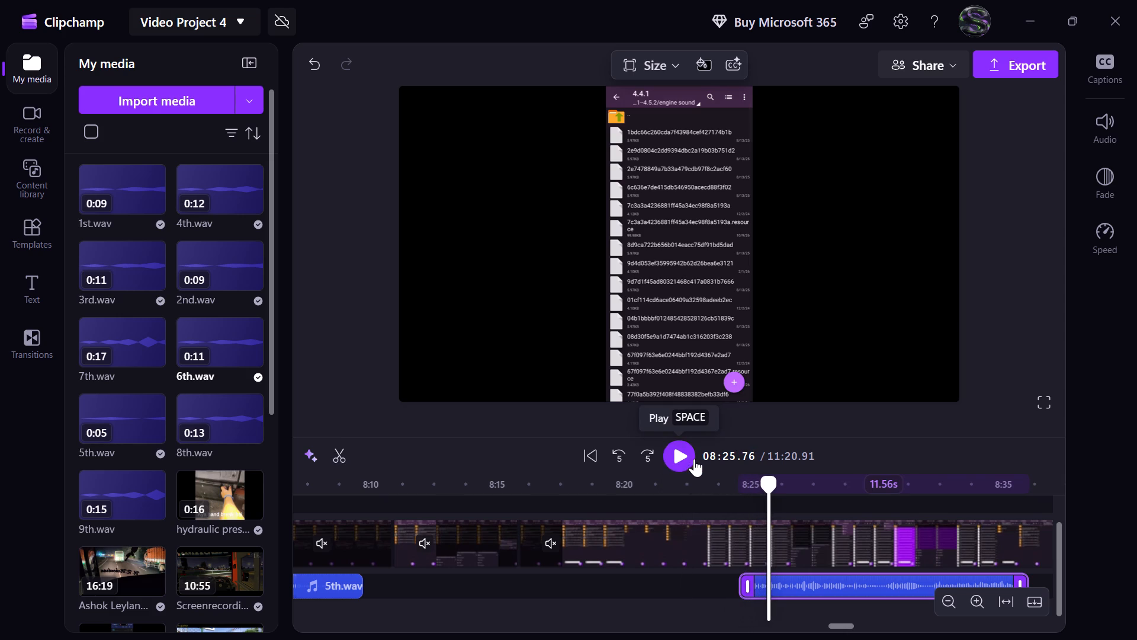
key(ctrl+z)
key(ctrl+z)
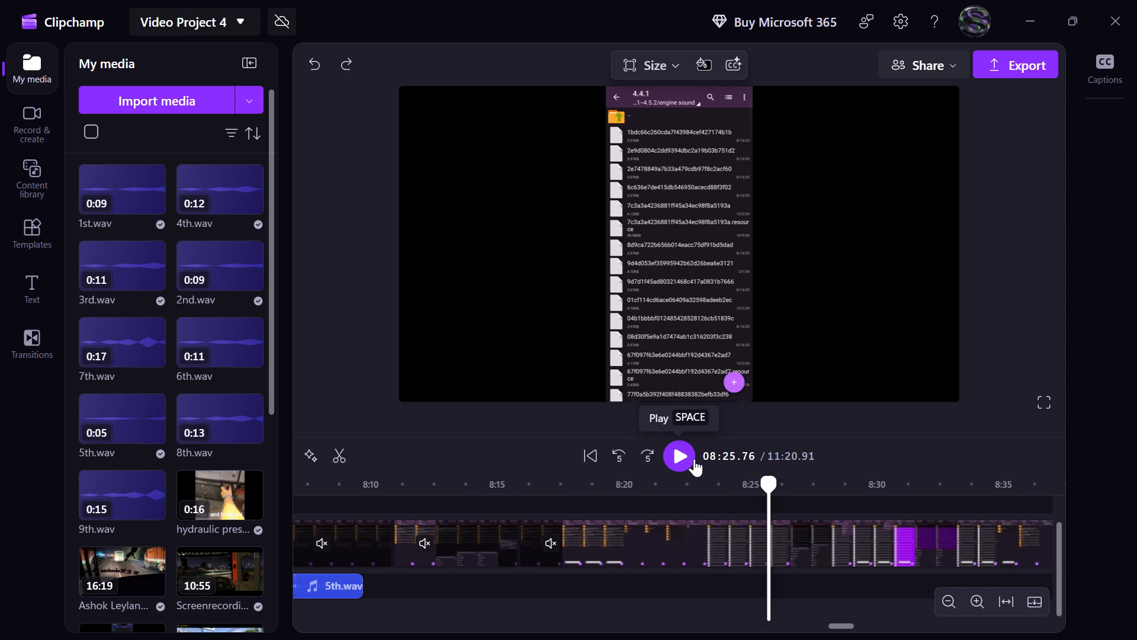
key(ctrl+y)
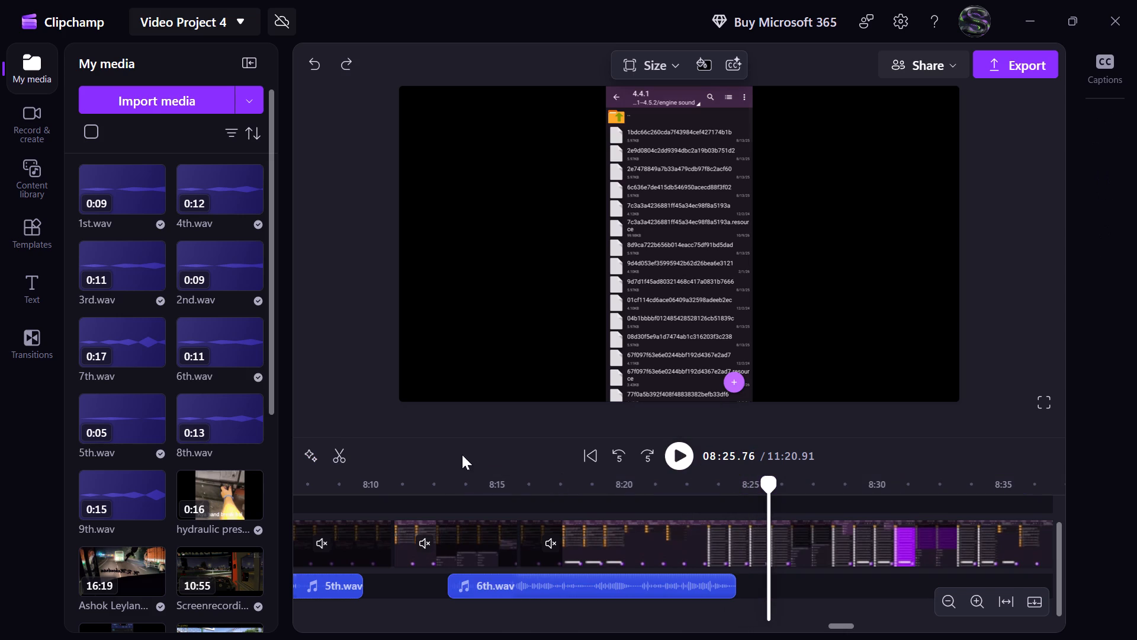
Play 6th.wav through to about 8:26.3, then add 7th.wav and place its start at about 8:24.6.
click(428, 495)
click(688, 459)
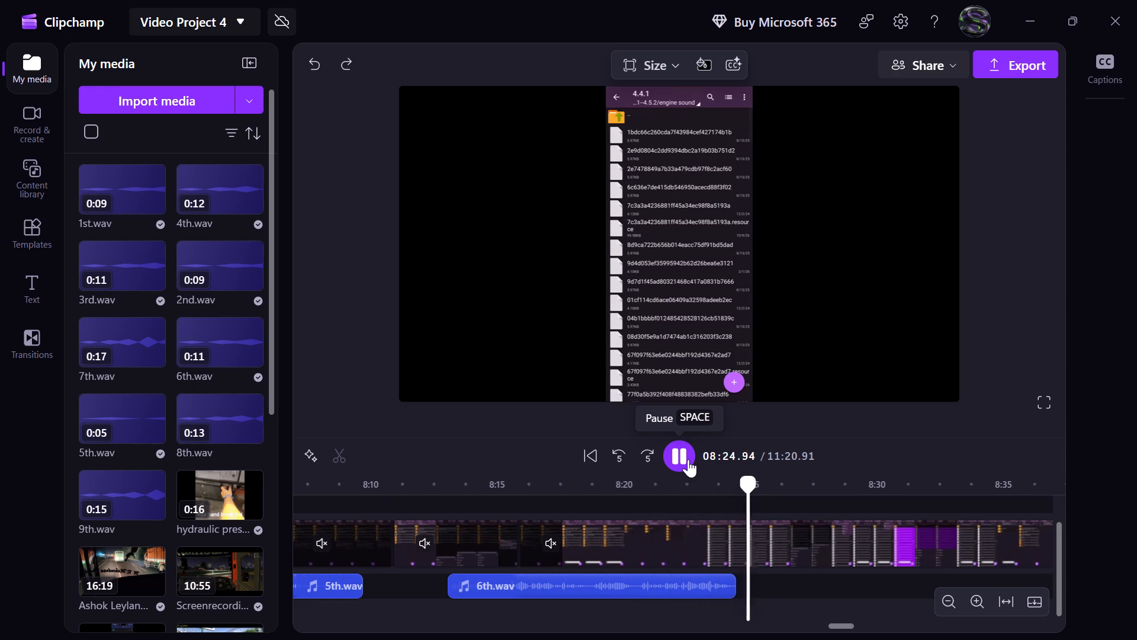
click(688, 456)
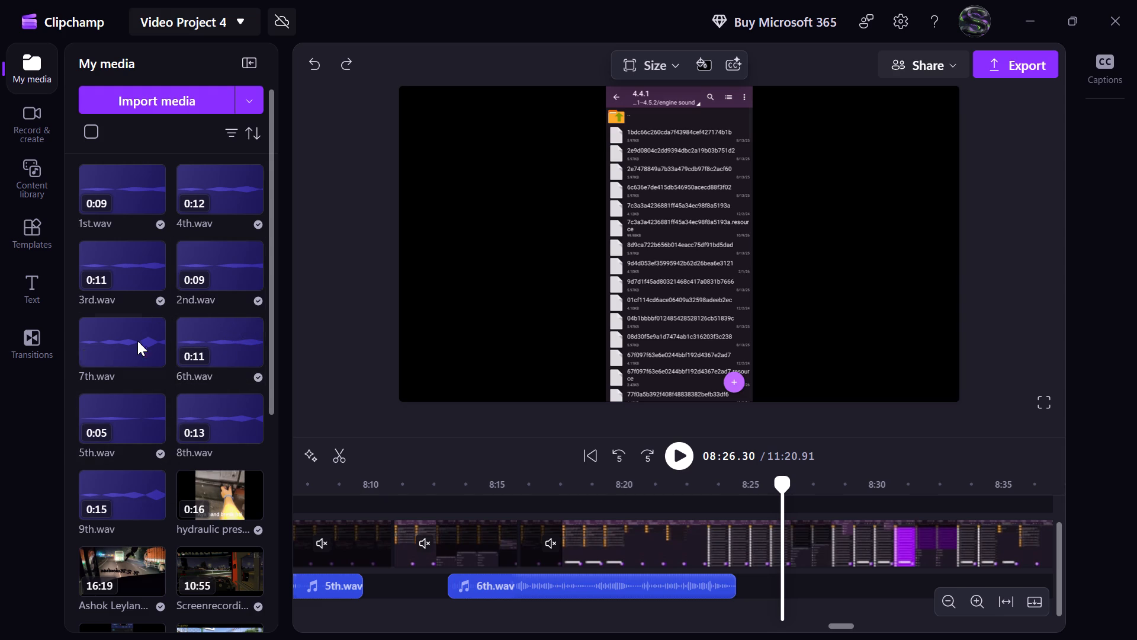
click(152, 363)
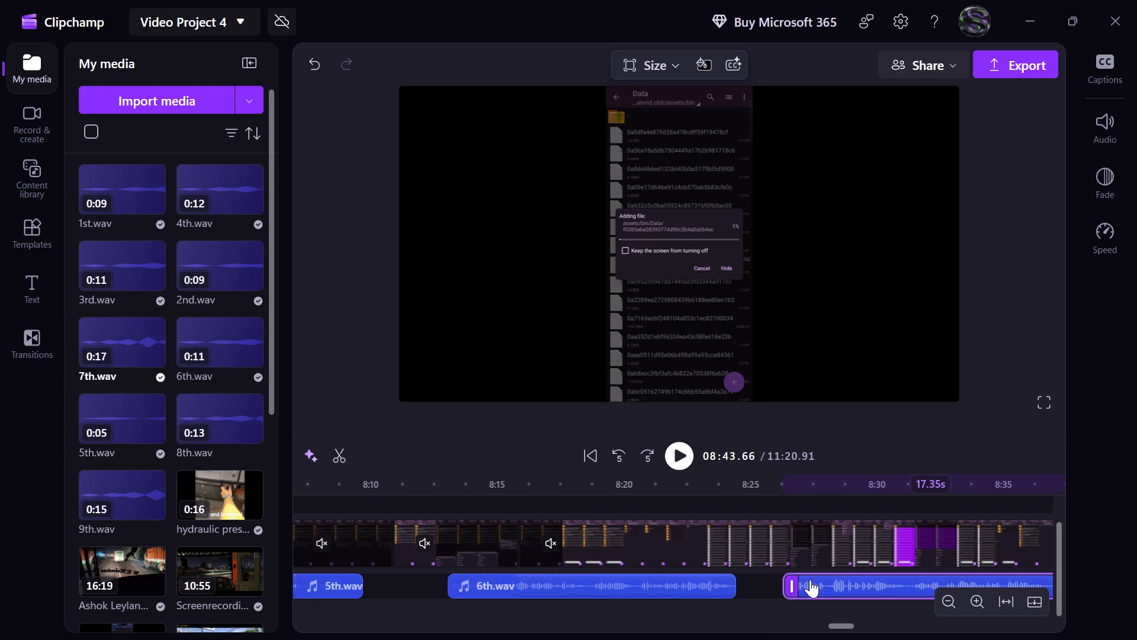
drag(875, 591, 828, 594)
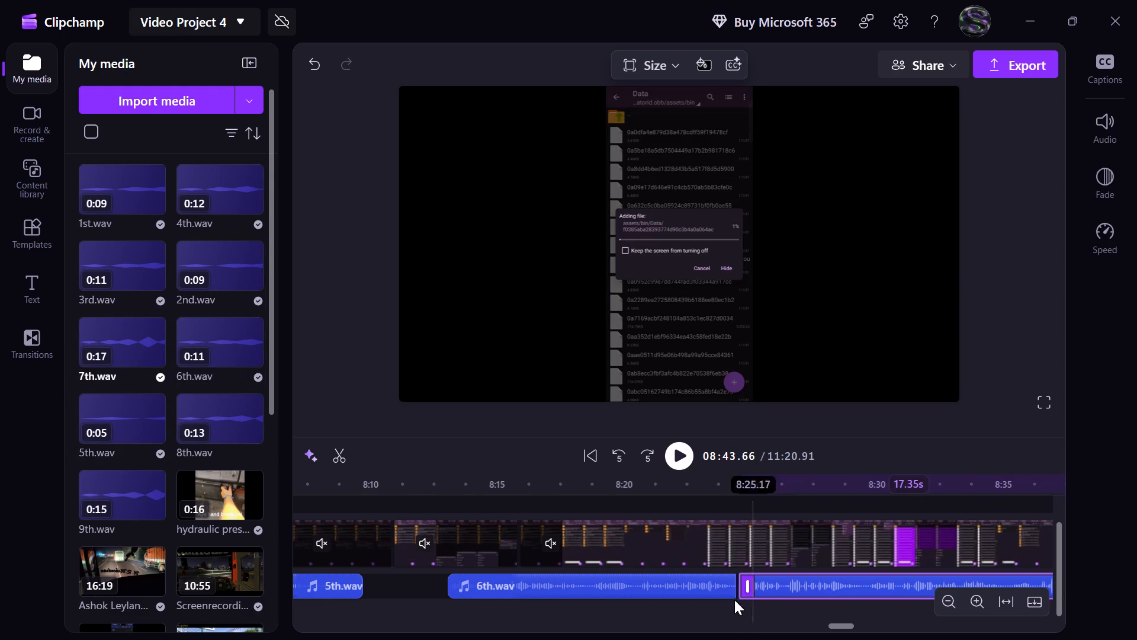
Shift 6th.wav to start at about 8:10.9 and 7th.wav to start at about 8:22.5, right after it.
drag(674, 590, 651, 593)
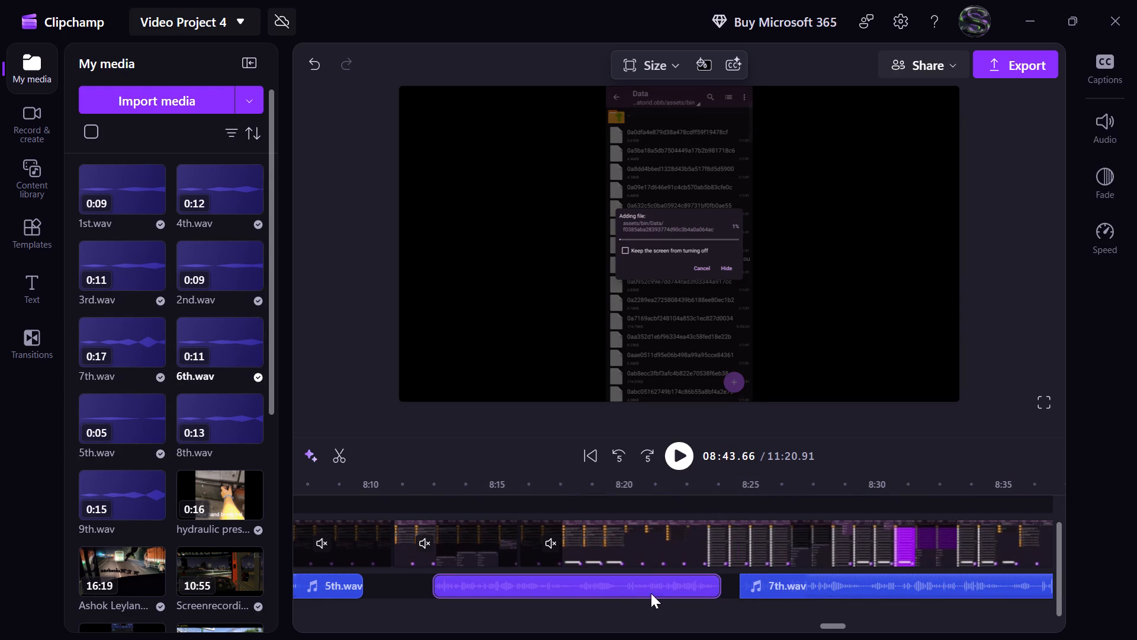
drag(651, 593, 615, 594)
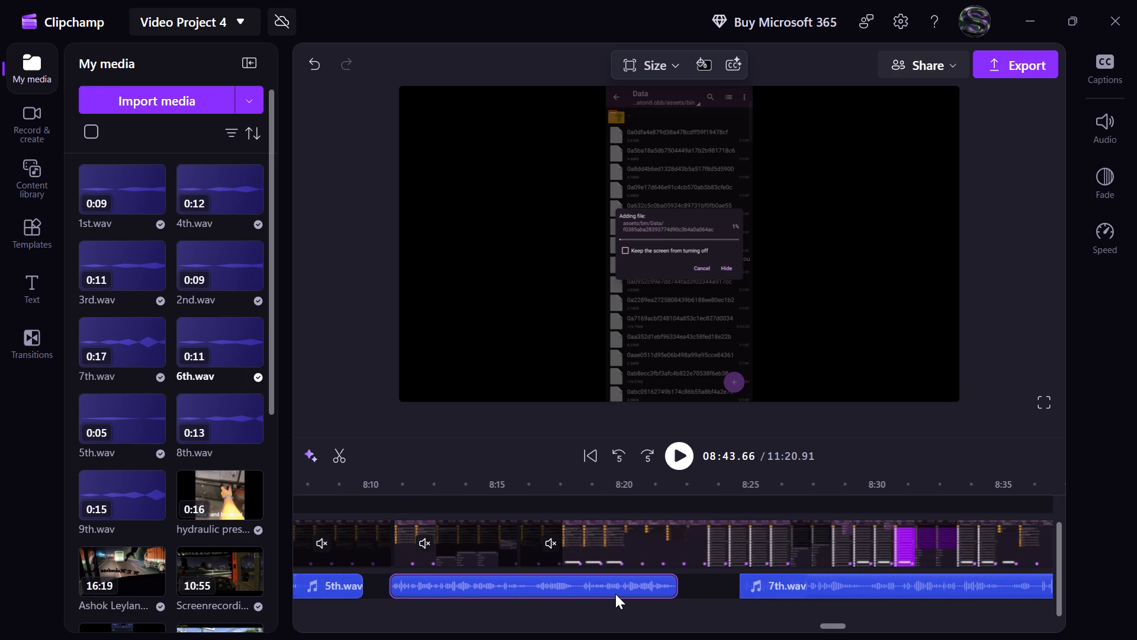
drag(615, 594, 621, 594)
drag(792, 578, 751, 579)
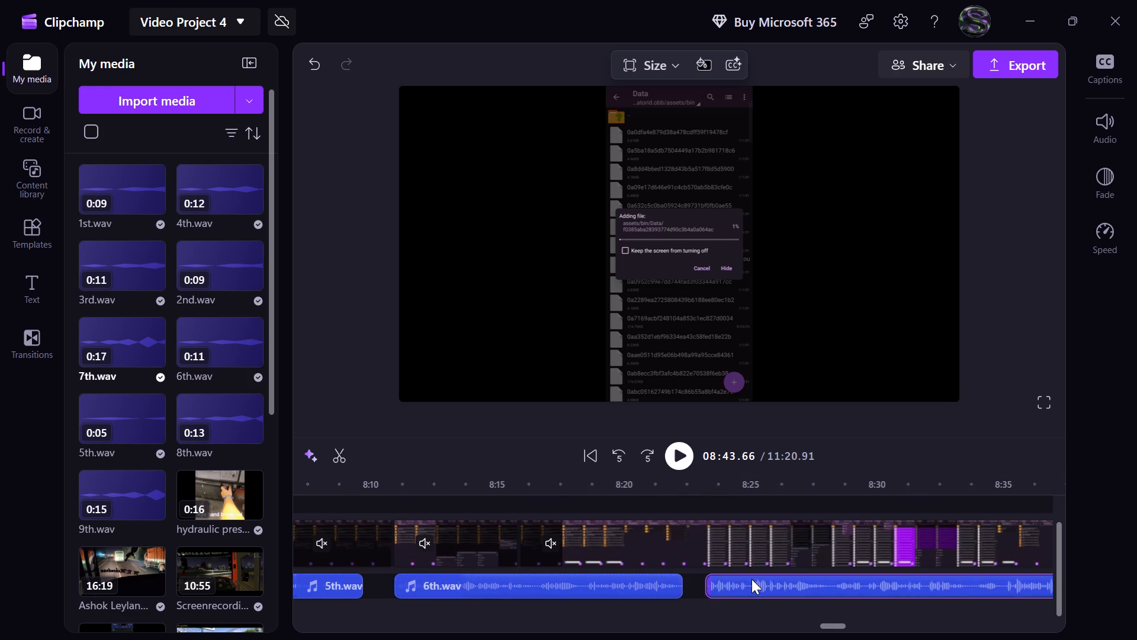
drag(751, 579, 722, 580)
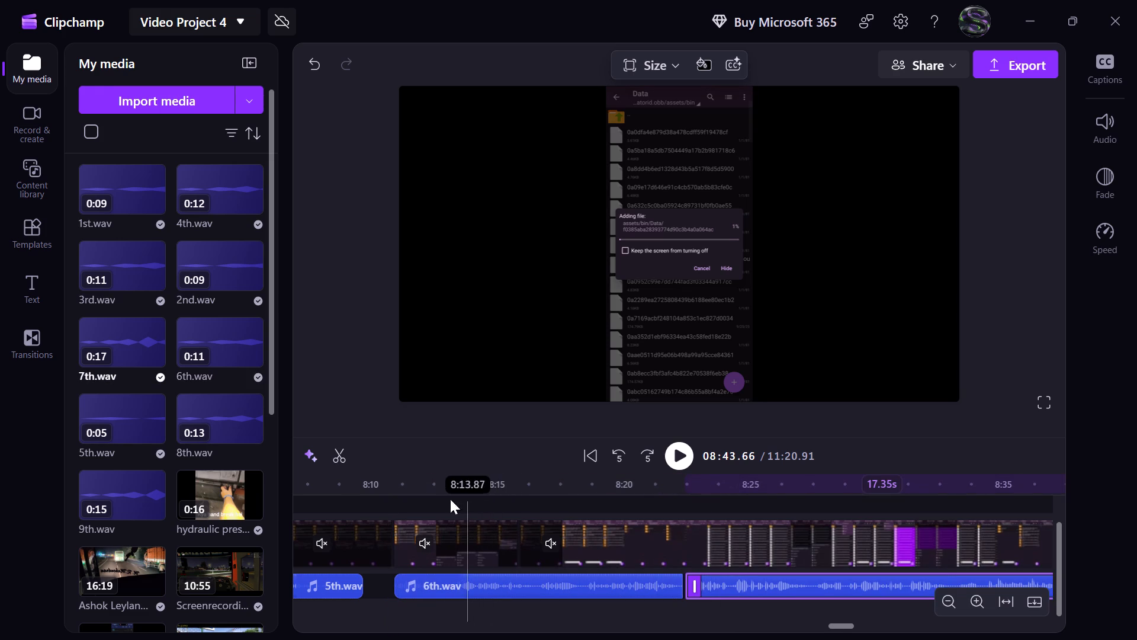
Play 6th.wav, 7th.wav and the following footage up to about 8:45 to check the narration timing.
click(416, 499)
click(685, 462)
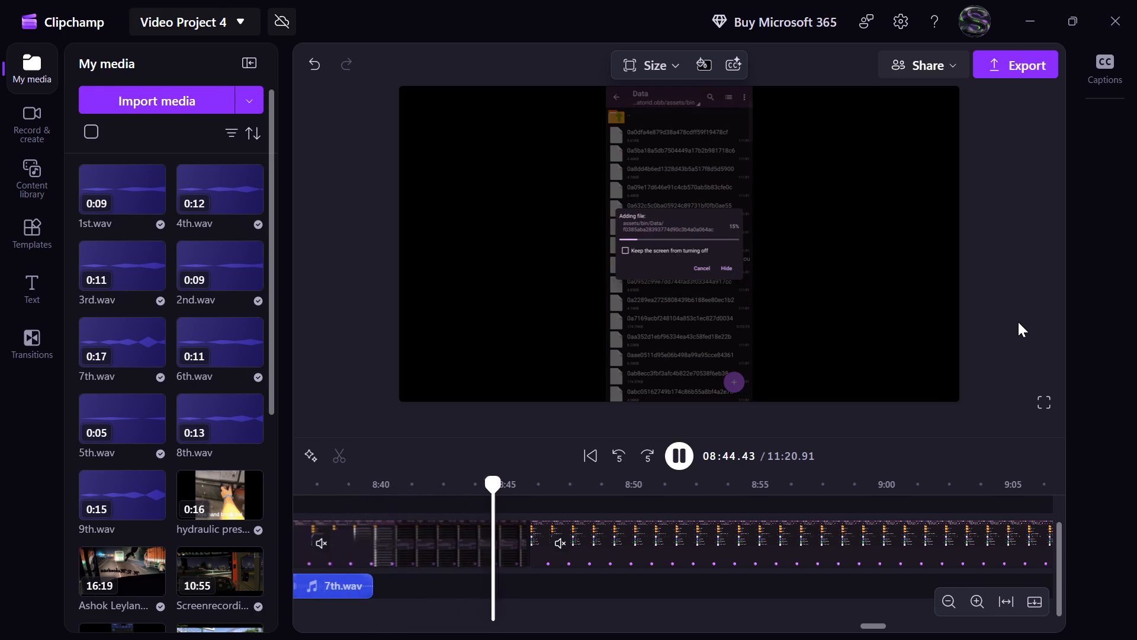
click(678, 460)
Close the audio gaps by placing 6th.wav directly after 5th.wav at about 8:09.8 and 7th.wav directly after 6th.wav.
scroll(692, 533, right, 1)
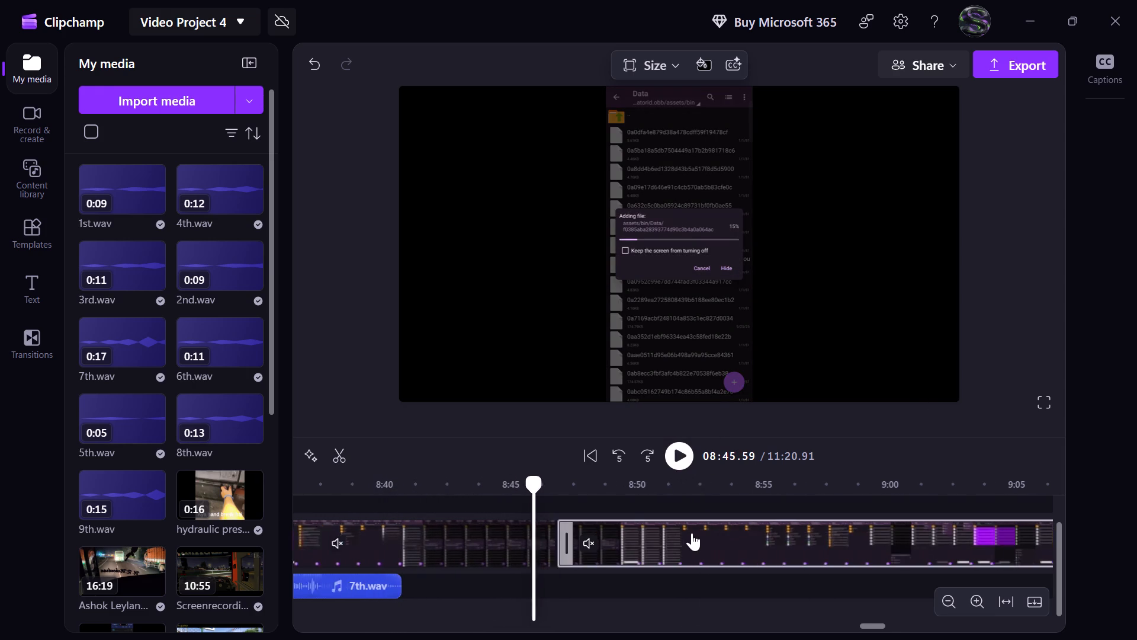
scroll(692, 533, right, 3)
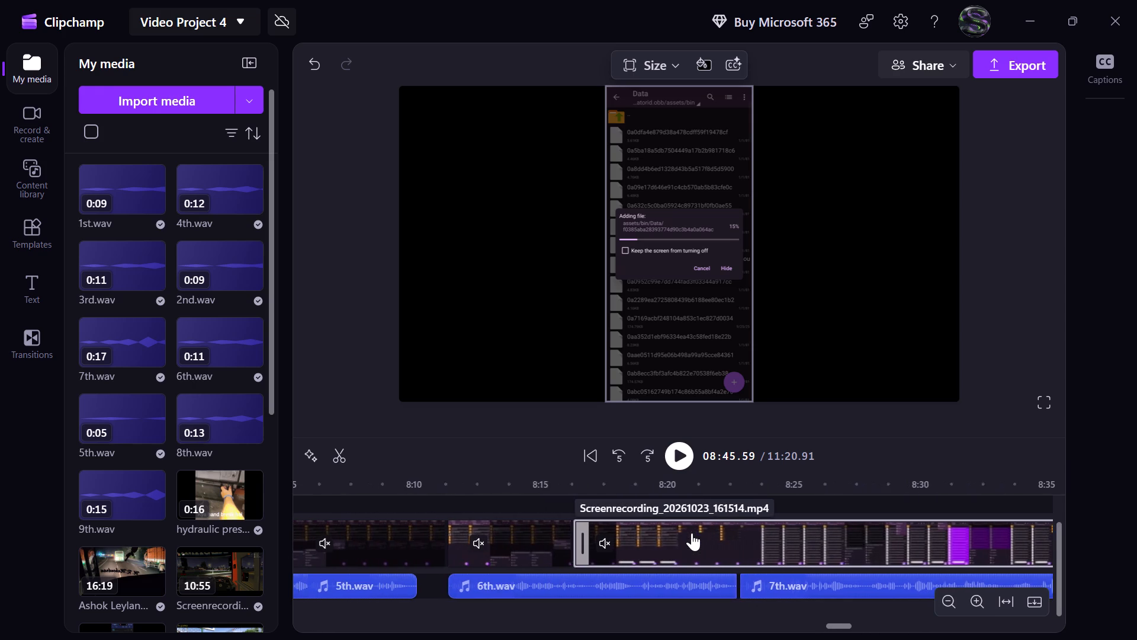
drag(624, 596, 573, 596)
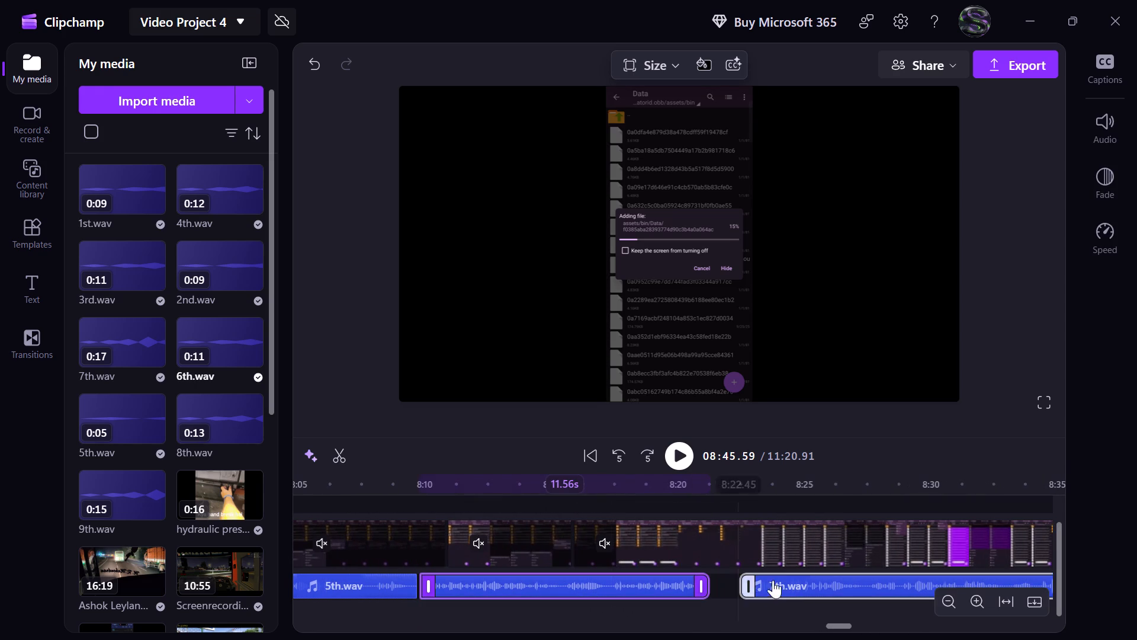
drag(802, 583, 735, 584)
Add 8th.wav to the audio track and place it directly after 7th.wav, starting at about 8:38.7.
scroll(848, 537, left, 1)
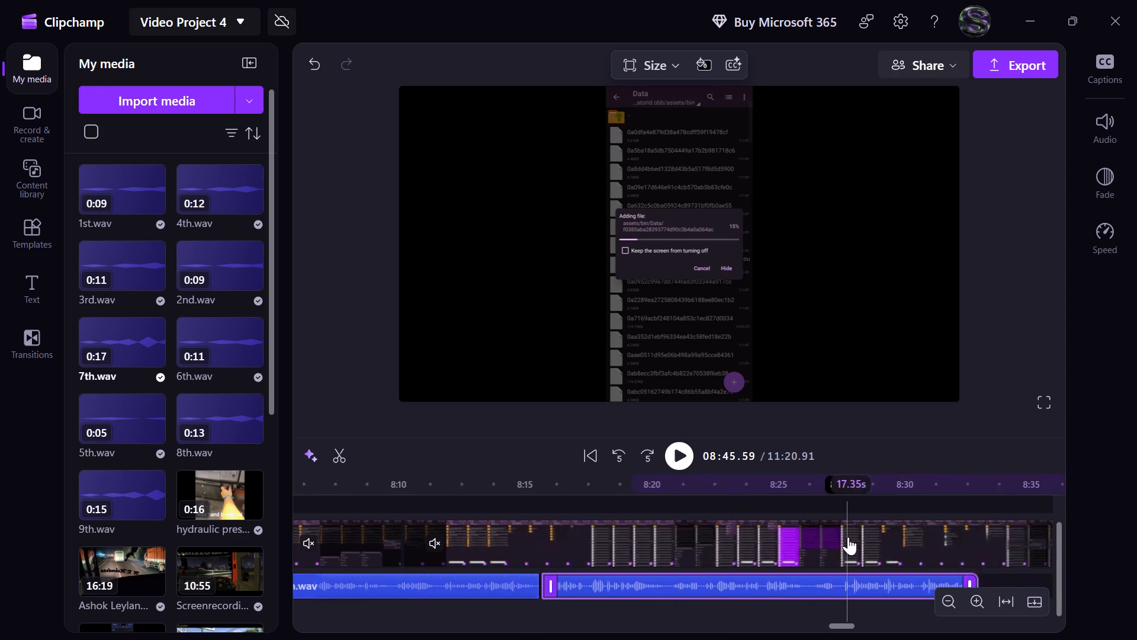
scroll(848, 537, left, 1)
click(721, 498)
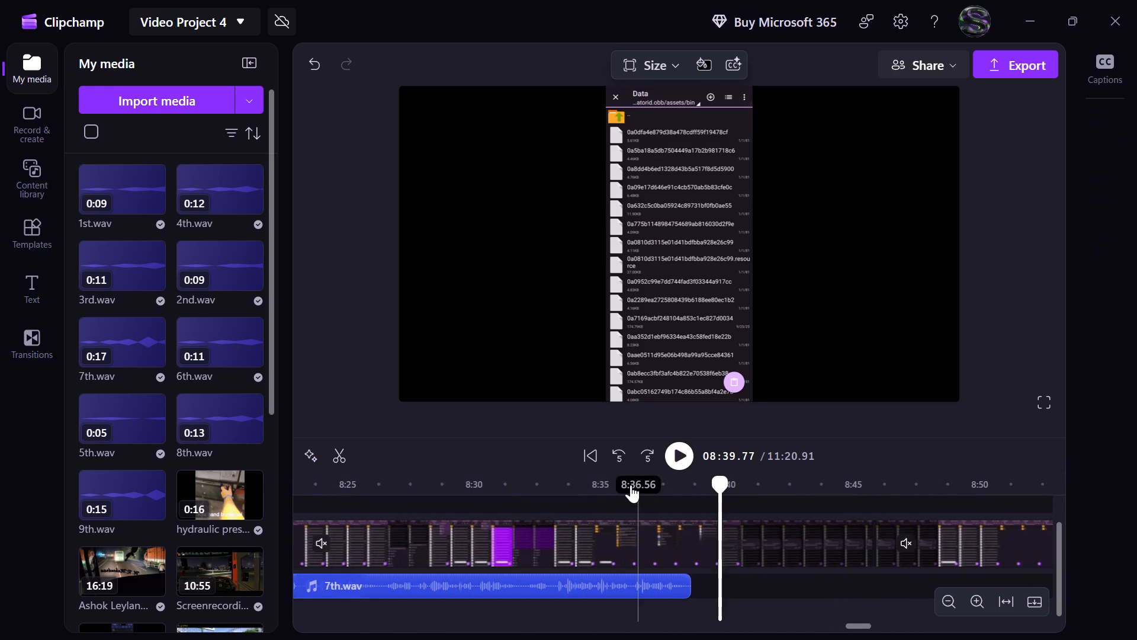
click(251, 434)
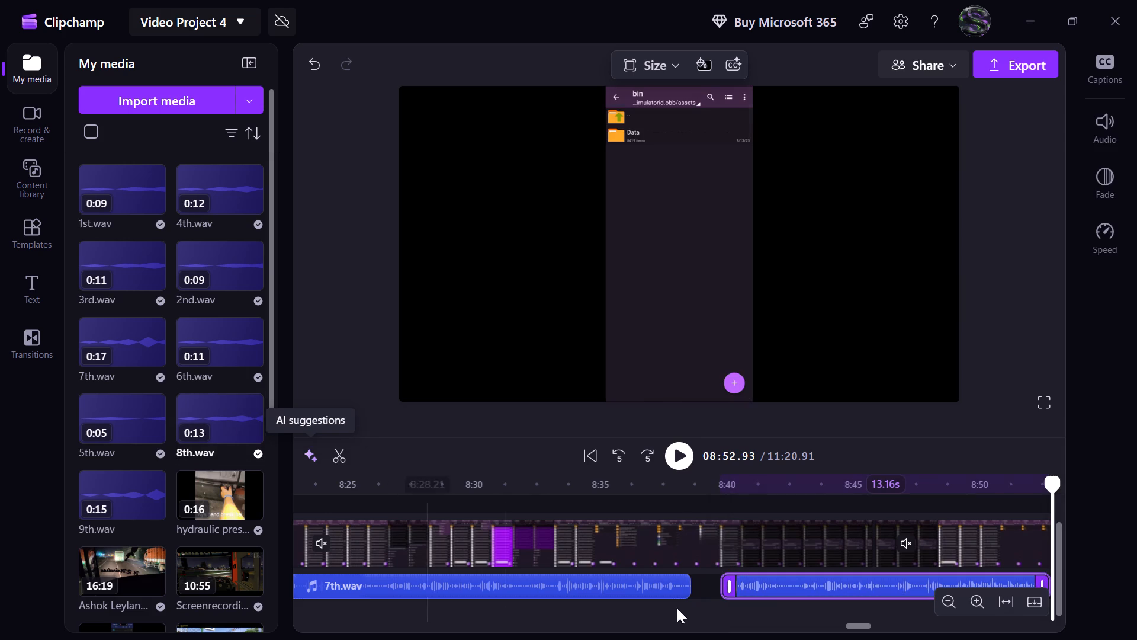
drag(814, 584, 767, 584)
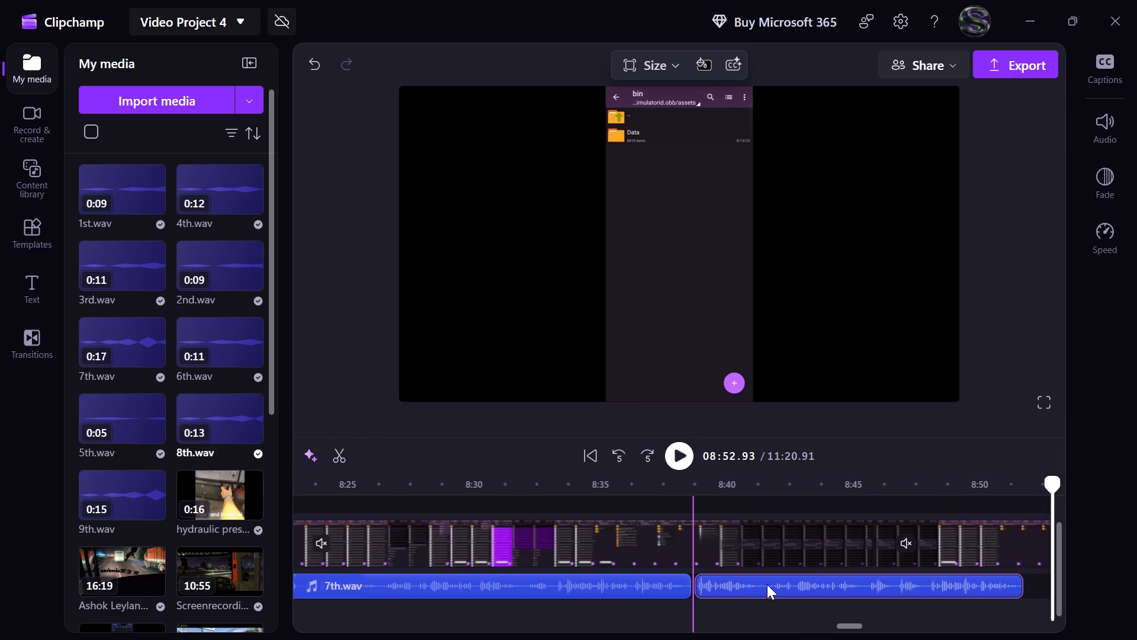
Play 7th.wav and 8th.wav from about 8:22.6 to 8:53 to check them against the file-adding footage.
click(411, 489)
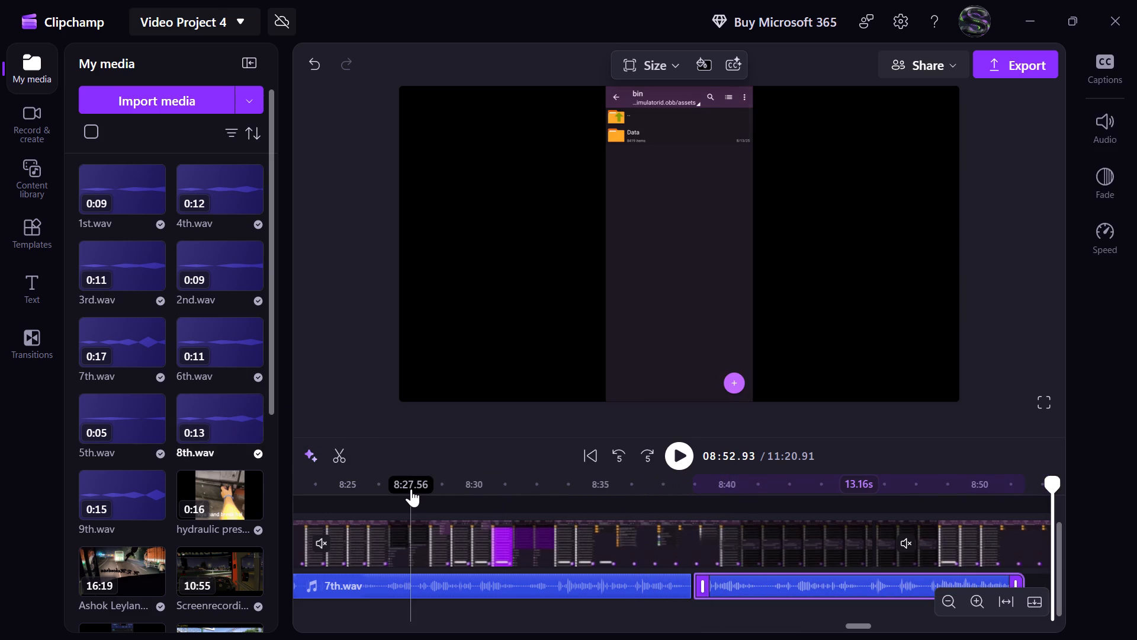
scroll(419, 488, right, 1)
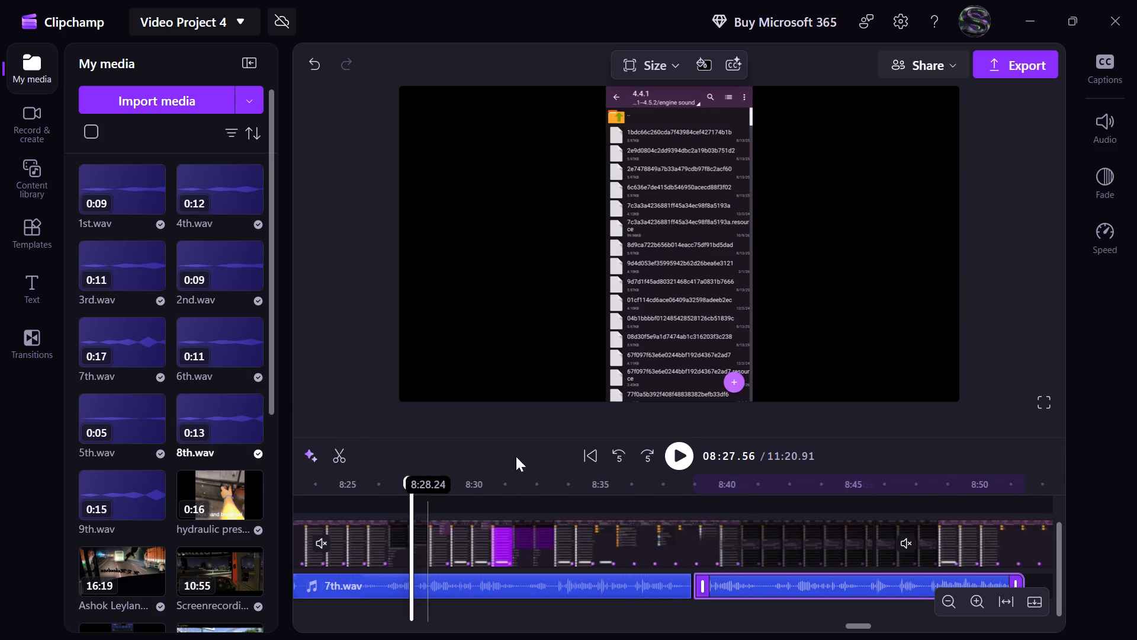
click(617, 458)
click(683, 458)
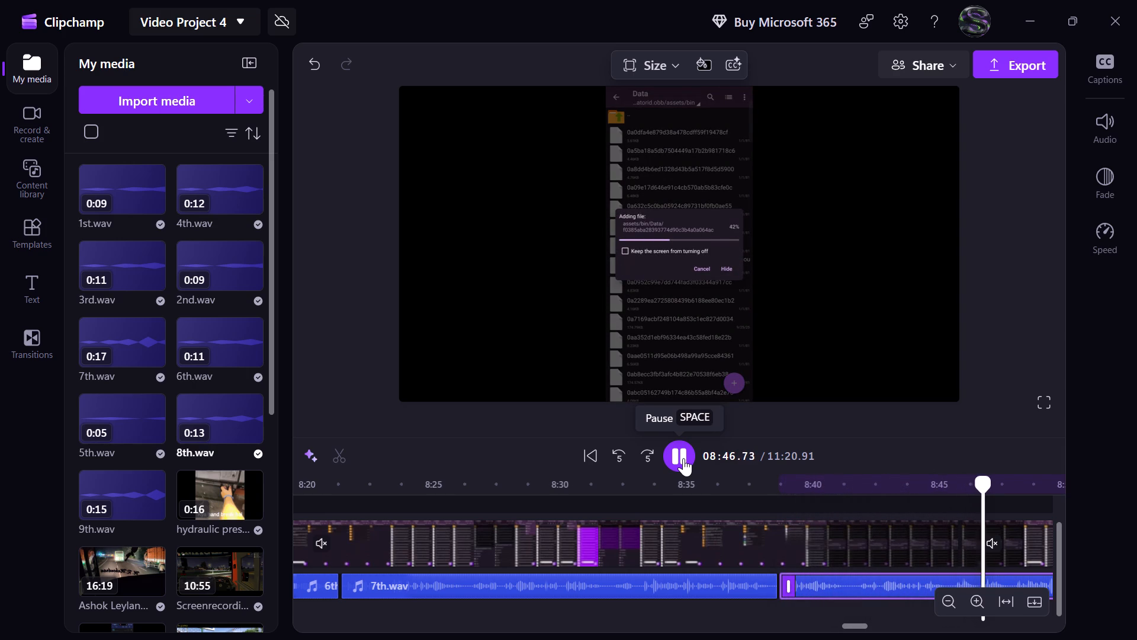
scroll(724, 502, left, 1)
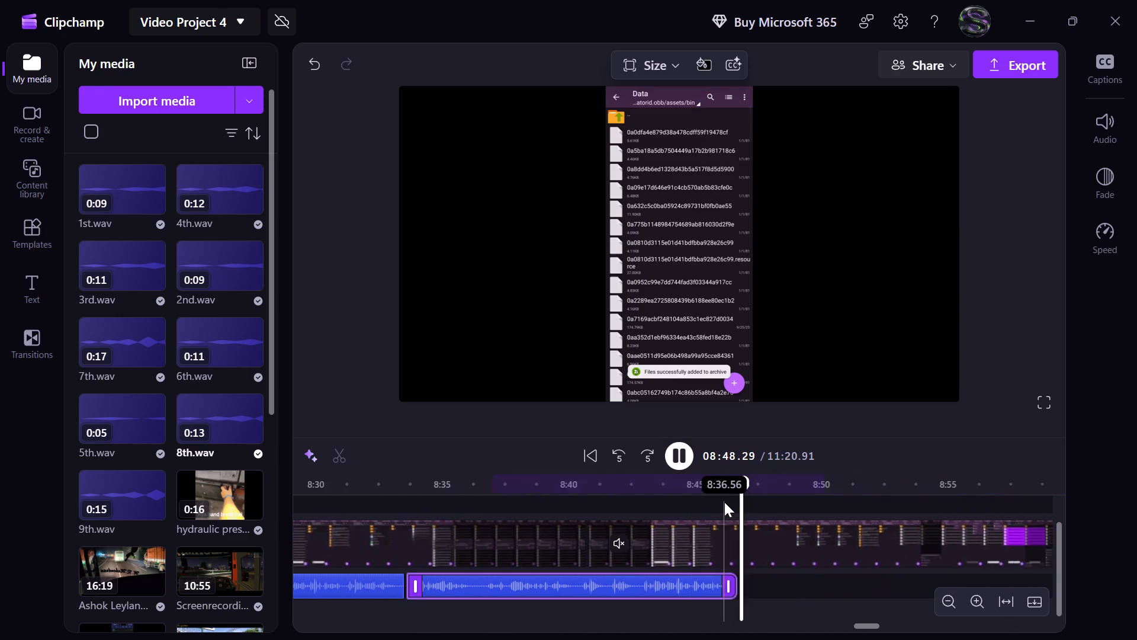
scroll(724, 502, left, 1)
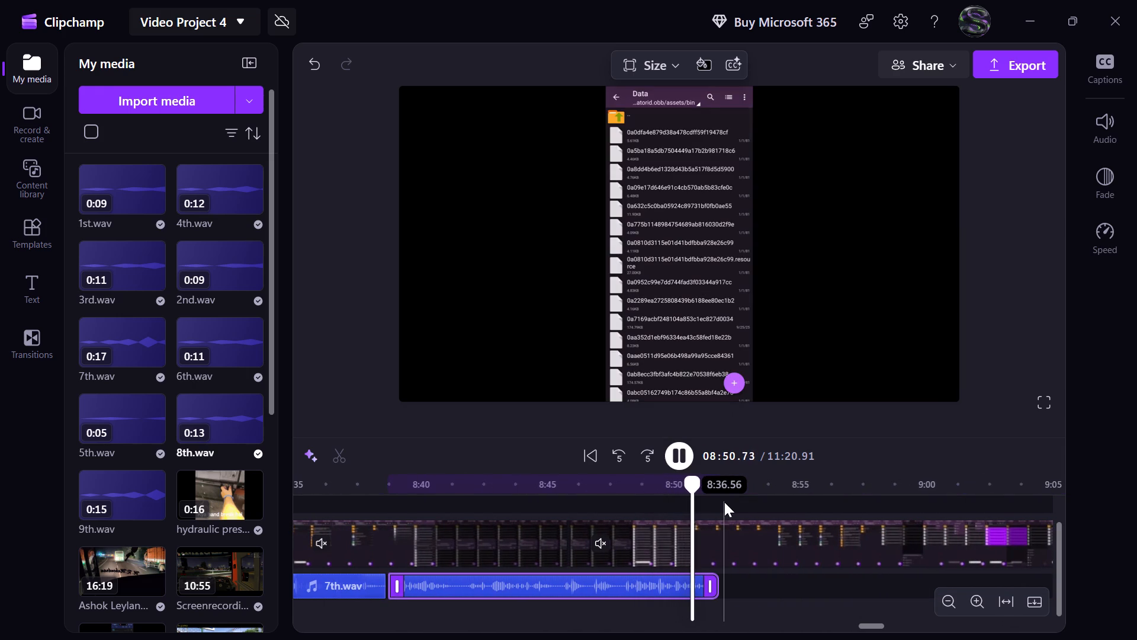
click(673, 456)
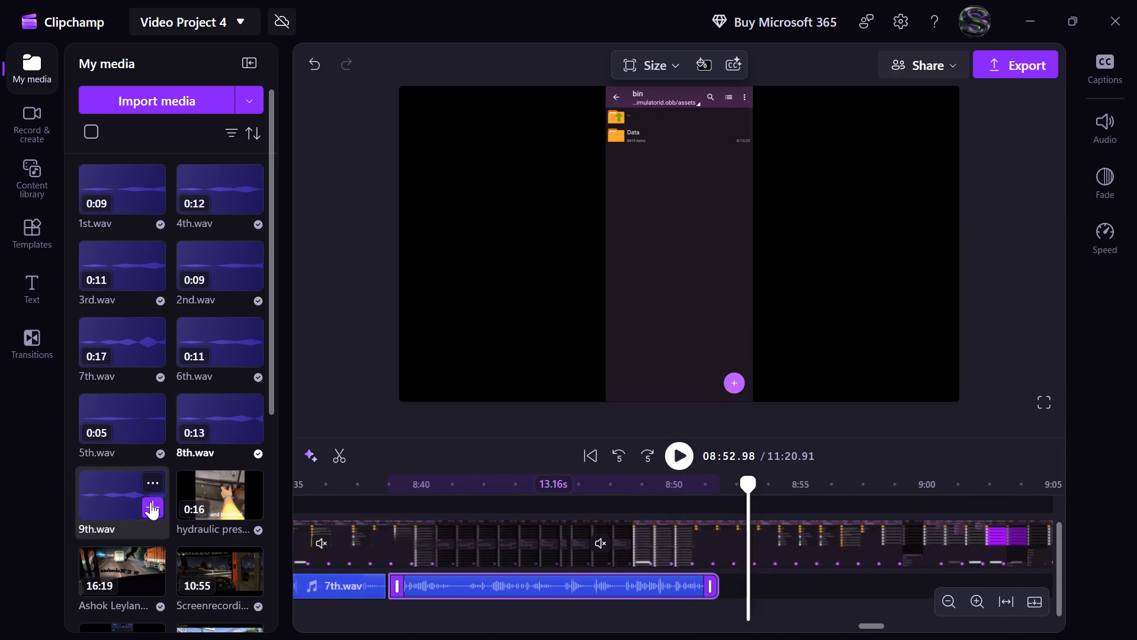
Add 9th.wav to the audio track and place it directly after 8th.wav, starting at about 8:51.8.
click(150, 504)
drag(798, 580, 760, 584)
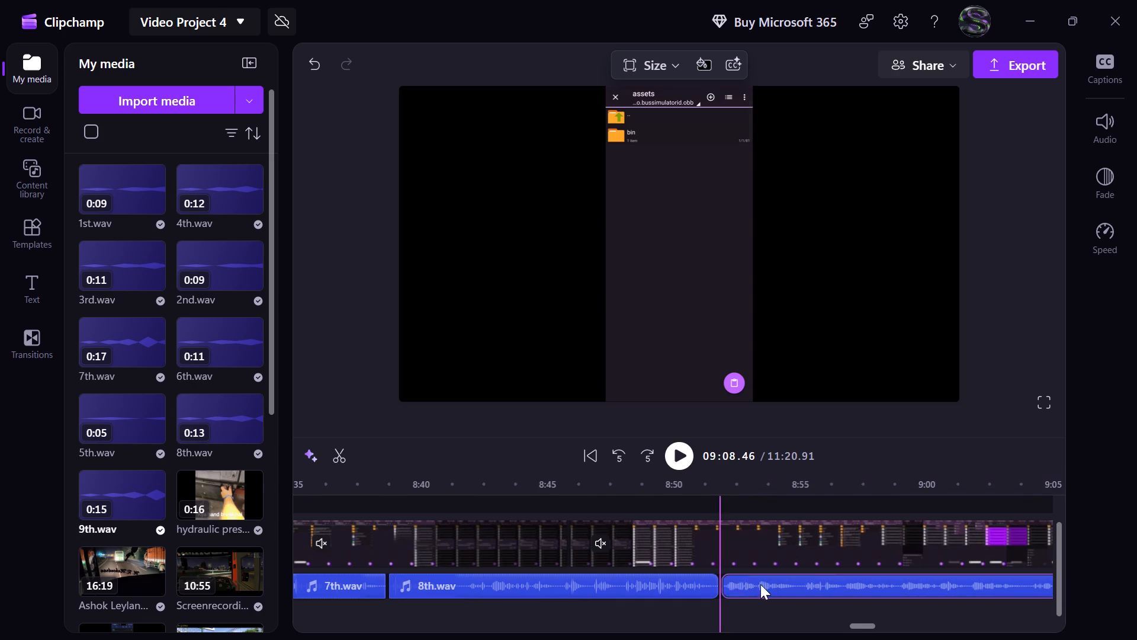
drag(760, 584, 754, 585)
Replay 9th.wav and the footage after it to check how the narration fits the recording.
click(677, 454)
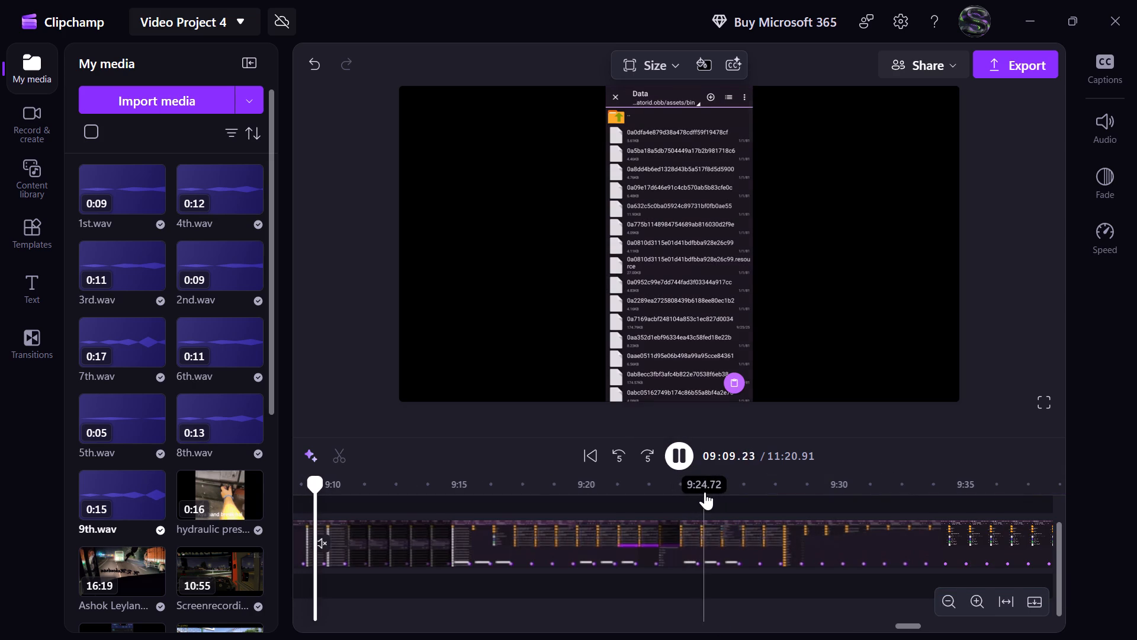
click(622, 463)
triple_click(622, 463)
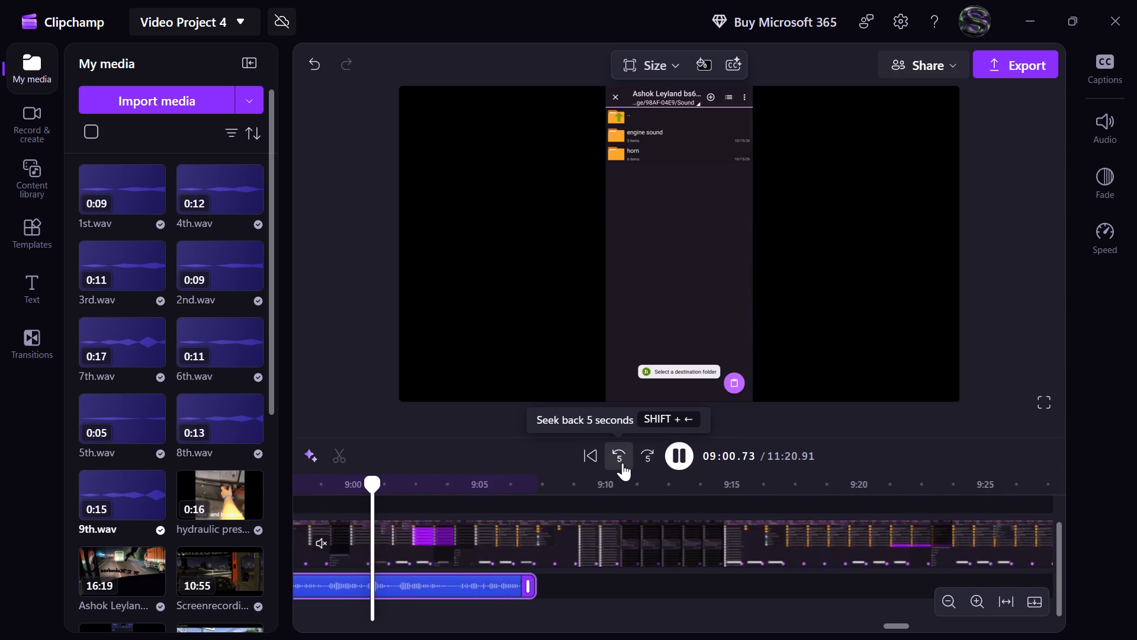
click(622, 463)
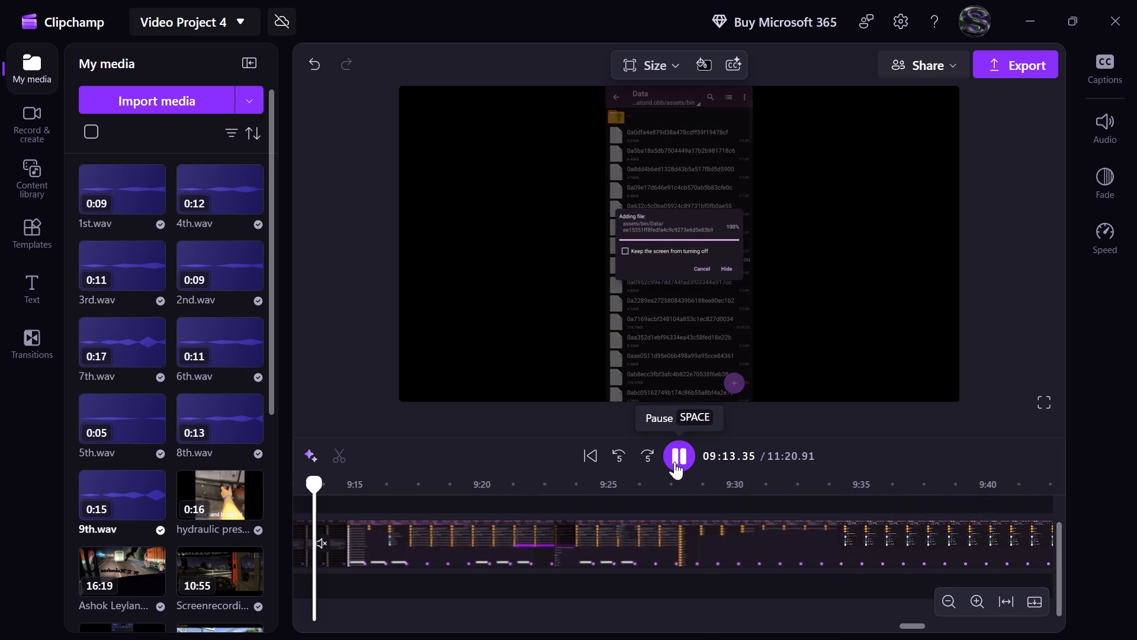
Skim the footage after 9th.wav from about 9:13 to the game launch at about 10:00.
click(647, 456)
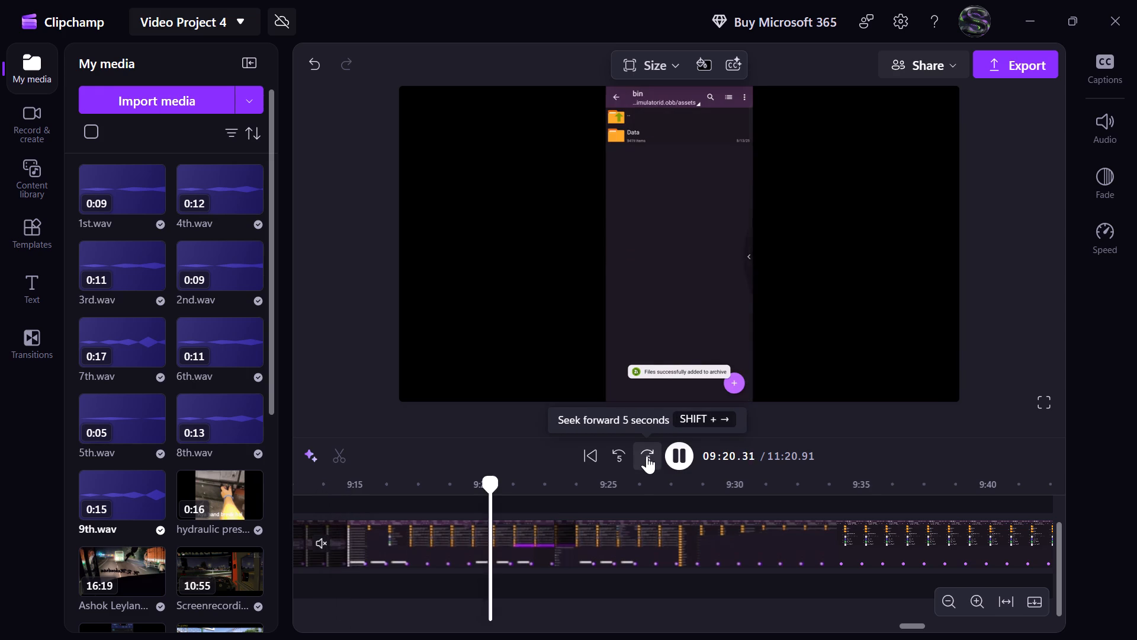
triple_click(647, 456)
triple_click(647, 456)
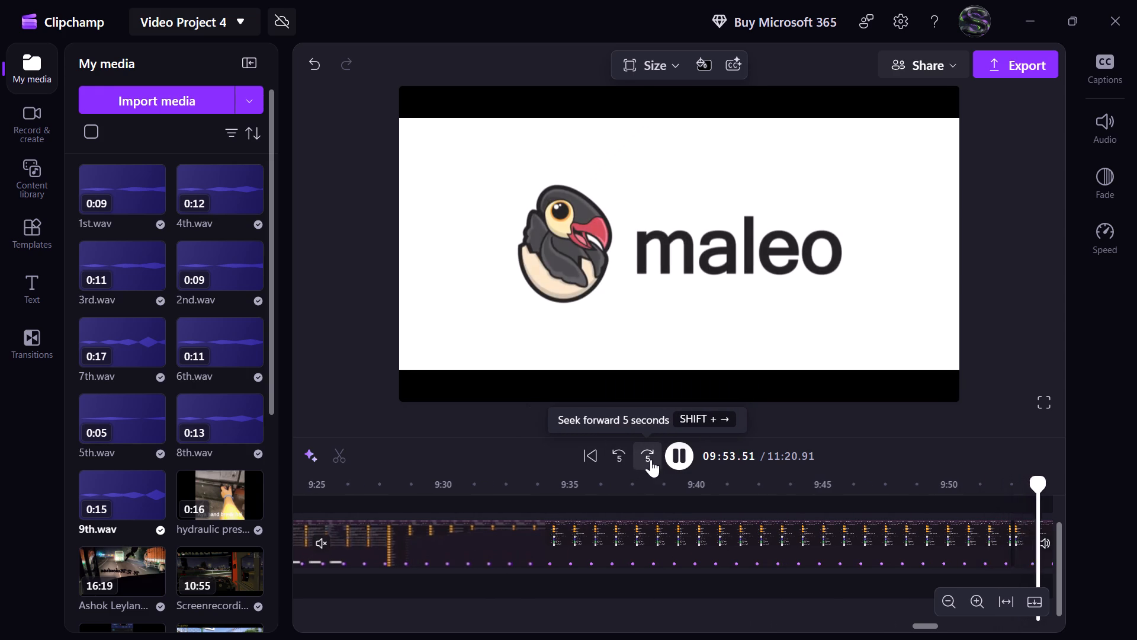
click(651, 460)
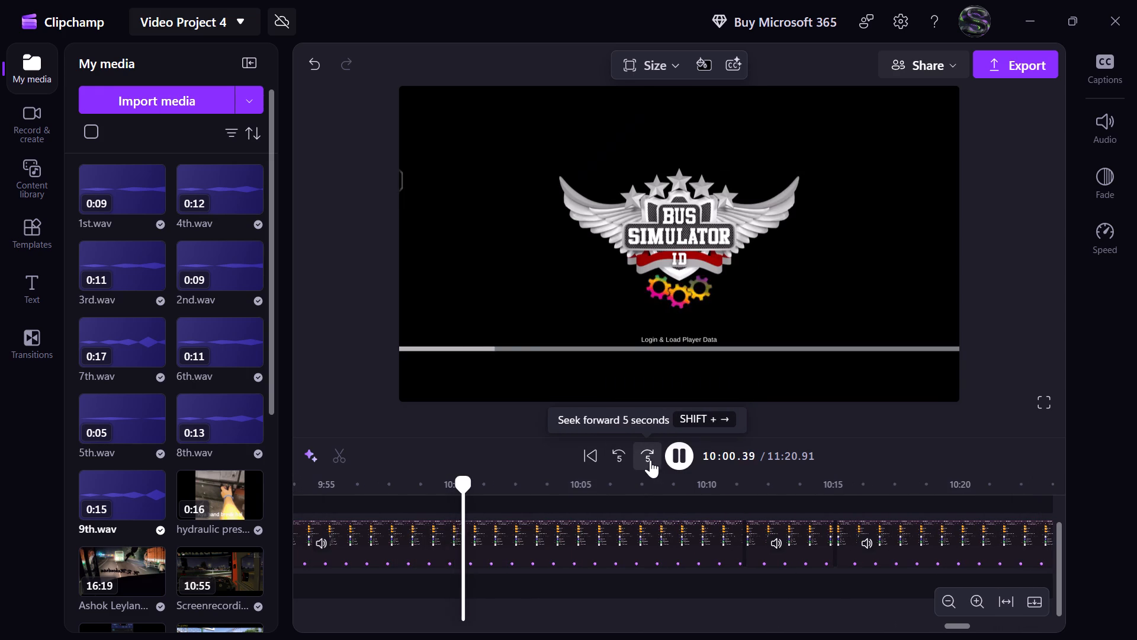
triple_click(618, 460)
triple_click(618, 460)
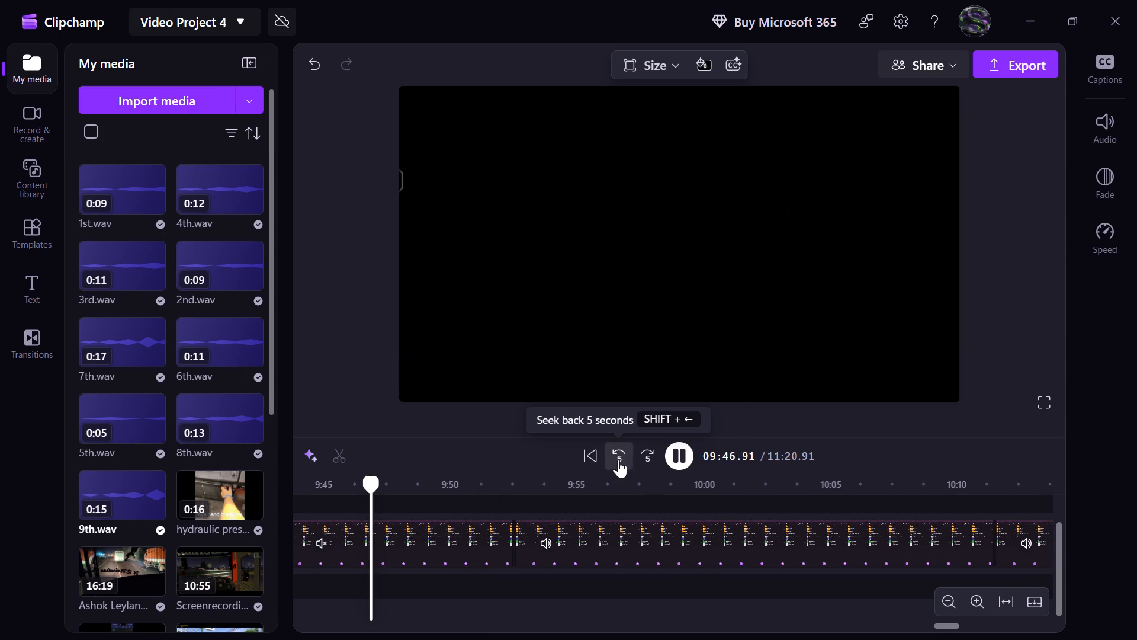
click(618, 460)
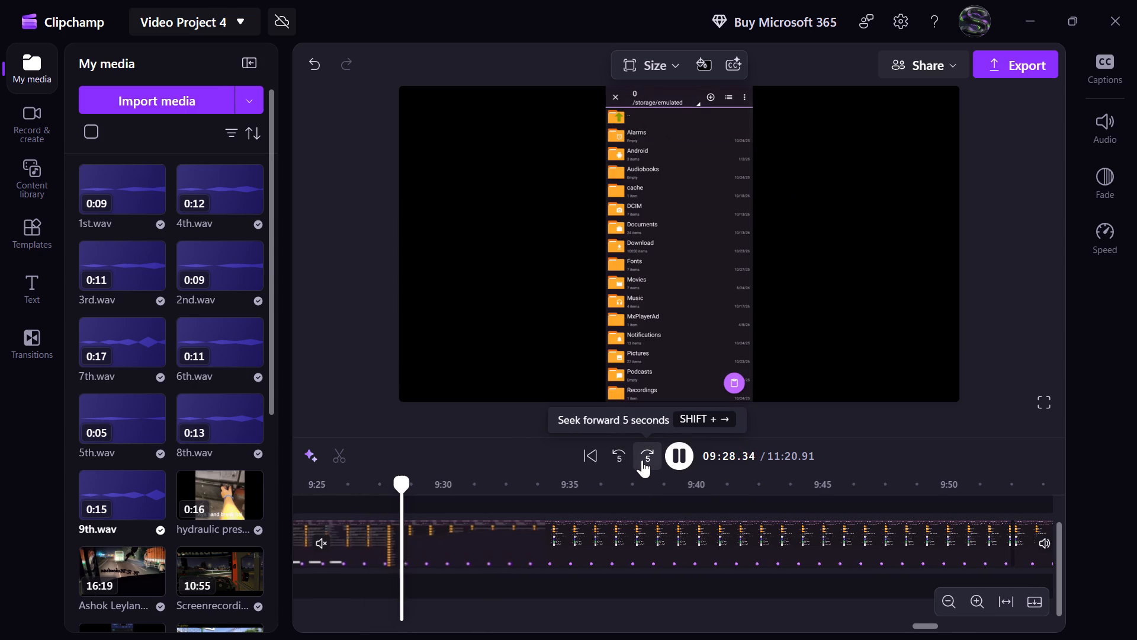
Move the playhead back past the voiceover clips to about 5:49, just inside the first phone recording section above 1st.wav.
triple_click(947, 608)
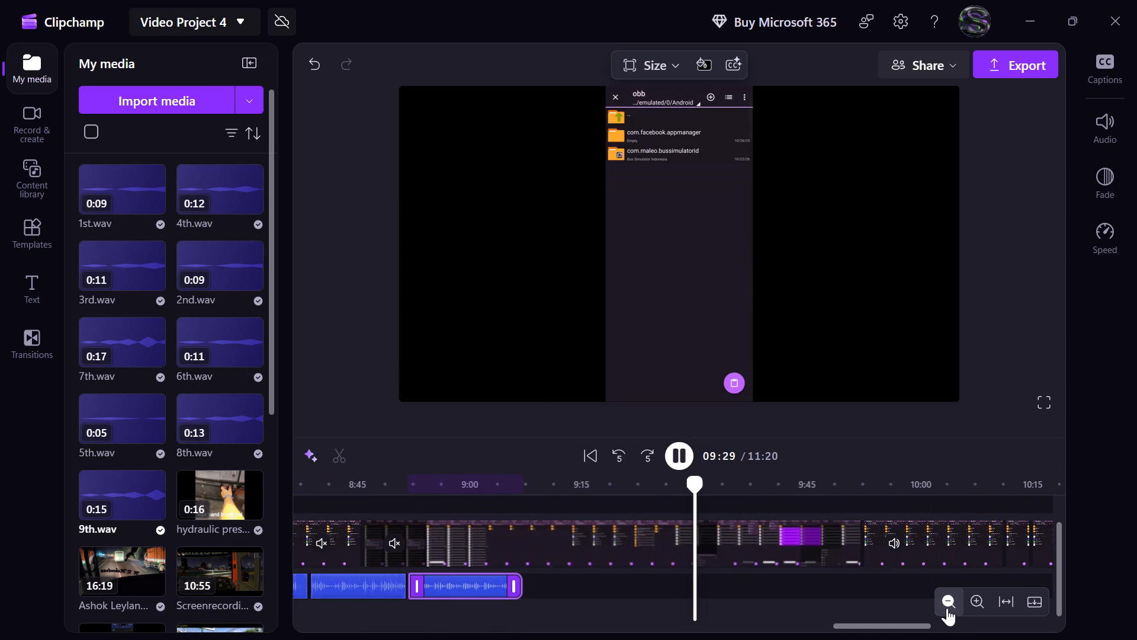
triple_click(622, 462)
triple_click(622, 462)
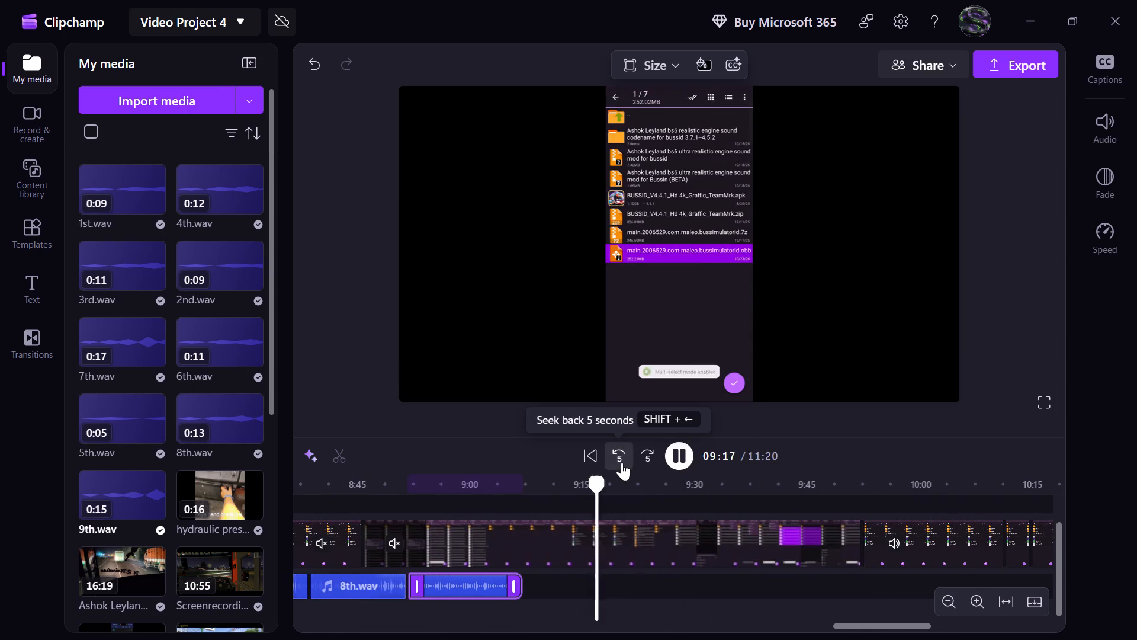
triple_click(622, 462)
triple_click(622, 462)
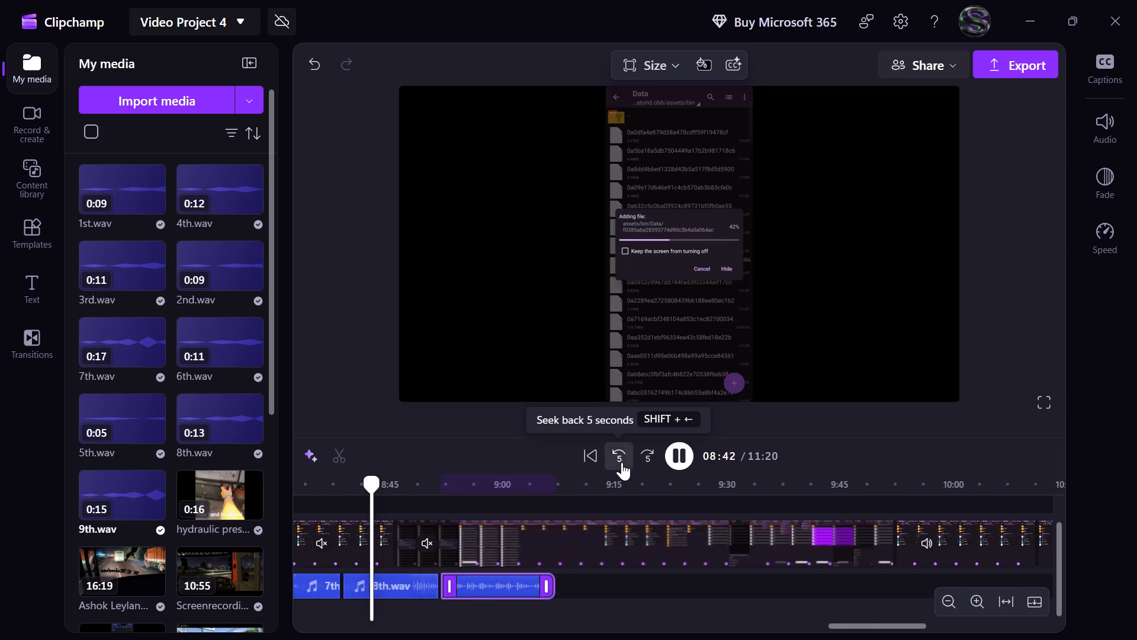
triple_click(622, 462)
triple_click(622, 462)
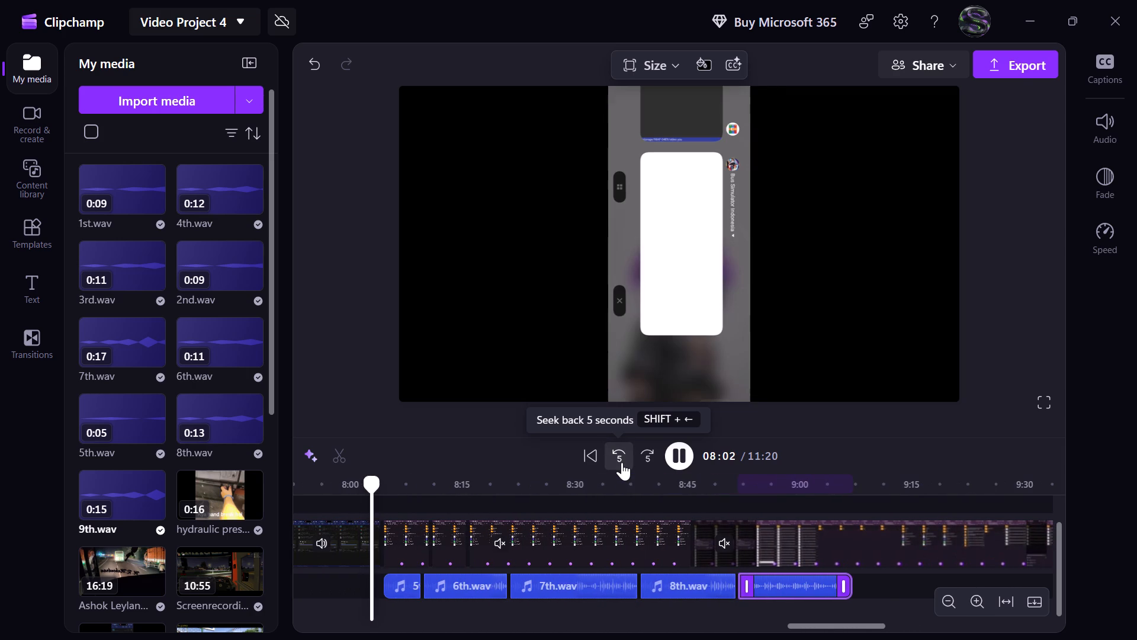
triple_click(622, 462)
triple_click(622, 462)
triple_click(622, 462)
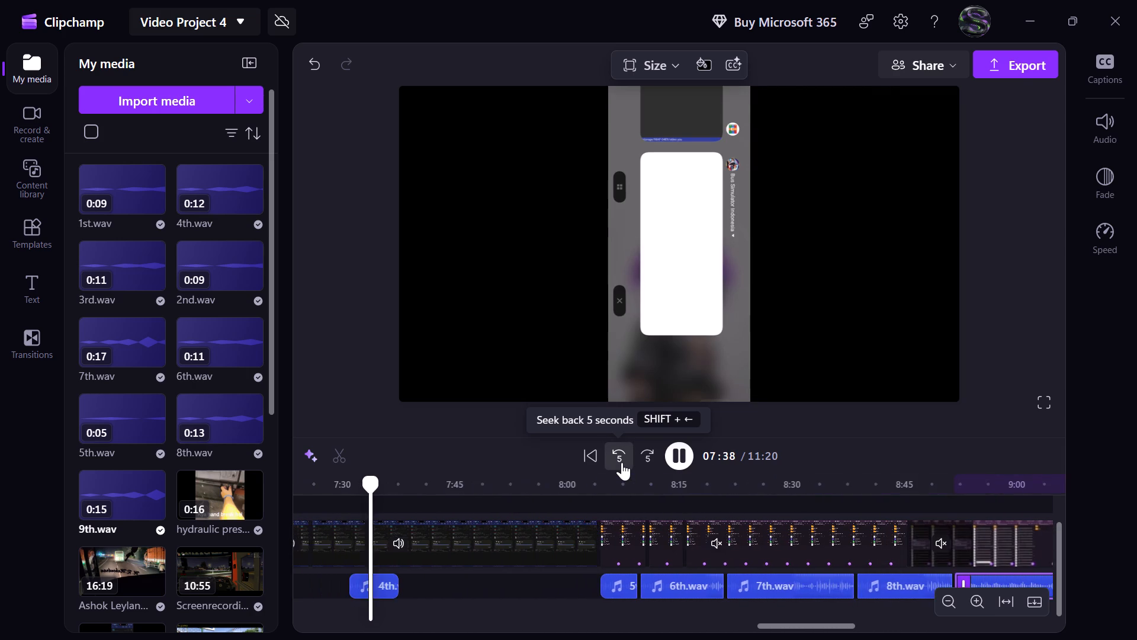
triple_click(622, 462)
click(622, 462)
triple_click(622, 462)
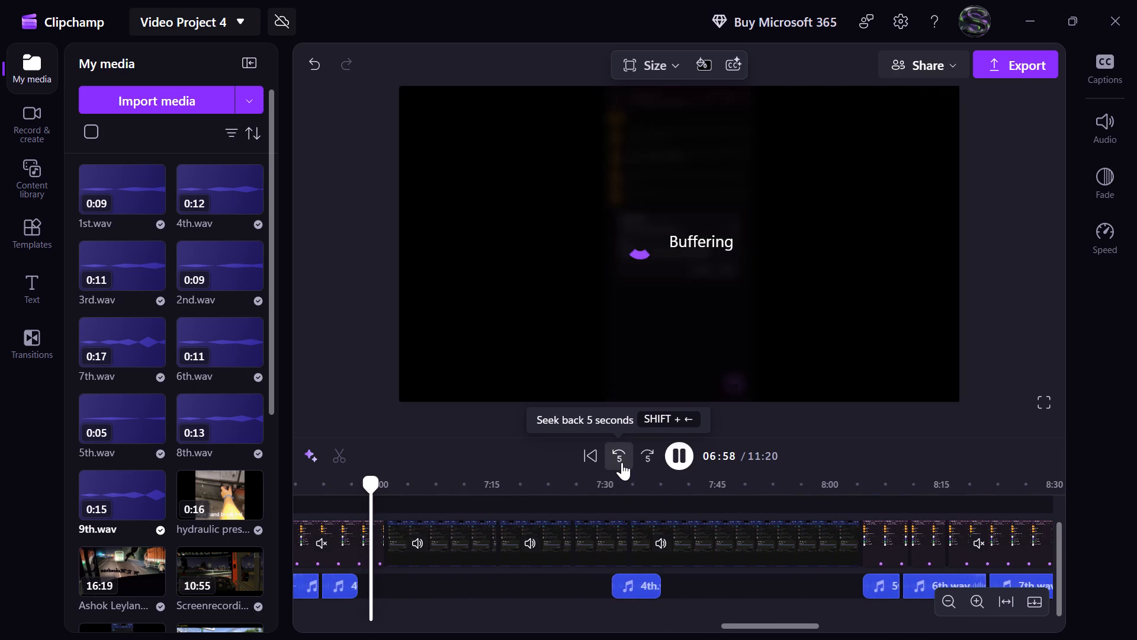
triple_click(622, 462)
triple_click(622, 462)
triple_click(622, 462)
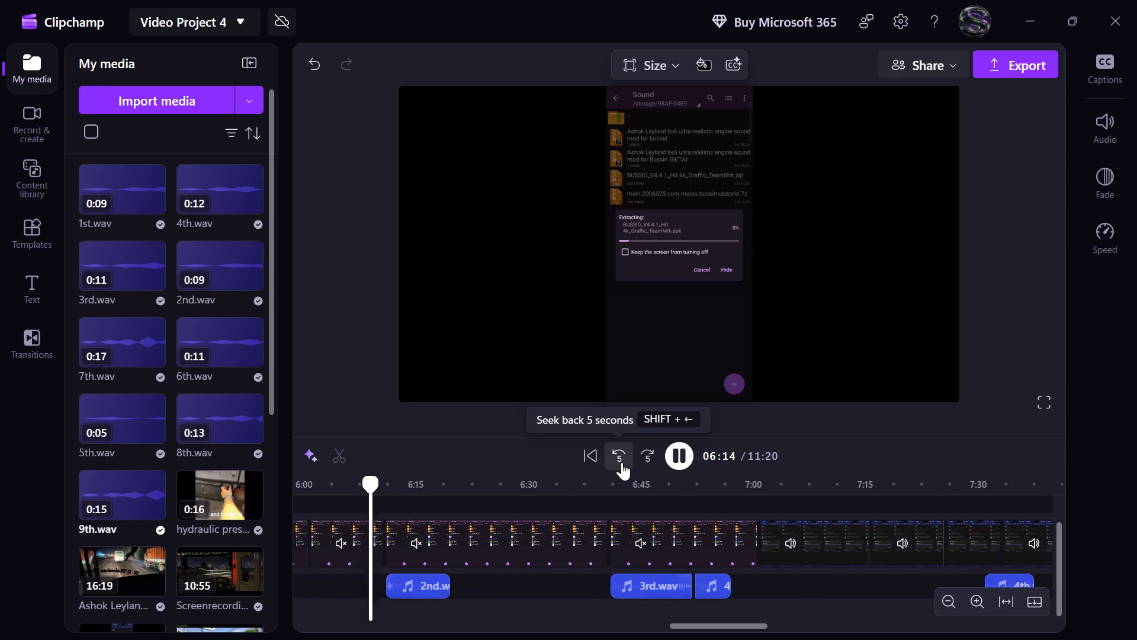
triple_click(622, 462)
click(622, 462)
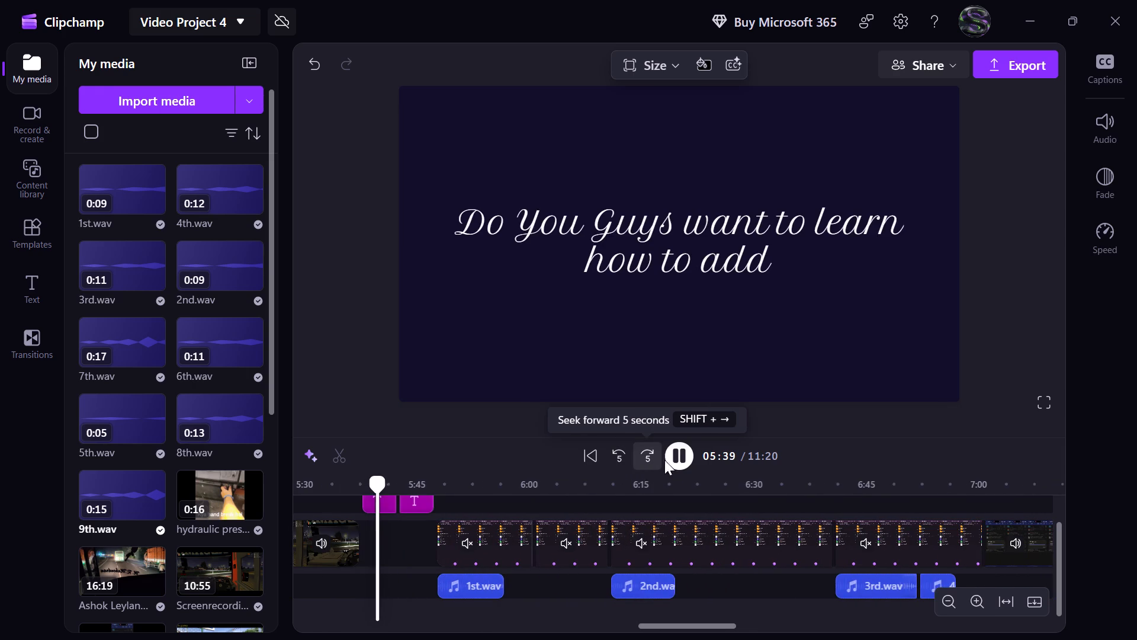
click(645, 460)
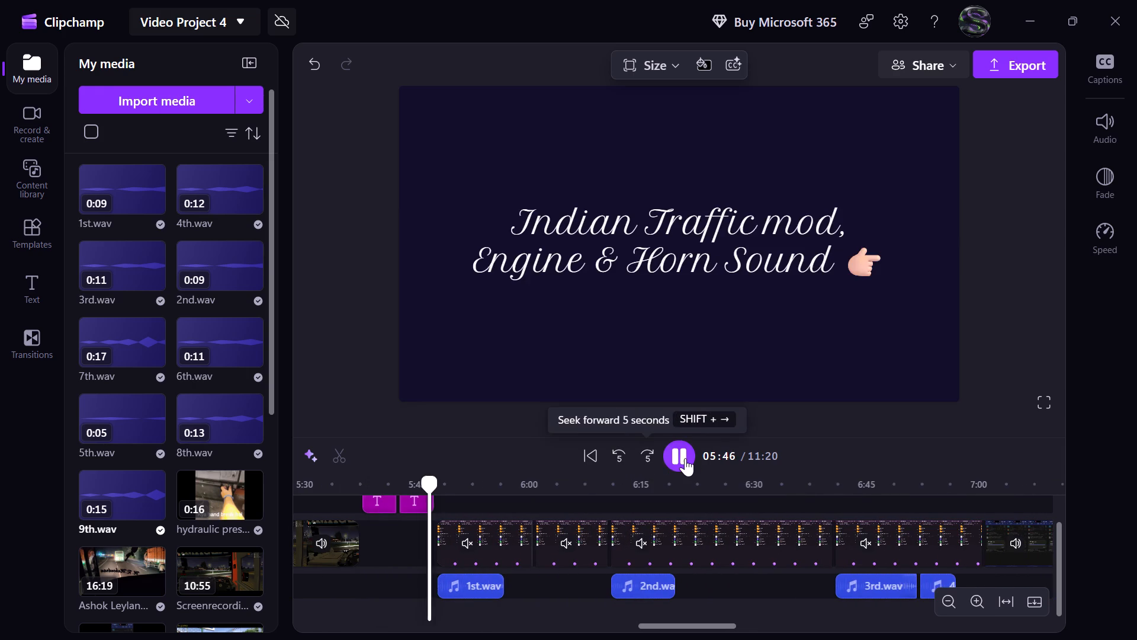
click(685, 458)
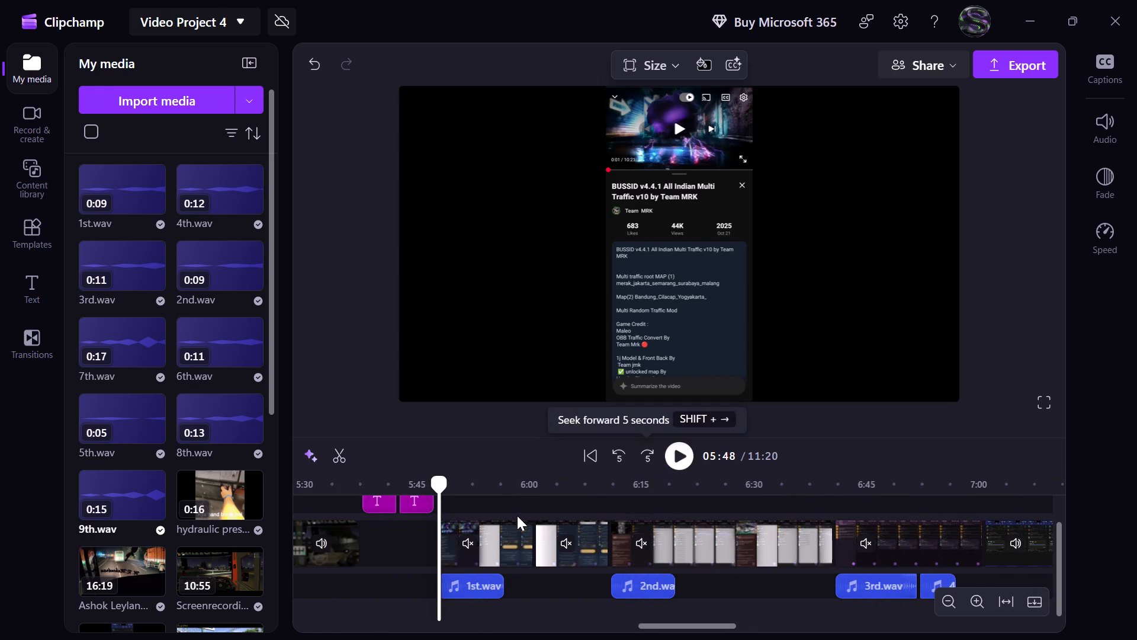
drag(438, 488, 450, 488)
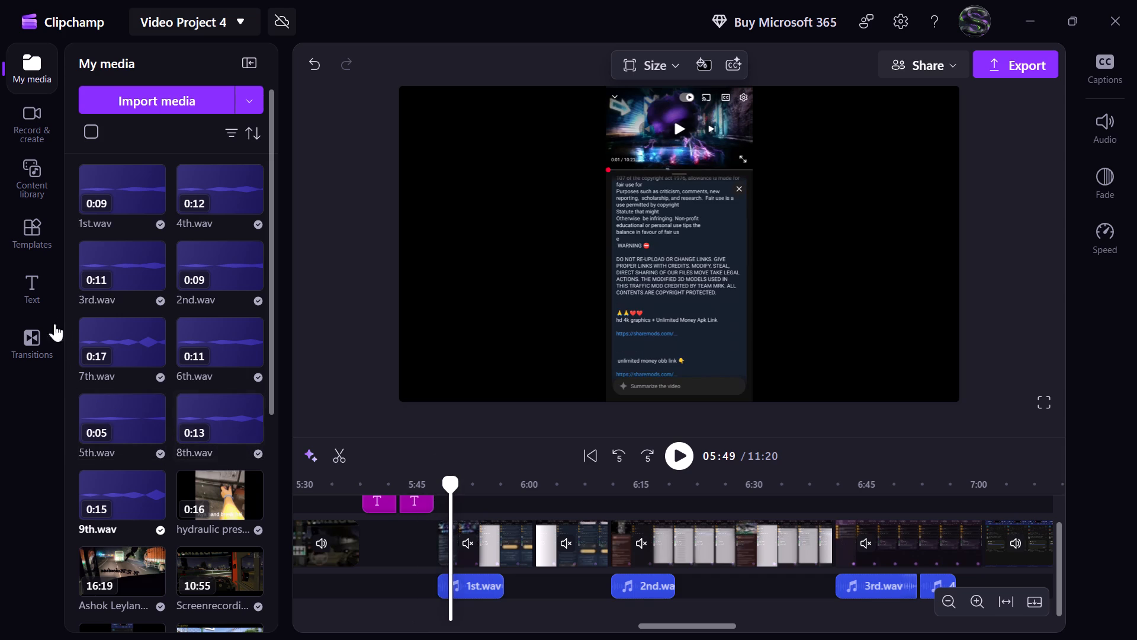
Browse the content library's Funky Disco music collection for a background track.
click(41, 251)
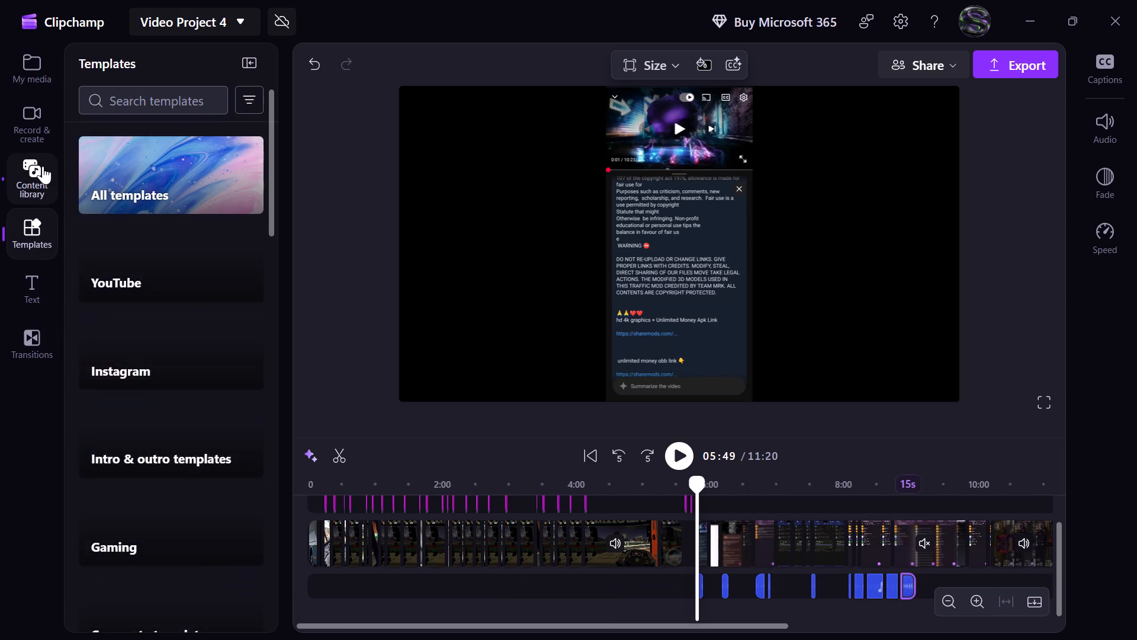
click(43, 164)
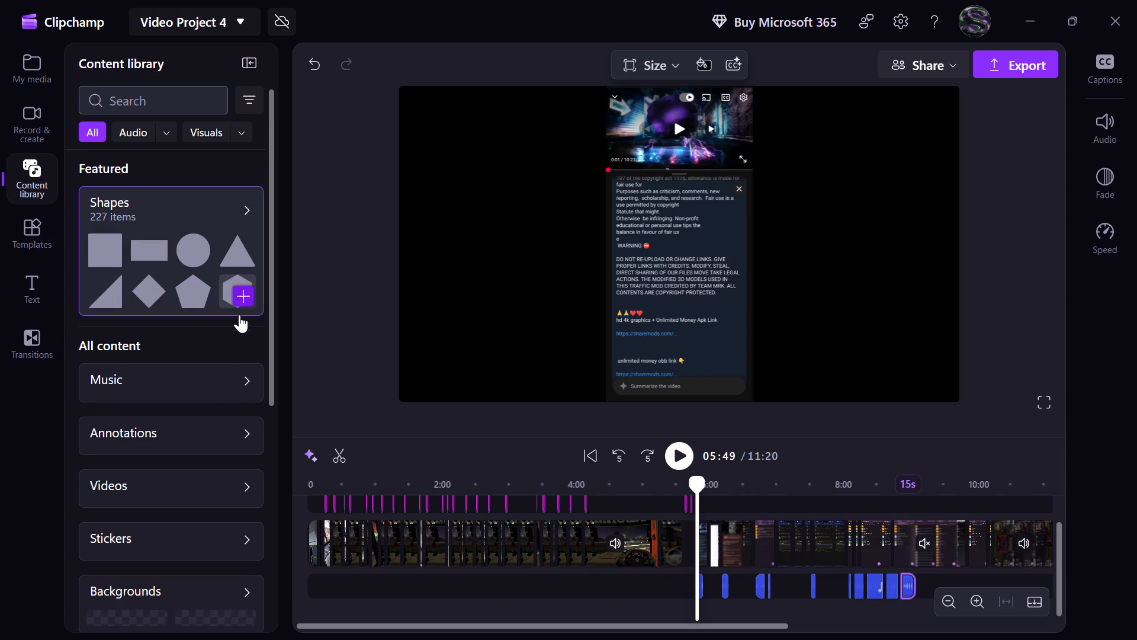
click(232, 384)
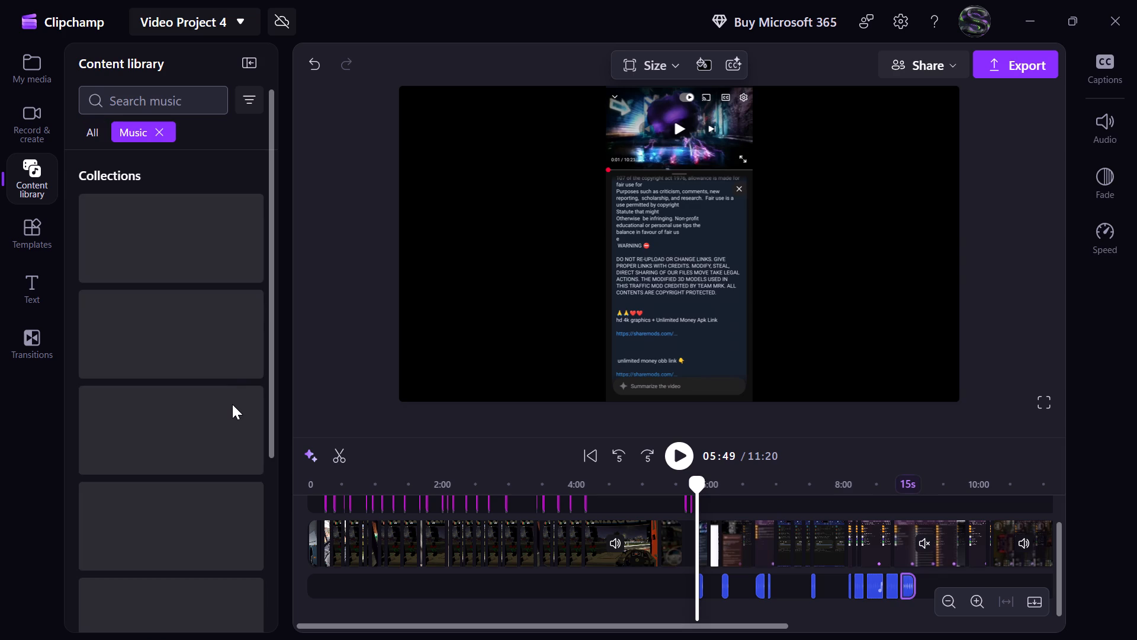
click(219, 217)
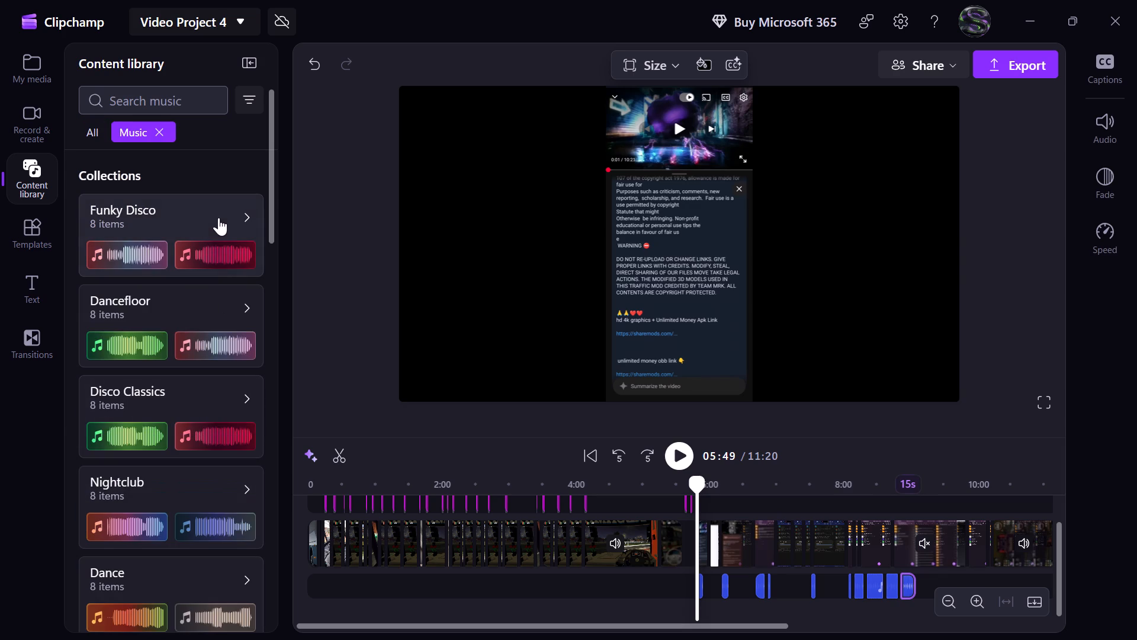
scroll(222, 327, down, 2)
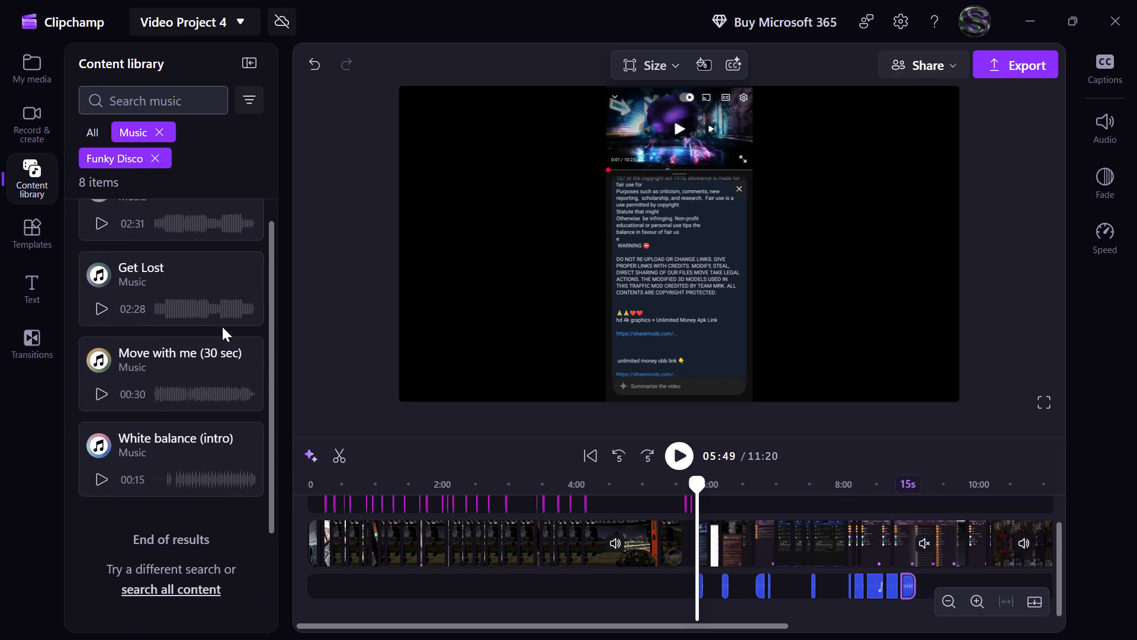
scroll(222, 327, down, 1)
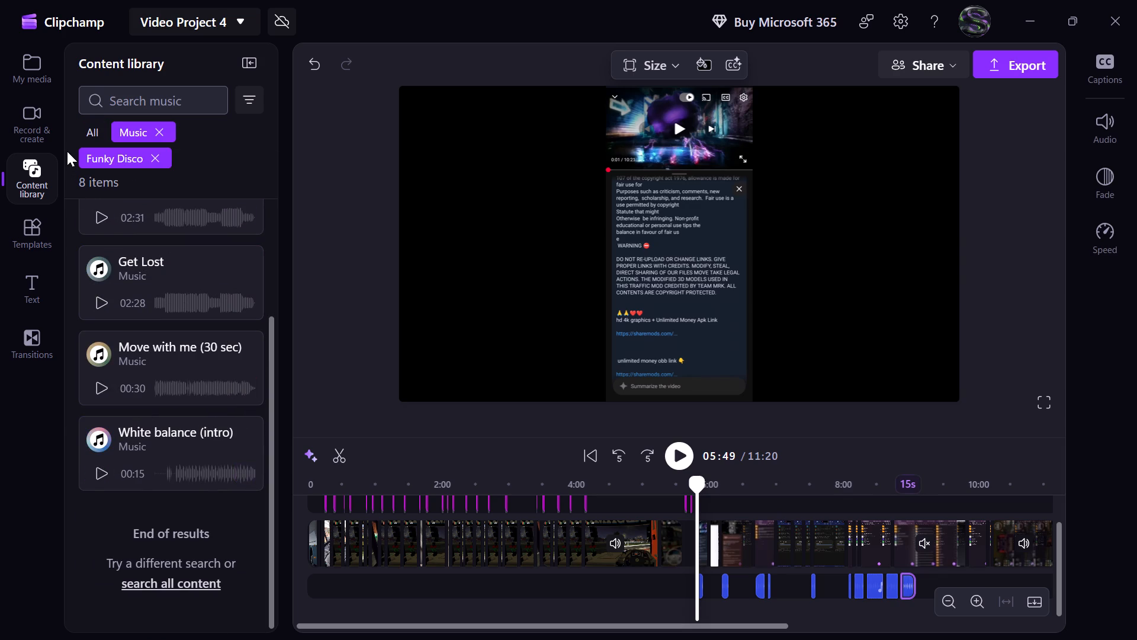
click(161, 164)
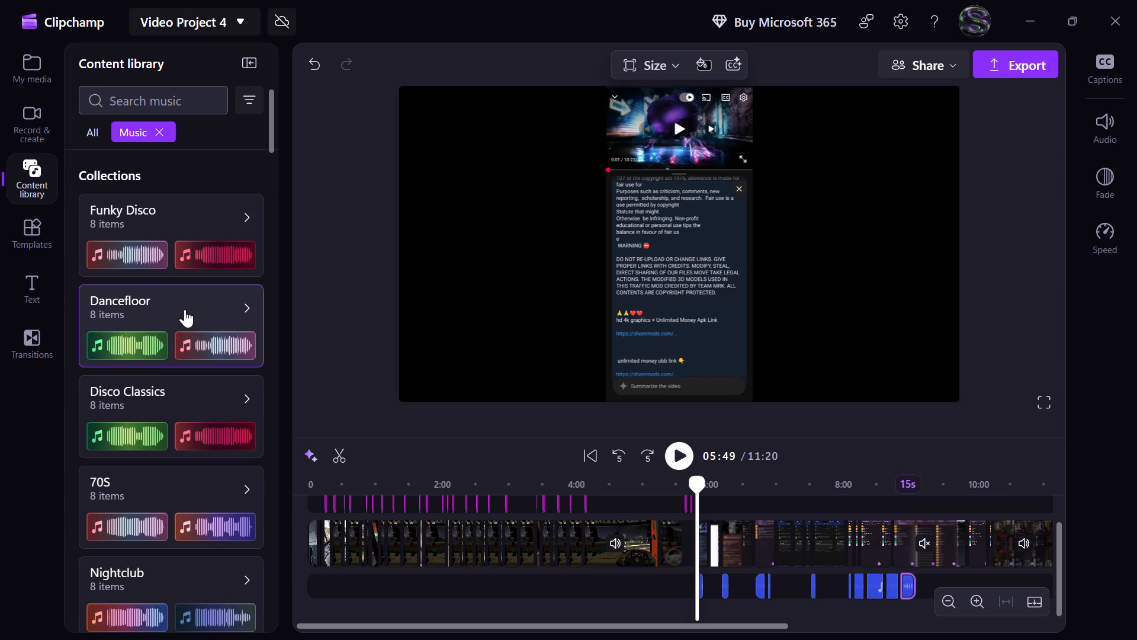
Preview the Innovation drive (norm...) track in the Synth music collection and add it to the timeline at about 5:49.
scroll(185, 309, down, 2)
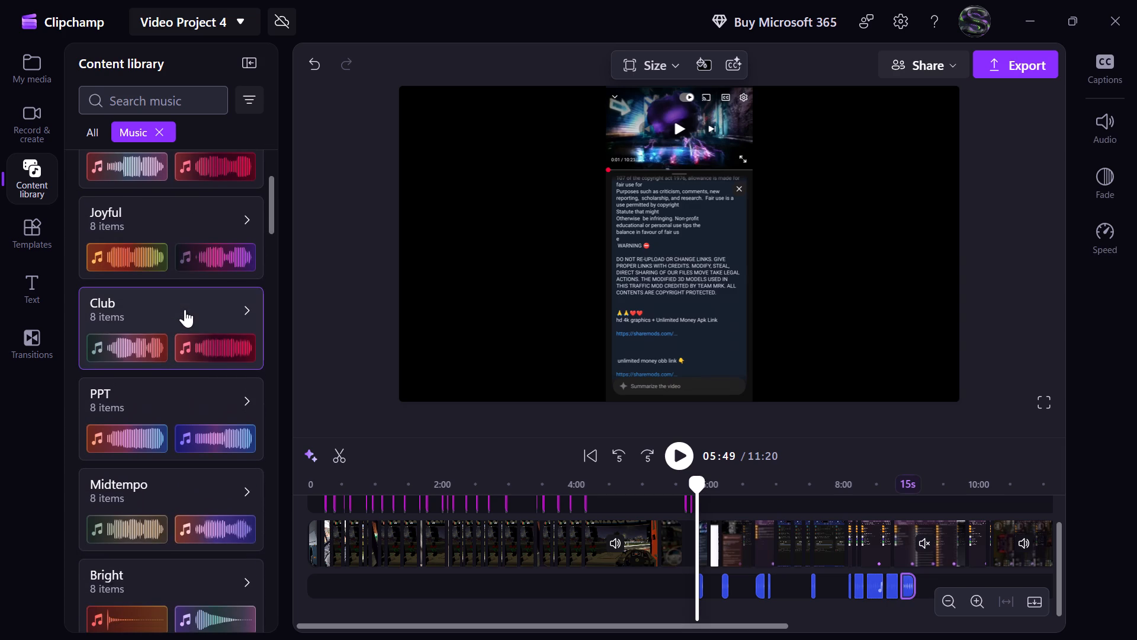
scroll(206, 407, down, 3)
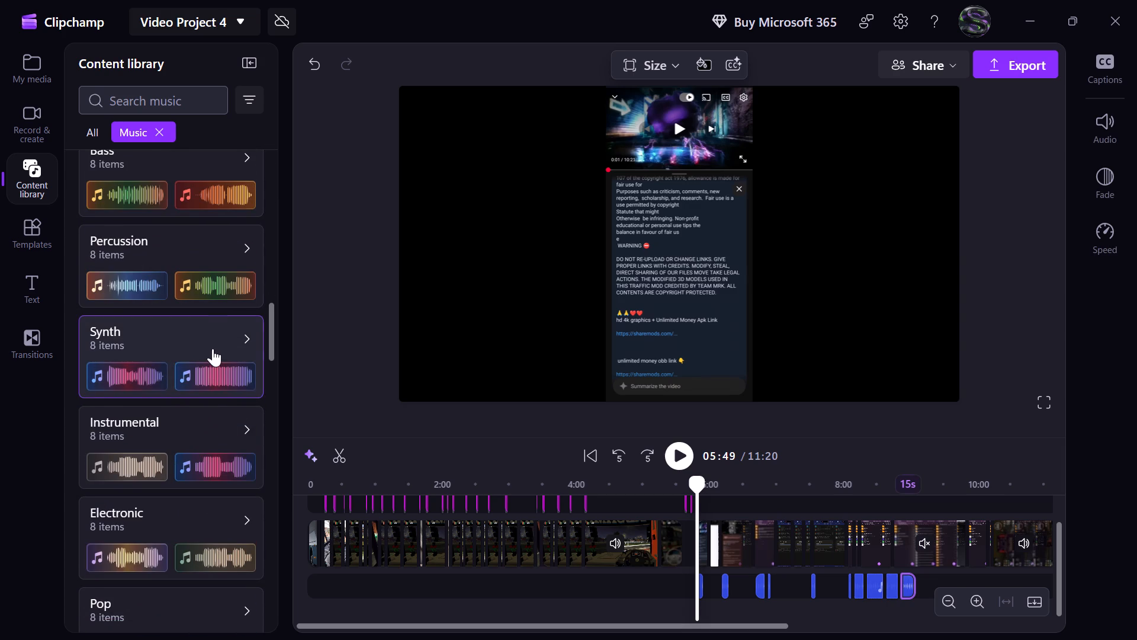
click(213, 348)
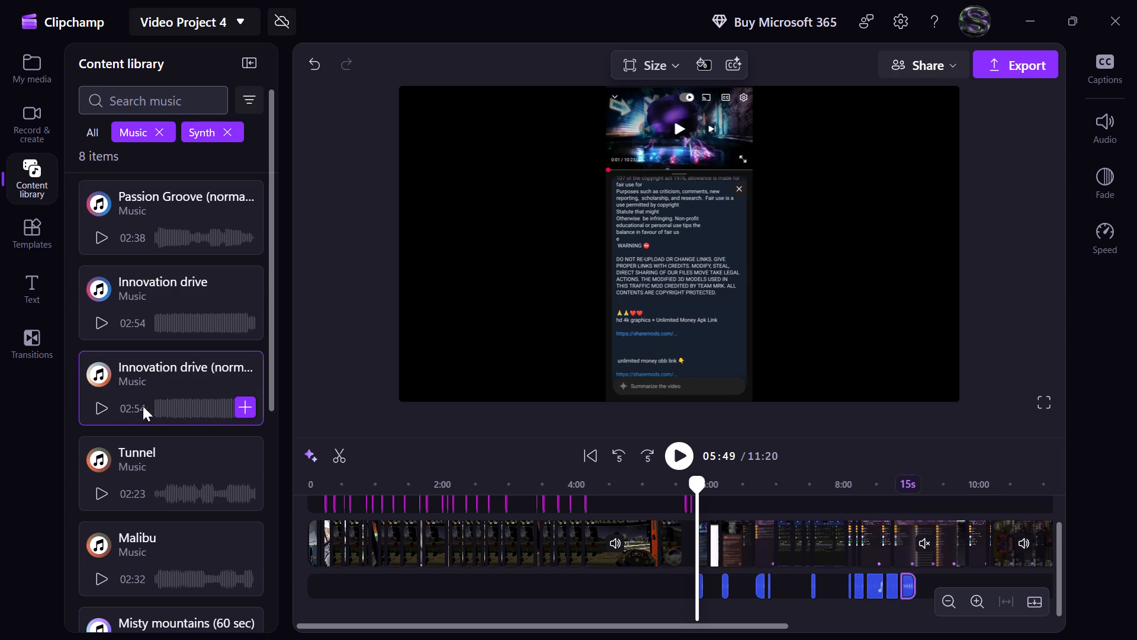
click(178, 408)
click(106, 409)
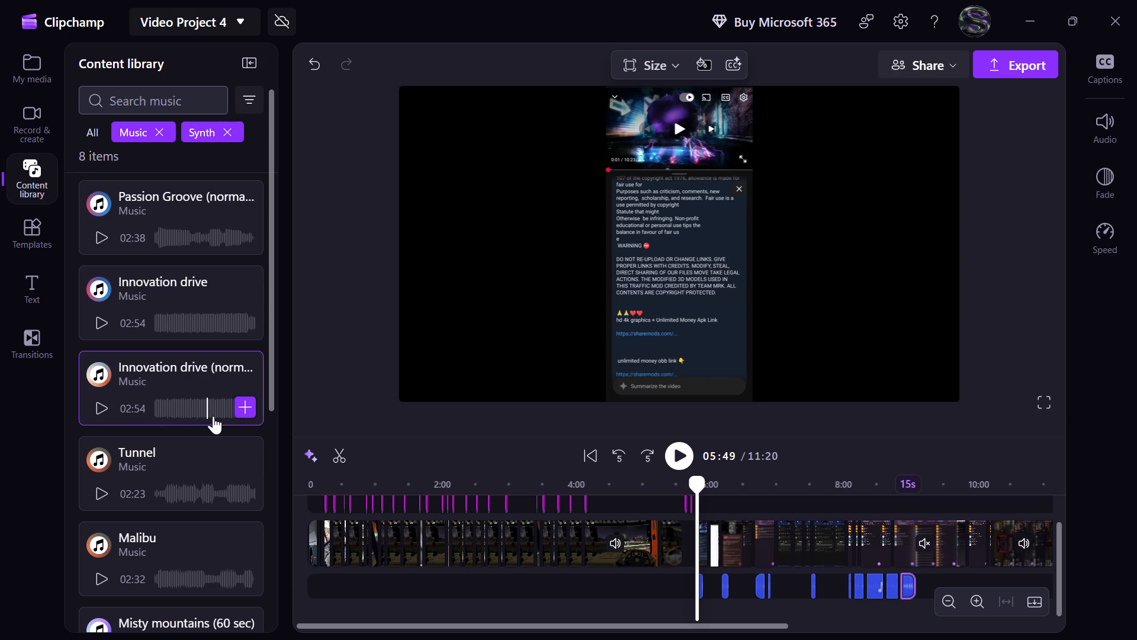
click(239, 414)
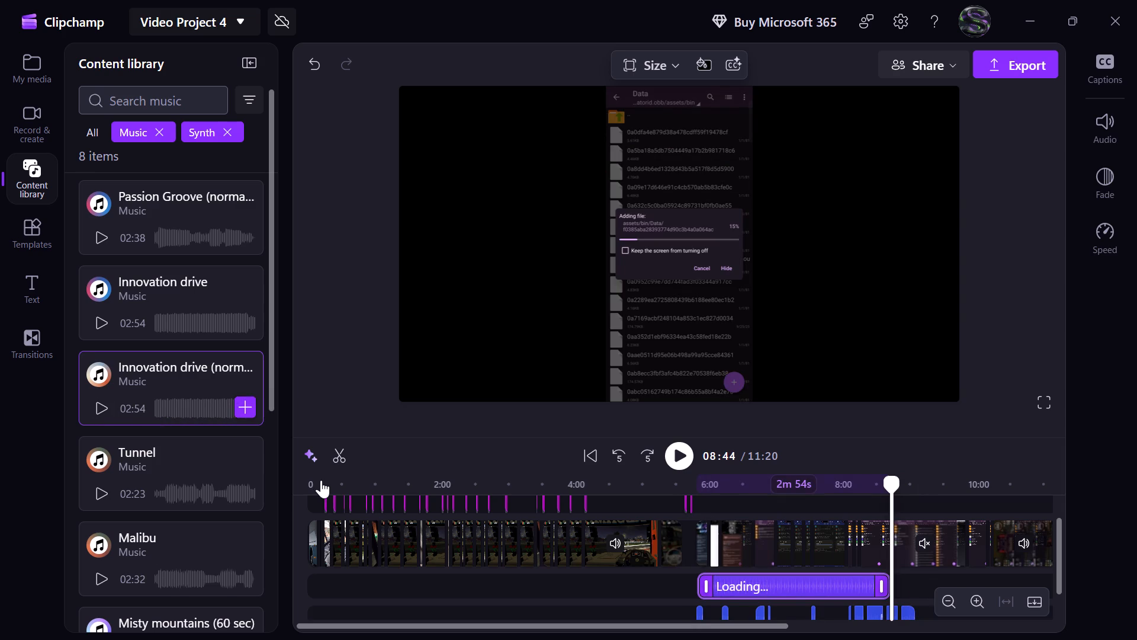
Move the Innovation drive music clip to the track below the voiceovers, starting at about 5:49 beneath 1st.wav.
double_click(971, 614)
triple_click(971, 614)
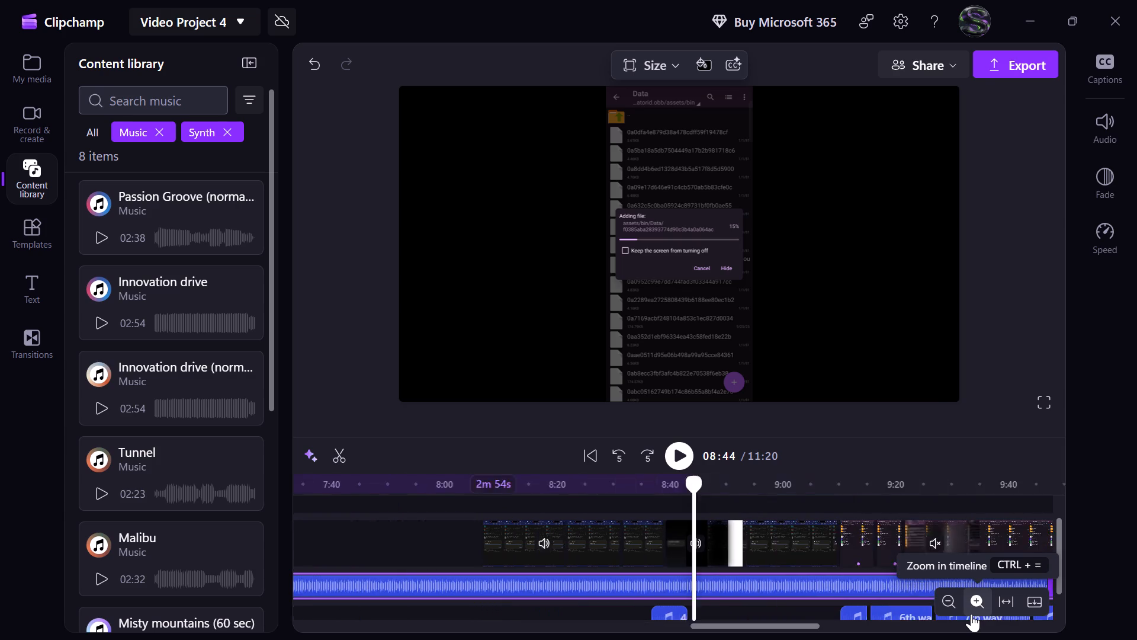
click(971, 614)
scroll(669, 575, right, 3)
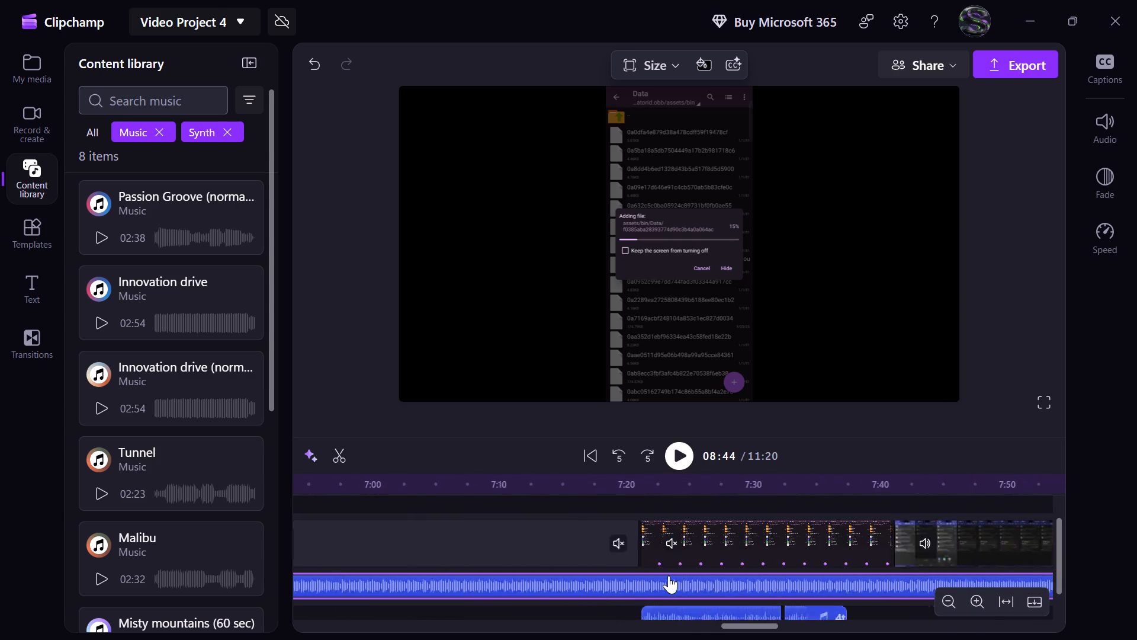
scroll(669, 575, right, 1)
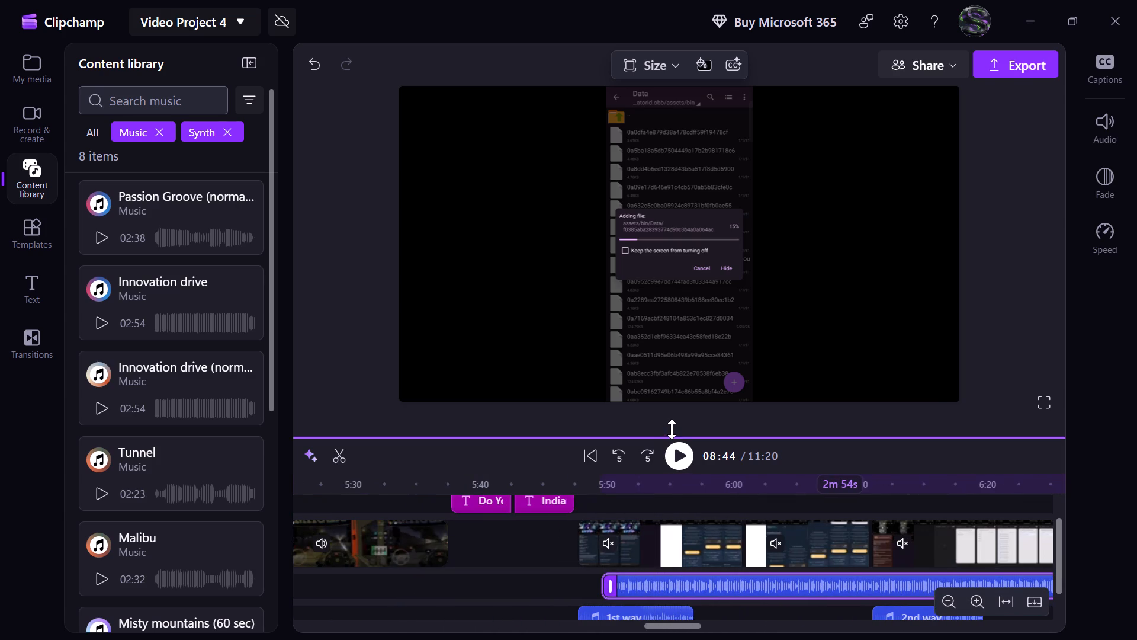
drag(672, 429, 672, 389)
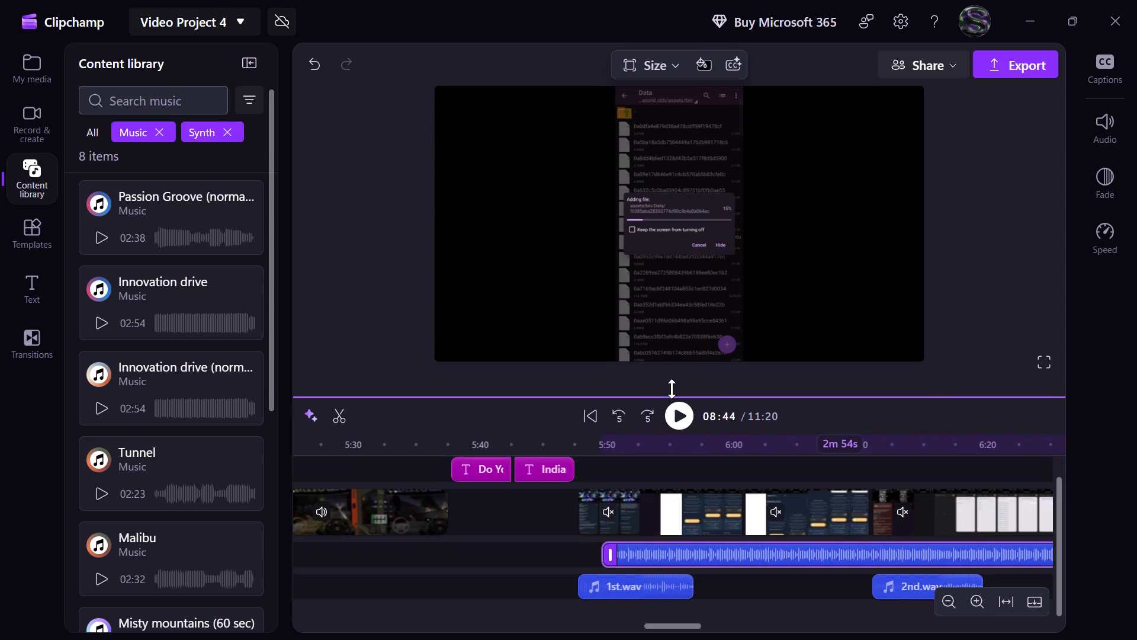
drag(654, 557, 673, 605)
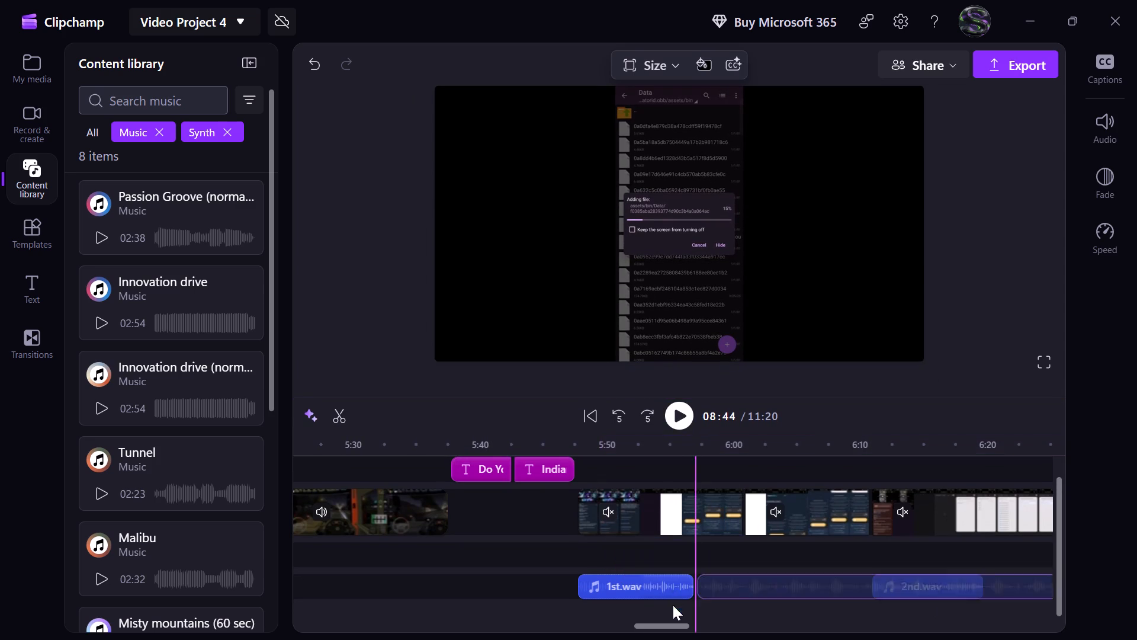
drag(673, 605, 645, 603)
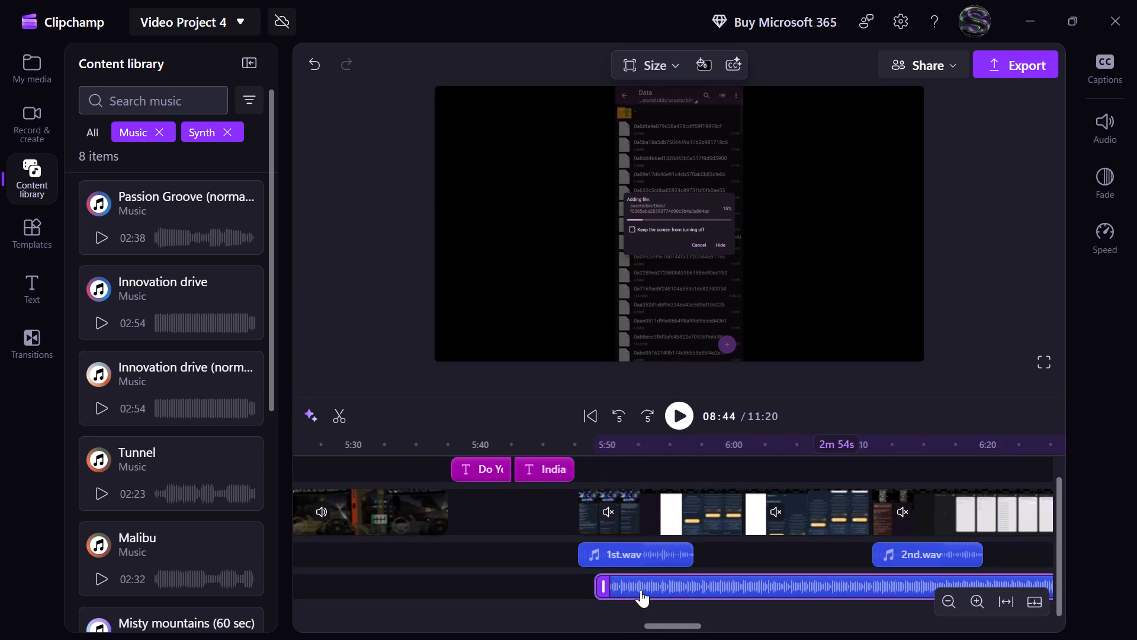
Shift the Innovation drive music clip earlier so it starts at about 5:48, level with 1st.wav and the first phone recording.
drag(642, 590, 622, 588)
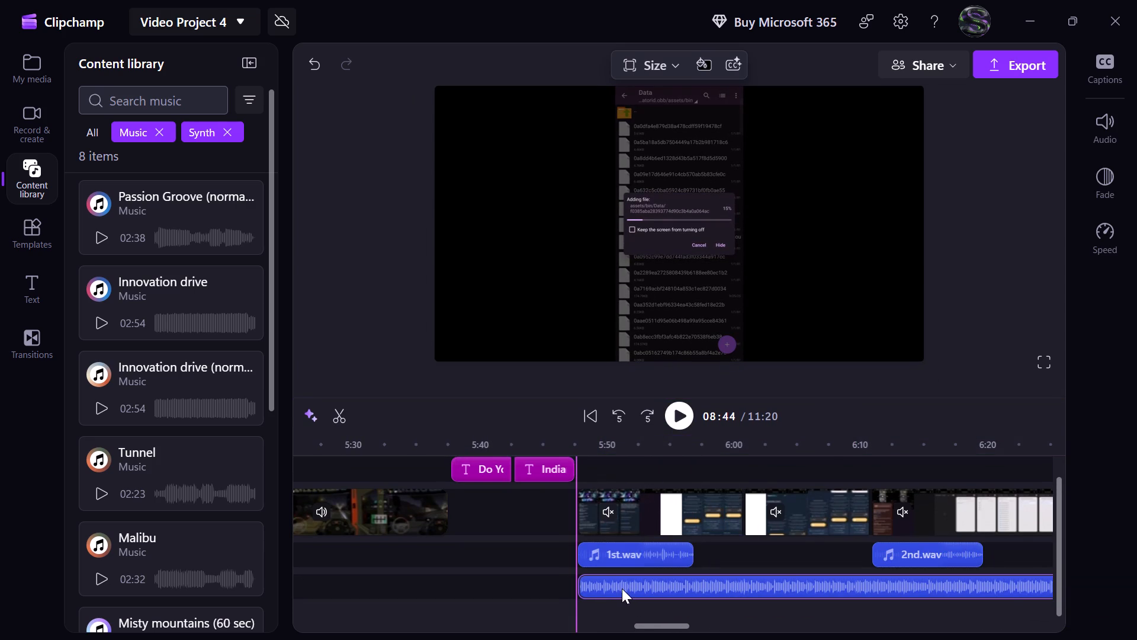
drag(622, 588, 622, 588)
Duplicate the Innovation drive music clip so the copy follows directly after its end at about 8:42.
scroll(652, 585, left, 7)
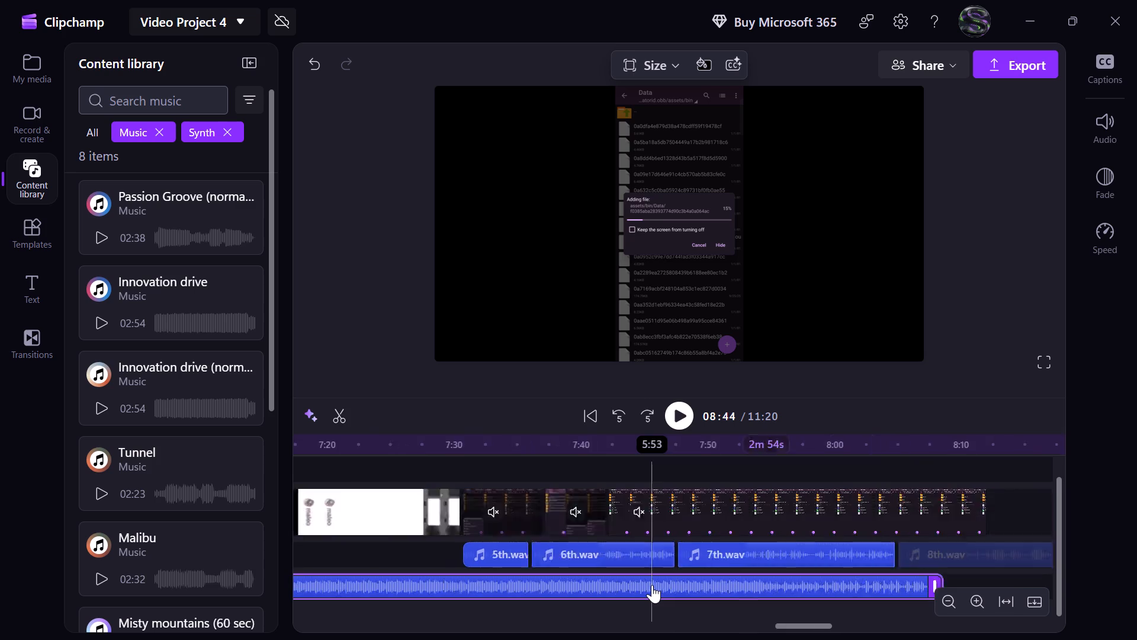
scroll(652, 585, left, 2)
scroll(652, 585, right, 3)
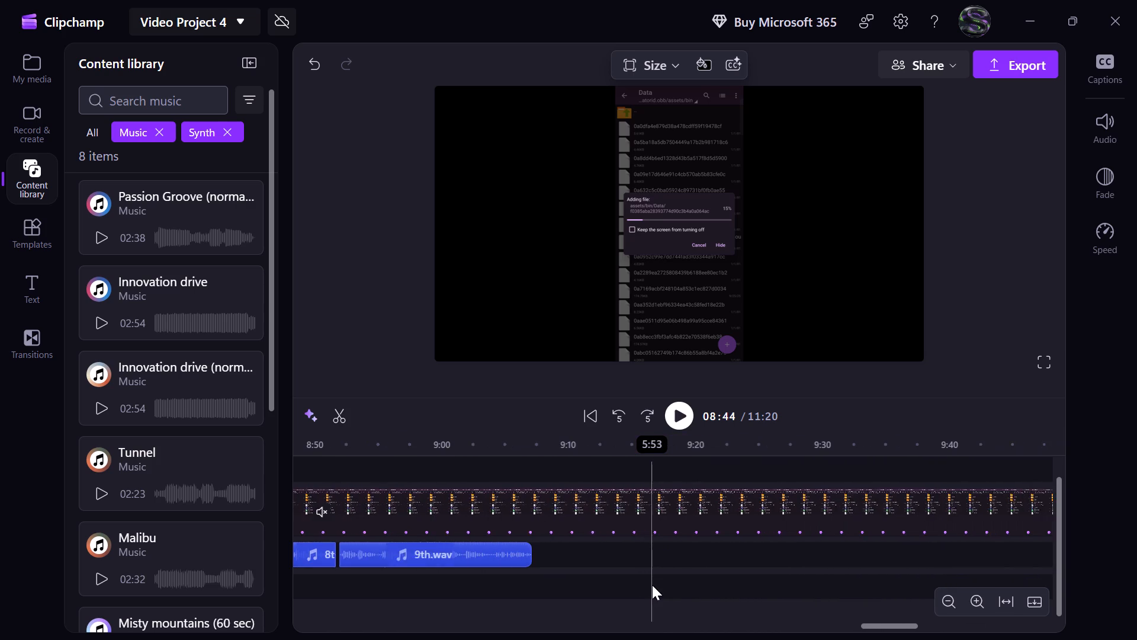
scroll(652, 585, right, 2)
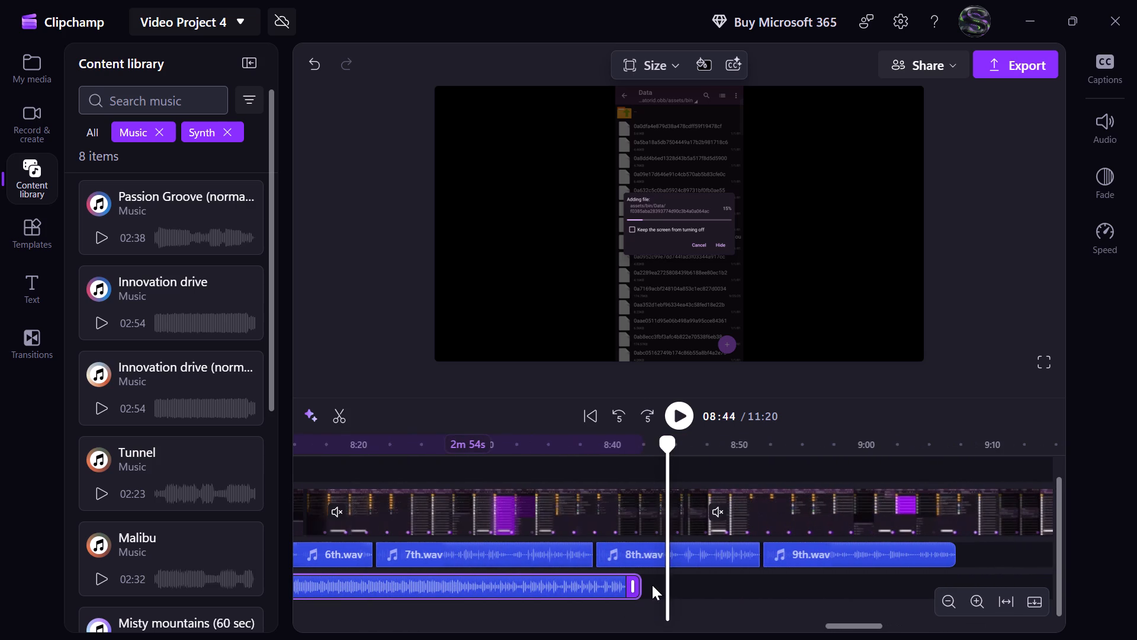
right_click(599, 589)
click(700, 277)
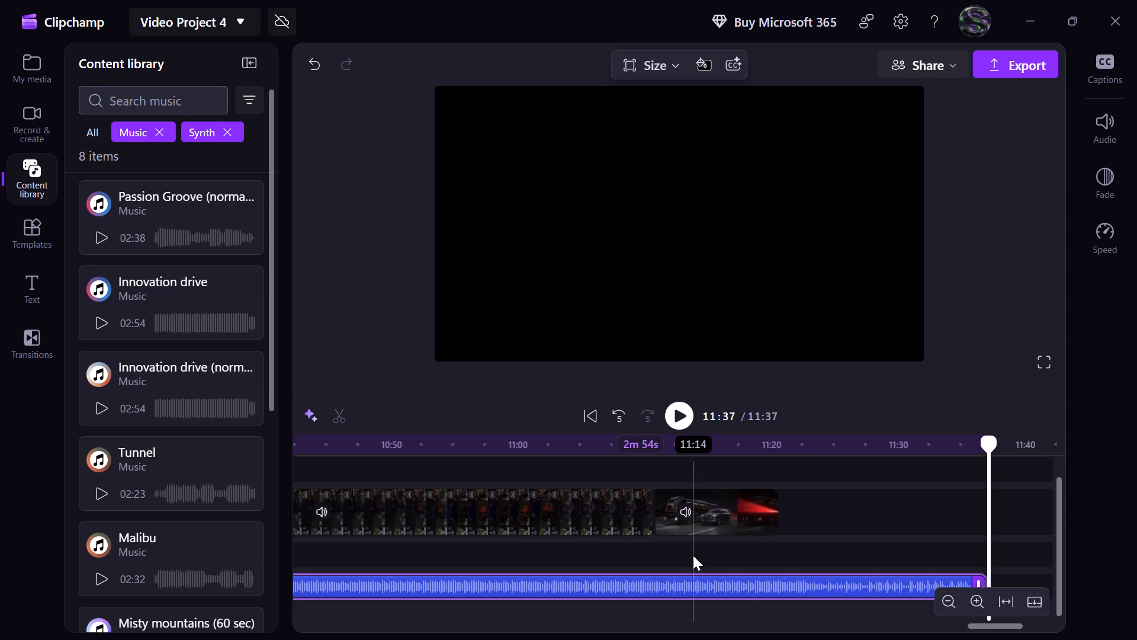
Split the duplicated music clip at about 9:54, under the maleo logo footage, and delete the part after the cut.
scroll(693, 555, right, 3)
scroll(693, 555, left, 1)
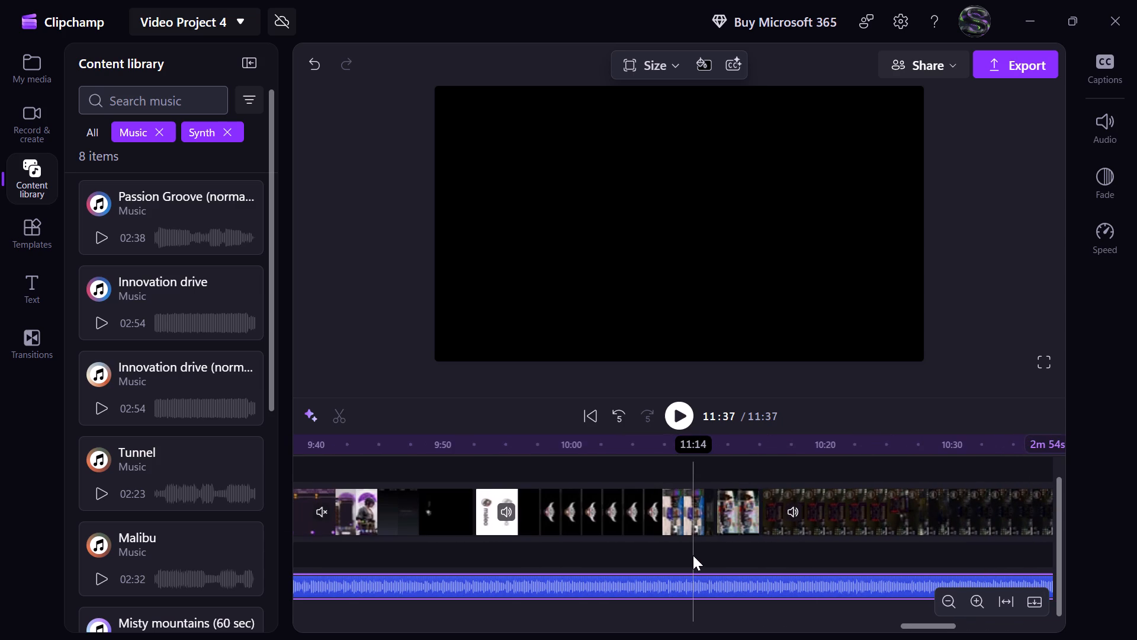
scroll(693, 555, left, 3)
scroll(693, 555, right, 3)
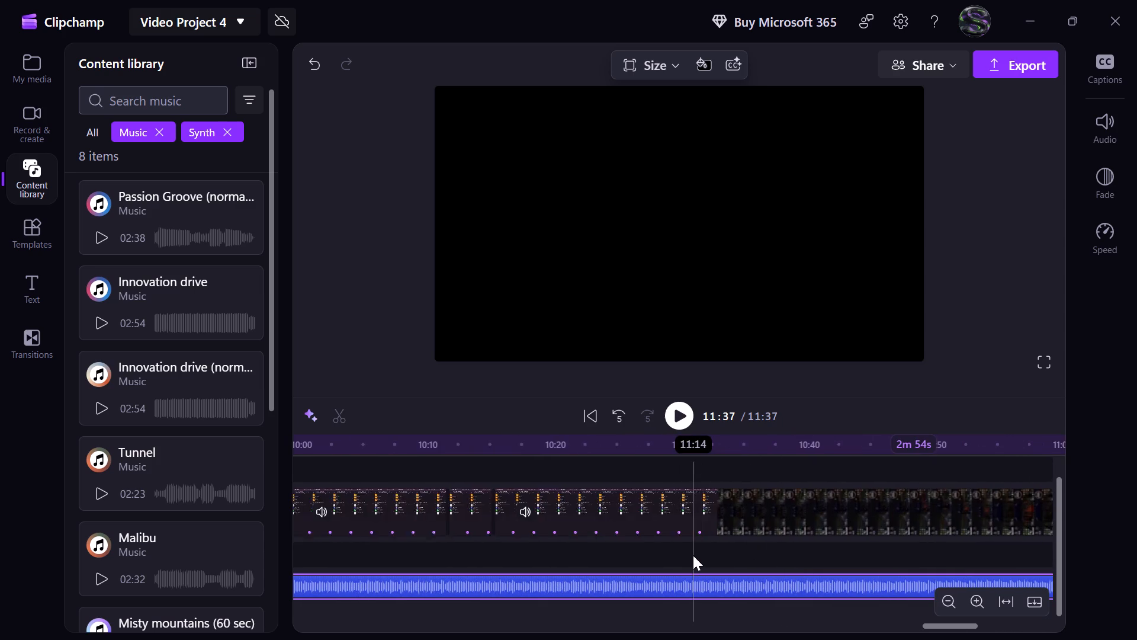
scroll(737, 549, right, 1)
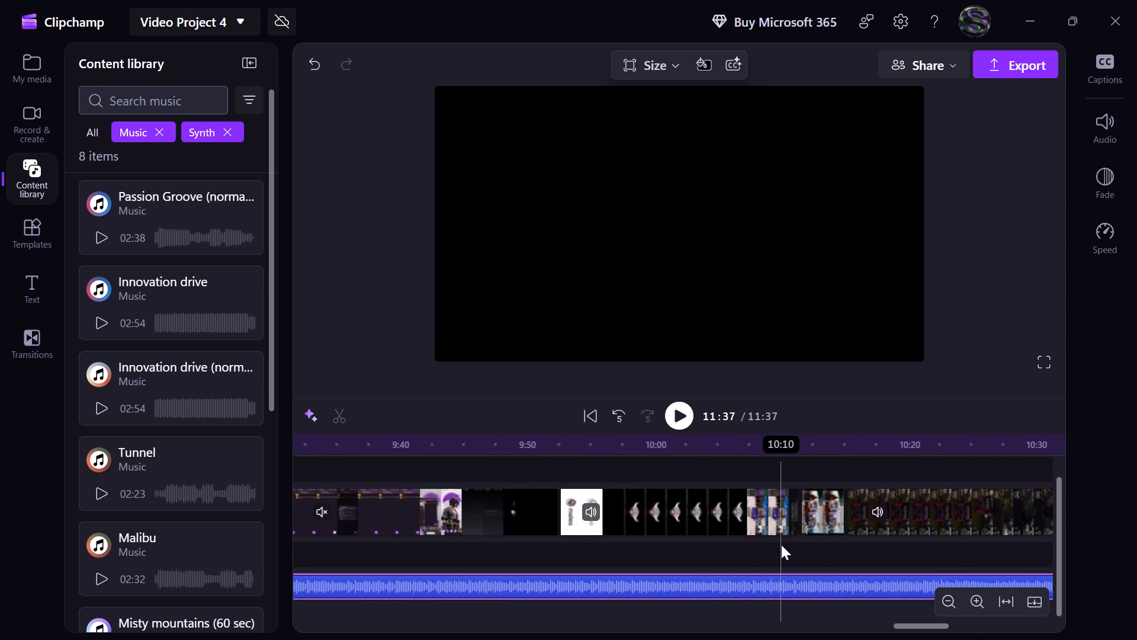
click(570, 542)
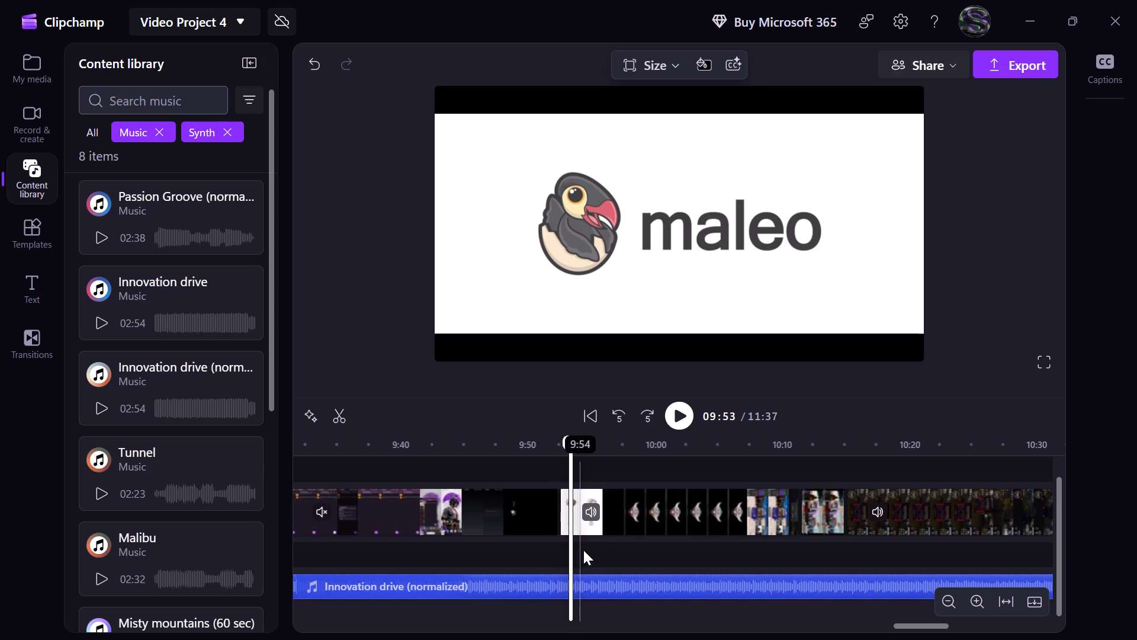
click(587, 550)
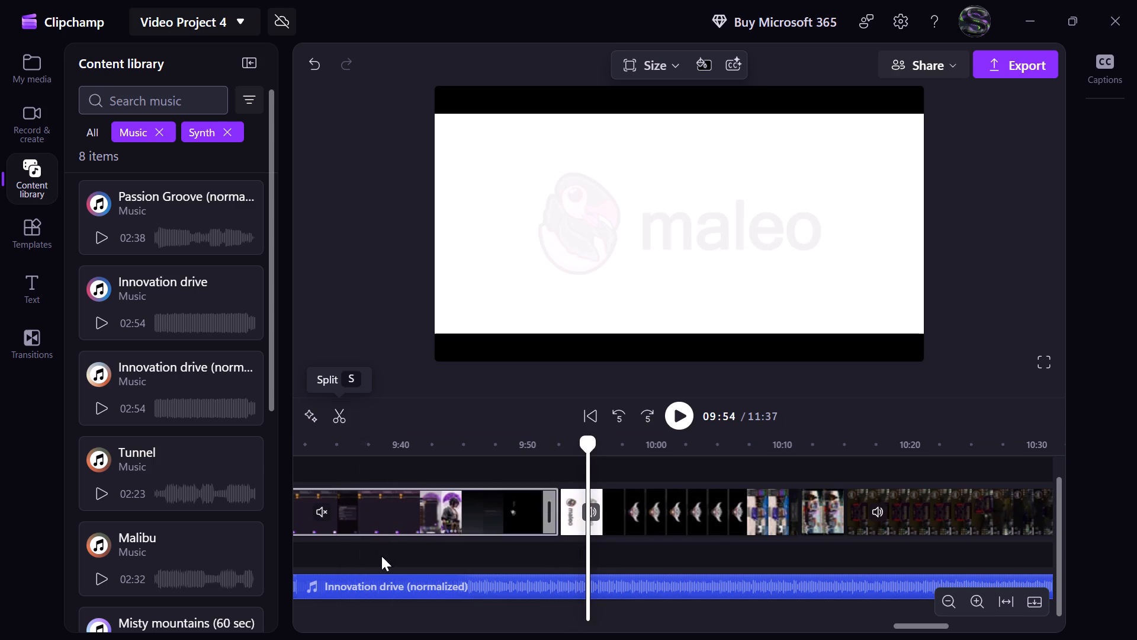
click(381, 583)
click(342, 426)
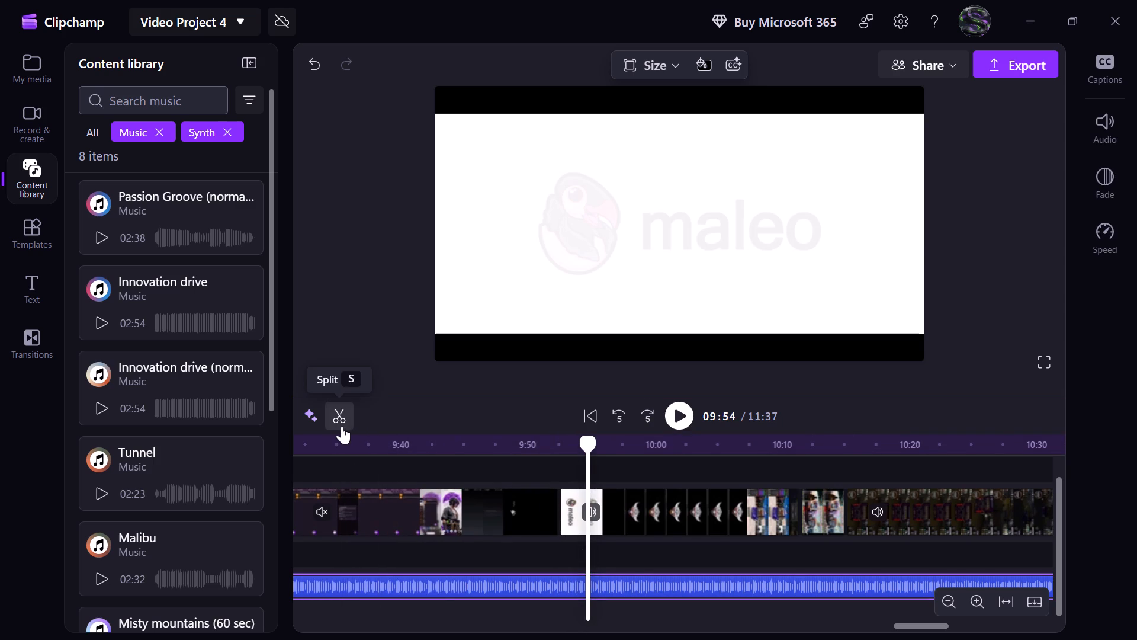
key(Delete)
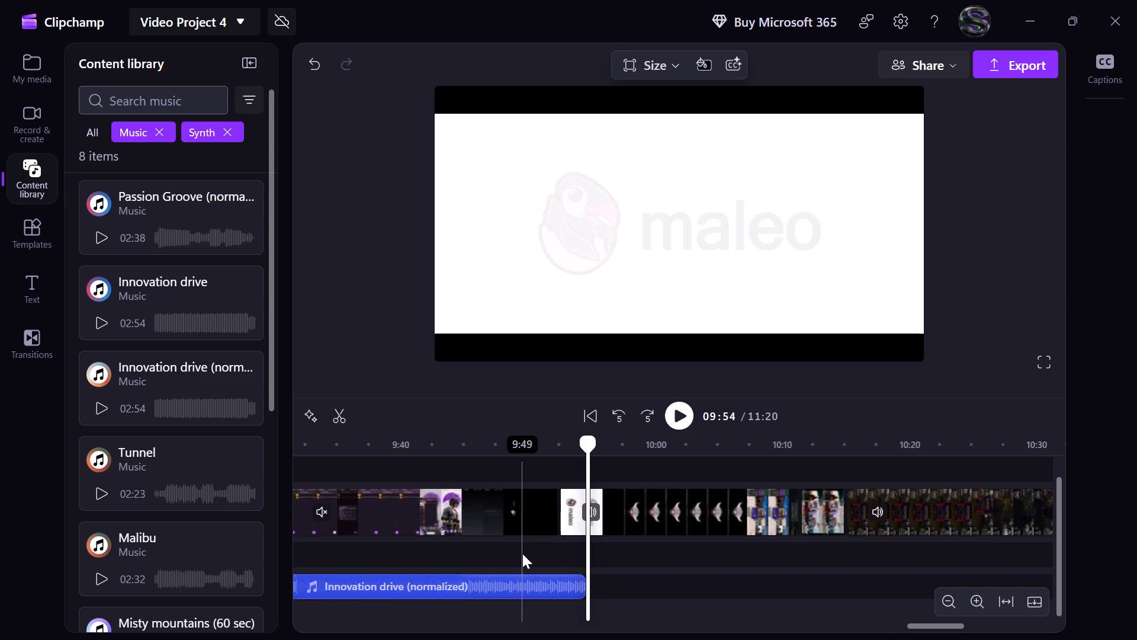
Trim the end of the second music clip back to about 9:53, where the maleo logo clip begins.
click(555, 591)
drag(575, 589, 561, 589)
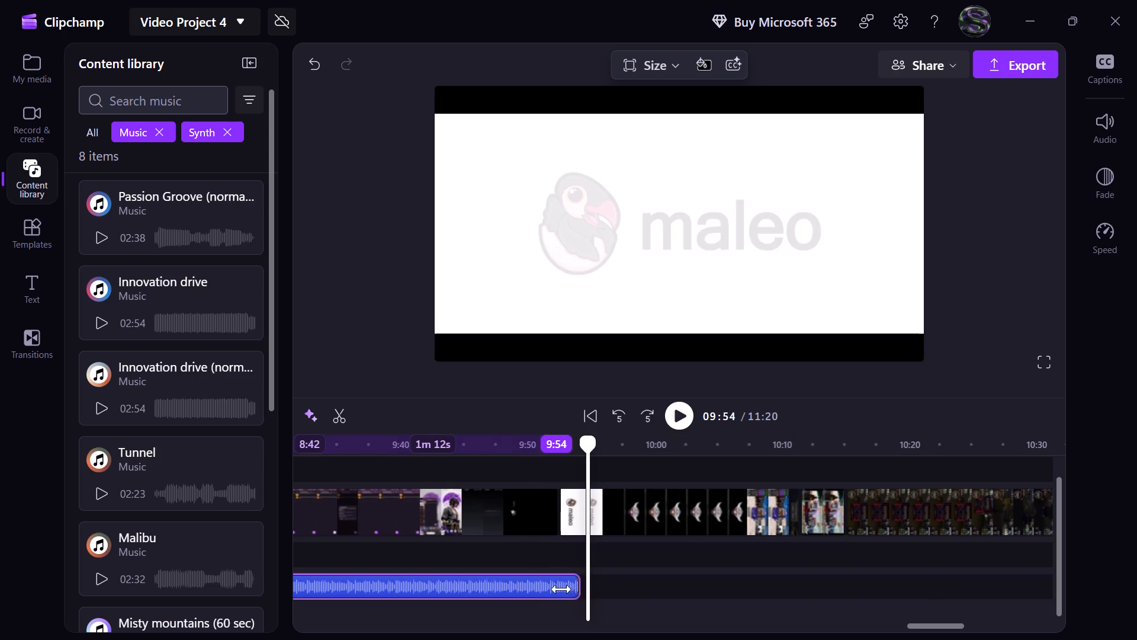
drag(561, 589, 548, 591)
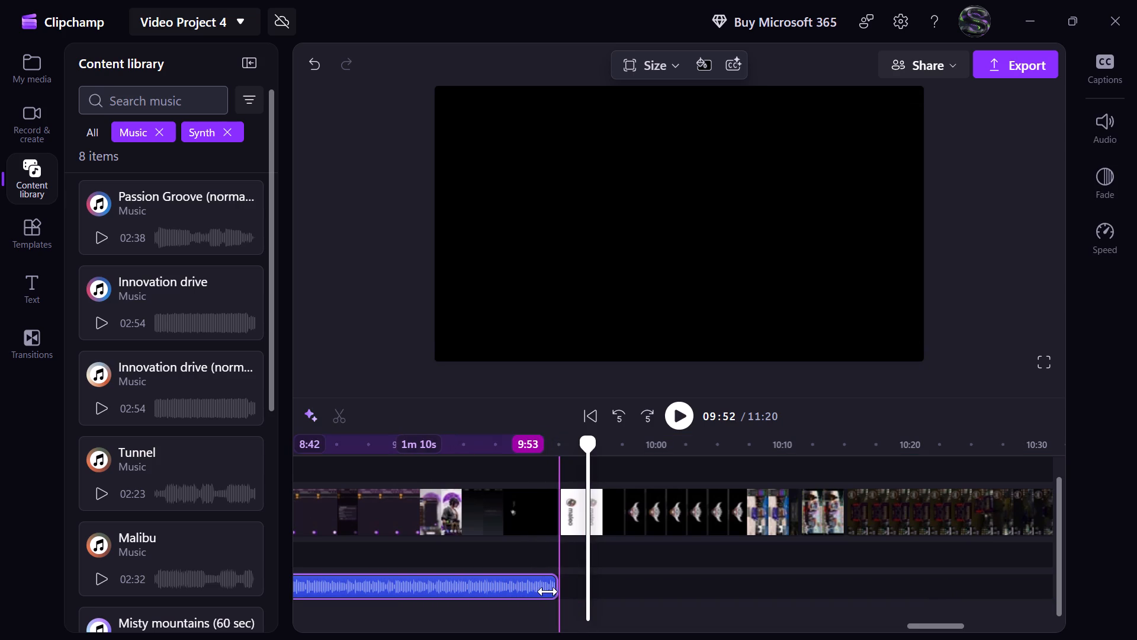
drag(548, 591, 547, 591)
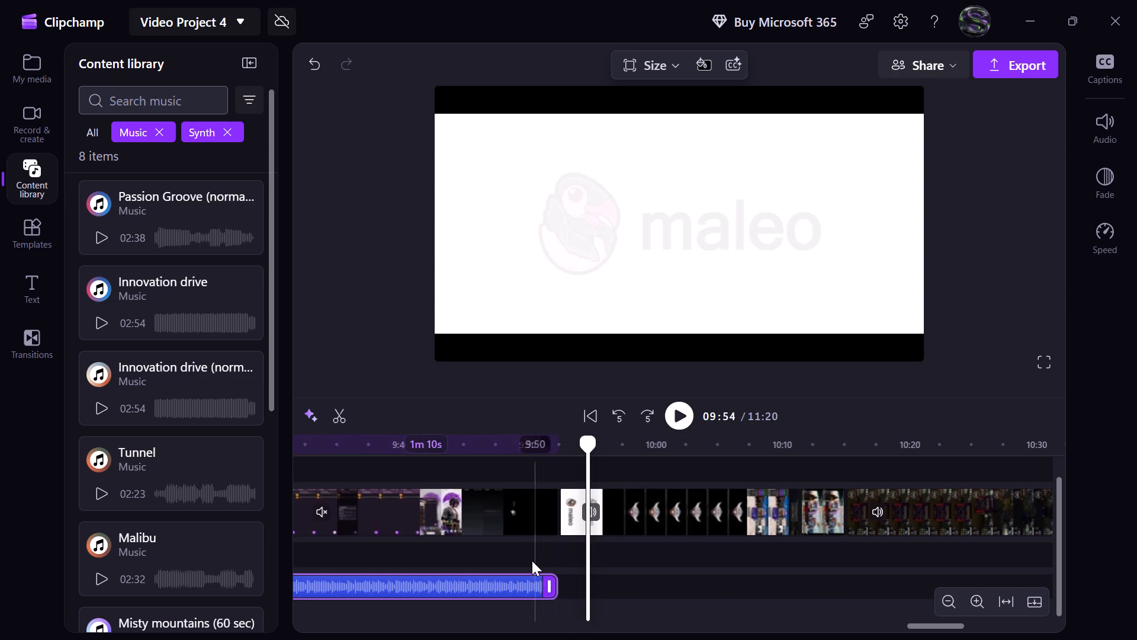
Lower the second Innovation drive music clip's volume to 30%.
scroll(532, 561, right, 3)
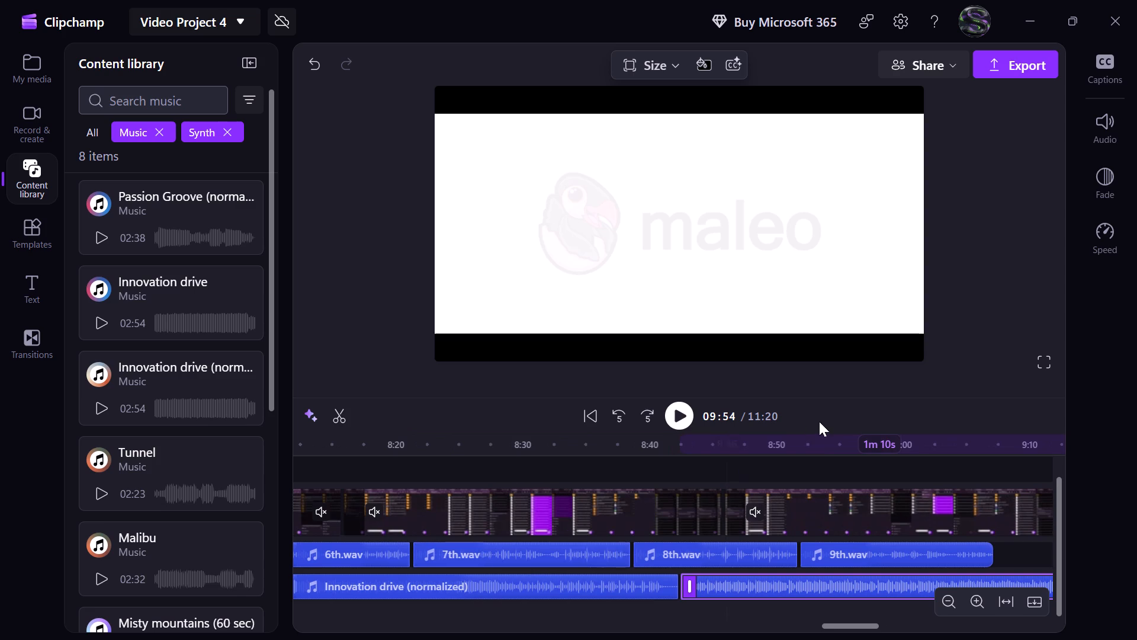
click(1108, 132)
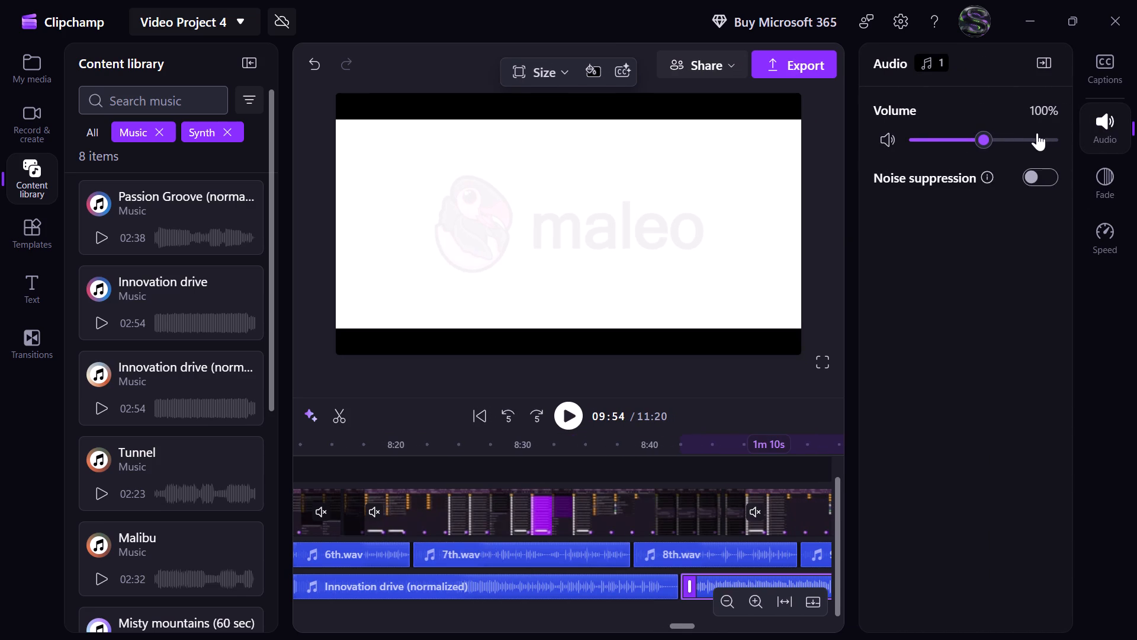
click(941, 139)
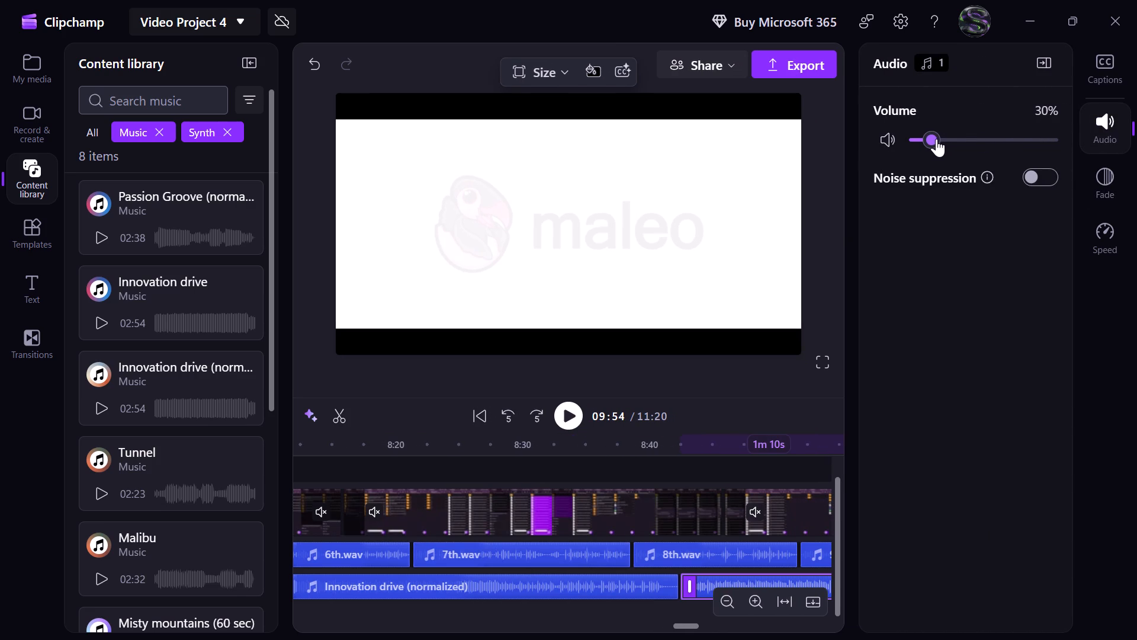
Give the second music clip a 0.5 s fade in and a 0.5 s fade out.
click(1123, 182)
click(919, 148)
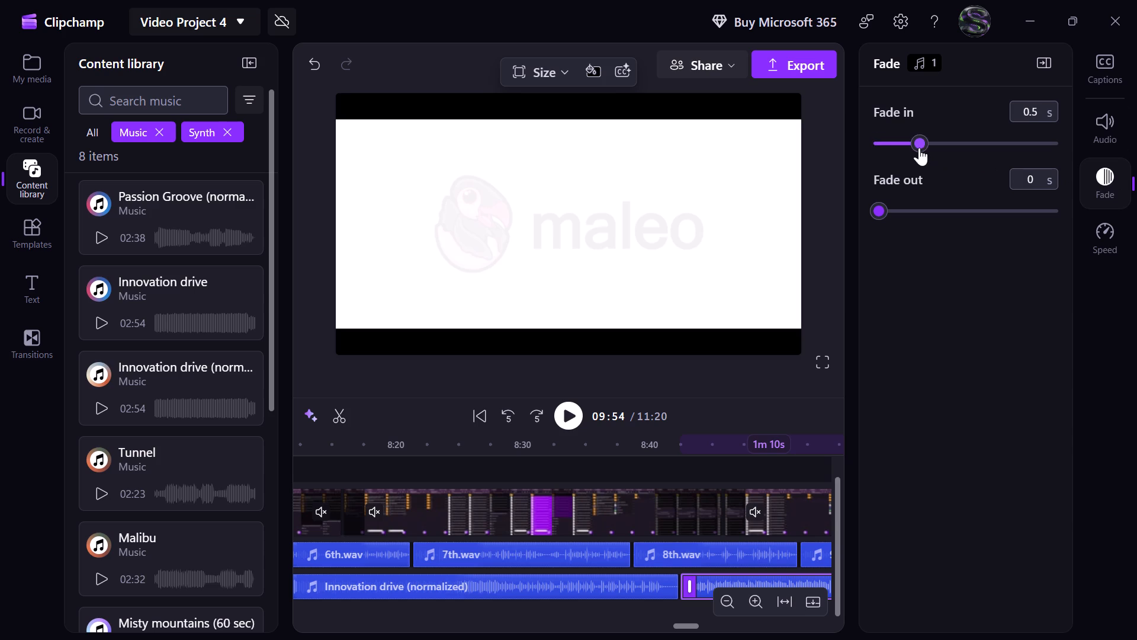
click(925, 220)
click(924, 216)
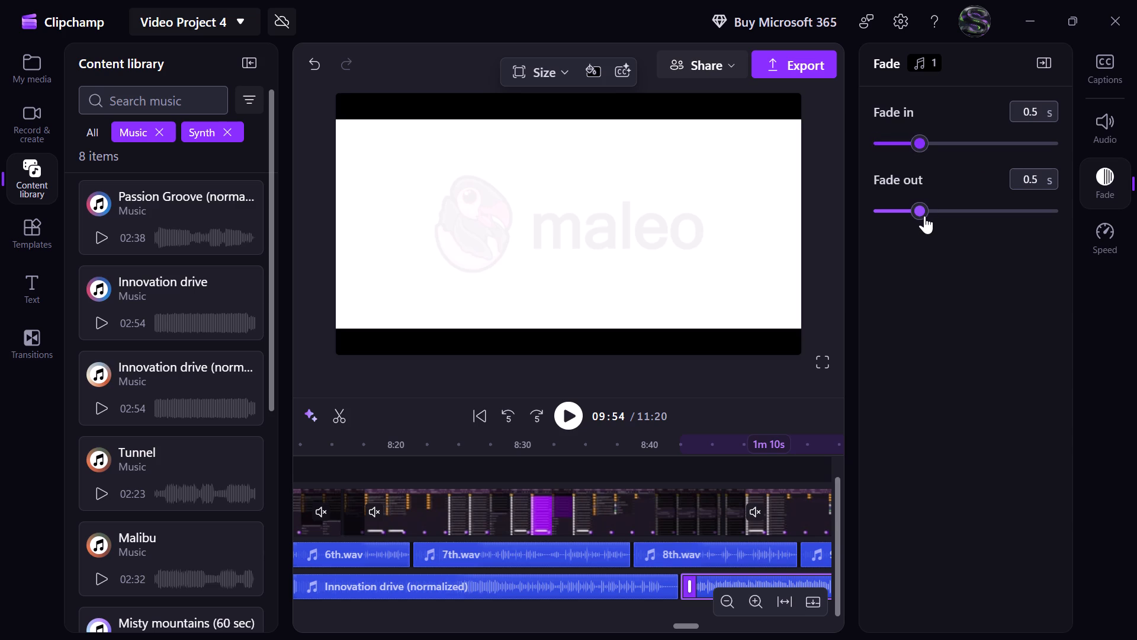
click(1045, 52)
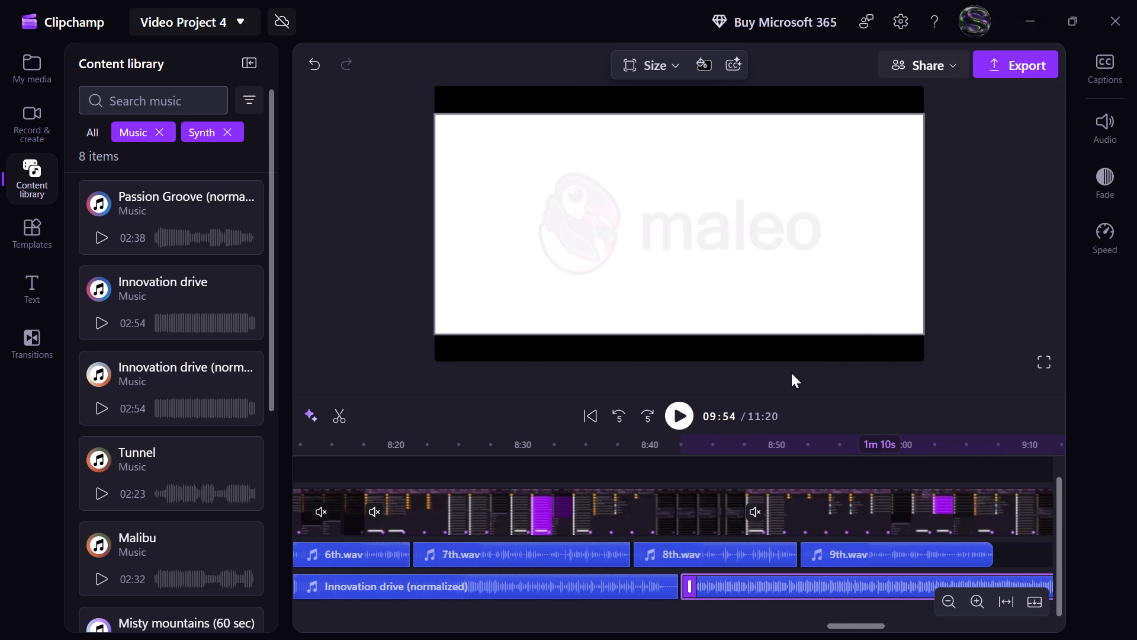
Lower the first Innovation drive music clip's volume to 30%.
click(563, 582)
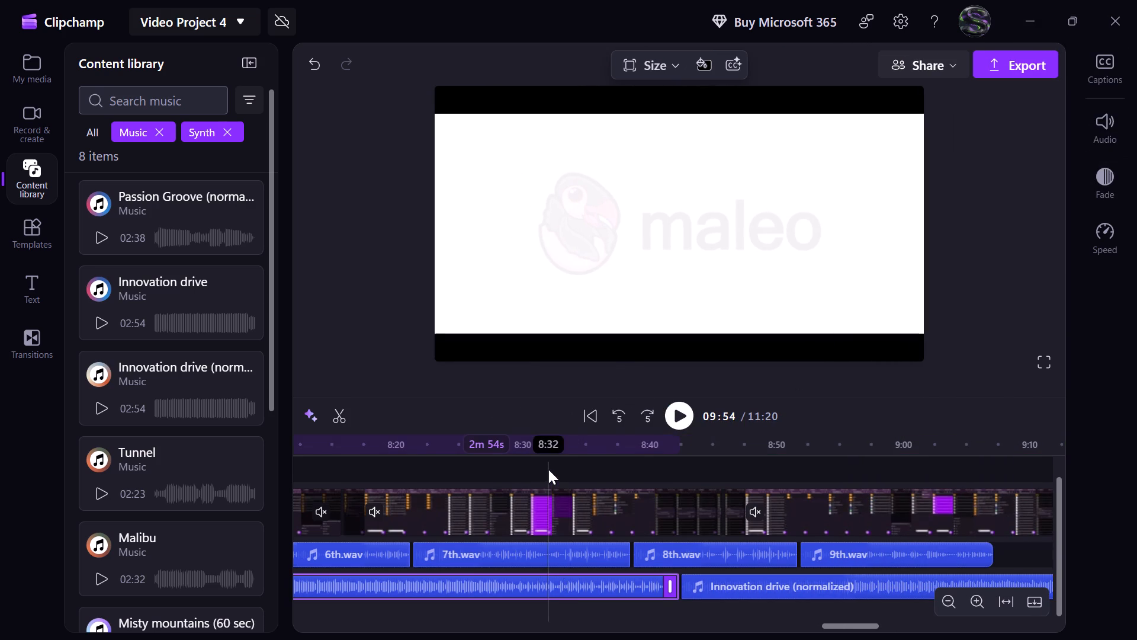
click(548, 469)
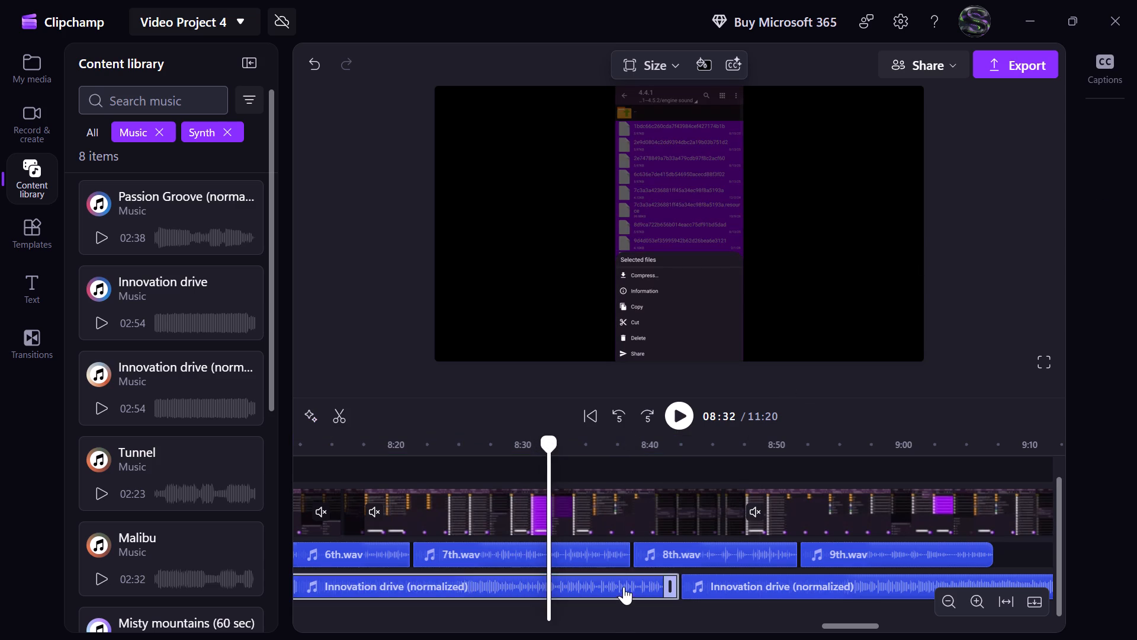
click(624, 587)
click(1123, 135)
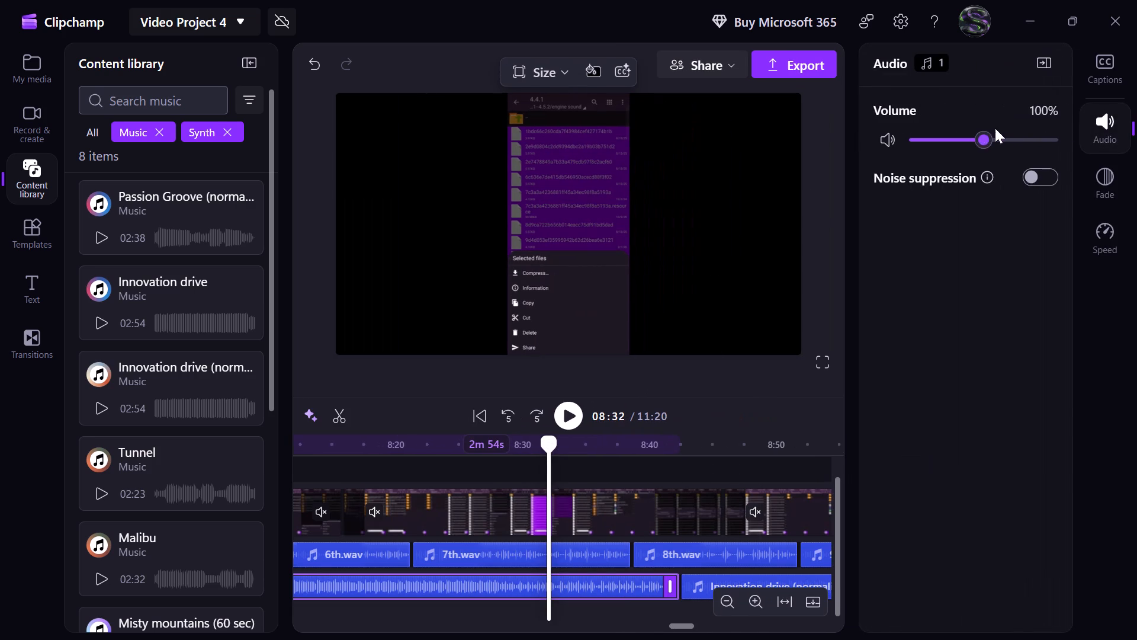
click(937, 145)
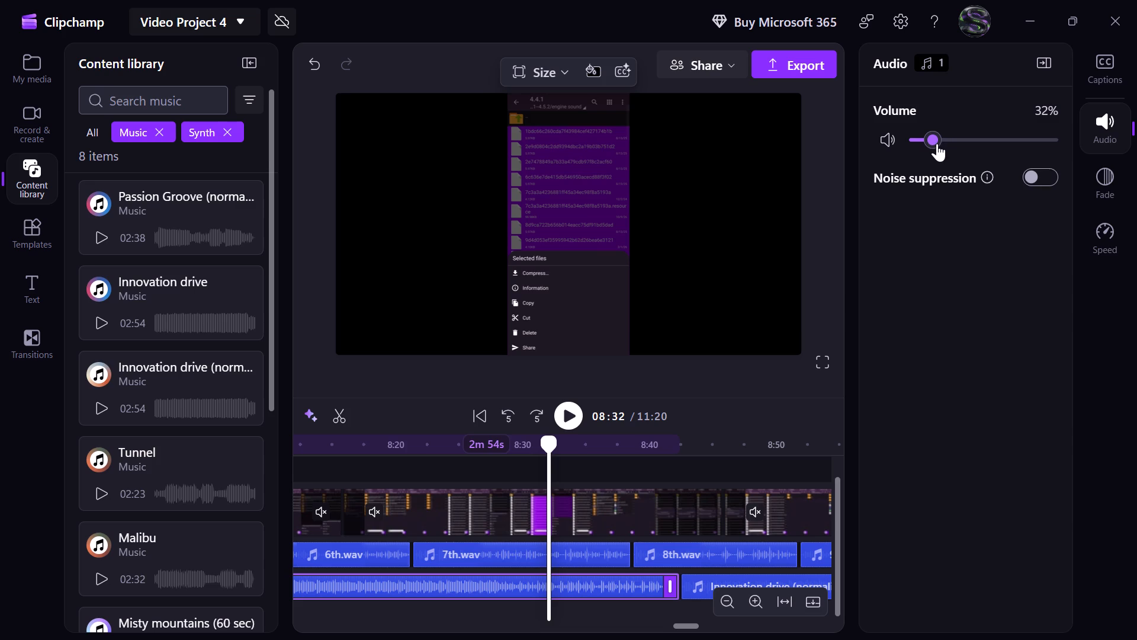
click(935, 143)
Give the first music clip a 0.5 s fade in and a 0.5 s fade out.
click(1116, 176)
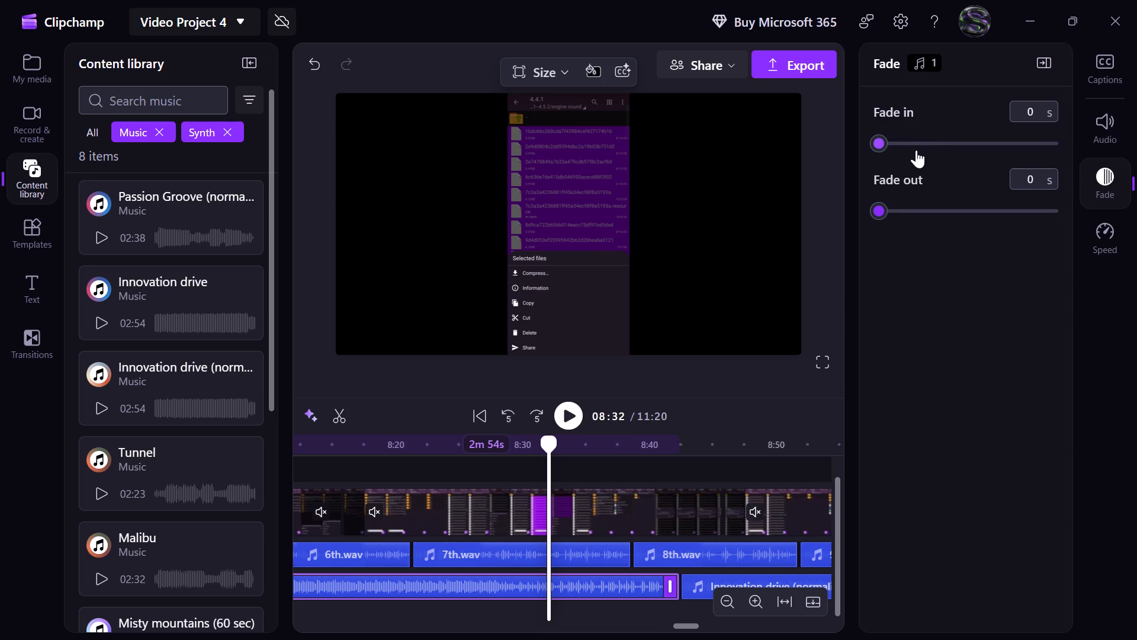
click(927, 147)
click(926, 214)
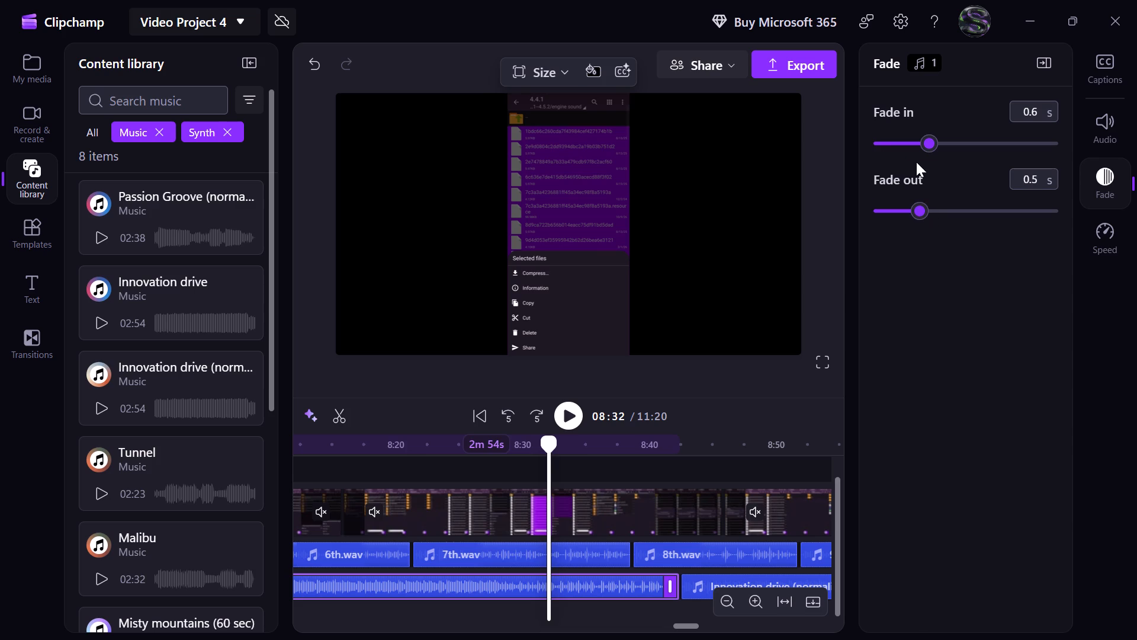
click(915, 151)
click(918, 148)
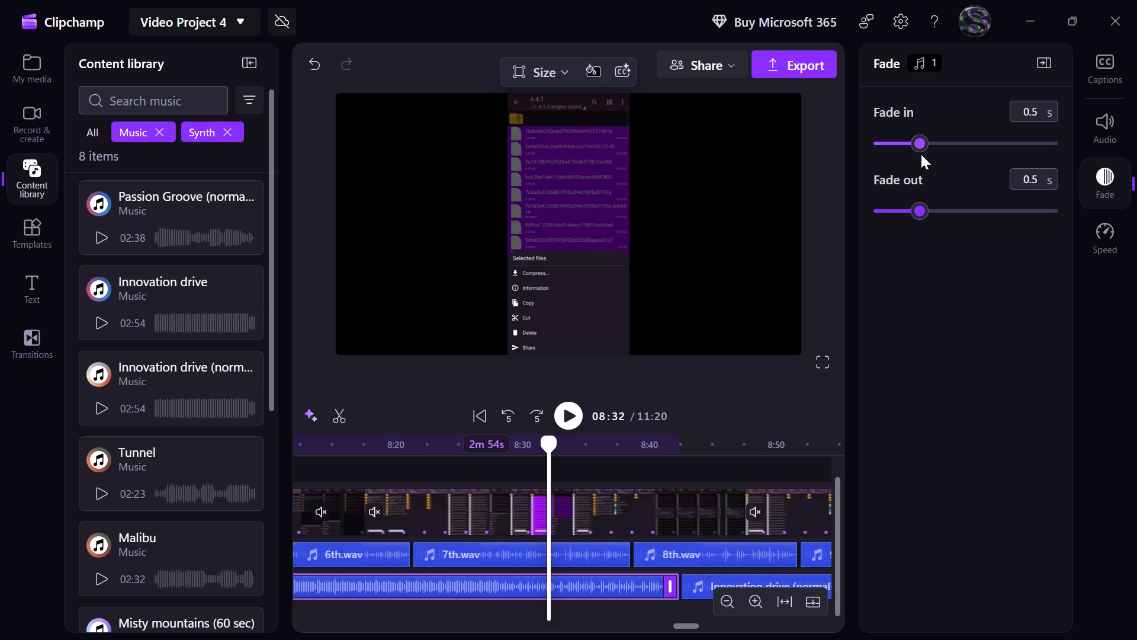
click(1045, 66)
Move the playhead back to about 5:52, near the start of 1st.wav and the first music clip.
click(612, 435)
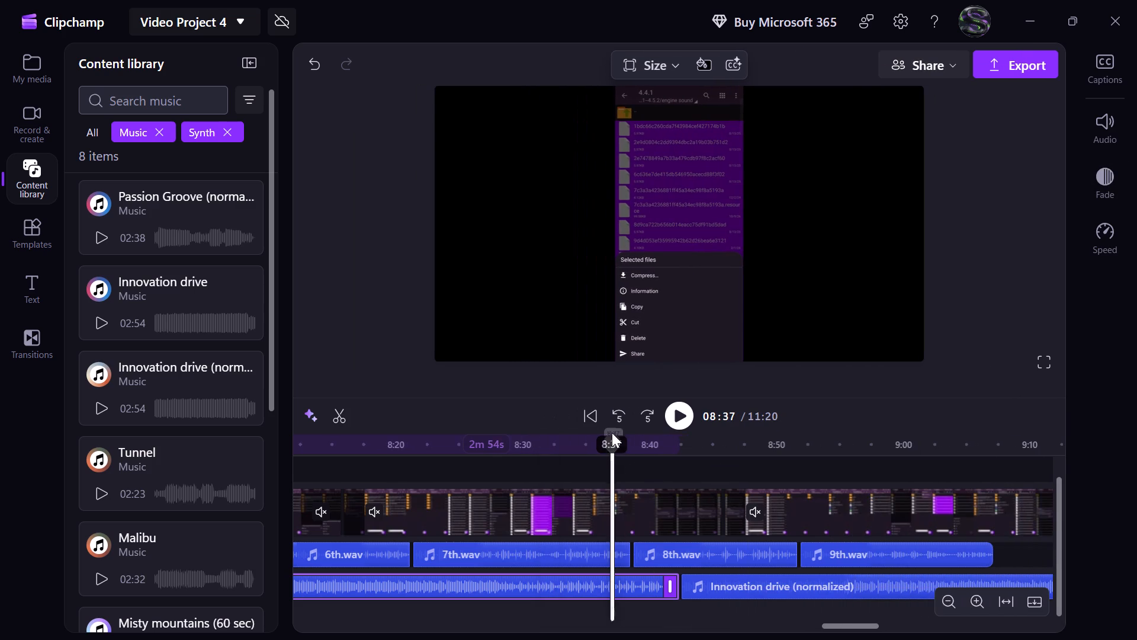
click(612, 432)
triple_click(618, 420)
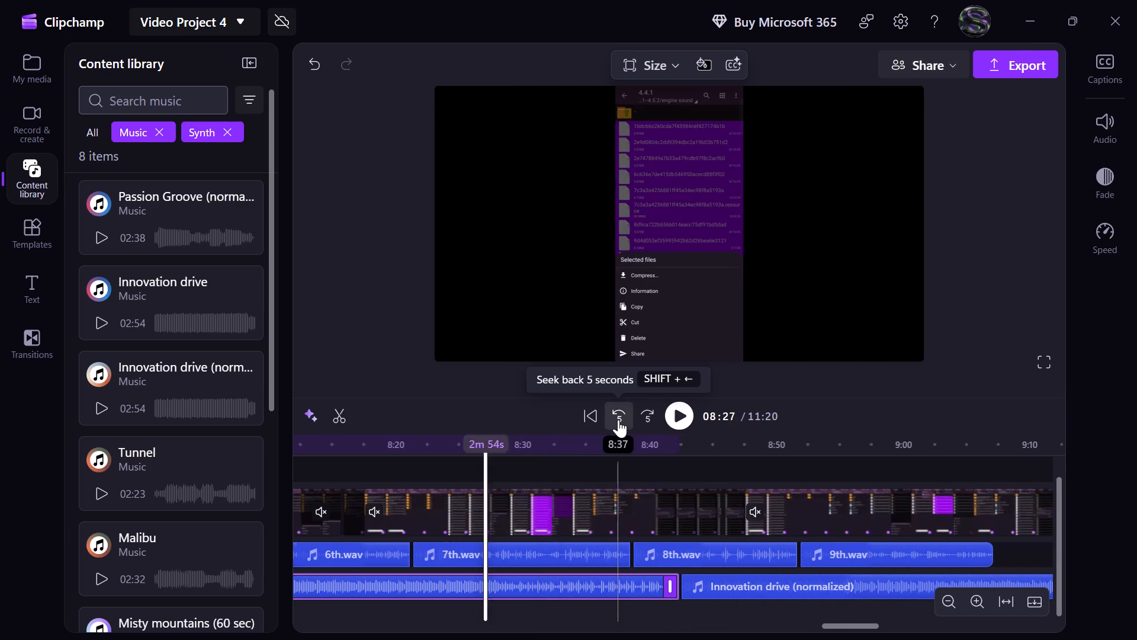
triple_click(618, 420)
triple_click(618, 420)
triple_click(618, 420)
triple_click(618, 420)
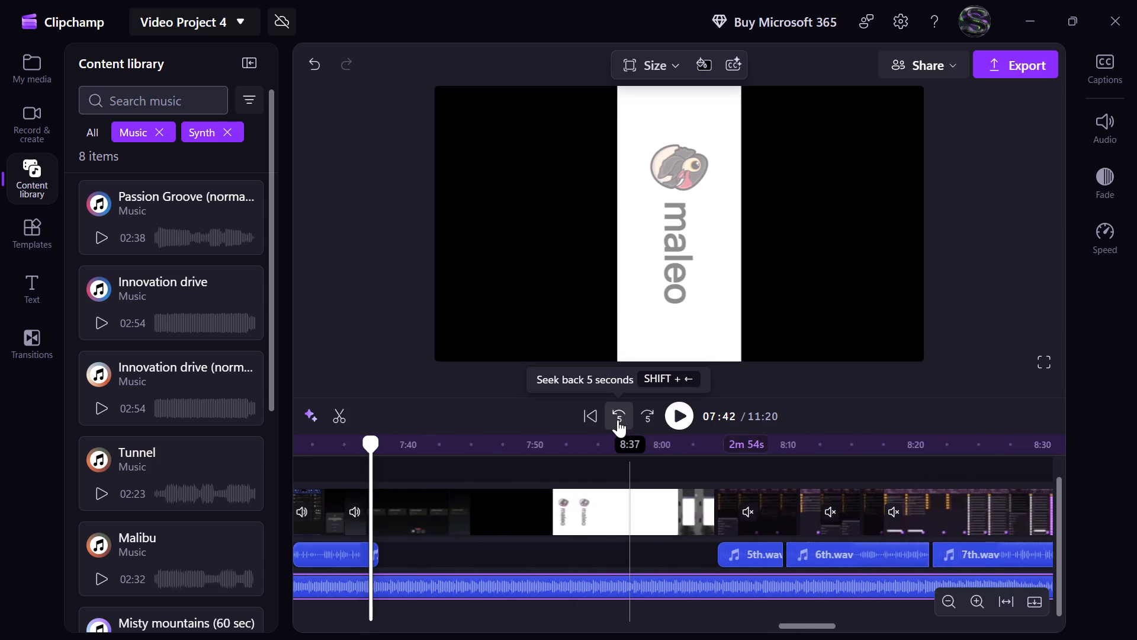
triple_click(618, 420)
triple_click(617, 420)
triple_click(617, 420)
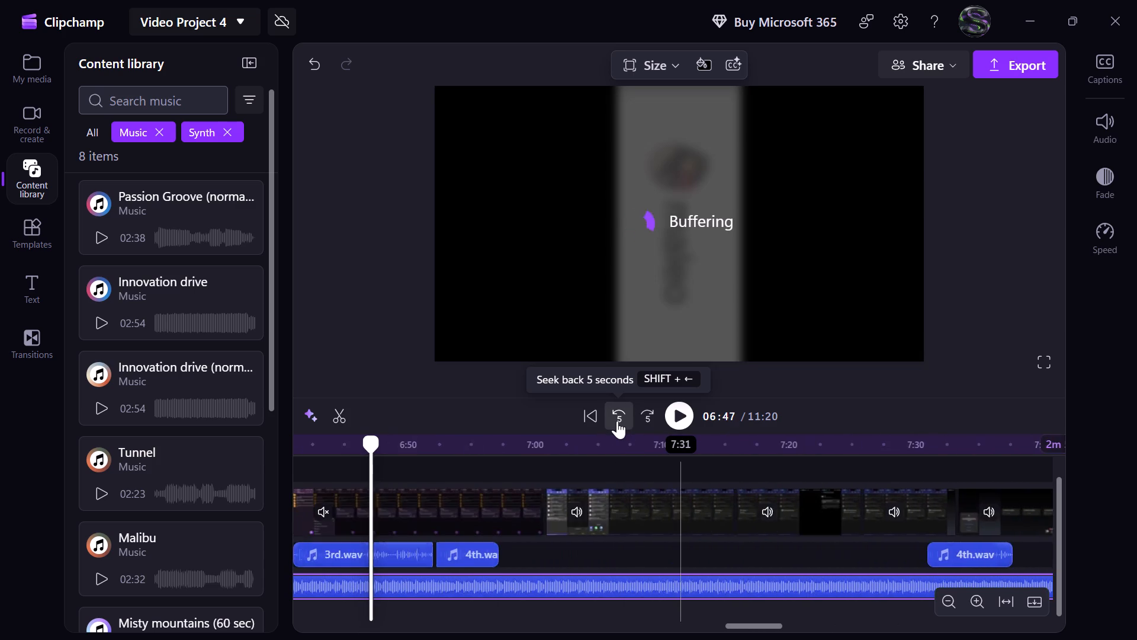
triple_click(617, 421)
triple_click(617, 421)
triple_click(617, 422)
triple_click(617, 422)
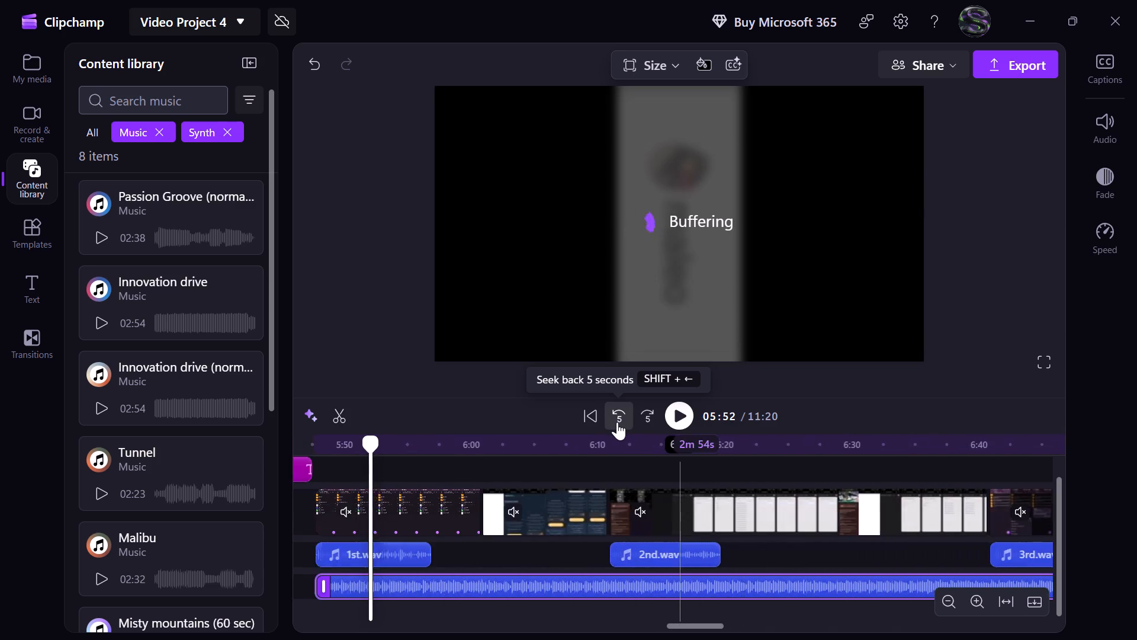
Preview the section from about 5:37 to 6:19 in full screen to check the voiceover against the background music.
click(1048, 373)
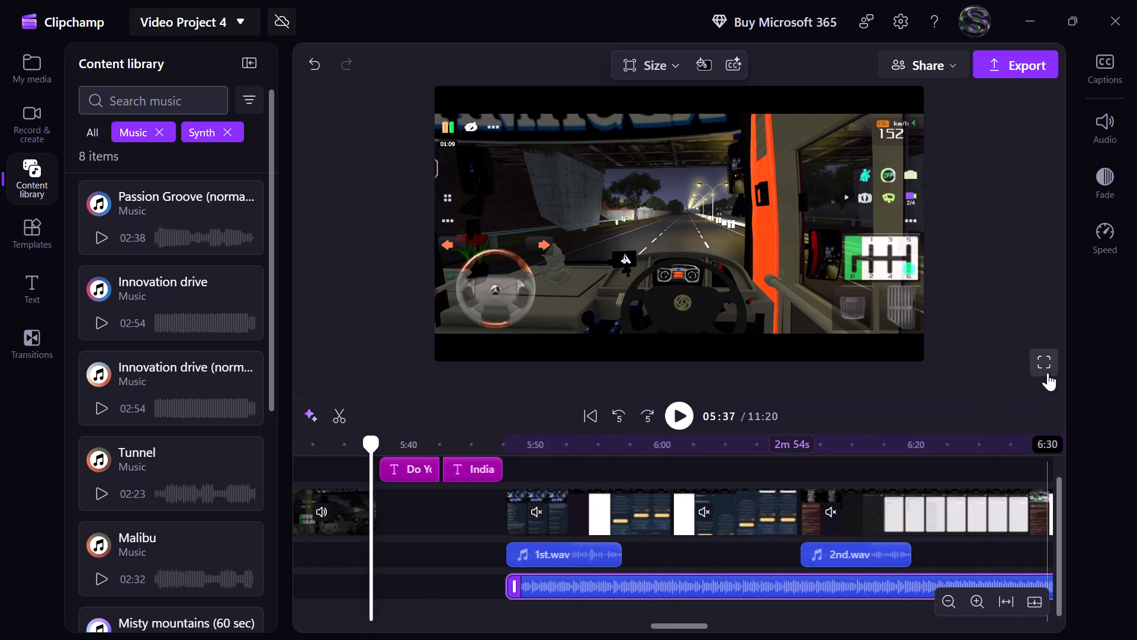
click(161, 616)
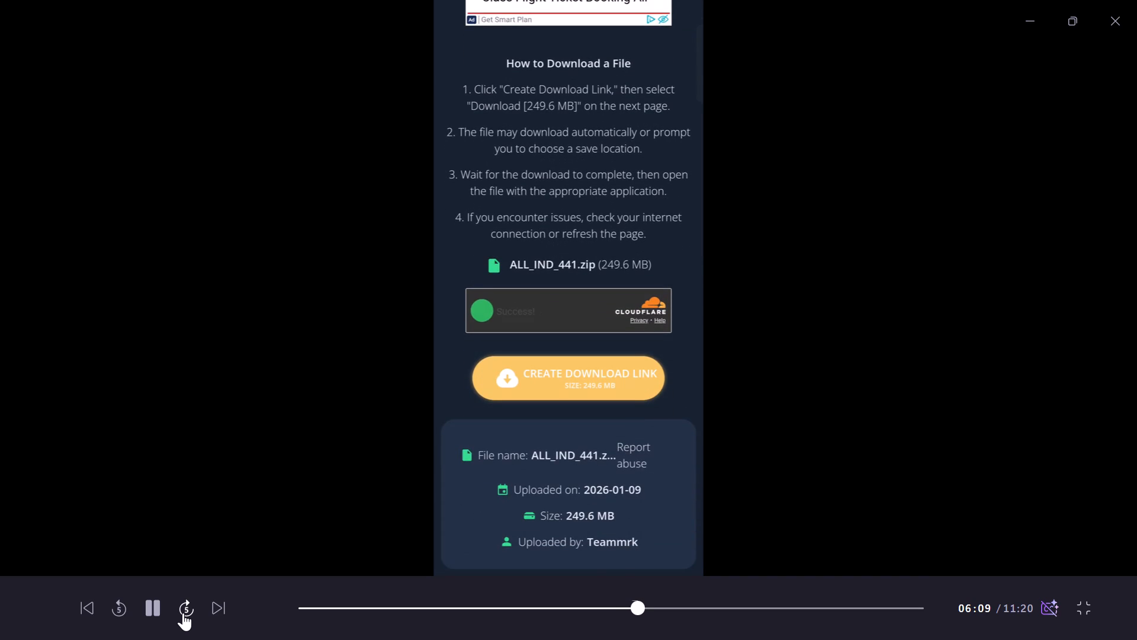
click(183, 613)
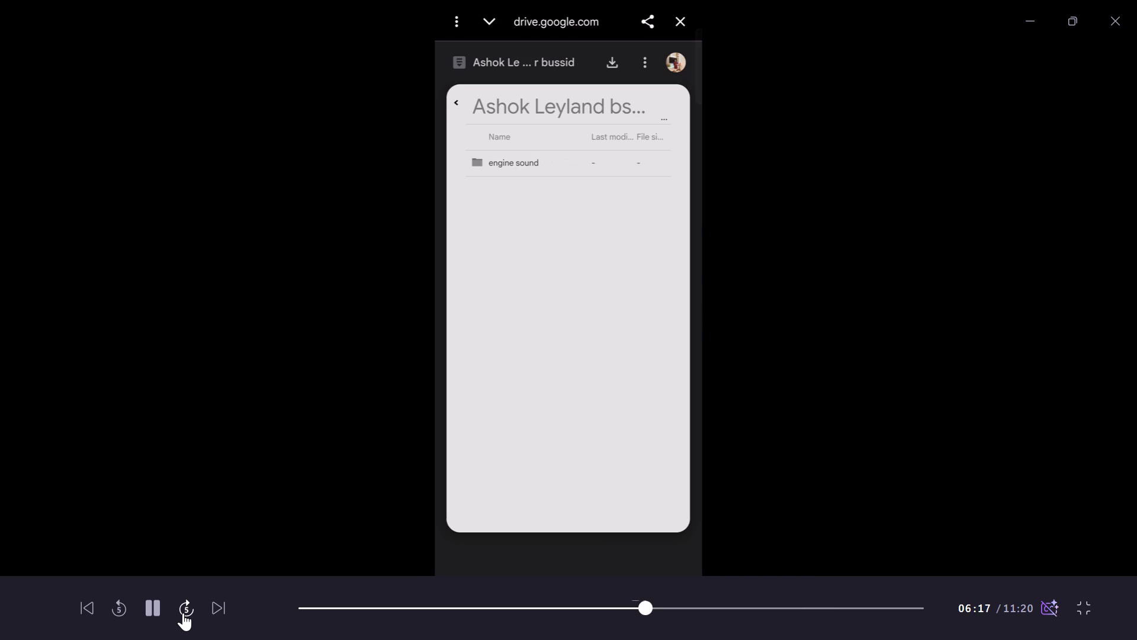
click(146, 612)
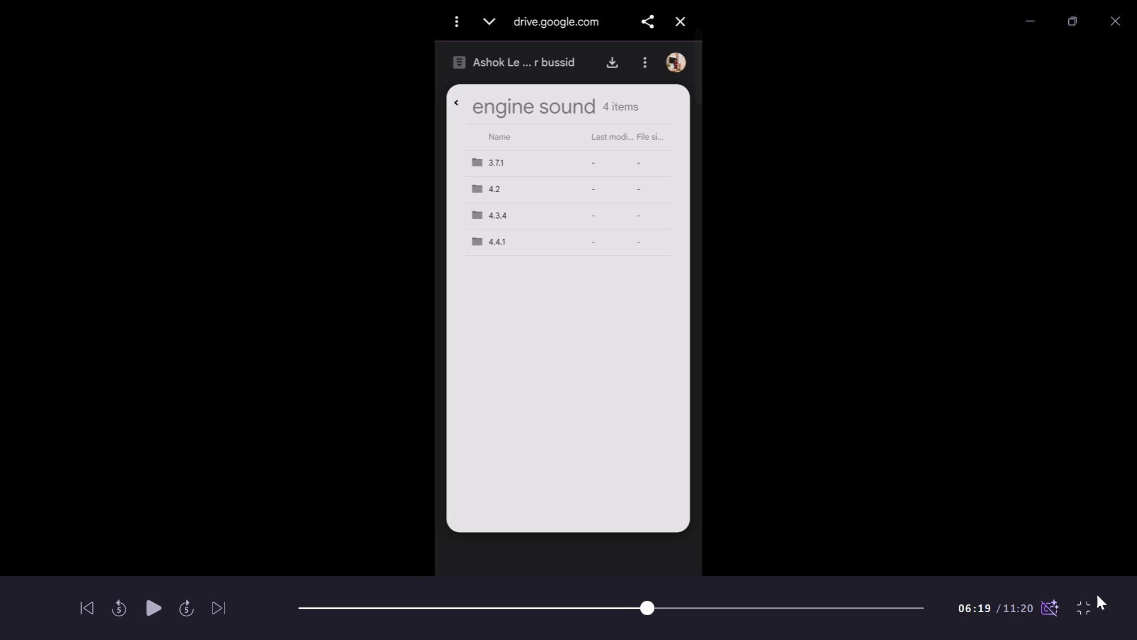
click(1084, 609)
Raise the volume of the 1st.wav voiceover clip to 150%.
click(581, 557)
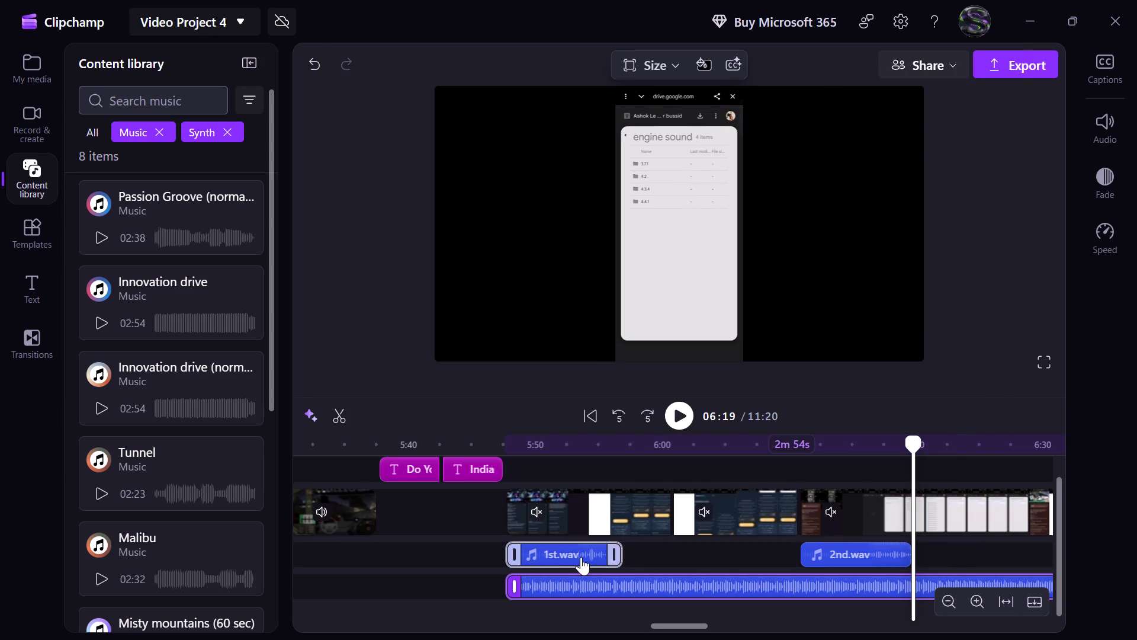
click(572, 473)
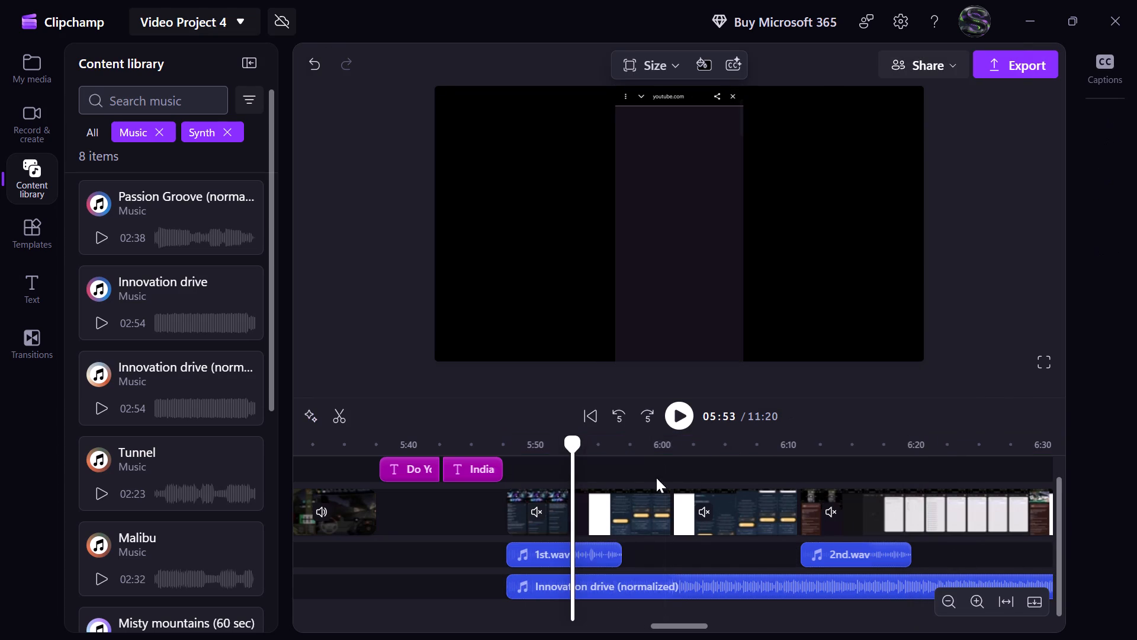
click(581, 553)
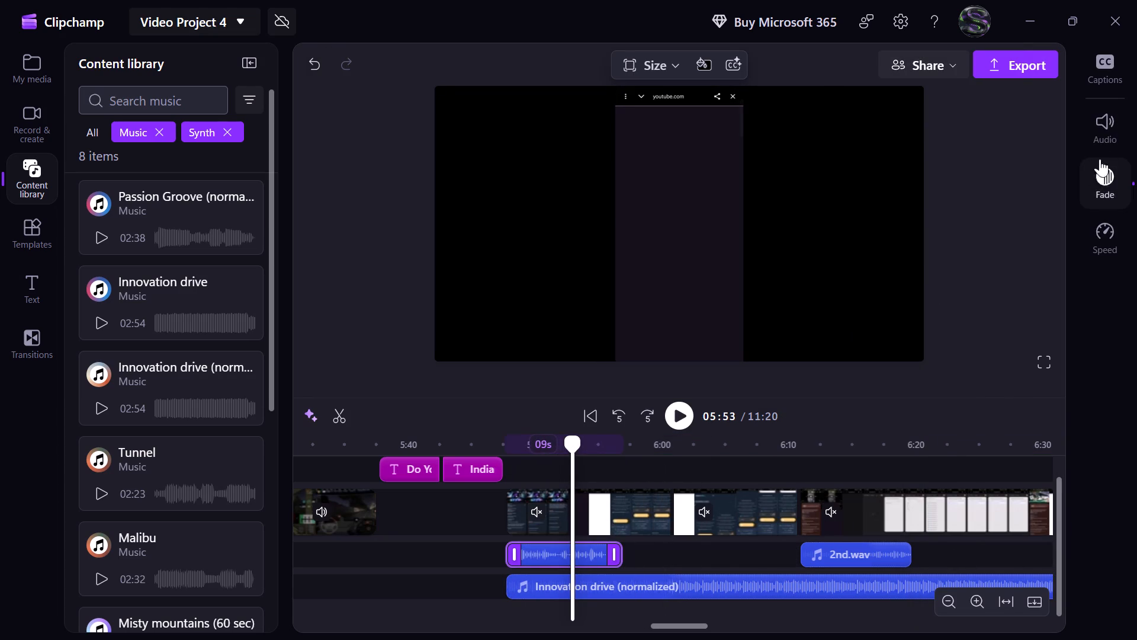
click(1104, 132)
click(1020, 138)
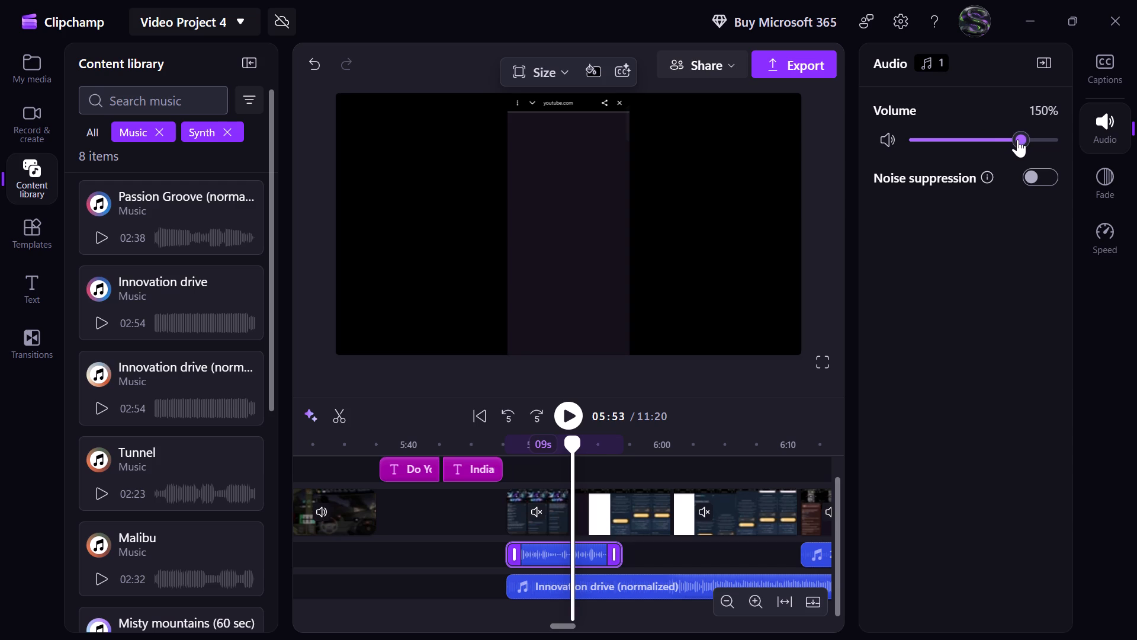
Raise the volume of the 2nd.wav voiceover clip, near 6:12, to 150%.
click(818, 470)
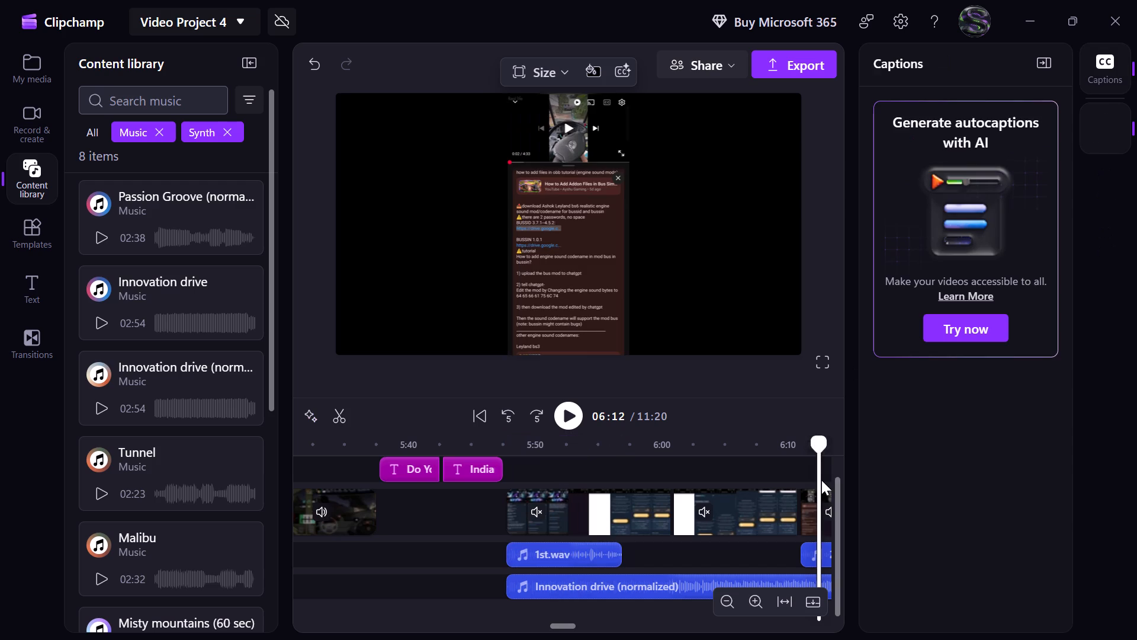
click(819, 552)
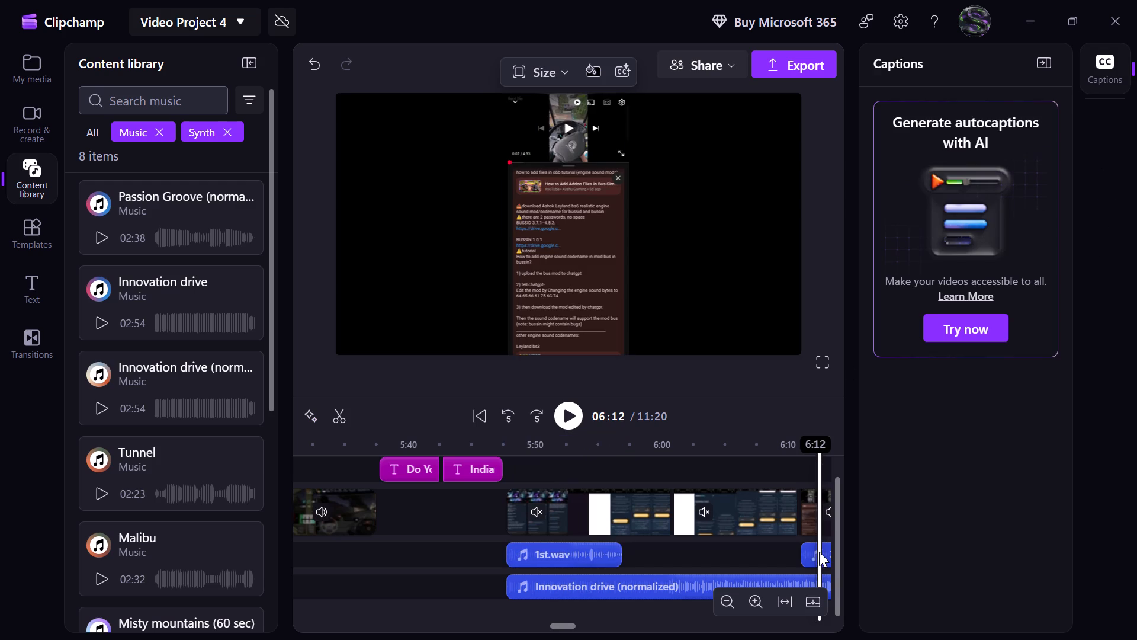
click(806, 552)
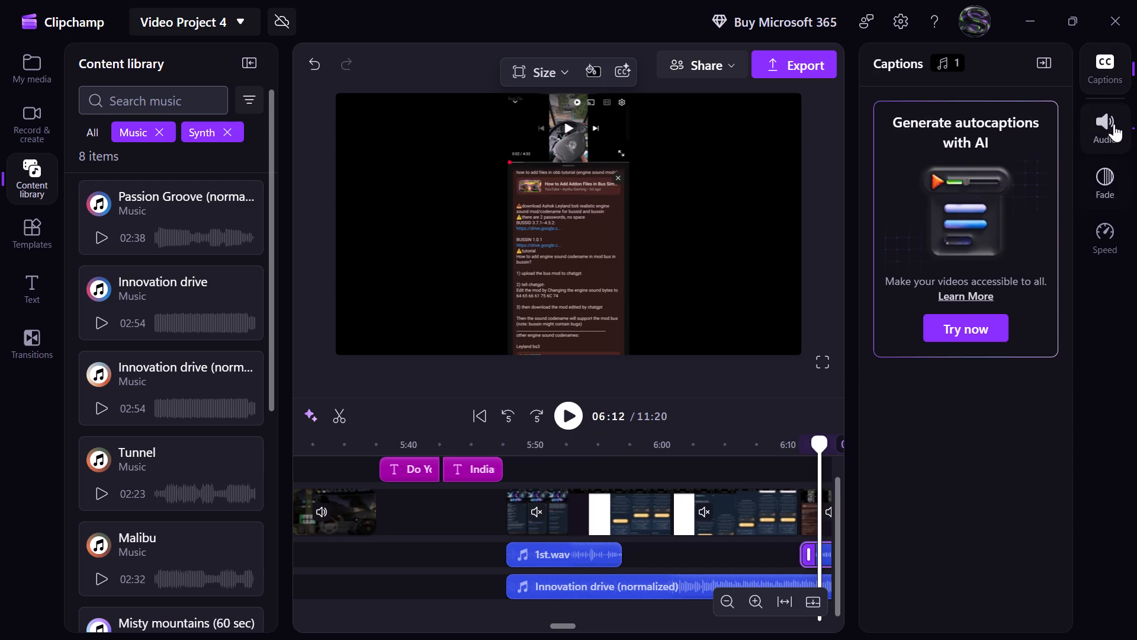
click(1114, 121)
drag(1024, 140, 1022, 140)
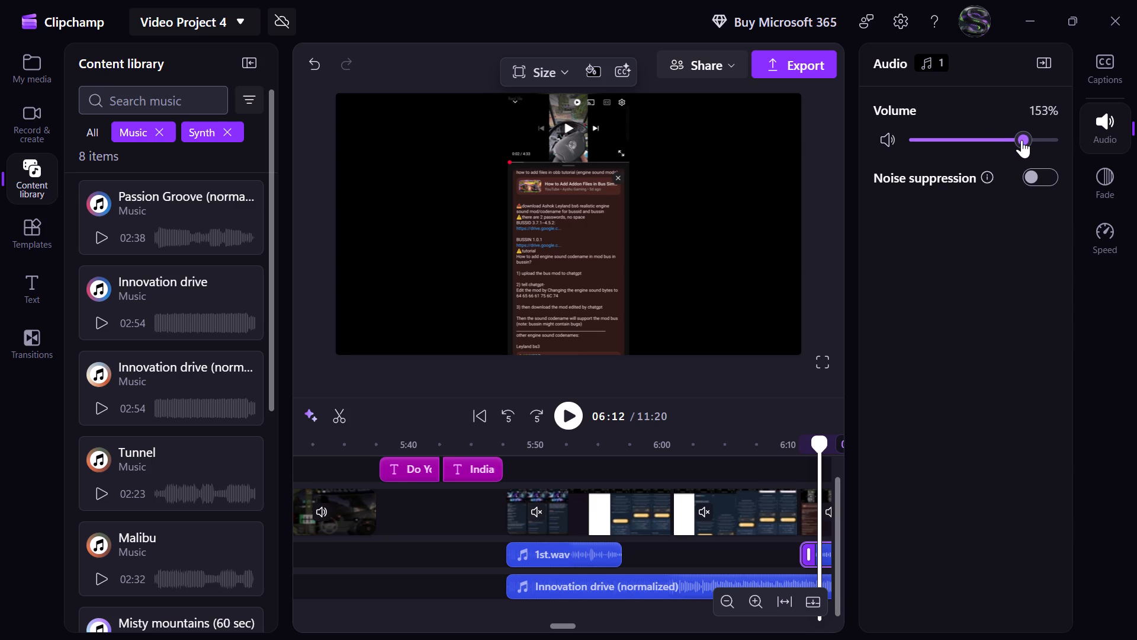
drag(1022, 140, 1017, 140)
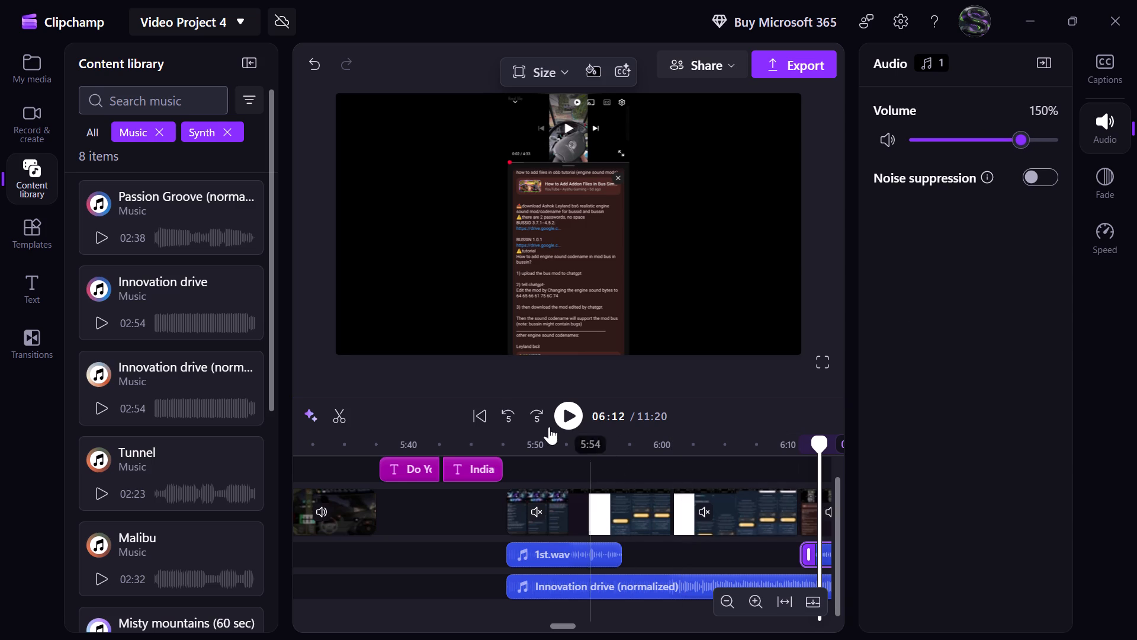
Audition the Synth music tracks in the content library, including Passion Groove, Innovation drive, Tunnel, Malibu and Lightning.
click(160, 236)
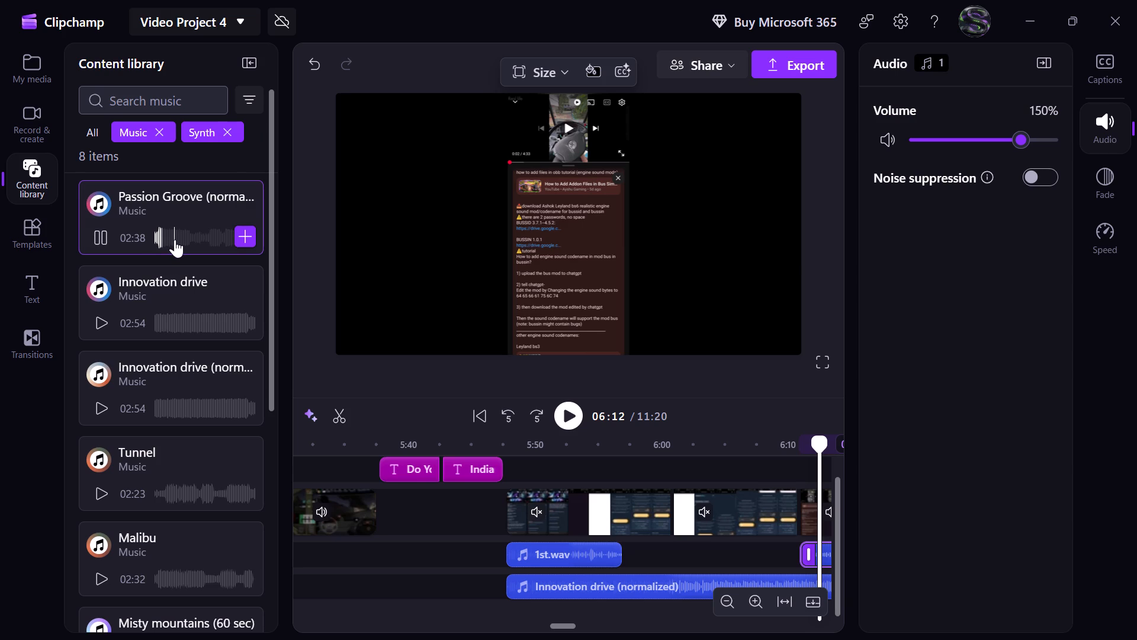
click(166, 317)
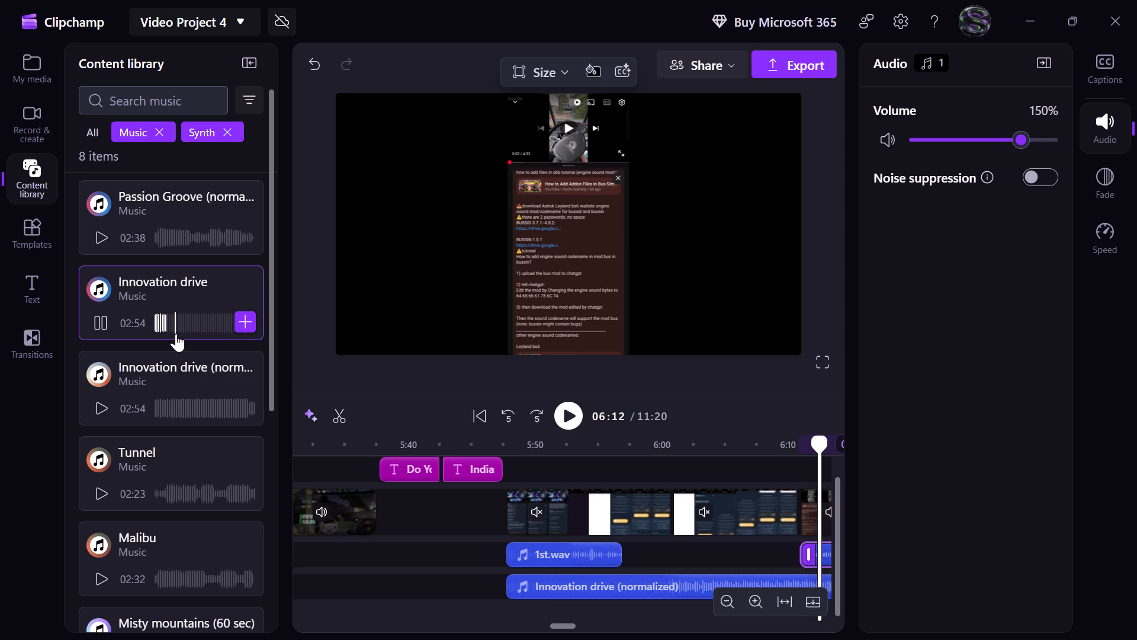
click(172, 493)
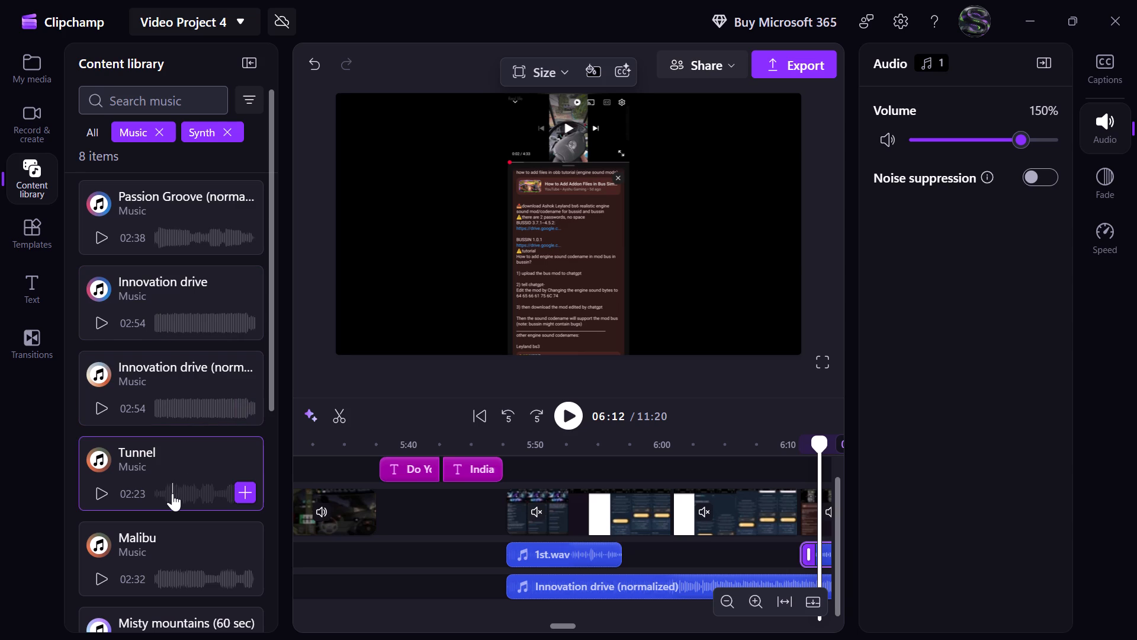
scroll(172, 493, down, 1)
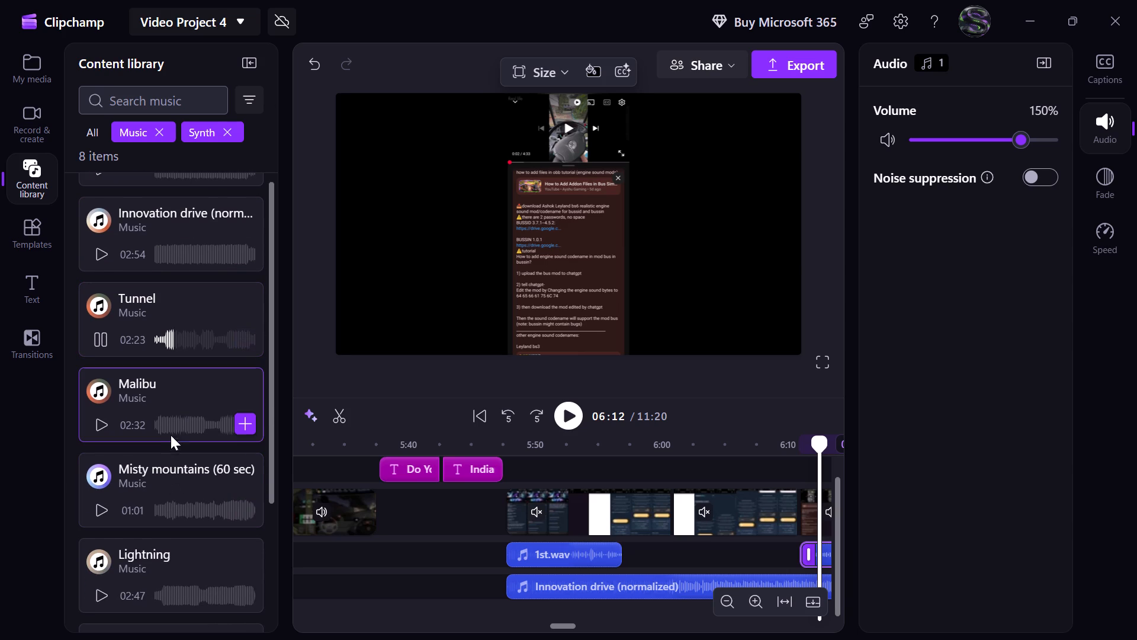
click(166, 433)
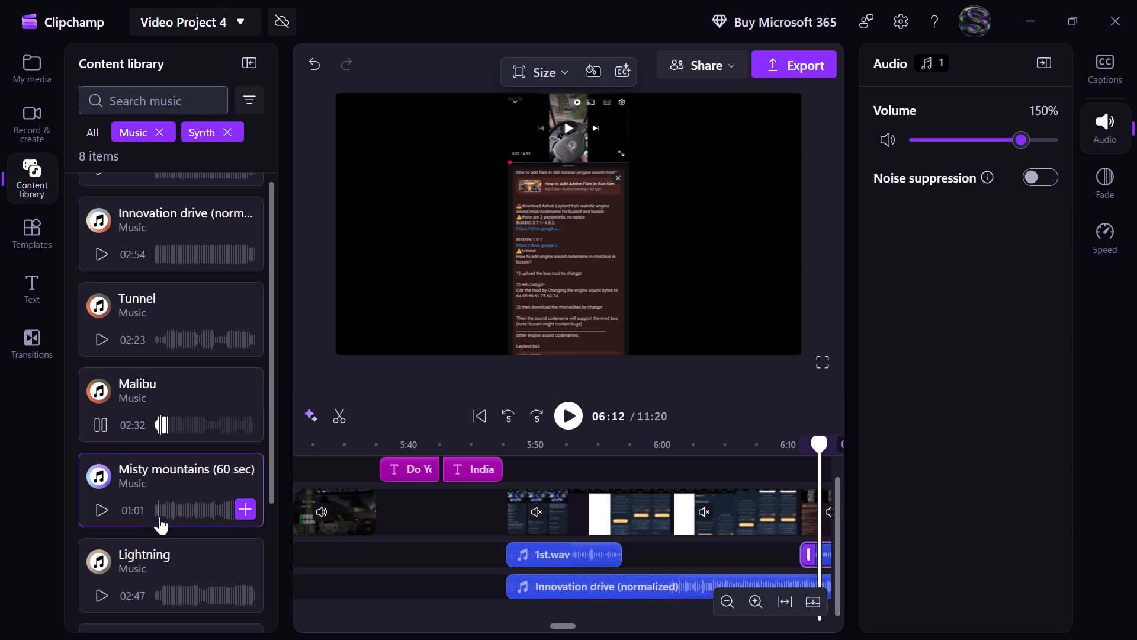
click(168, 603)
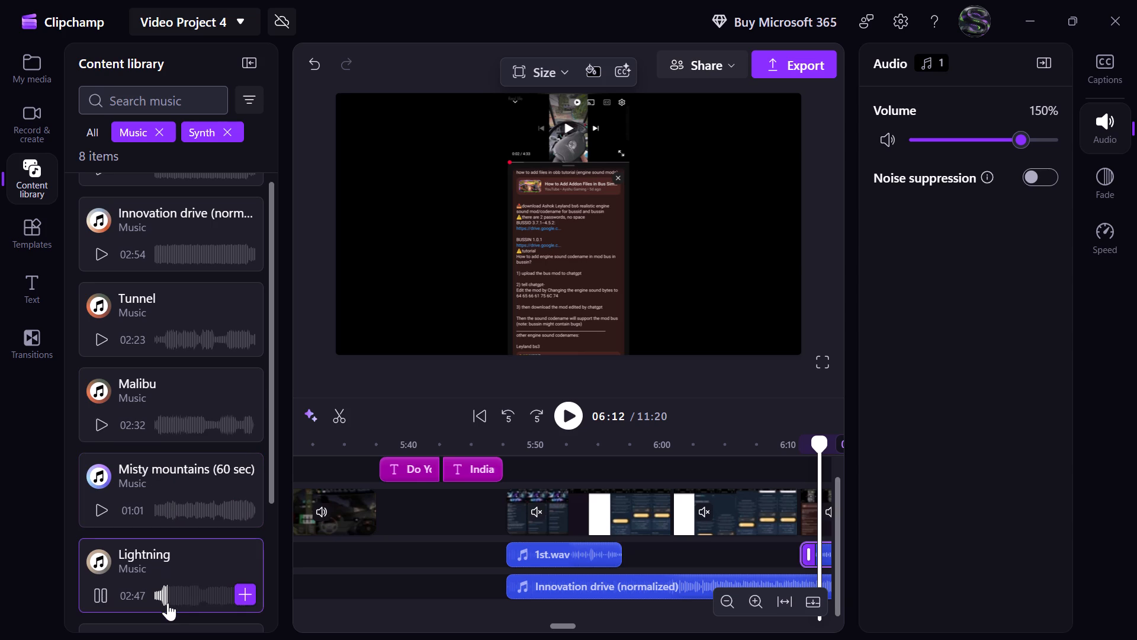
scroll(191, 562, down, 1)
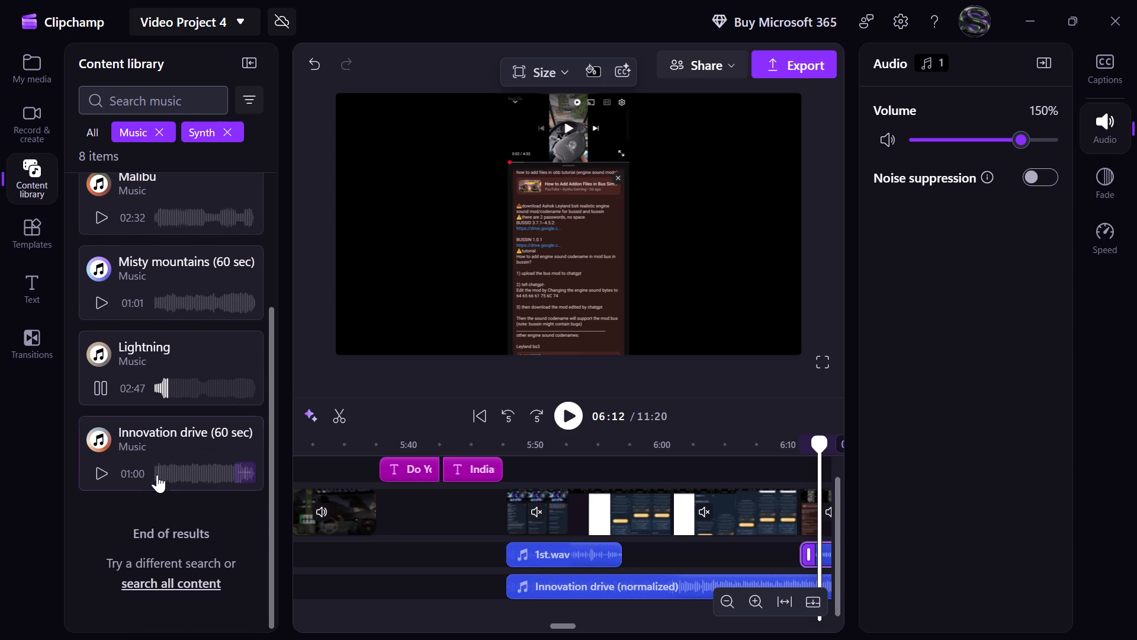
scroll(156, 475, up, 1)
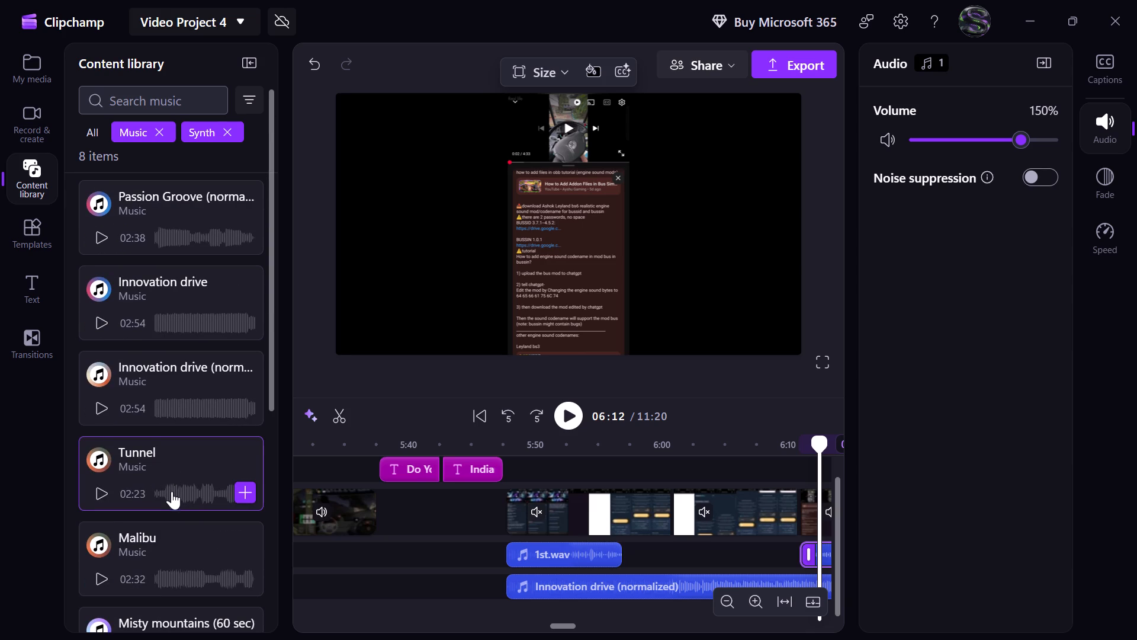
click(171, 494)
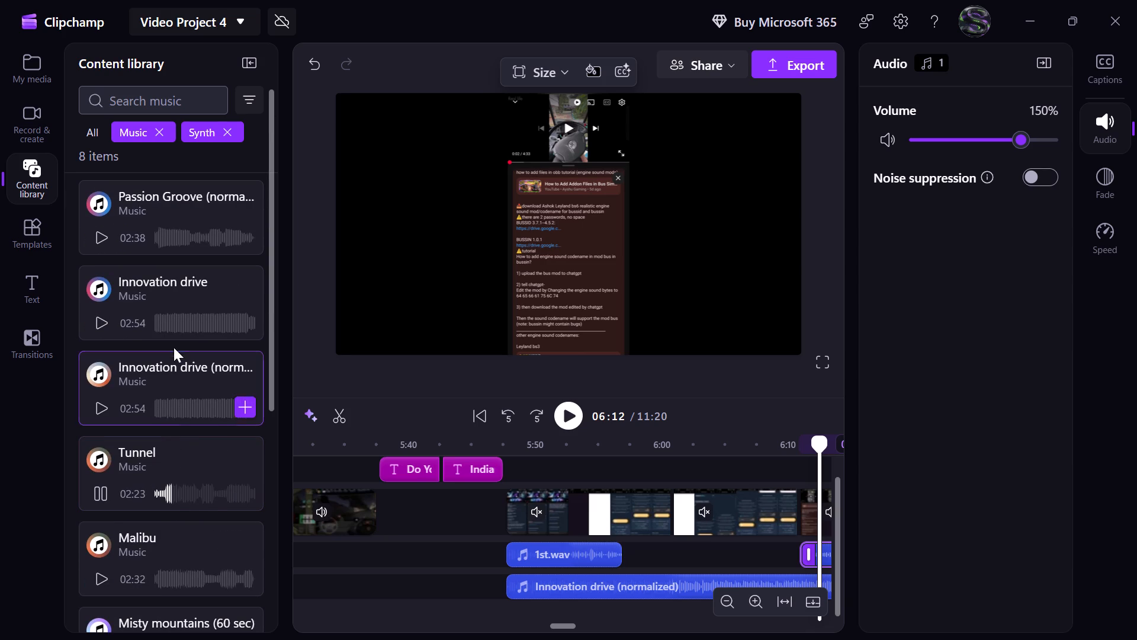
click(161, 243)
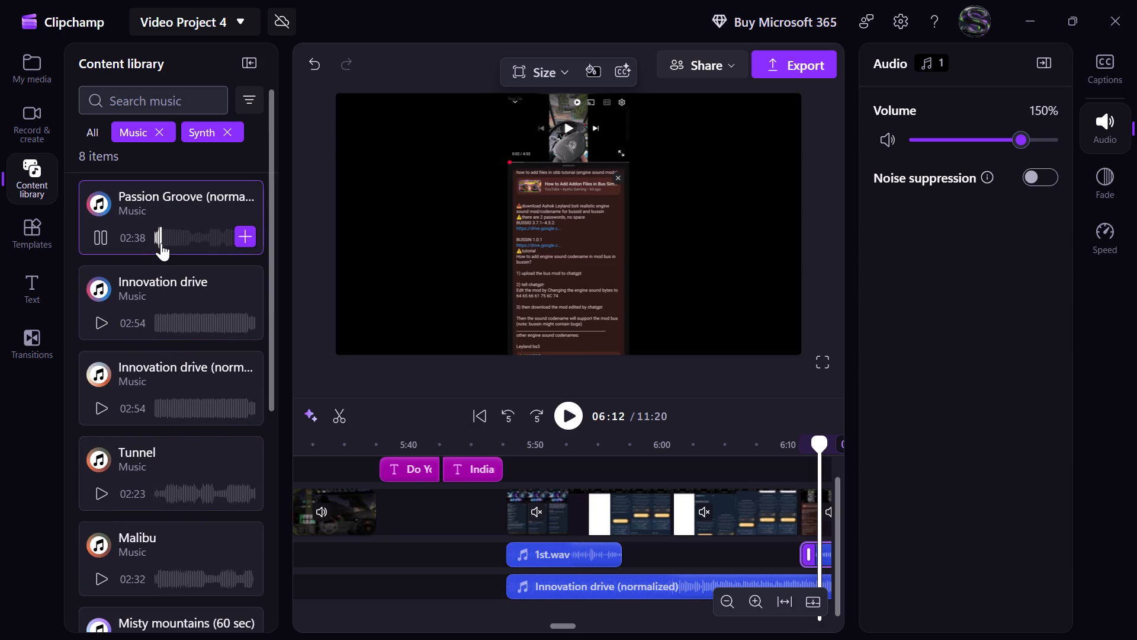
click(105, 235)
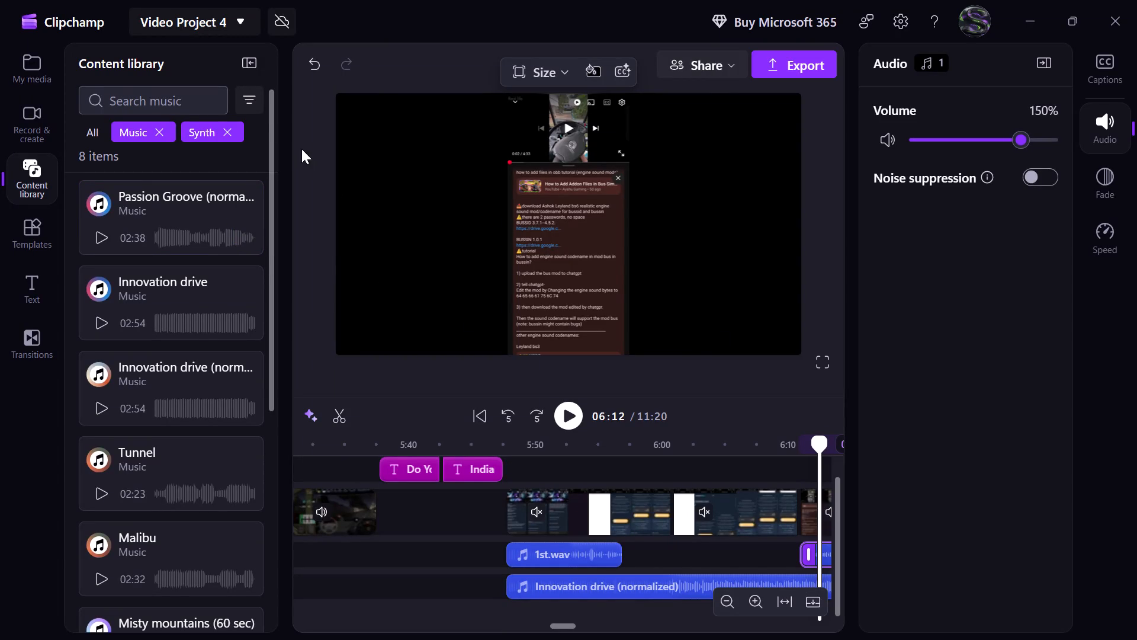
Collapse the content library to give the timeline more room.
click(246, 59)
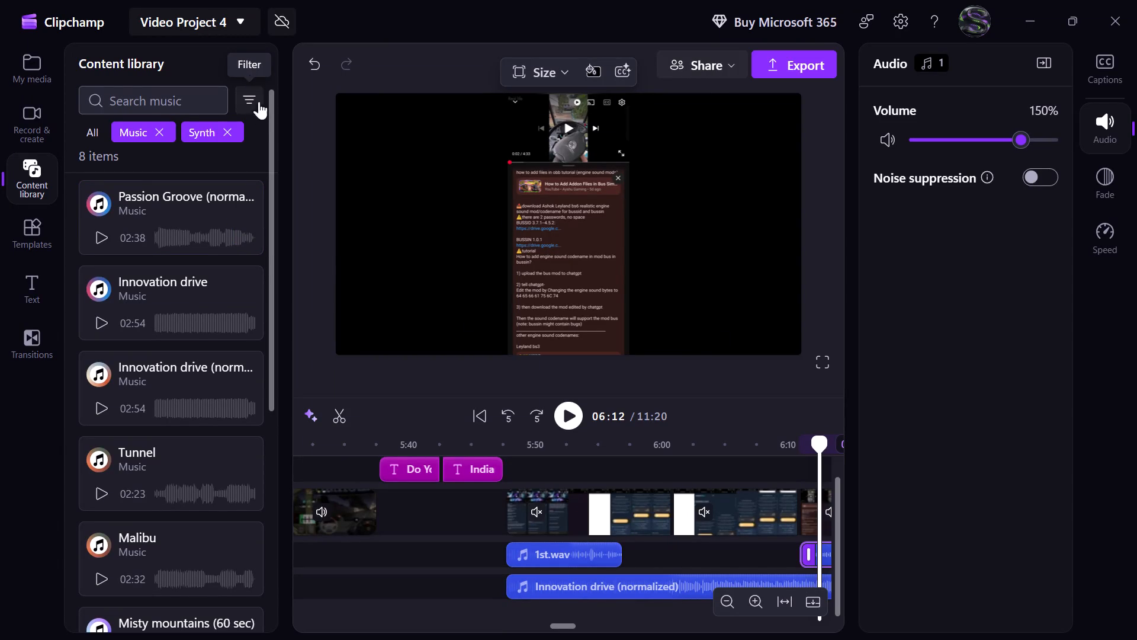
click(256, 60)
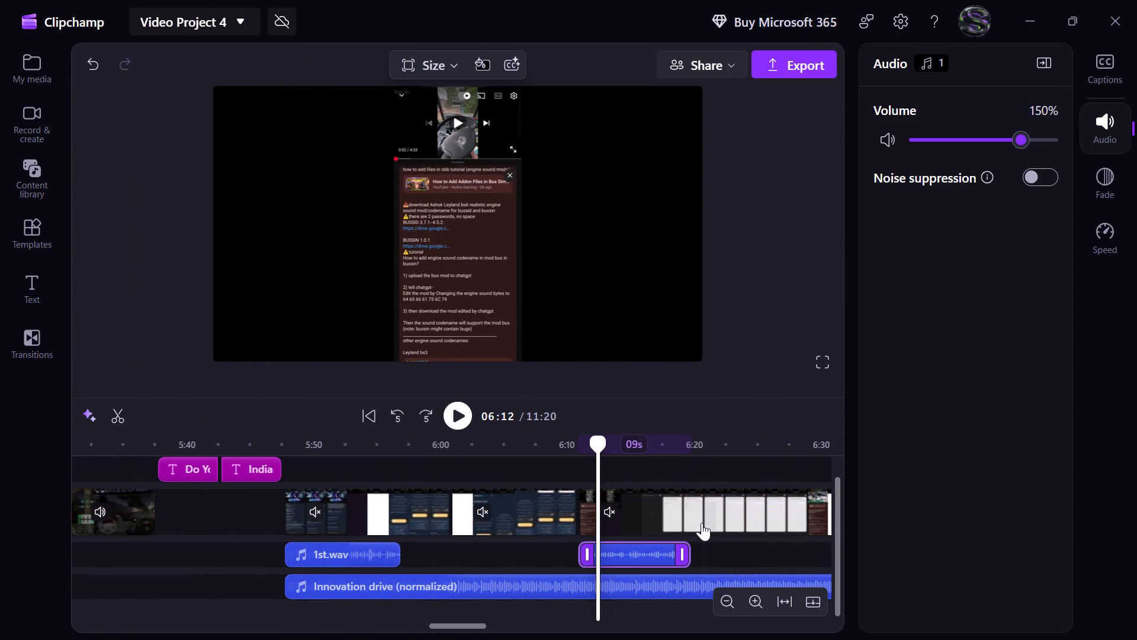
Raise the volume of the 3rd.wav voiceover clip, near 6:41, to 150%.
scroll(714, 547, left, 1)
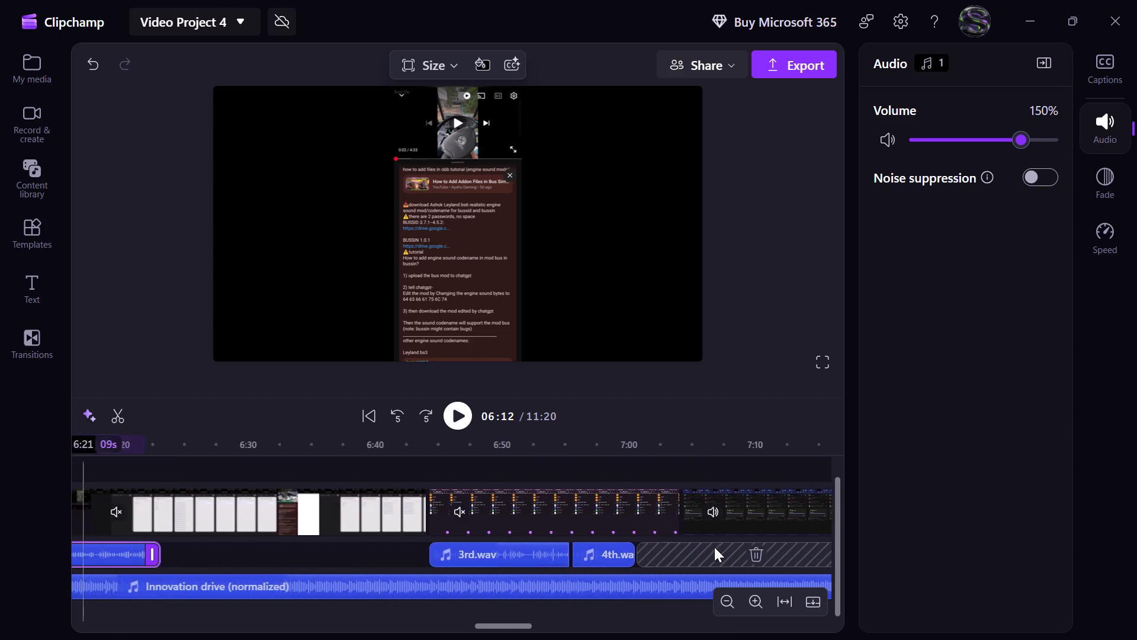
scroll(714, 547, left, 1)
click(544, 558)
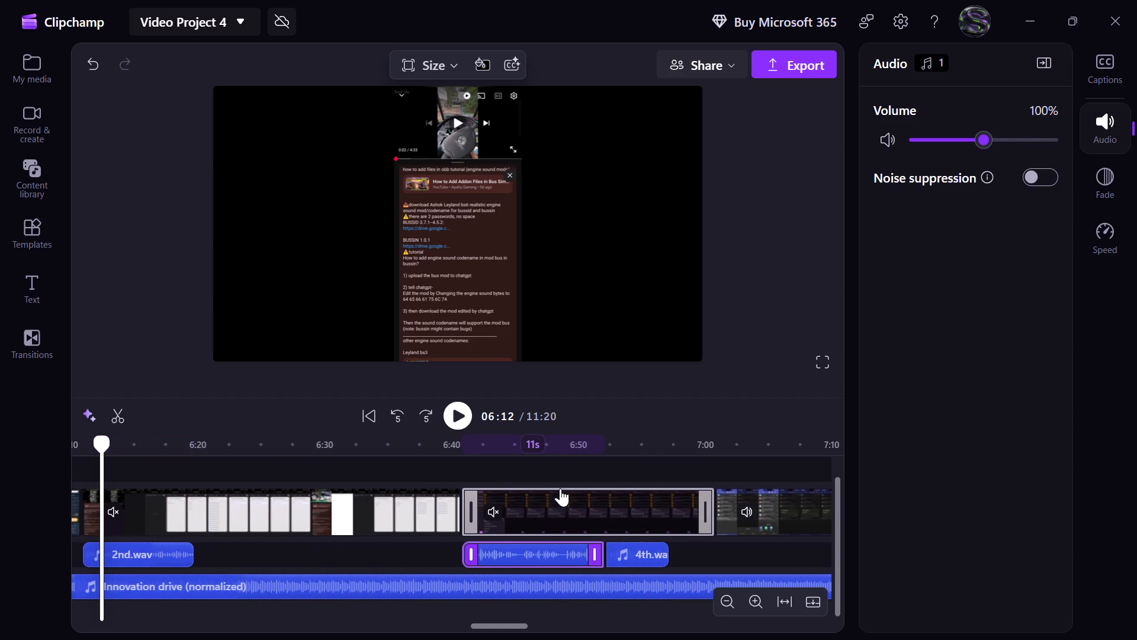
click(1014, 141)
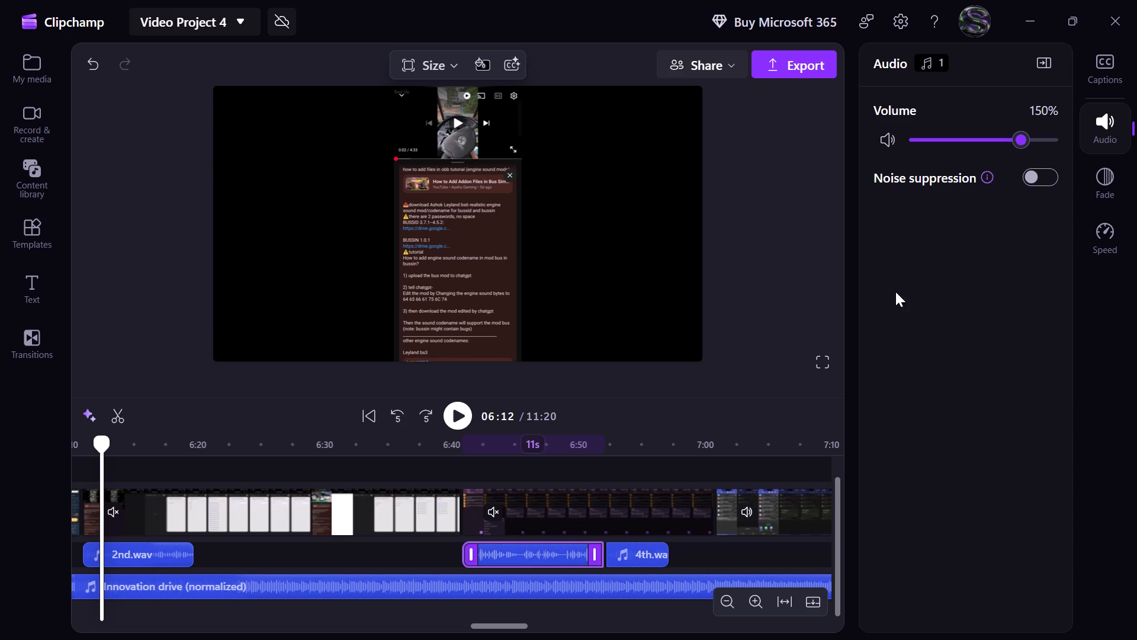
Raise the volume of the 4th.wav clip directly following 3rd.wav to 150%.
click(643, 556)
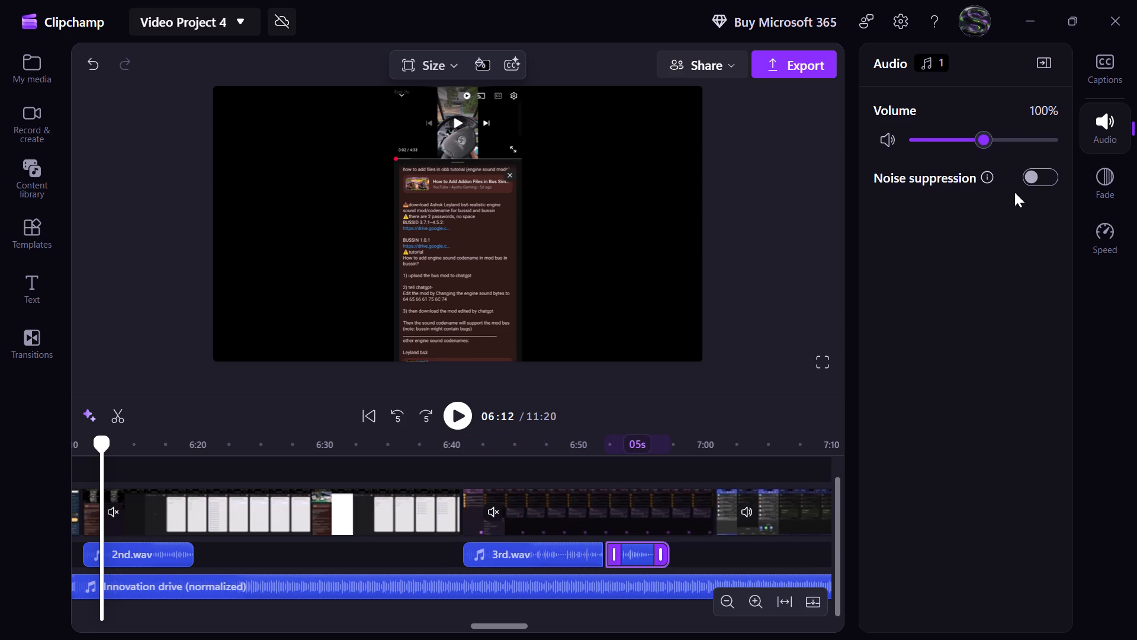
click(1019, 135)
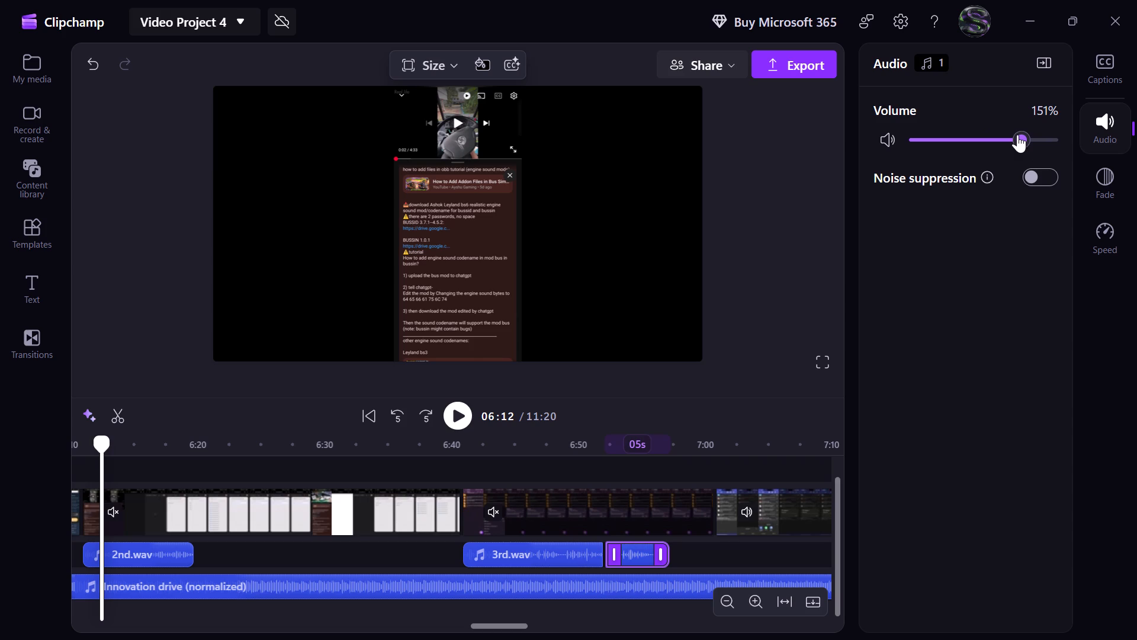
click(1017, 135)
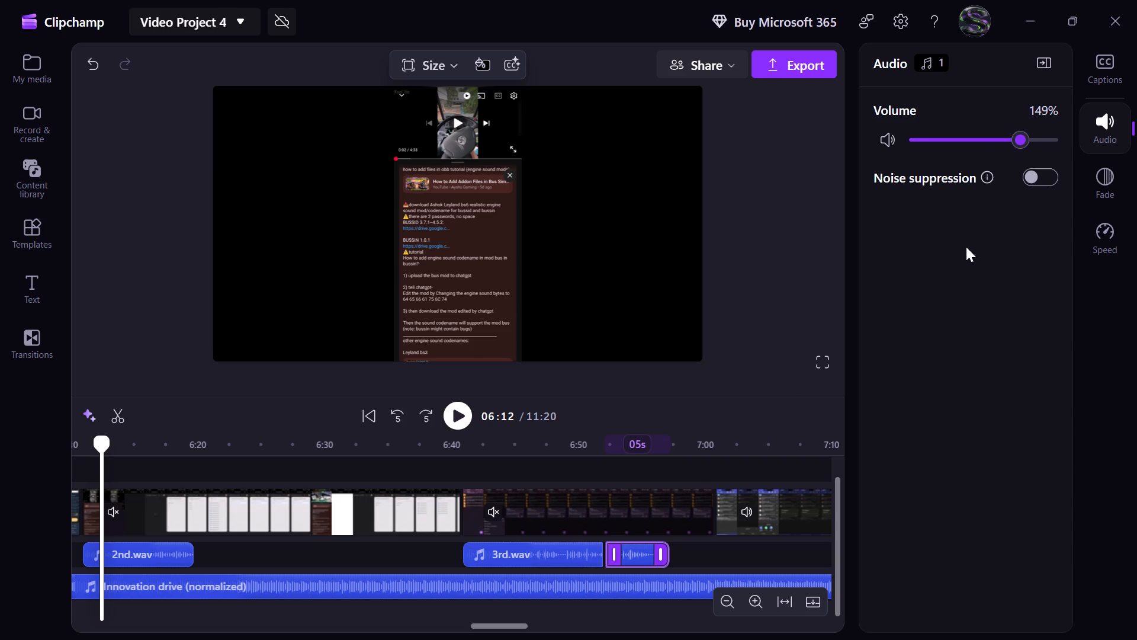
click(1017, 145)
Raise the volume of the separate 4th.wav voiceover clip near 7:31 to 150%.
scroll(737, 510, left, 2)
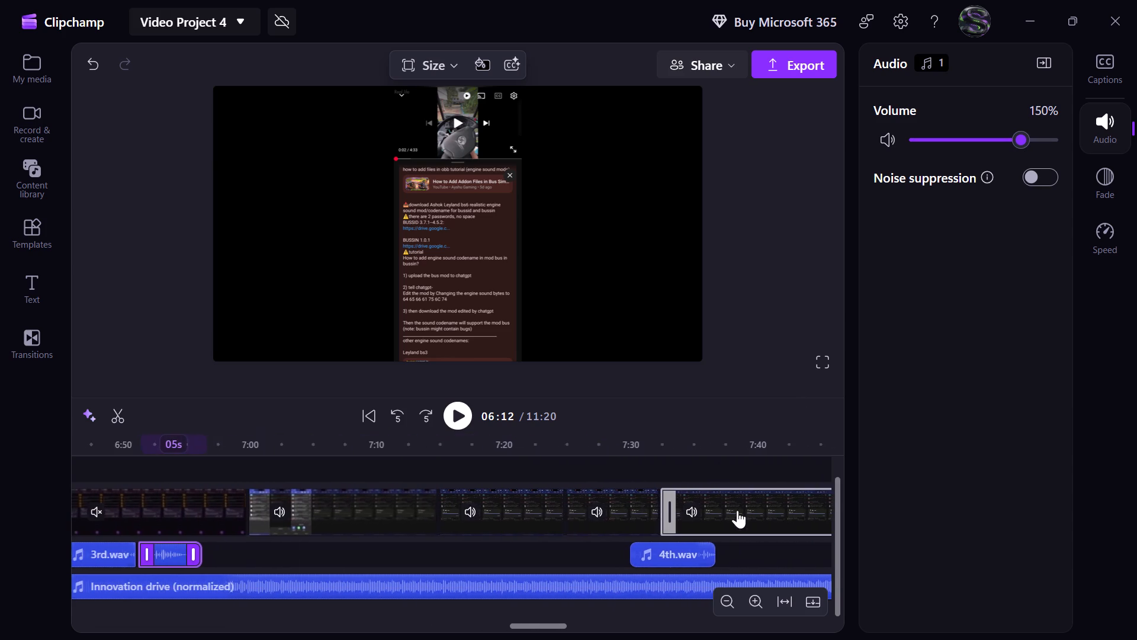
click(680, 558)
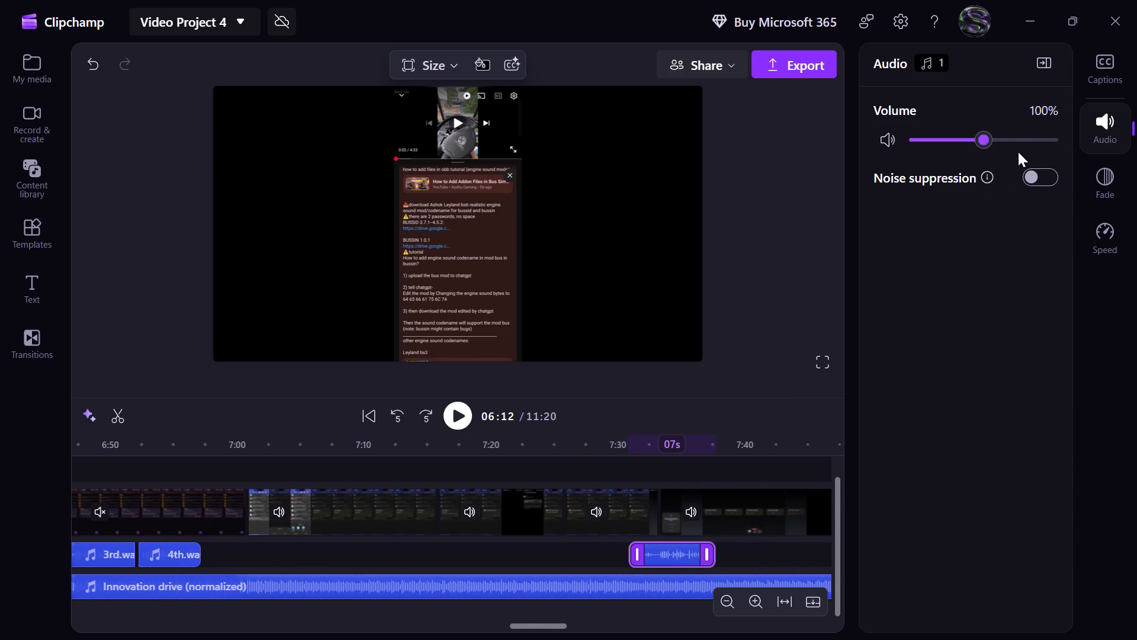
click(1018, 141)
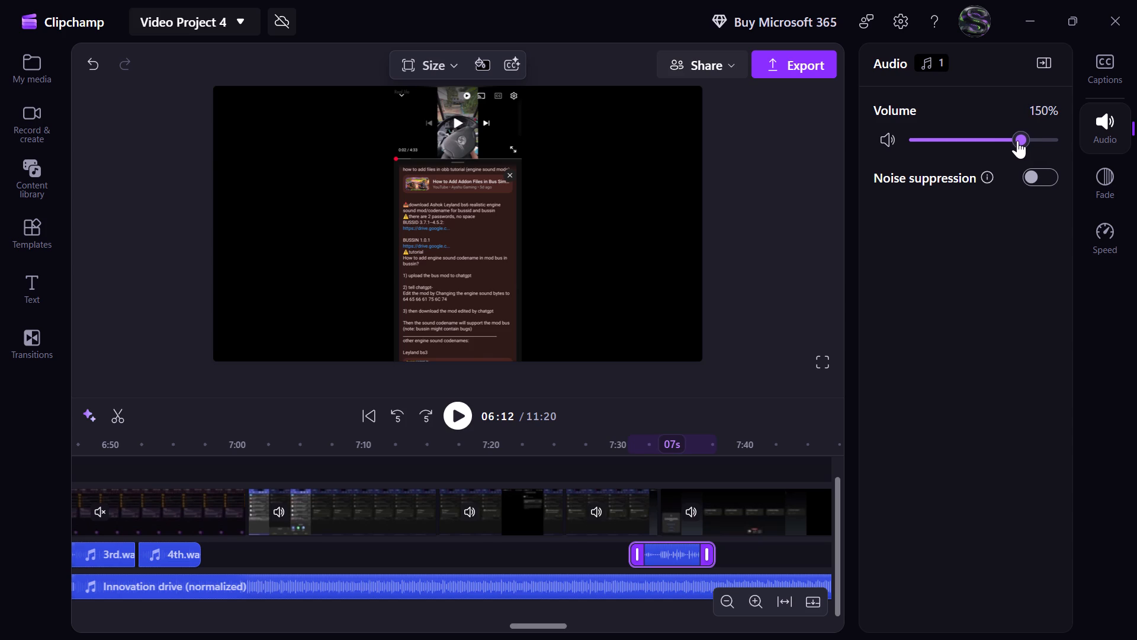
Raise the volume of the 5th.wav voiceover clip, near 8:05, to 150%.
scroll(681, 507, left, 2)
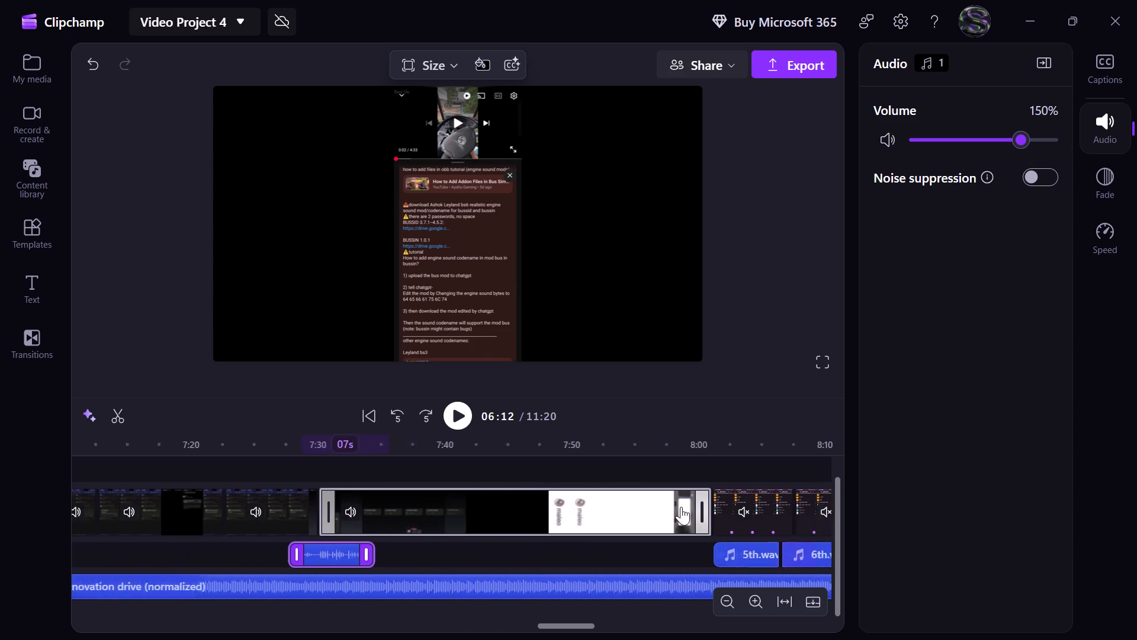
scroll(681, 507, left, 1)
click(579, 572)
click(579, 556)
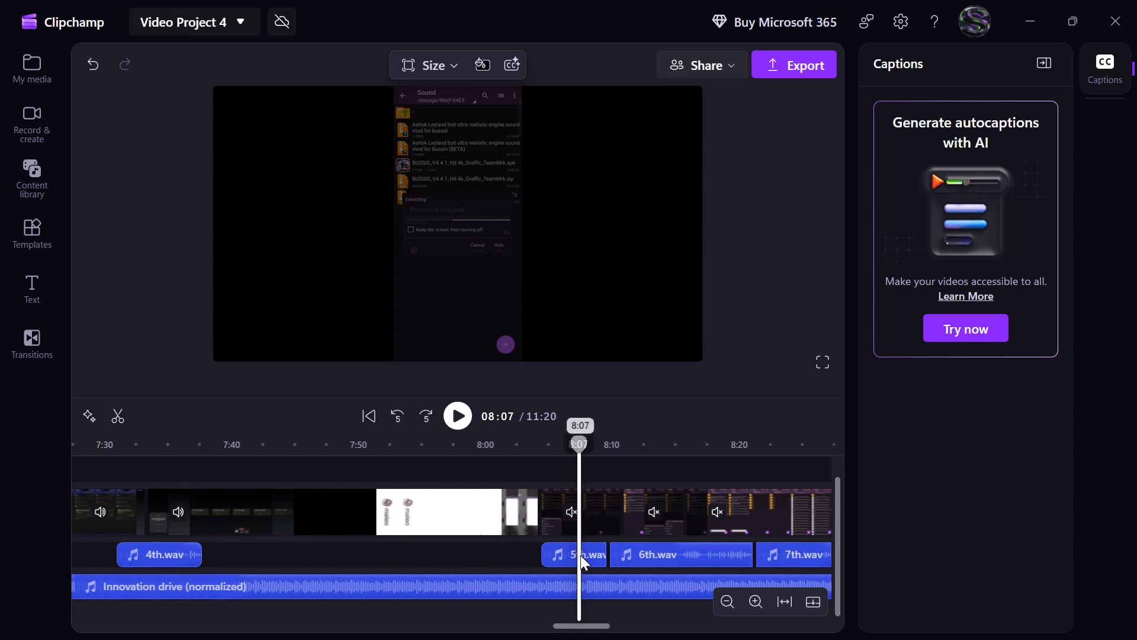
click(586, 555)
click(1090, 138)
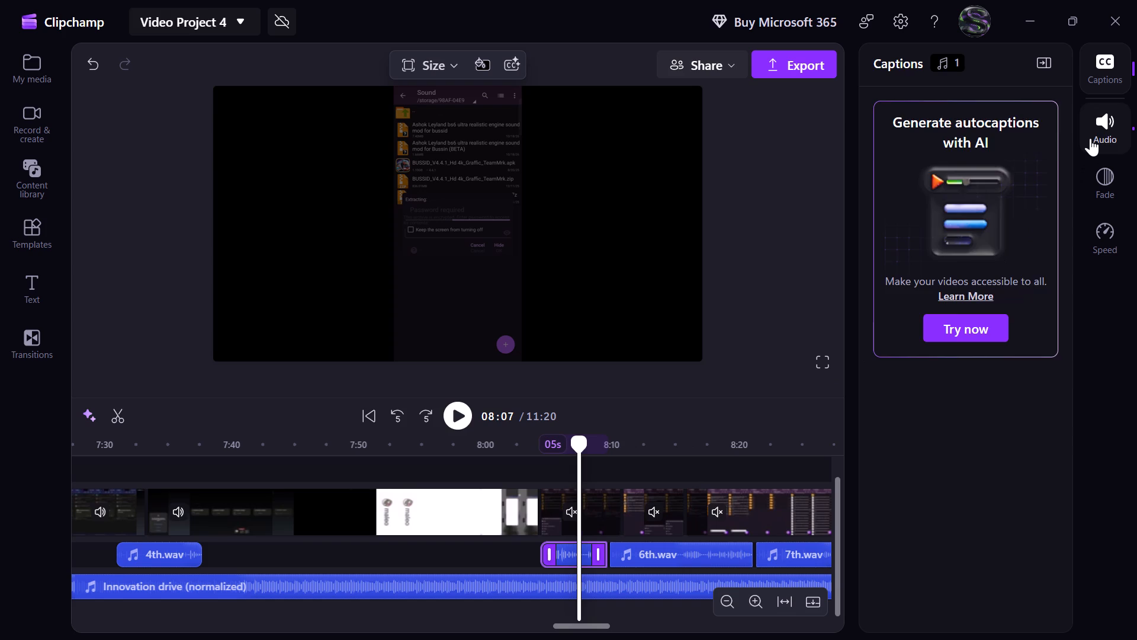
click(1020, 143)
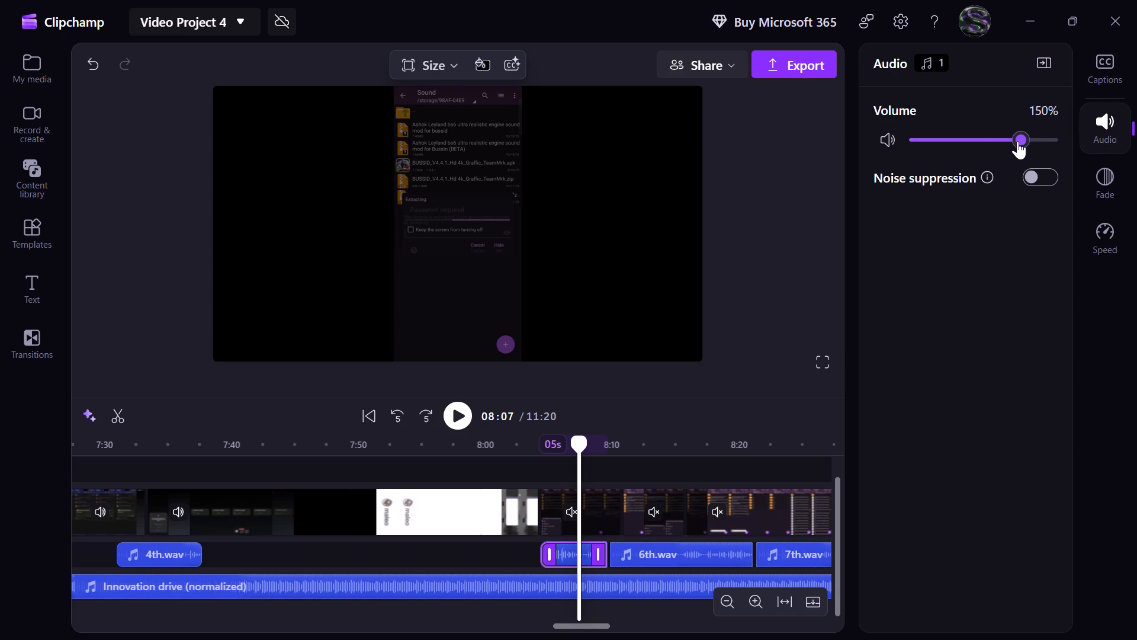
Raise the volume of the 6th.wav clip directly following 5th.wav to 150%.
click(685, 548)
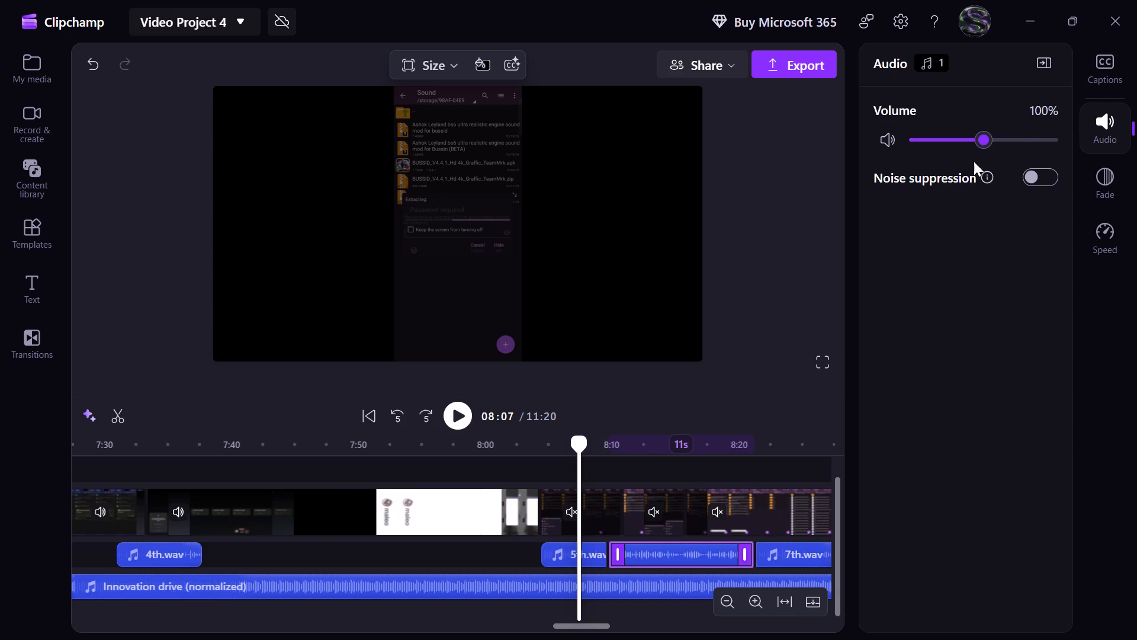
click(1017, 142)
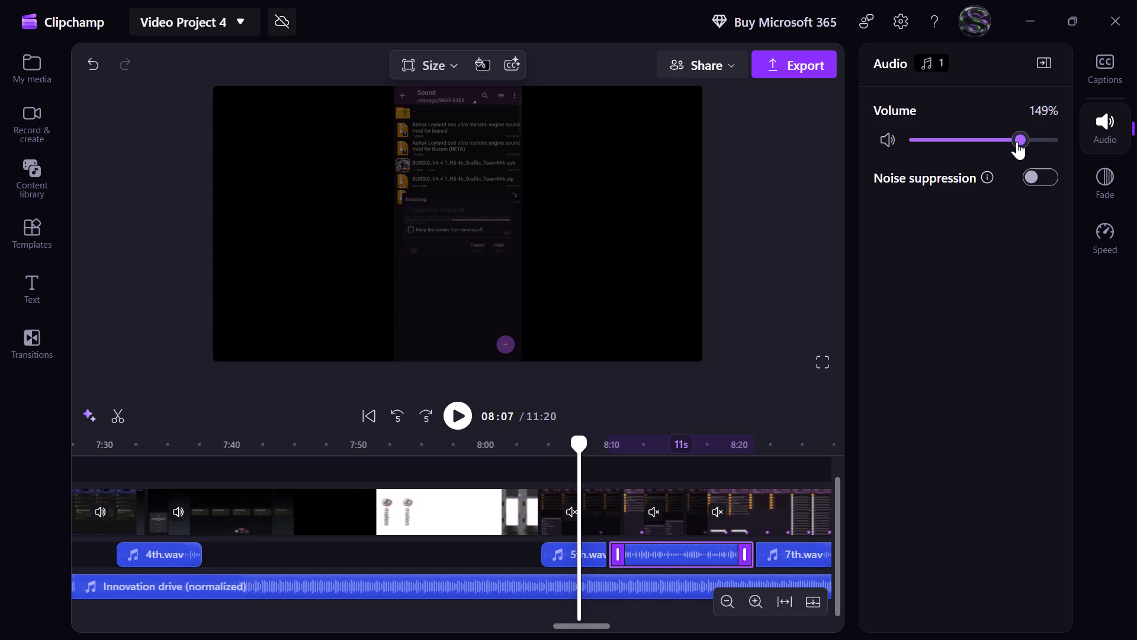
click(1017, 142)
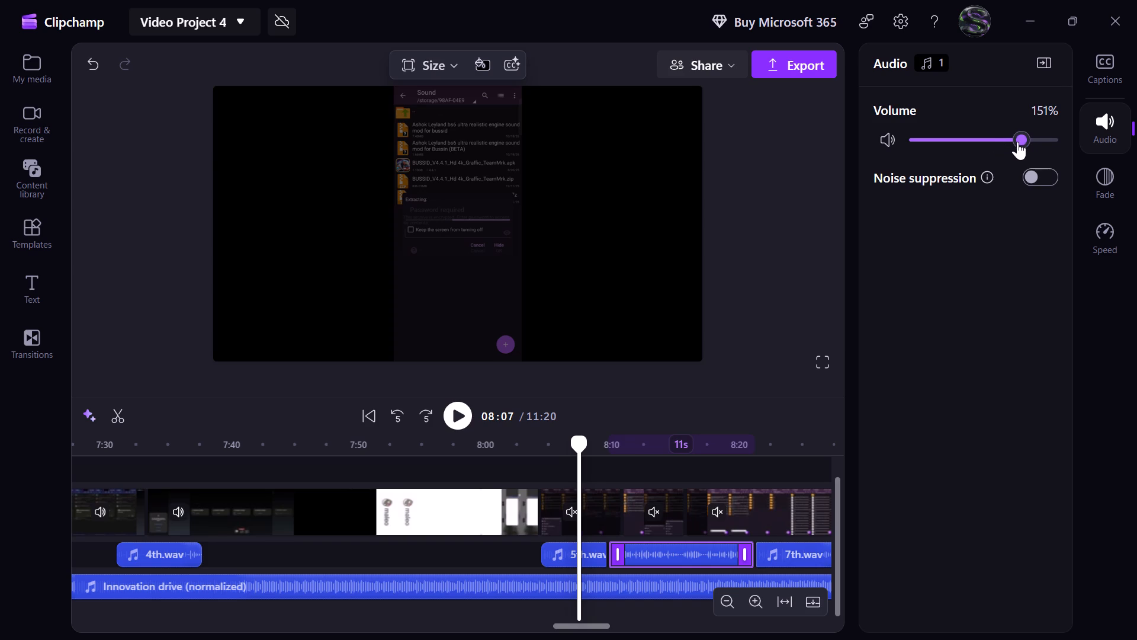
click(1014, 142)
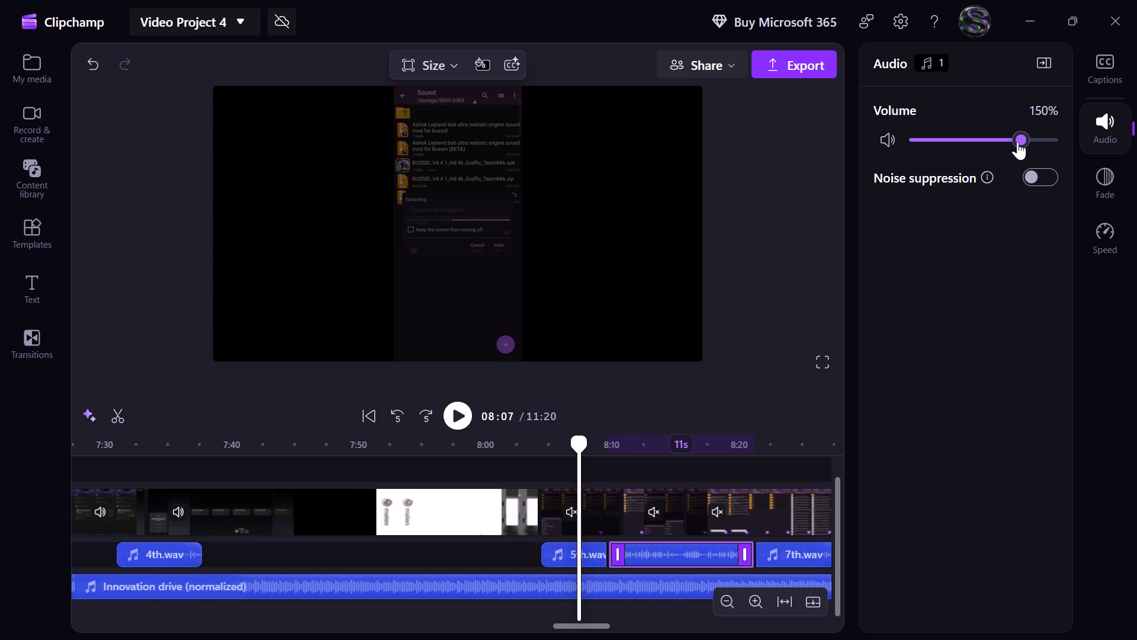
click(1018, 142)
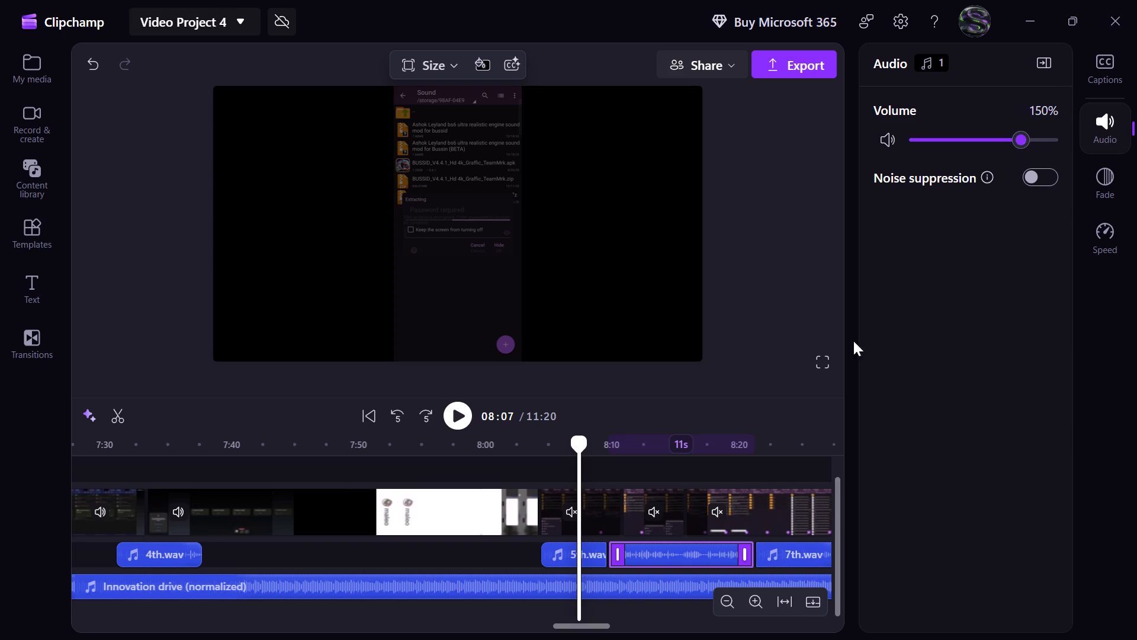
Raise the volume of the 7th.wav voiceover clip, near 8:21, to 150%.
click(775, 547)
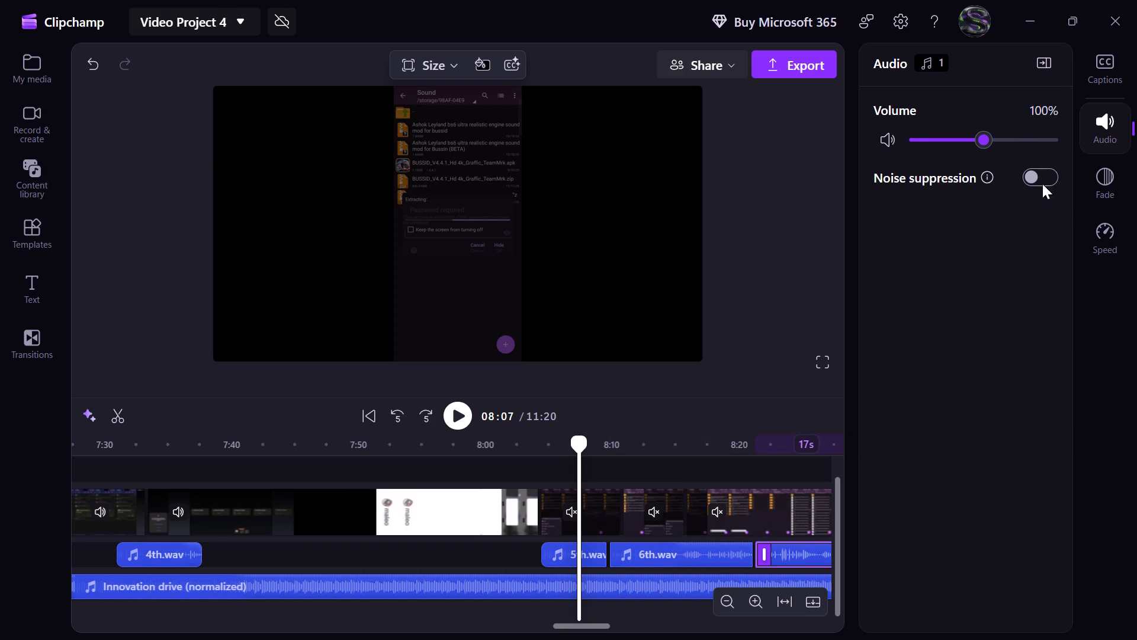
click(1023, 143)
drag(1023, 143, 1017, 142)
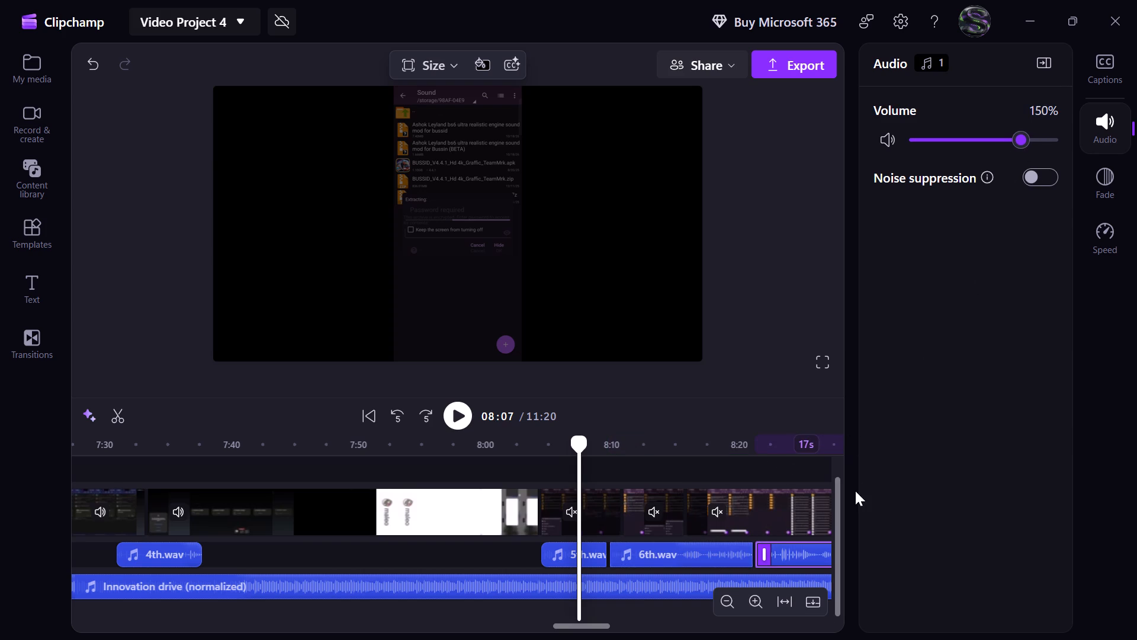
Raise the volume of the 8th.wav voiceover clip, near 8:39, to 150%.
scroll(738, 511, left, 2)
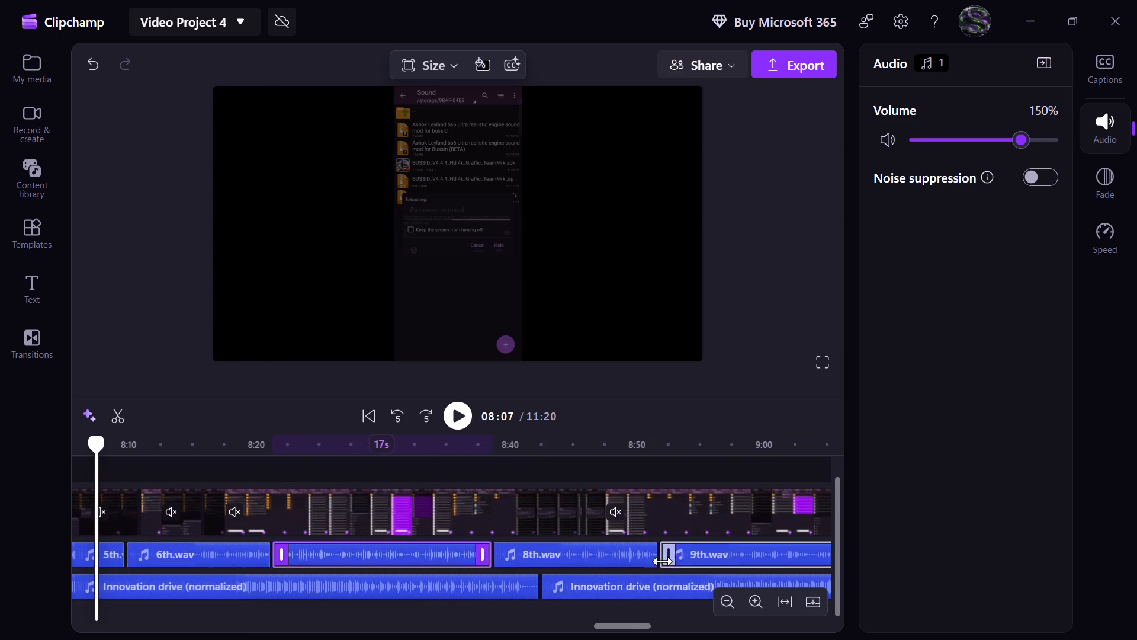
click(619, 567)
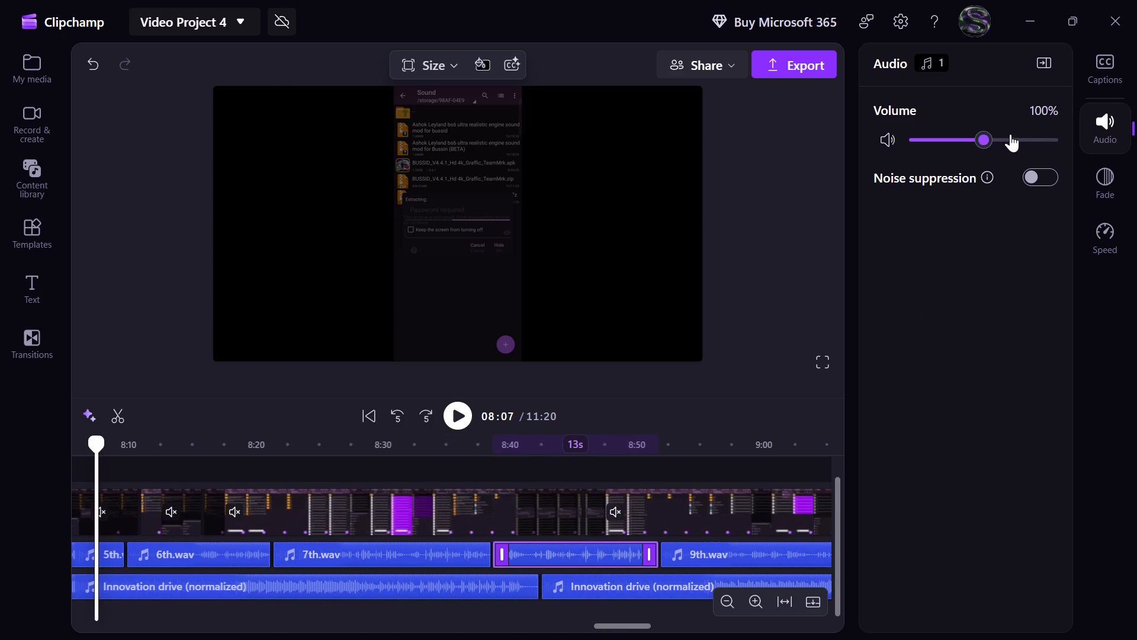
click(1022, 136)
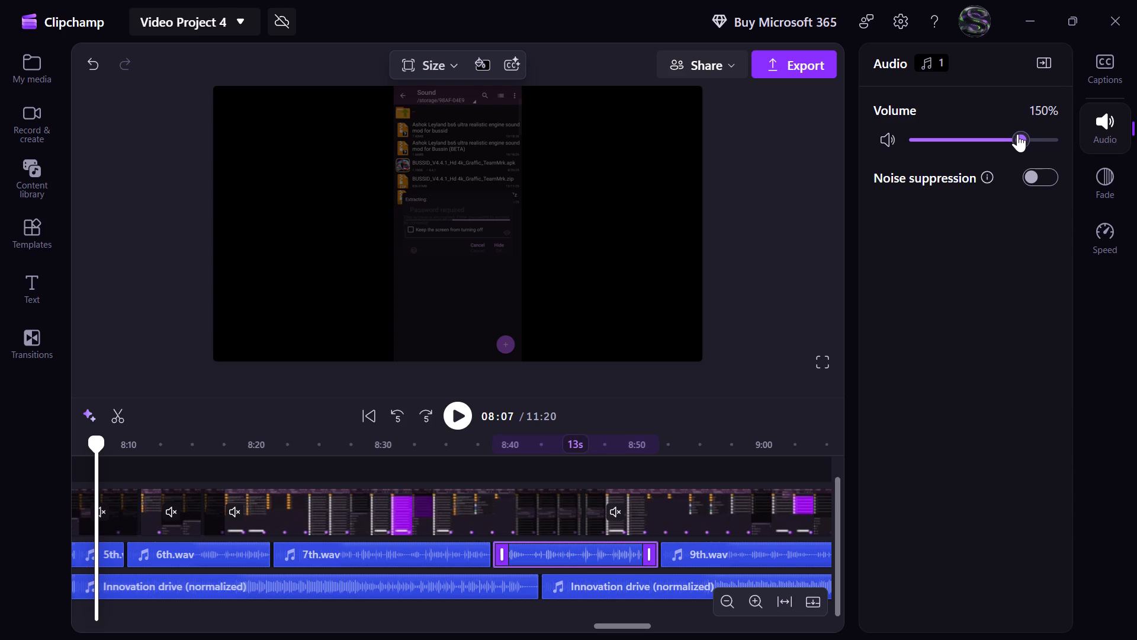
Raise the volume of the 9th.wav voiceover clip, near 8:52, to 150%.
click(740, 553)
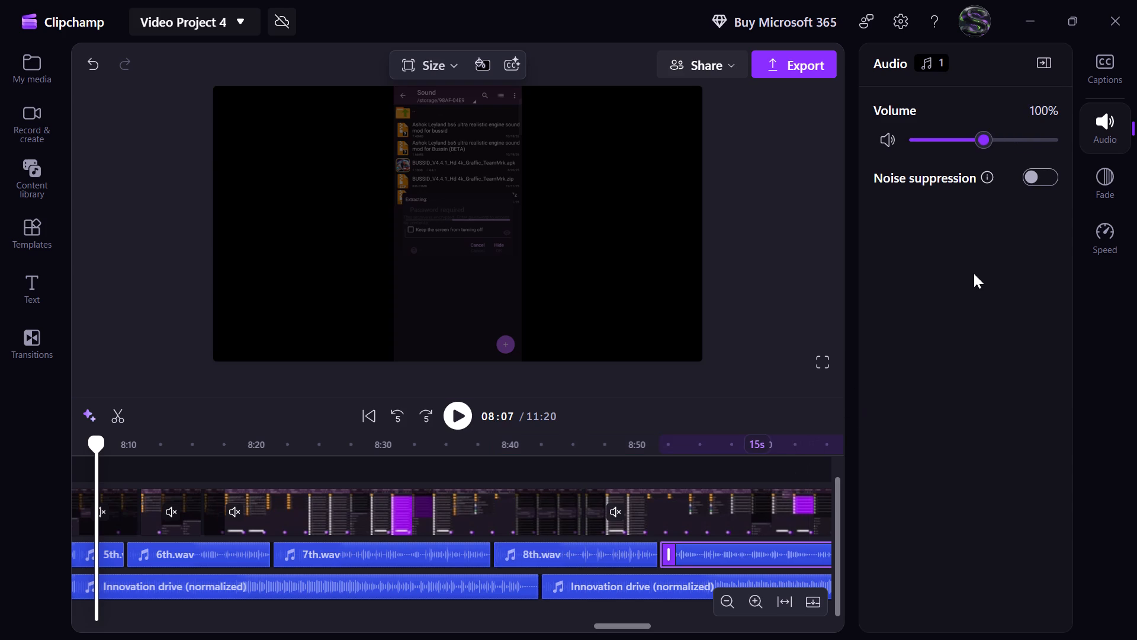
click(1017, 142)
click(1017, 142)
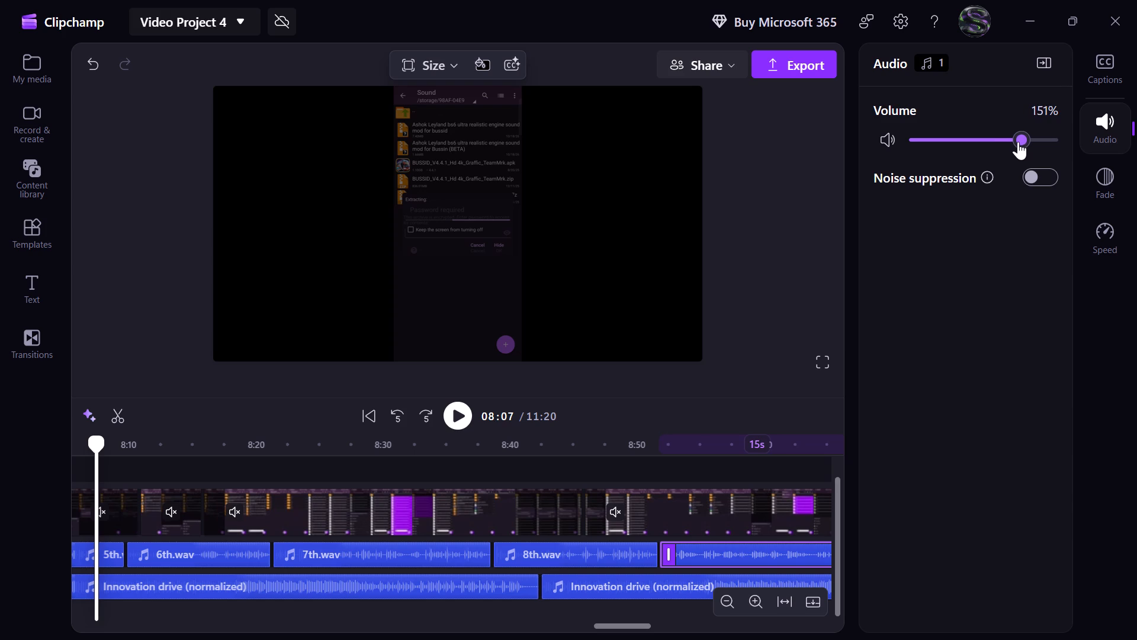
click(1018, 142)
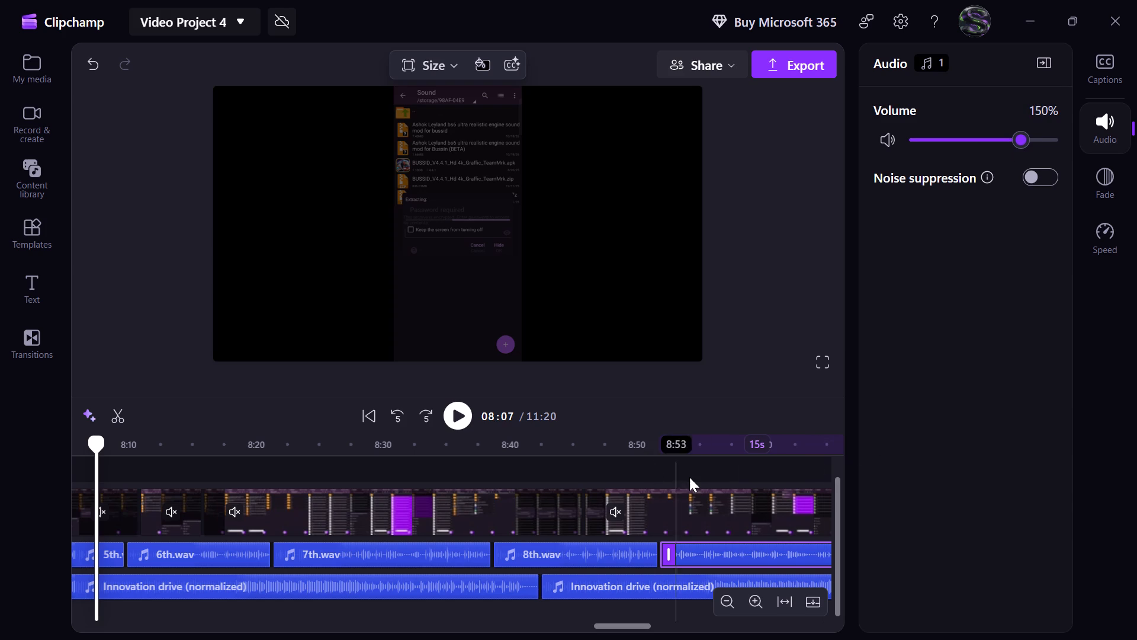
Delete both Innovation drive (normalized) music clips from the track beneath the voiceovers.
scroll(689, 477, left, 1)
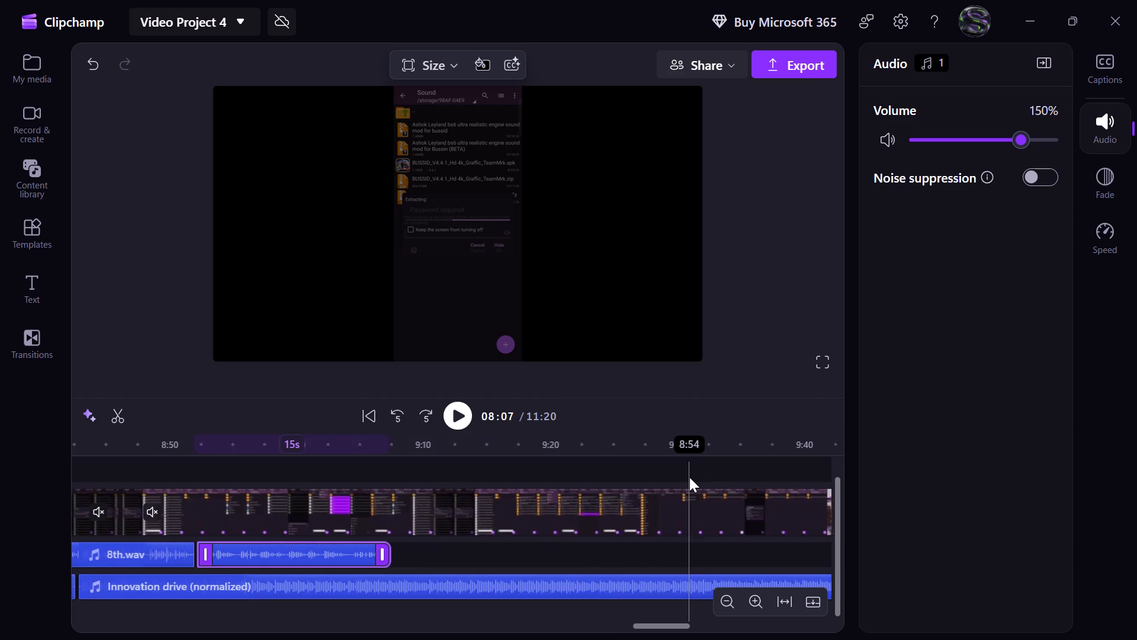
scroll(559, 494, right, 2)
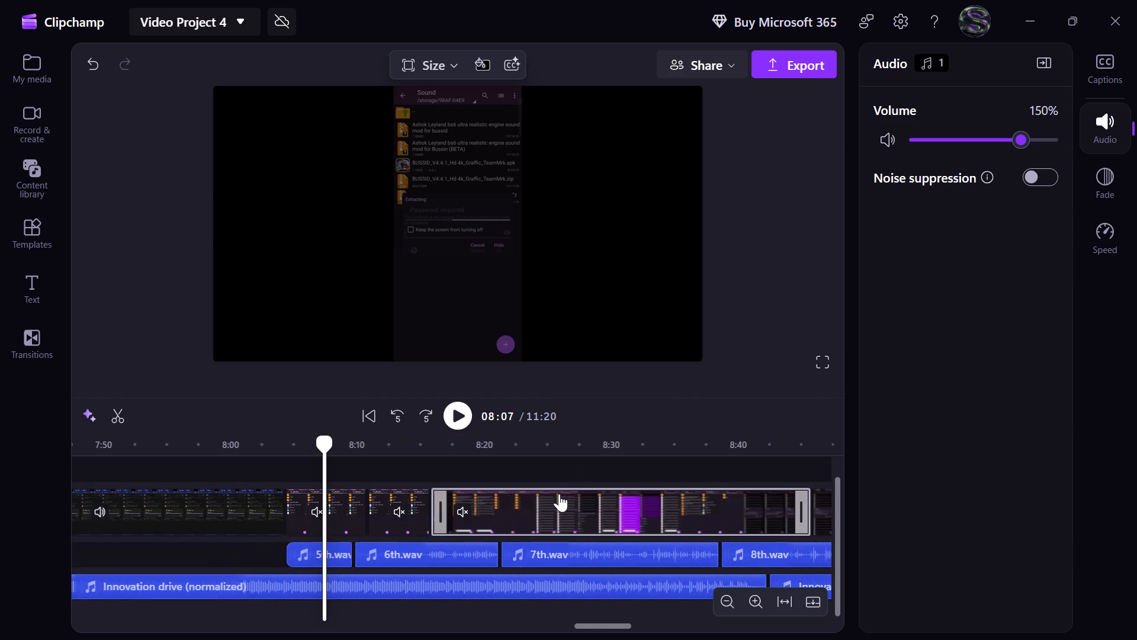
click(506, 590)
key(Delete)
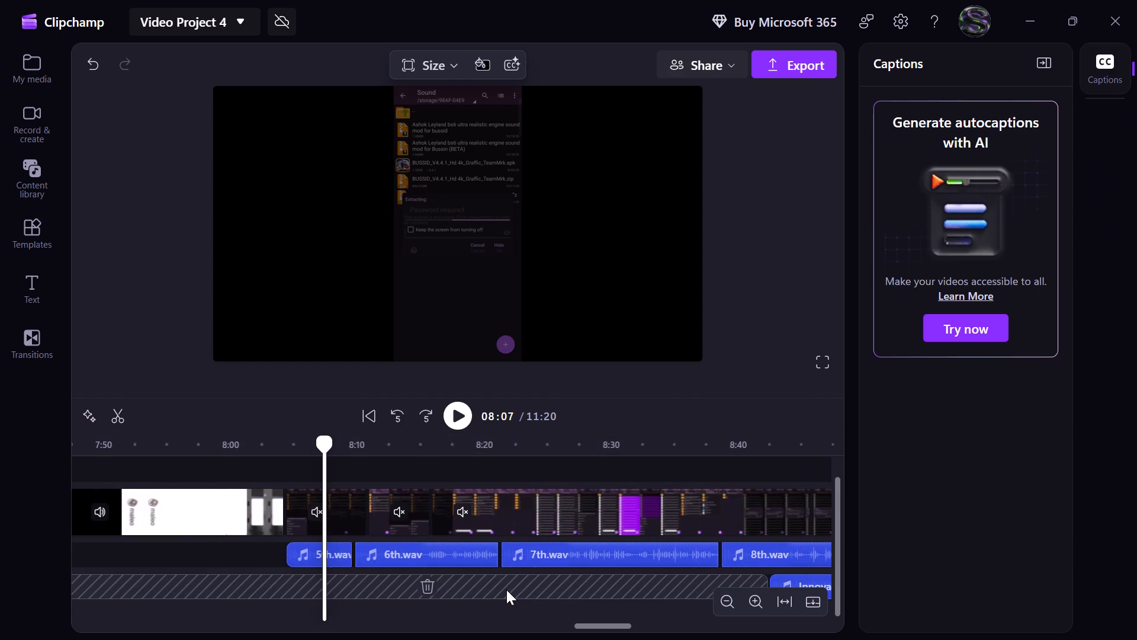
scroll(506, 590, left, 1)
click(513, 590)
key(Delete)
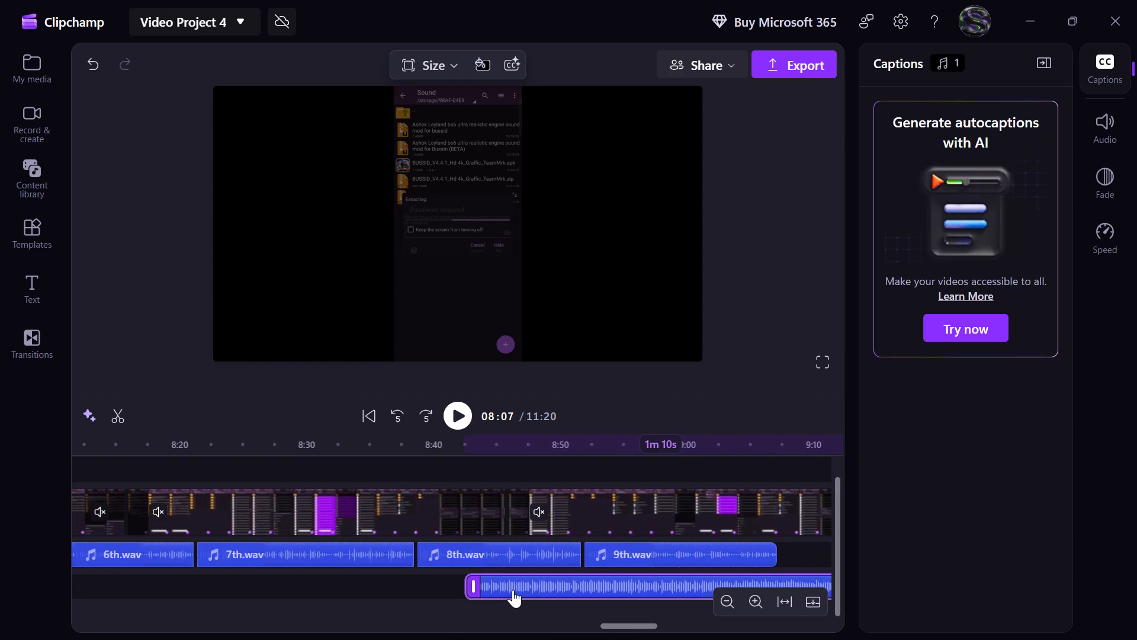
Add the Passion Groove (normalized) music track from the content library to the timeline at 5:50, and collapse the library.
scroll(513, 590, right, 6)
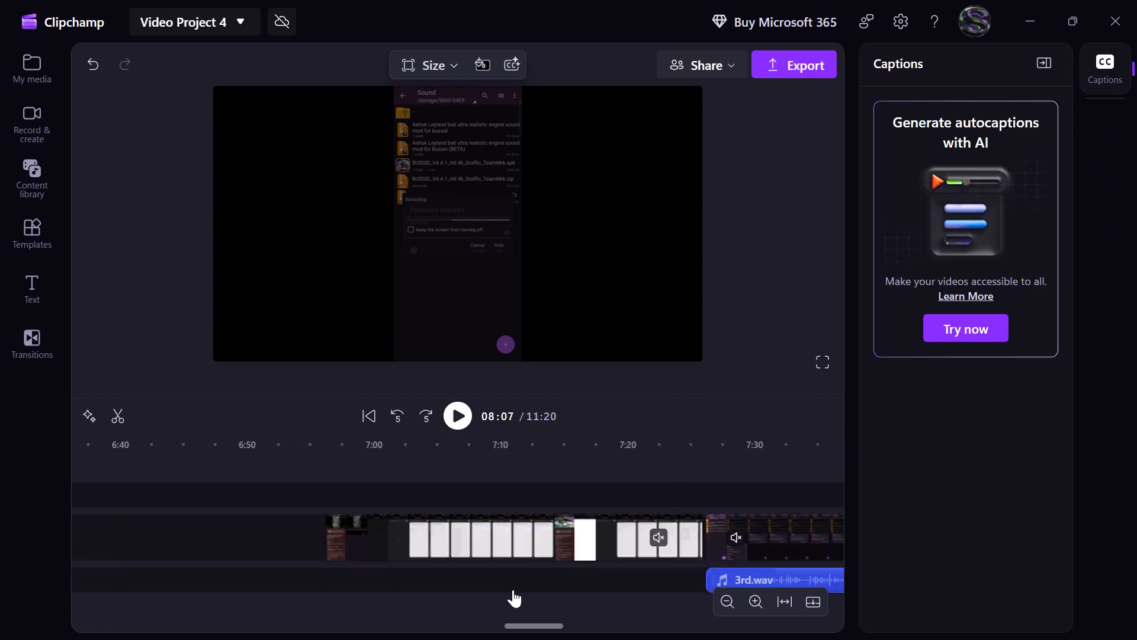
scroll(513, 590, right, 1)
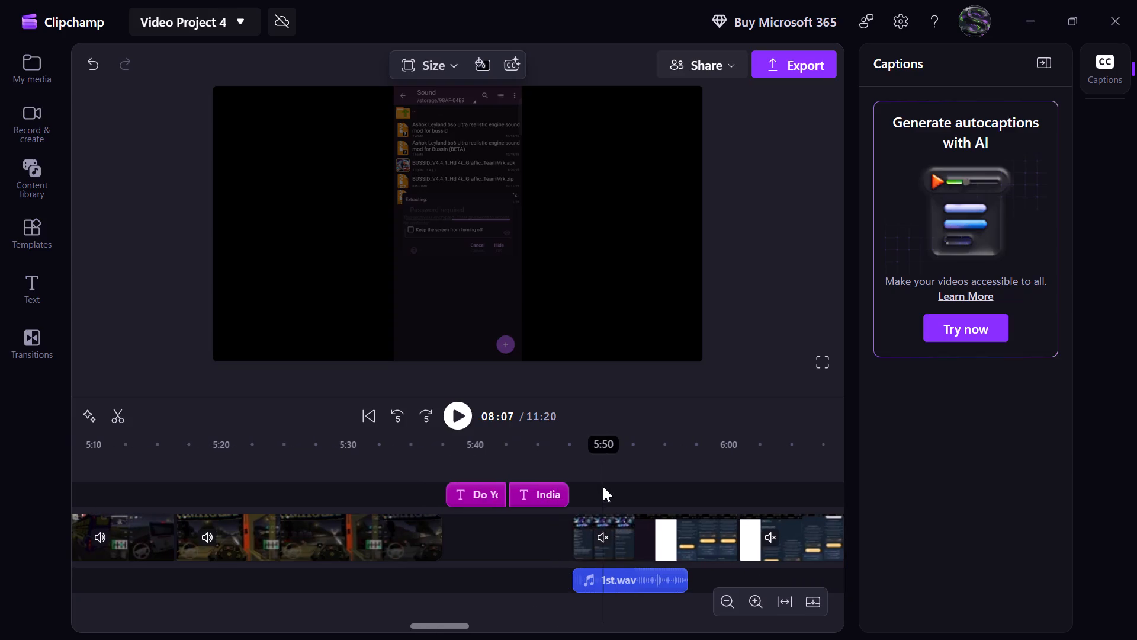
click(602, 486)
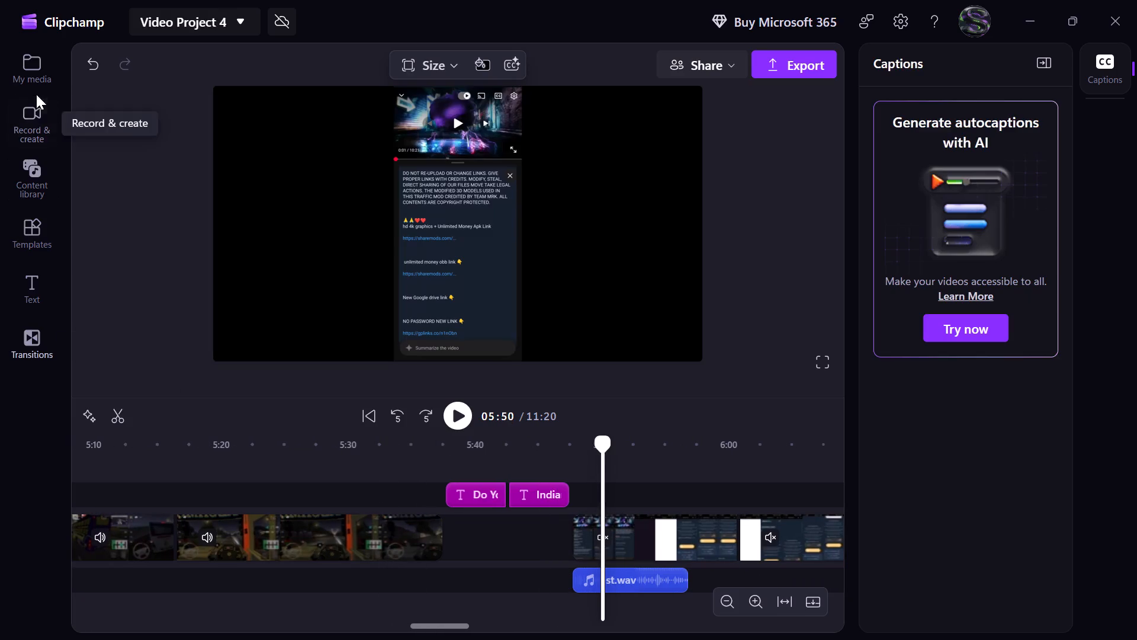
click(45, 155)
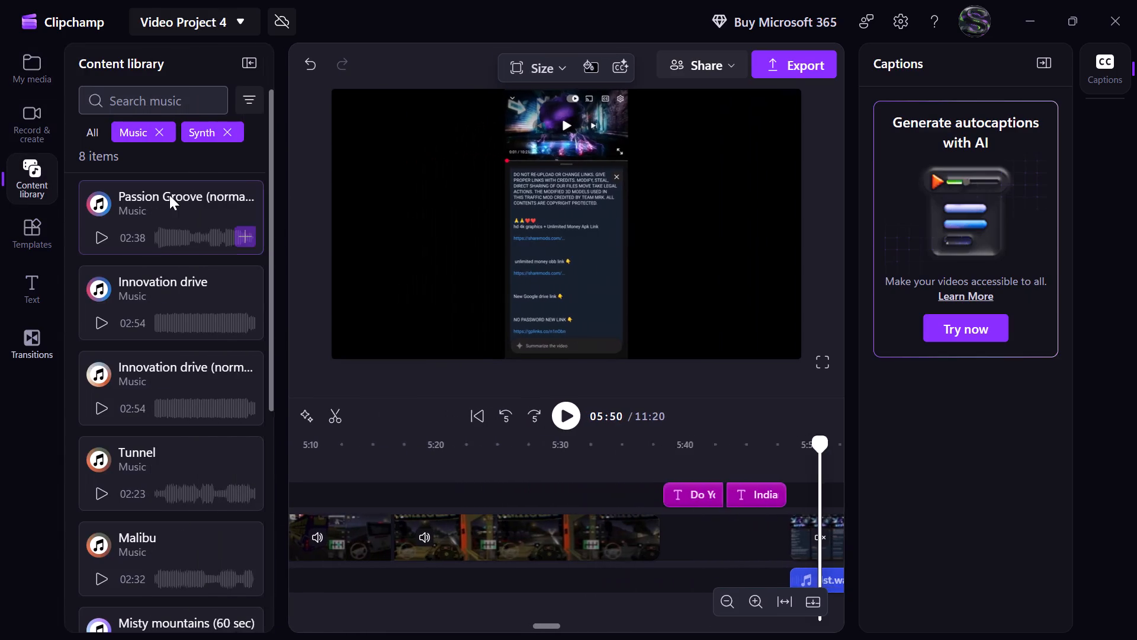
click(249, 239)
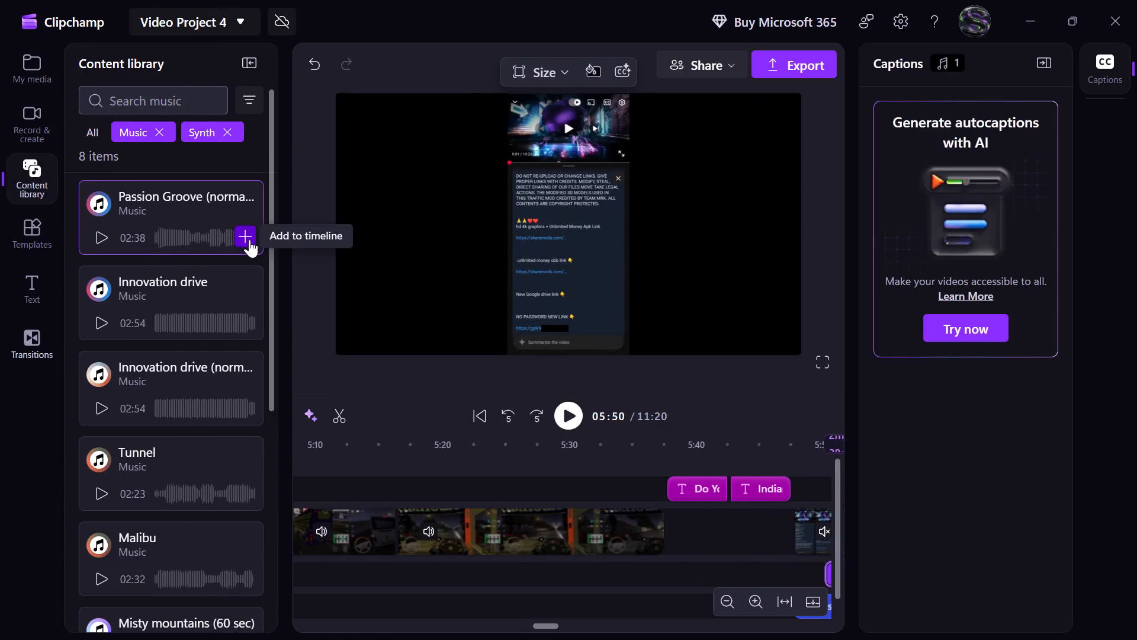
click(251, 70)
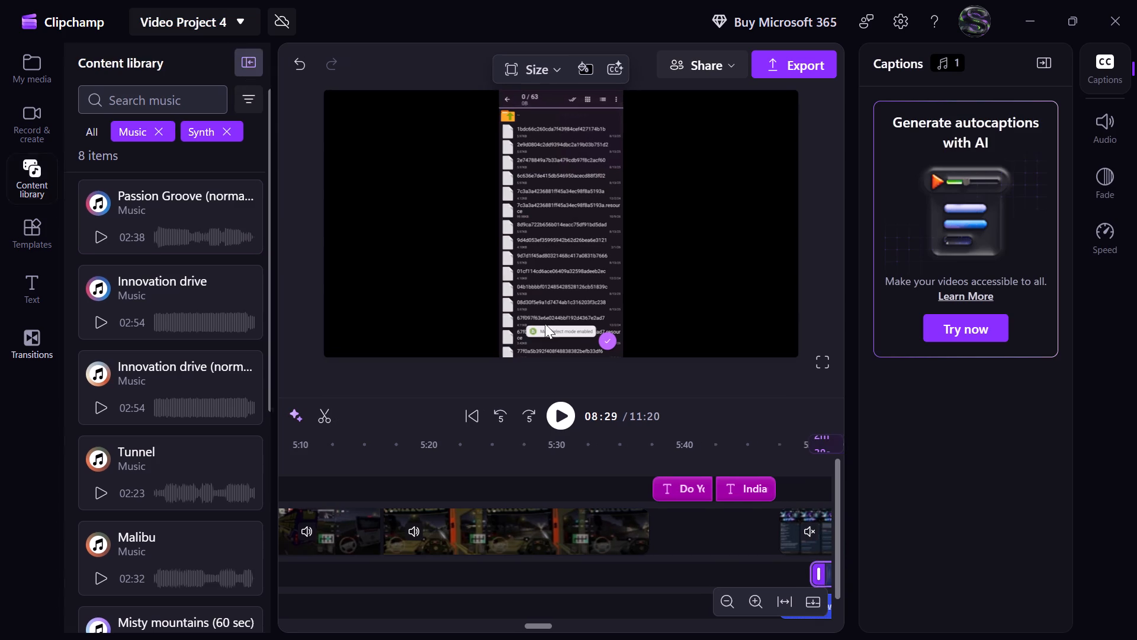
Move the Passion Groove music clip onto its own track below the voiceovers, starting near the beginning of 1st.wav.
scroll(547, 325, left, 3)
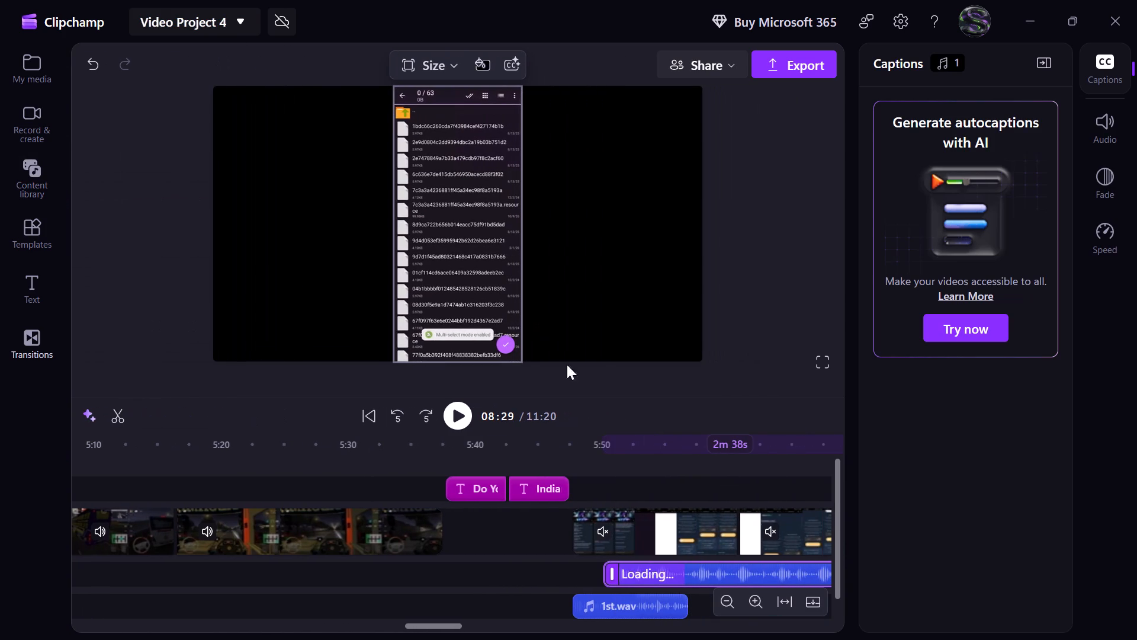
scroll(579, 380, left, 1)
scroll(611, 551, left, 1)
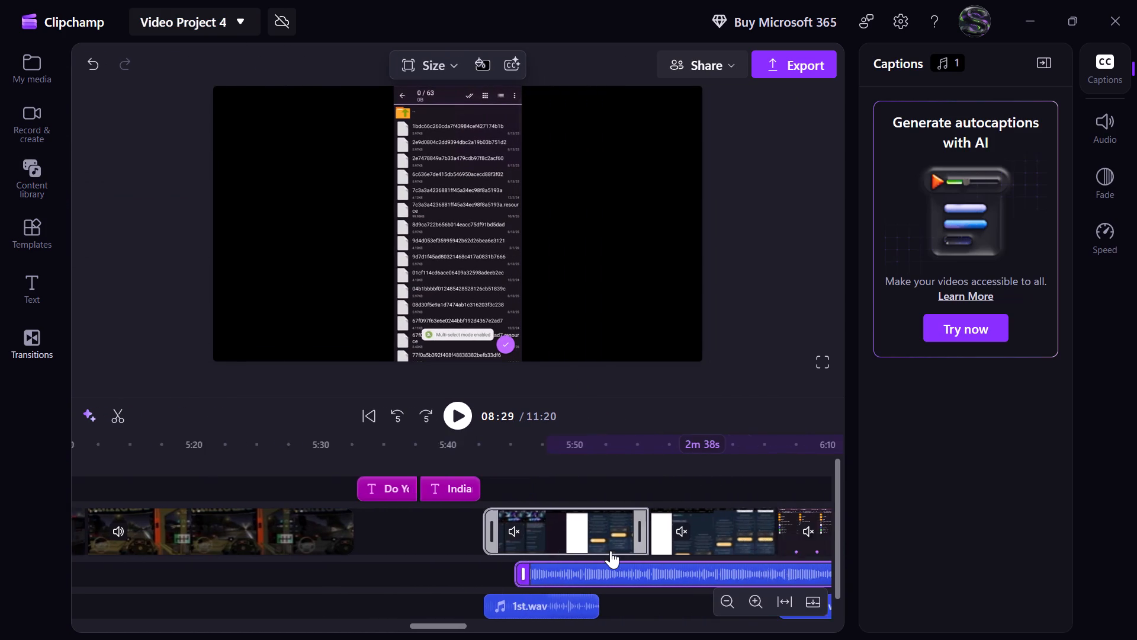
scroll(611, 551, left, 1)
drag(529, 577, 525, 619)
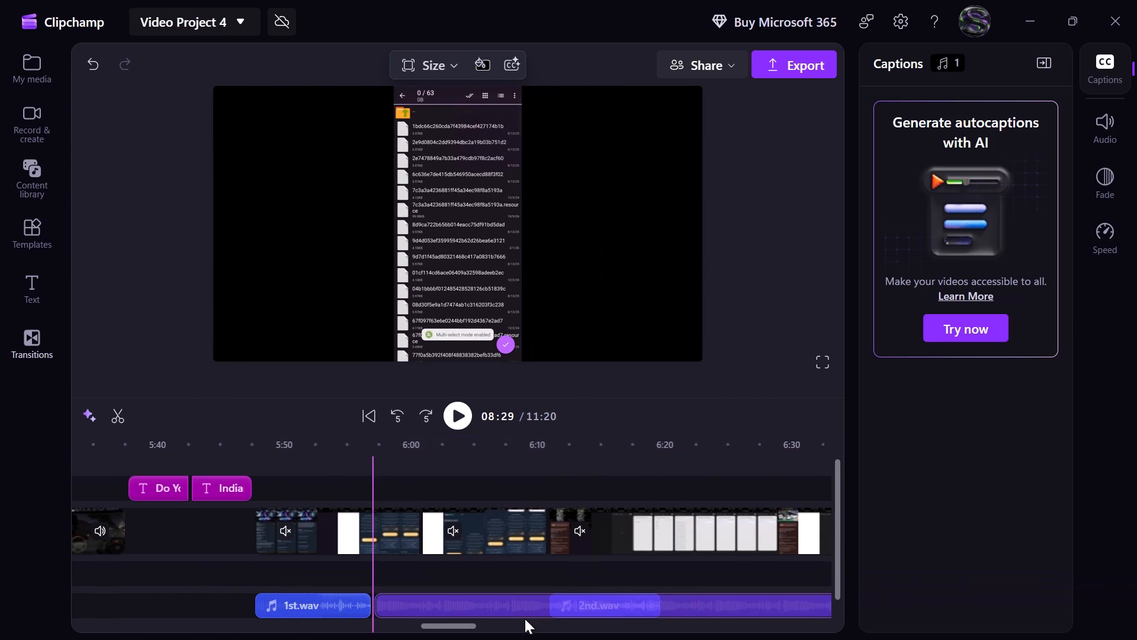
drag(525, 619, 473, 604)
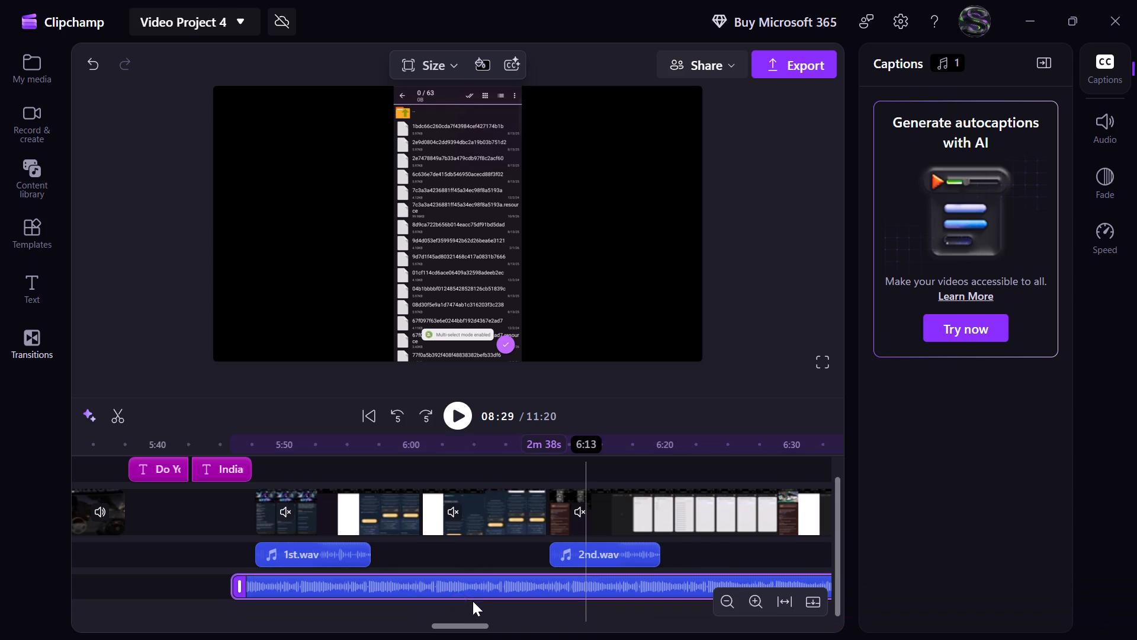
drag(473, 591, 492, 587)
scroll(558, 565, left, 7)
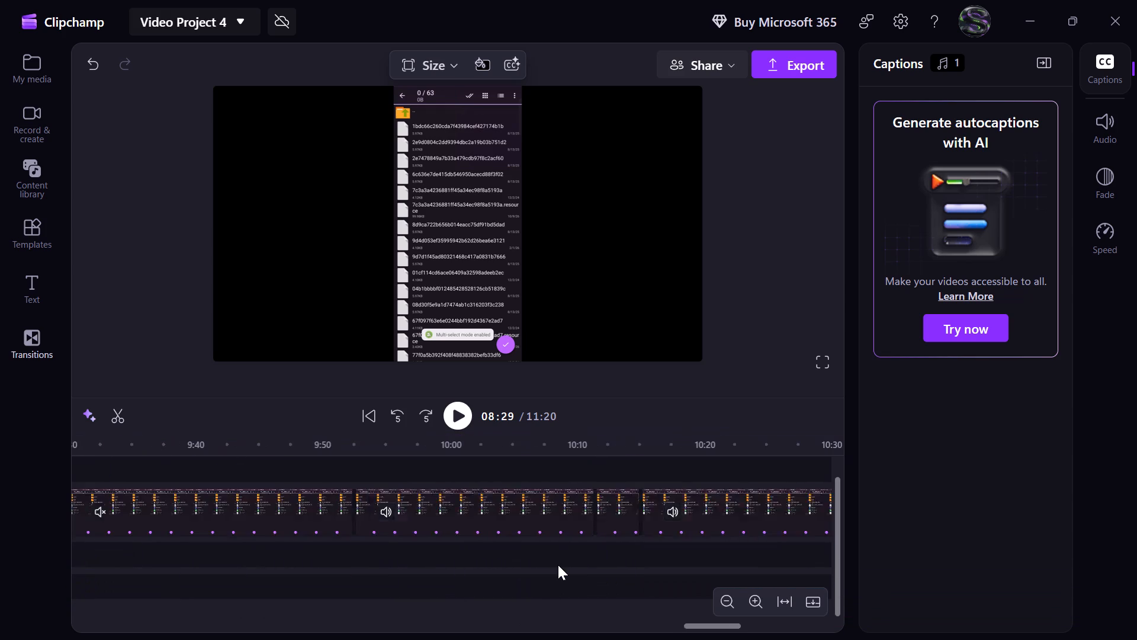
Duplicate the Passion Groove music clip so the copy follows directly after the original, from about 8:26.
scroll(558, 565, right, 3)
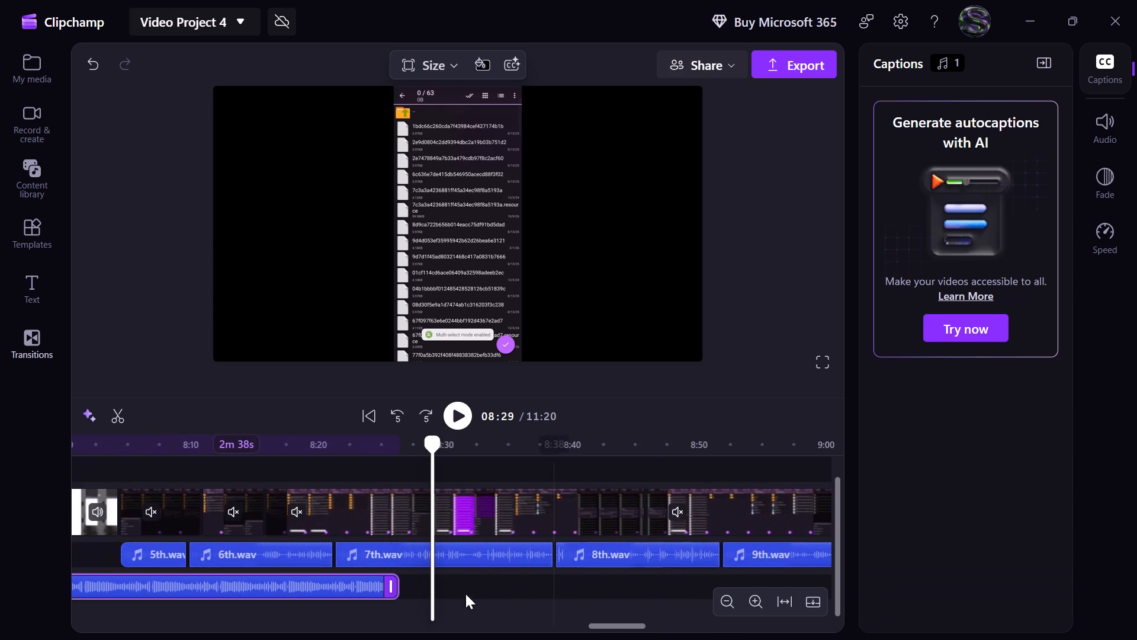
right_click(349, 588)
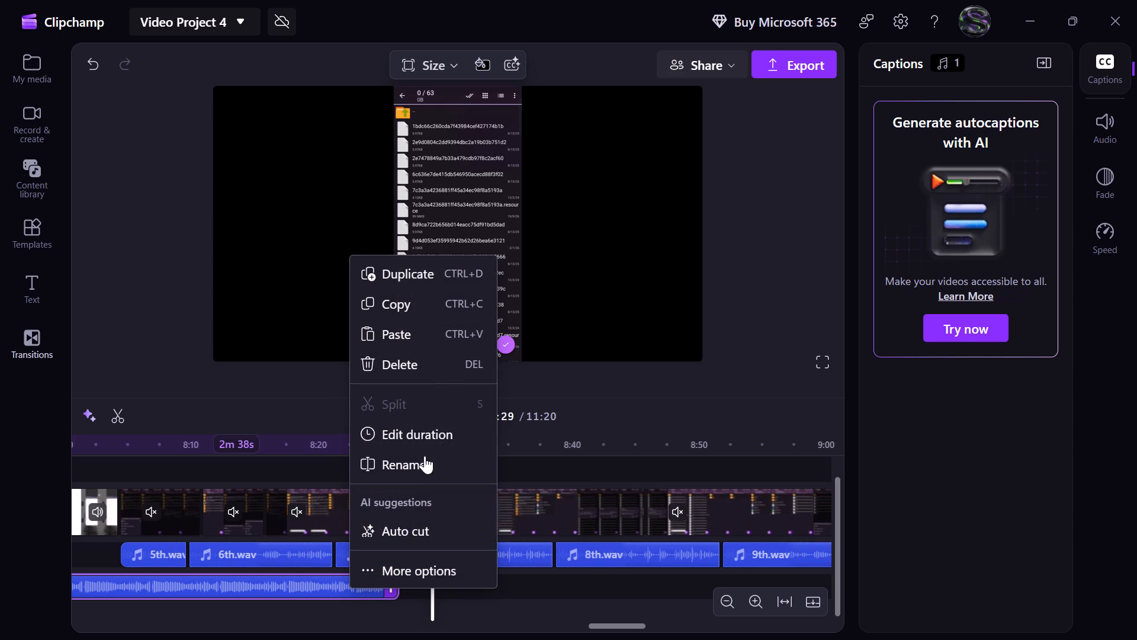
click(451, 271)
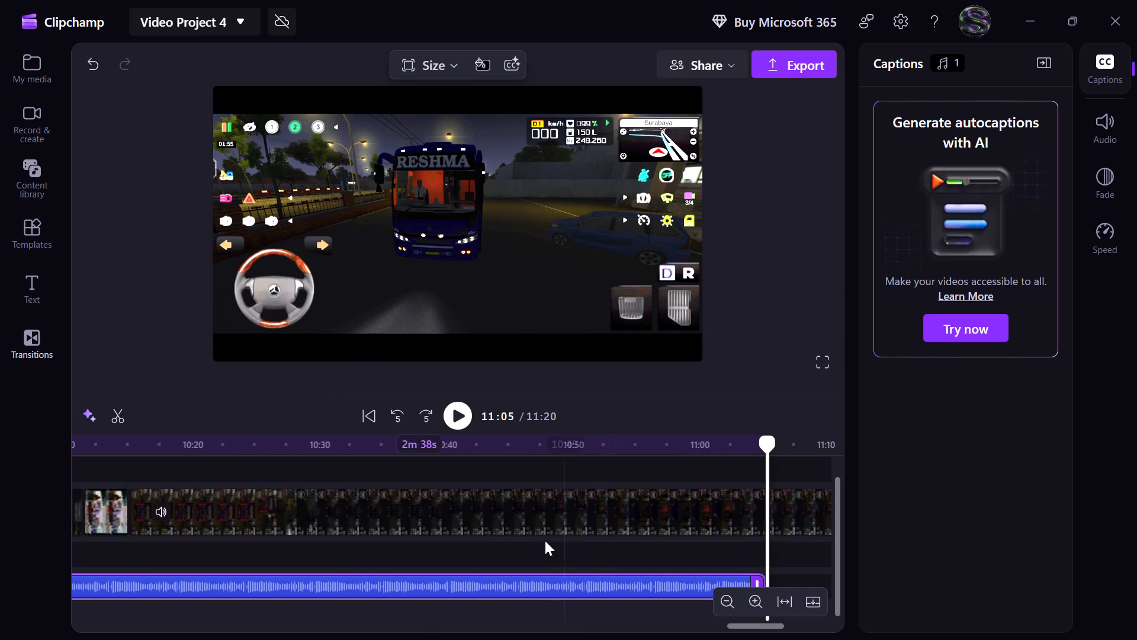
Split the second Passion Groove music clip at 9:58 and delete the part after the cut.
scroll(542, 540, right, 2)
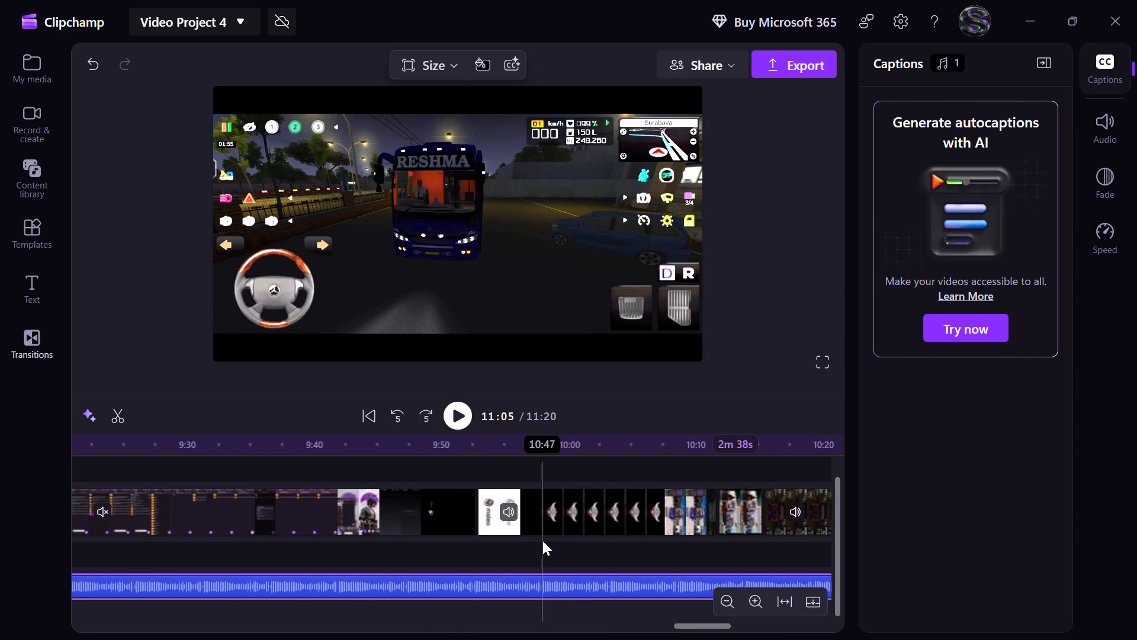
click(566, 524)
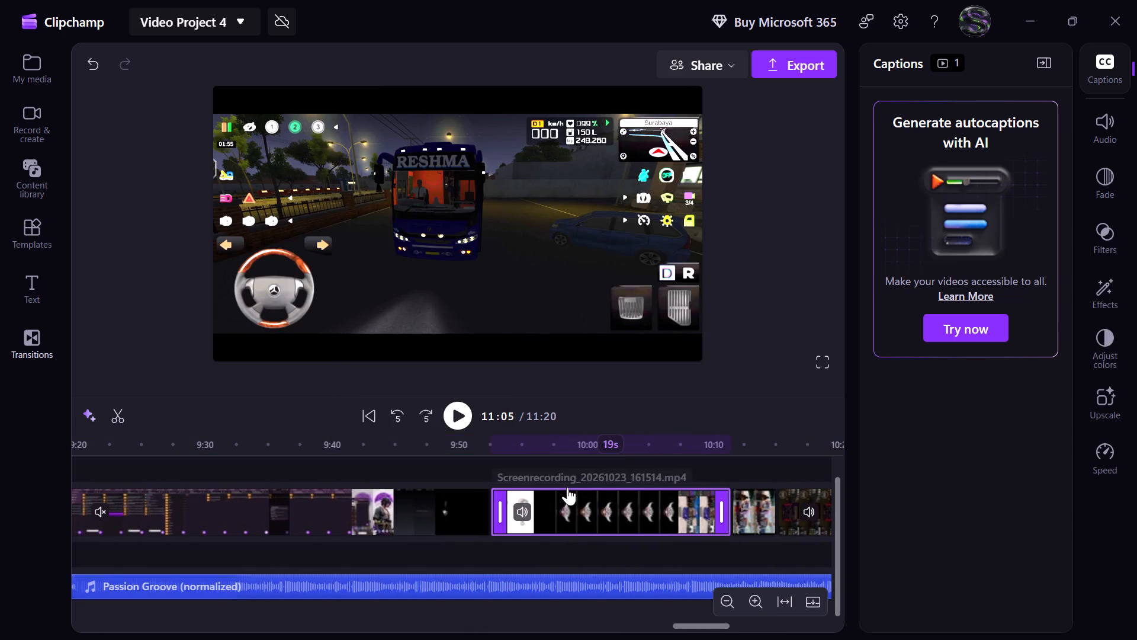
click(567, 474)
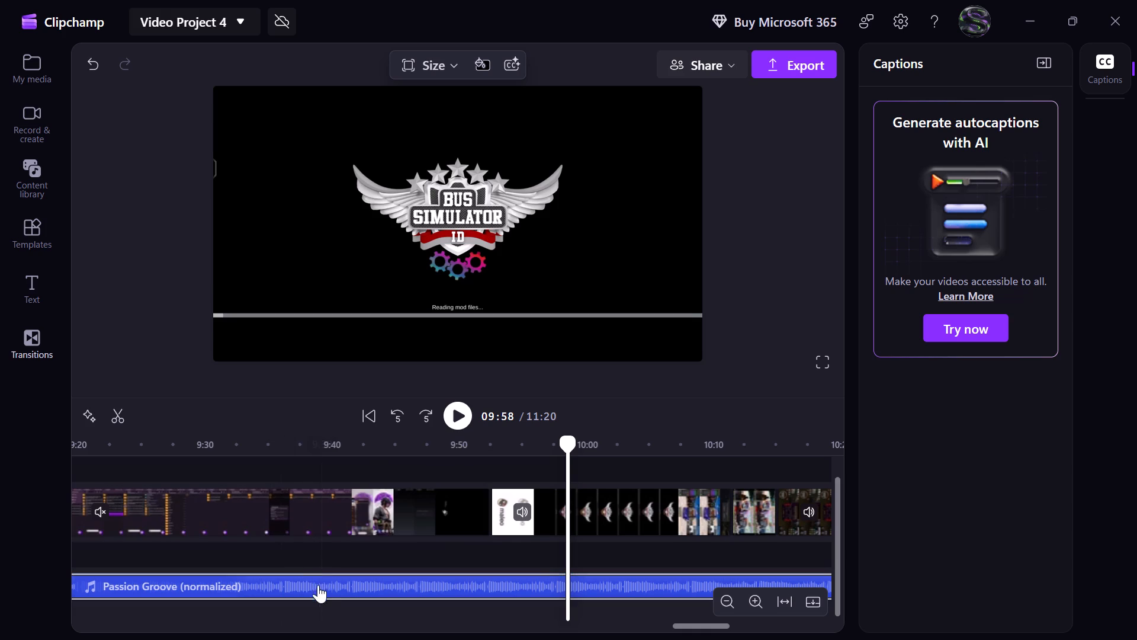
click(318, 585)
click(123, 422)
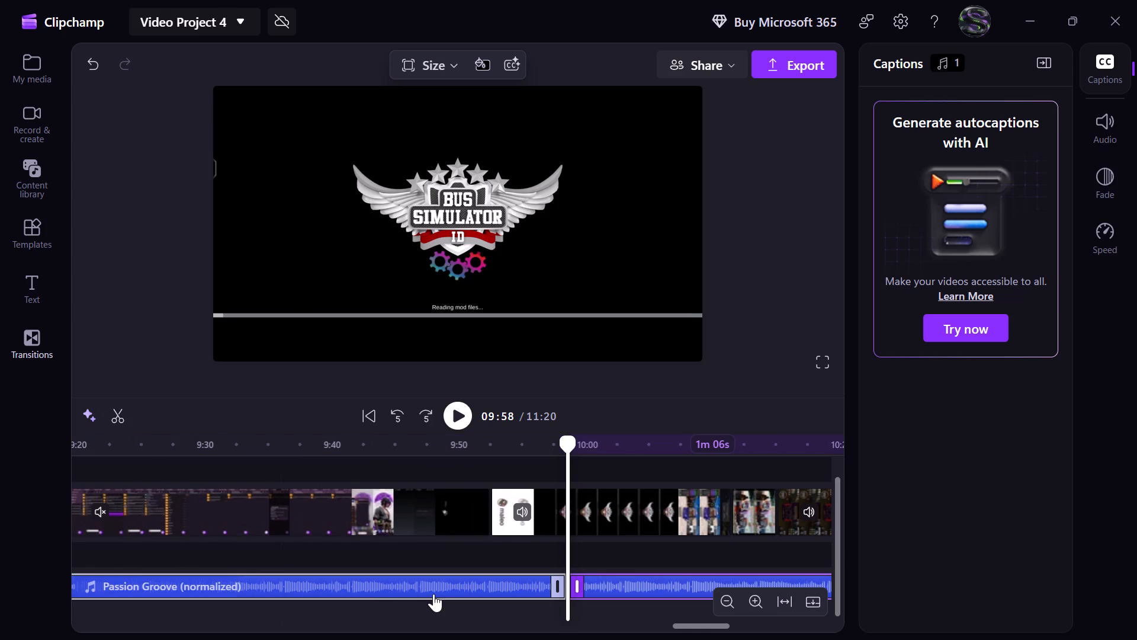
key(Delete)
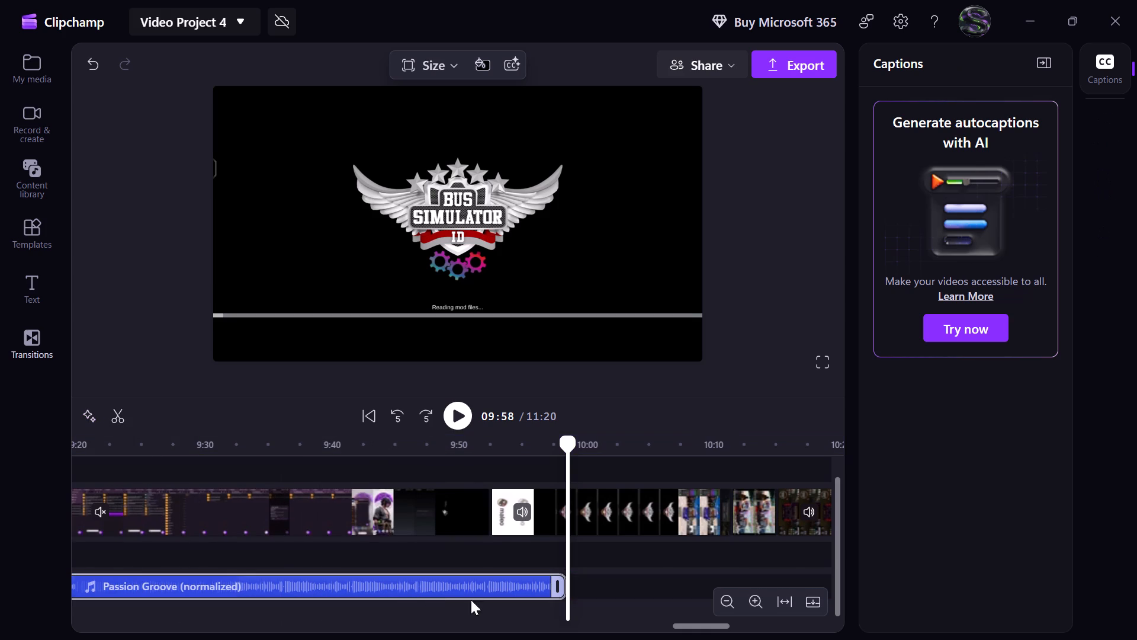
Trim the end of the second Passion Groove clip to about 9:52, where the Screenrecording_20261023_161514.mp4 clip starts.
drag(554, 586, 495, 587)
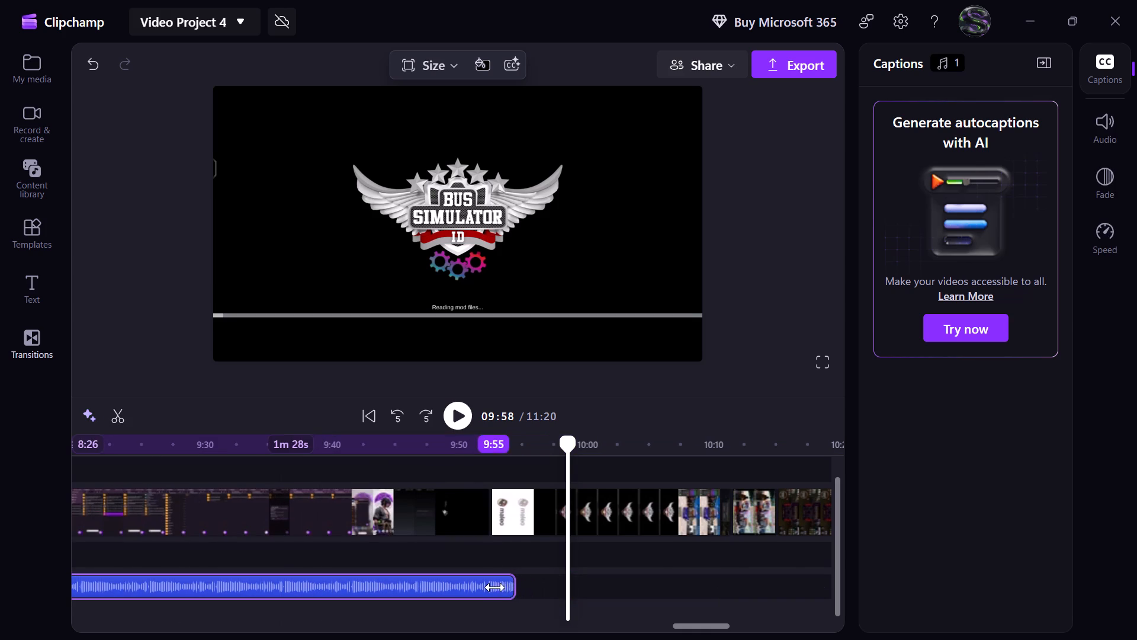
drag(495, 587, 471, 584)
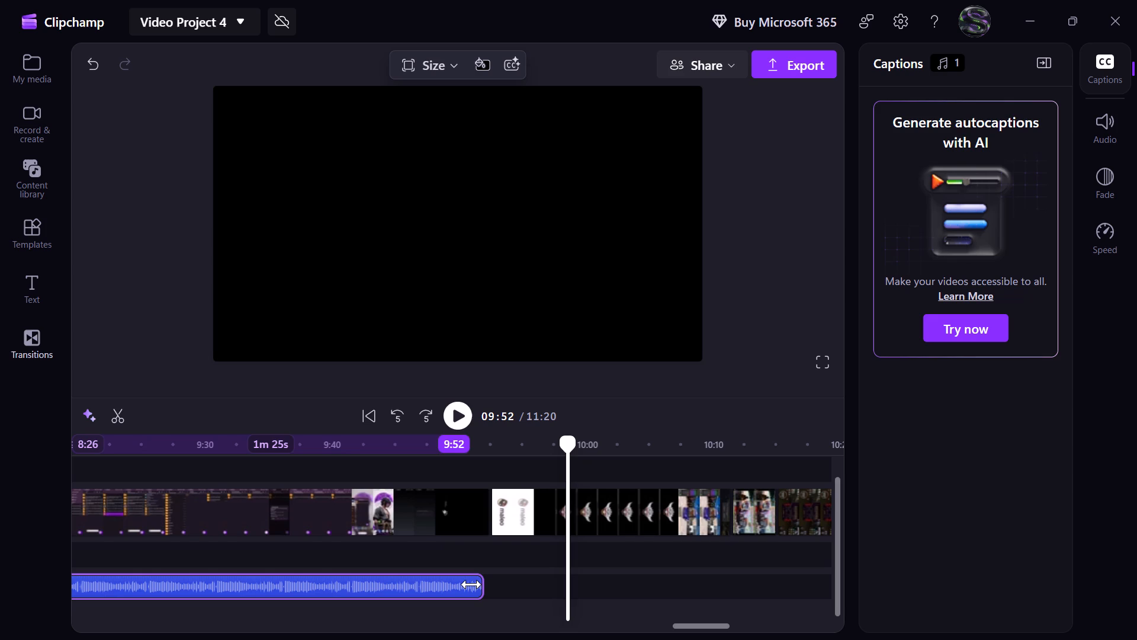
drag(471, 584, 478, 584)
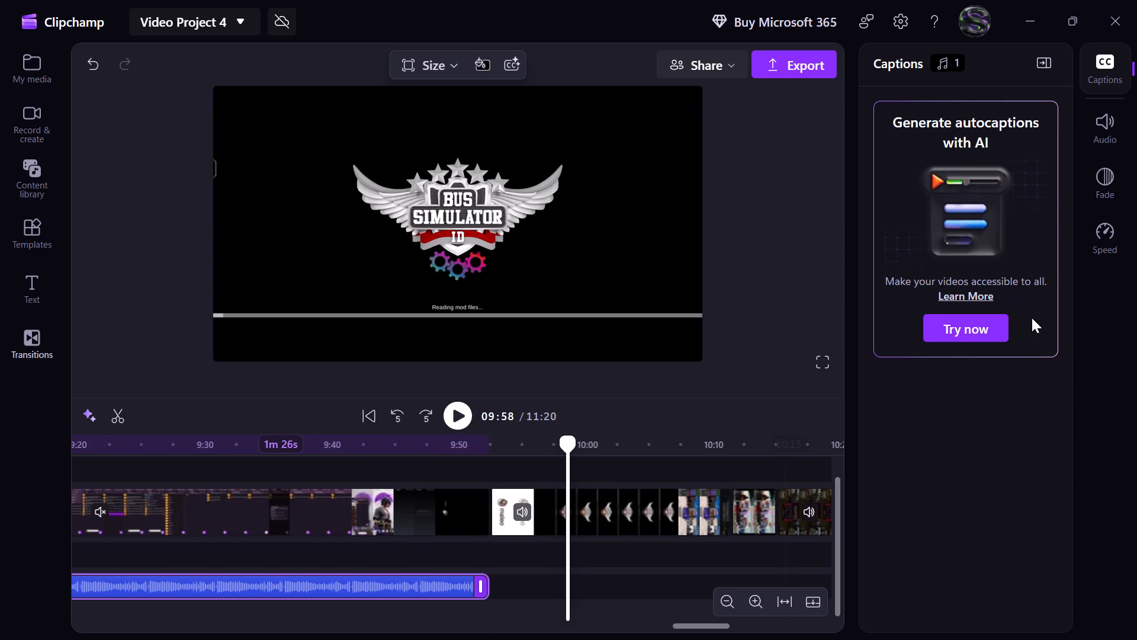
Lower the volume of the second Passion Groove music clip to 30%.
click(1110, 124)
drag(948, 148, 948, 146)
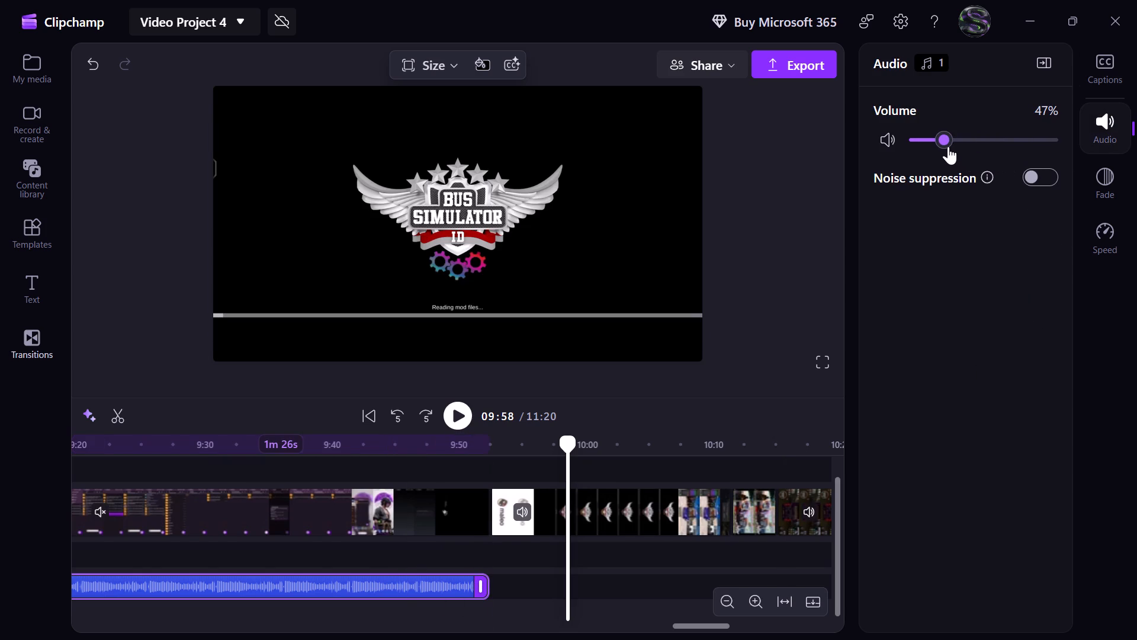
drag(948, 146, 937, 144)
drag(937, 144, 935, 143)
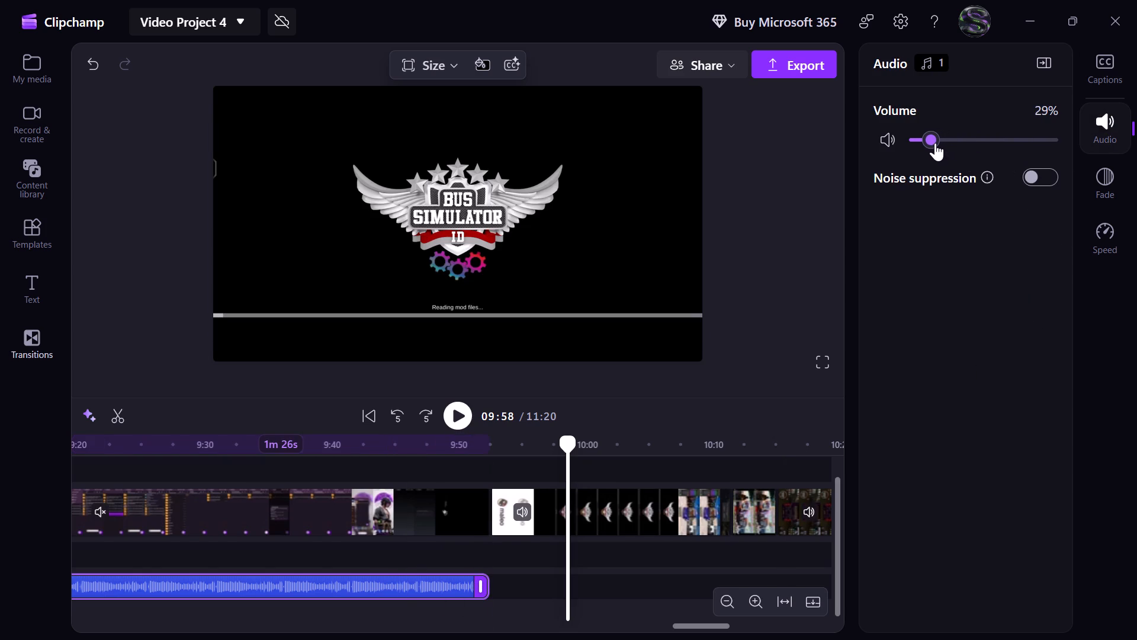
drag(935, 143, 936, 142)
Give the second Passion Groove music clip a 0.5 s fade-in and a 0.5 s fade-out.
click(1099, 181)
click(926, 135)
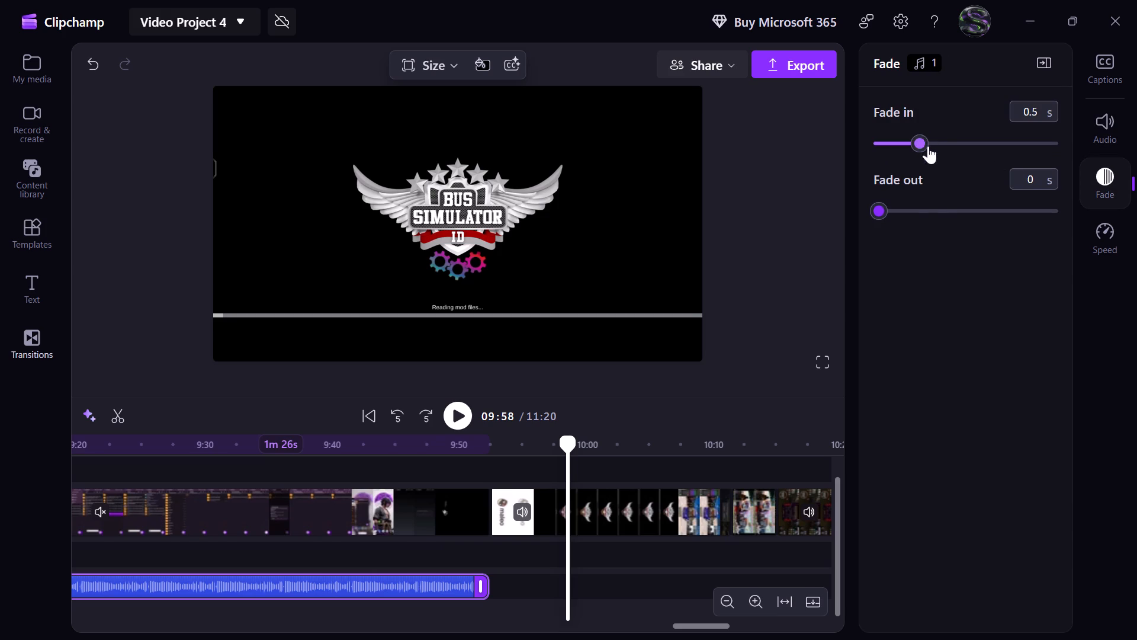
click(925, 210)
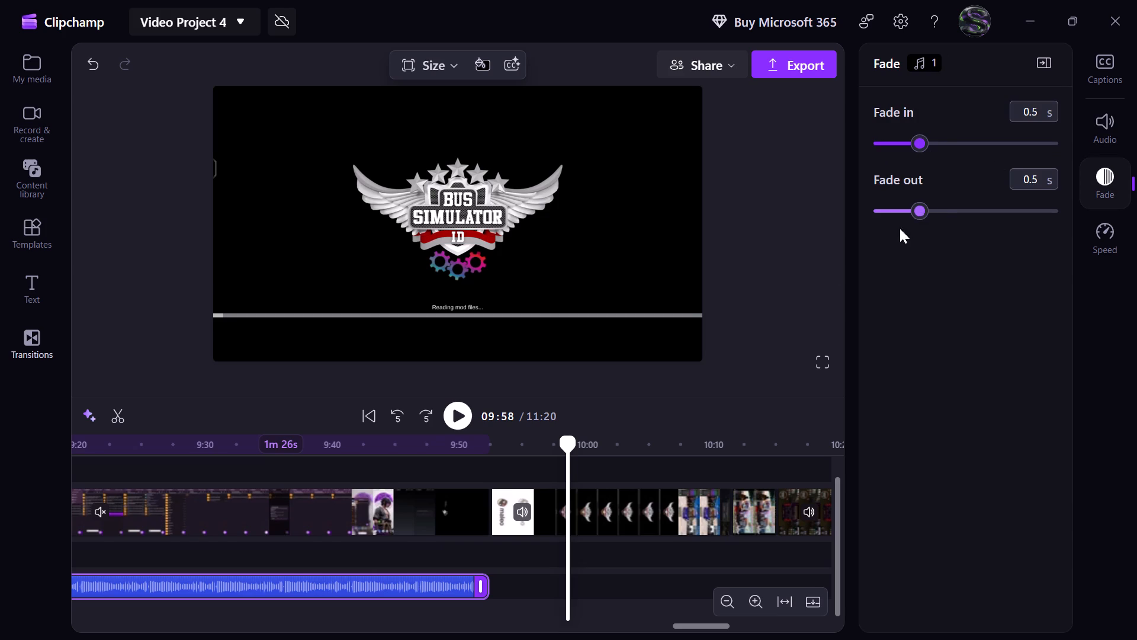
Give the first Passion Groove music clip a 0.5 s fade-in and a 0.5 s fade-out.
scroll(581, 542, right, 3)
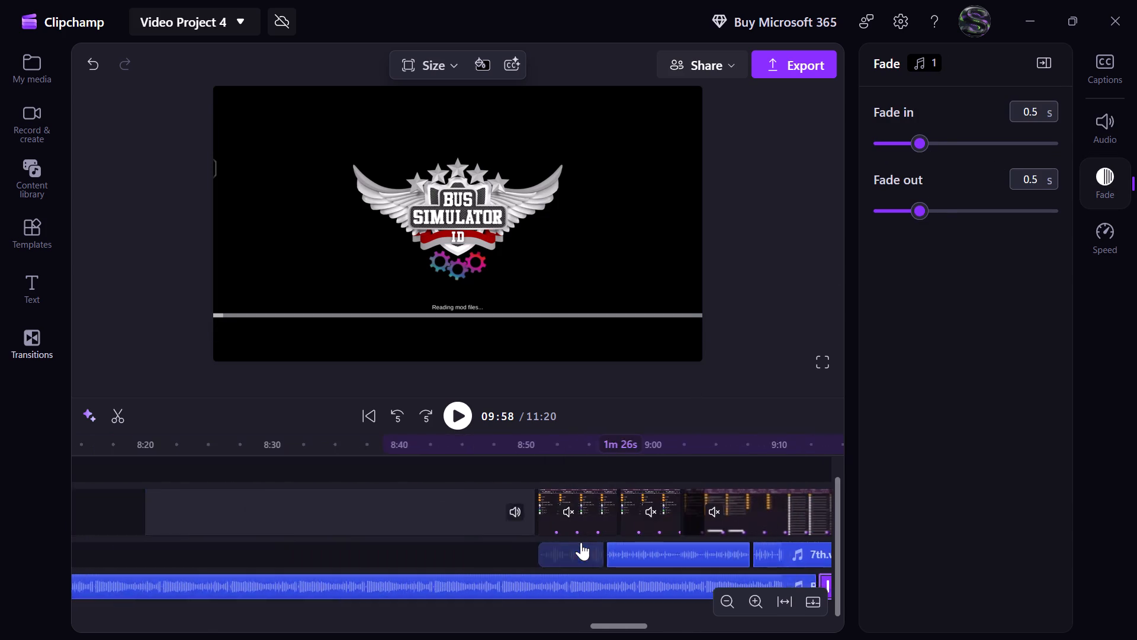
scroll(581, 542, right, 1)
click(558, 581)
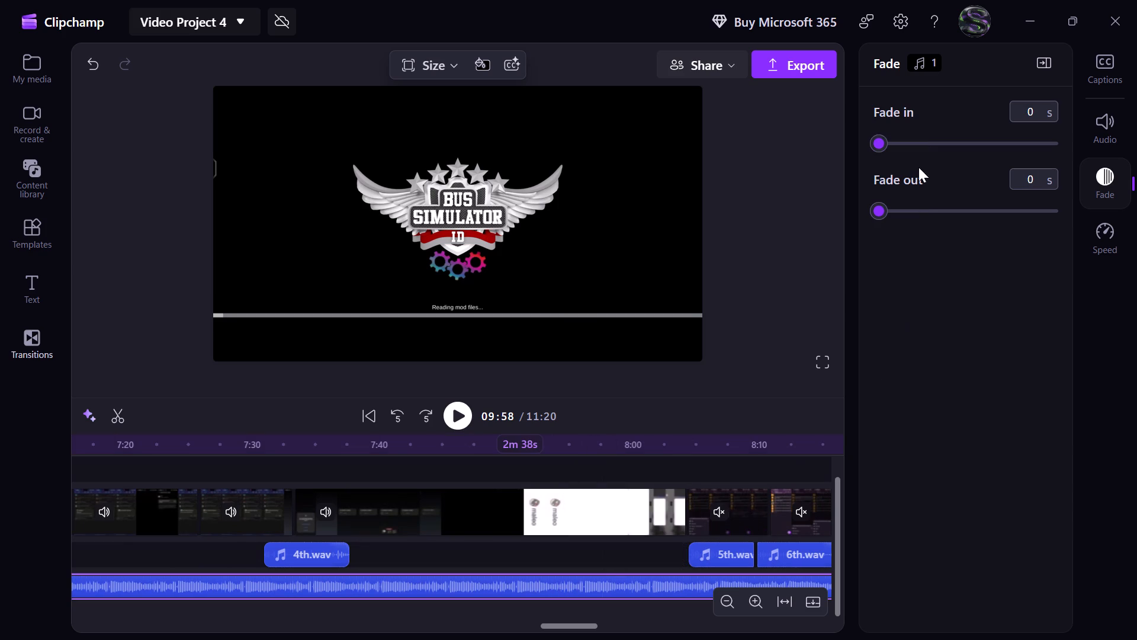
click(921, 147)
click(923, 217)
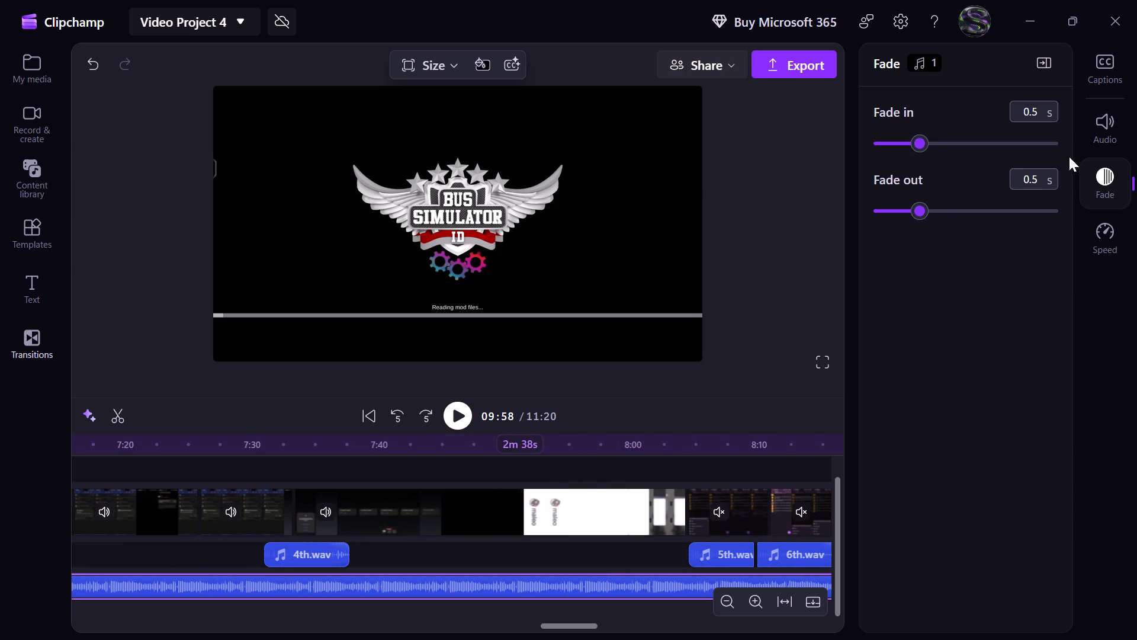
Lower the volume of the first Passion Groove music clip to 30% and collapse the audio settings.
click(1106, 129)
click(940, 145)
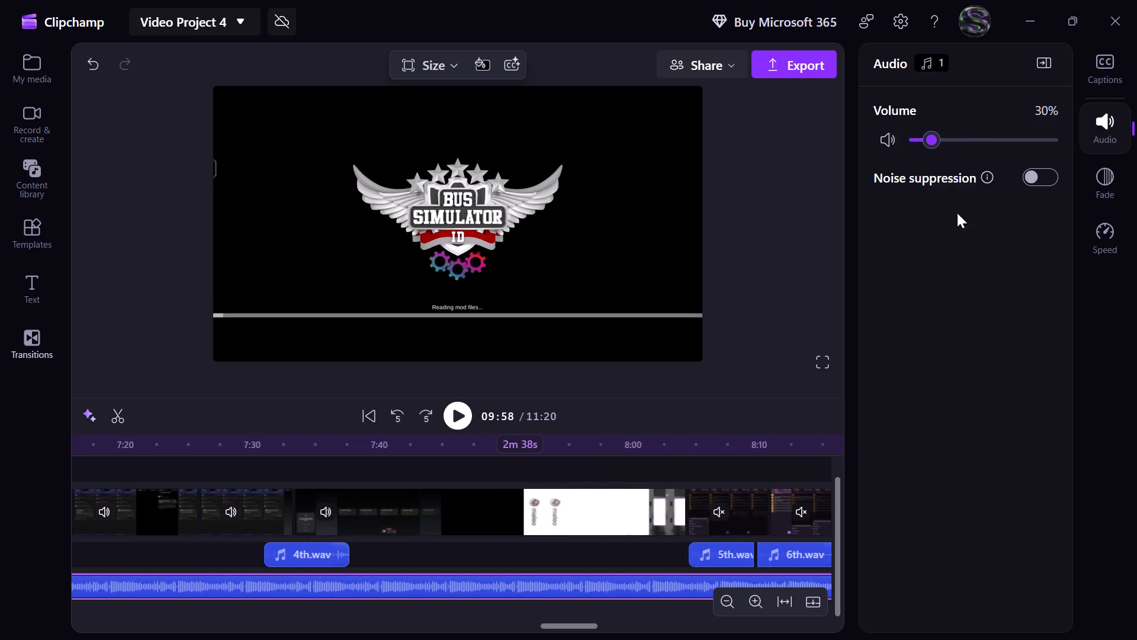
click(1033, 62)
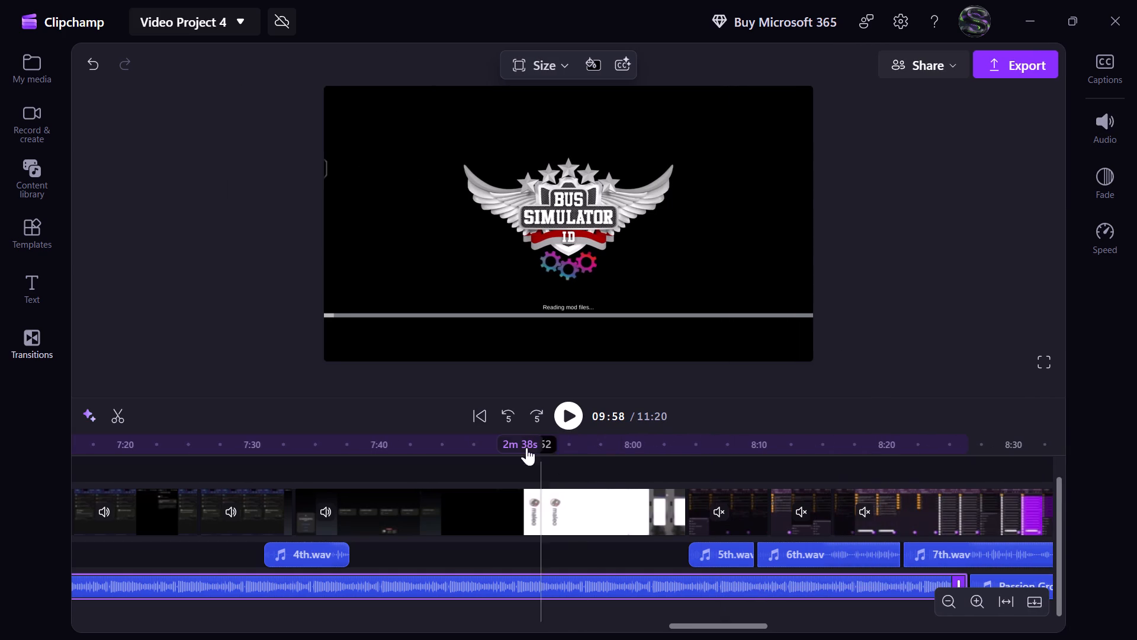
Play the video from 5:44 to about 6:16 to check the Passion Groove music under the voiceovers.
scroll(483, 529, right, 3)
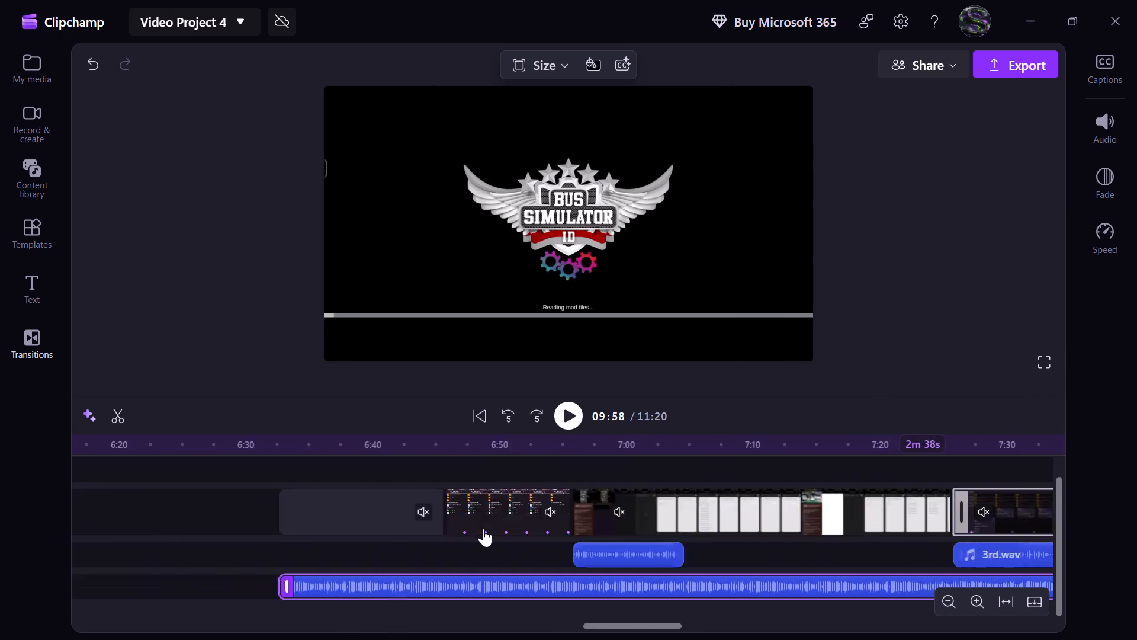
scroll(483, 529, right, 1)
click(616, 521)
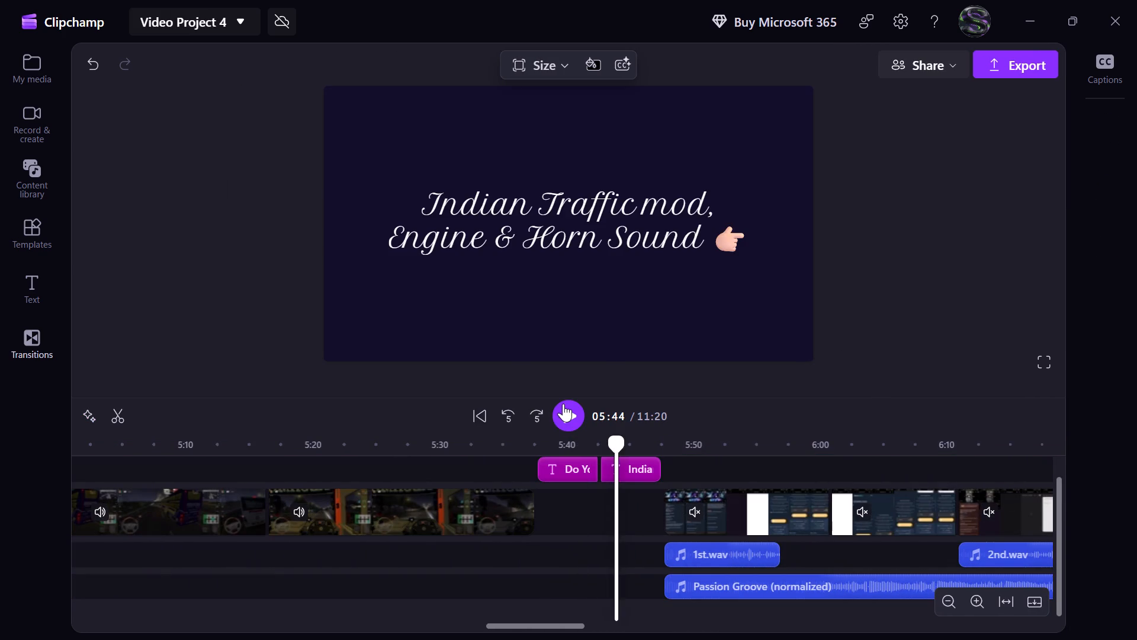
click(563, 404)
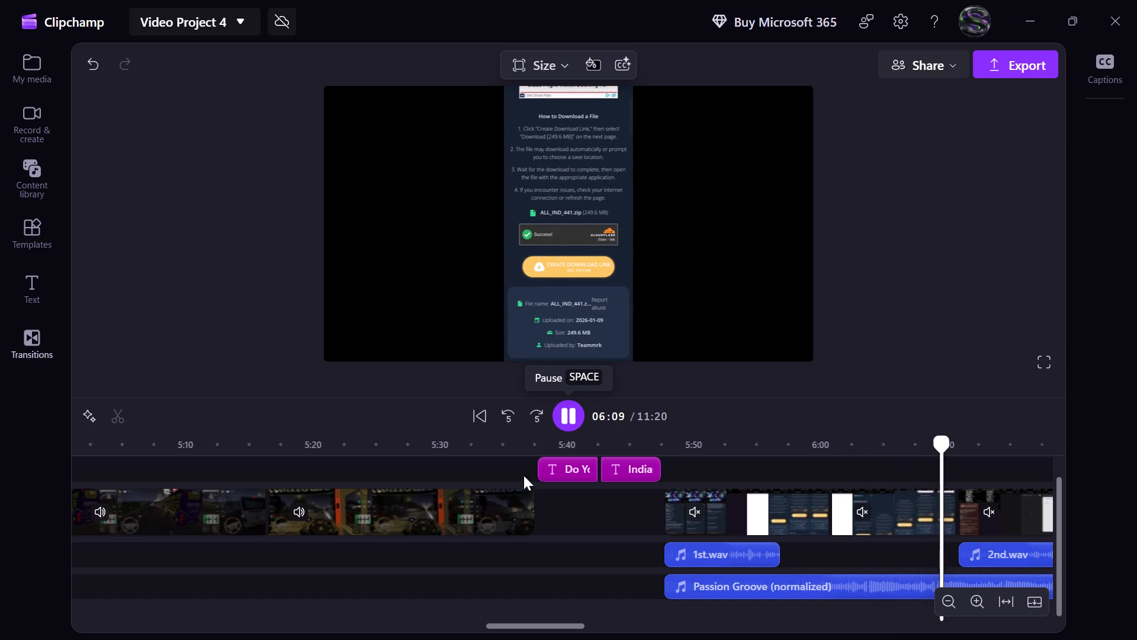
click(720, 580)
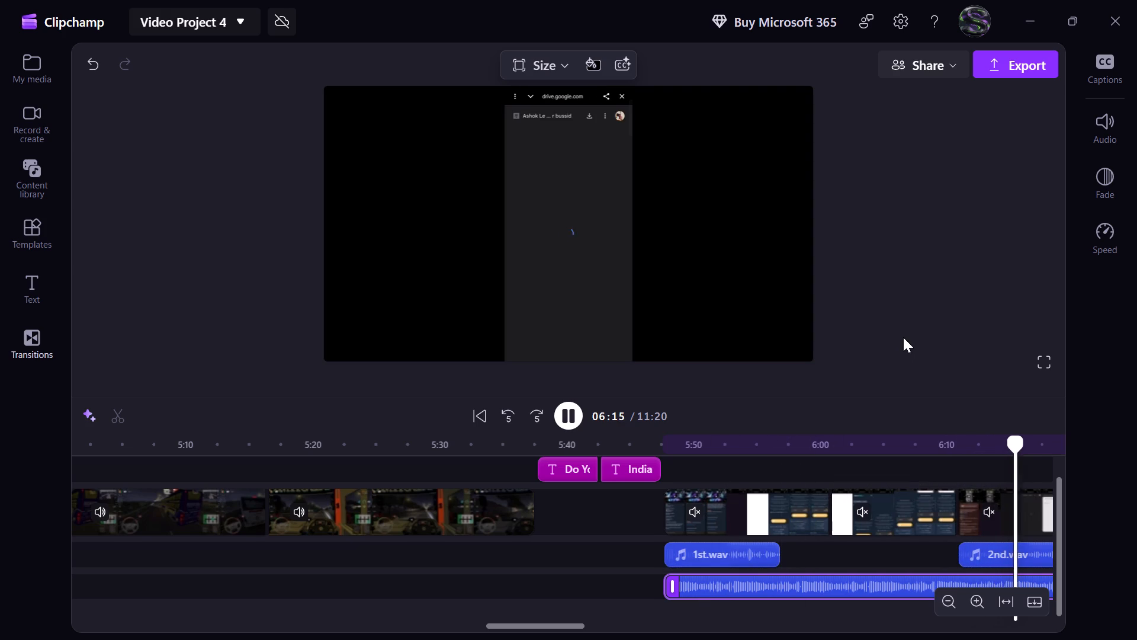
key(space)
Undo all the Passion Groove edits, including its insertion, and restore the deleted Innovation drive (normalized) music beneath the voiceovers.
key(ctrl+z)
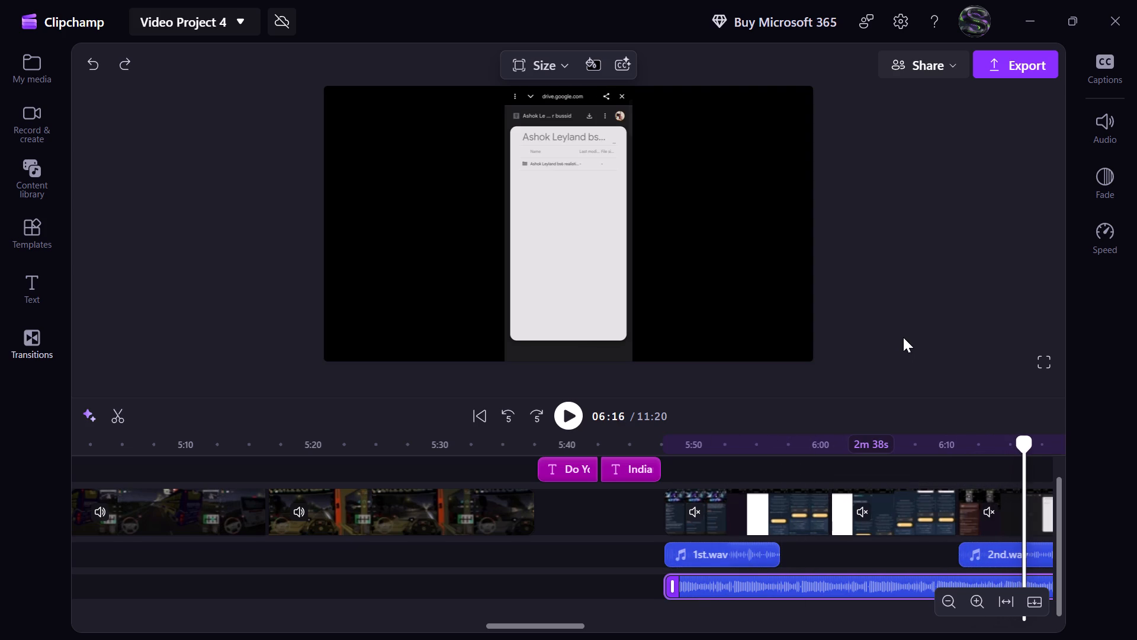
key(ctrl+z)
key(ctrl+z)
key(ctrl+z)
key(ctrl+z)
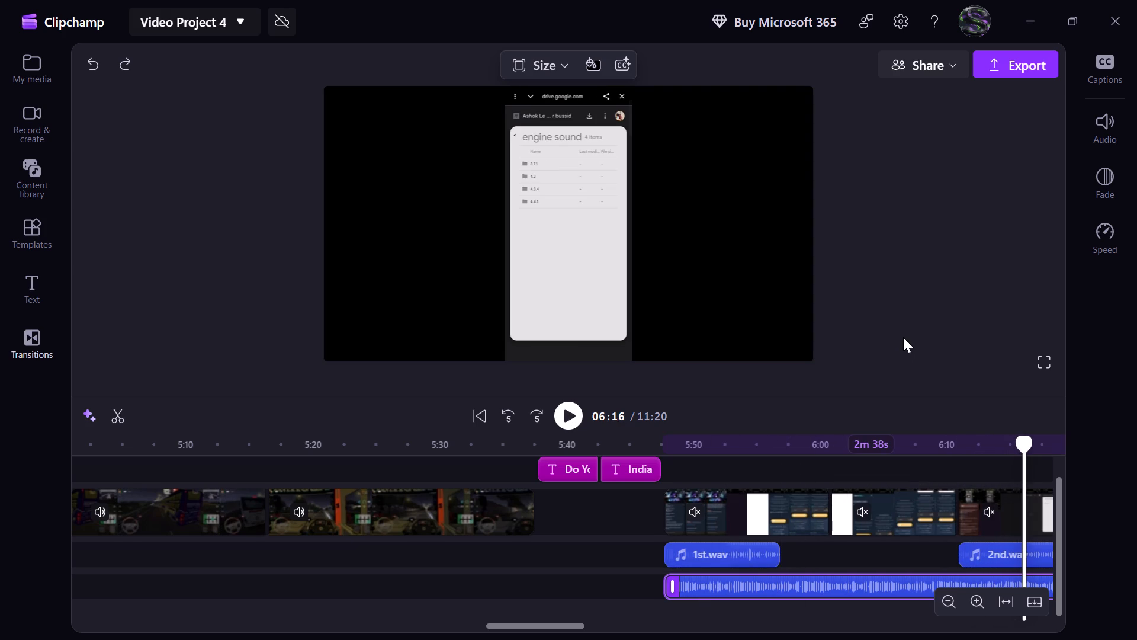
key(ctrl+z)
key(ctrl+z)
key(ctrl+z)
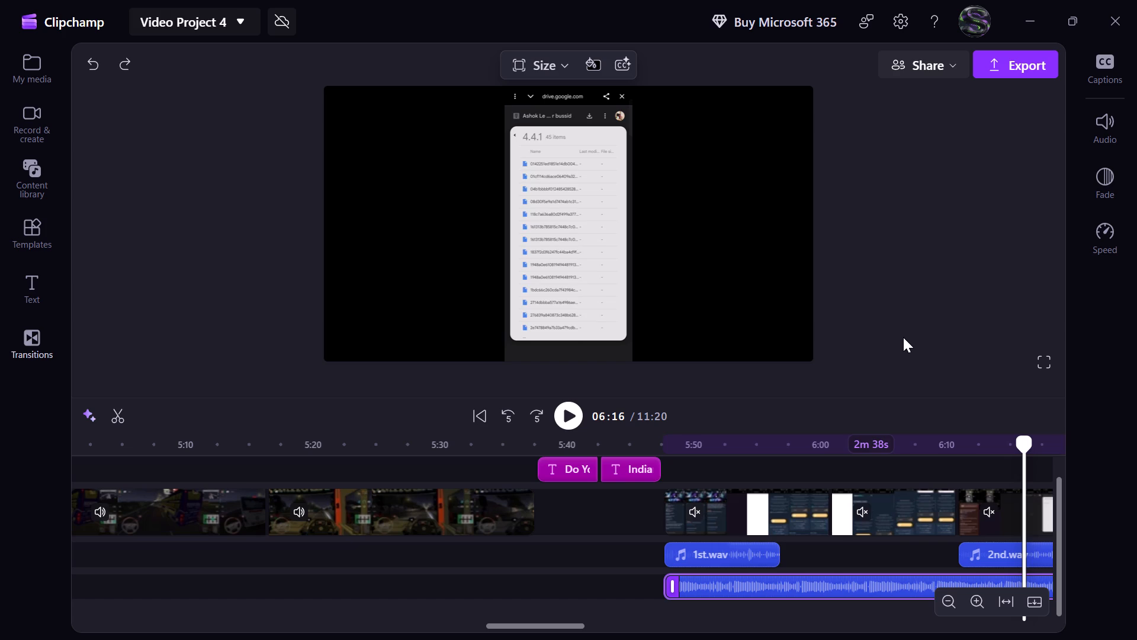
scroll(903, 337, left, 1)
scroll(865, 472, left, 2)
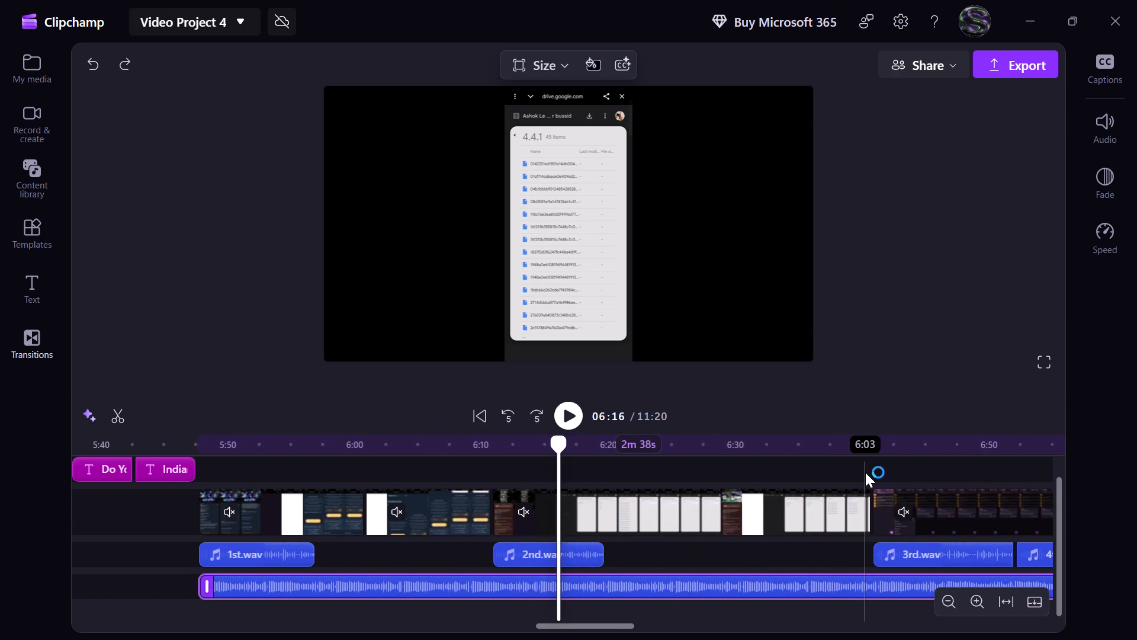
key(ctrl+z)
key(ctrl+z)
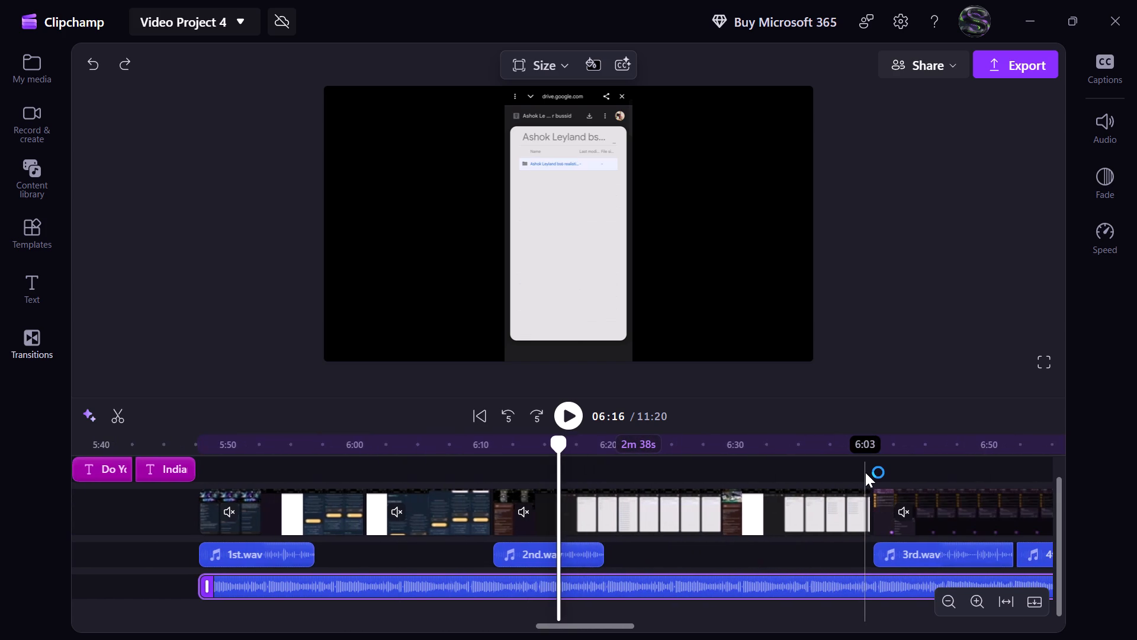
key(ctrl+z)
key(ctrl+z)
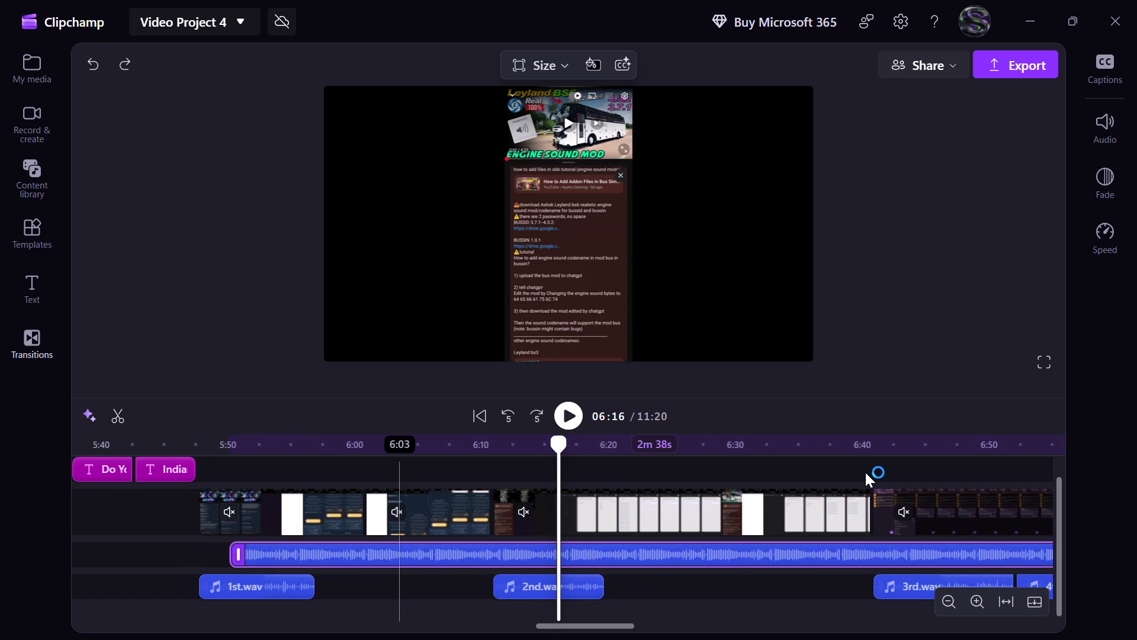
key(ctrl+z)
key(ctrl+z)
key(ctrl+z)
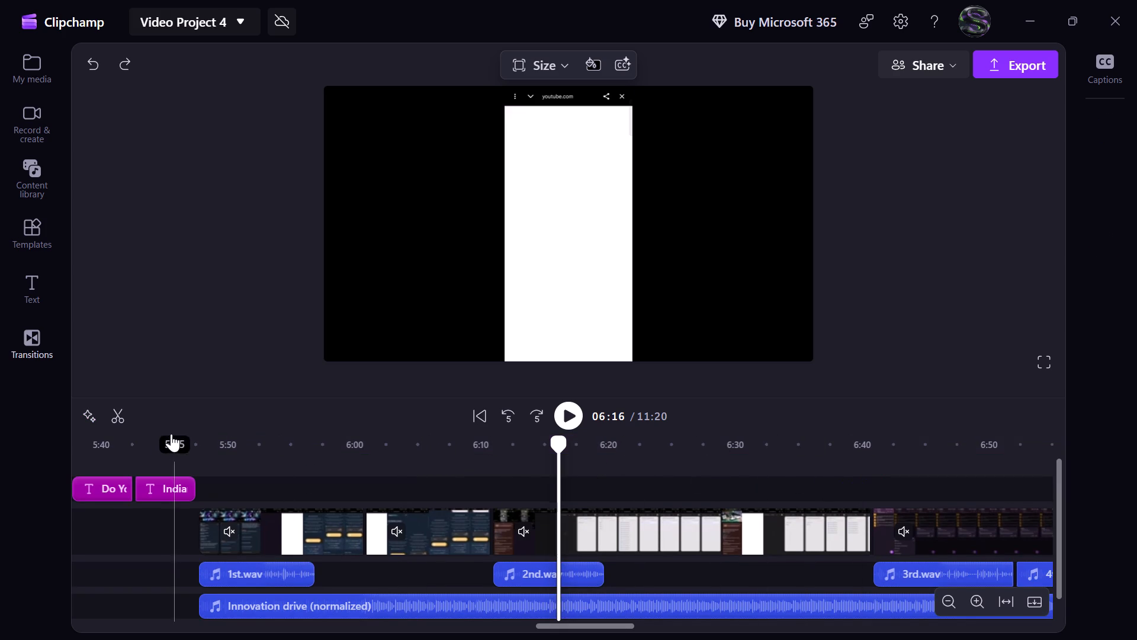
Play the video from about 5:47, skimming ahead to about 8:01, to check the restored Innovation drive music under the tutorial voiceovers.
click(194, 446)
click(574, 424)
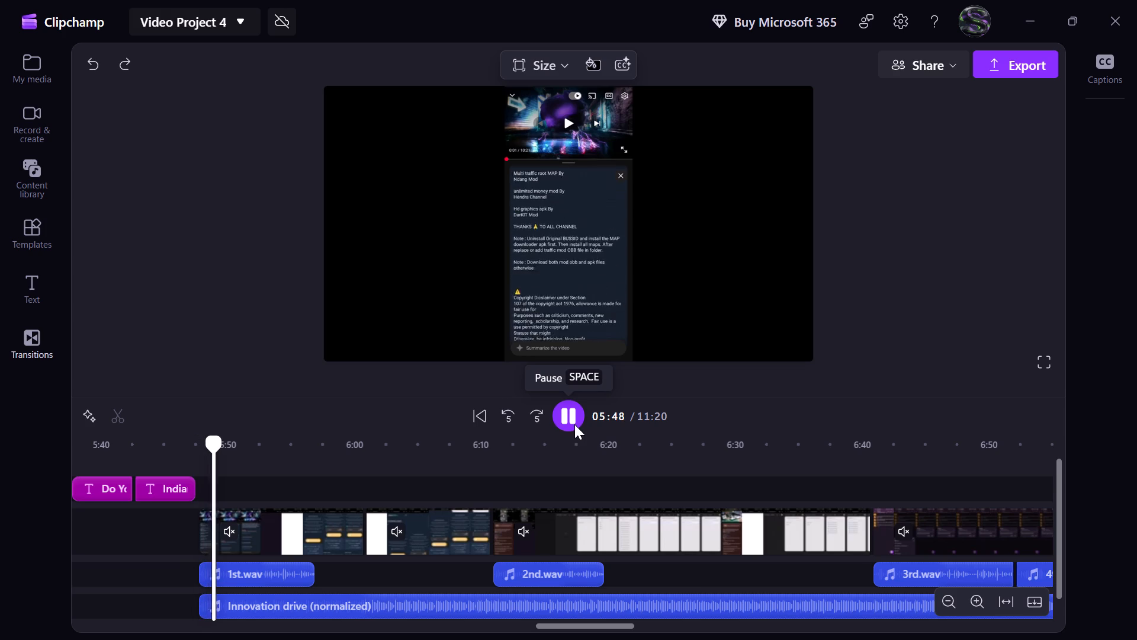
click(541, 418)
click(541, 418)
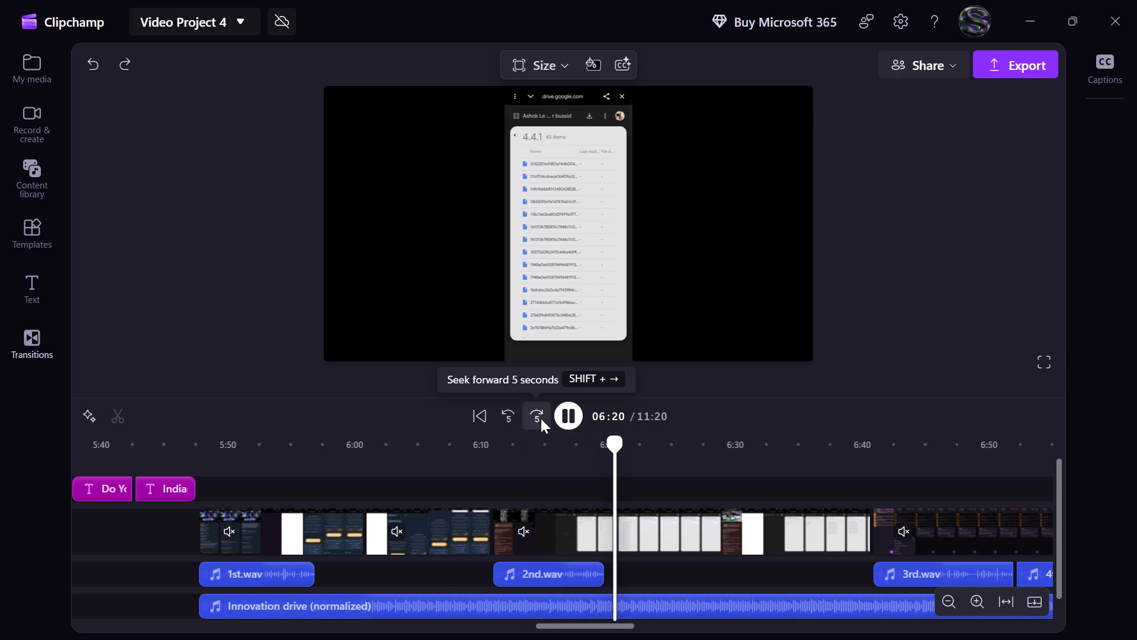
click(541, 418)
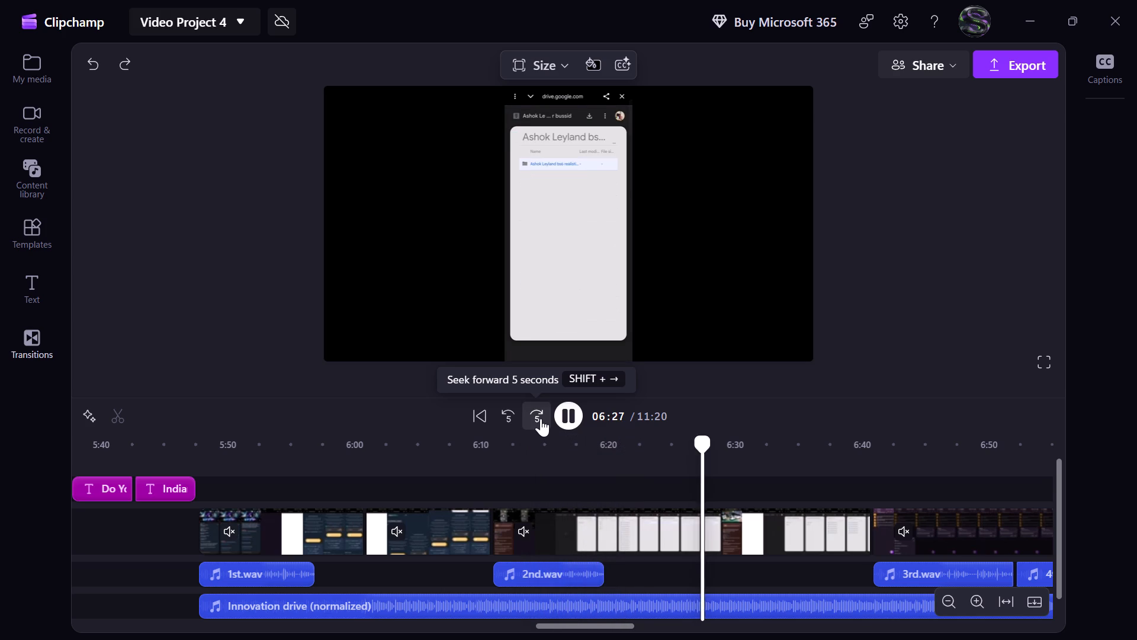
click(541, 418)
click(541, 418)
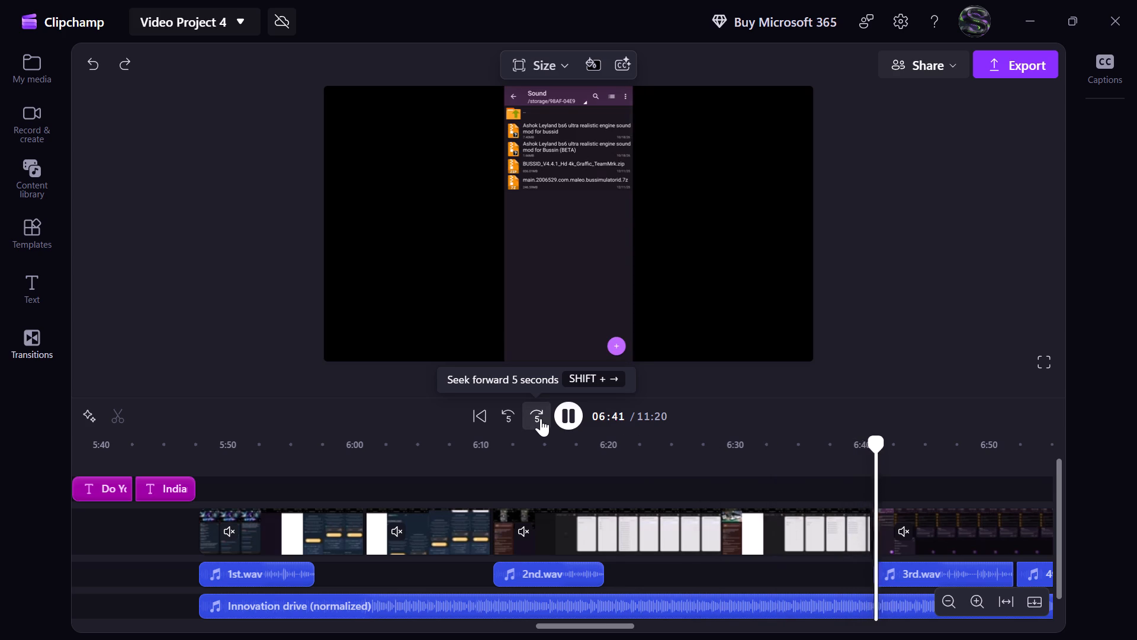
click(541, 418)
click(541, 418)
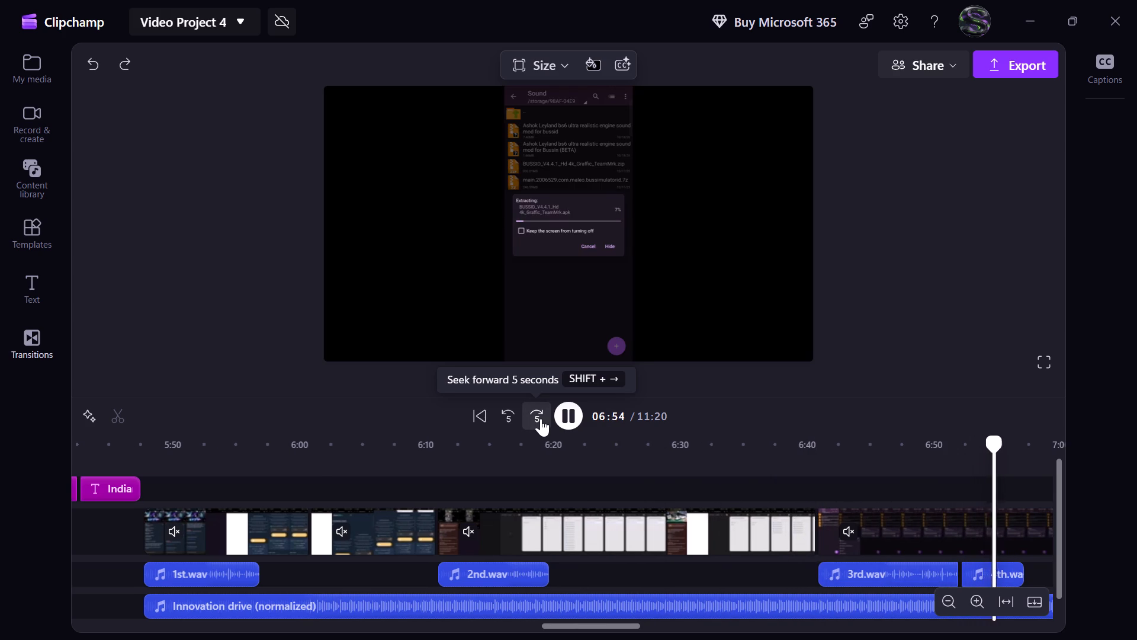
click(541, 418)
click(541, 418)
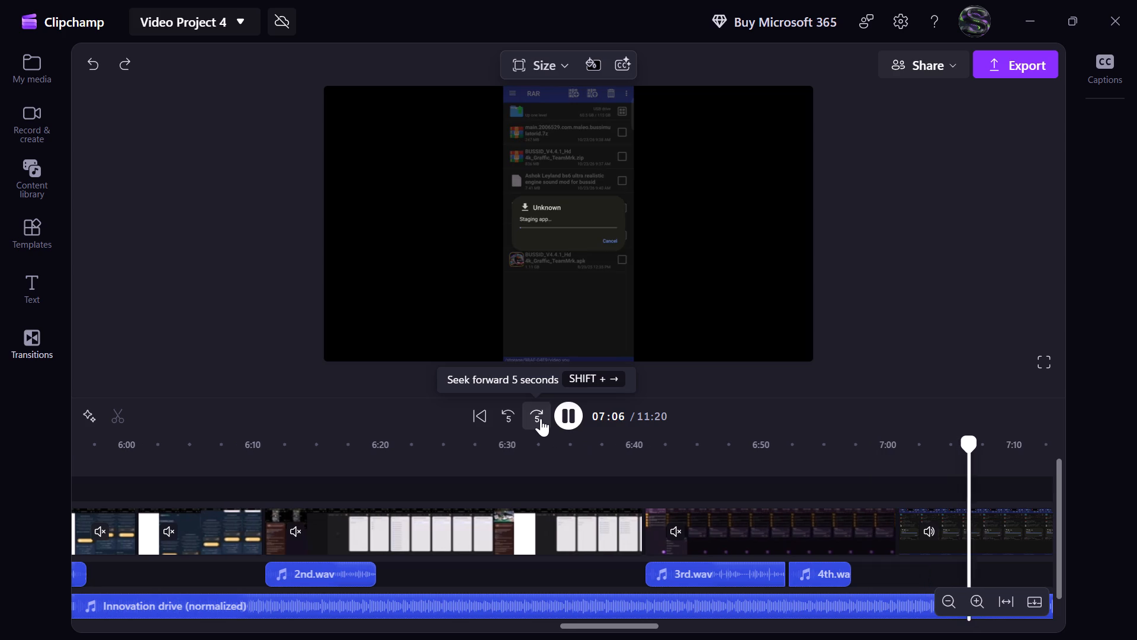
click(541, 418)
click(541, 418)
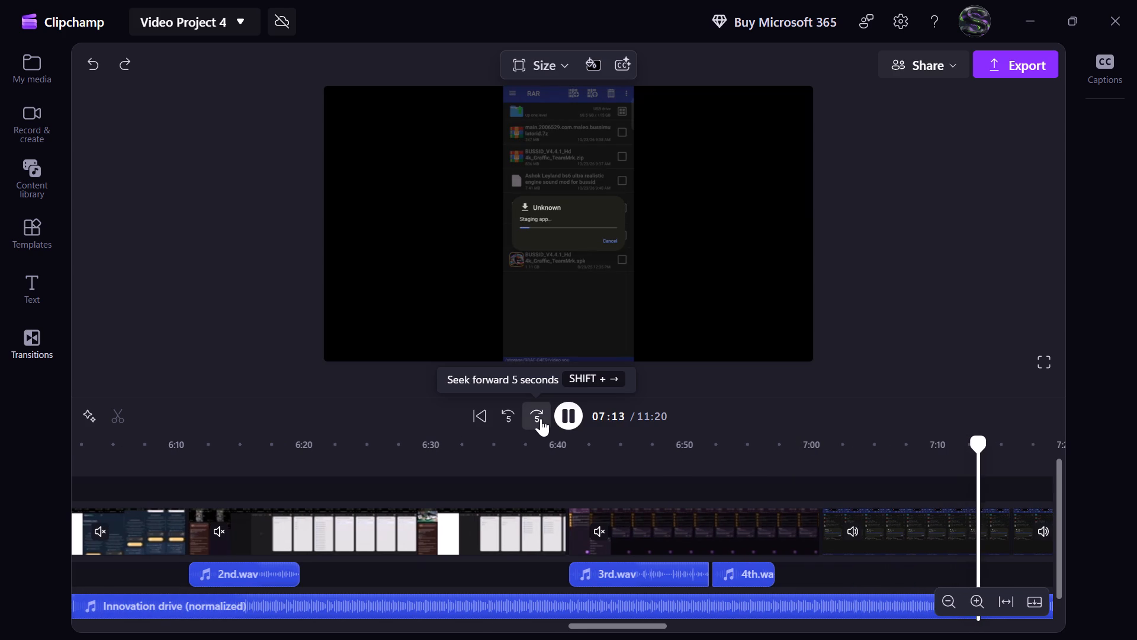
click(541, 418)
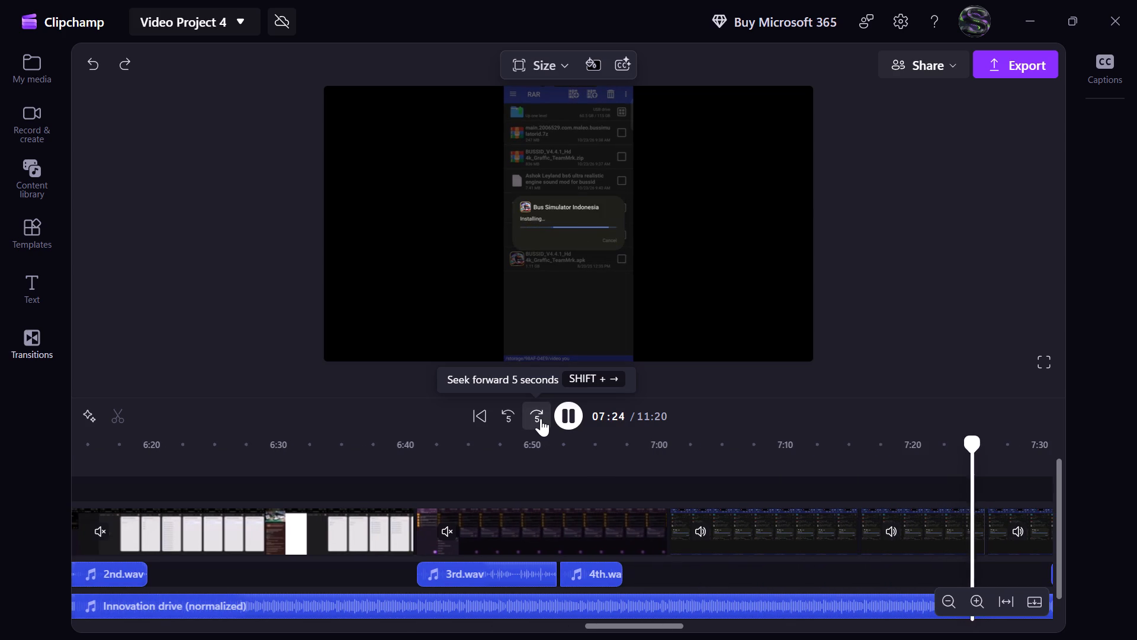
click(541, 418)
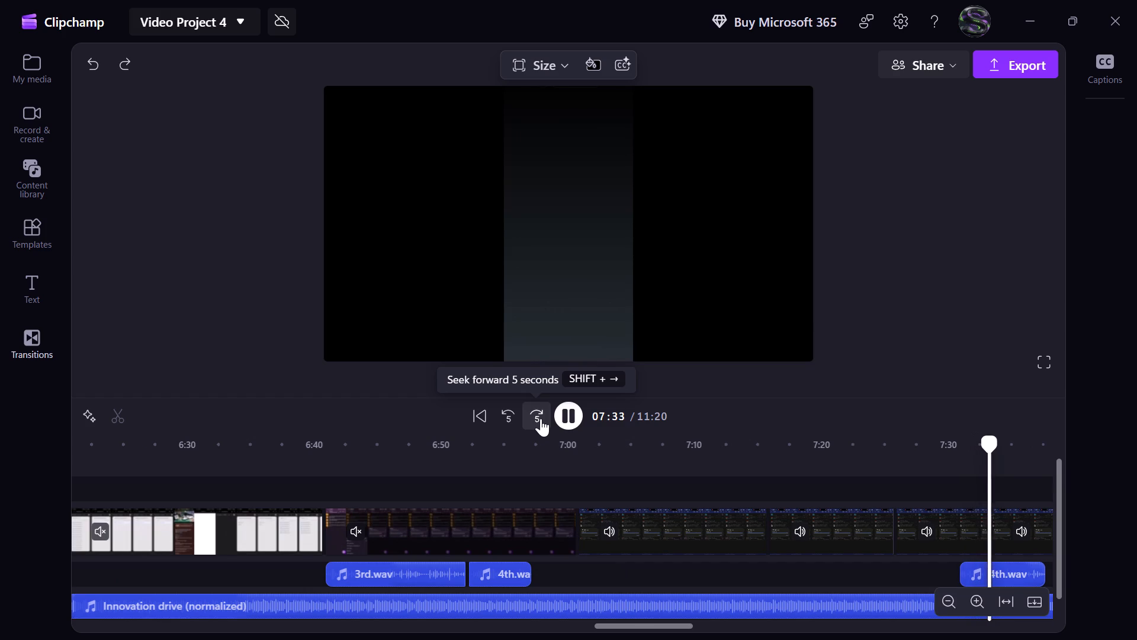
click(541, 418)
click(541, 418)
click(541, 418)
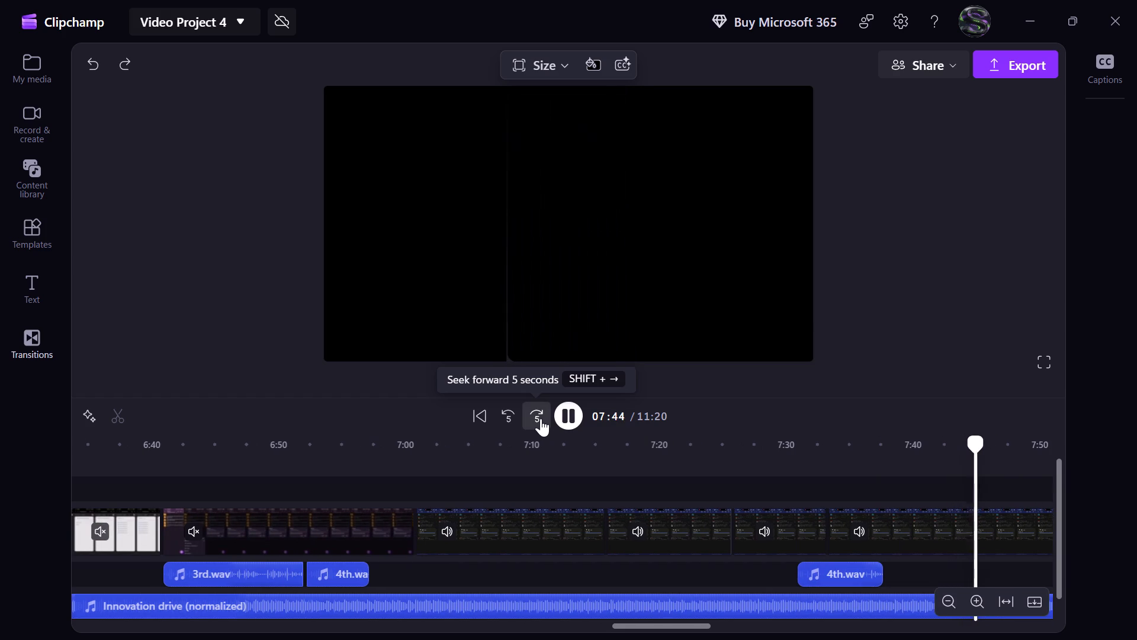
click(541, 418)
click(541, 418)
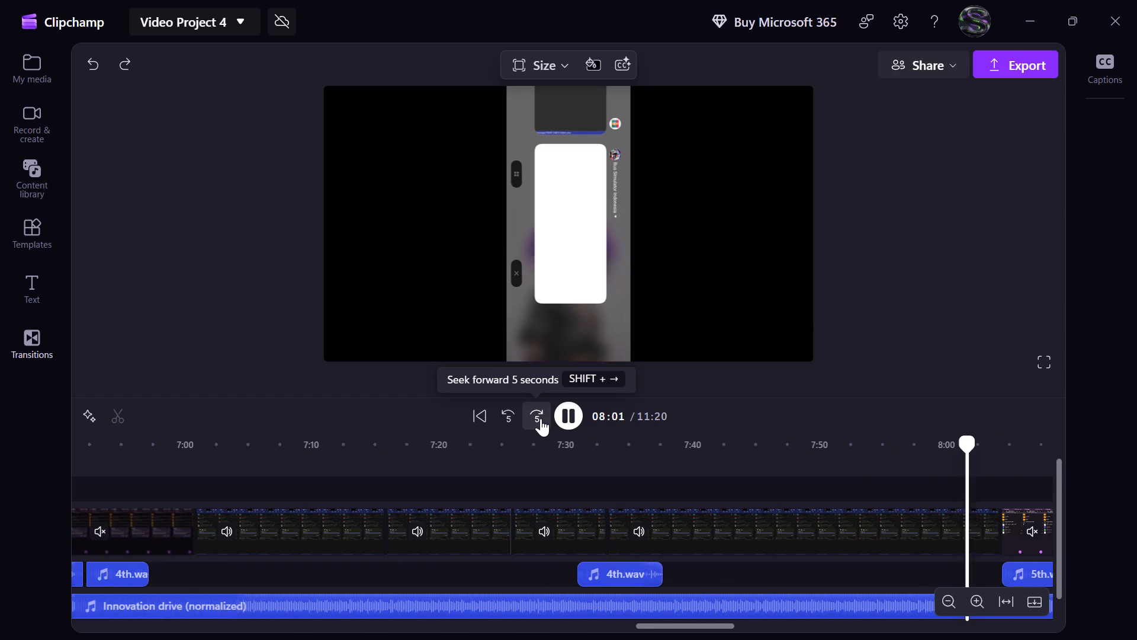
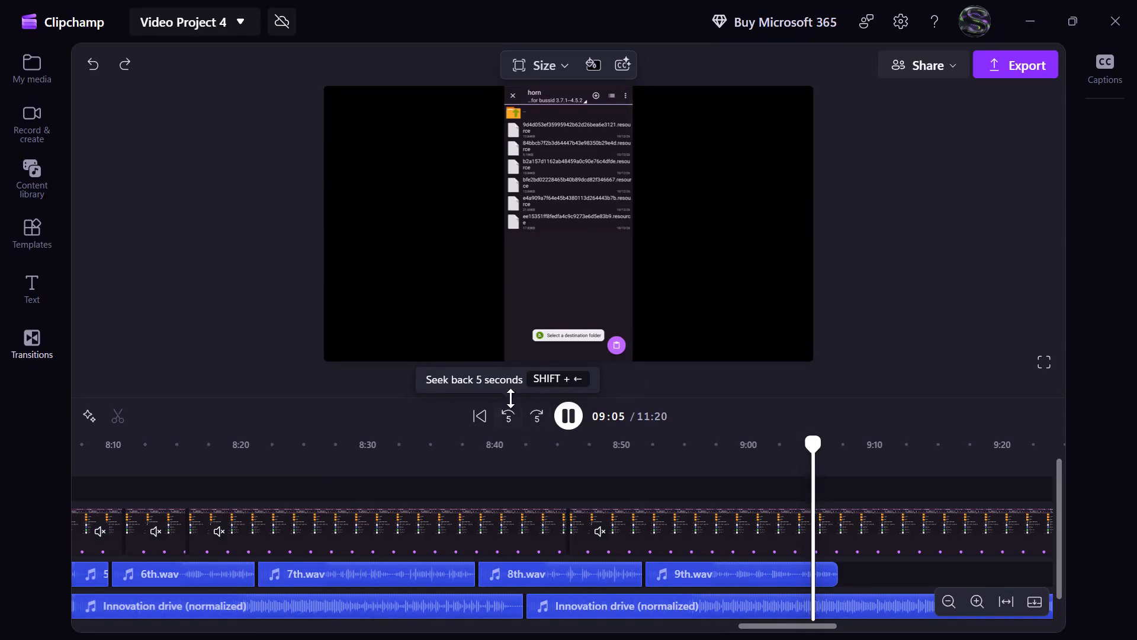
Pause the playback, set the playhead to 09:00, and move the 9th.wav voiceover clip so it starts there.
click(512, 418)
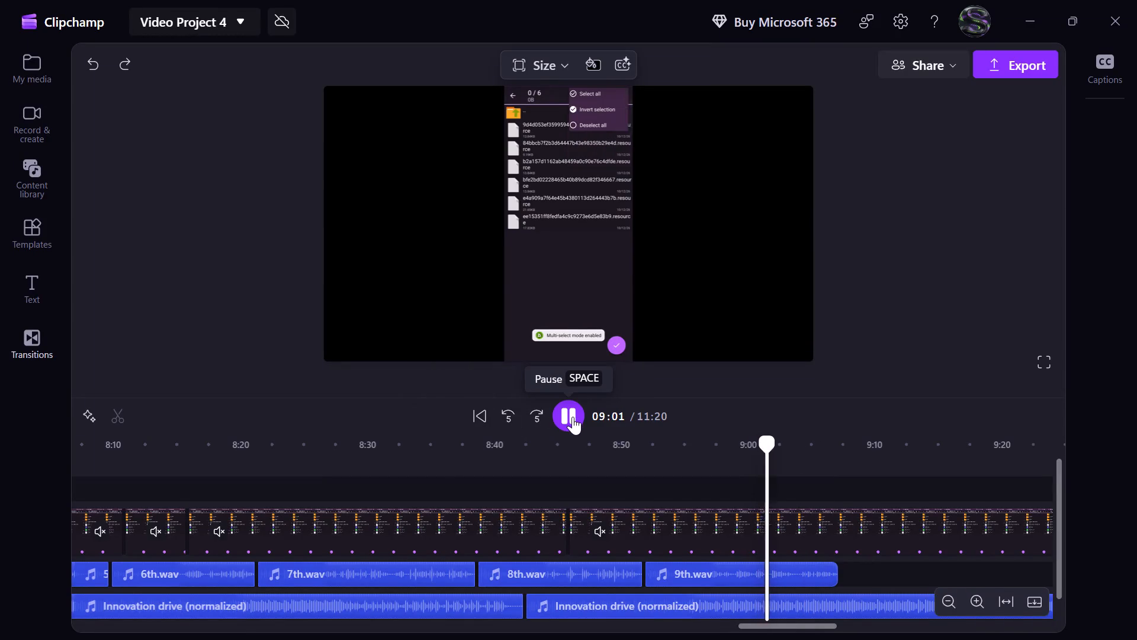
click(573, 415)
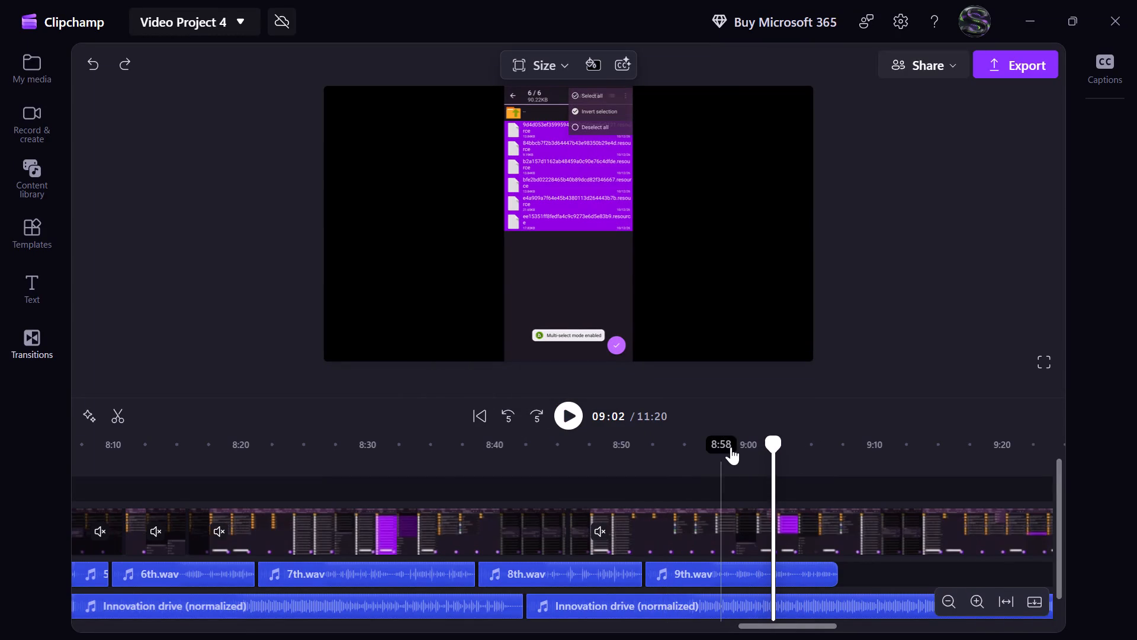
click(616, 418)
text(00)
key(Return)
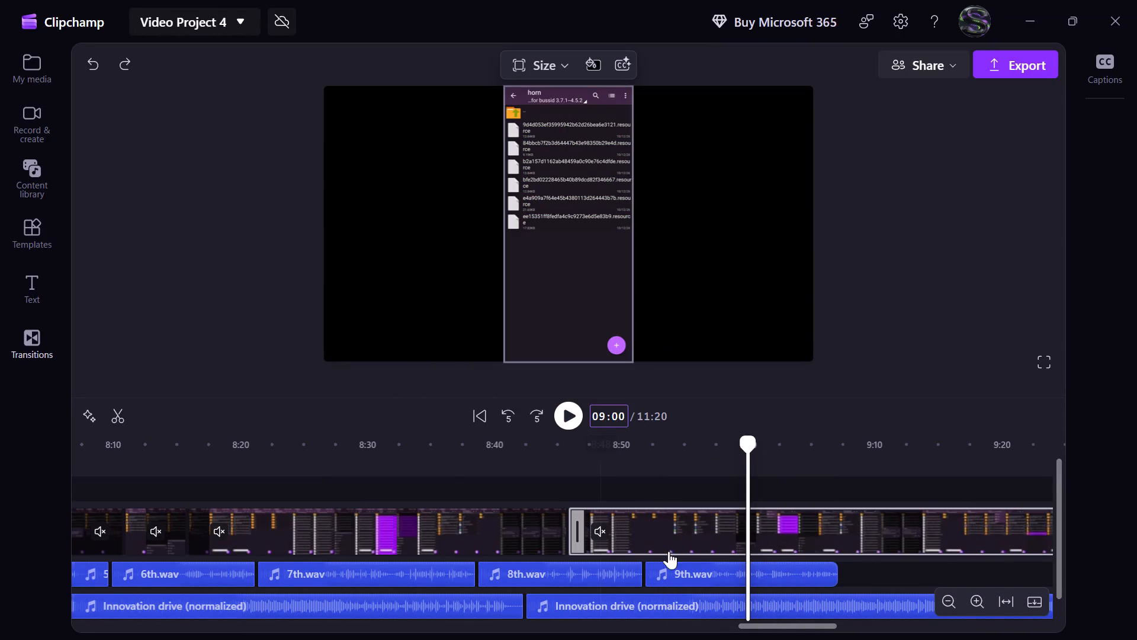
drag(705, 572, 807, 573)
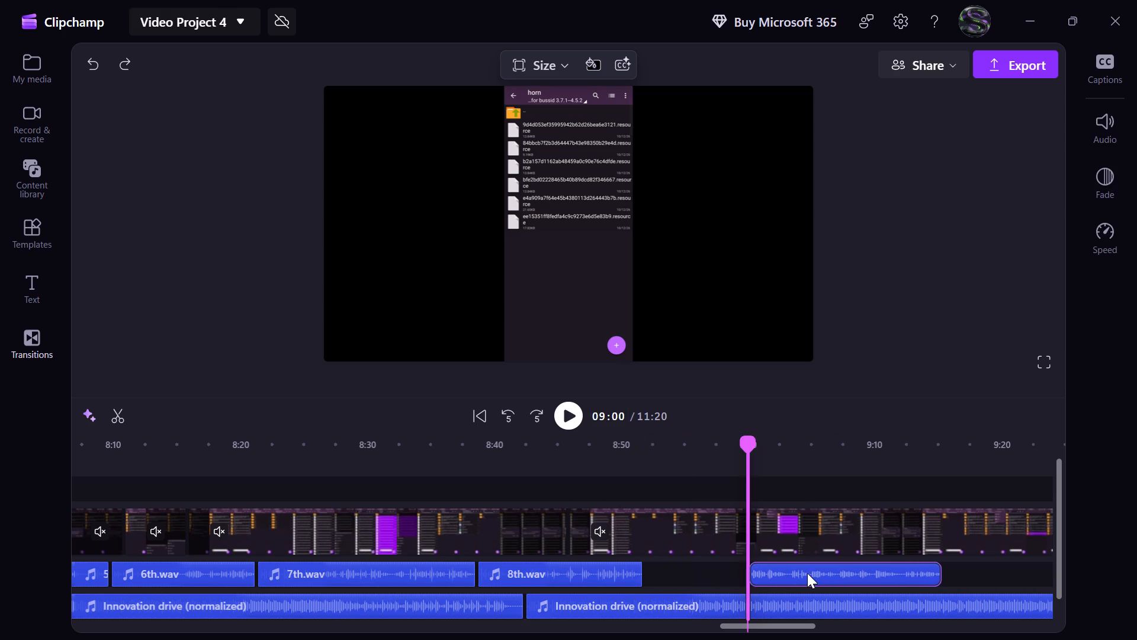
drag(807, 573, 807, 574)
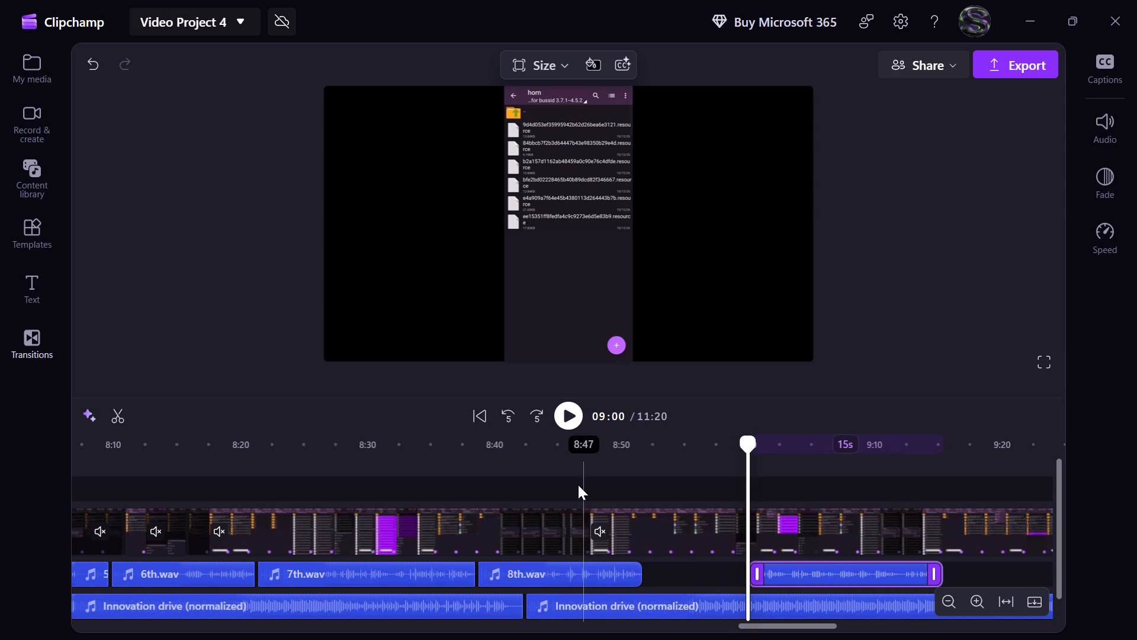
Play the video from about 8:48 to check the 9th.wav voiceover's new timing against the footage.
click(601, 472)
click(564, 417)
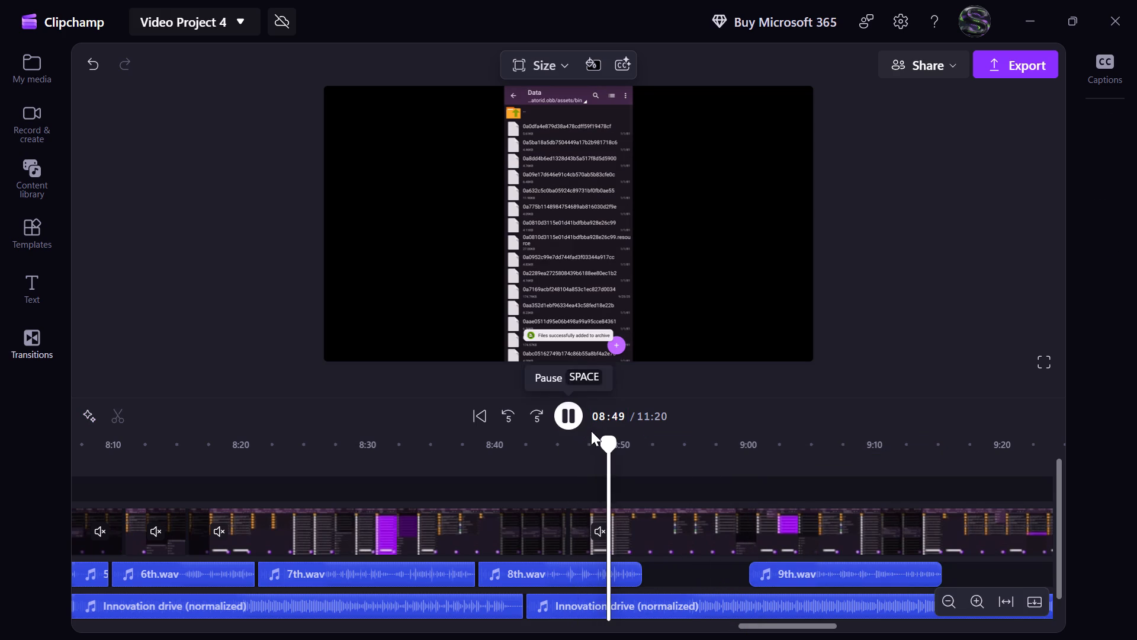
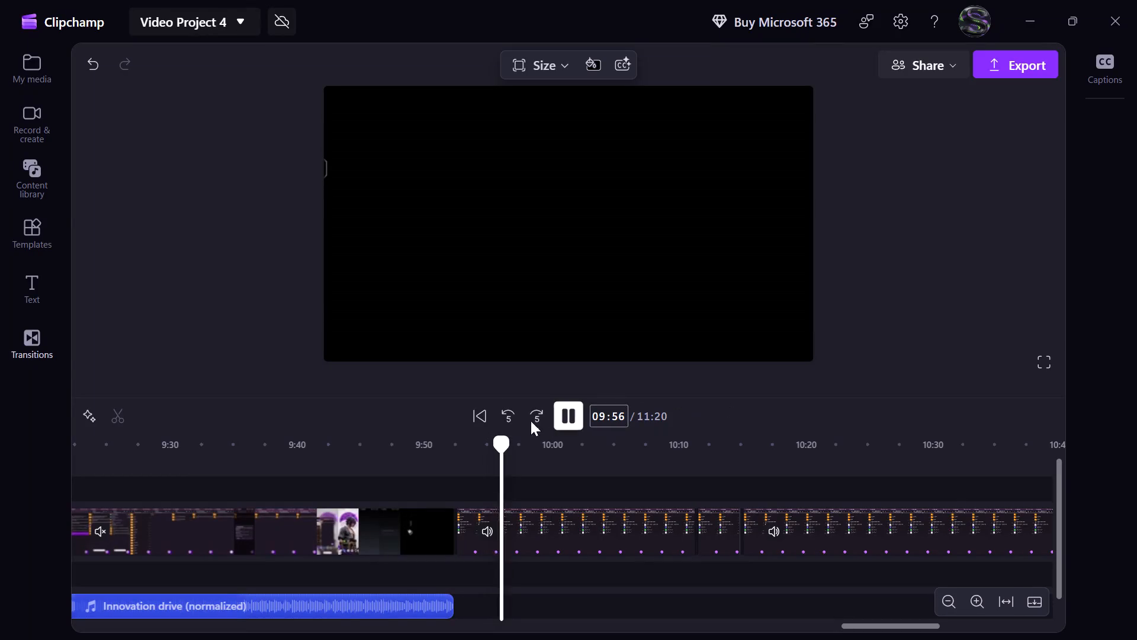
Skip the playback ahead through the remaining footage to the end of the video at 11:20 and pause it.
drag(278, 219, 0, 0)
click(0, 0)
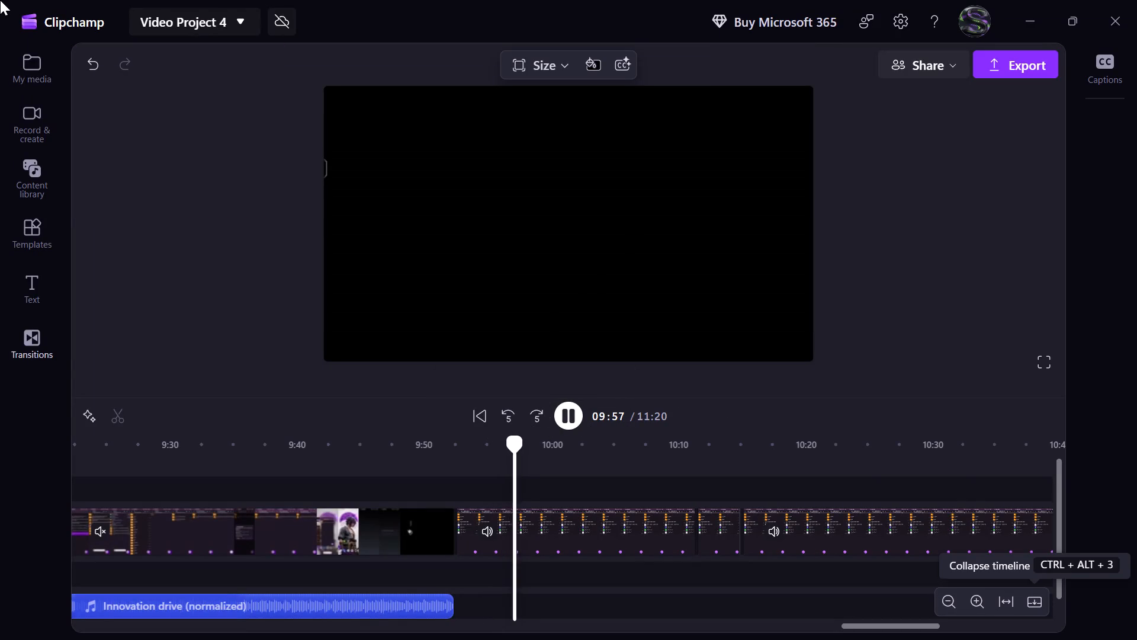
click(545, 420)
triple_click(545, 416)
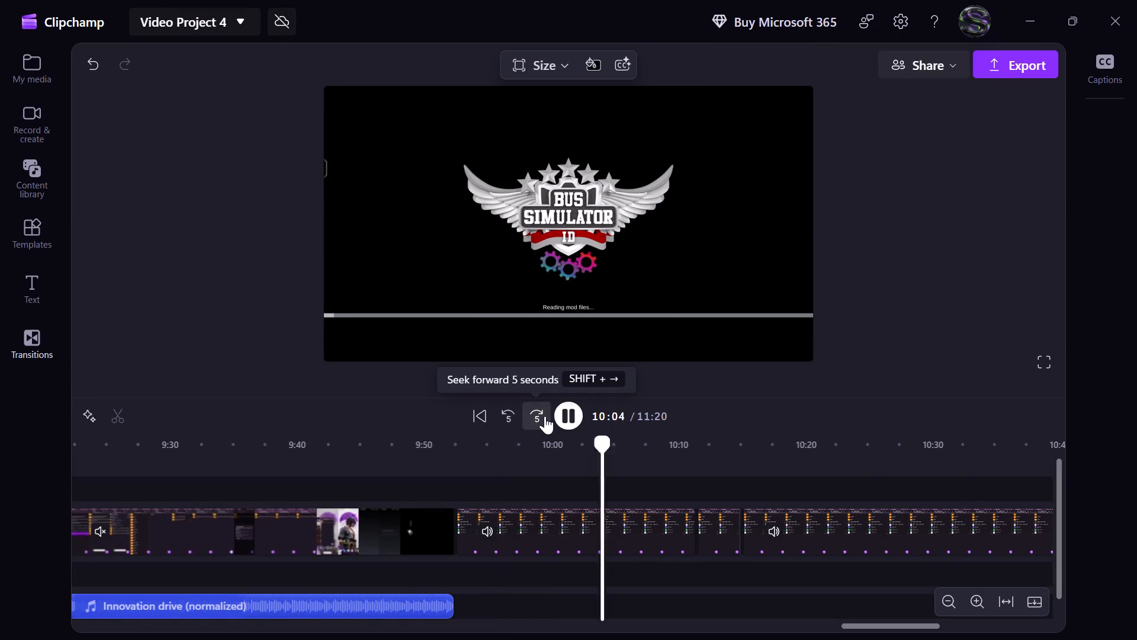
triple_click(545, 416)
triple_click(545, 416)
triple_click(545, 416)
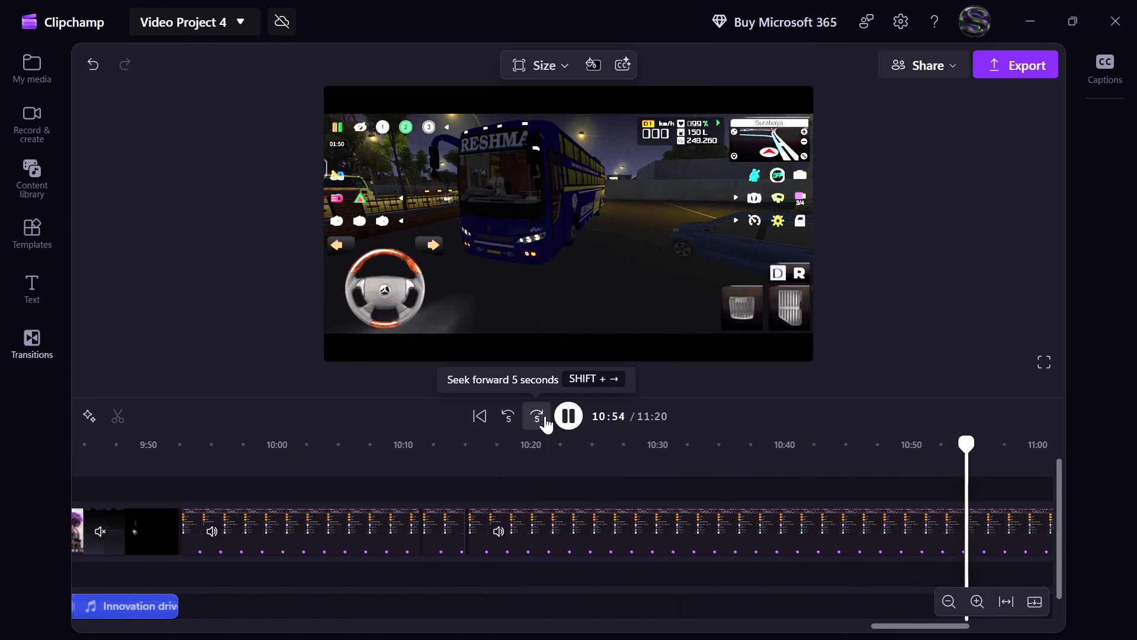
triple_click(545, 416)
triple_click(545, 416)
double_click(545, 416)
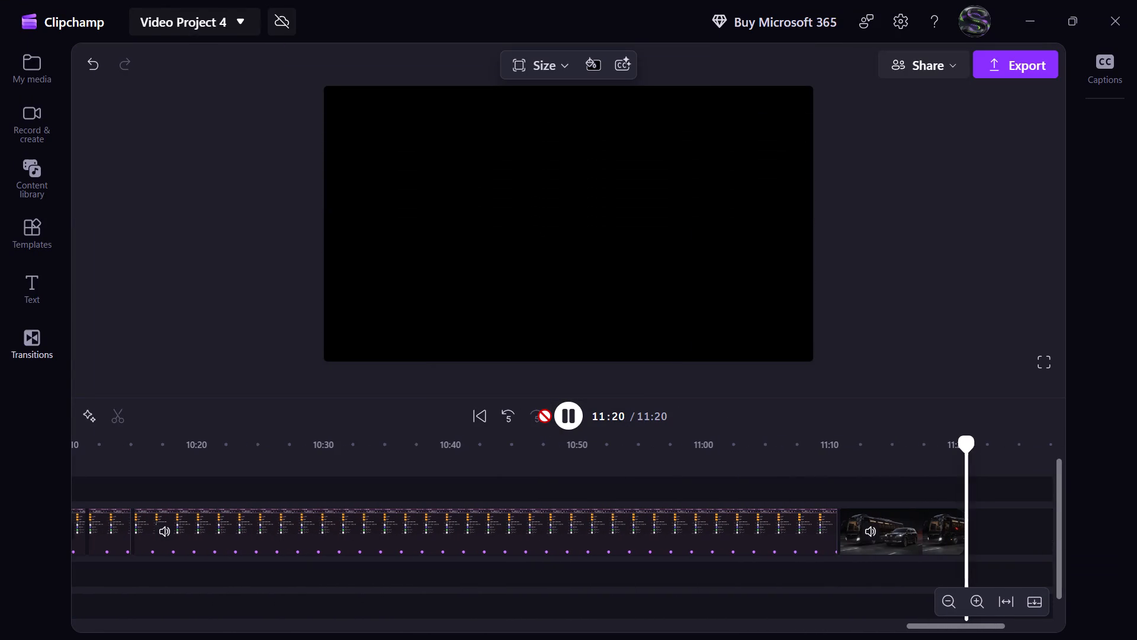
click(567, 424)
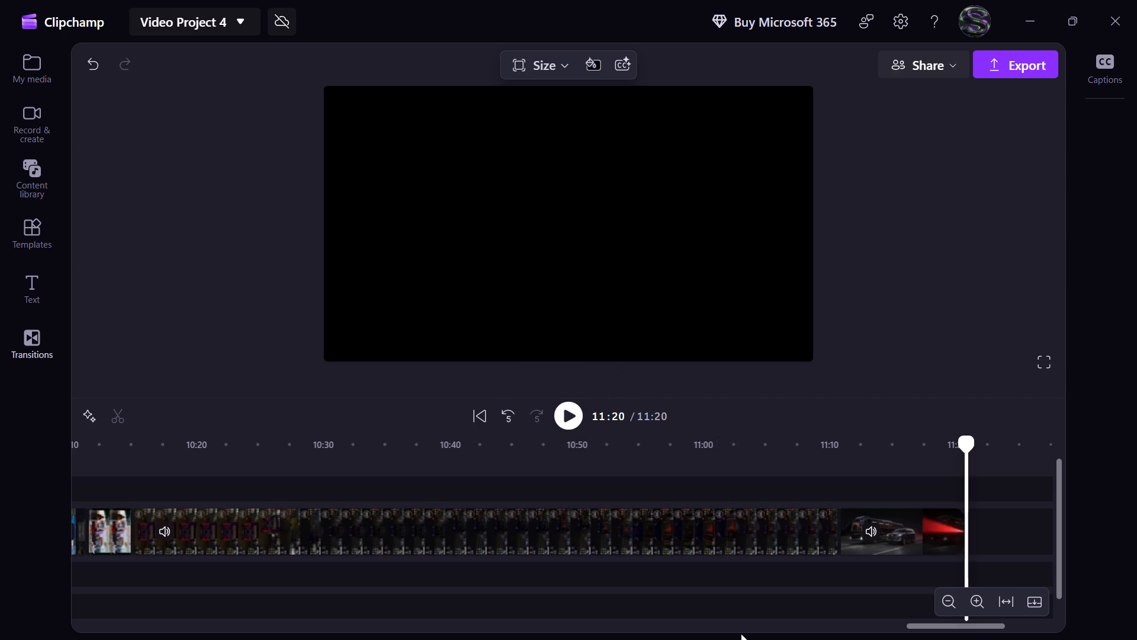
Add a plain text title above the closing bus-and-car clip and align its start with that clip's start.
triple_click(974, 607)
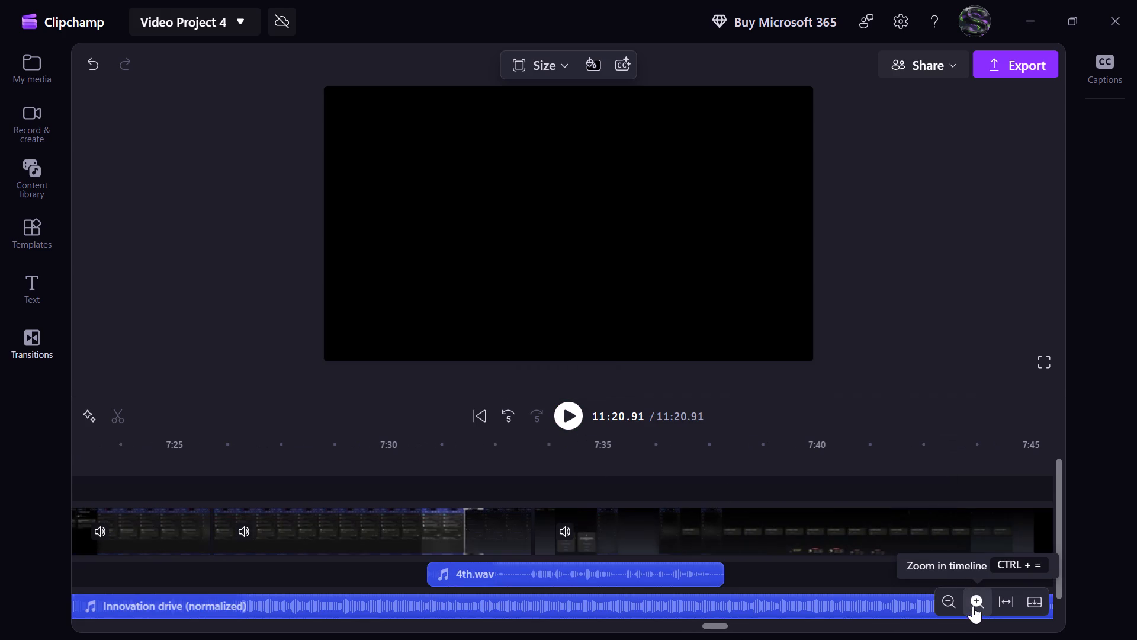
scroll(946, 500, left, 19)
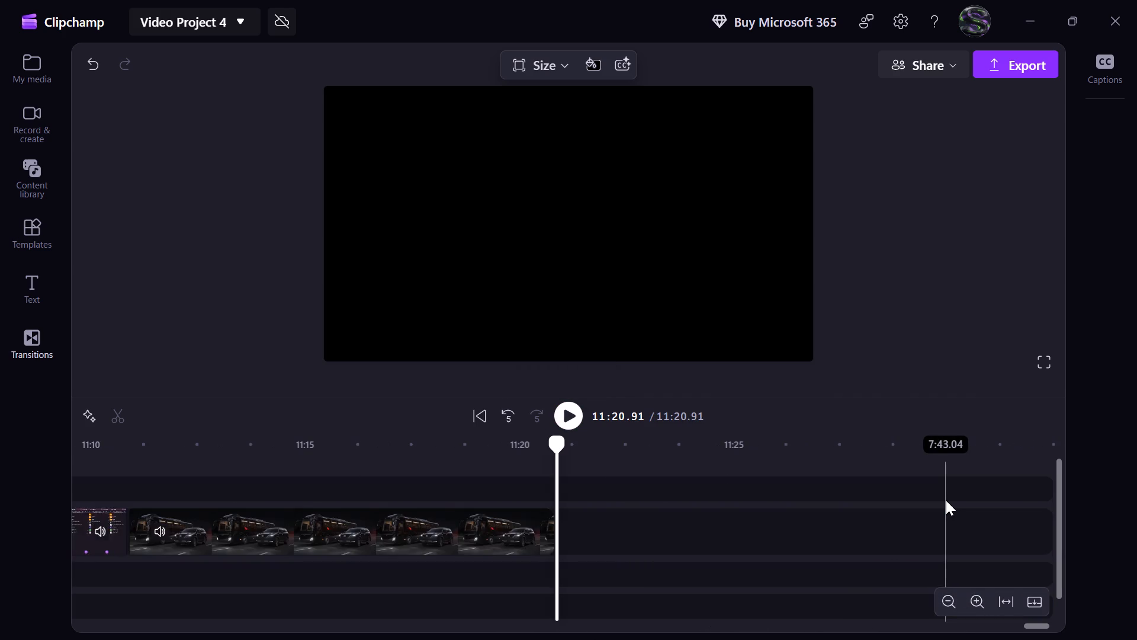
drag(220, 473, 214, 472)
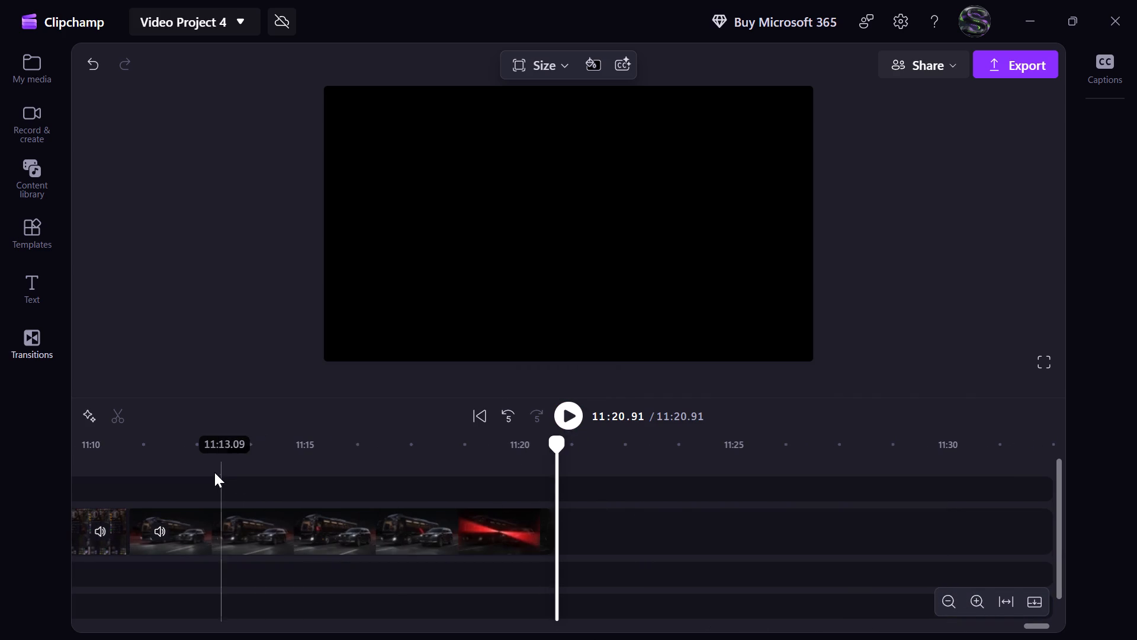
click(223, 468)
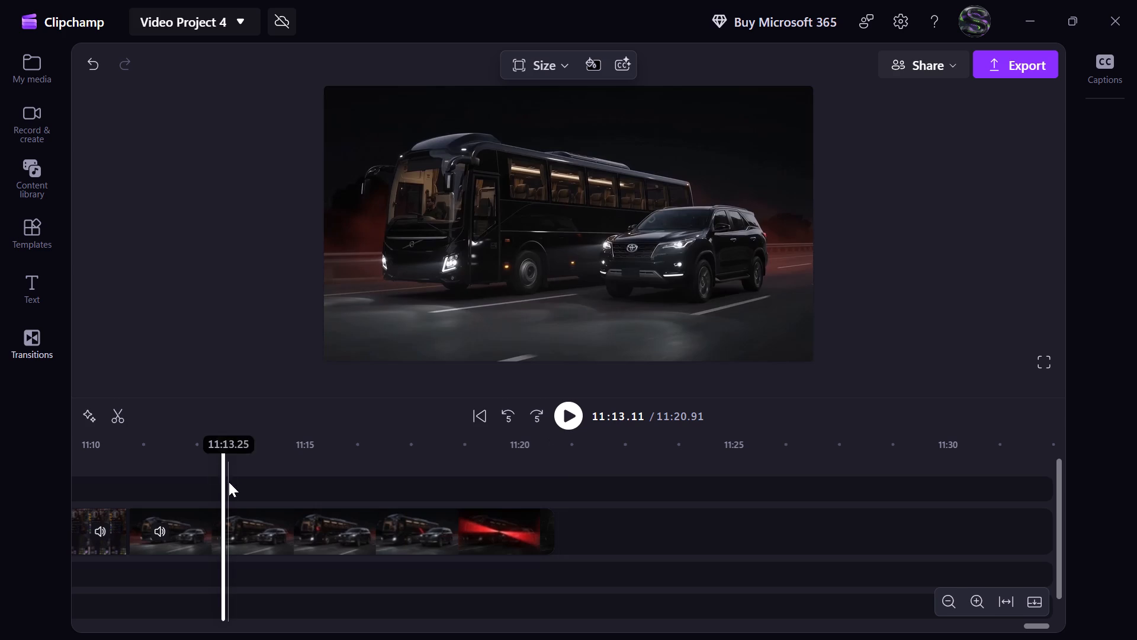
click(42, 279)
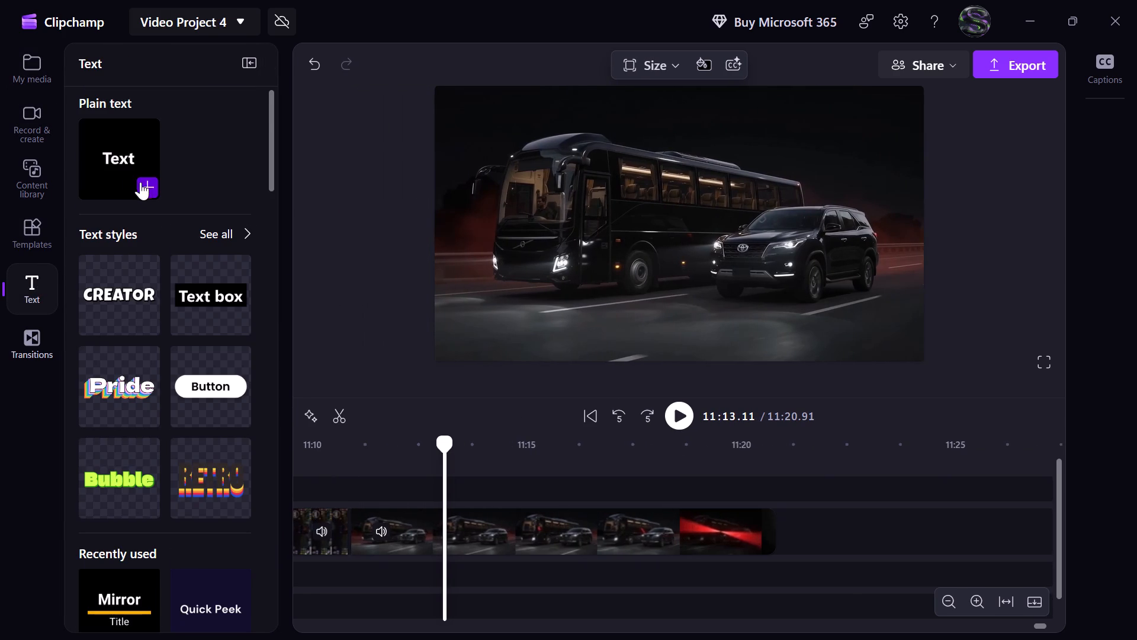
click(143, 187)
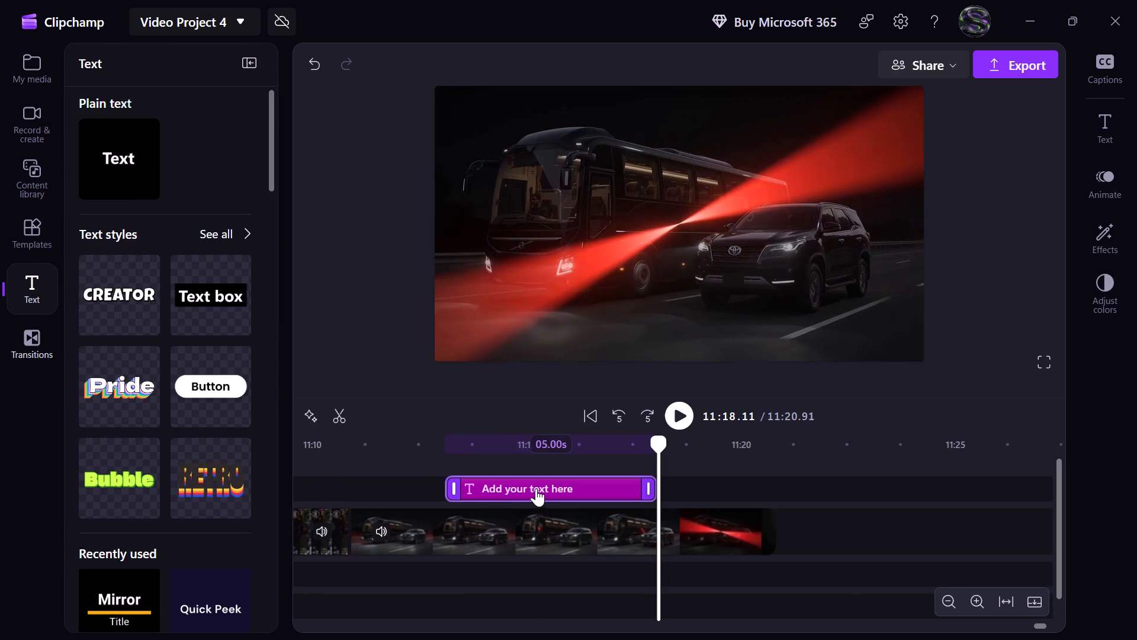
drag(534, 493, 438, 491)
Set the playhead to about 11:12.56 within the title and replace its placeholder text with "Thanks For Watching".
click(450, 452)
click(420, 455)
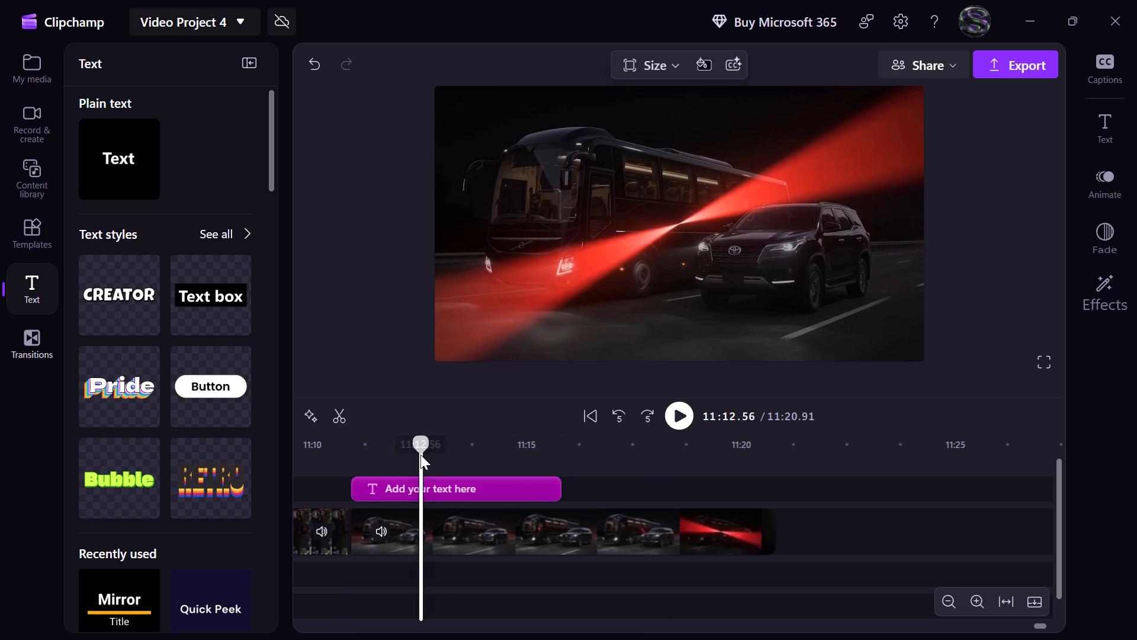
double_click(706, 251)
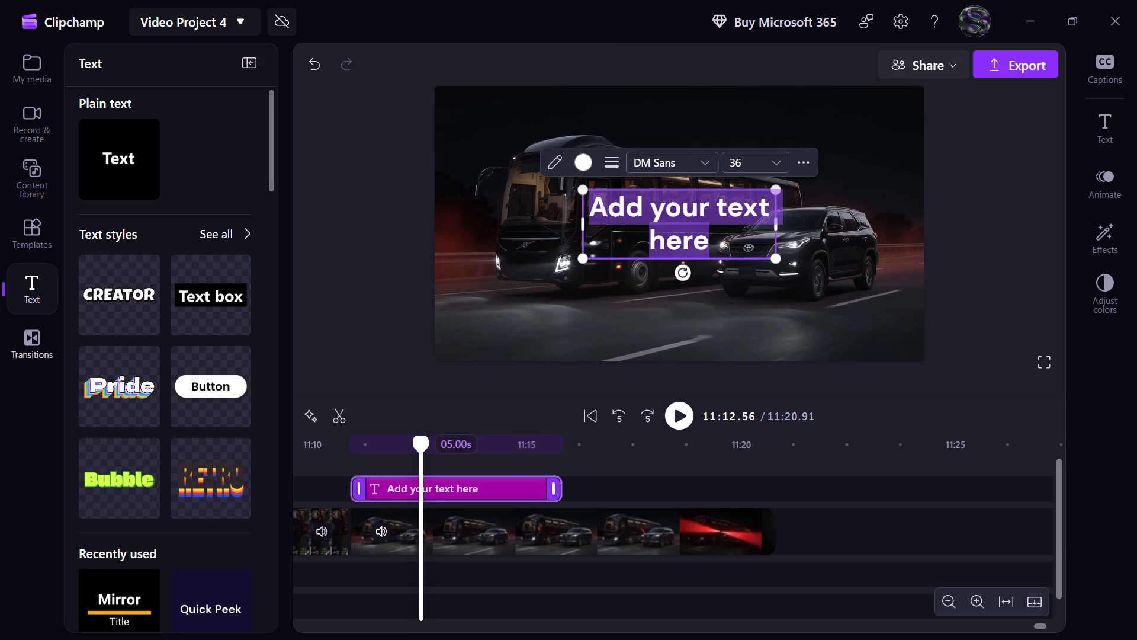
text(Th)
key(a)
text(nks)
key(space)
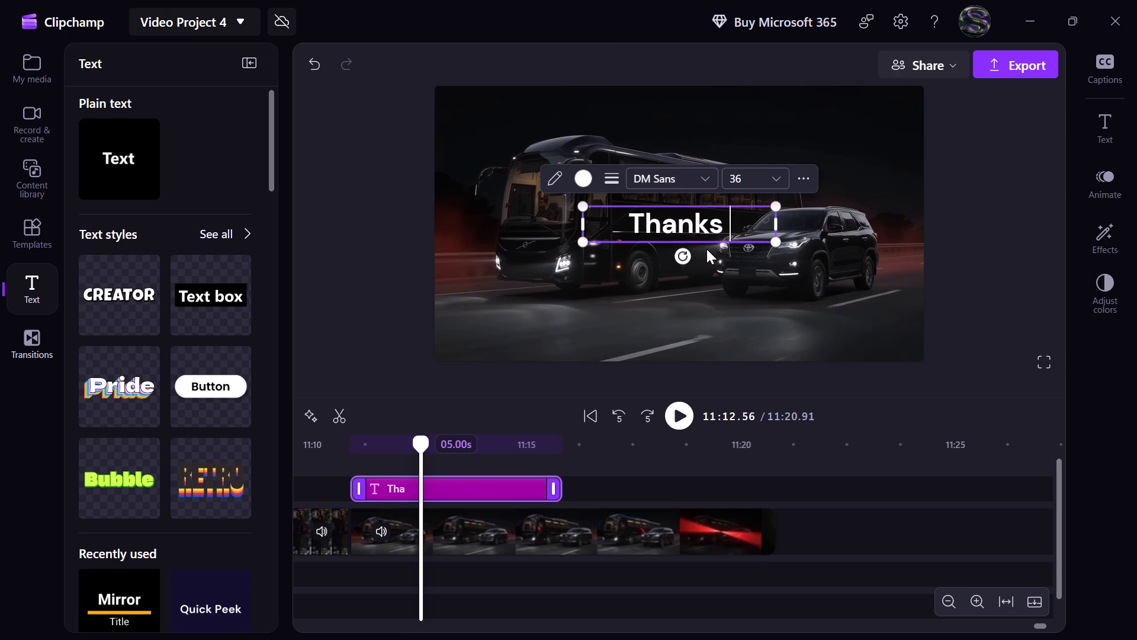
text(Forn)
key(space)
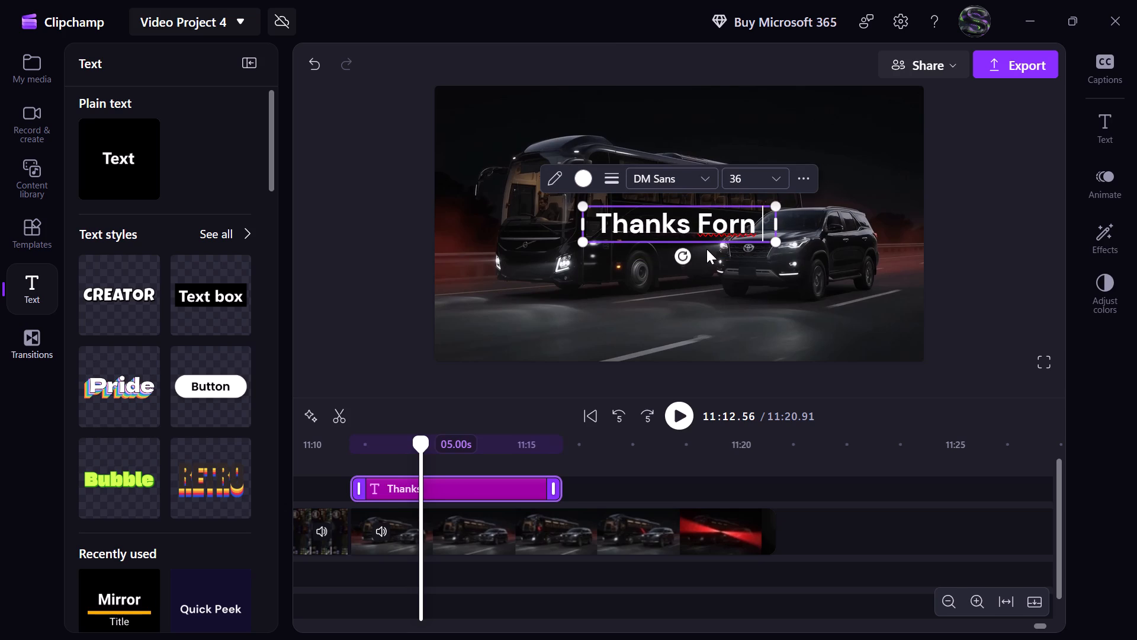
key(BackSpace)
key(BackSpace)
key(space)
text(Wt)
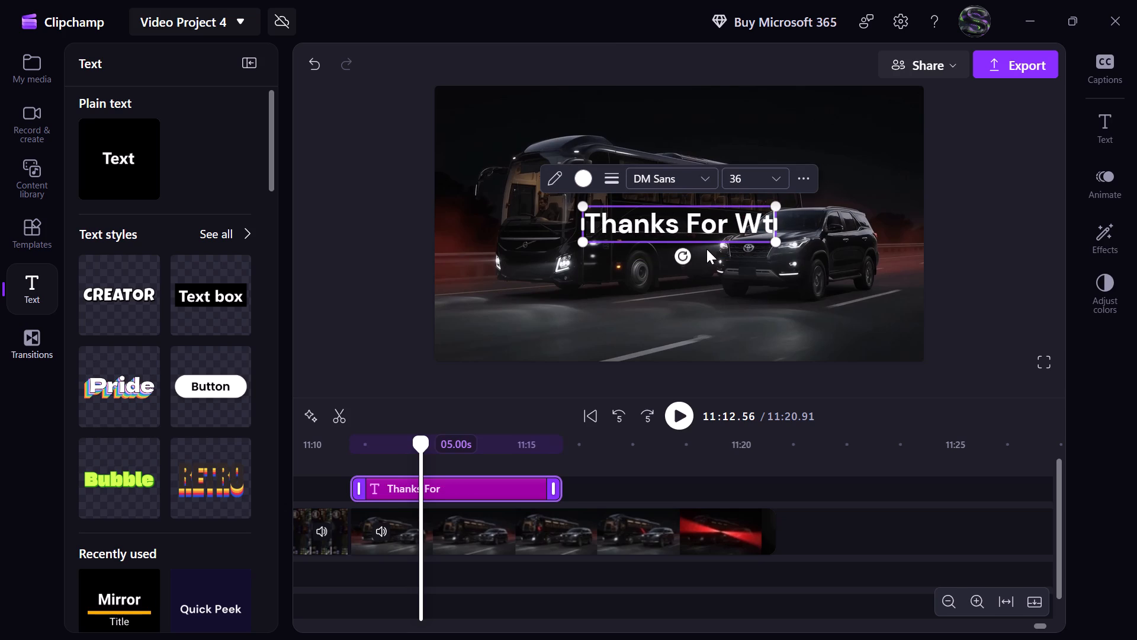
key(BackSpace)
text(atching)
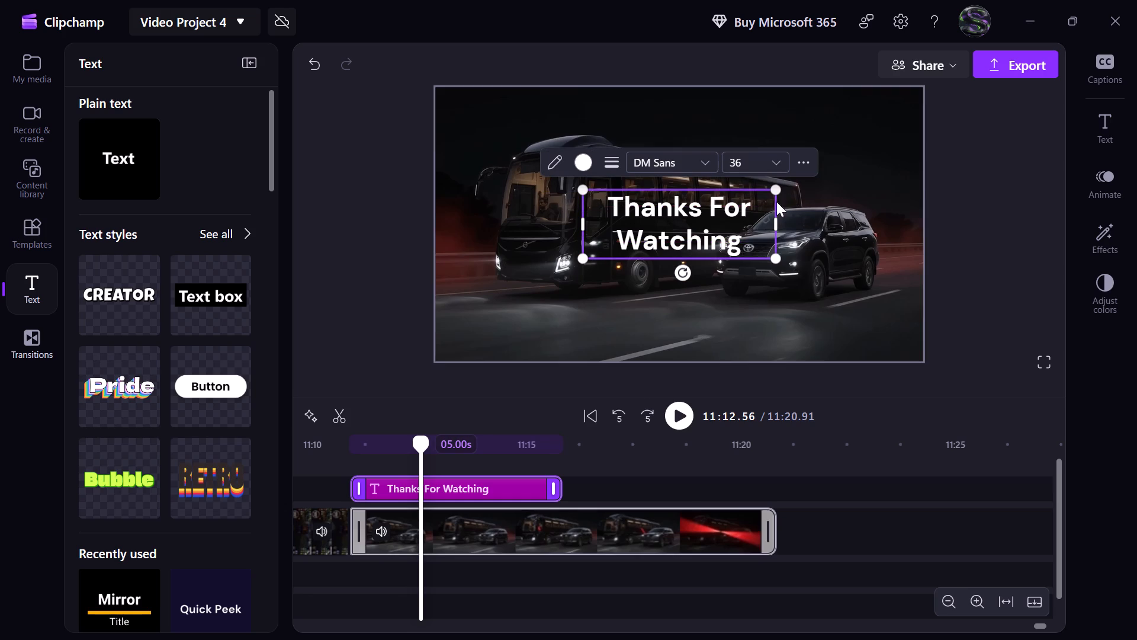
Set the font size of the "Thanks For Watching" title to 40.
drag(756, 233, 611, 203)
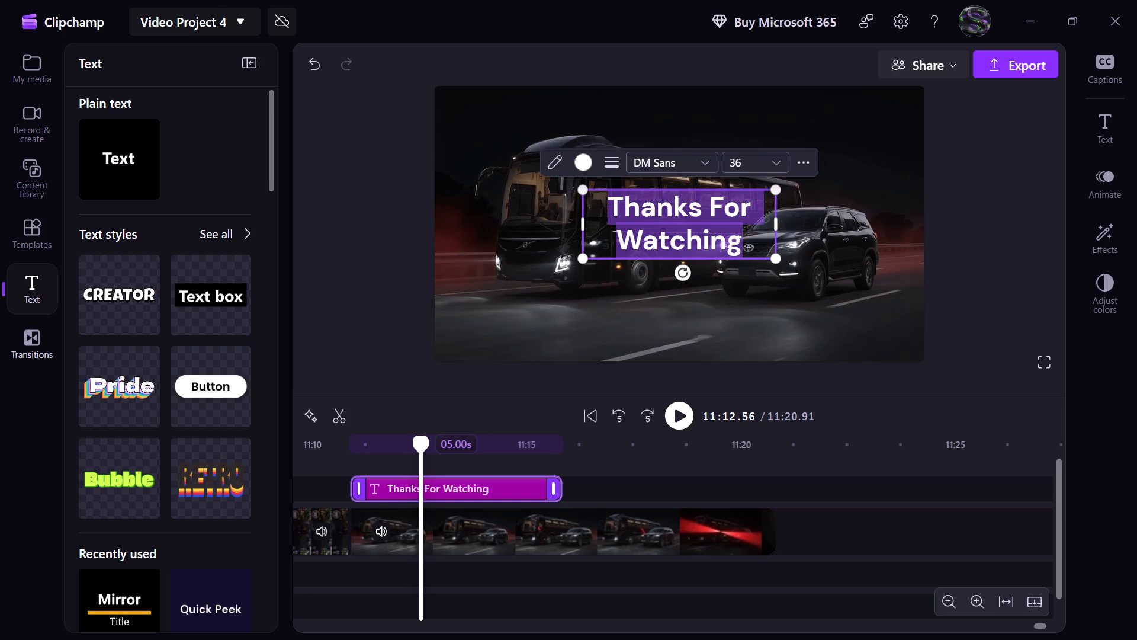
click(784, 161)
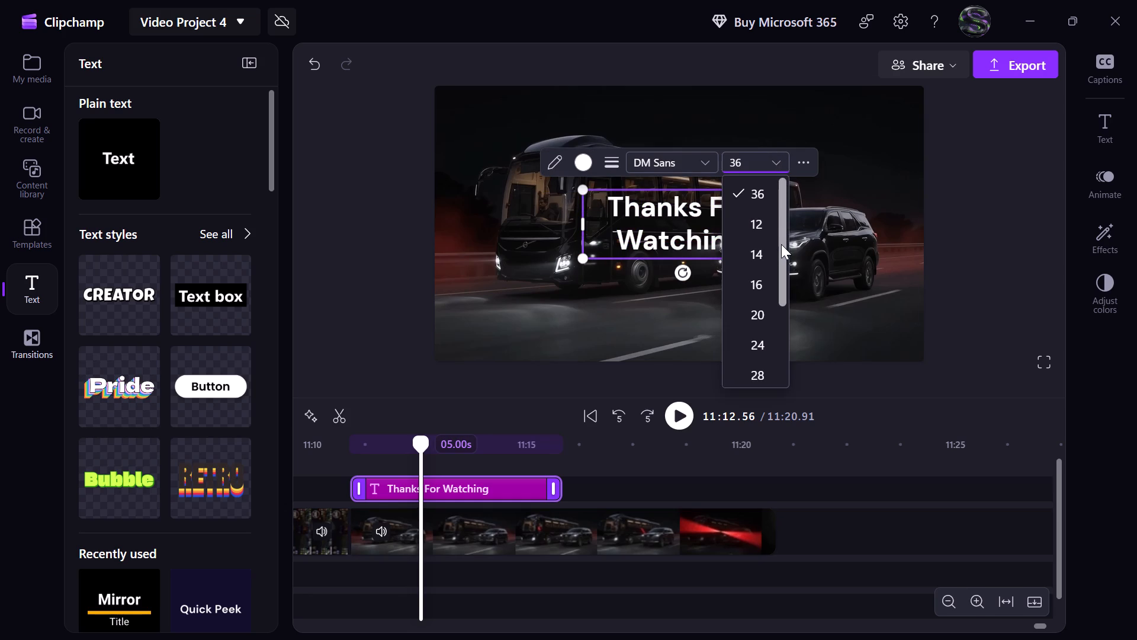
scroll(773, 258, down, 1)
click(750, 315)
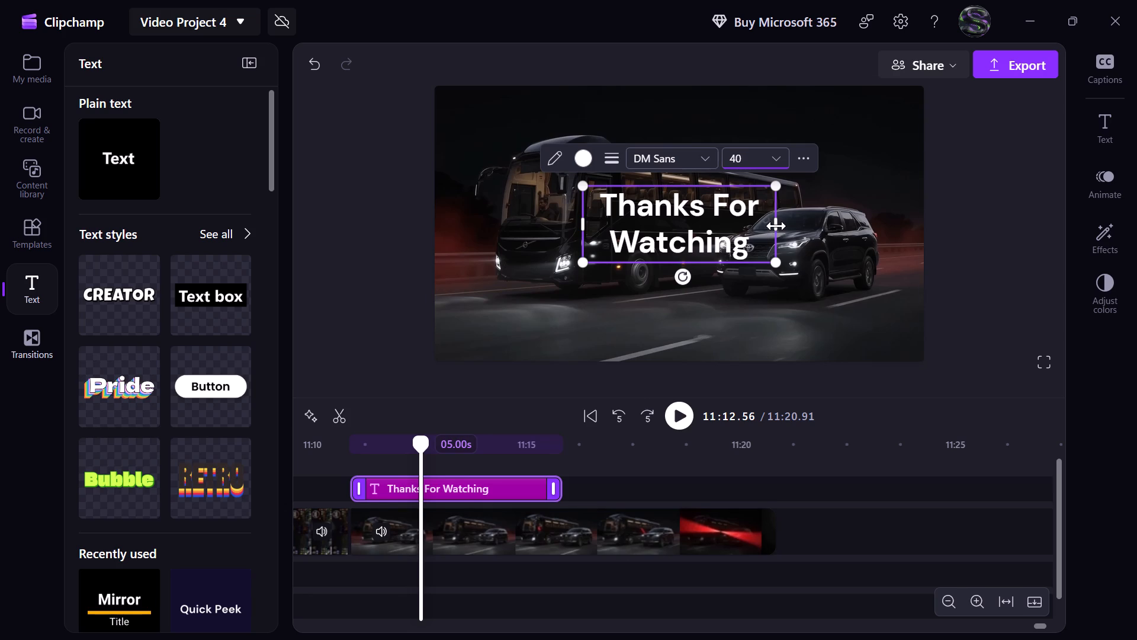
Widen the title's text box on both sides to nearly the full frame width, so the text fits on one centred line.
drag(776, 225, 901, 215)
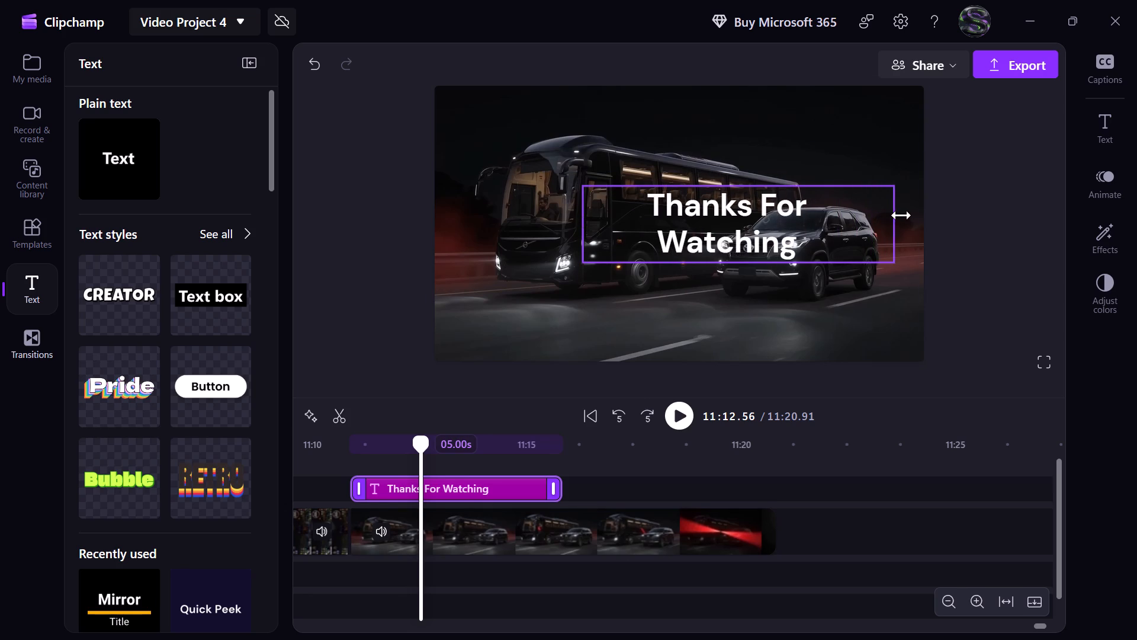
drag(901, 215, 908, 215)
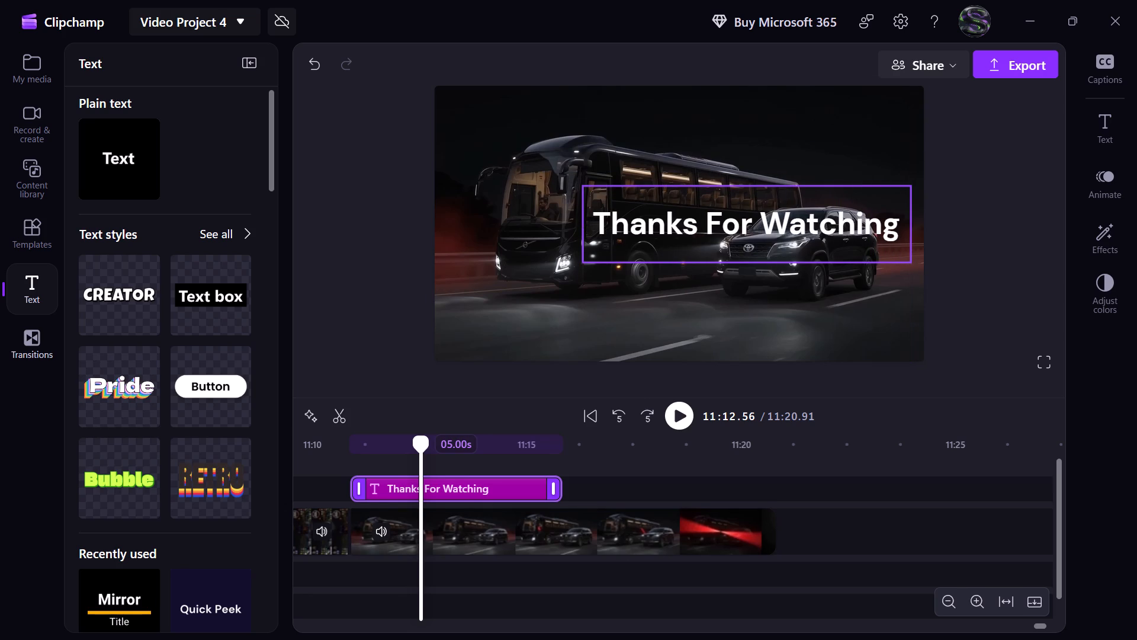
drag(908, 215, 905, 215)
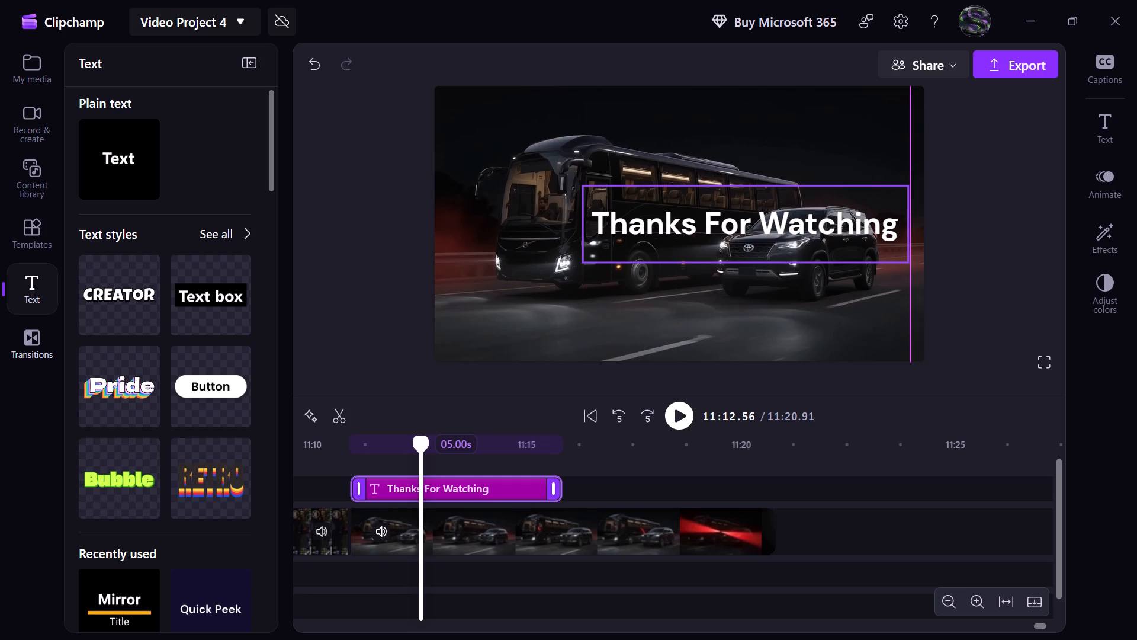
drag(905, 215, 905, 215)
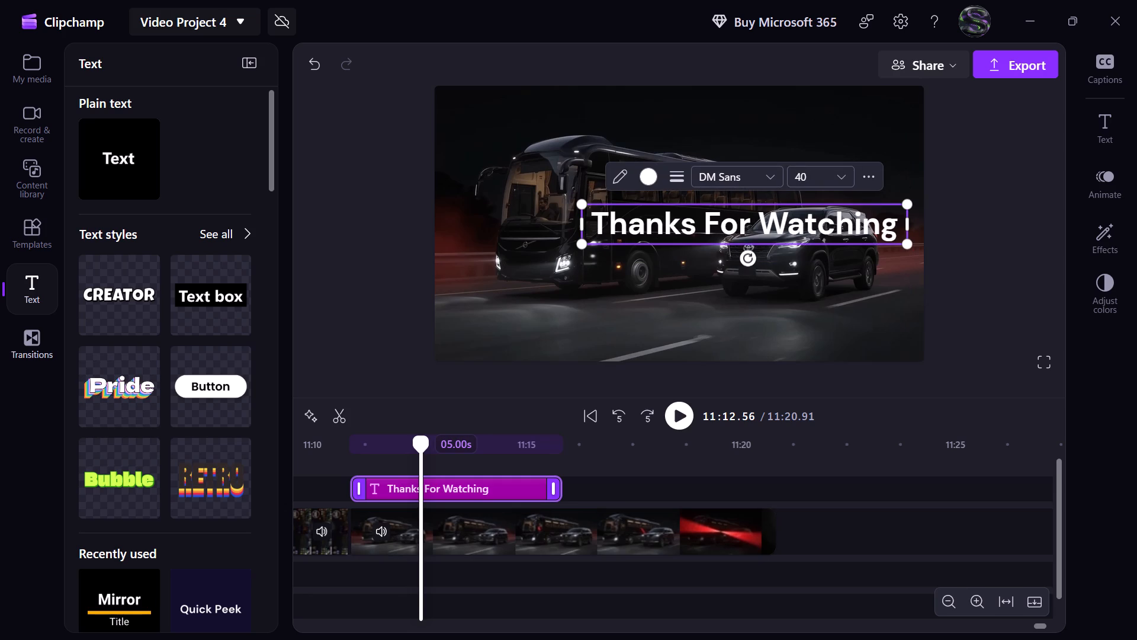
click(582, 223)
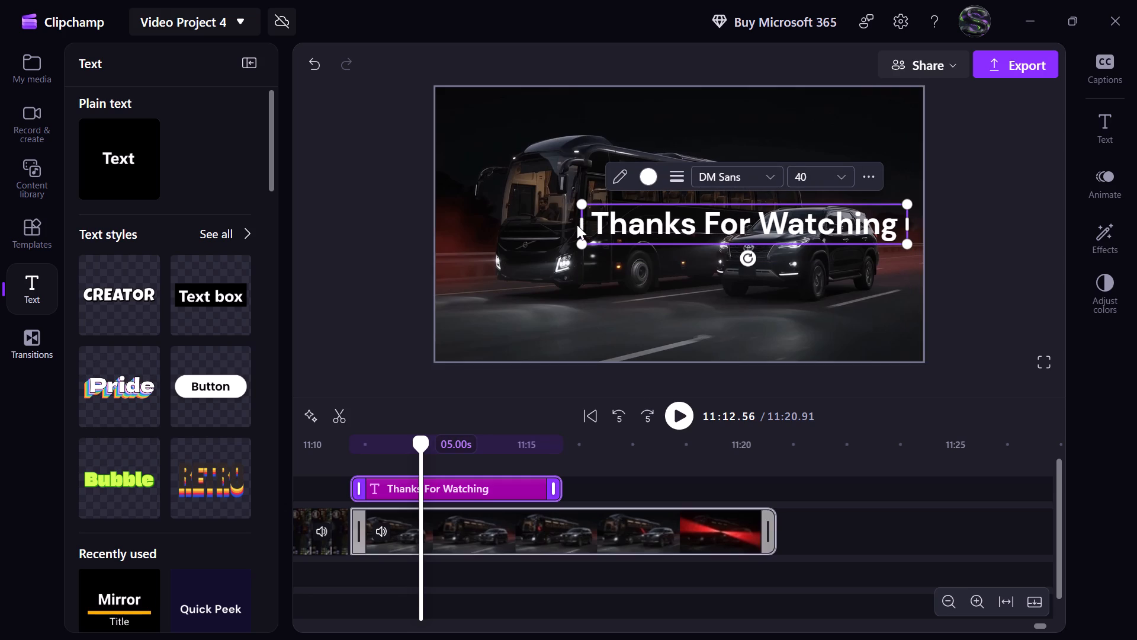
drag(580, 225, 477, 233)
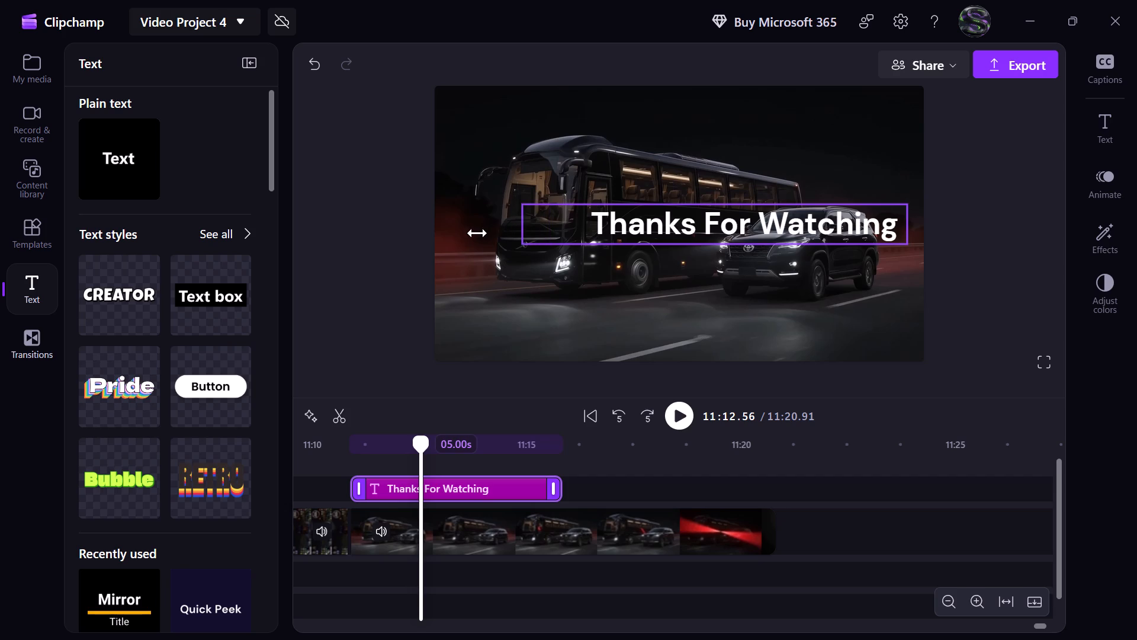
drag(477, 233, 448, 233)
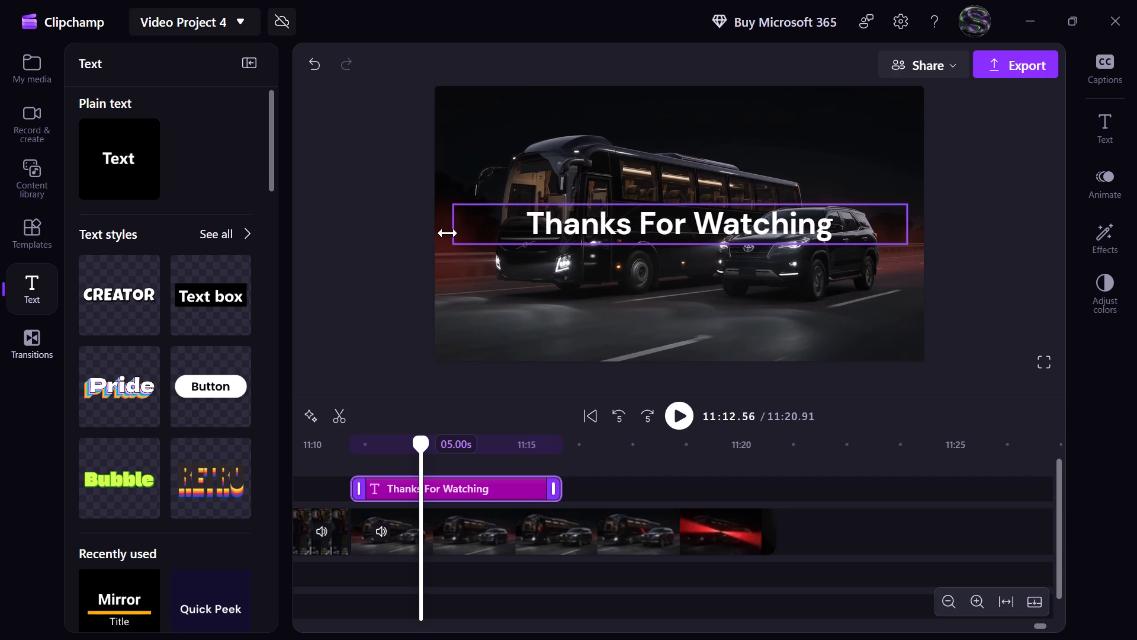
drag(448, 233, 445, 233)
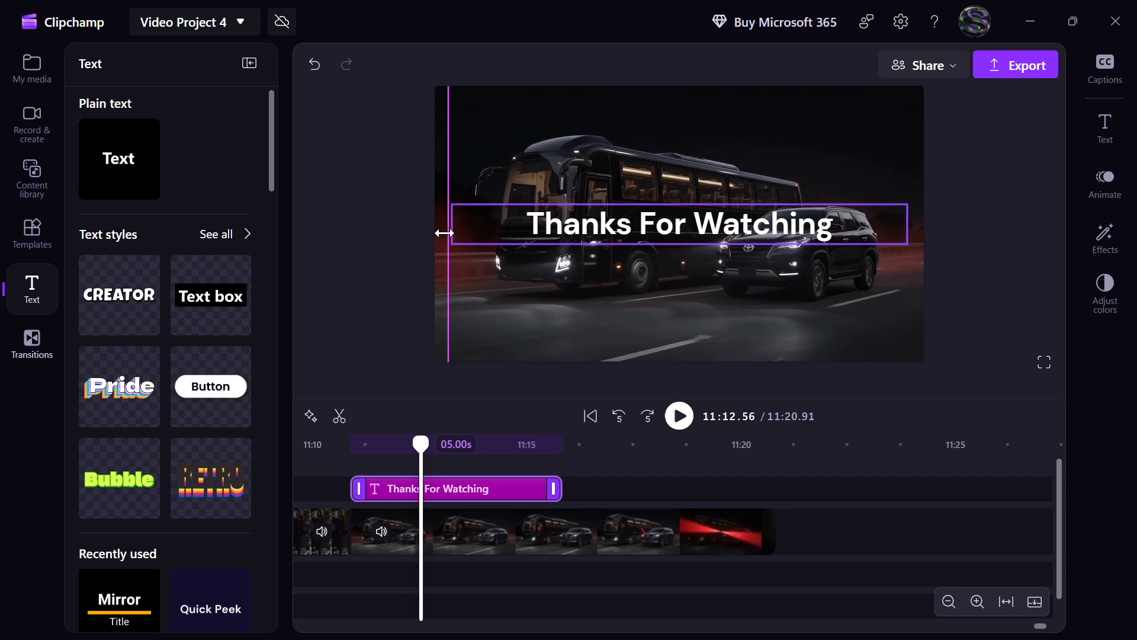
drag(445, 233, 445, 233)
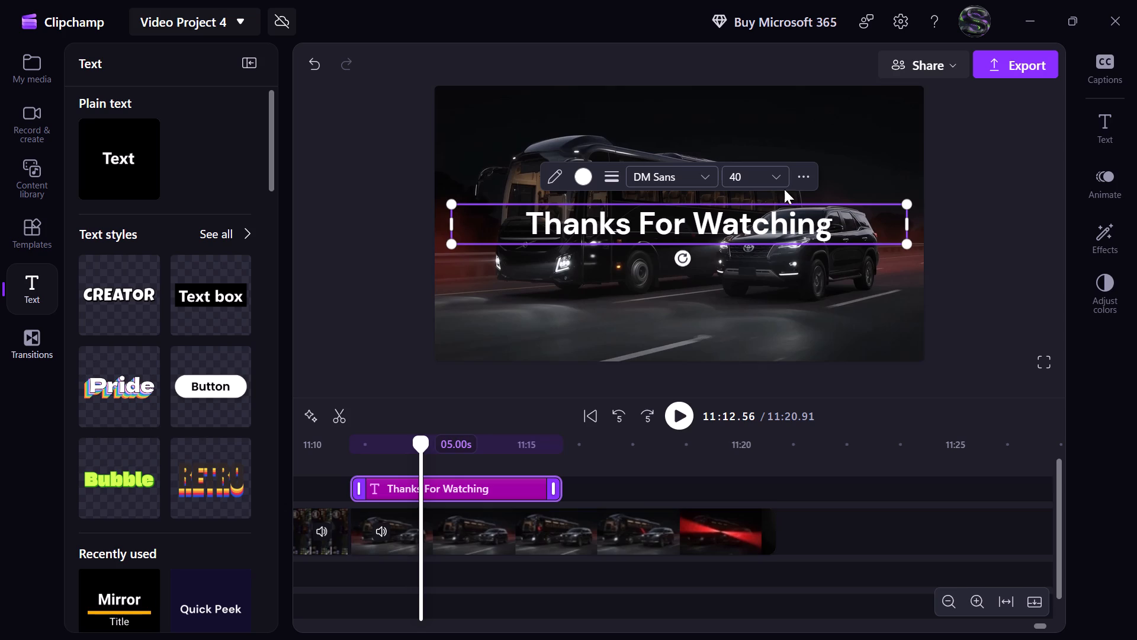
Set the title's position to Bottom of the frame.
click(802, 180)
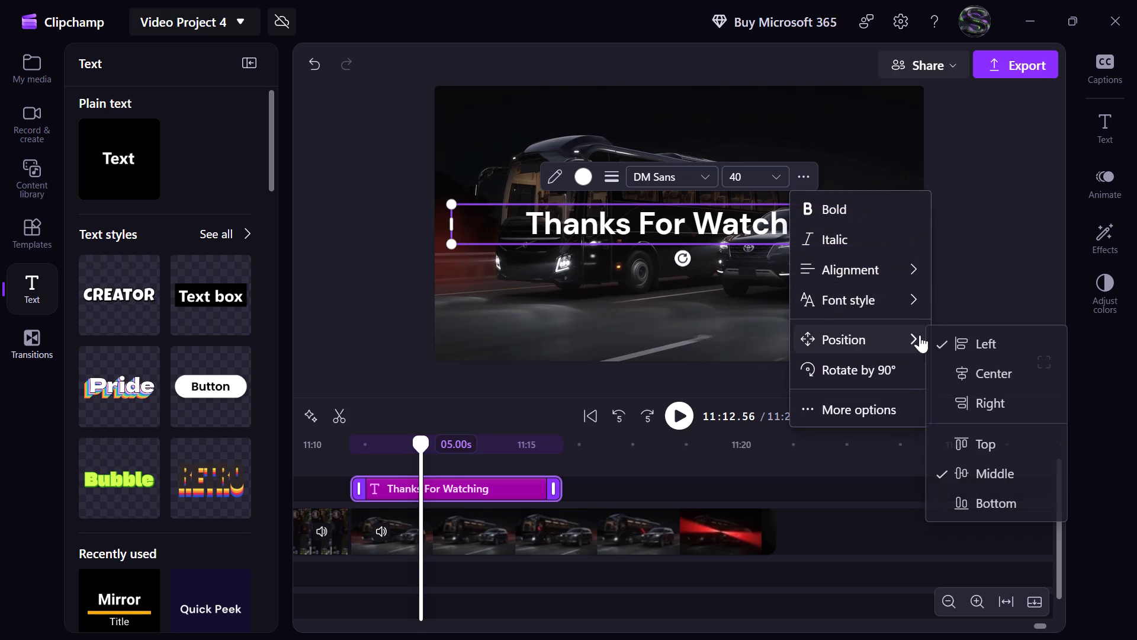
click(973, 363)
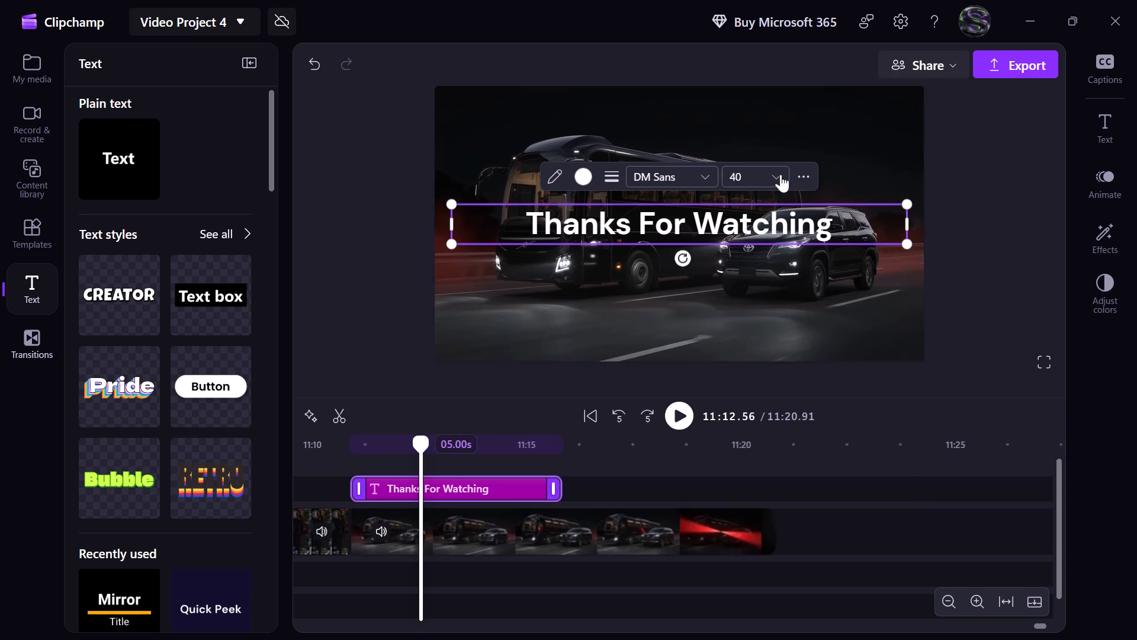
click(808, 172)
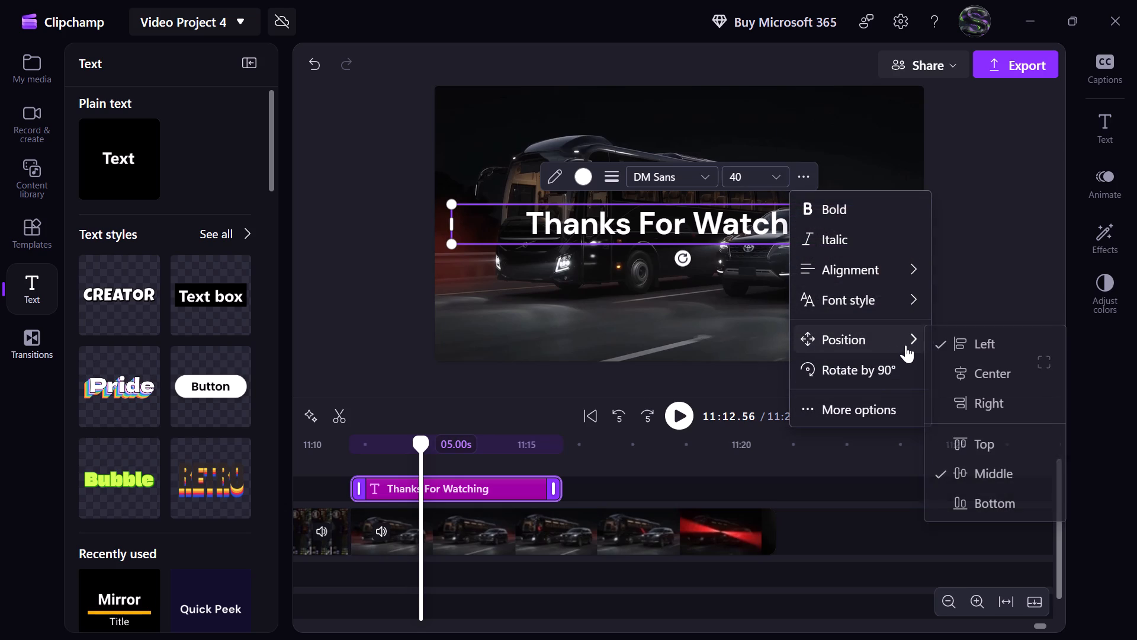
click(968, 491)
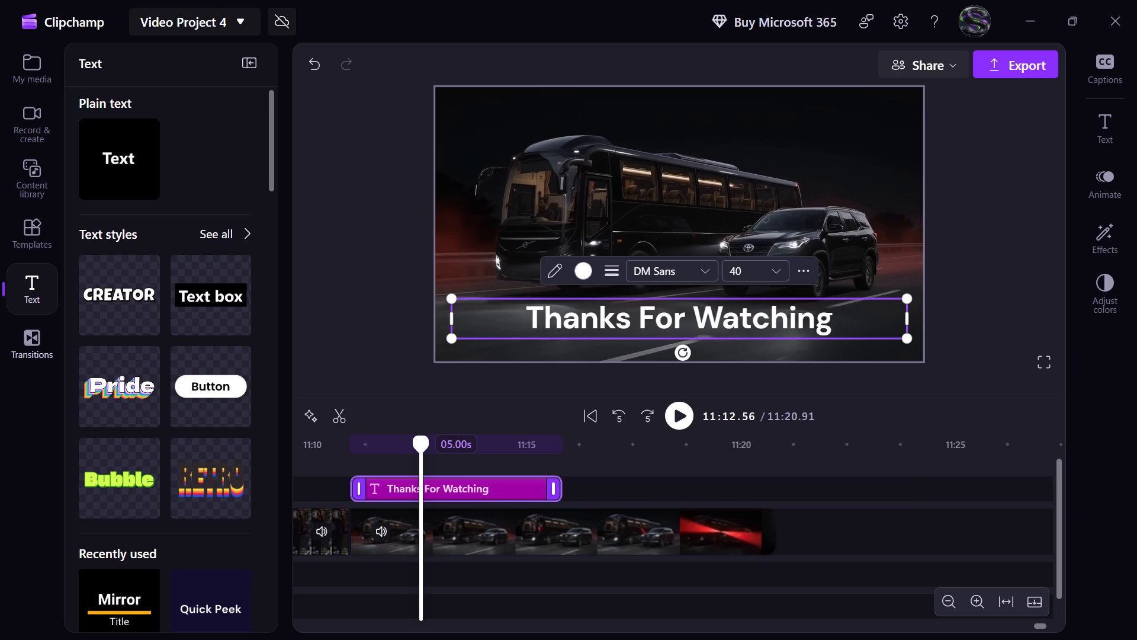
Select all the "Thanks For Watching" text and change its font to Yesteryear.
drag(842, 319, 663, 315)
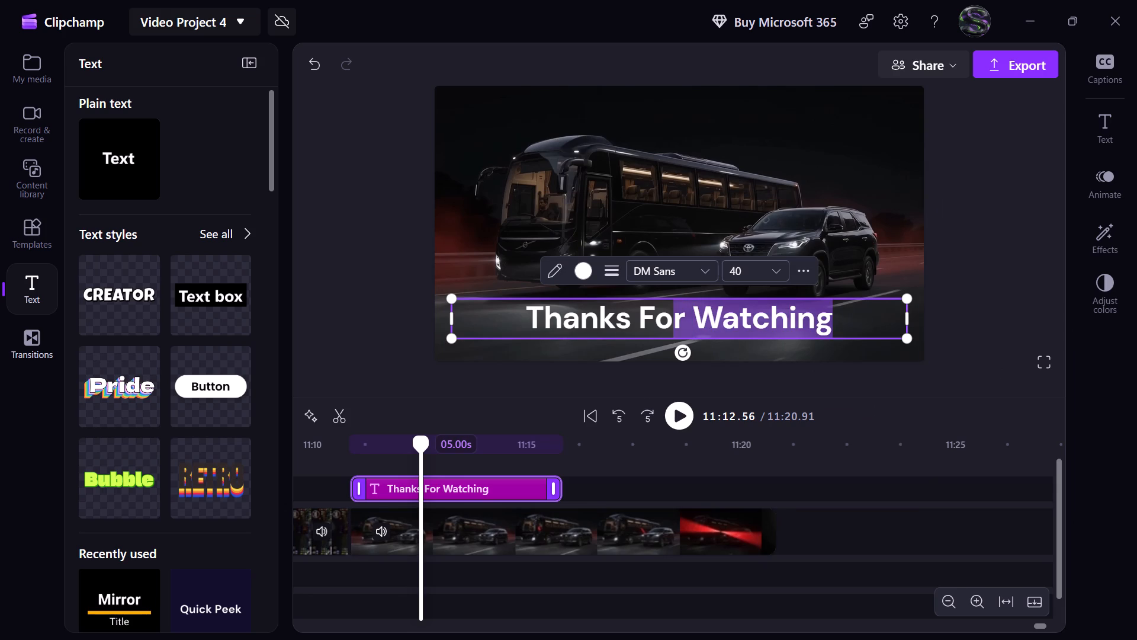
drag(663, 315, 526, 301)
click(701, 270)
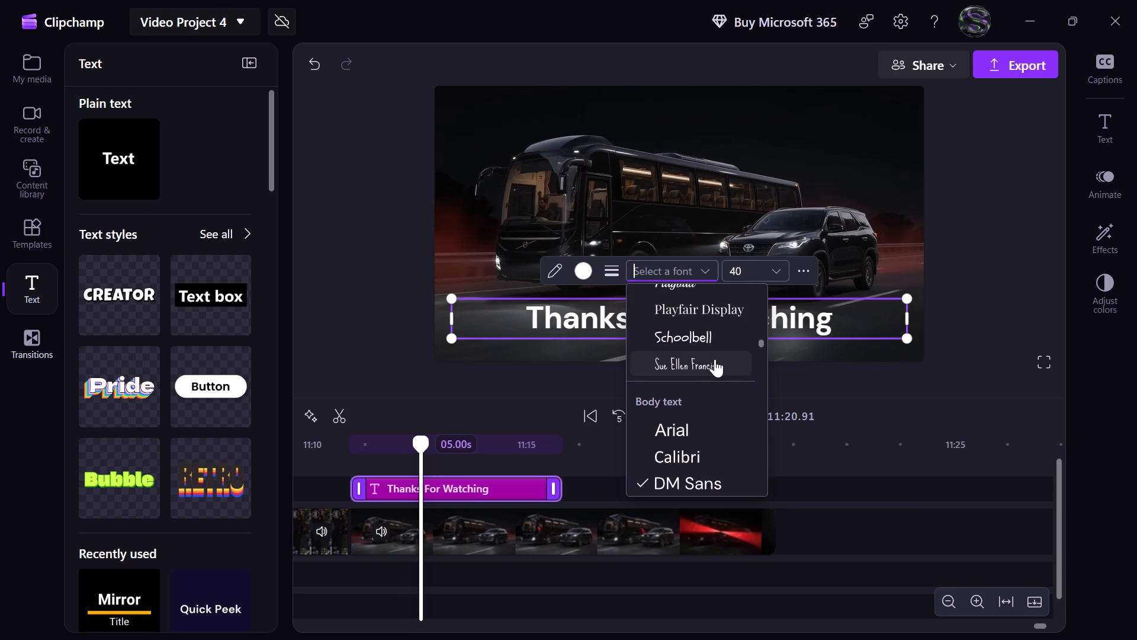
scroll(715, 359, down, 20)
scroll(715, 359, down, 2)
click(702, 447)
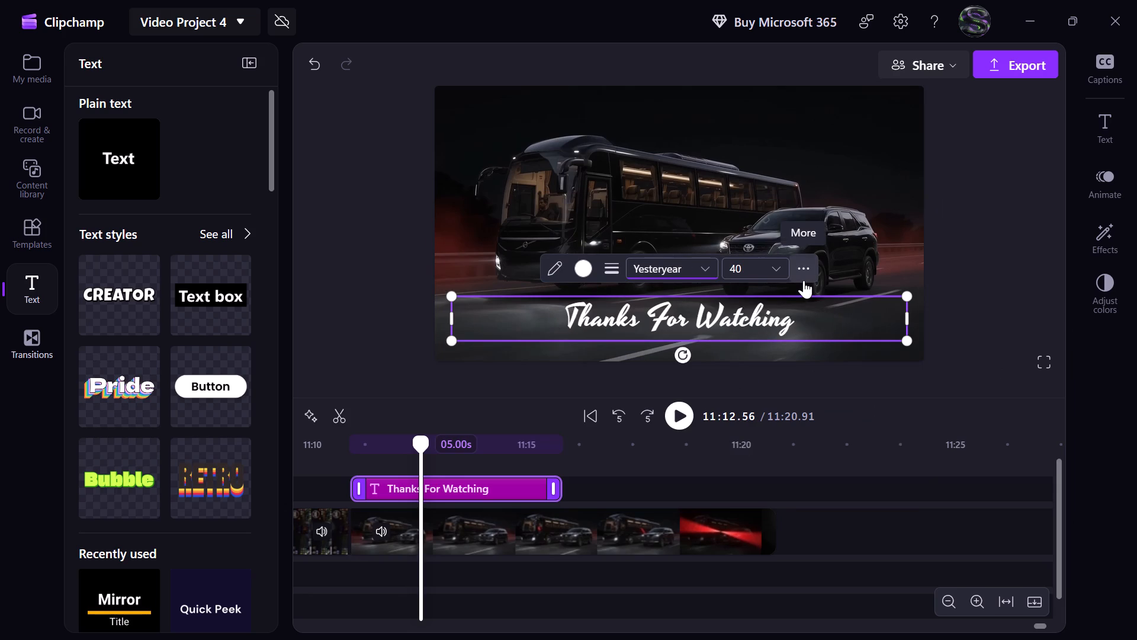
Change the colour of the "Thanks For Watching" text to light grey.
click(584, 269)
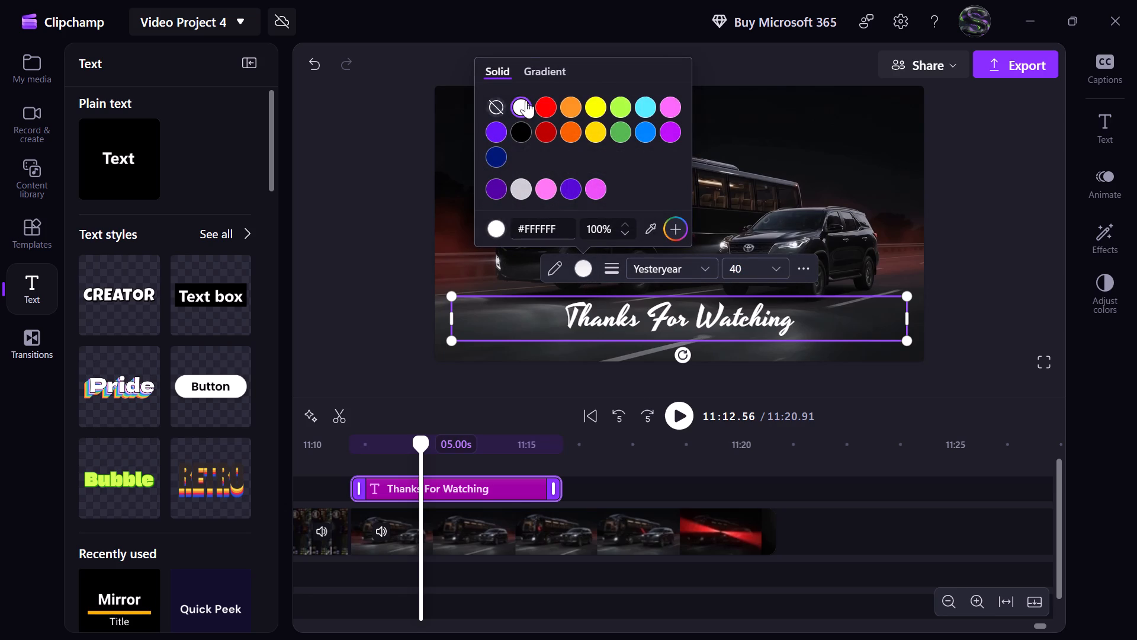
click(523, 188)
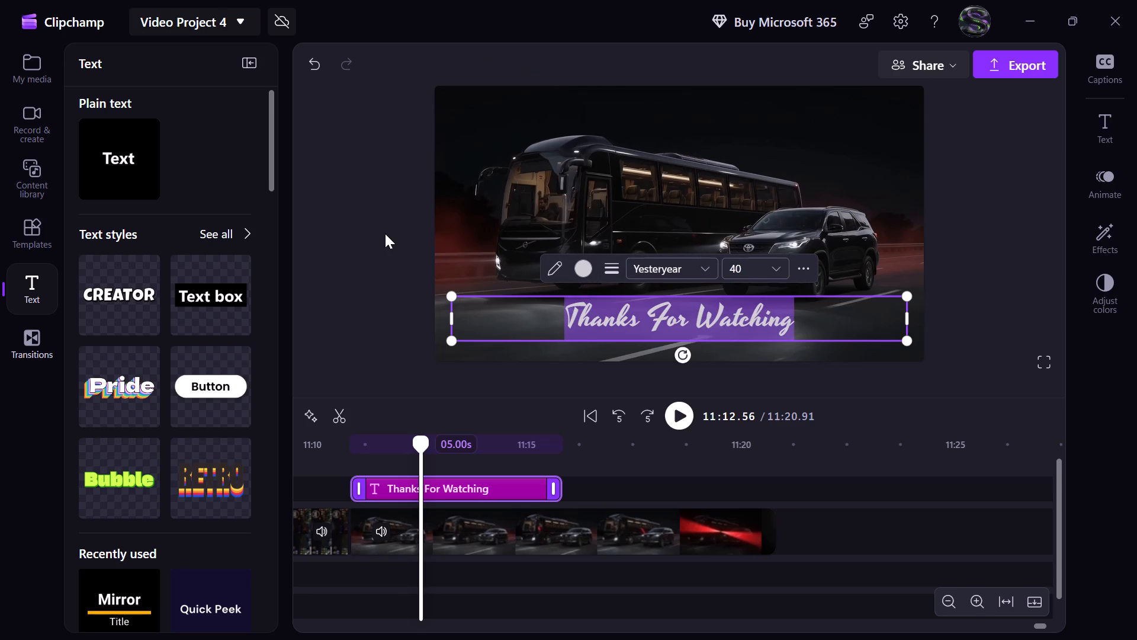
Apply the Glitch effect to the "Thanks For Watching" title, raising glitch intensity and glitch speed to about a third of their ranges.
click(1112, 216)
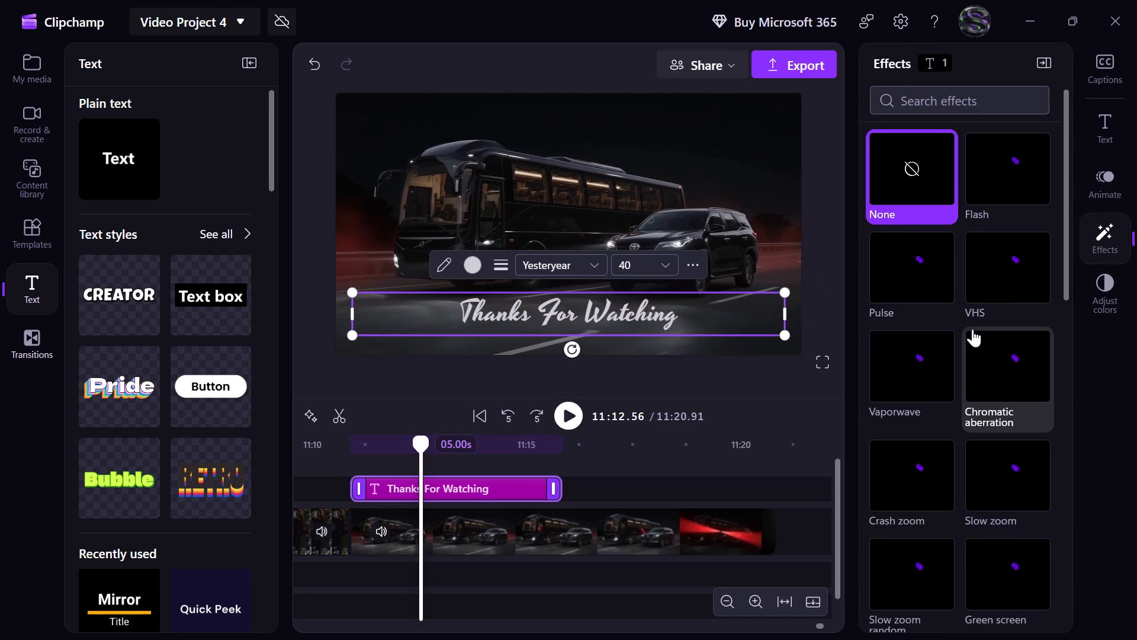
scroll(972, 329, down, 2)
click(911, 264)
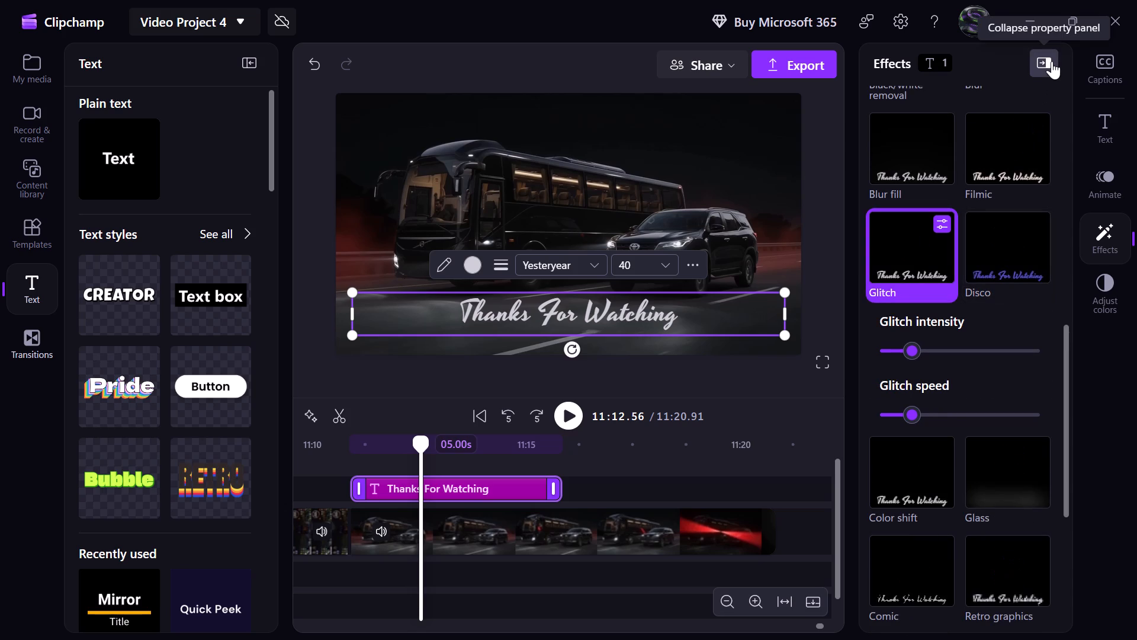
click(931, 350)
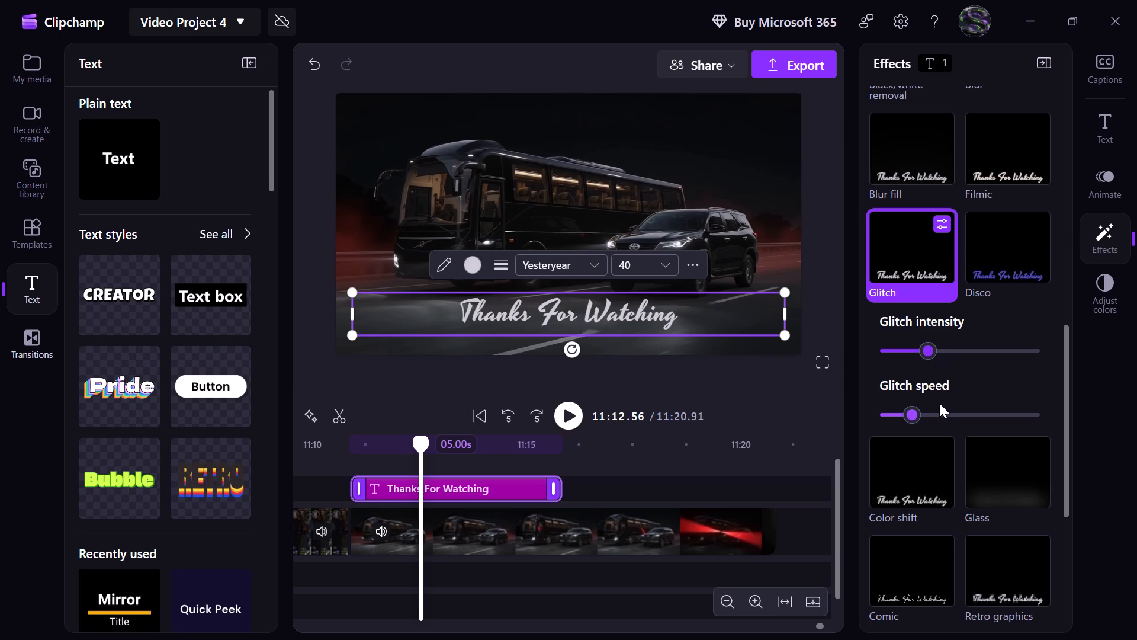
click(934, 412)
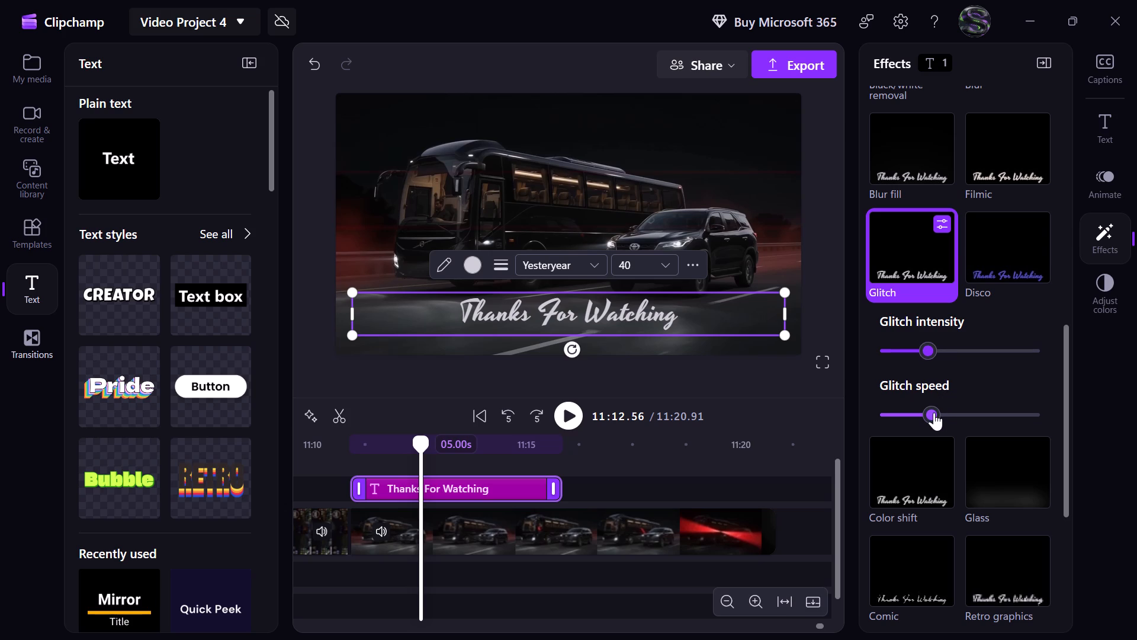
click(934, 412)
drag(924, 351, 935, 351)
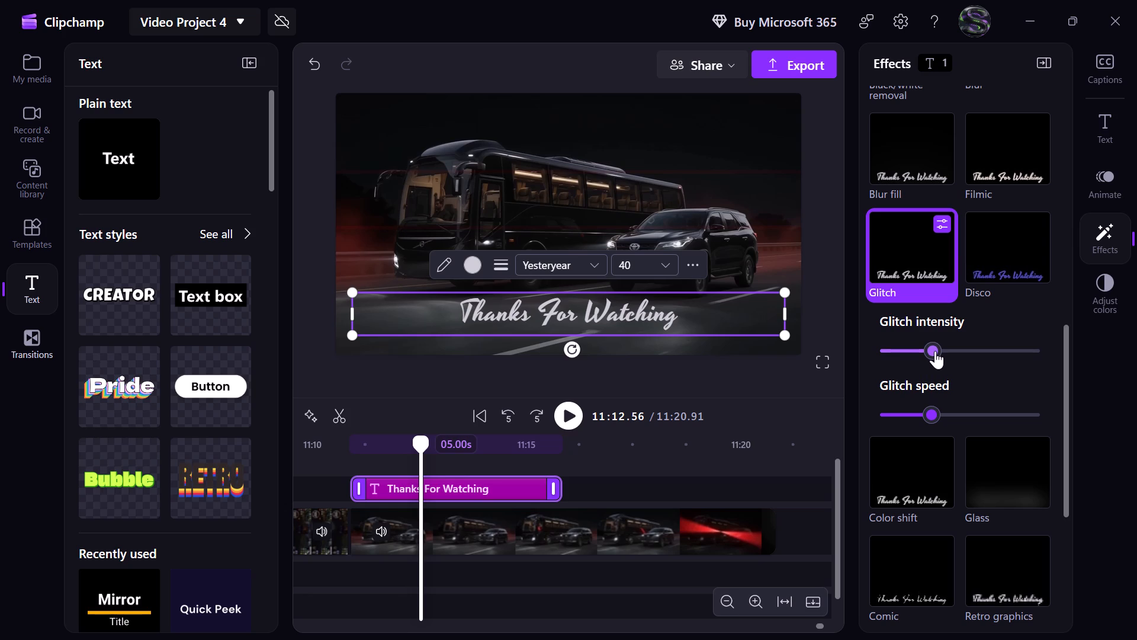
drag(935, 351, 933, 351)
drag(933, 351, 934, 351)
drag(934, 351, 934, 351)
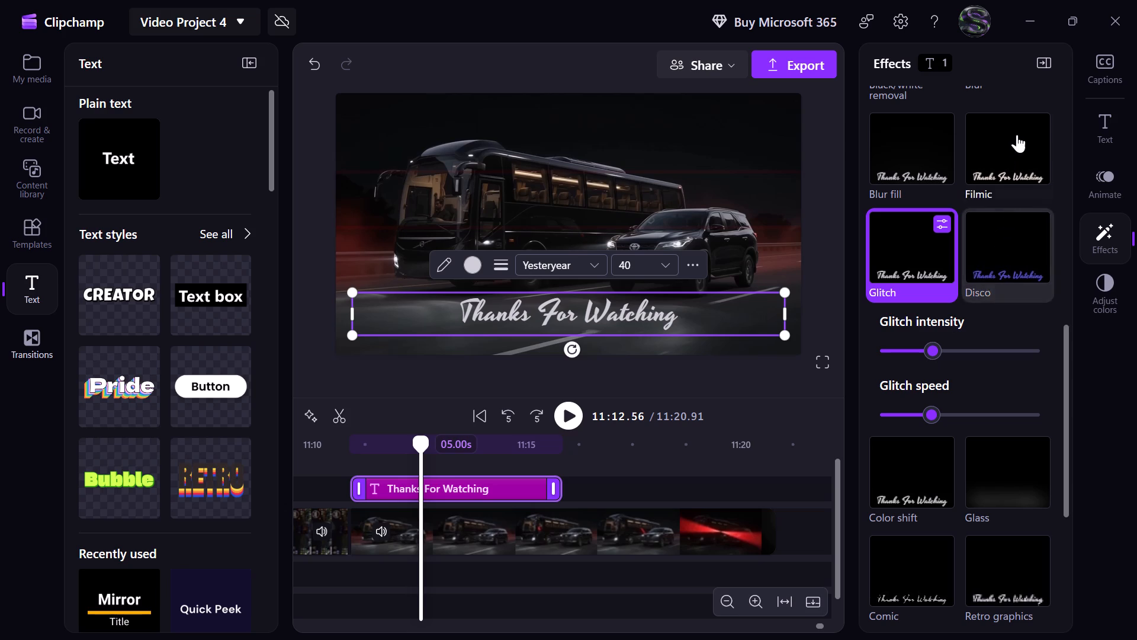
click(1043, 60)
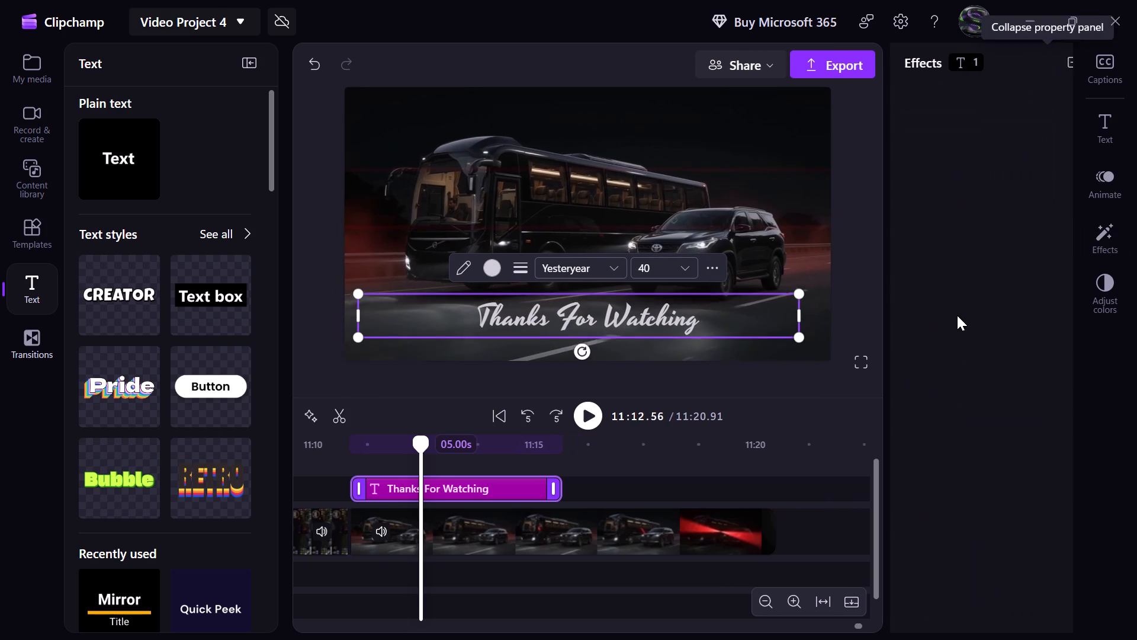
Play back the "Thanks For Watching" title from about 11:10.24 to check its styling and glitch effect.
drag(333, 461, 348, 460)
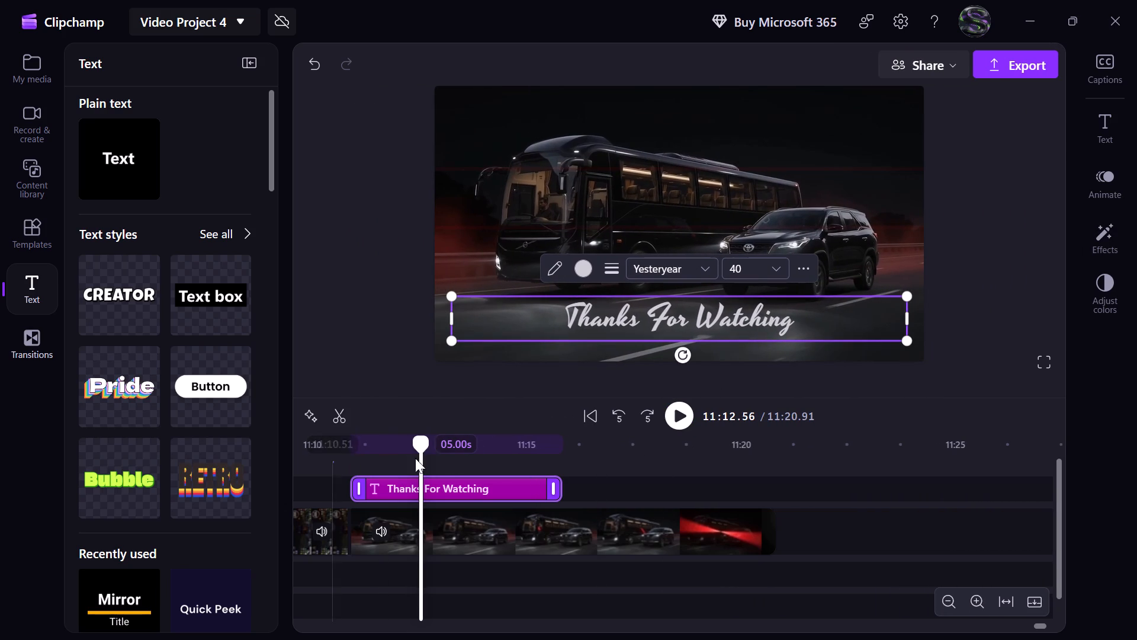
click(320, 454)
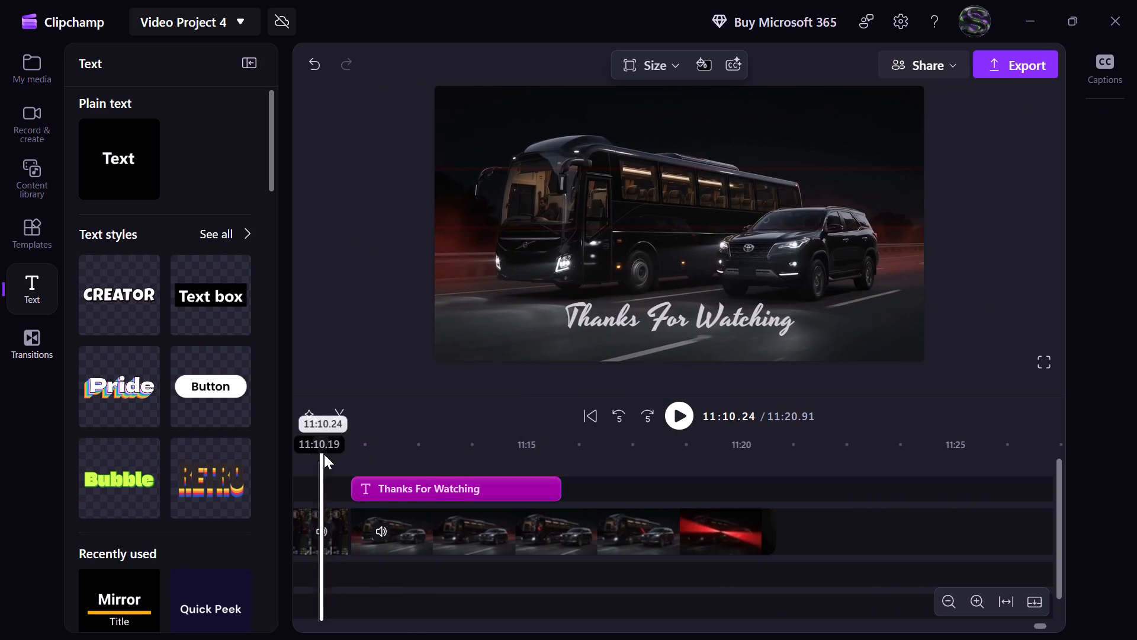
click(672, 412)
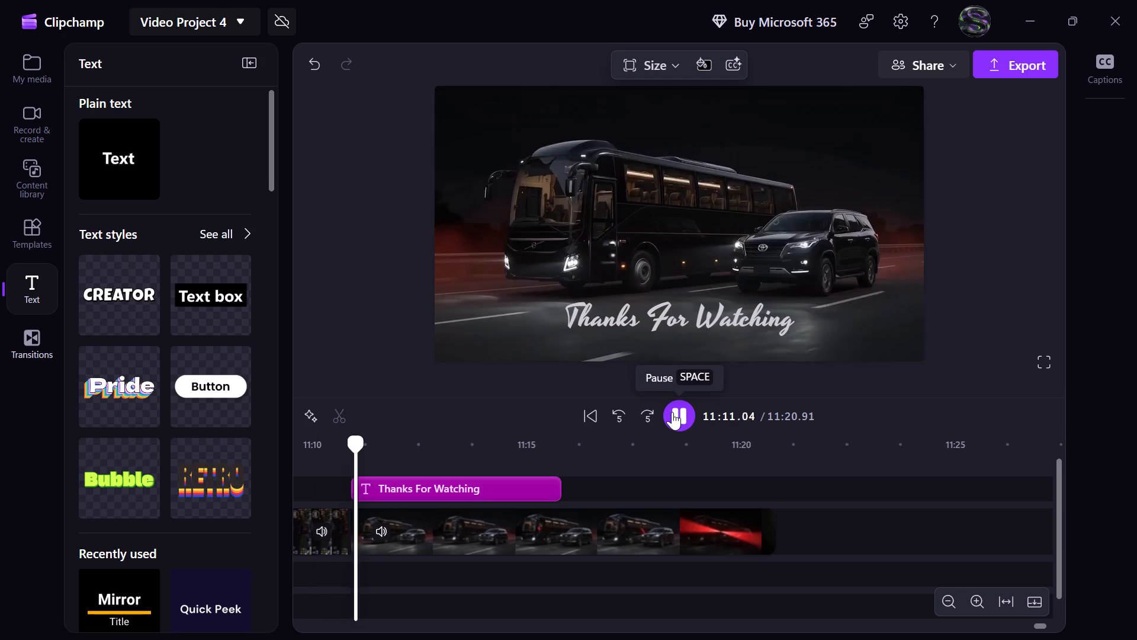
click(621, 420)
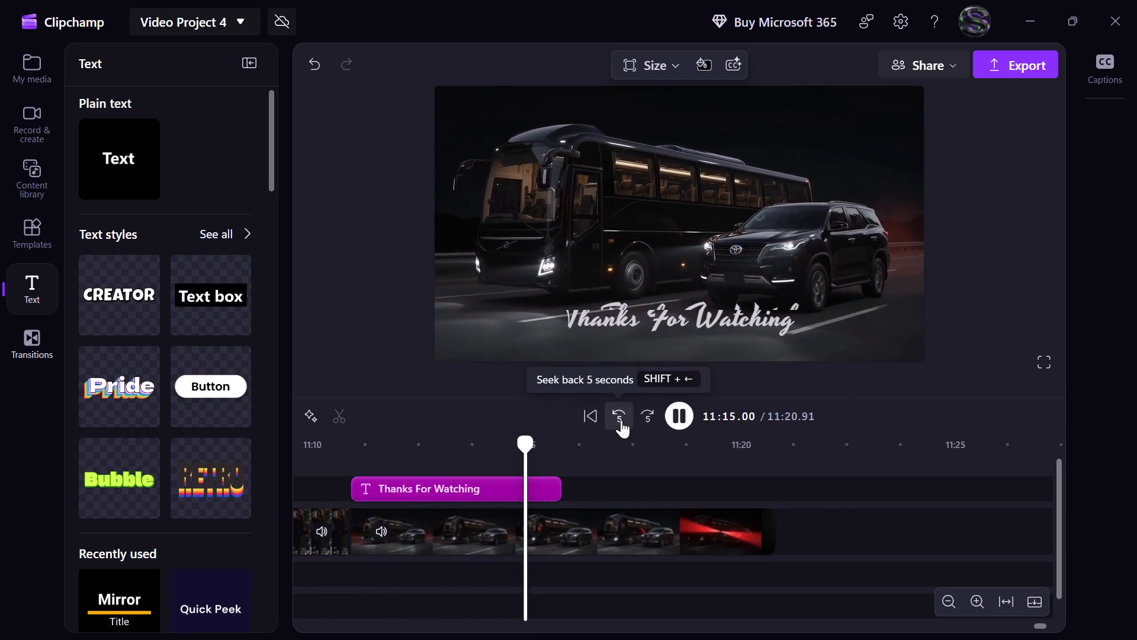
click(678, 414)
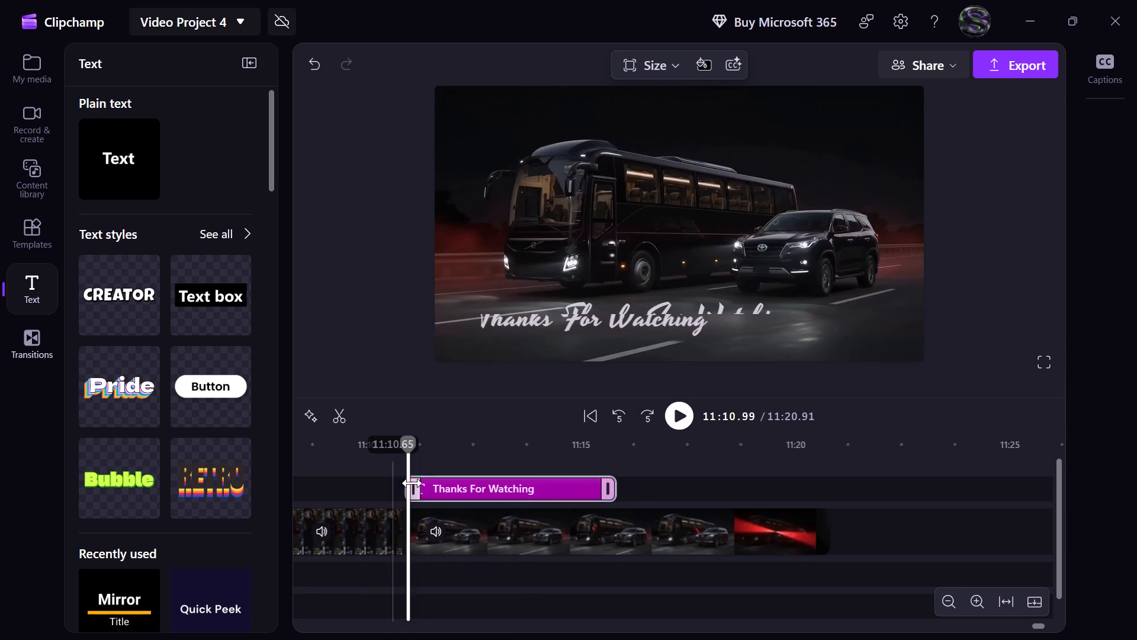
Add a Circular wipe transition between the last gameplay clip and the bus and car outro clip.
click(368, 466)
click(30, 343)
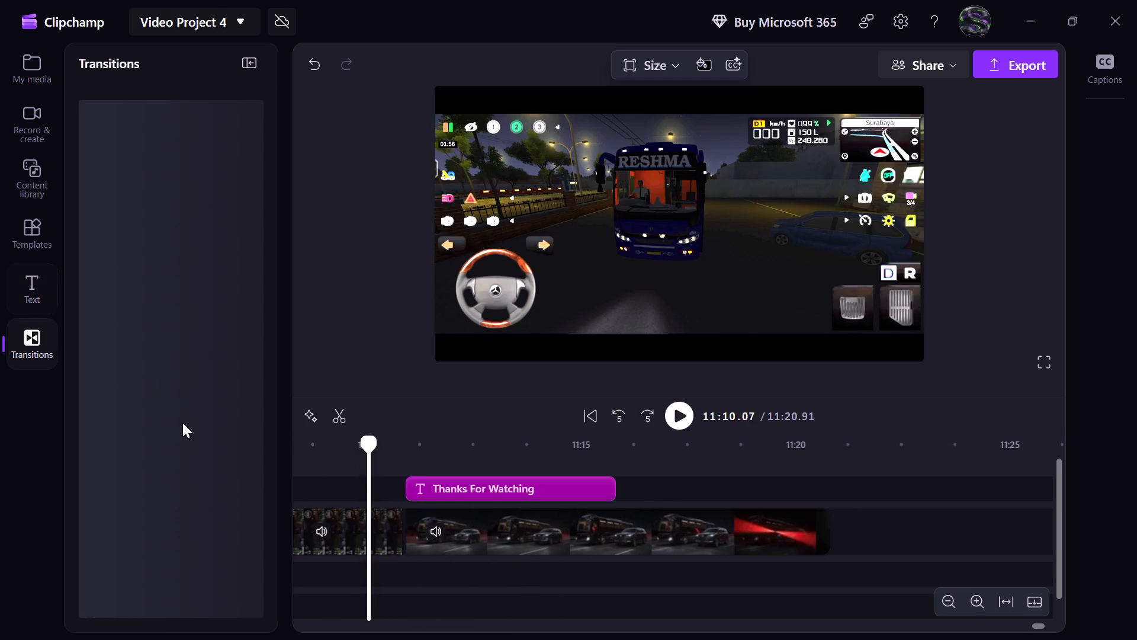
scroll(187, 462, down, 1)
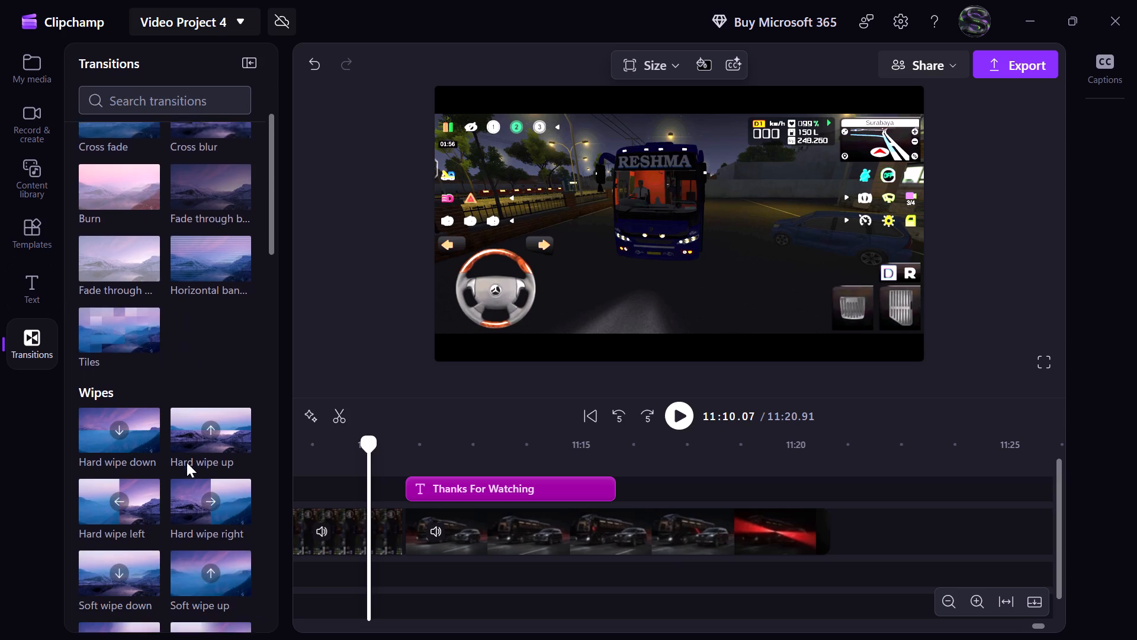
scroll(187, 462, down, 1)
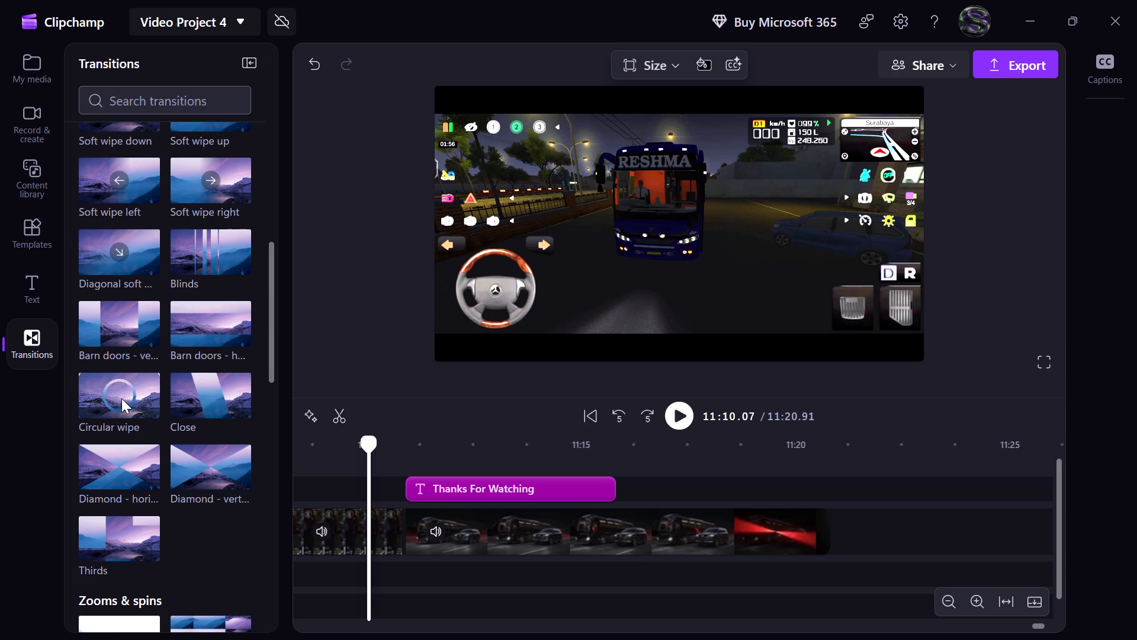
drag(121, 398, 409, 540)
Move the "Thanks For Watching" title about one second later on the timeline, starting at about 11:12.
drag(462, 483, 506, 487)
Play the video's ending to check the circular wipe and the repositioned "Thanks For Watching" title.
click(674, 422)
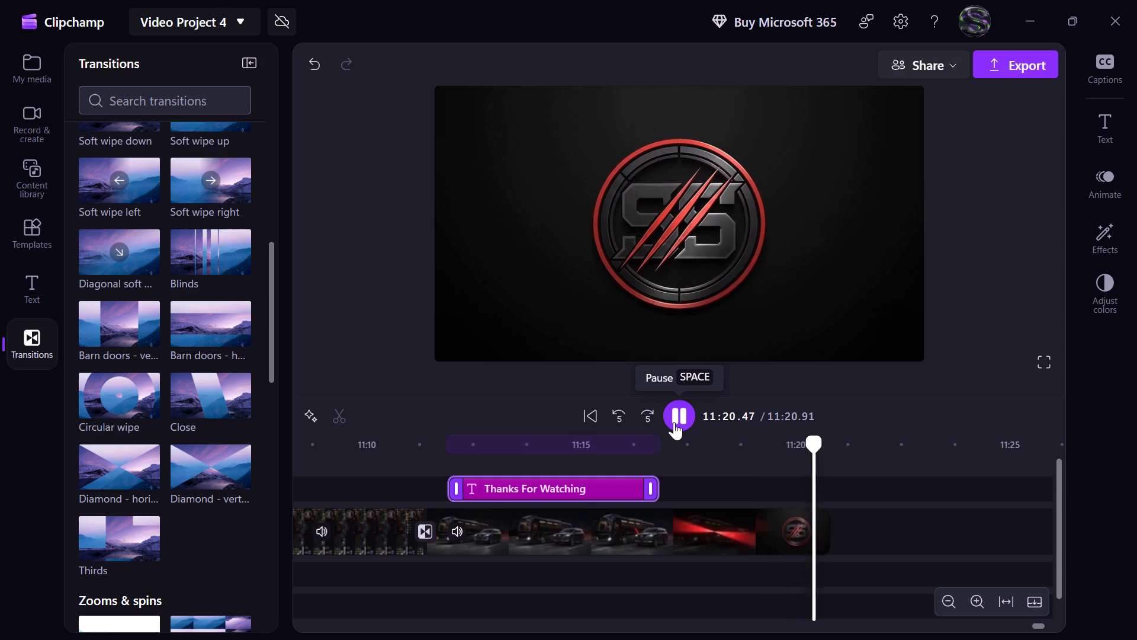
Look through the clips and existing titles in the opening part of the timeline.
scroll(635, 473, right, 8)
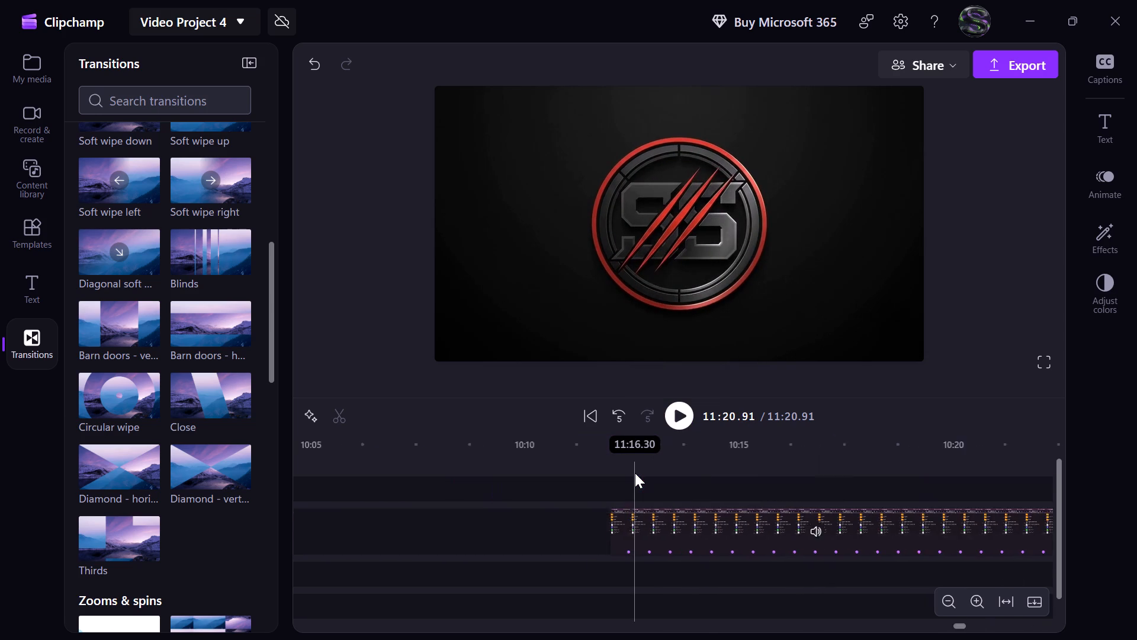
scroll(635, 473, right, 20)
scroll(635, 473, right, 20)
scroll(635, 473, right, 1)
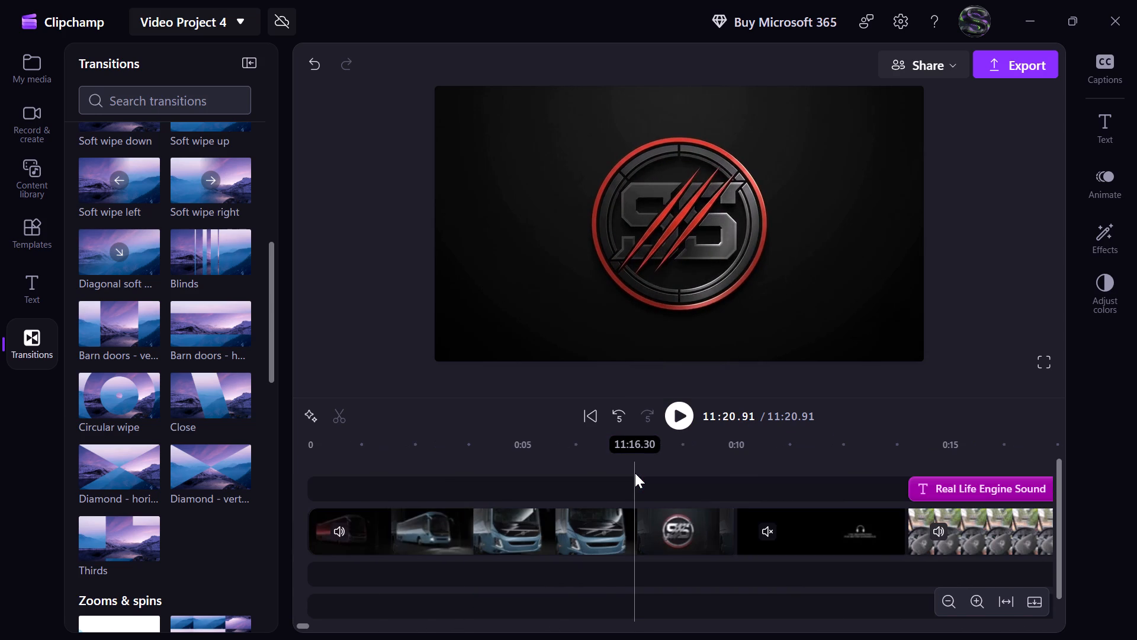
scroll(635, 473, left, 4)
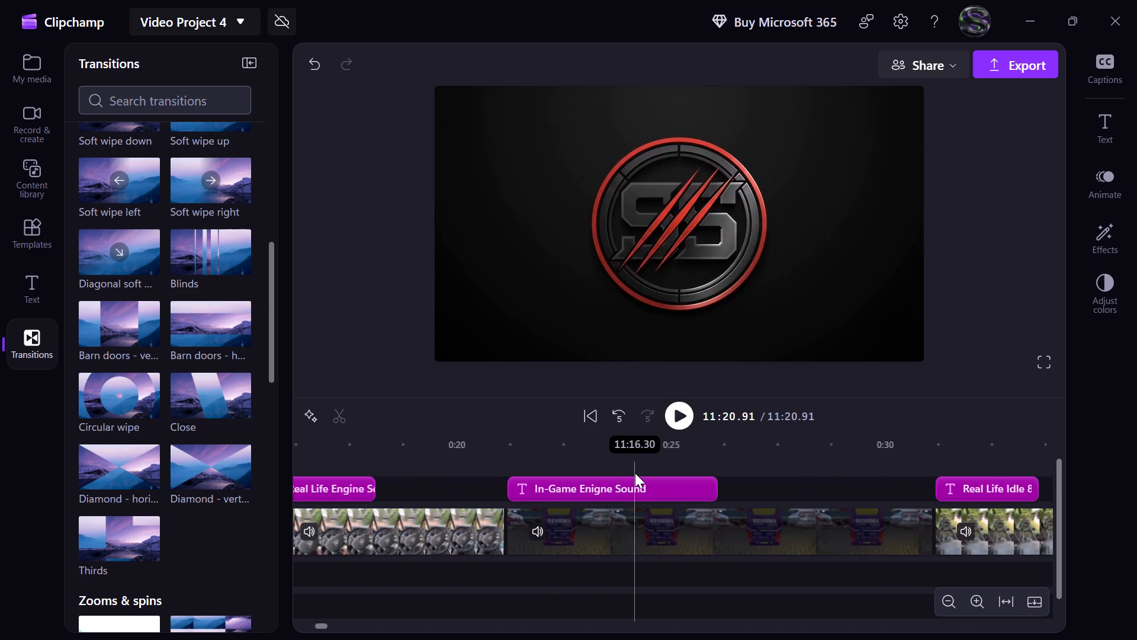
scroll(635, 473, left, 3)
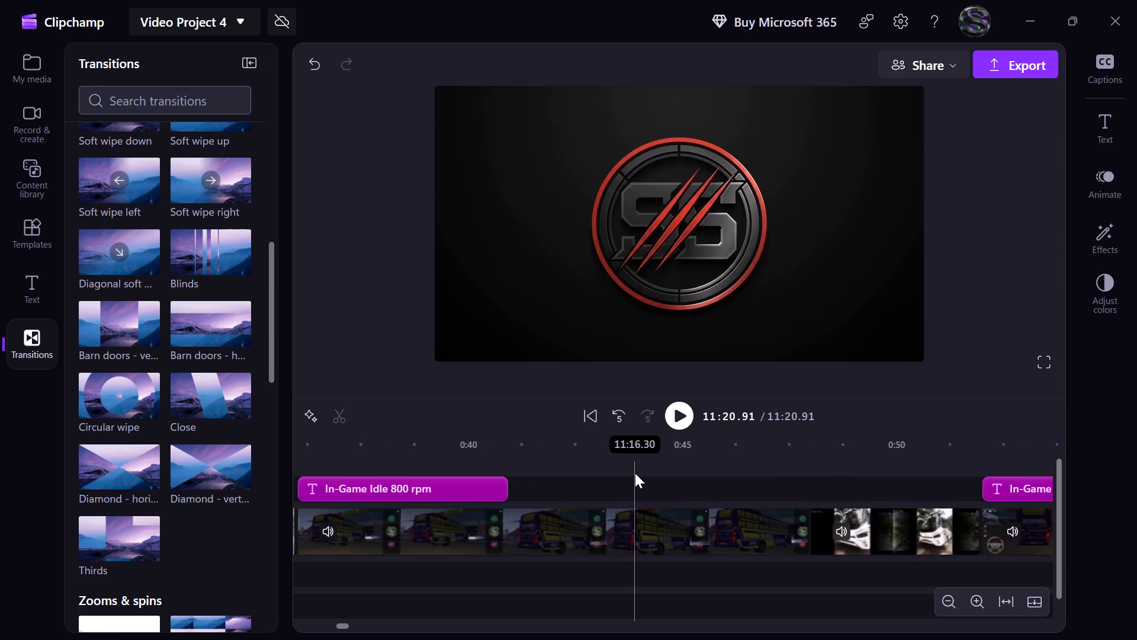
scroll(635, 473, left, 6)
scroll(635, 473, right, 4)
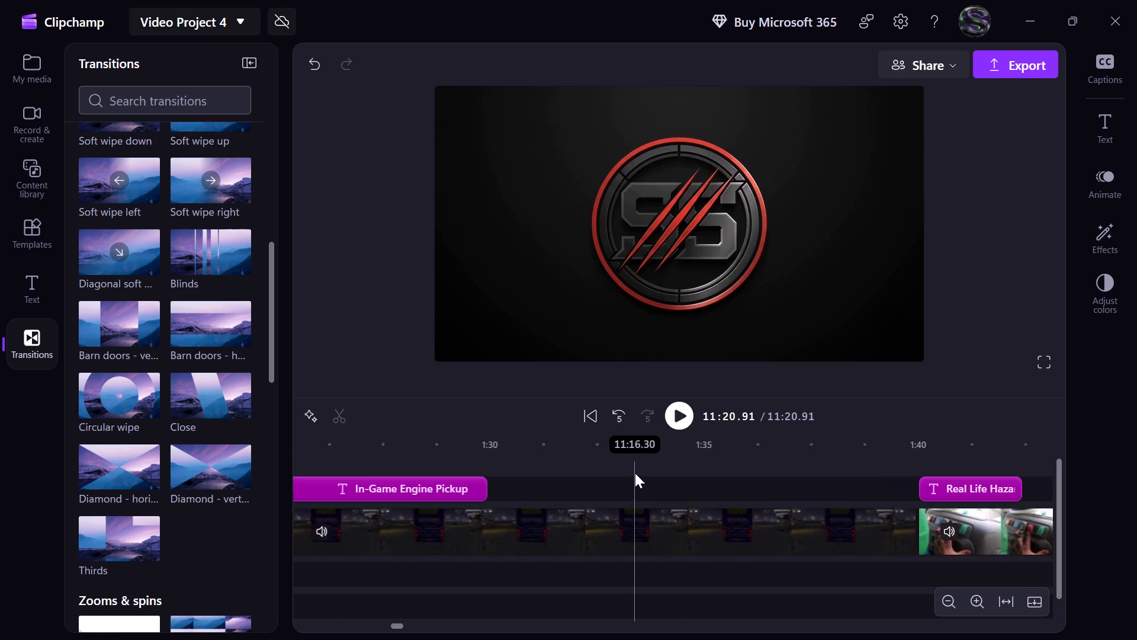
scroll(635, 473, right, 12)
scroll(635, 473, right, 12)
scroll(635, 473, up, 3)
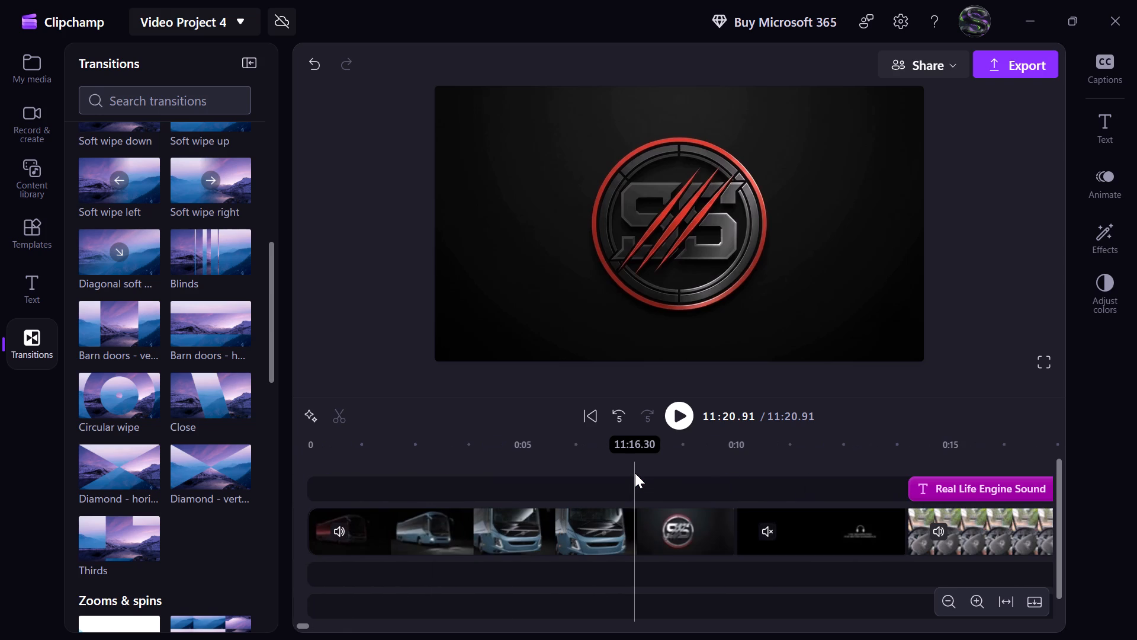
Add a plain text title at about 0:14.64, above the start of the "Real Life Engine Sound" title.
click(775, 468)
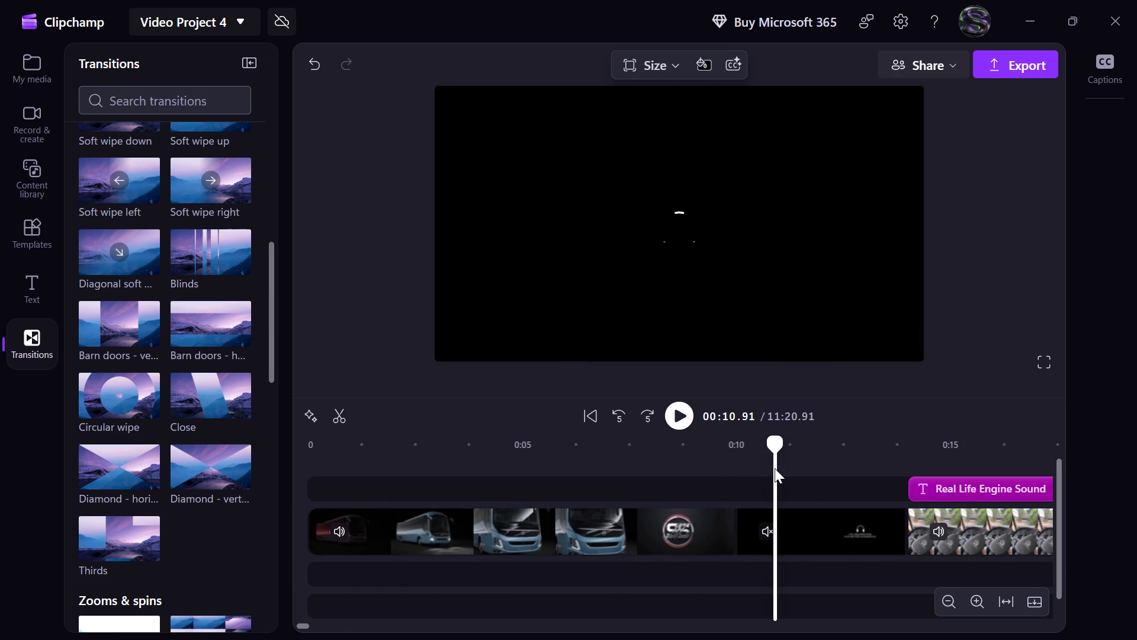
click(933, 469)
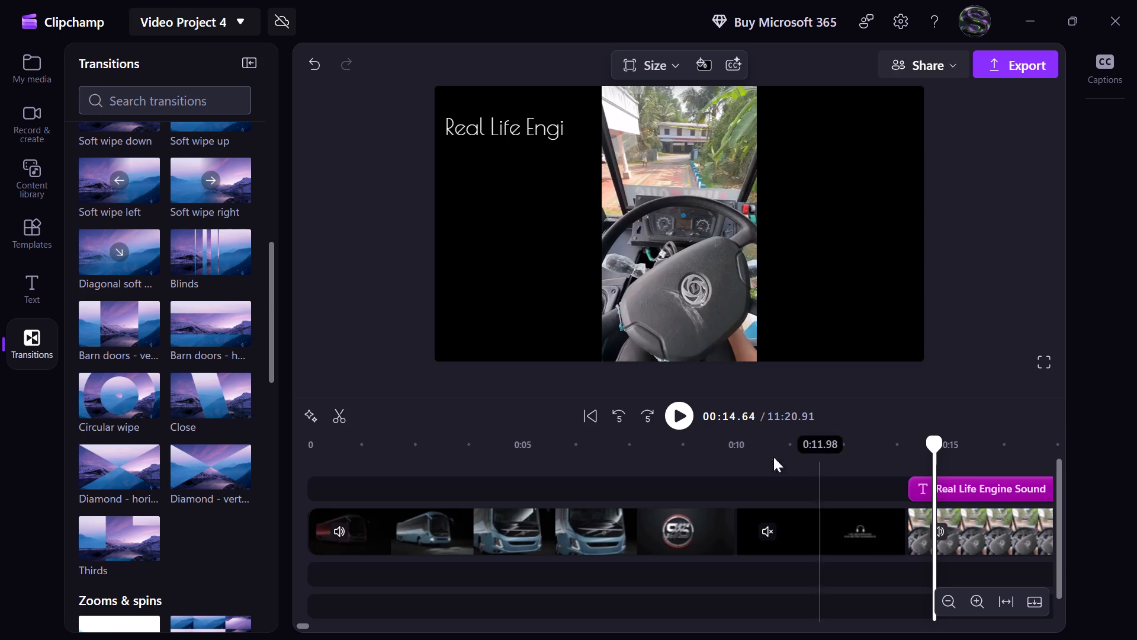
click(38, 272)
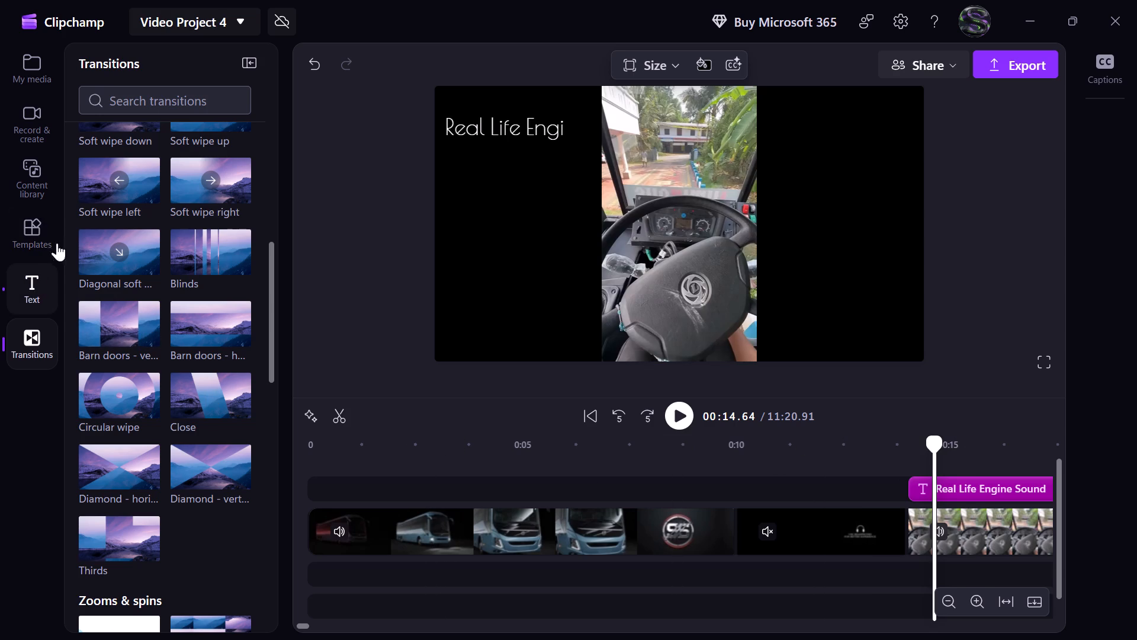
click(151, 184)
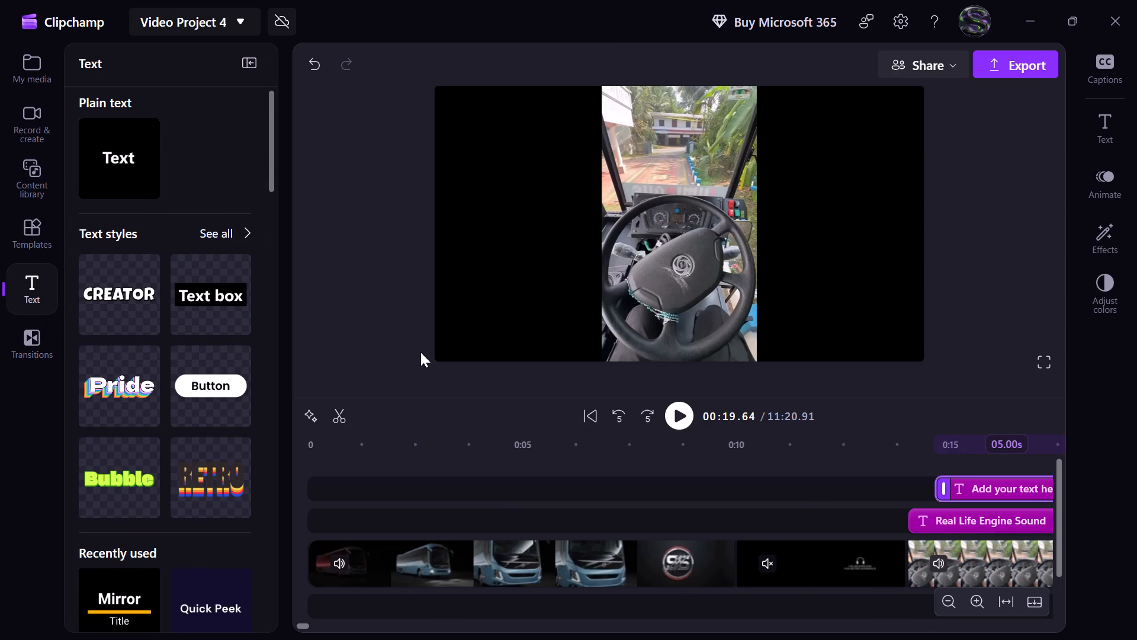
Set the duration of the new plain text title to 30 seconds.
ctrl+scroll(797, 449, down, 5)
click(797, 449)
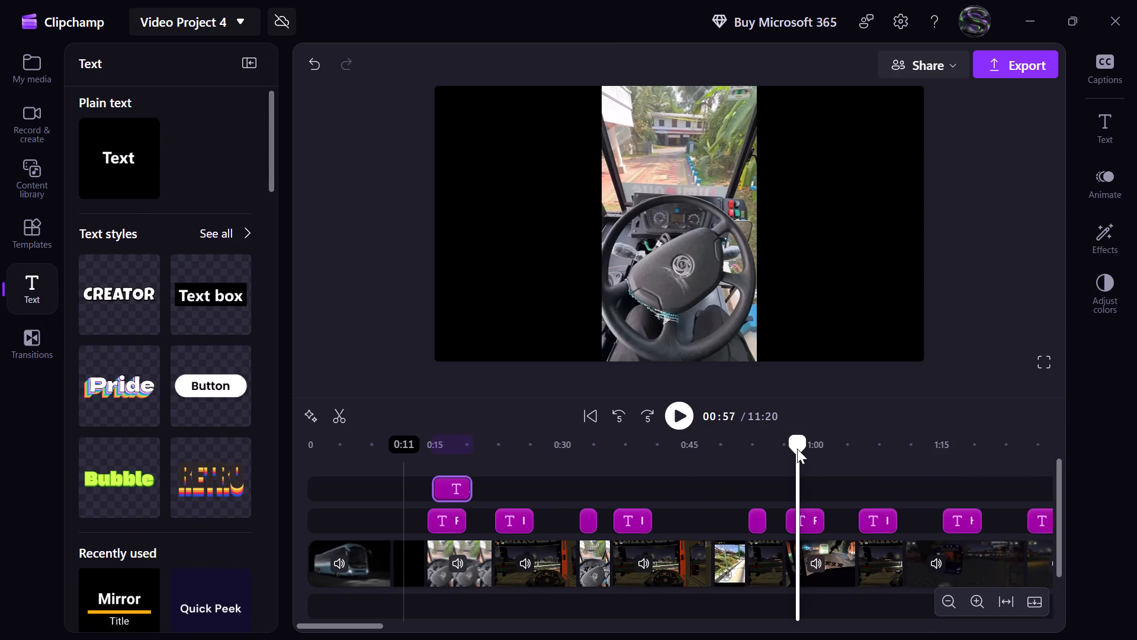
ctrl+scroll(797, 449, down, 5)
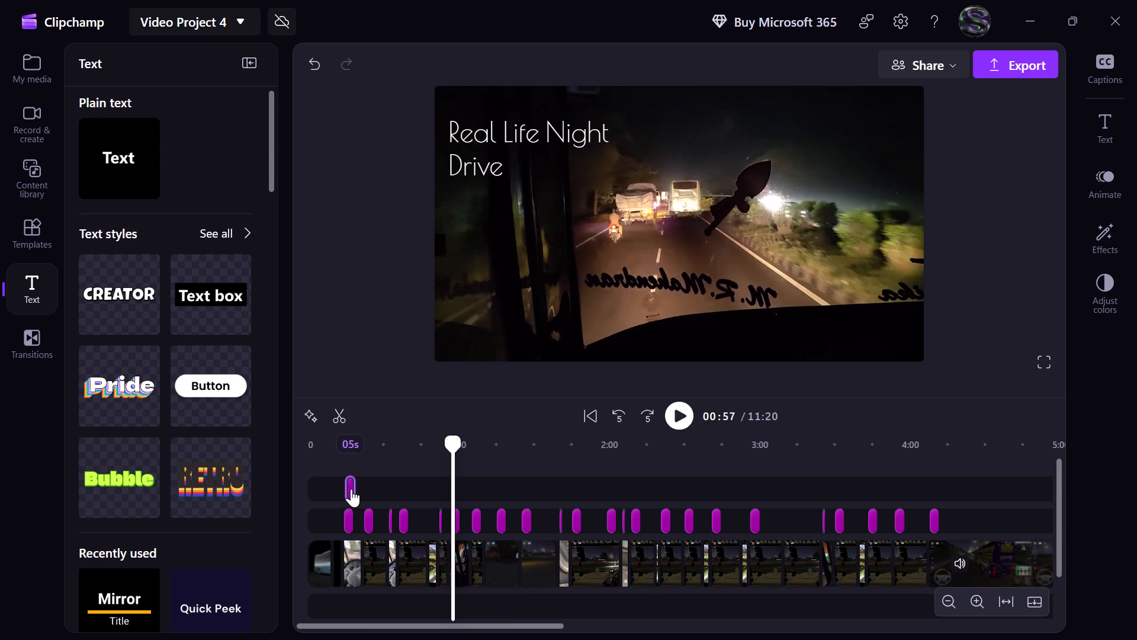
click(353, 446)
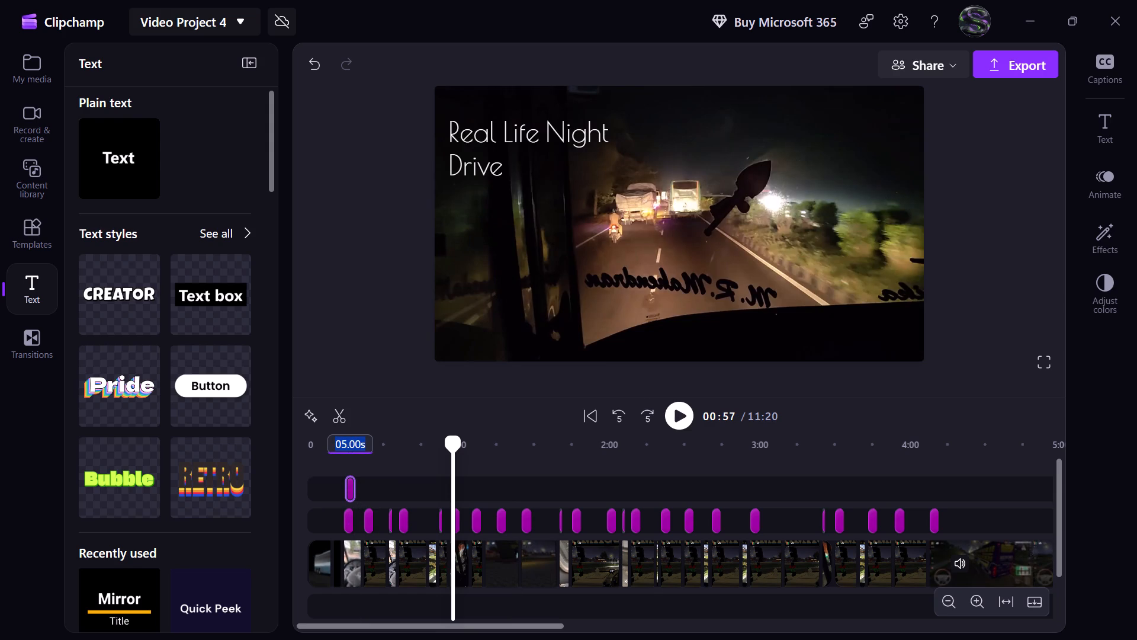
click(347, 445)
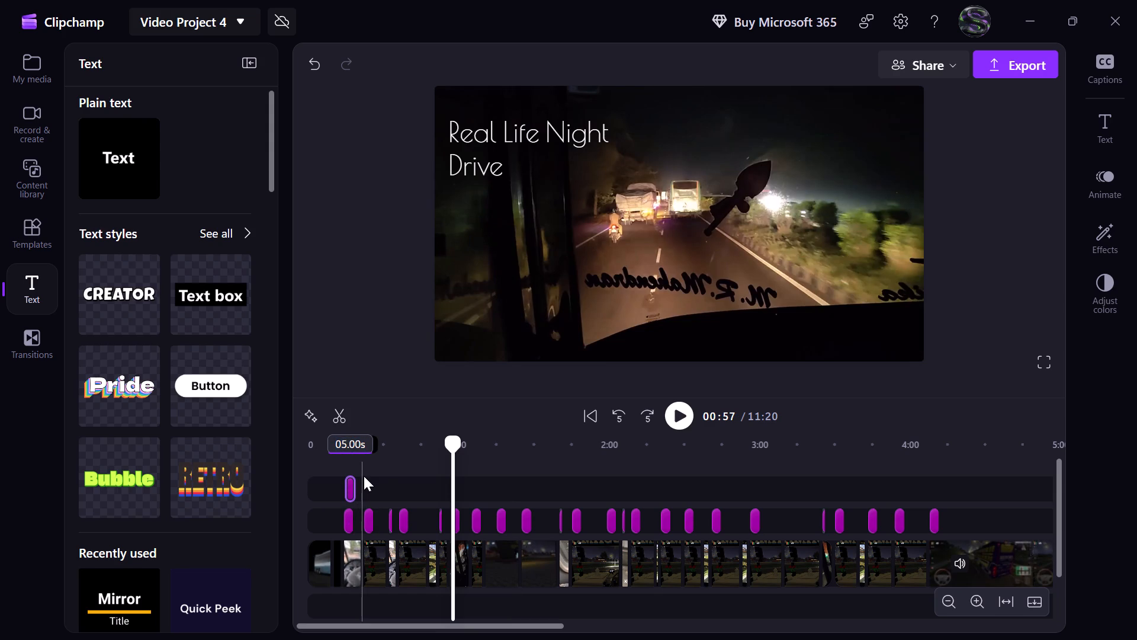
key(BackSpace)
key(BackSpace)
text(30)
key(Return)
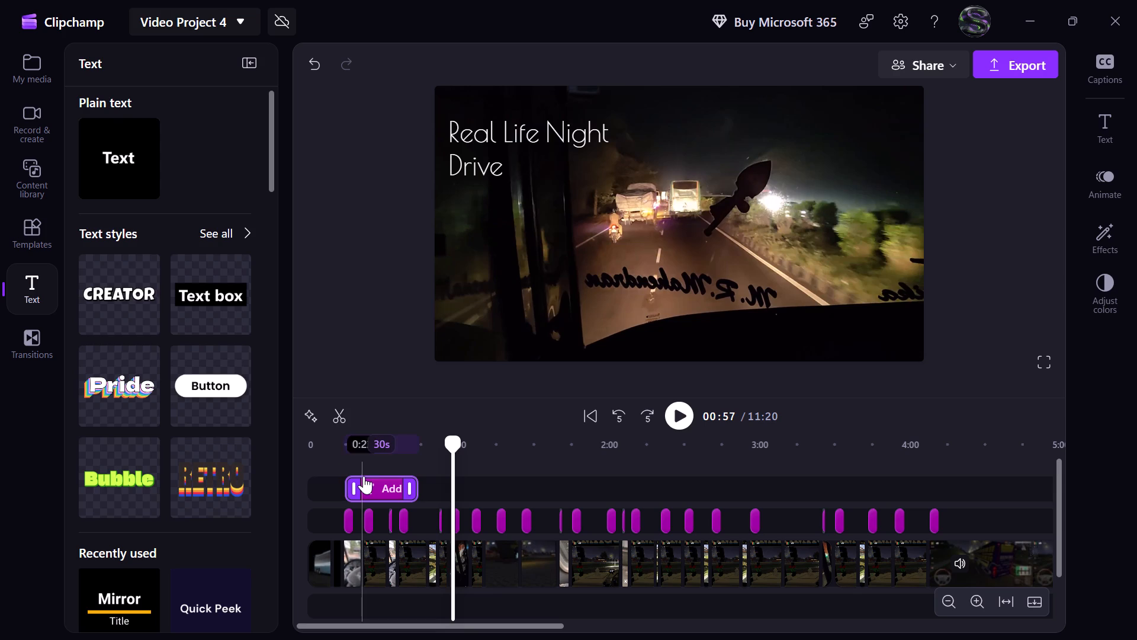
Extend the end of the plain text title beyond the last video clip, to a duration of about 11 min 46 s.
drag(411, 490, 722, 490)
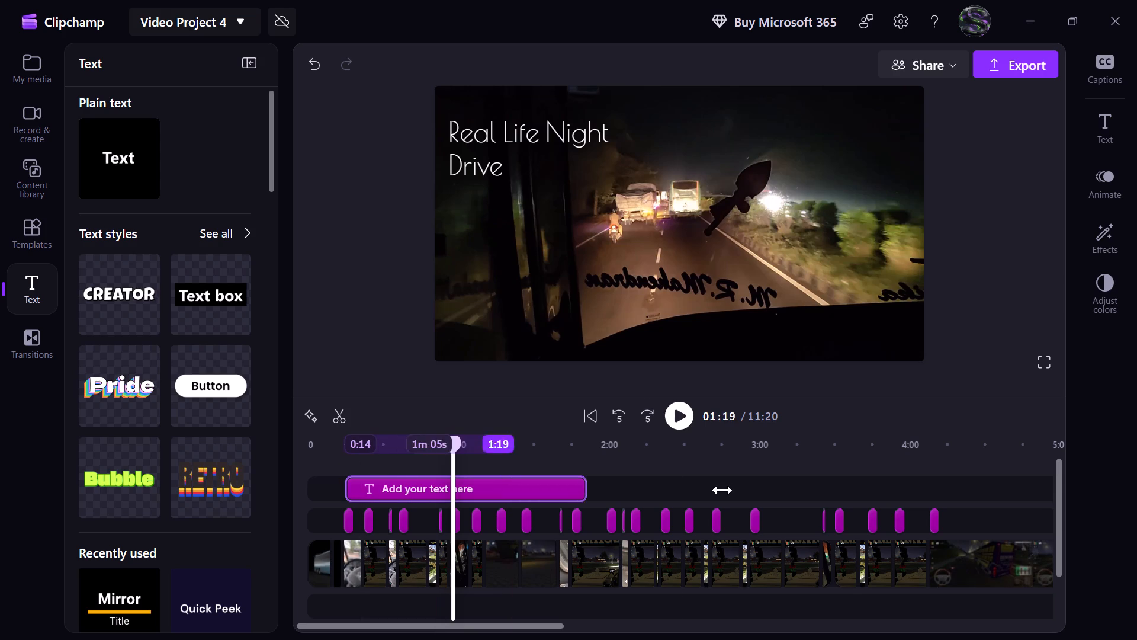
drag(722, 490, 926, 488)
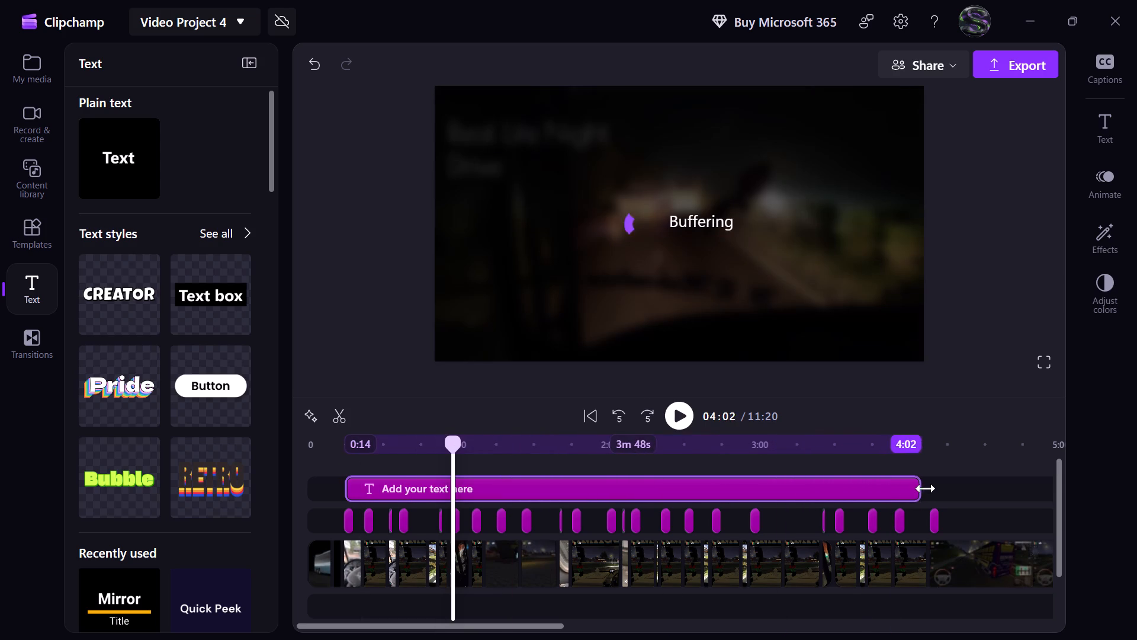
drag(926, 488, 919, 488)
ctrl+scroll(938, 499, up, 8)
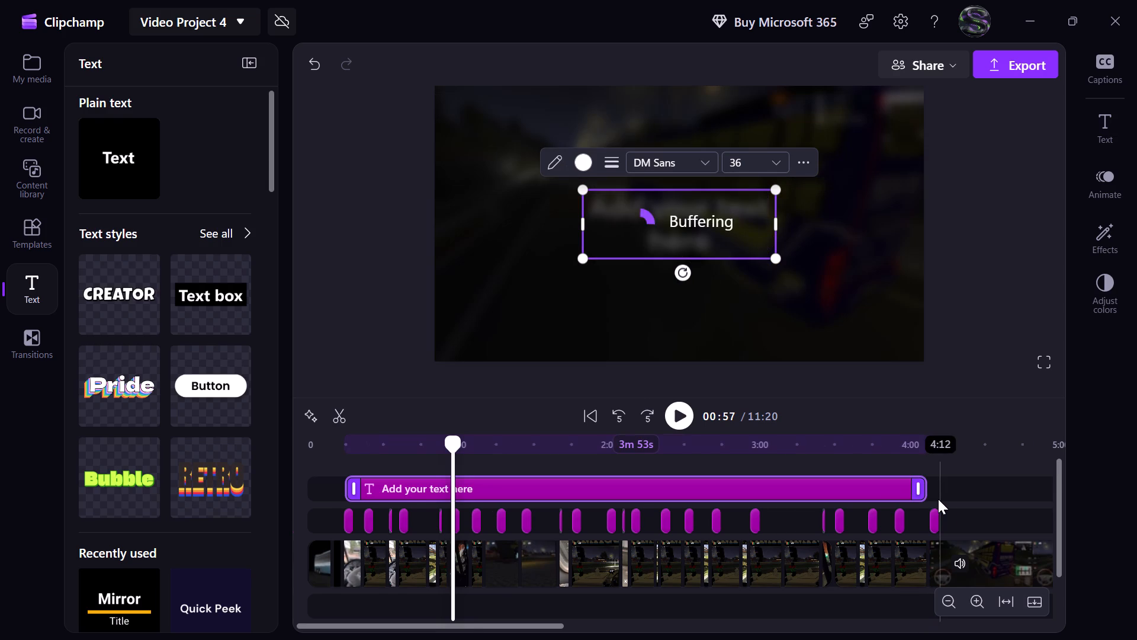
ctrl+scroll(938, 499, up, 1)
scroll(938, 499, left, 4)
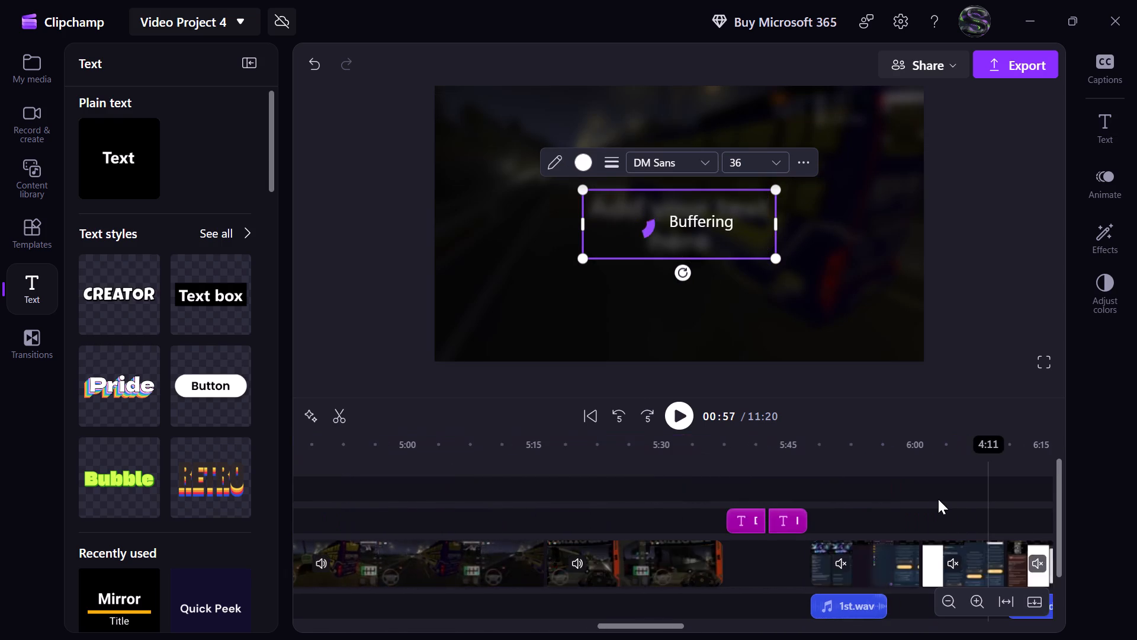
scroll(938, 499, left, 3)
scroll(938, 499, right, 2)
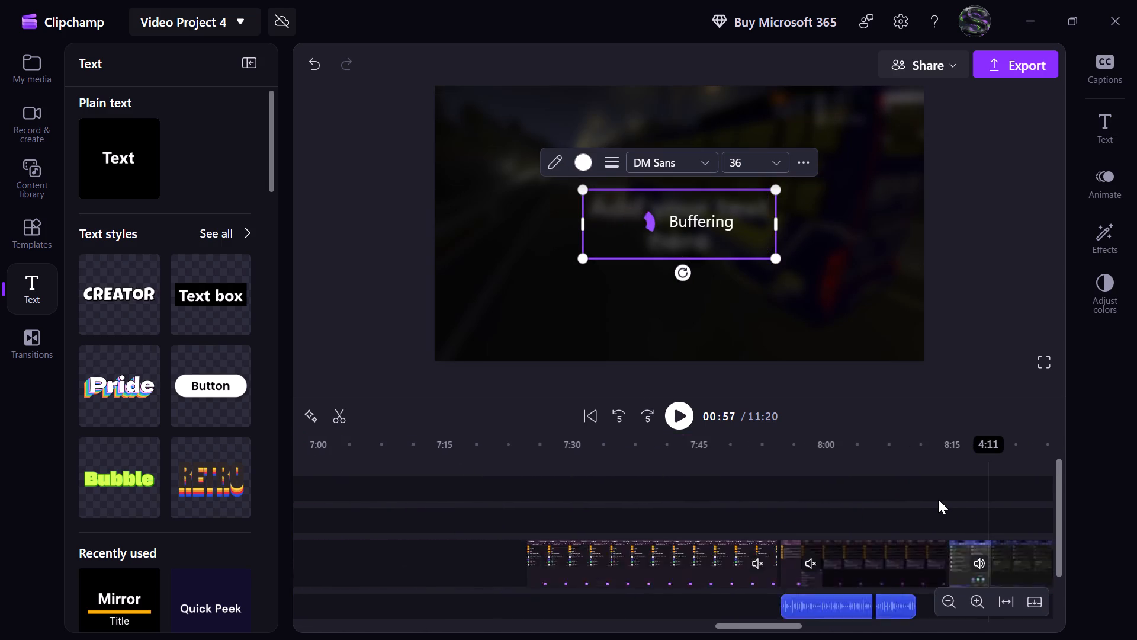
scroll(938, 499, right, 6)
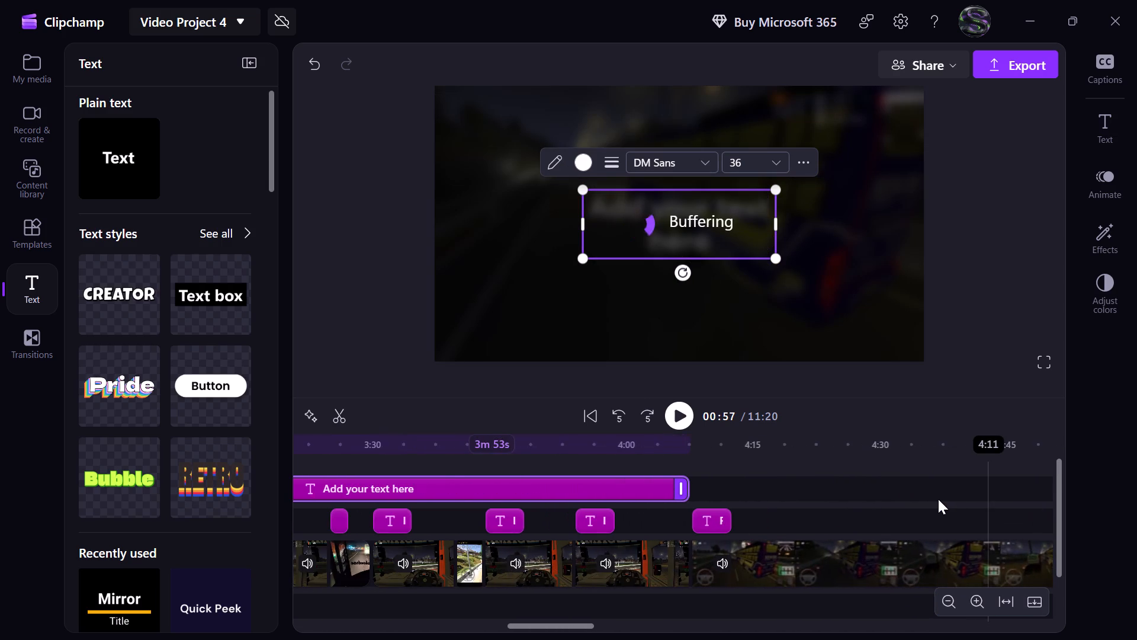
ctrl+scroll(938, 499, down, 15)
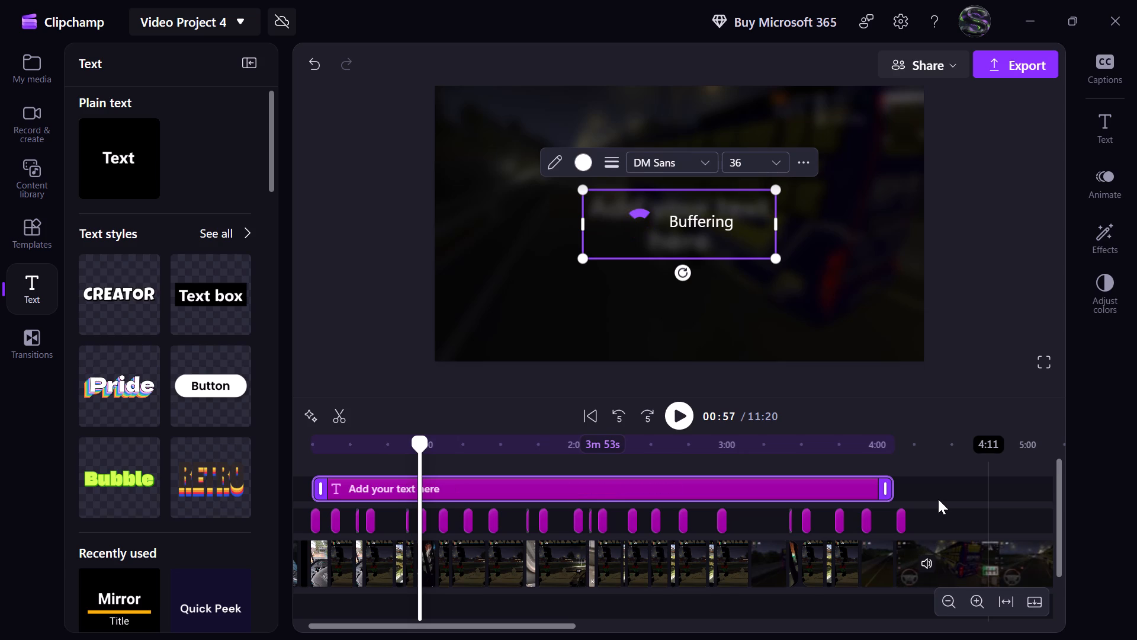
ctrl+scroll(938, 499, down, 2)
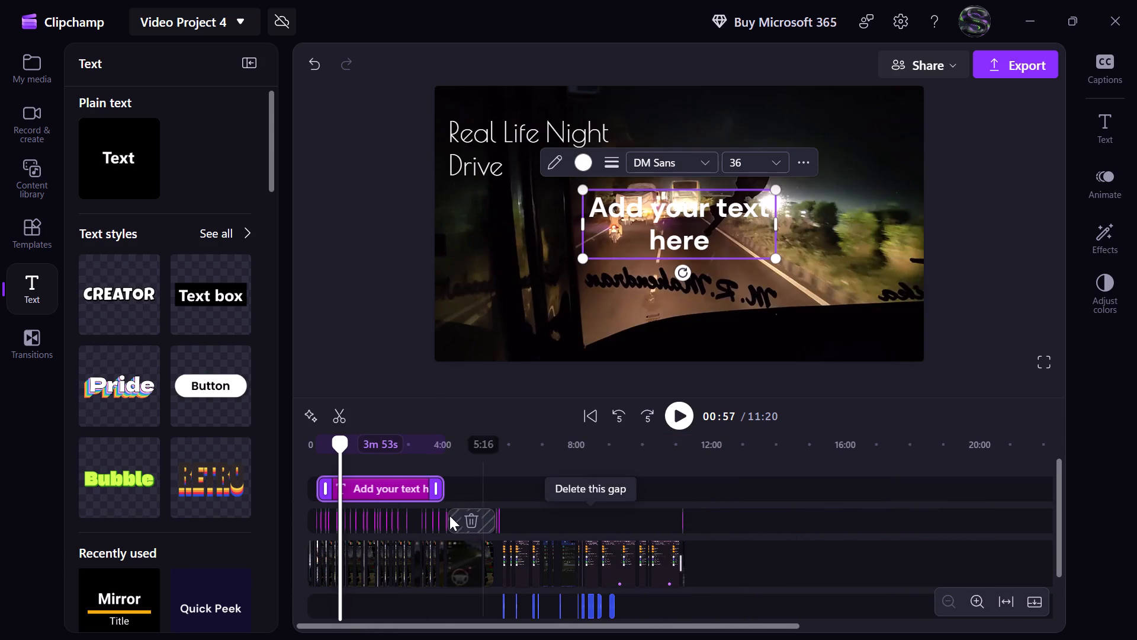
drag(439, 487, 624, 489)
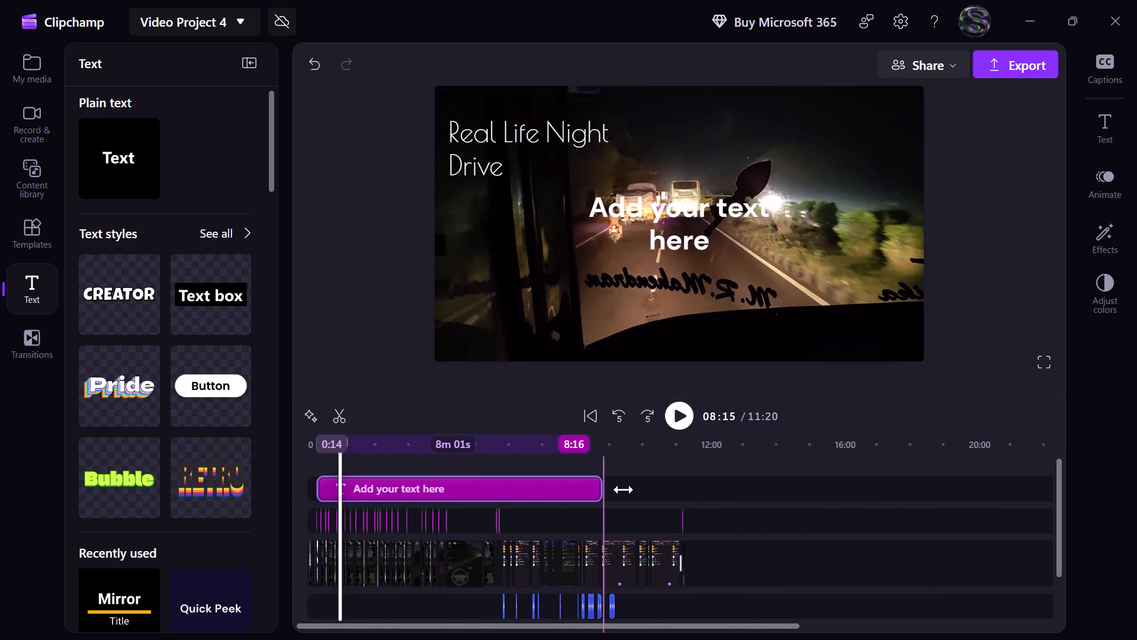
drag(624, 489, 683, 491)
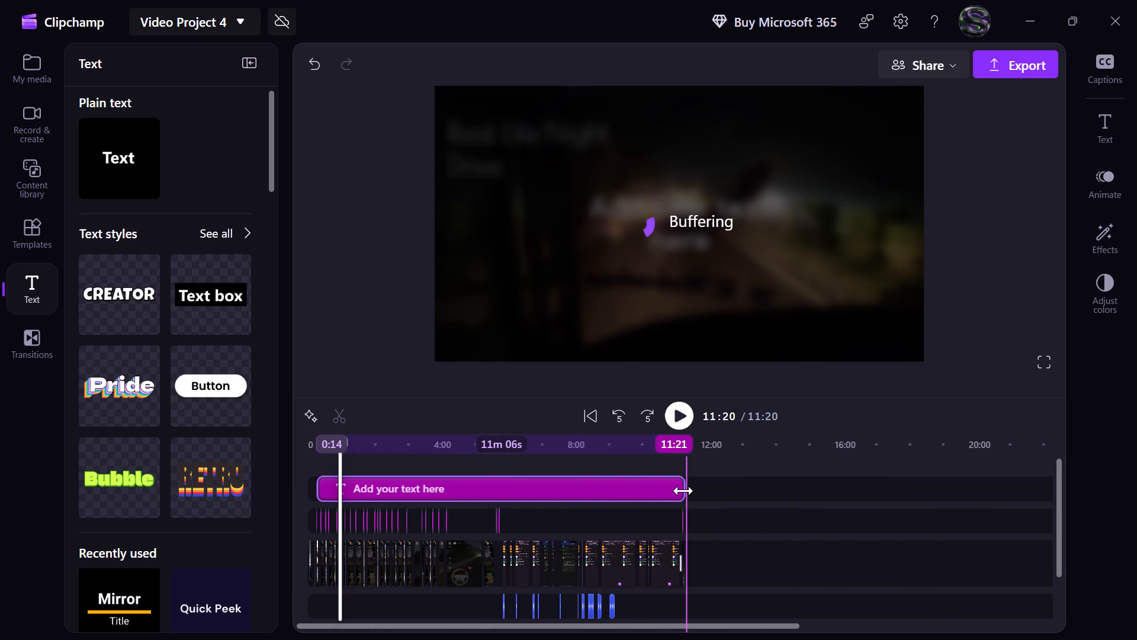
drag(683, 491, 702, 491)
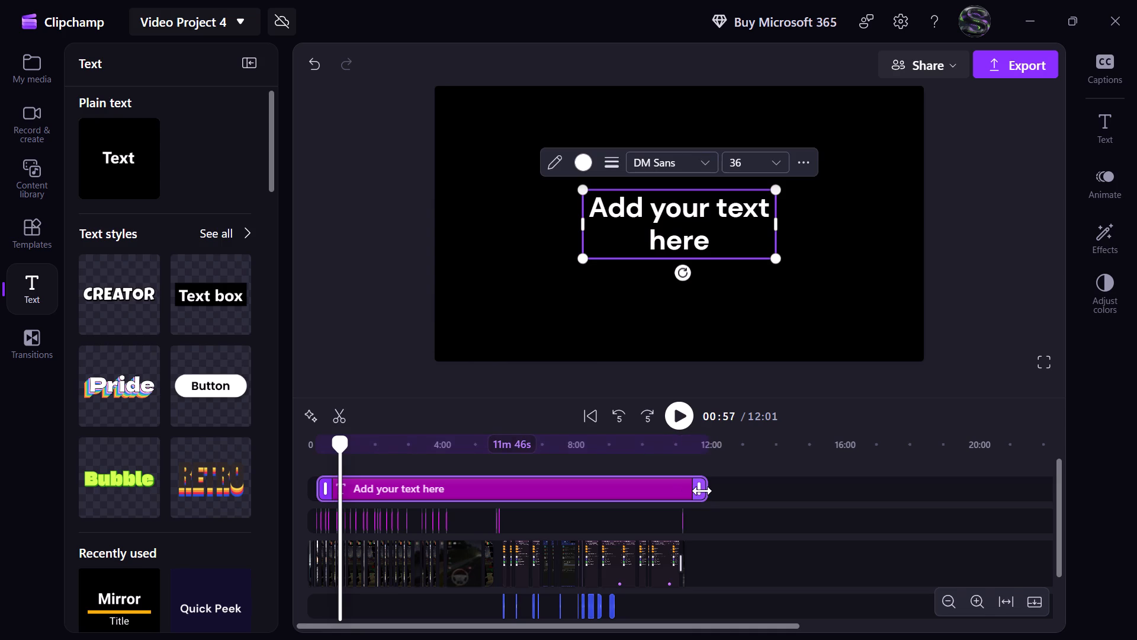
Trim the plain text title's end to about 11:11, just before the "Thanks For Watching" title, giving a duration of about 10 min 56 s.
ctrl+scroll(702, 491, up, 11)
scroll(702, 491, left, 6)
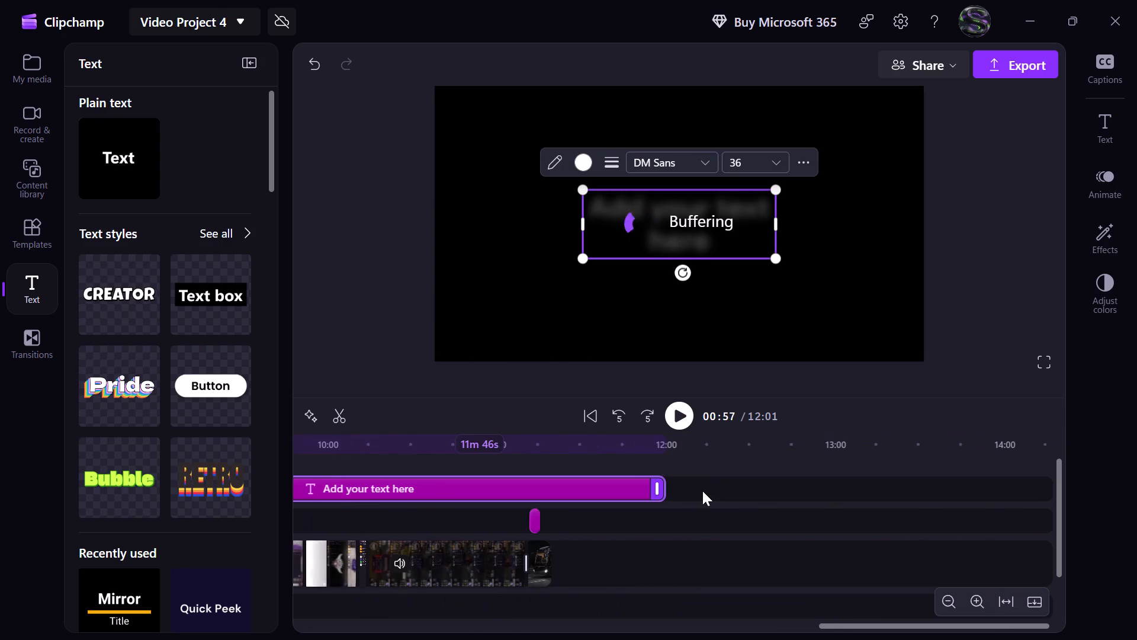
ctrl+scroll(702, 491, up, 11)
scroll(702, 491, left, 9)
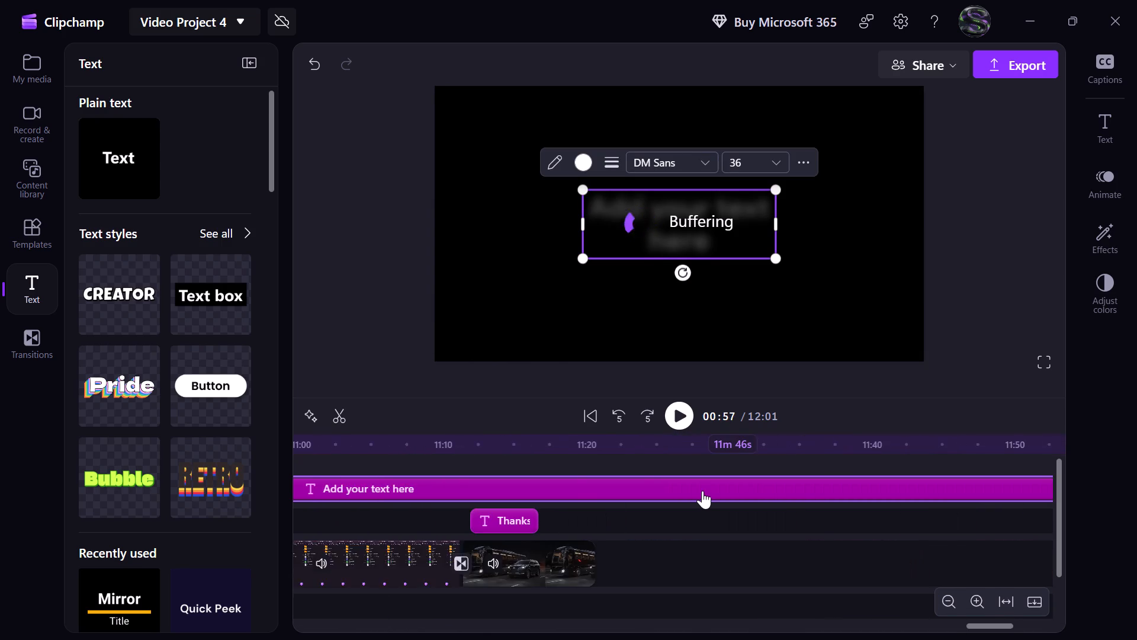
scroll(702, 491, left, 5)
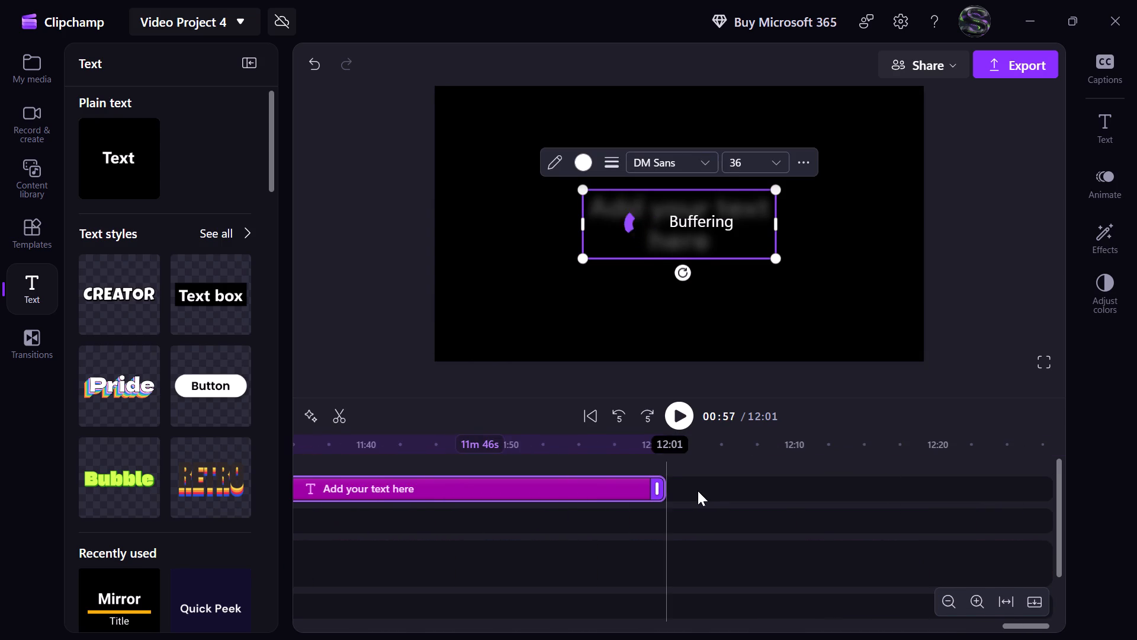
drag(656, 488, 477, 507)
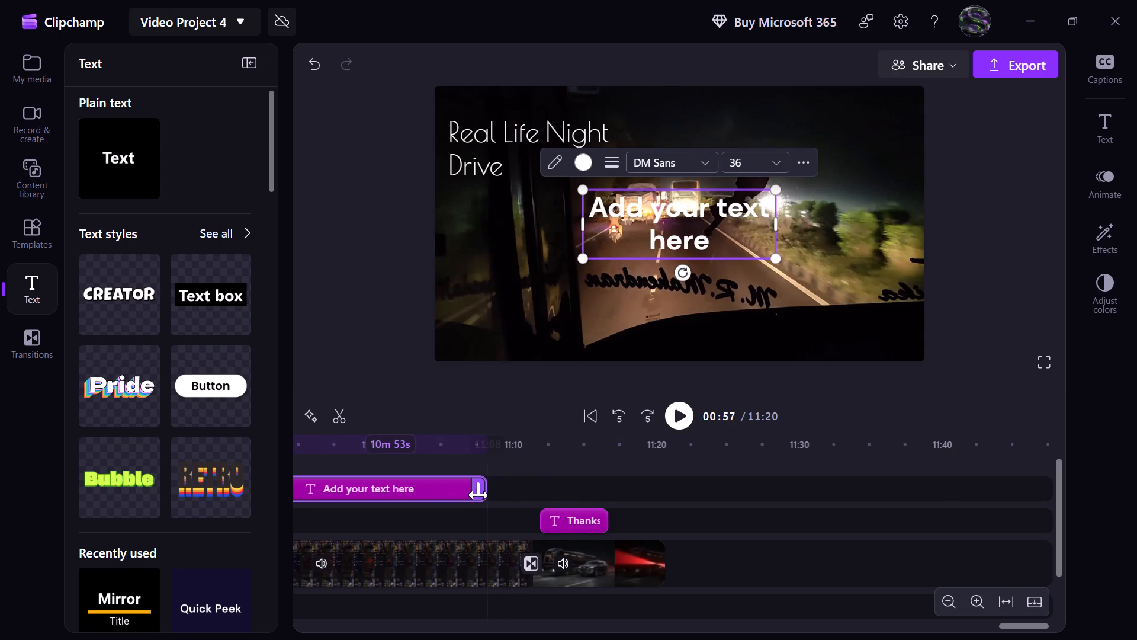
drag(478, 493, 518, 494)
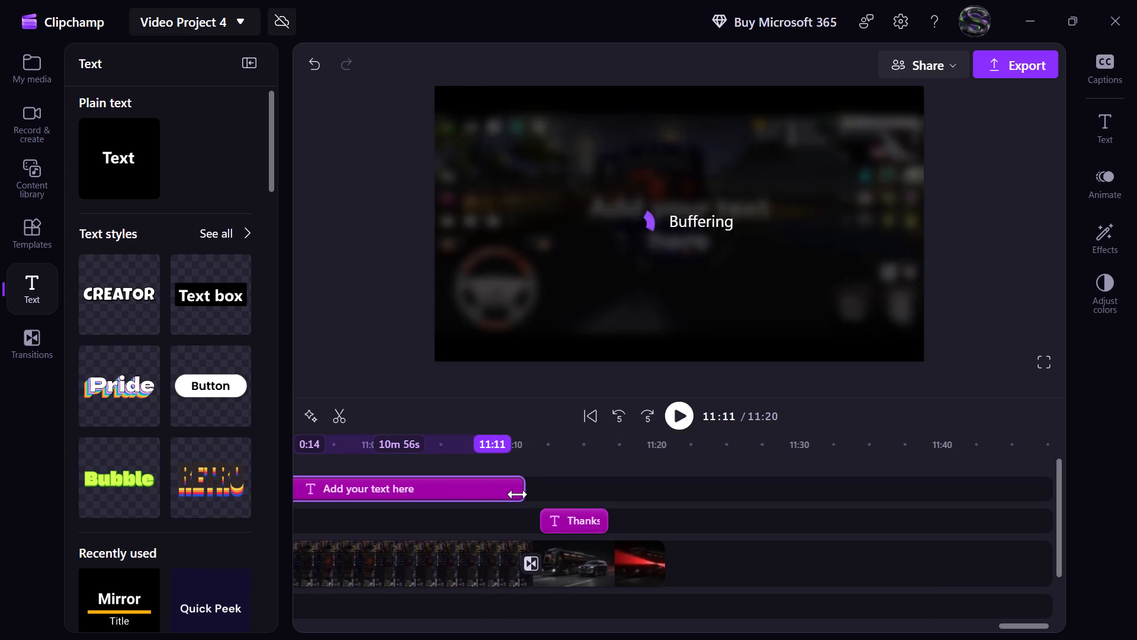
drag(518, 494, 518, 496)
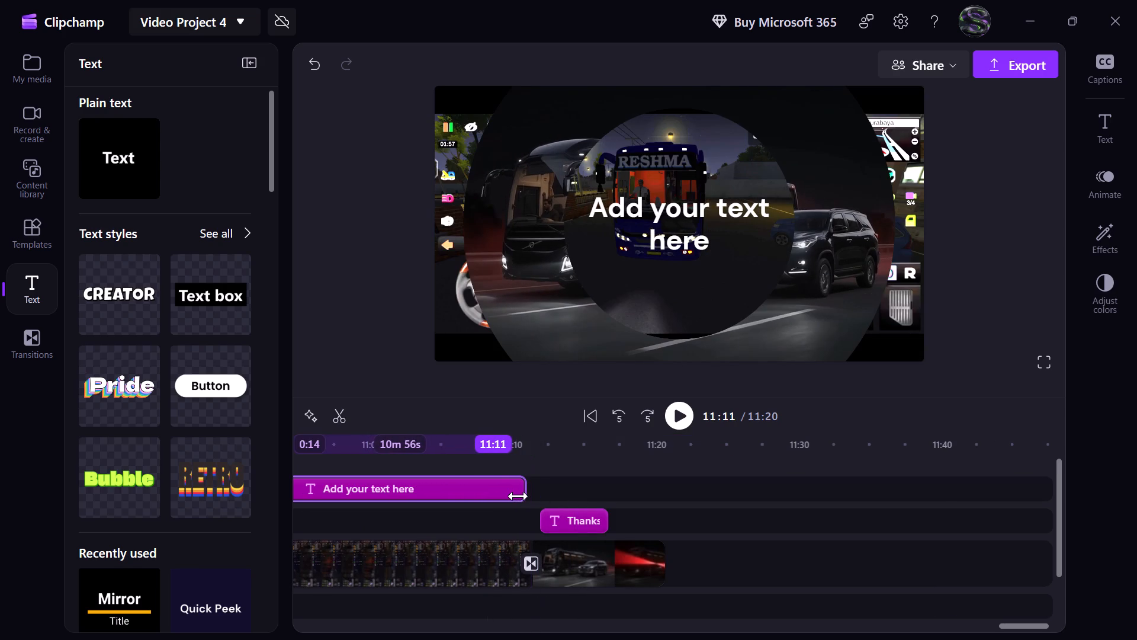
drag(518, 496, 517, 497)
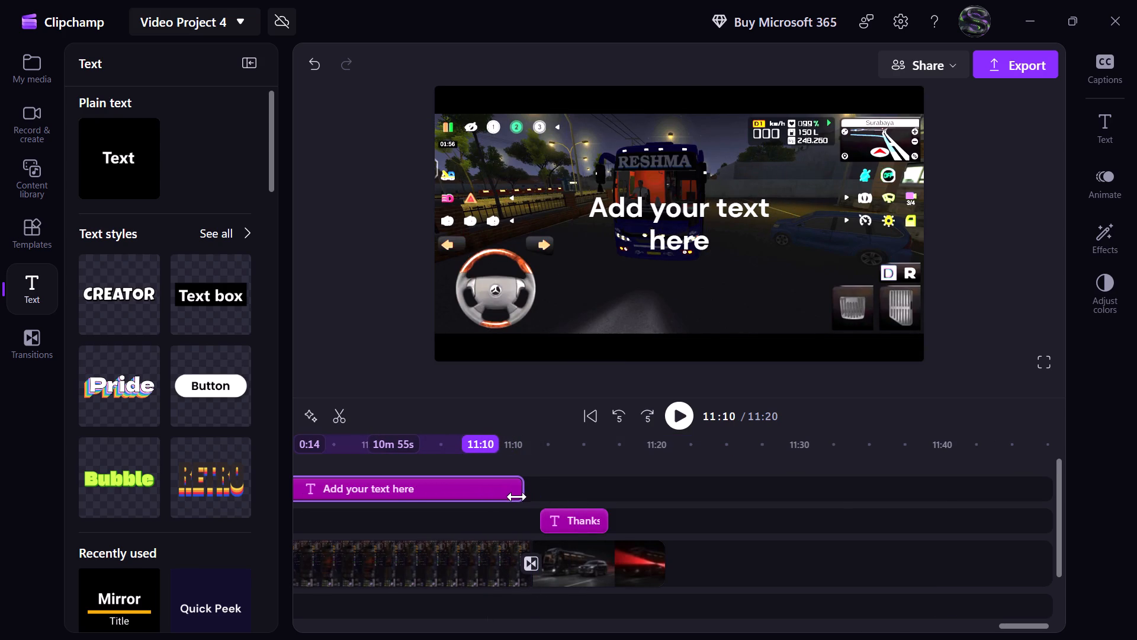
drag(517, 497, 477, 497)
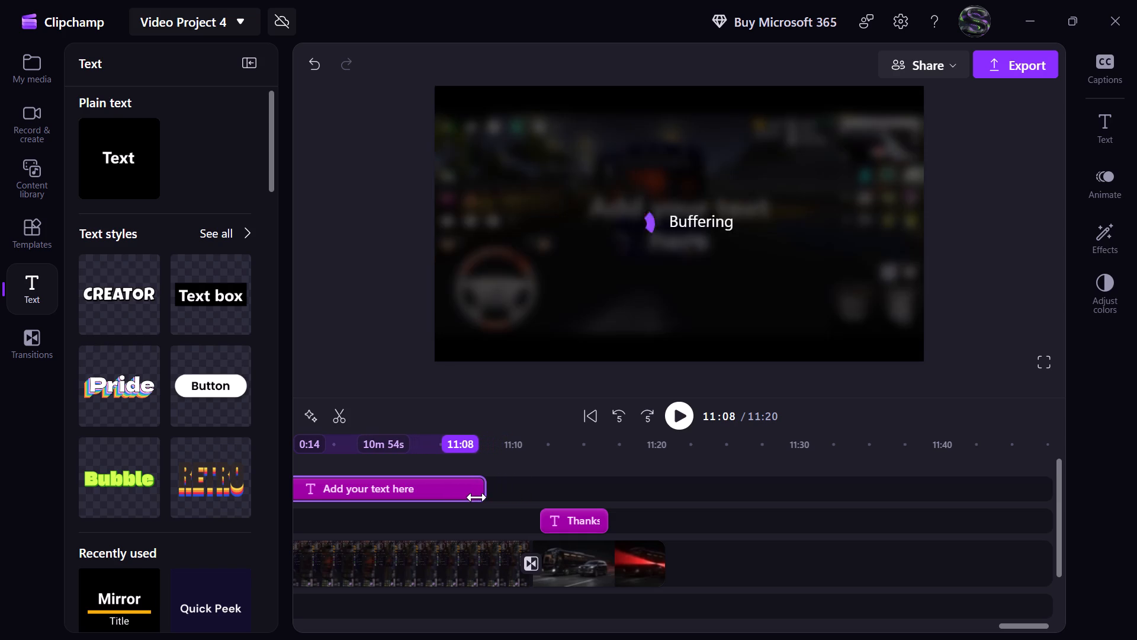
drag(477, 497, 517, 498)
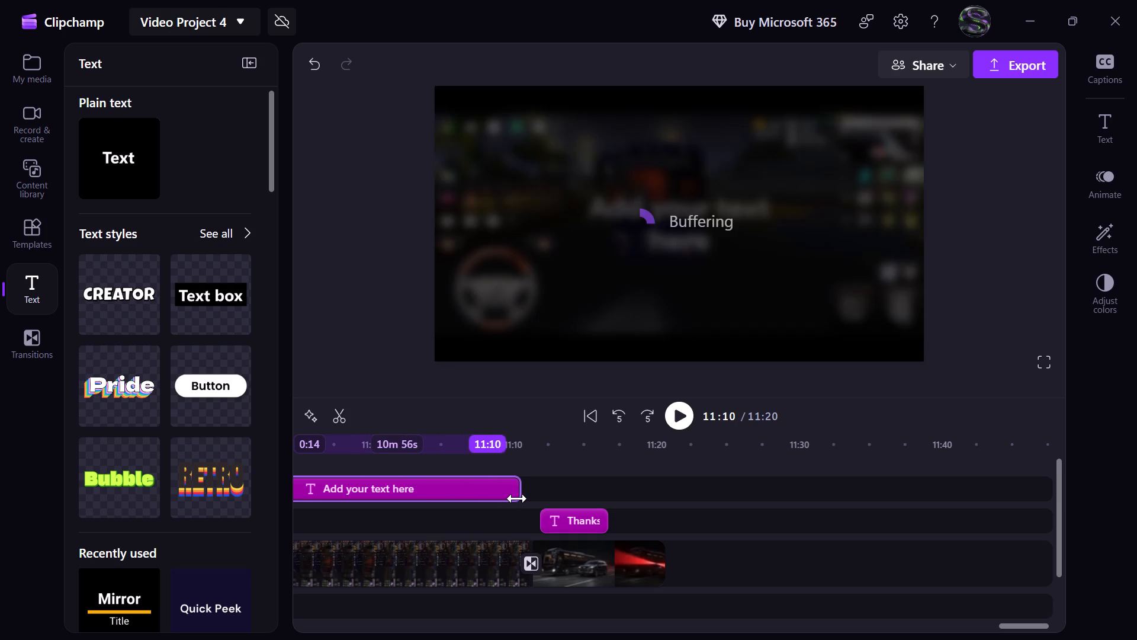
drag(517, 498, 524, 498)
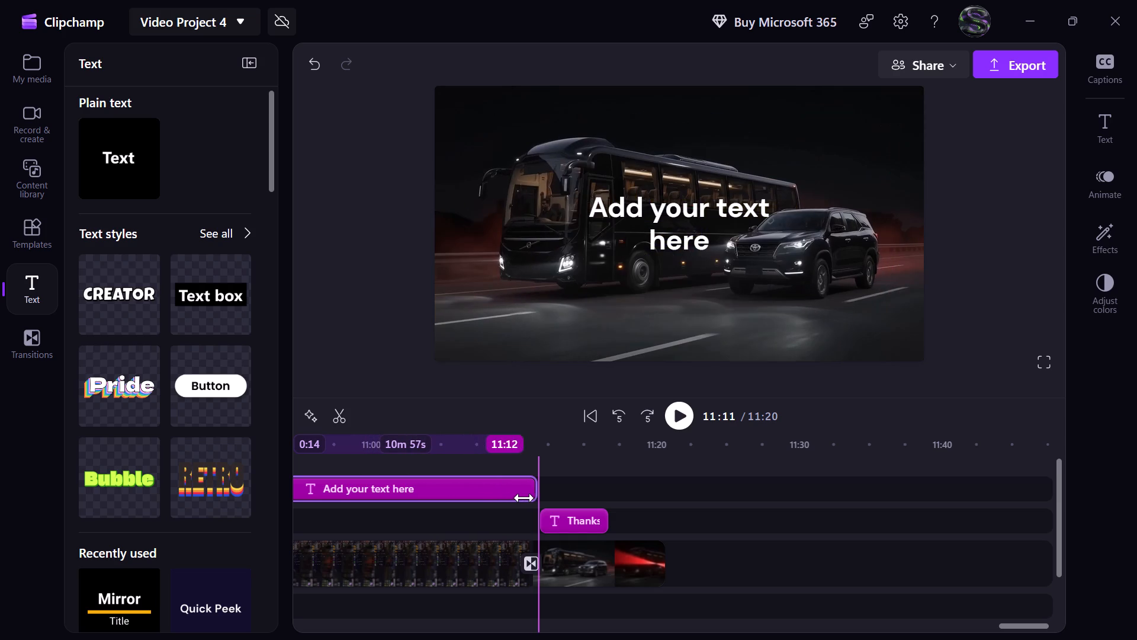
drag(524, 498, 521, 498)
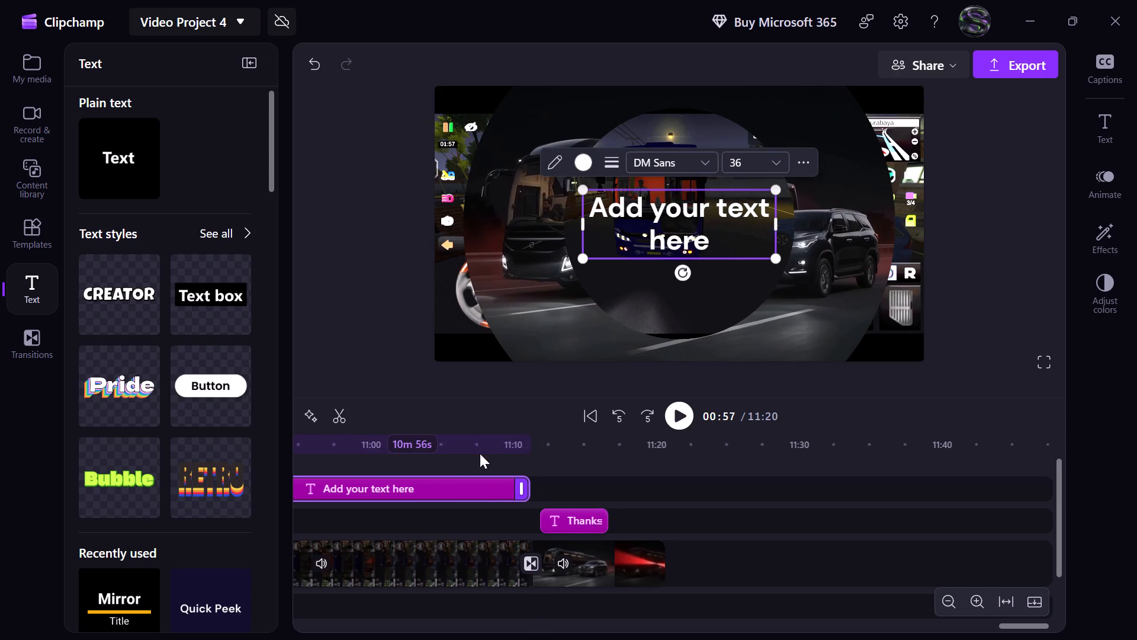
Extend the plain text title's start slightly earlier to align with the start of the "Real Life Engine Sound" title.
scroll(476, 444, right, 9)
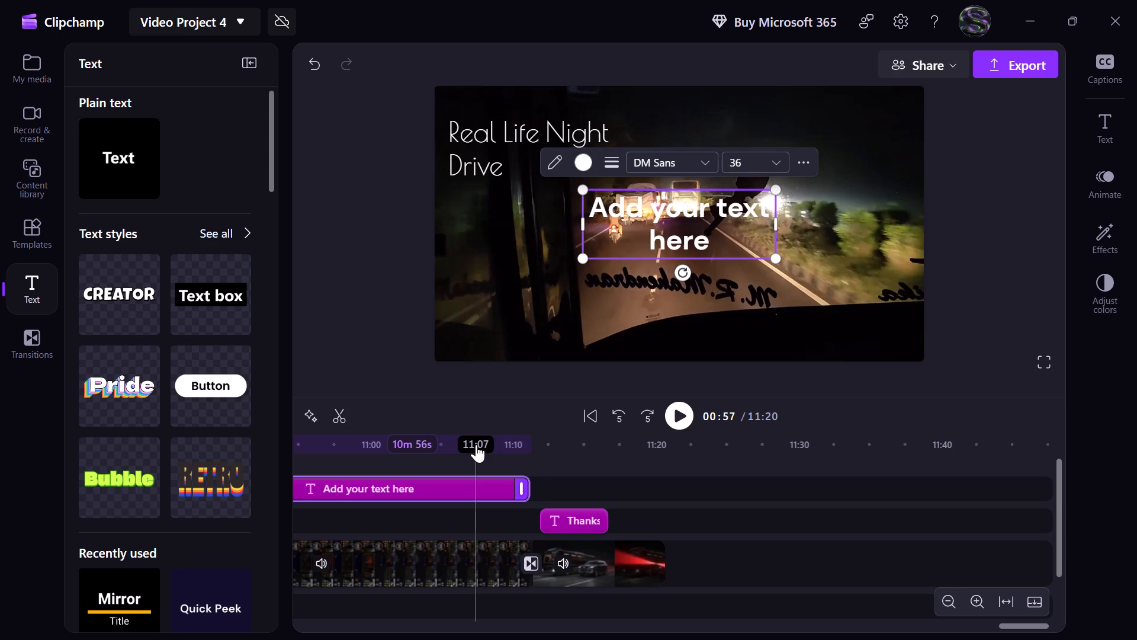
scroll(476, 444, right, 11)
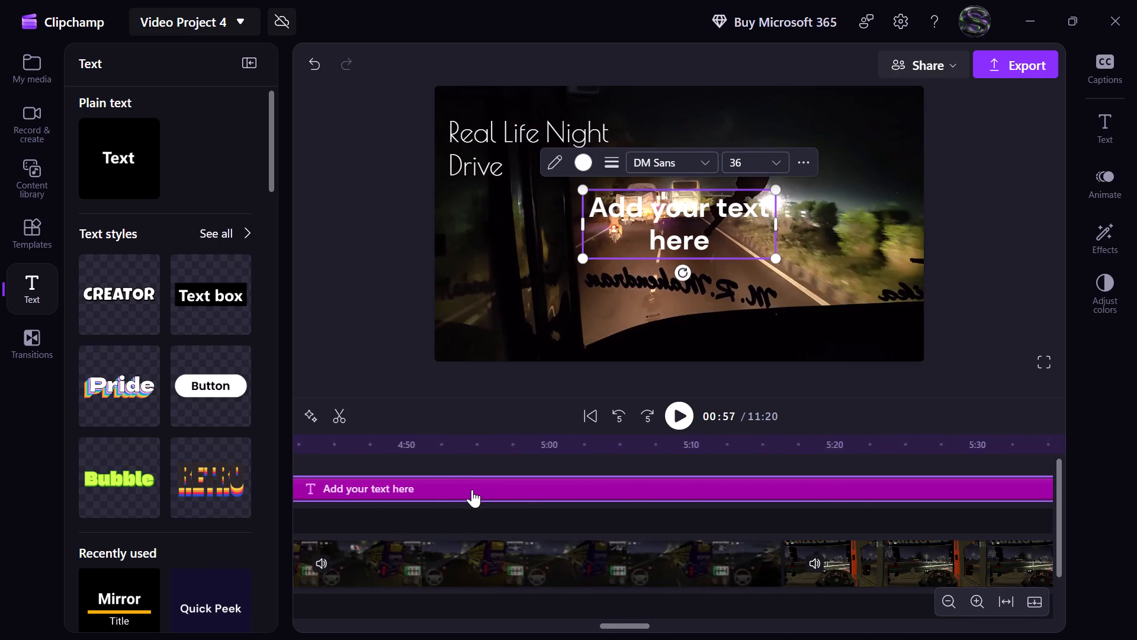
scroll(472, 489, right, 7)
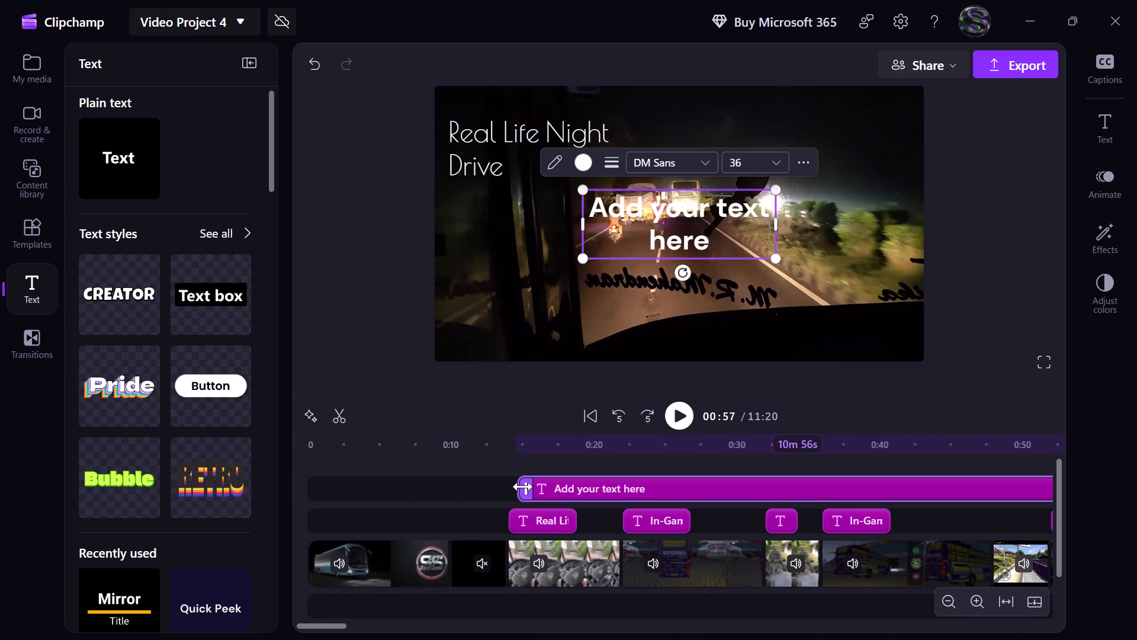
drag(523, 488, 514, 488)
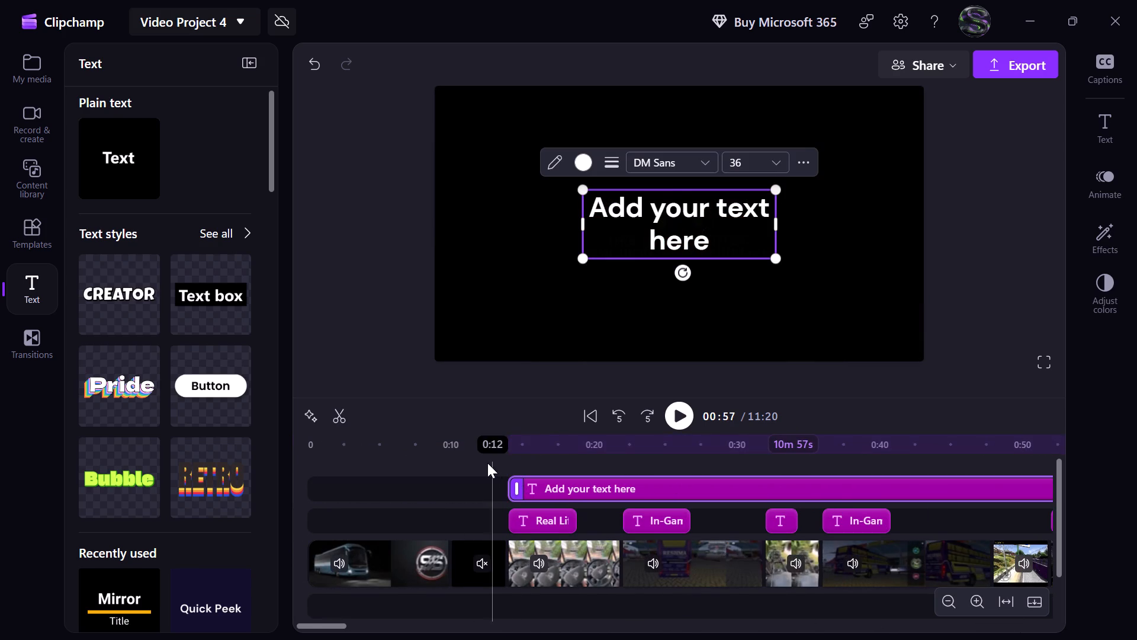
Play the start of the long plain text title and replace its placeholder text with "SS ".
click(487, 461)
click(675, 427)
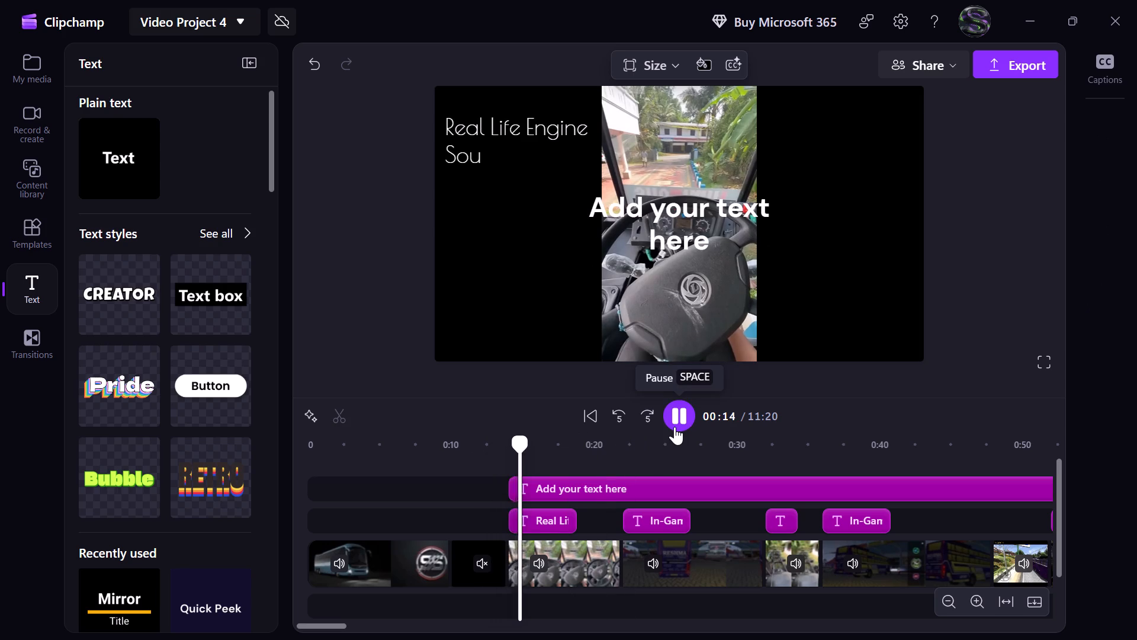
click(675, 427)
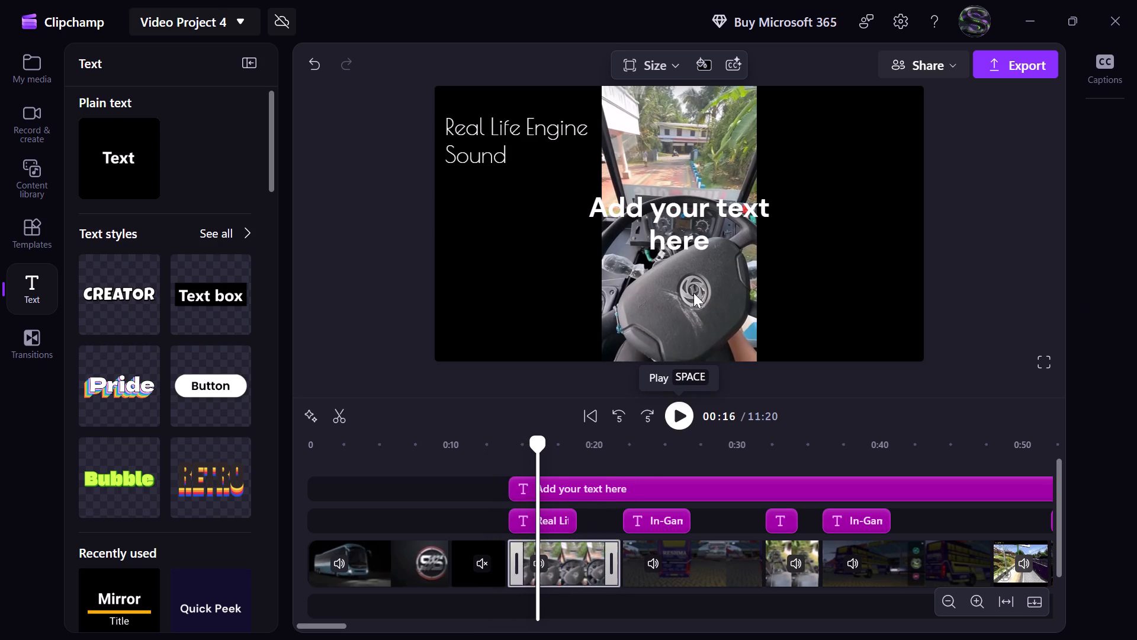
triple_click(709, 236)
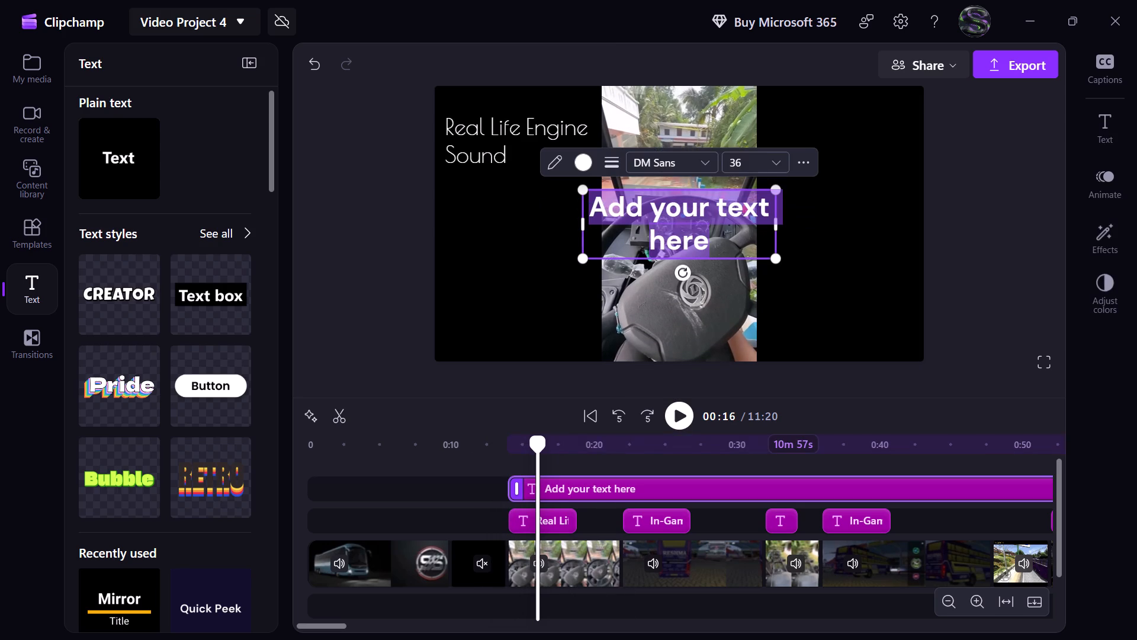
text(SS)
key(space)
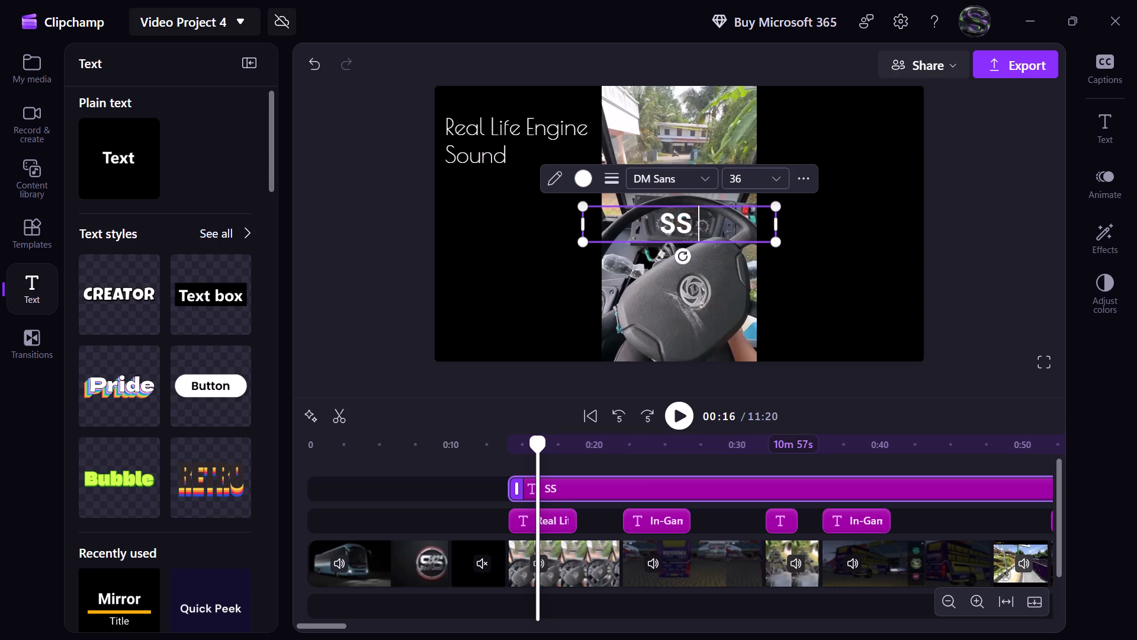
Copy "Strïkër" from the channel handle in YouTube Studio in Chrome and paste it after "SS " in the Clipchamp title.
key(alt+Tab)
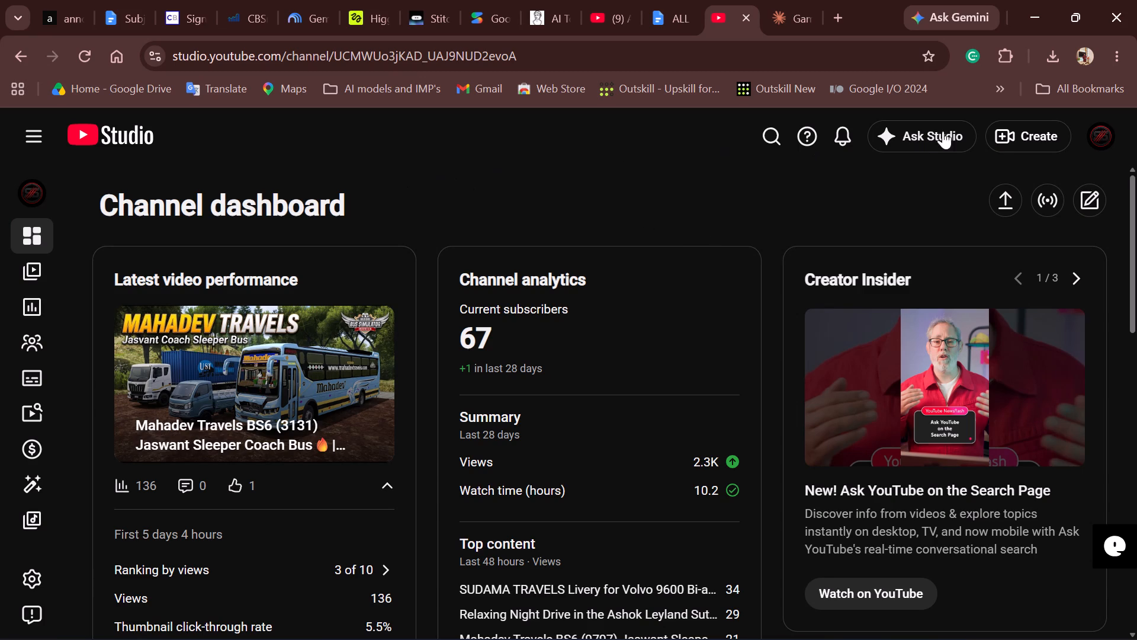
click(1110, 143)
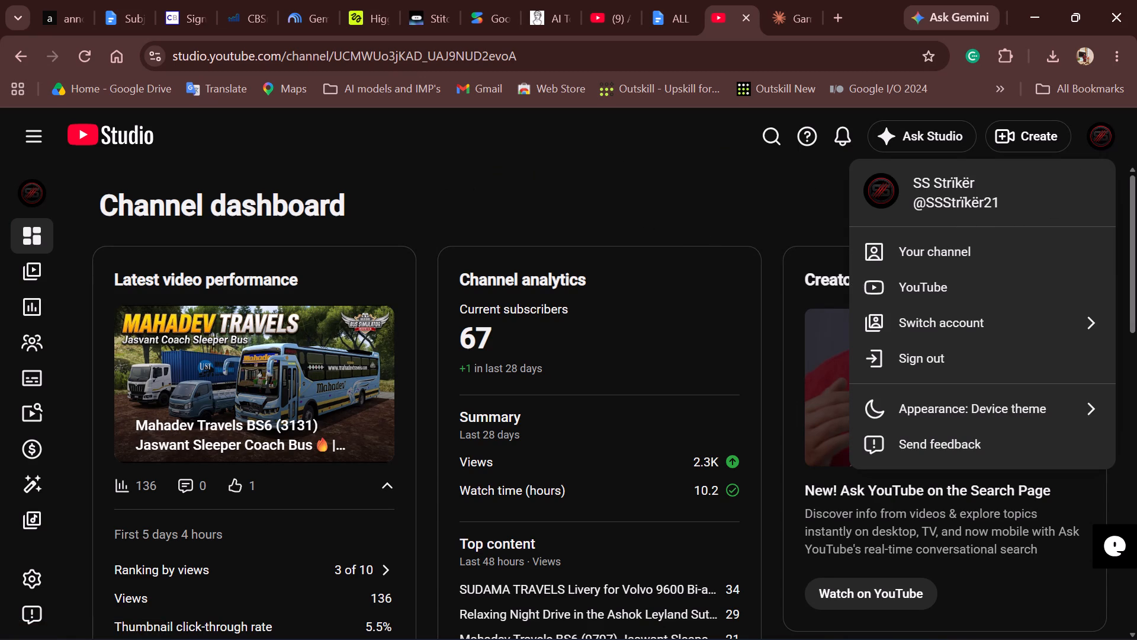
drag(942, 205, 984, 206)
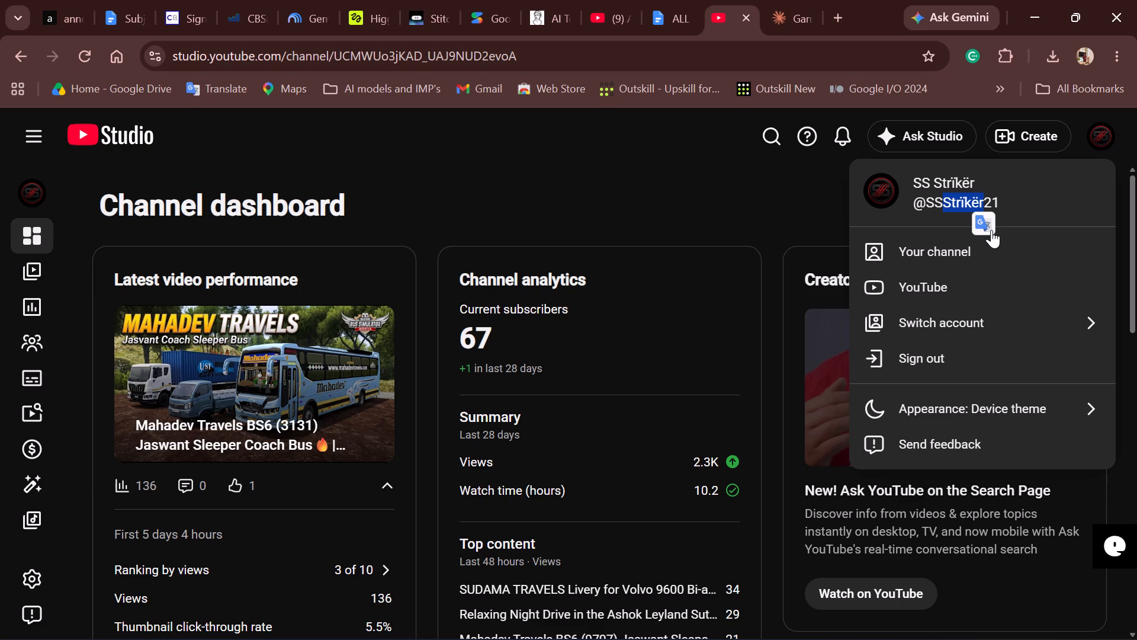
key(ctrl+c)
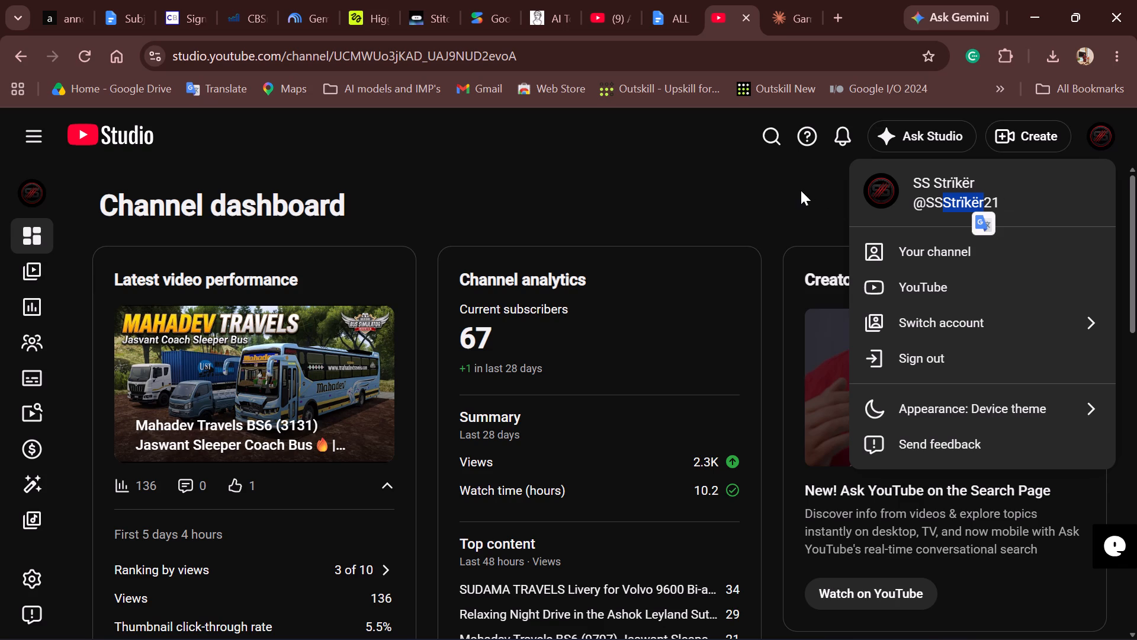
click(800, 190)
click(1048, 19)
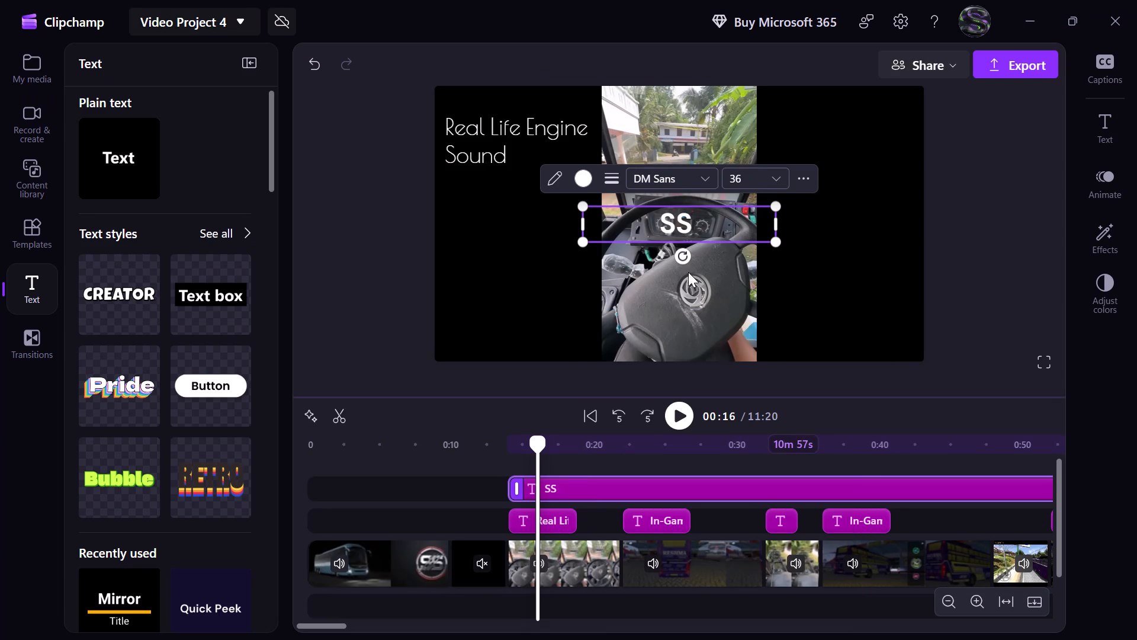
key(ctrl+v)
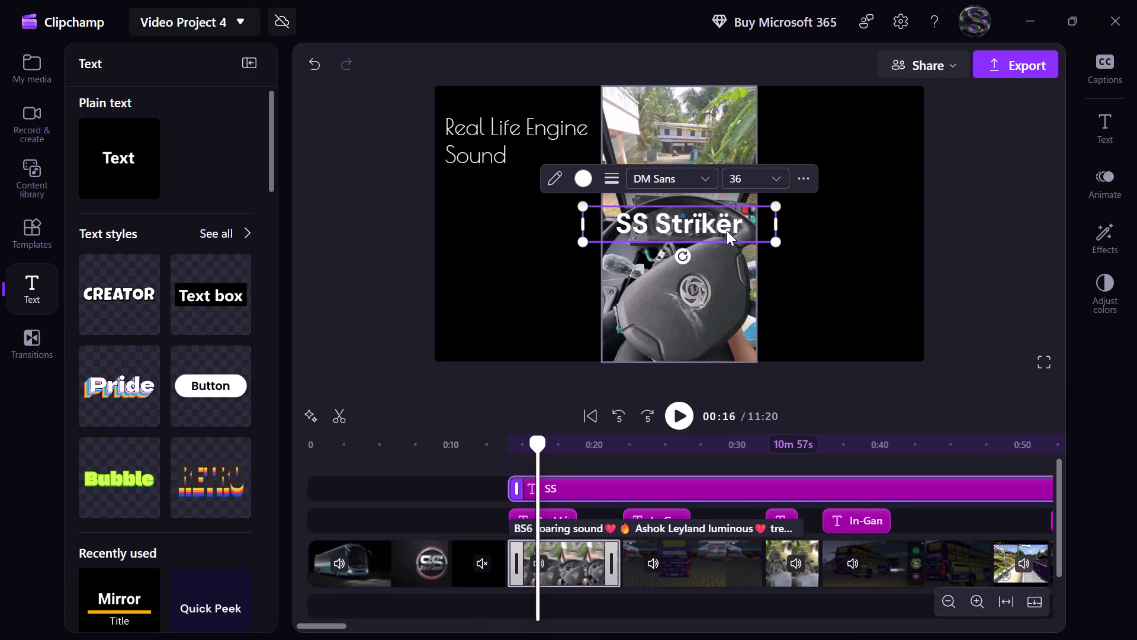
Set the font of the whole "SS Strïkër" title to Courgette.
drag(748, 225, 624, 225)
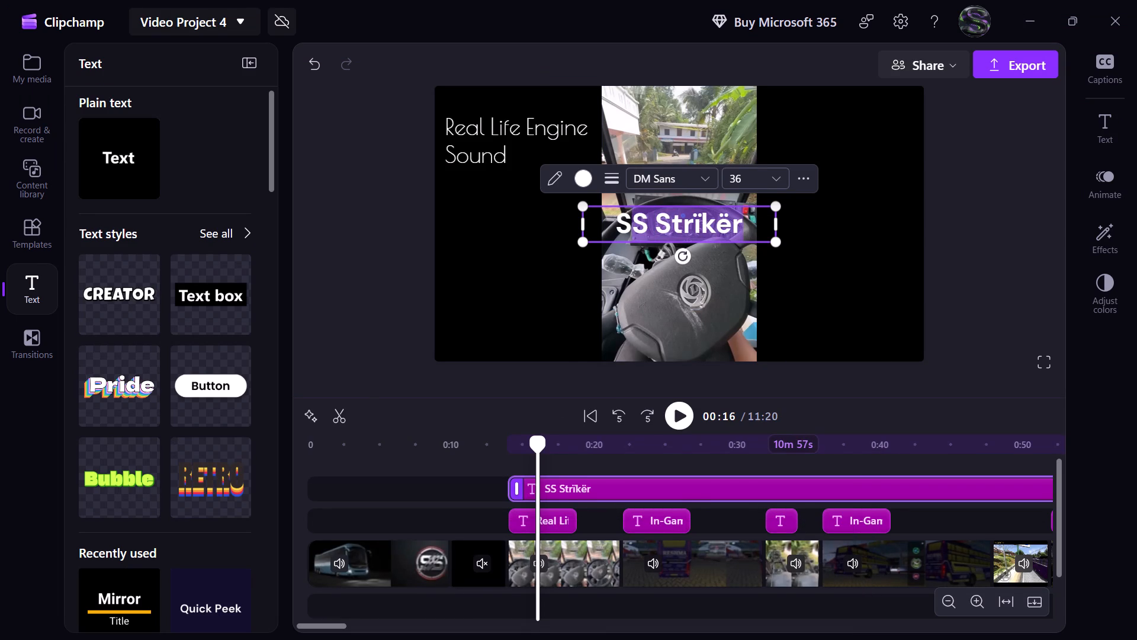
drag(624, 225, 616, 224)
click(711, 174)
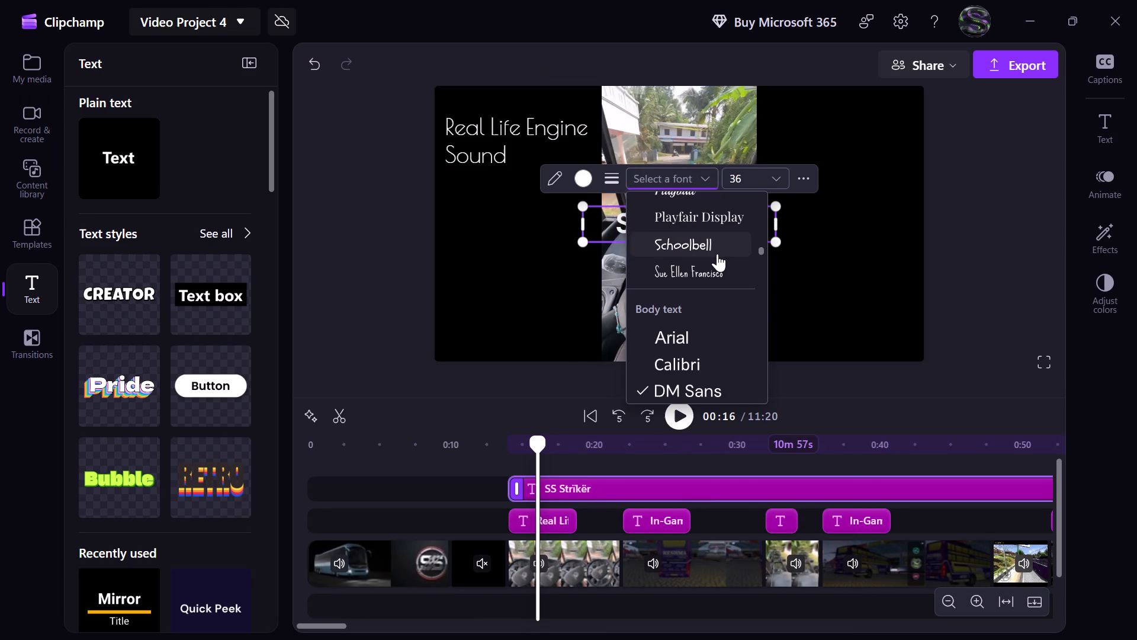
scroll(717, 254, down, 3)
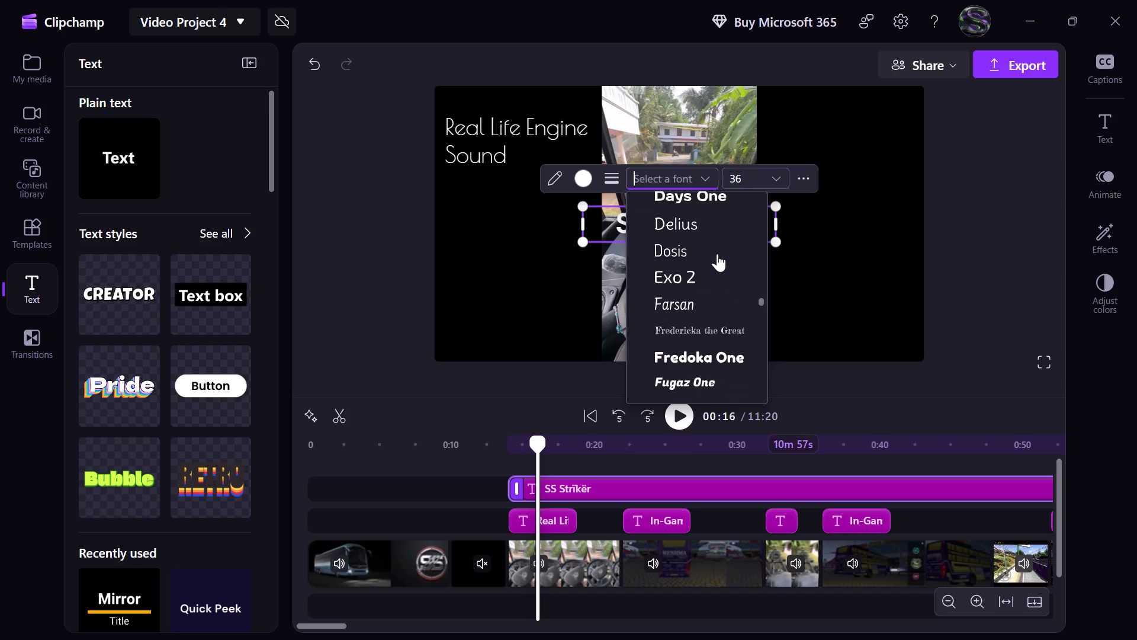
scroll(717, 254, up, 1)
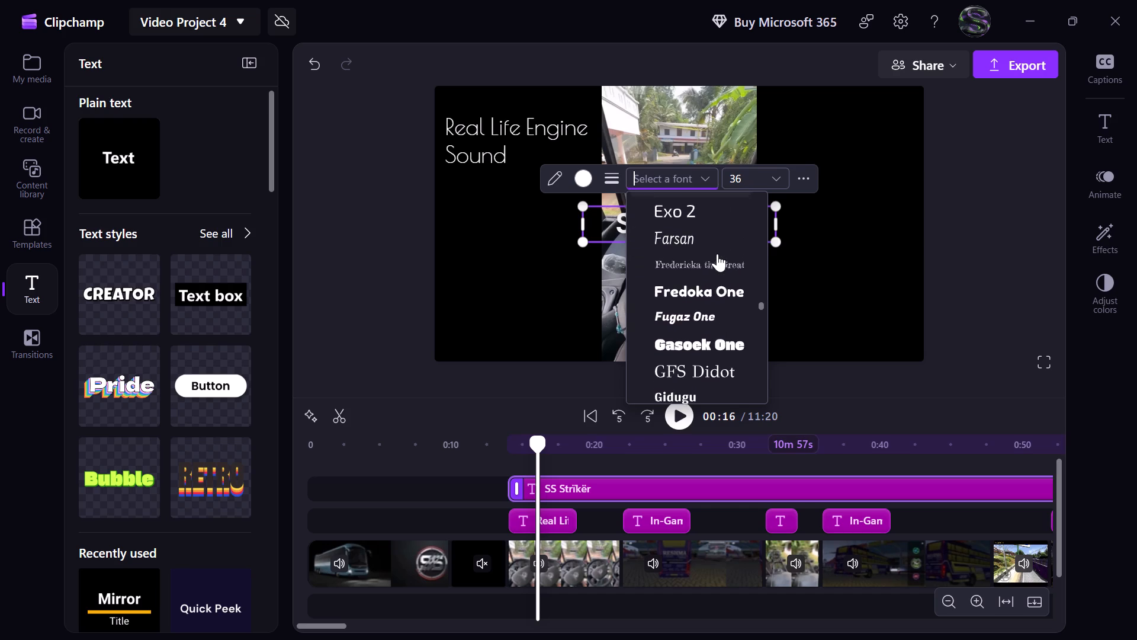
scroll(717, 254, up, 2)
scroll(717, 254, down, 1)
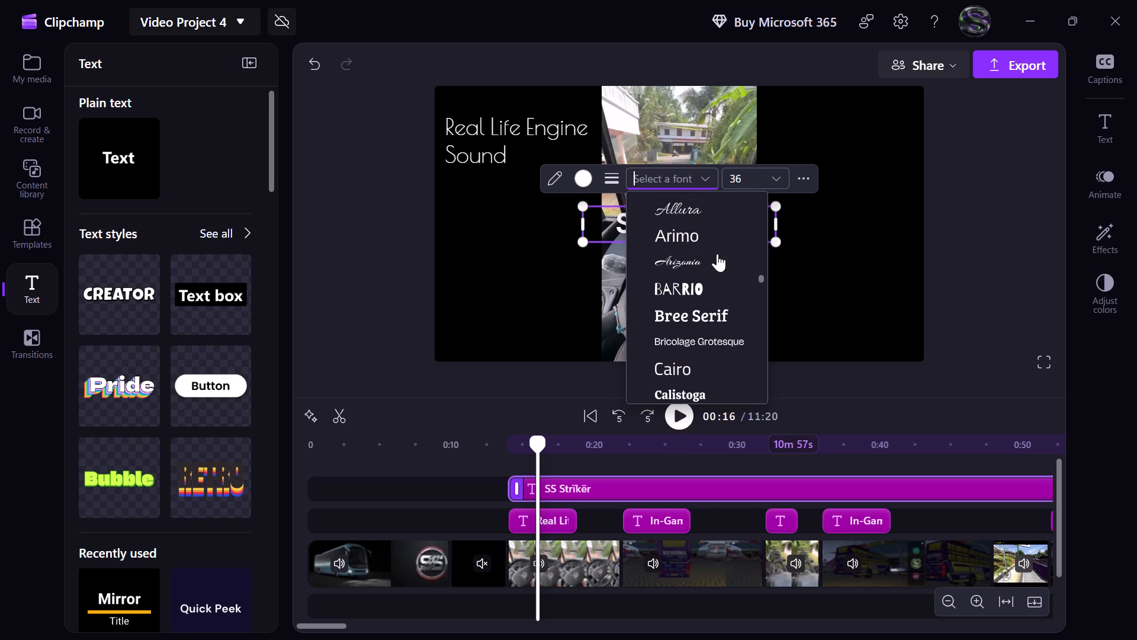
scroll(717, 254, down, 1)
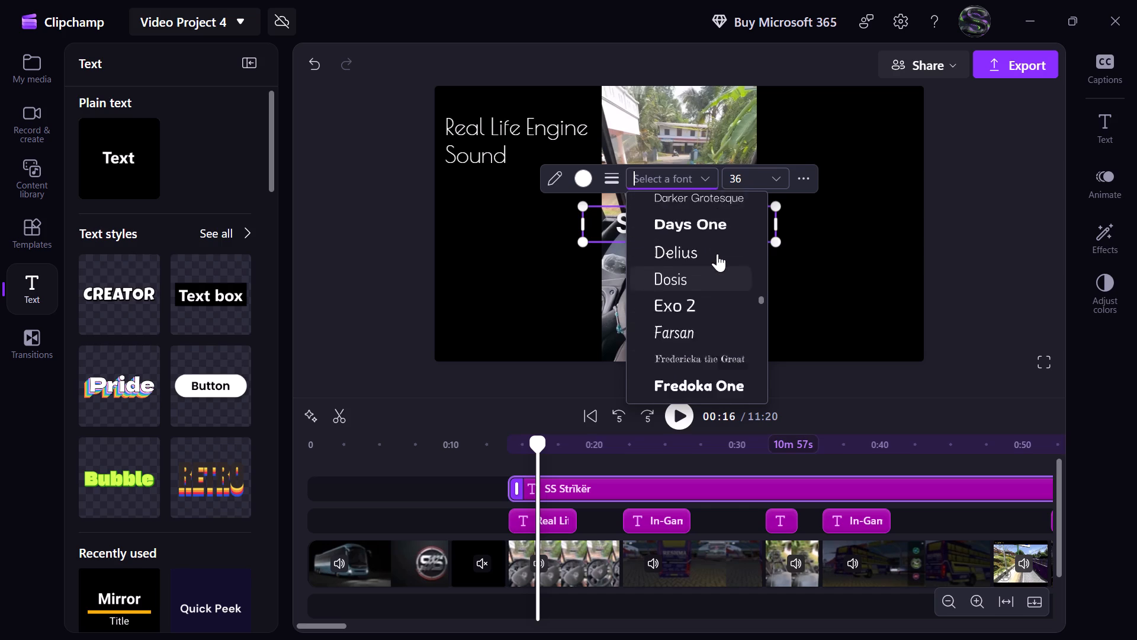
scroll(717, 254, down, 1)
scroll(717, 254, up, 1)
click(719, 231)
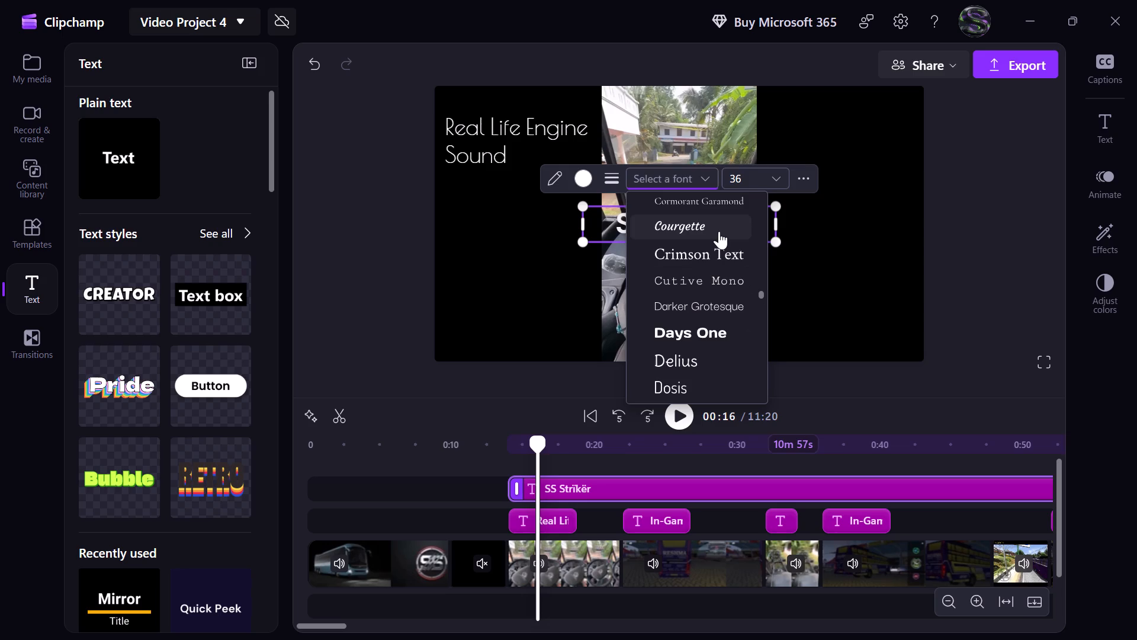
Set the font of the "SS Strïkër" title to Ephesis.
click(709, 177)
scroll(720, 220, up, 4)
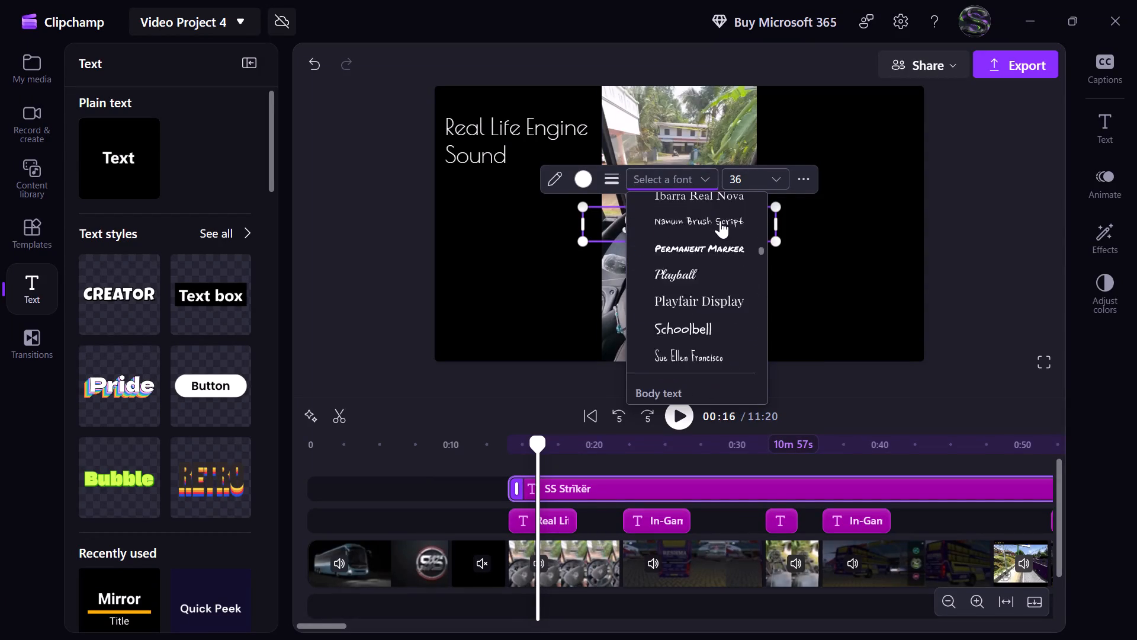
scroll(720, 220, up, 4)
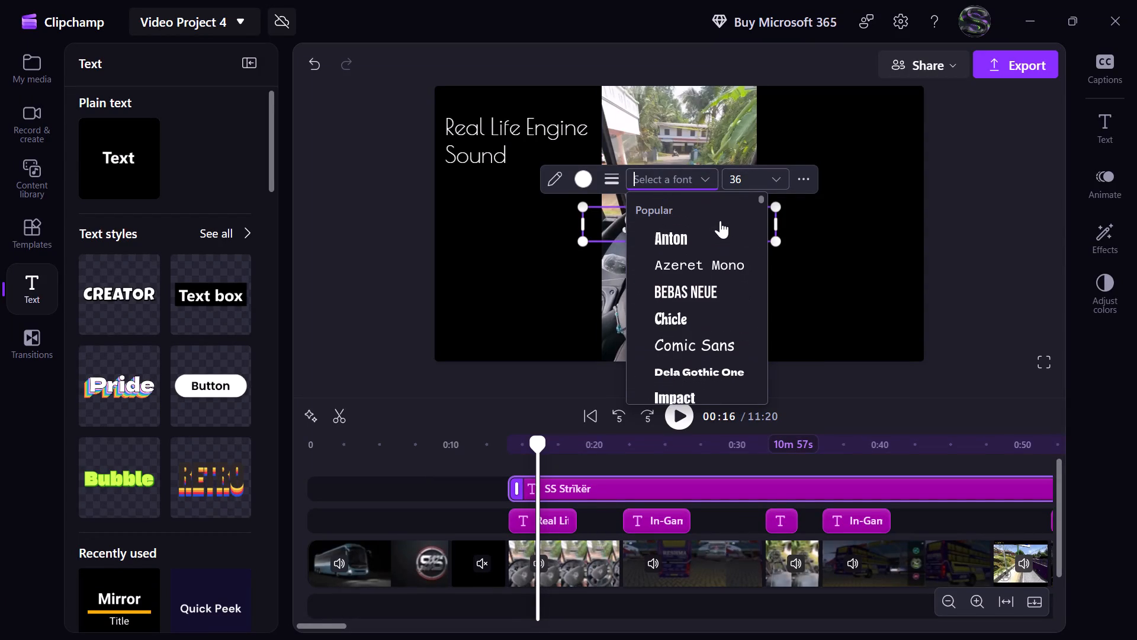
scroll(720, 220, down, 2)
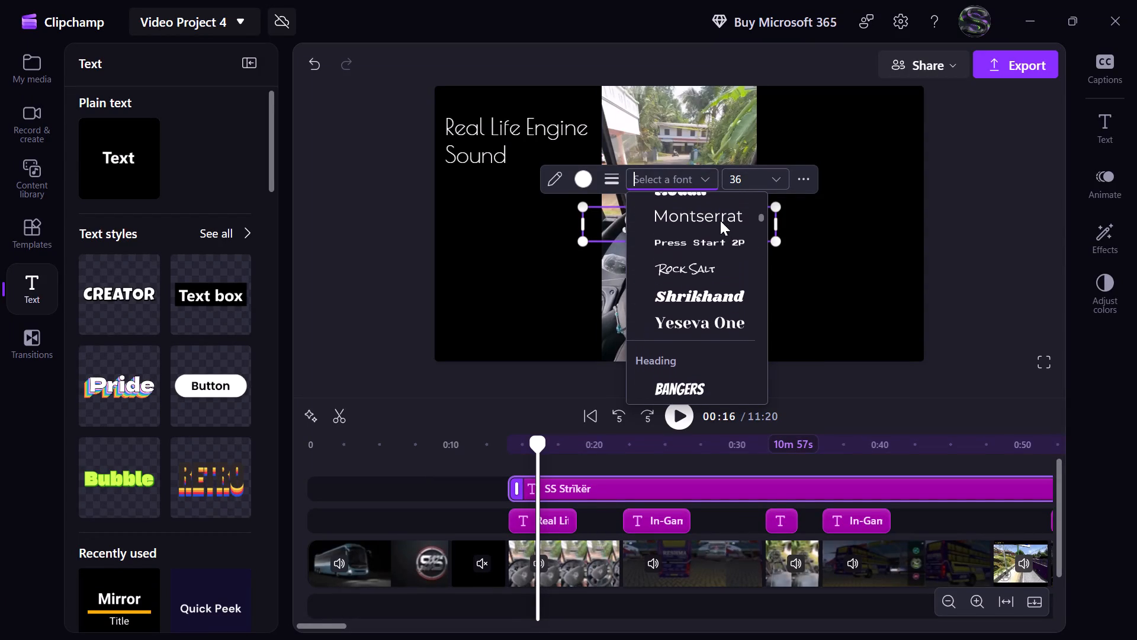
scroll(714, 232, up, 2)
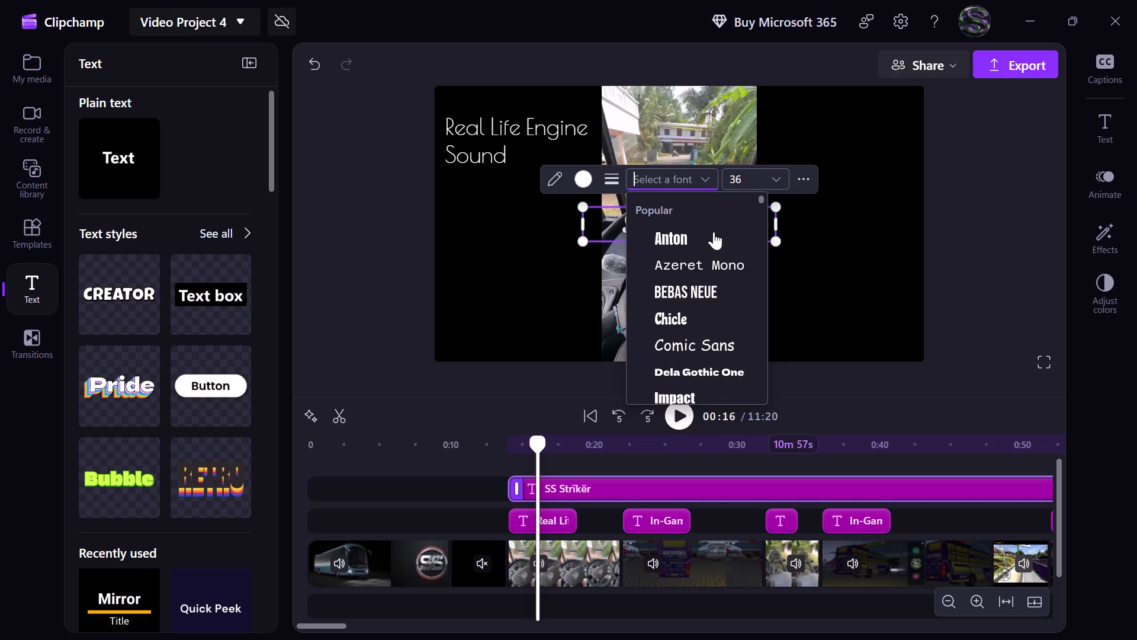
scroll(714, 232, down, 2)
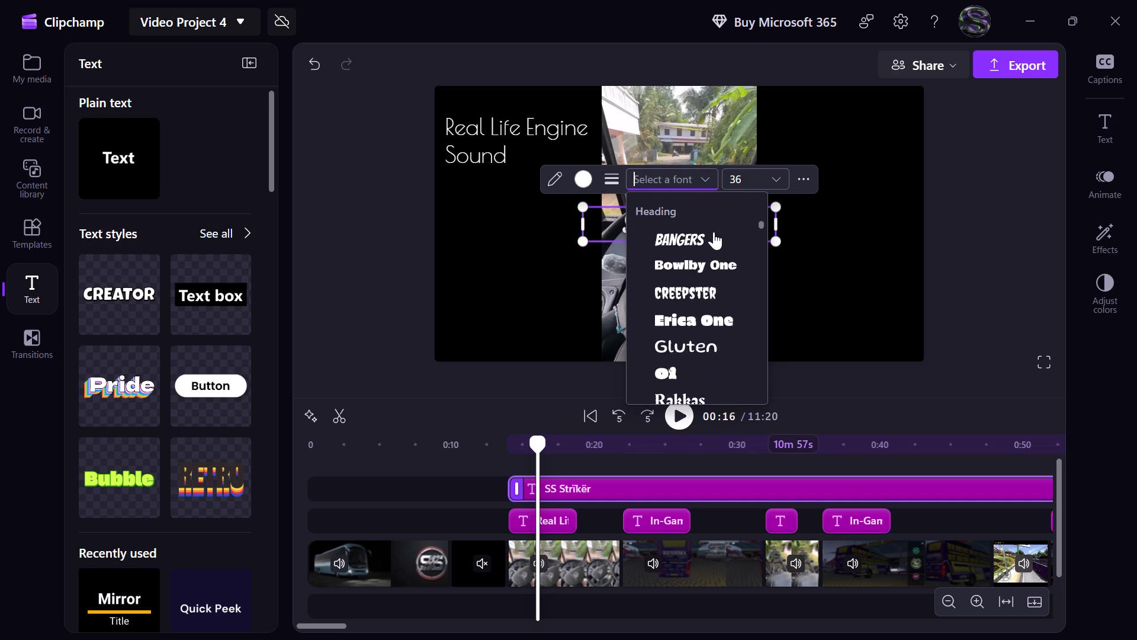
scroll(714, 232, down, 2)
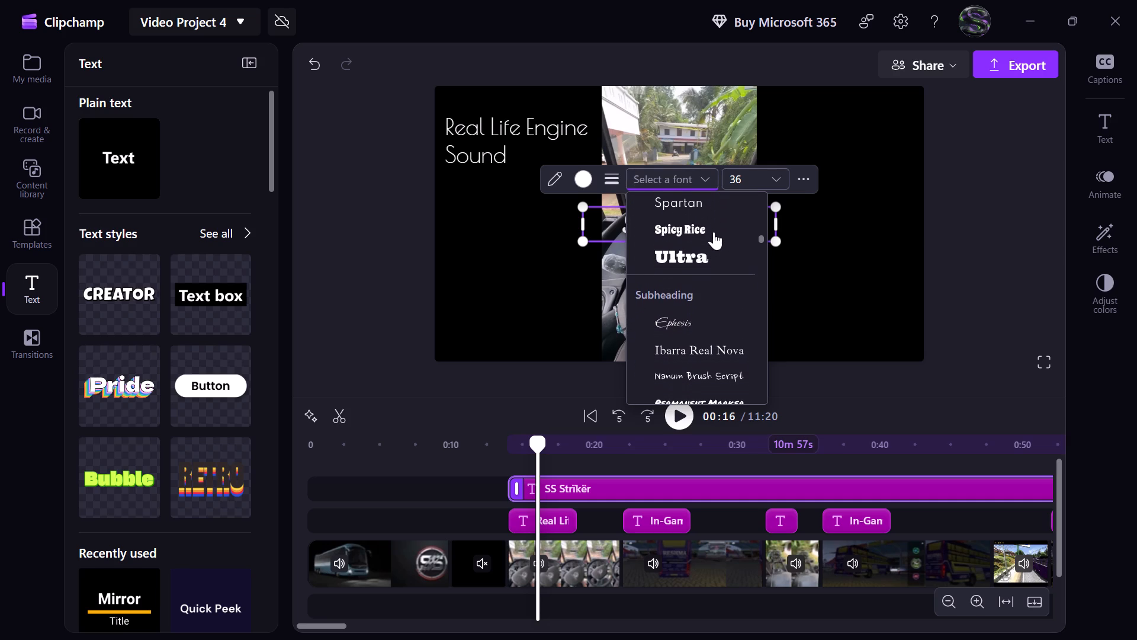
click(688, 317)
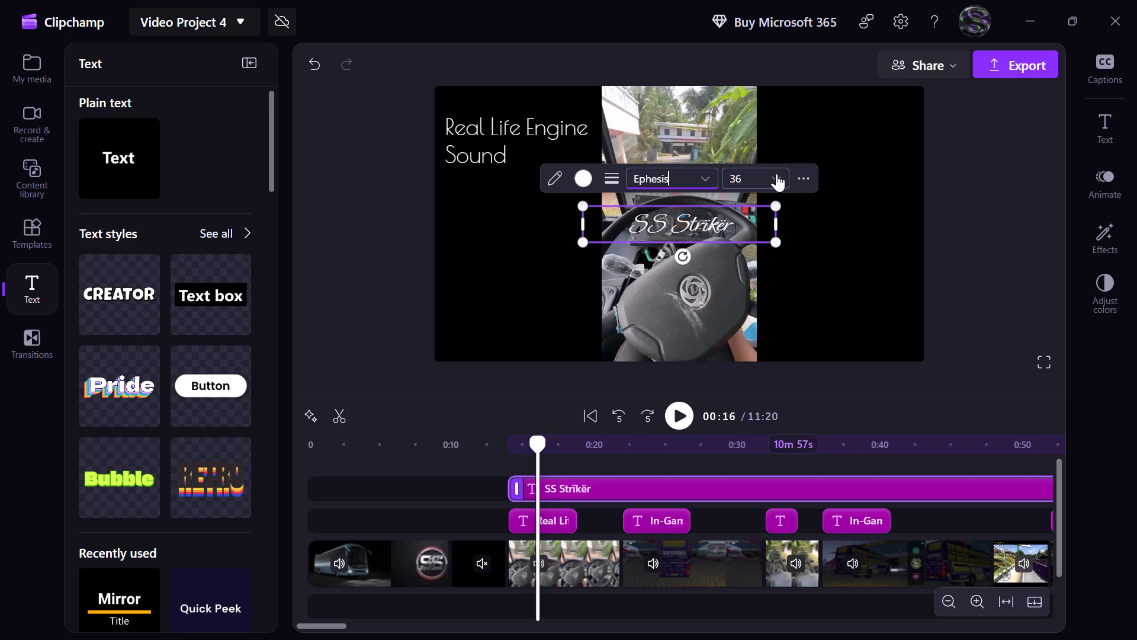
Apply the yellow-to-green gradient colour to the "SS Strïkër" text.
click(756, 177)
click(587, 173)
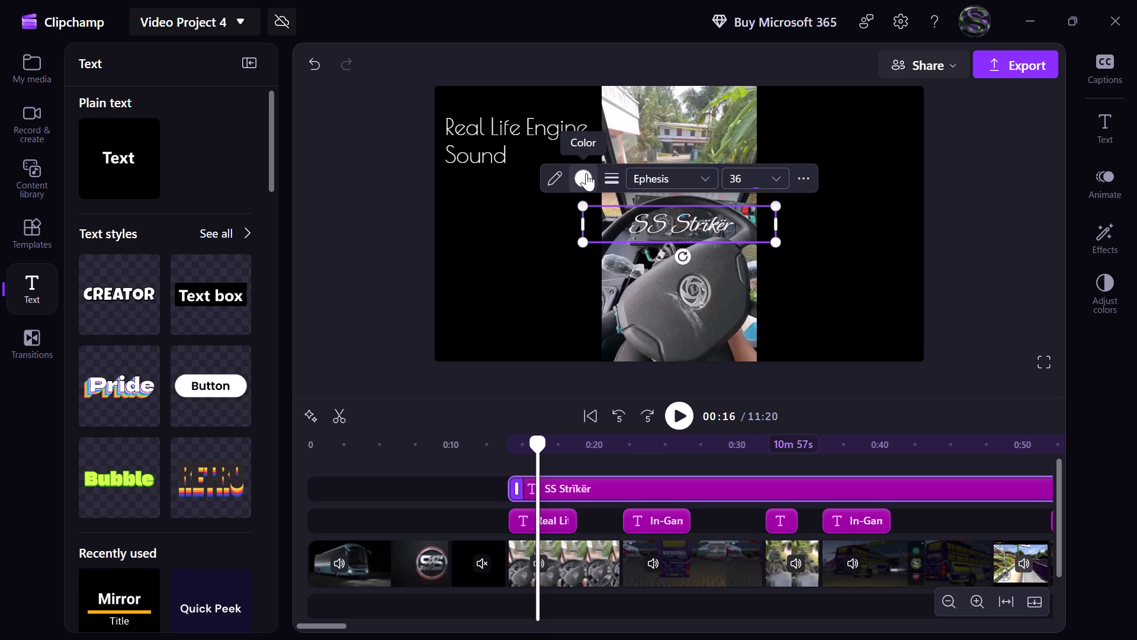
click(545, 207)
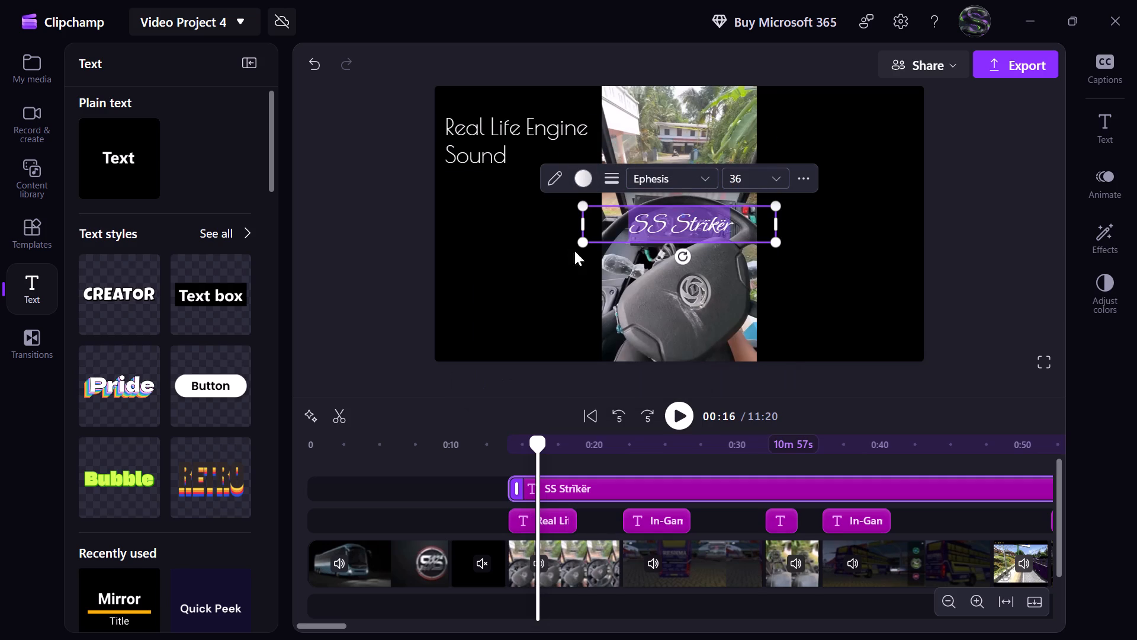
click(580, 182)
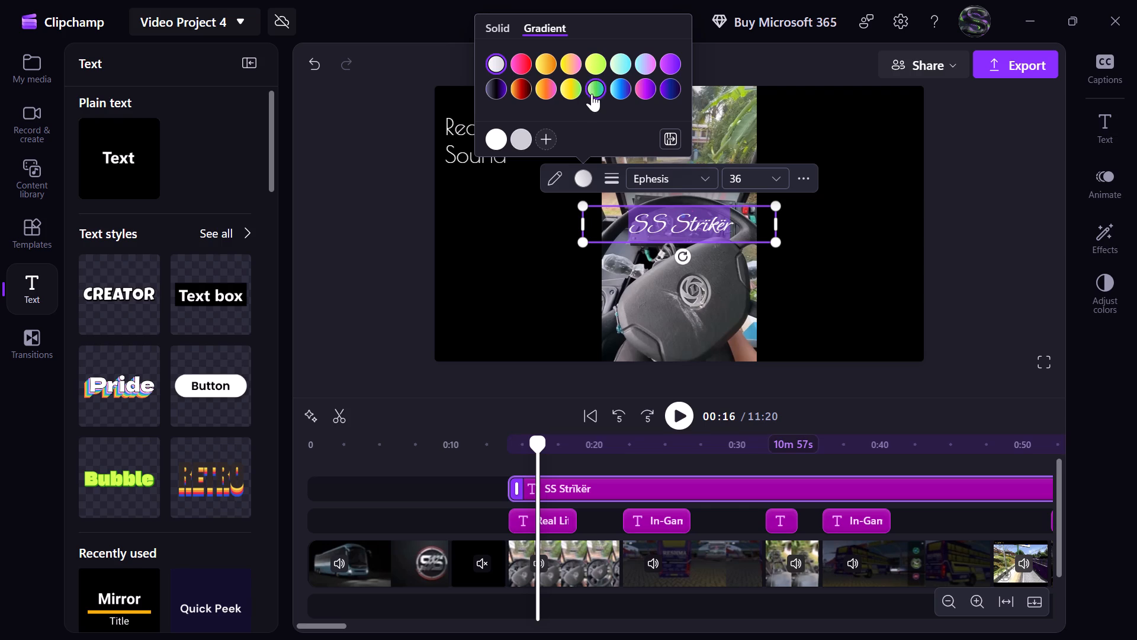
click(595, 93)
click(577, 174)
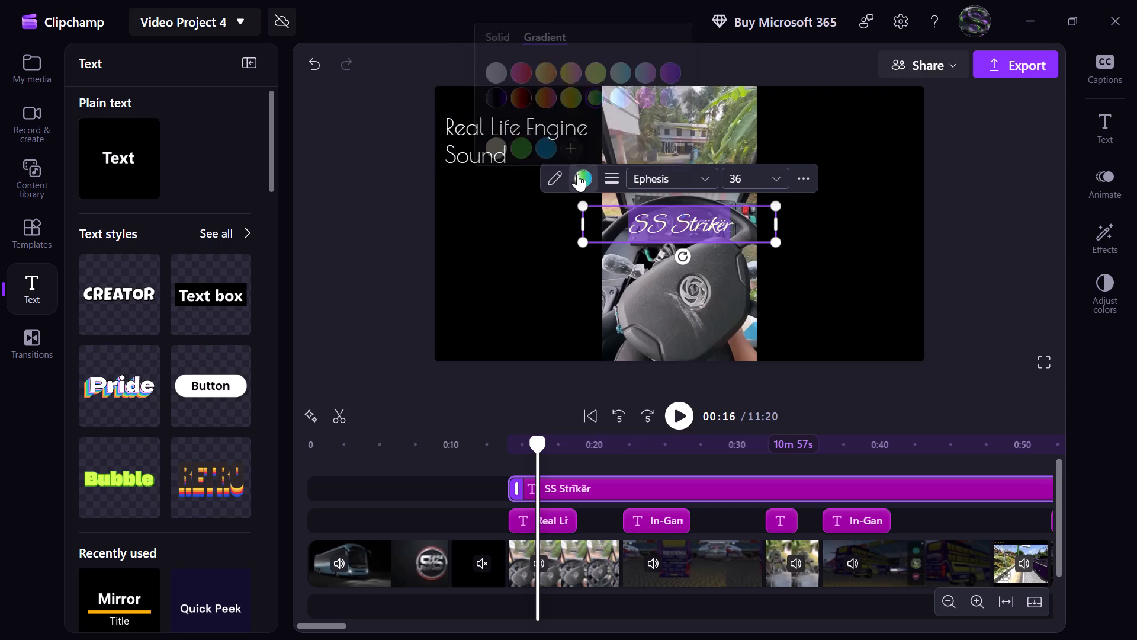
click(565, 85)
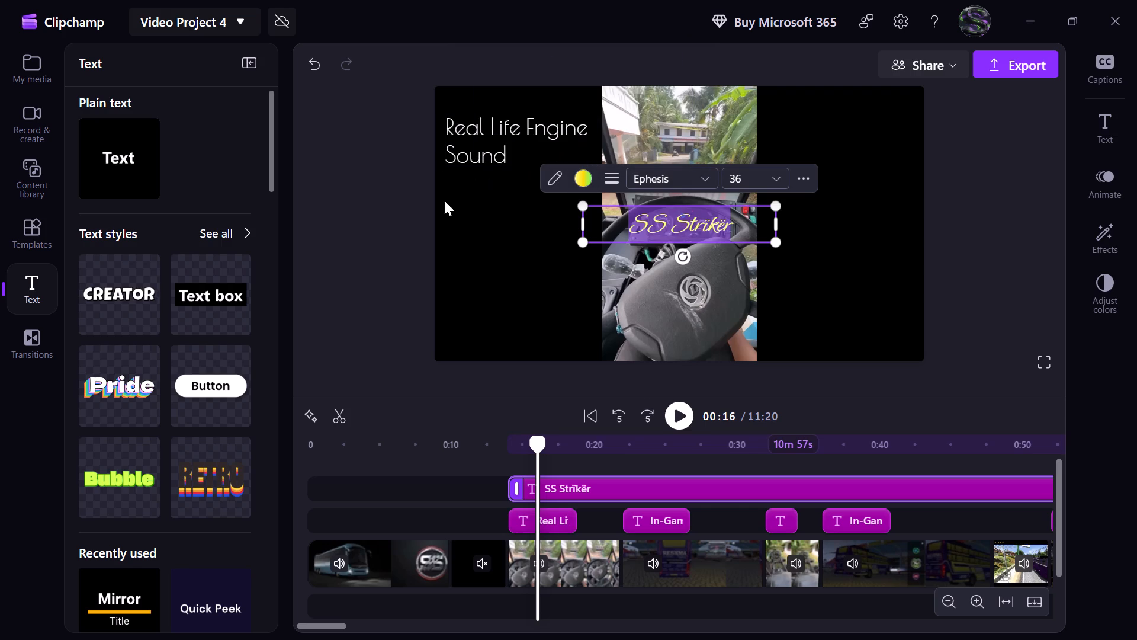
Set the font size of the "SS Strïkër" title to 10.
click(749, 174)
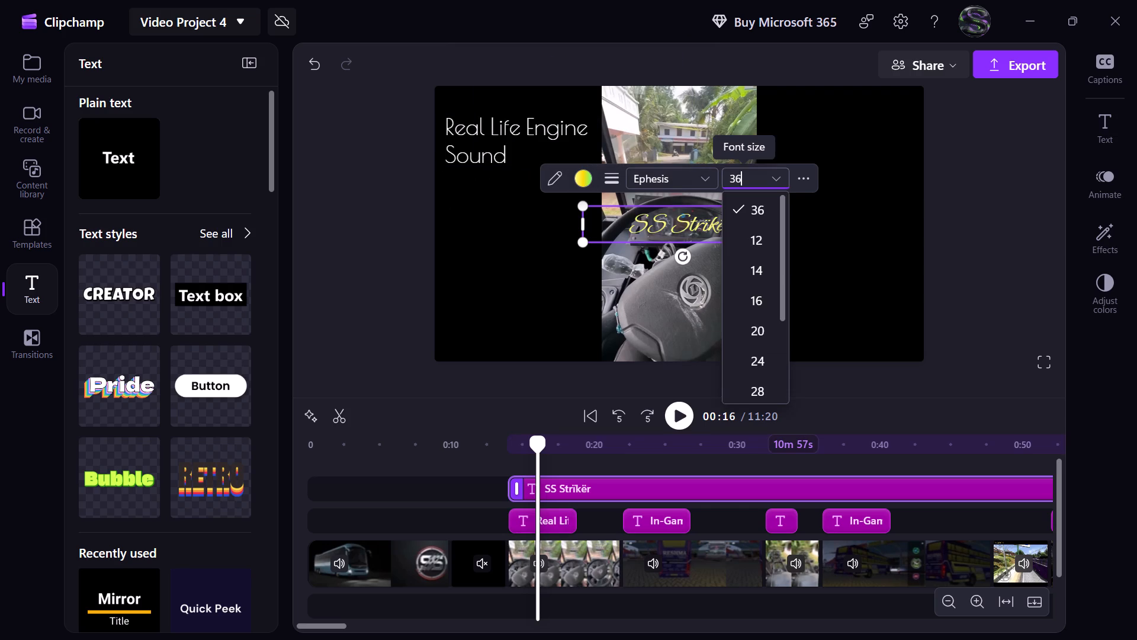
key(BackSpace)
key(BackSpace)
text(10)
key(Return)
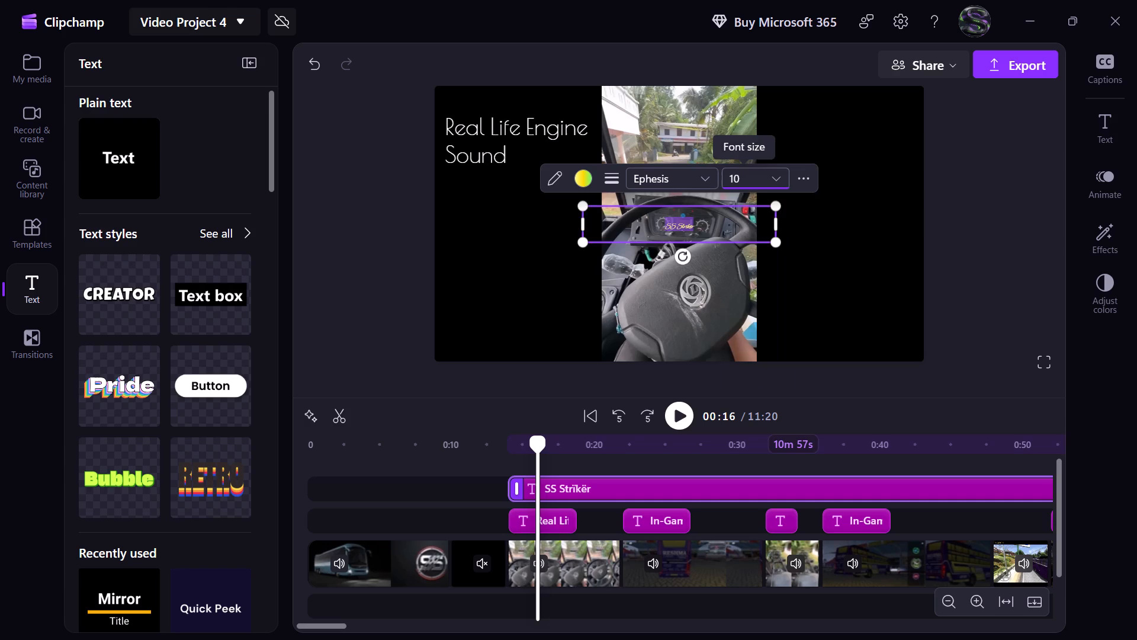
Raise the transparency of the "SS Strïkër" title to roughly 70% of its range.
click(1099, 283)
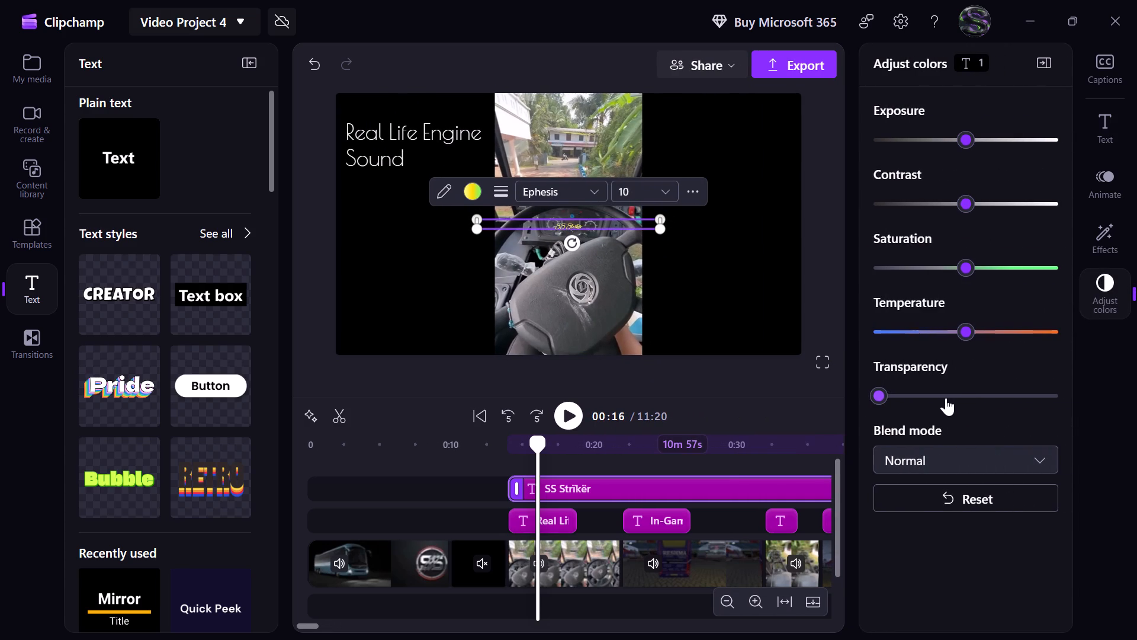
drag(946, 398, 1006, 395)
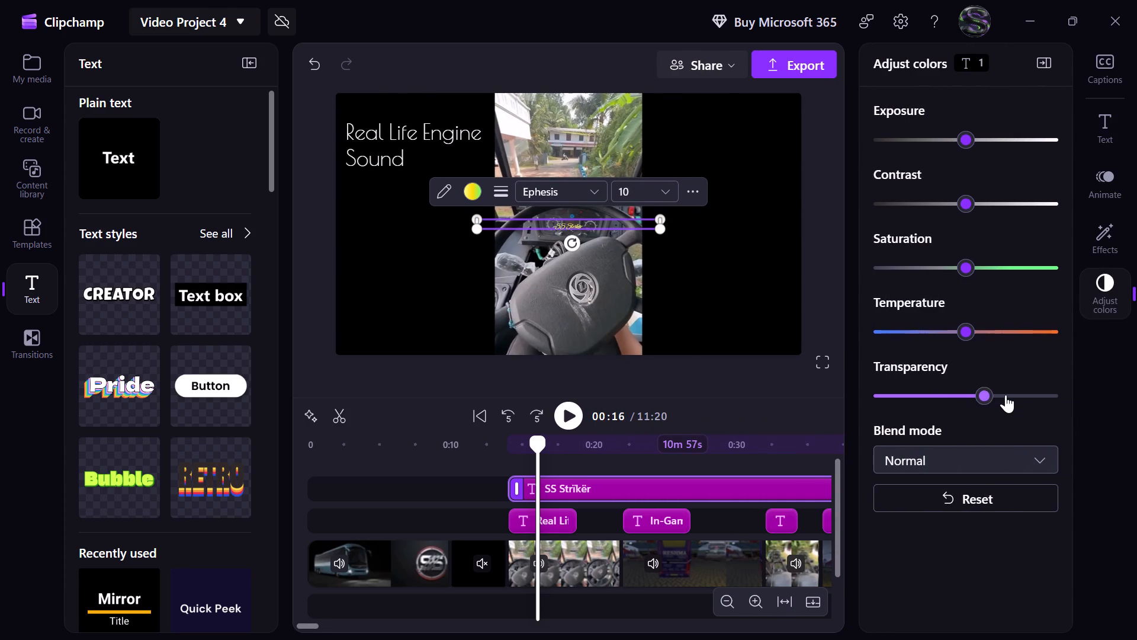
drag(1006, 395, 999, 395)
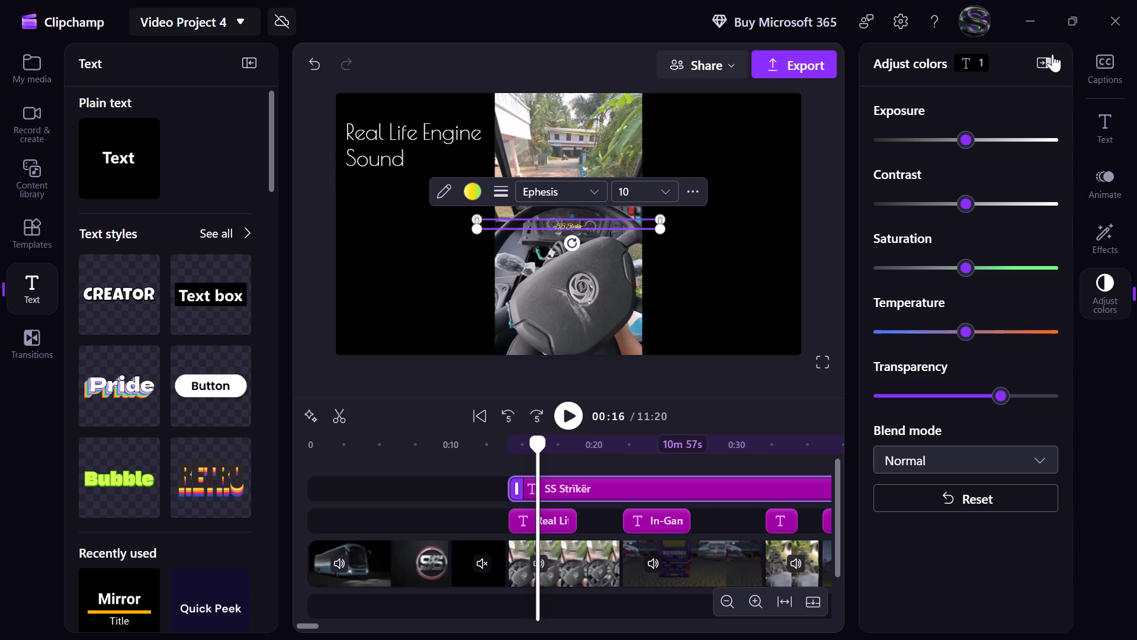
click(1050, 60)
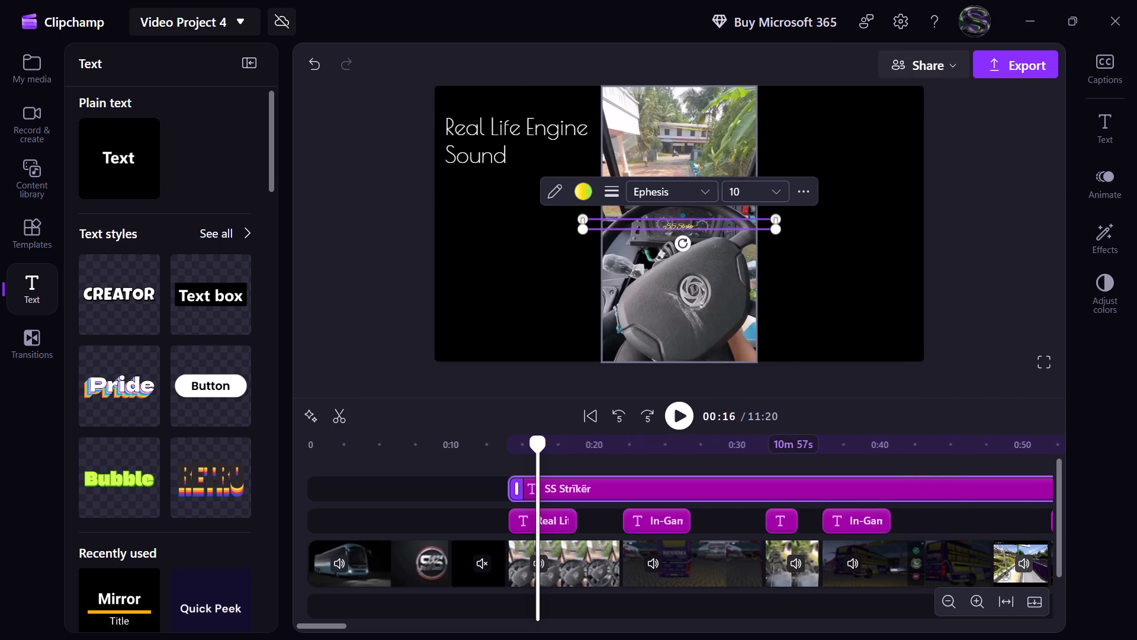
Left-align the "SS Strïkër" text within its title box.
click(799, 196)
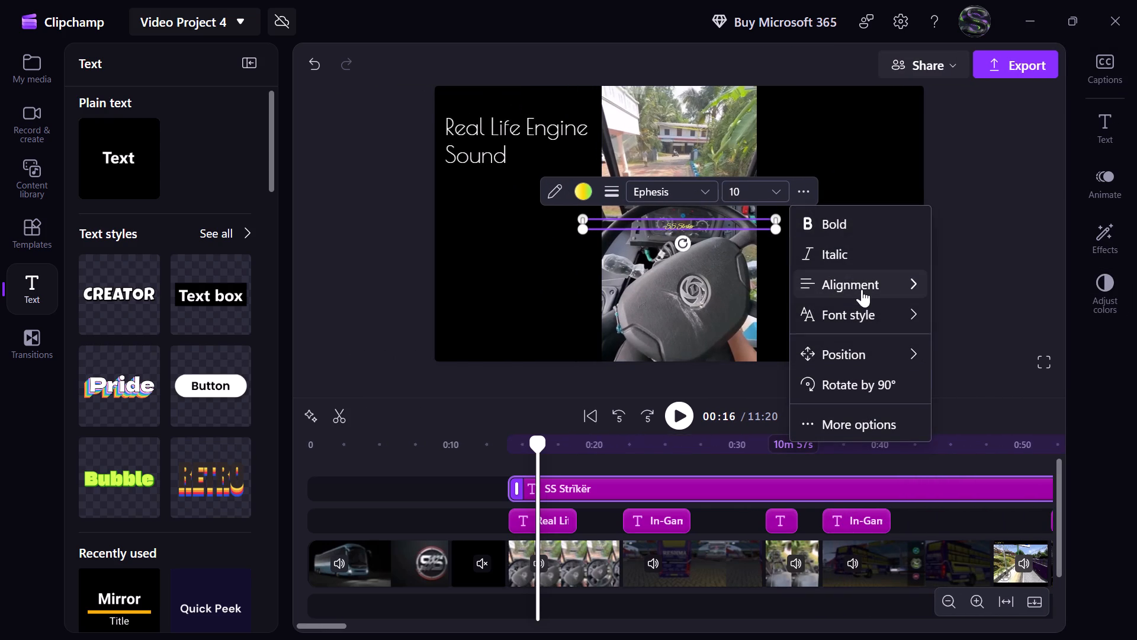
click(964, 287)
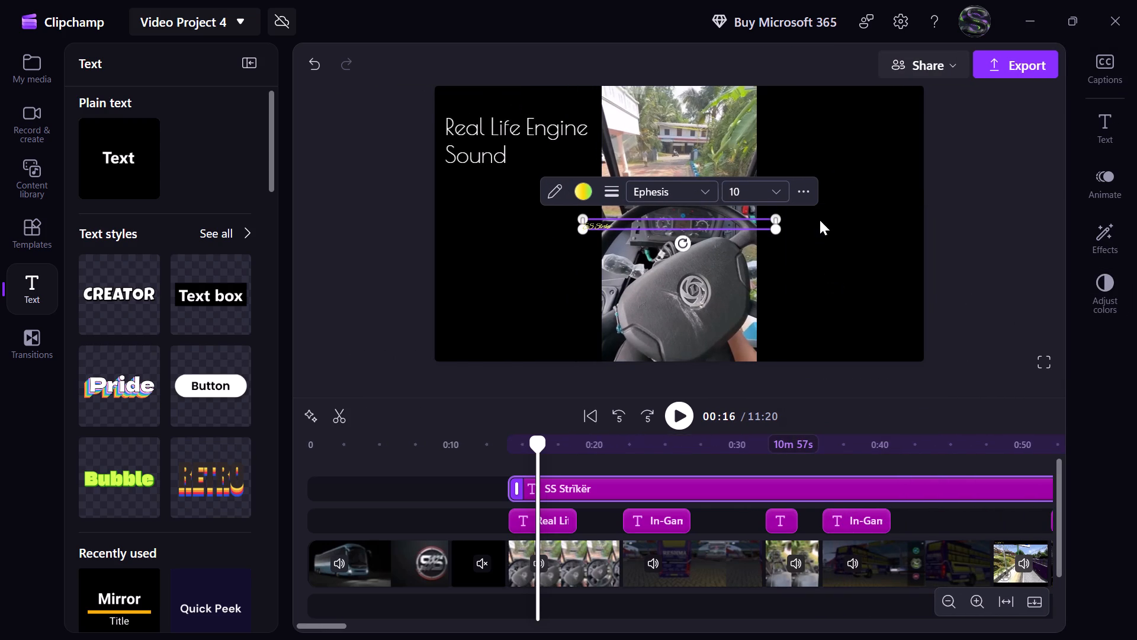
Set the horizontal position of the "SS Strïkër" title to Left in the video frame.
click(812, 197)
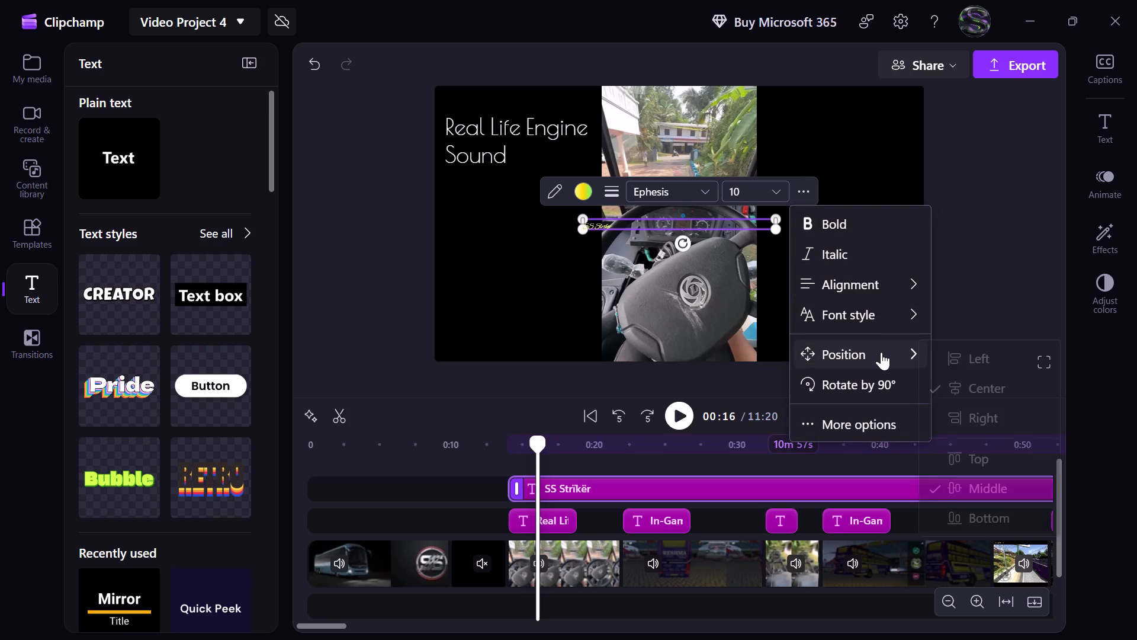
click(994, 372)
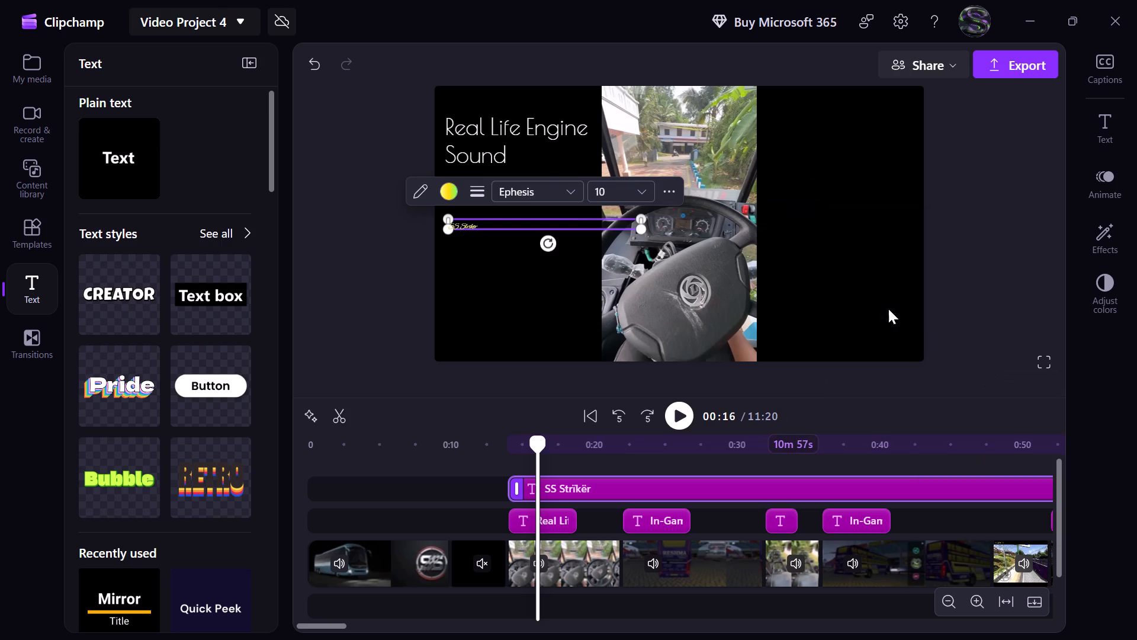
click(664, 200)
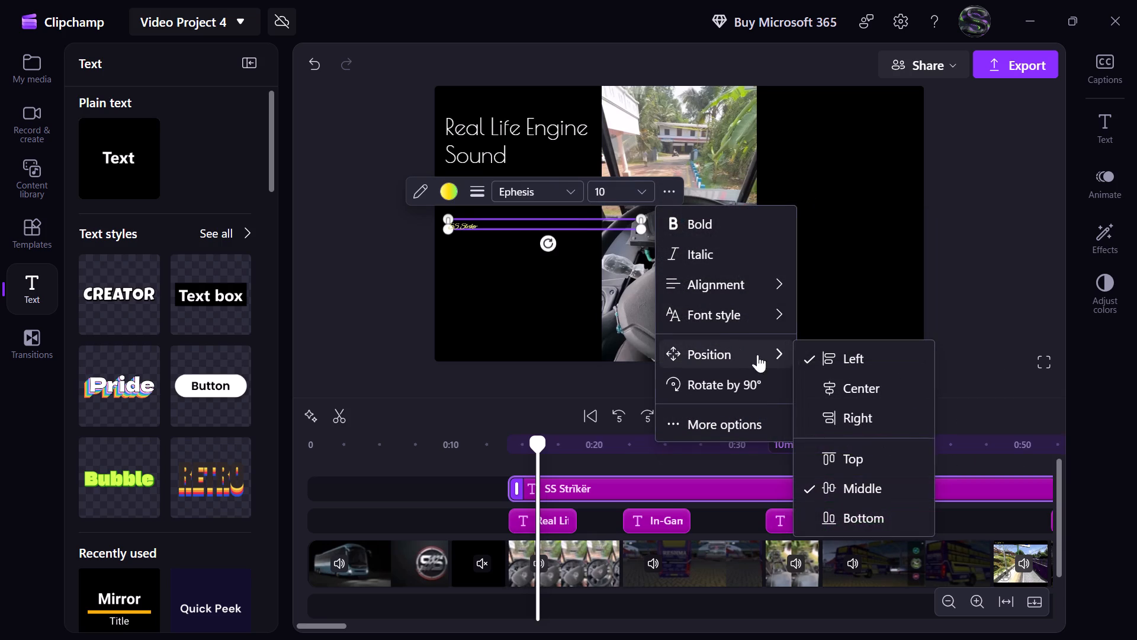
click(978, 265)
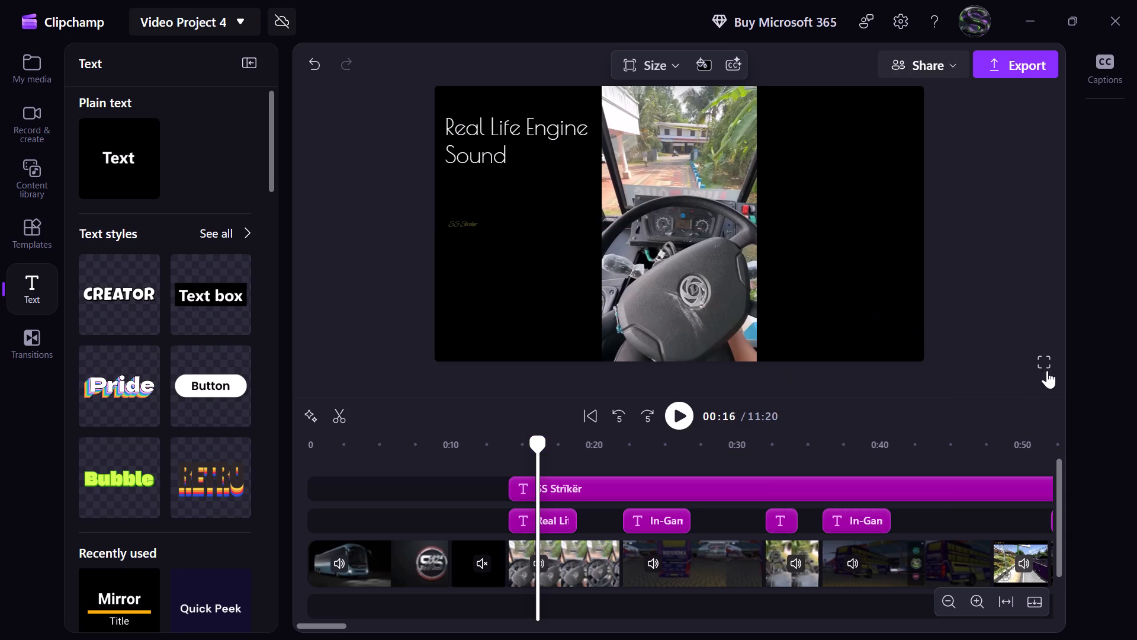
Preview the video full screen from 00:16 to about 05:53, checking the "SS Strïkër" watermark over the different clips.
click(1052, 364)
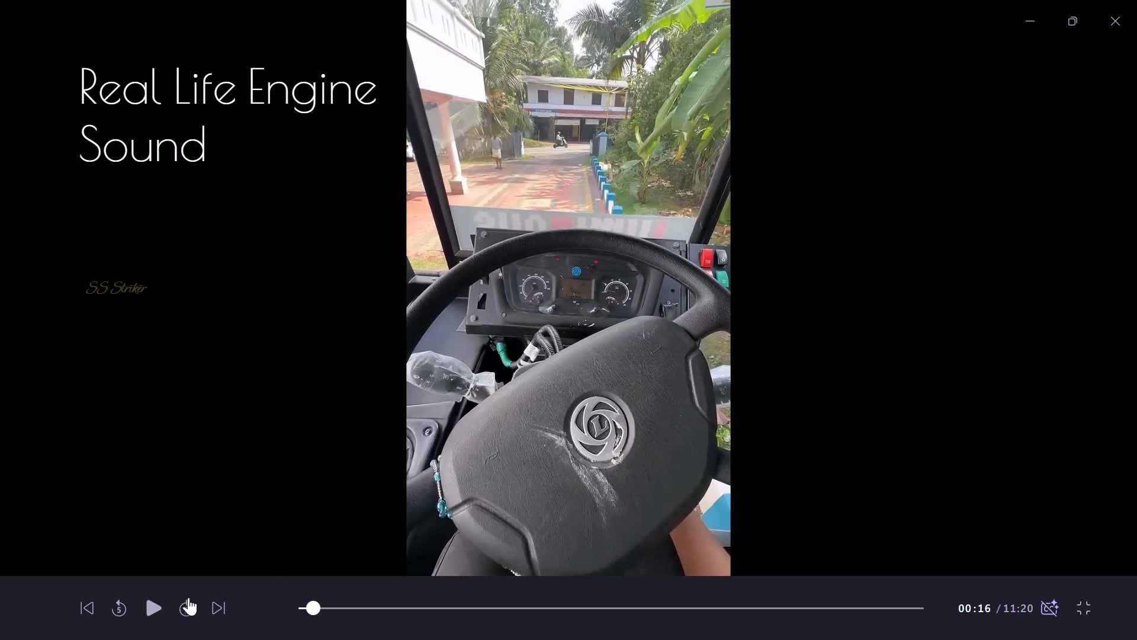
click(154, 607)
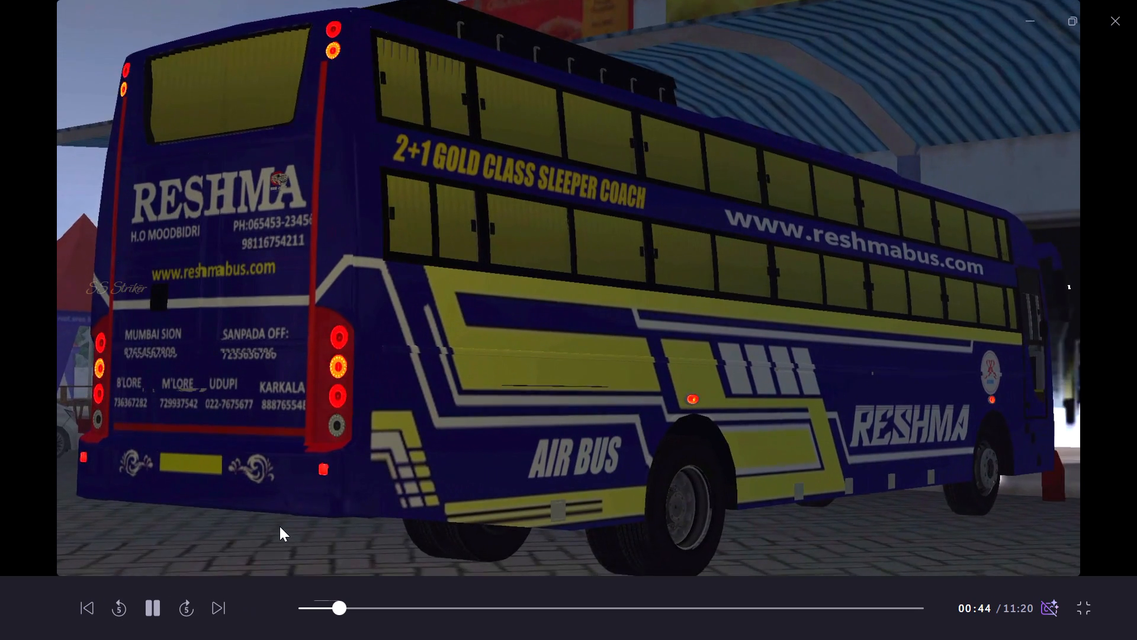
key(Right)
key(Right)
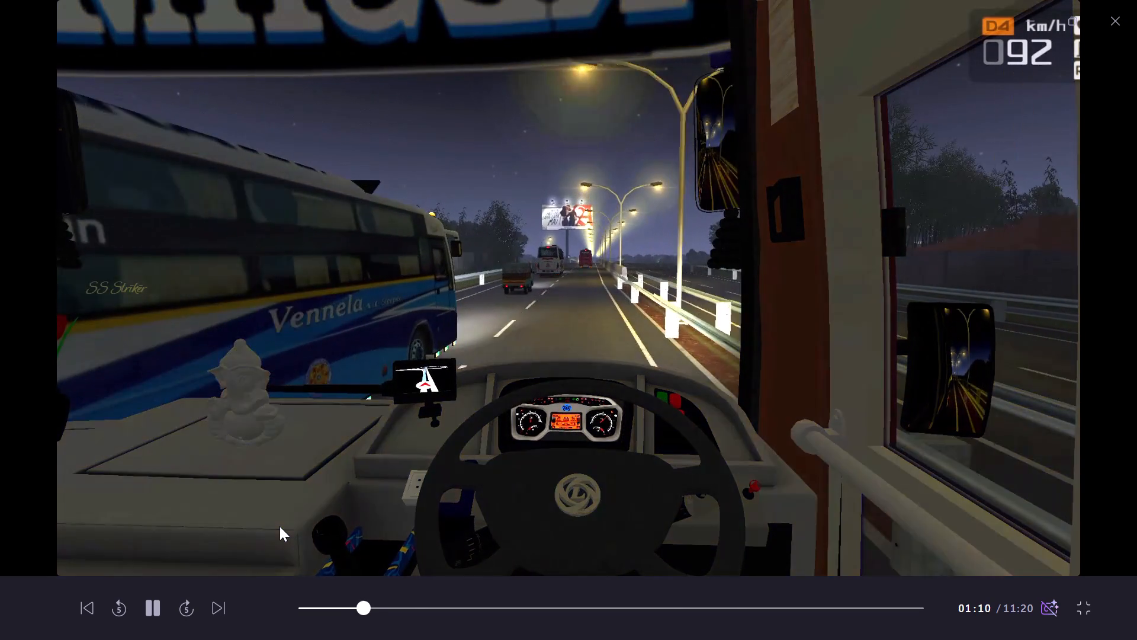
key(Right)
key(Right)
key(Right)
key(Right)
key(Right)
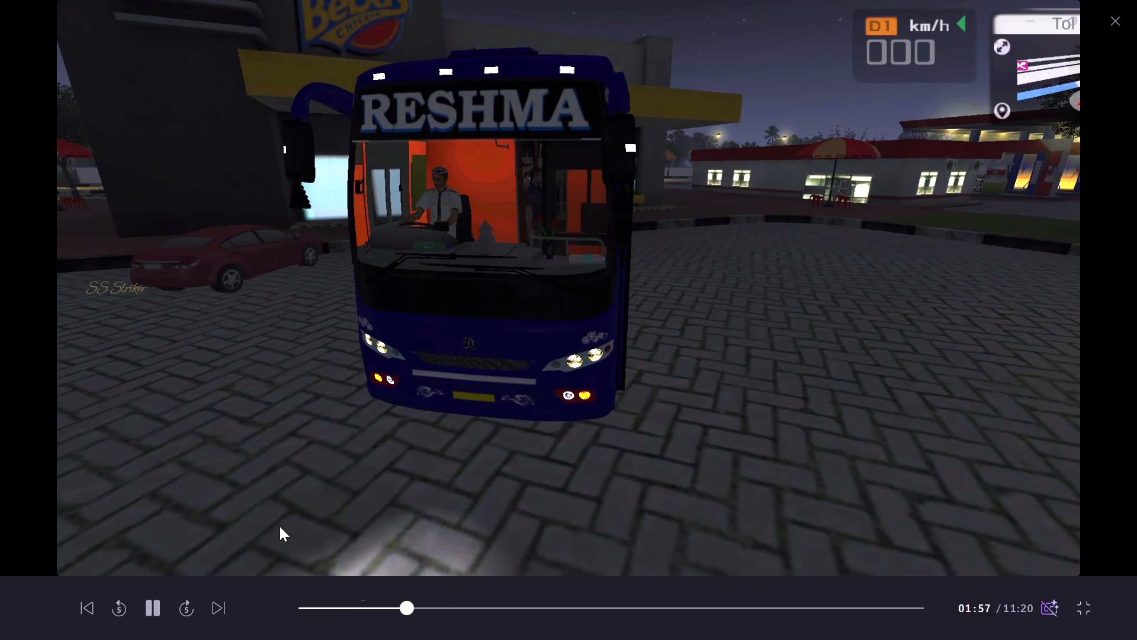
key(Right)
key(Right)
key(Right)
key(Right)
key(Right)
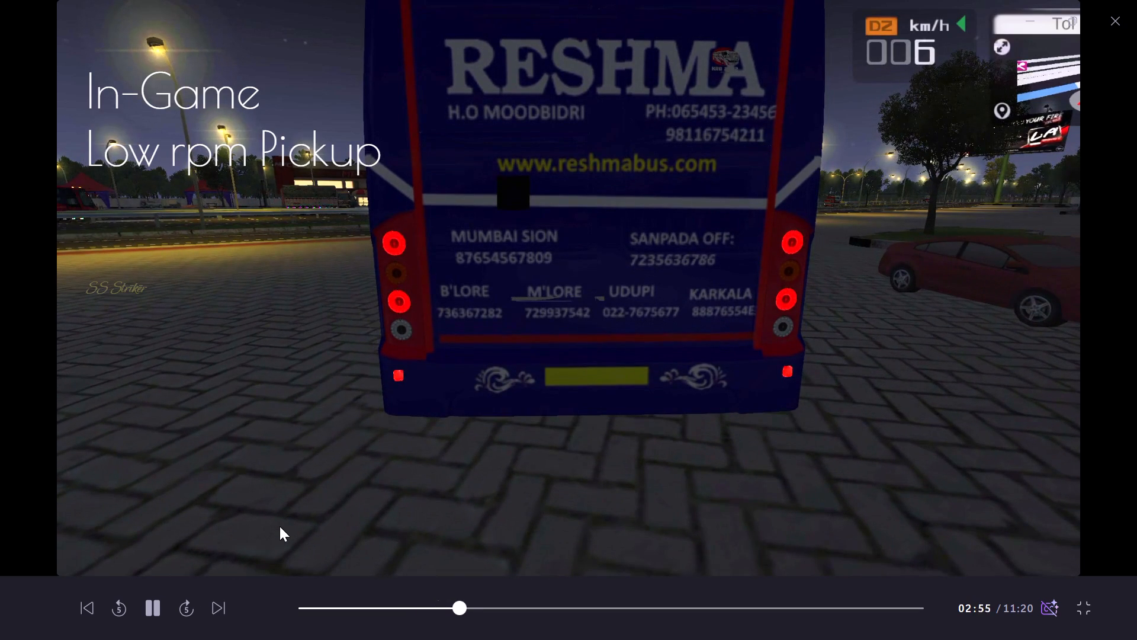
key(Right)
key(Right)
key(Right)
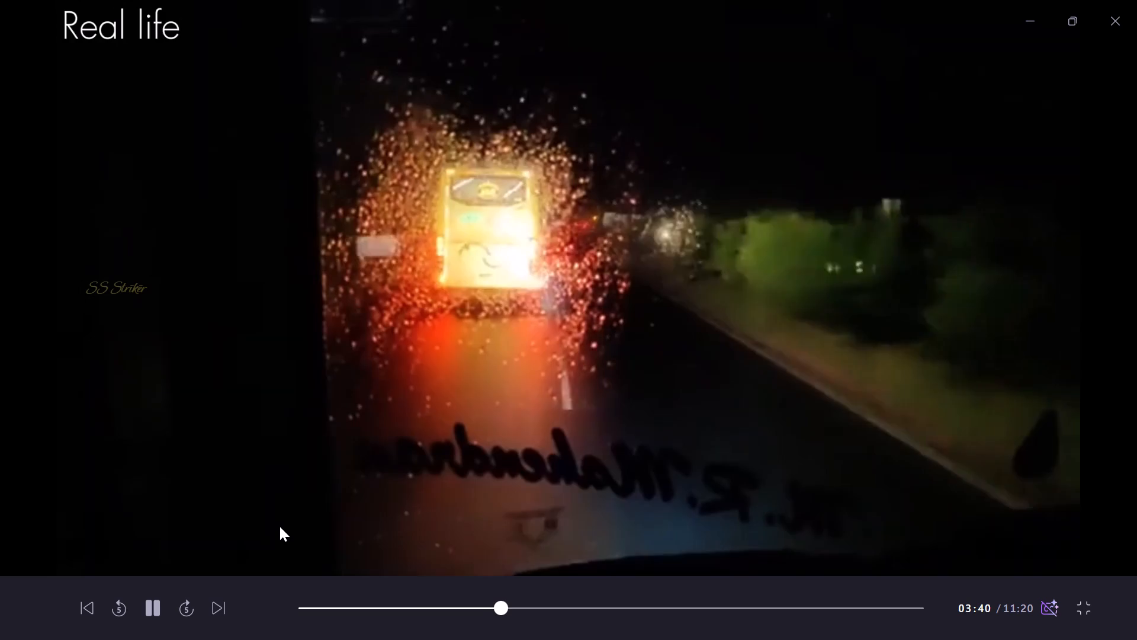
key(Right)
key(Right)
key(Right)
key(Right)
key(Right)
key(Right)
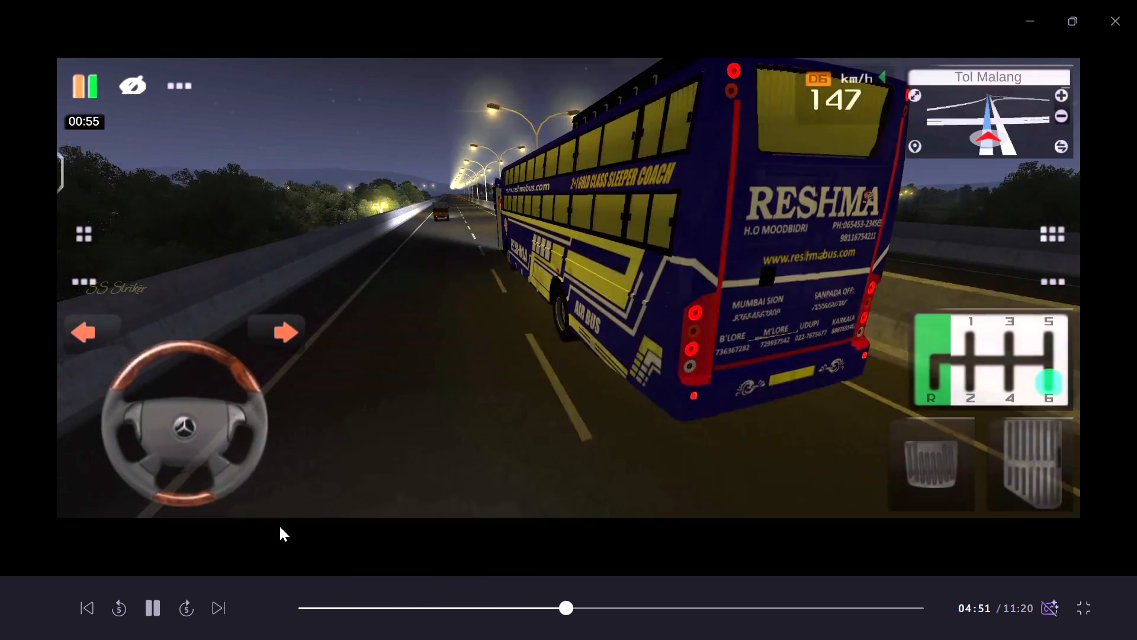
key(Right)
key(Right)
key(Right)
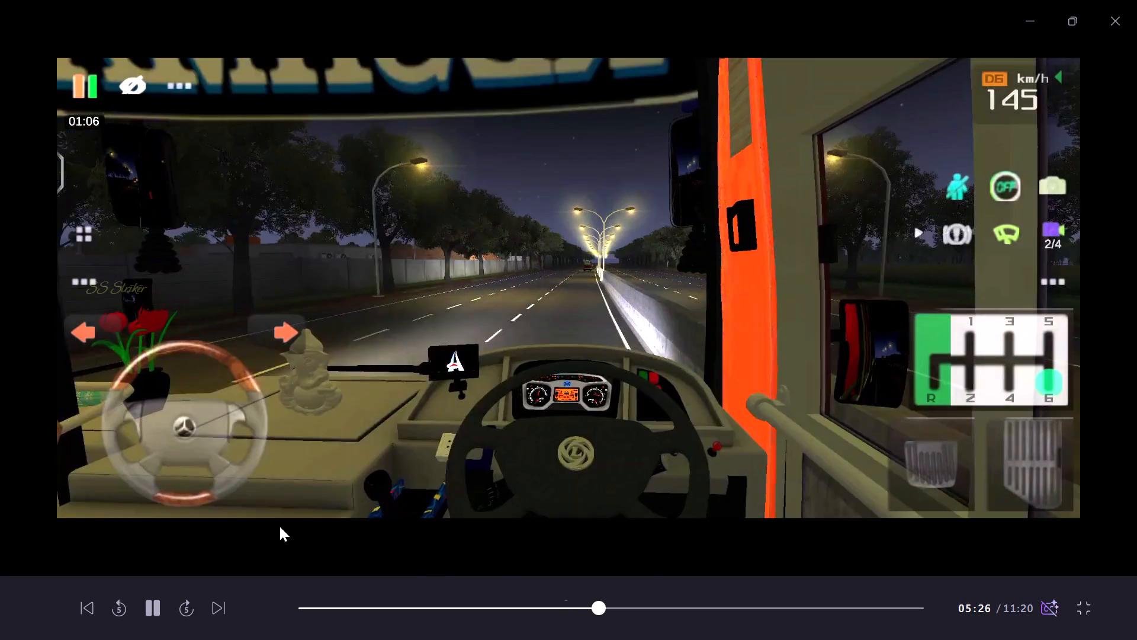
key(Right)
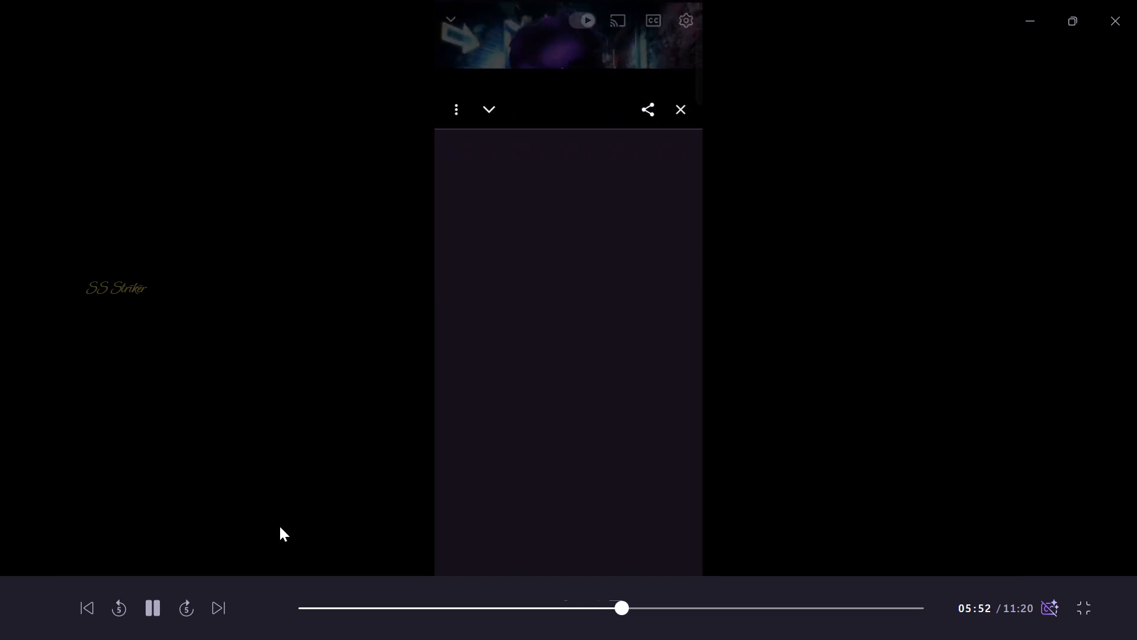
key(space)
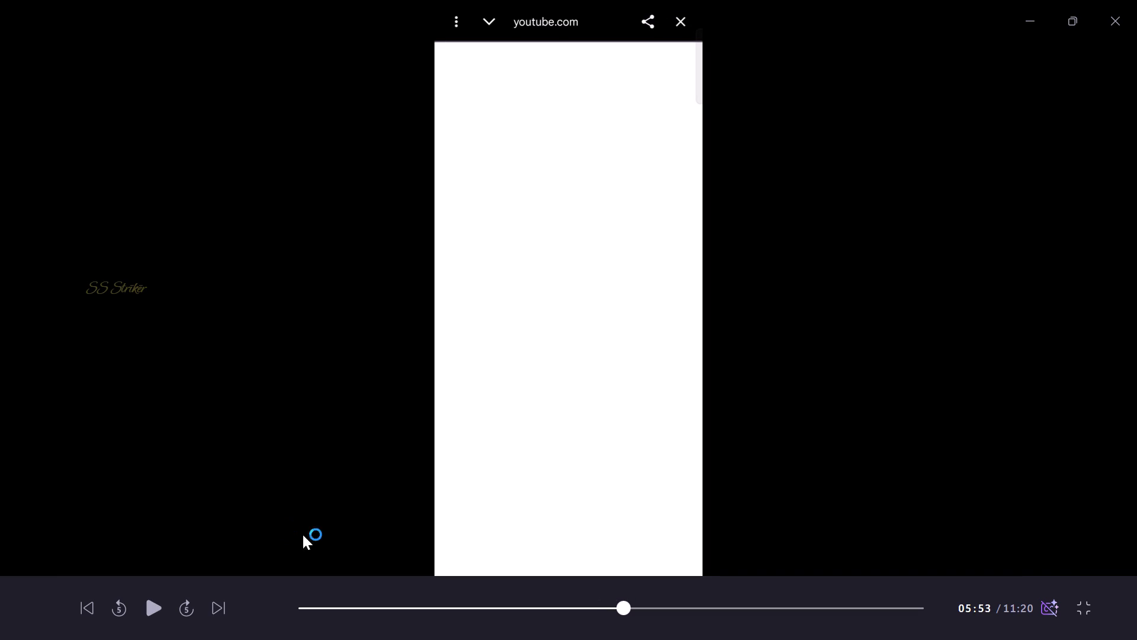
click(1075, 612)
Move the first "Innovation drive (normalized)" music clip earlier, so it starts with the "Do You" title at about 5:38.
scroll(879, 530, left, 3)
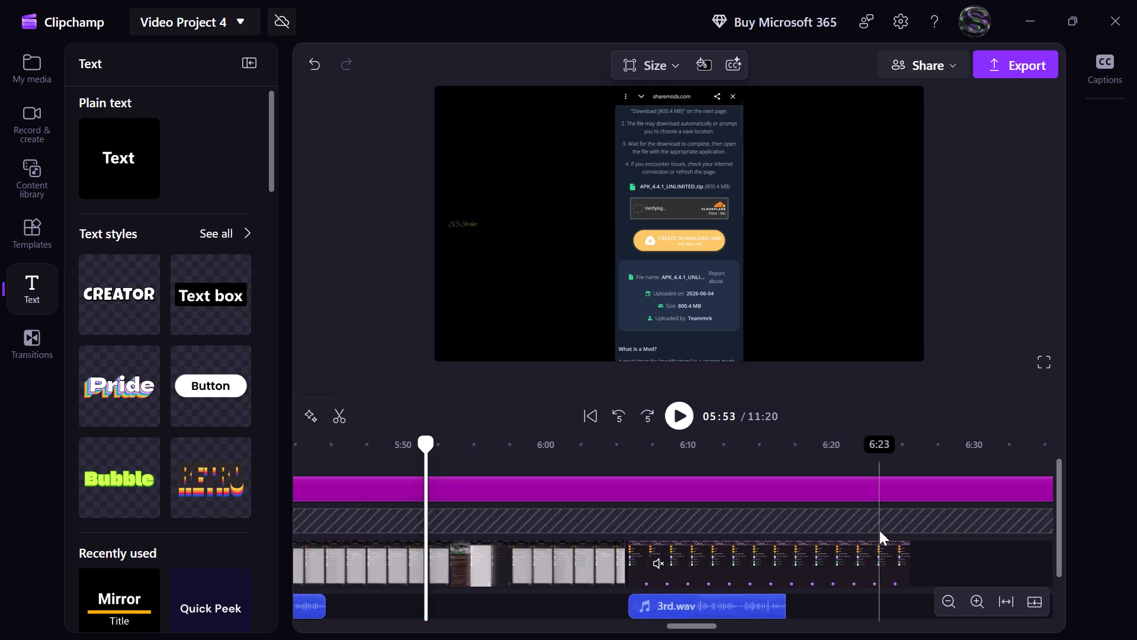
scroll(879, 530, left, 6)
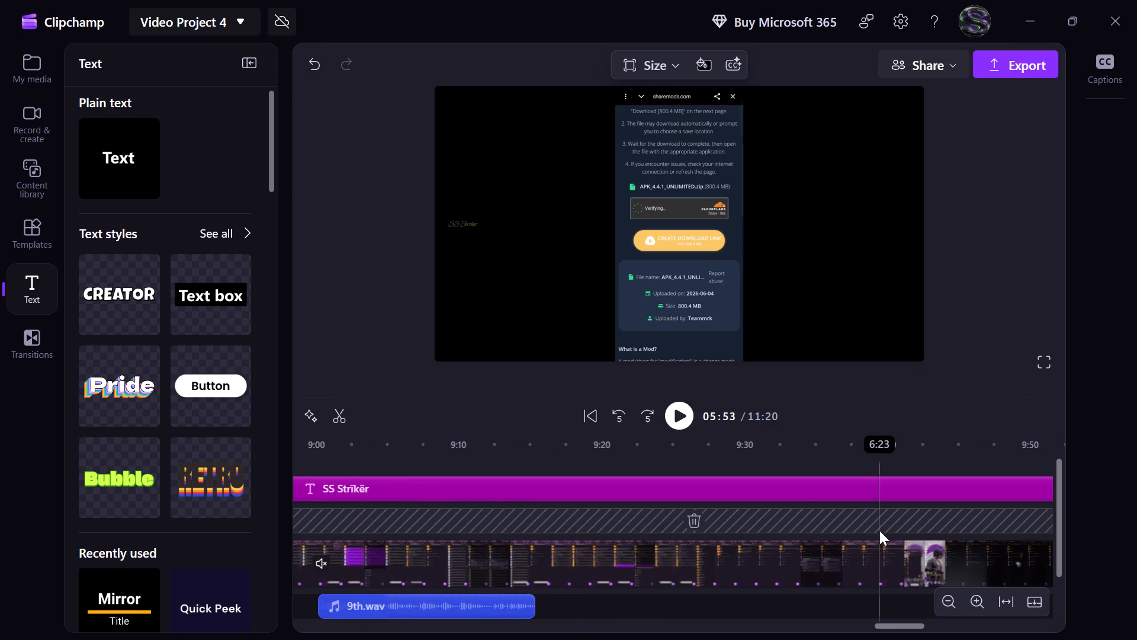
click(249, 69)
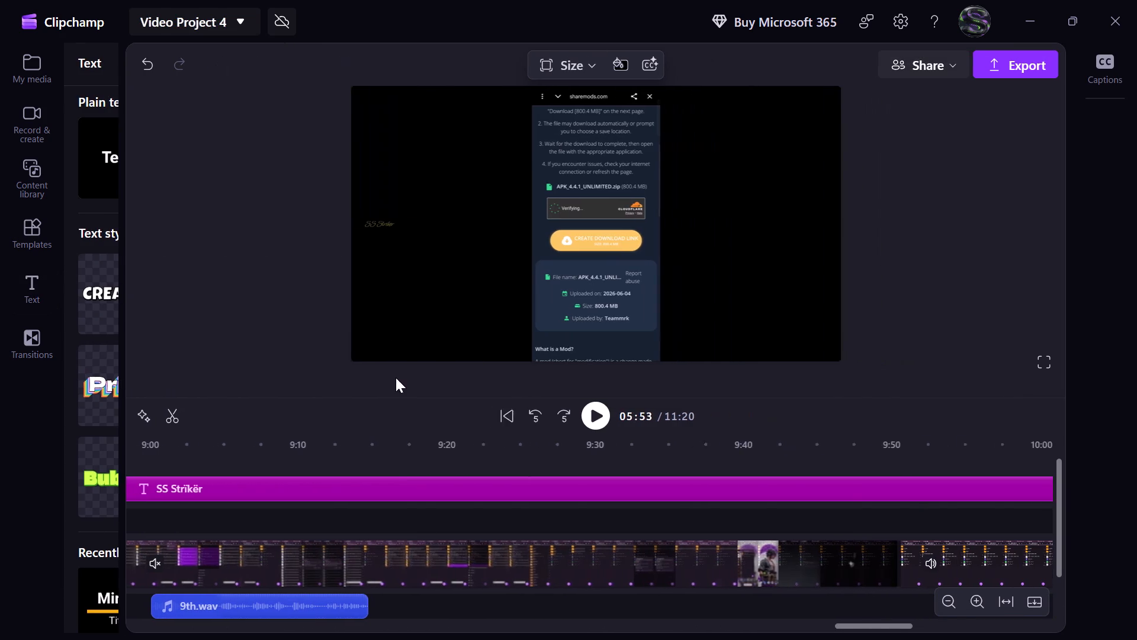
scroll(387, 530, down, 2)
scroll(387, 530, right, 3)
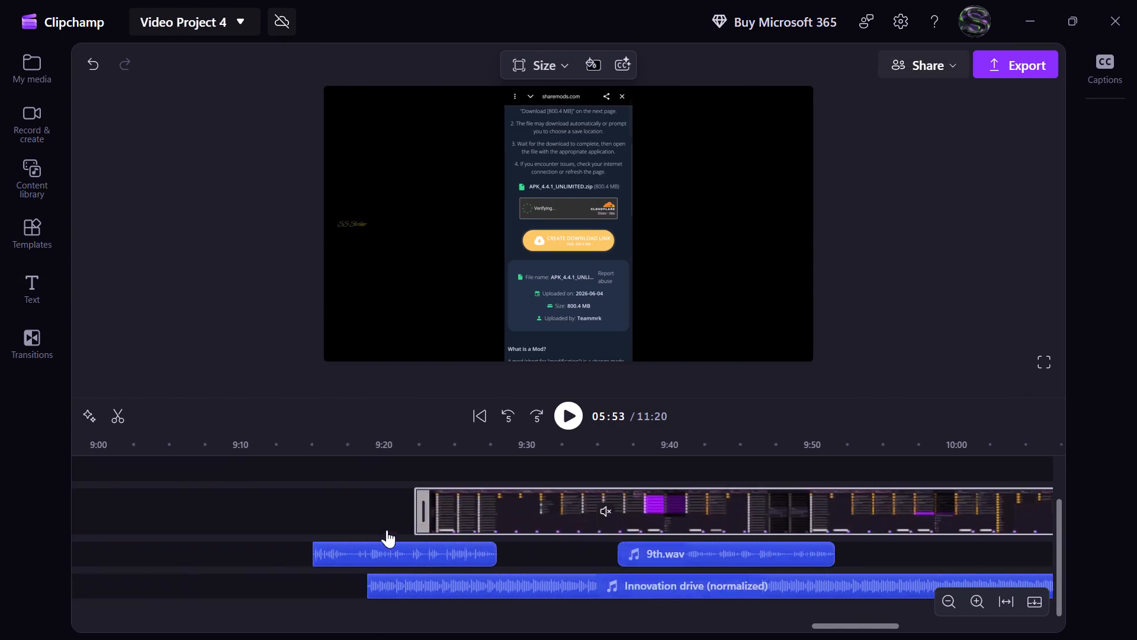
scroll(387, 530, right, 5)
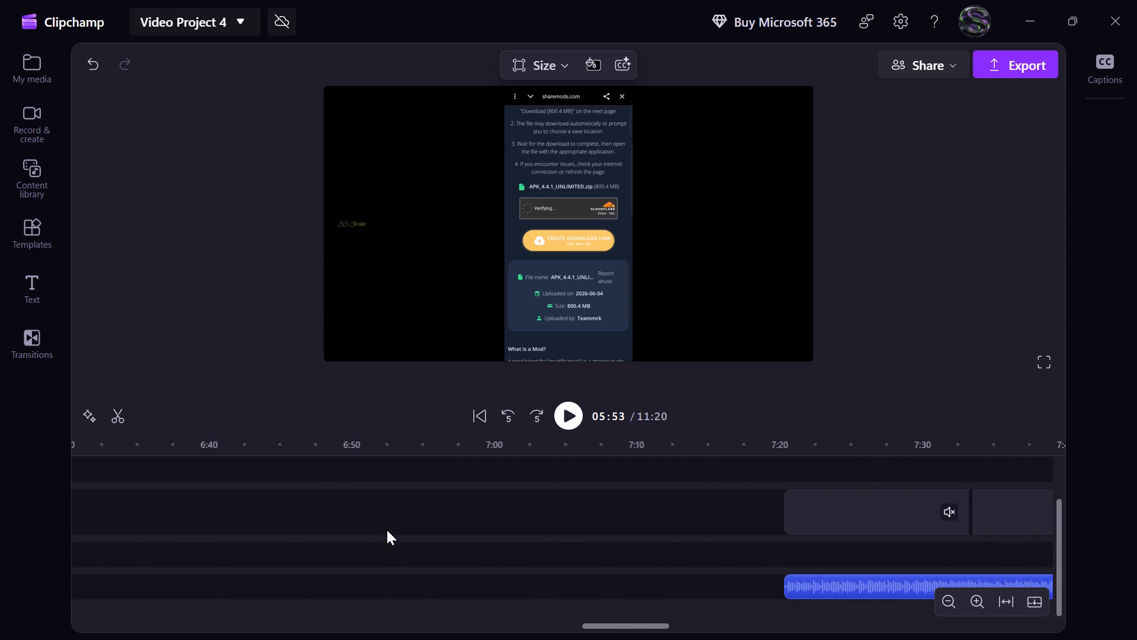
scroll(387, 530, left, 1)
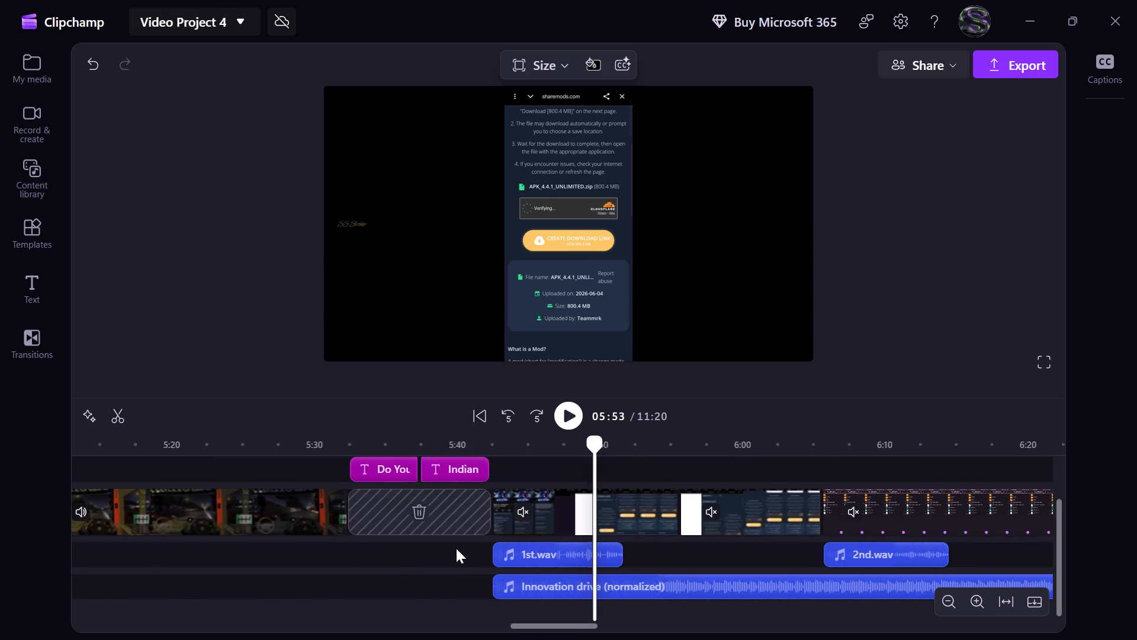
drag(599, 584, 451, 582)
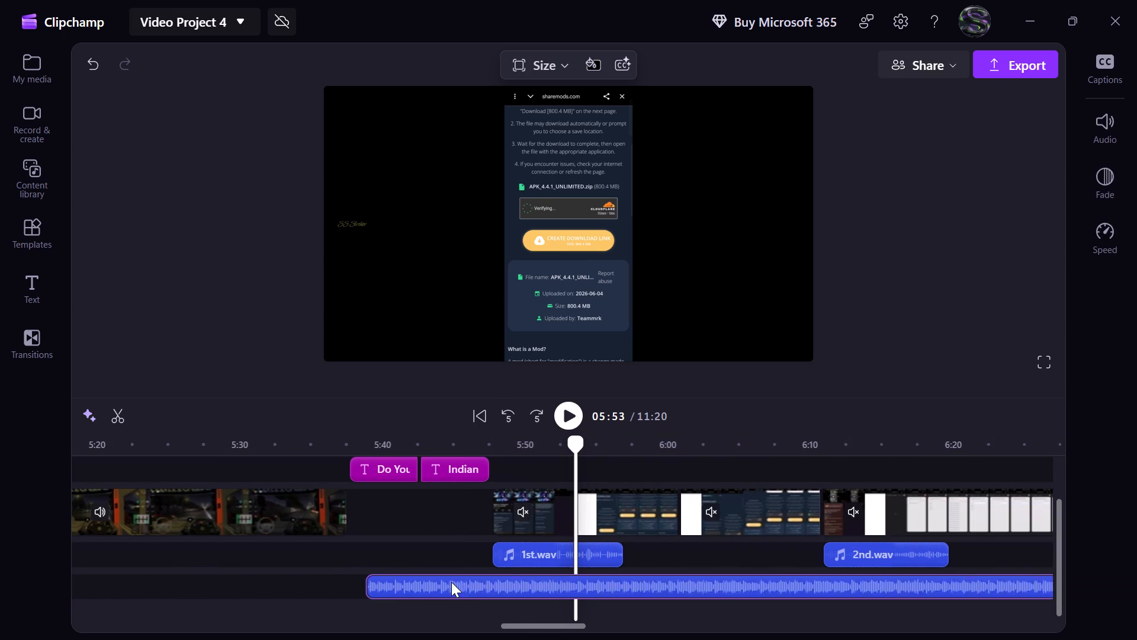
drag(451, 582, 452, 580)
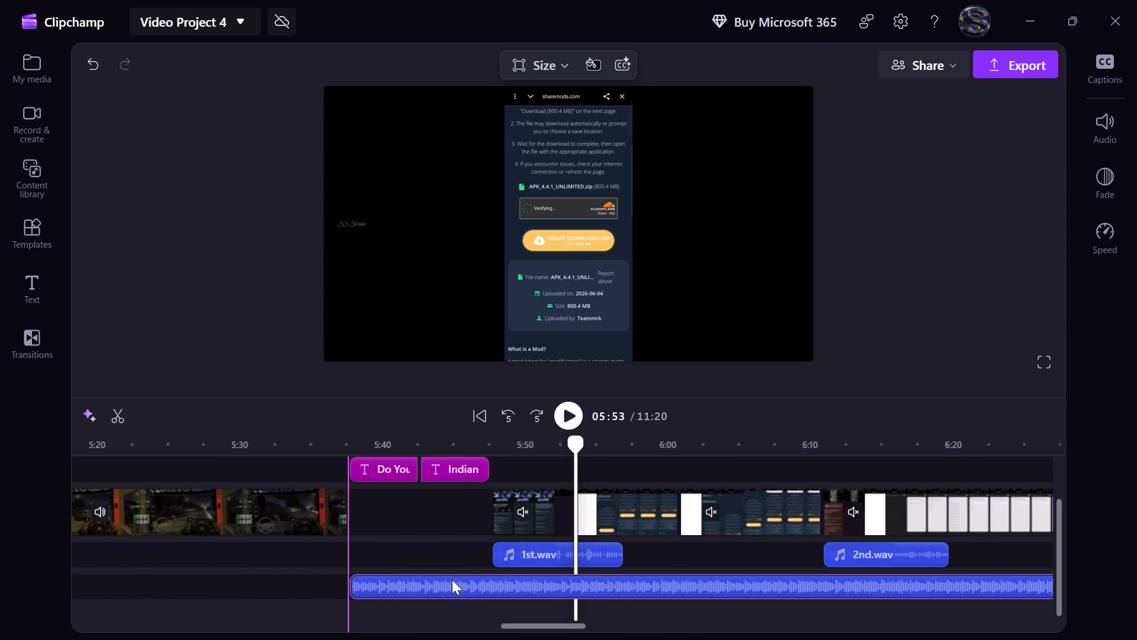
drag(452, 580, 454, 583)
Delete the second "Innovation drive (normalized)" music clip, which follows the gap after the first one.
scroll(617, 580, left, 4)
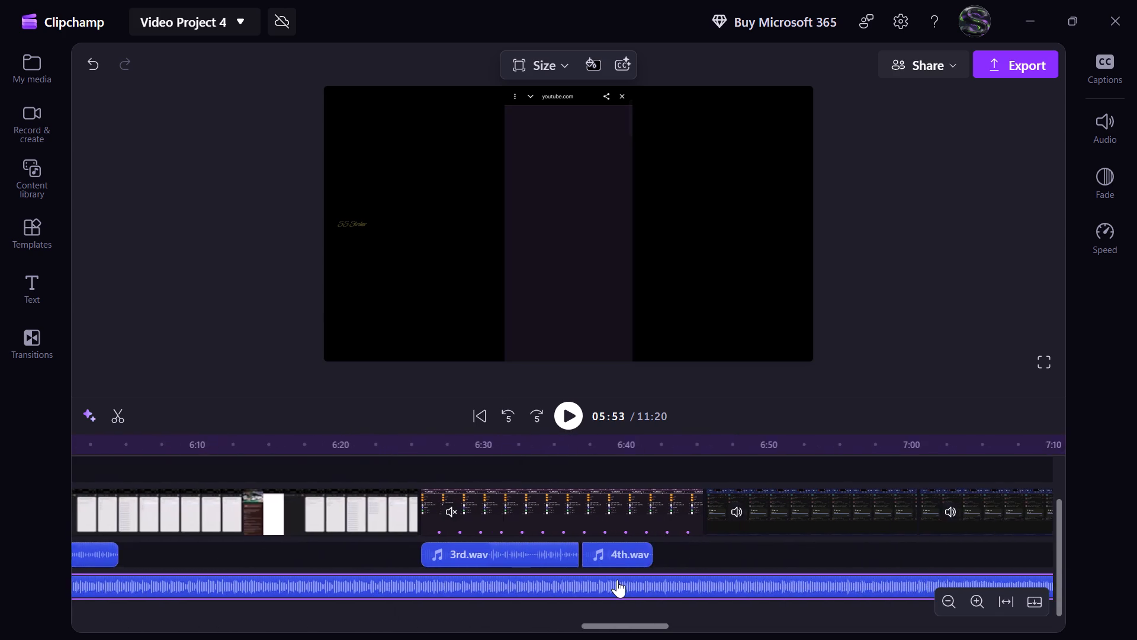
scroll(617, 580, left, 5)
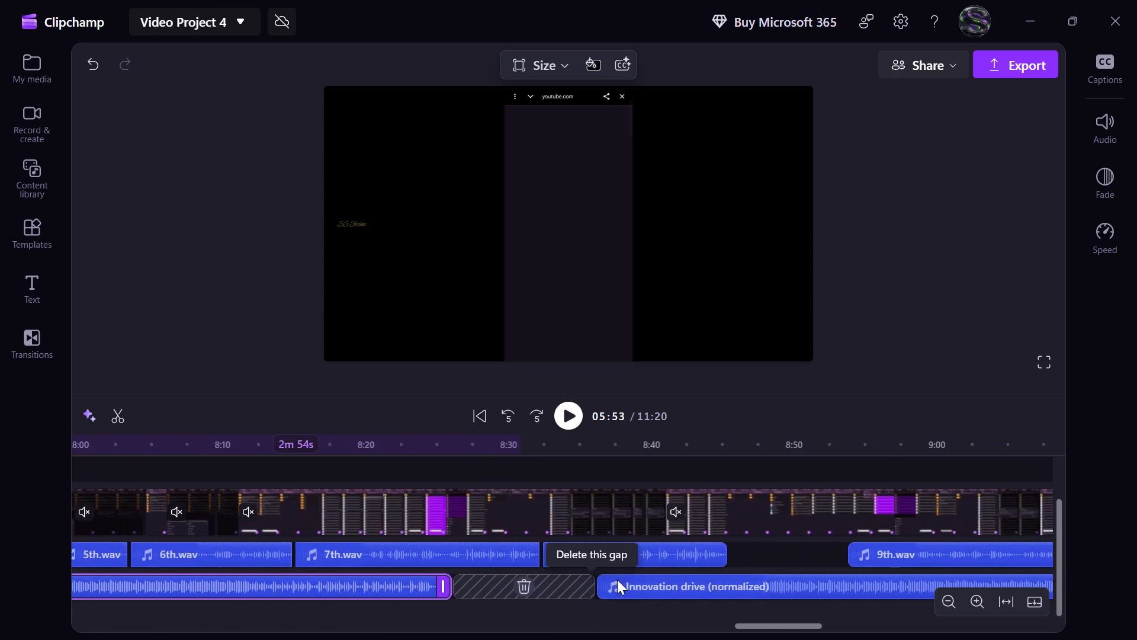
scroll(617, 580, left, 1)
click(624, 580)
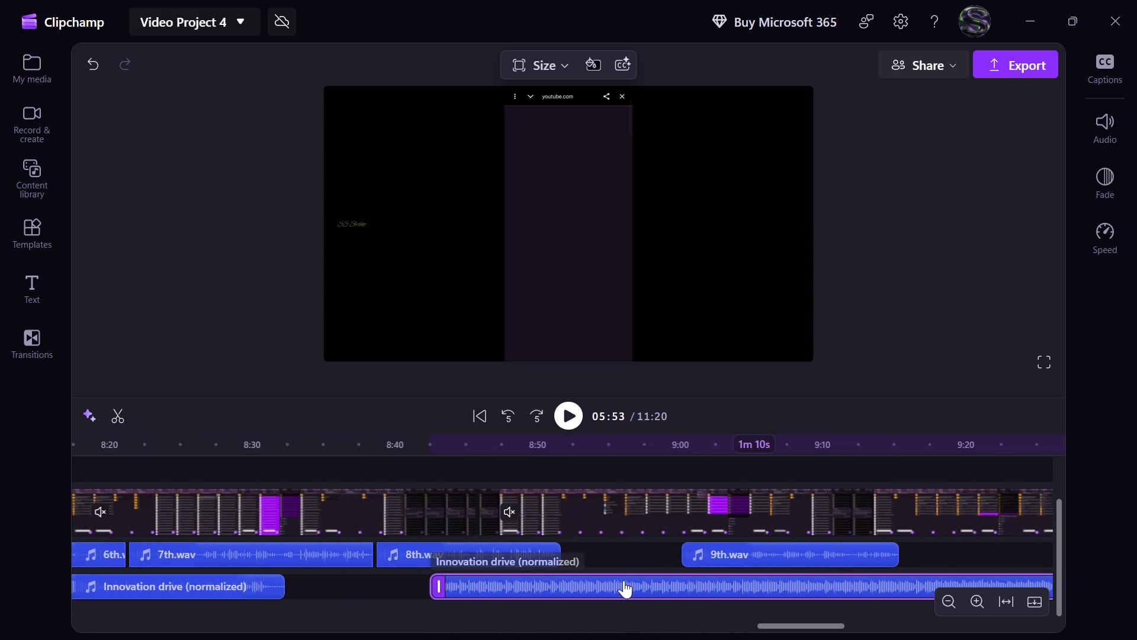
click(1121, 187)
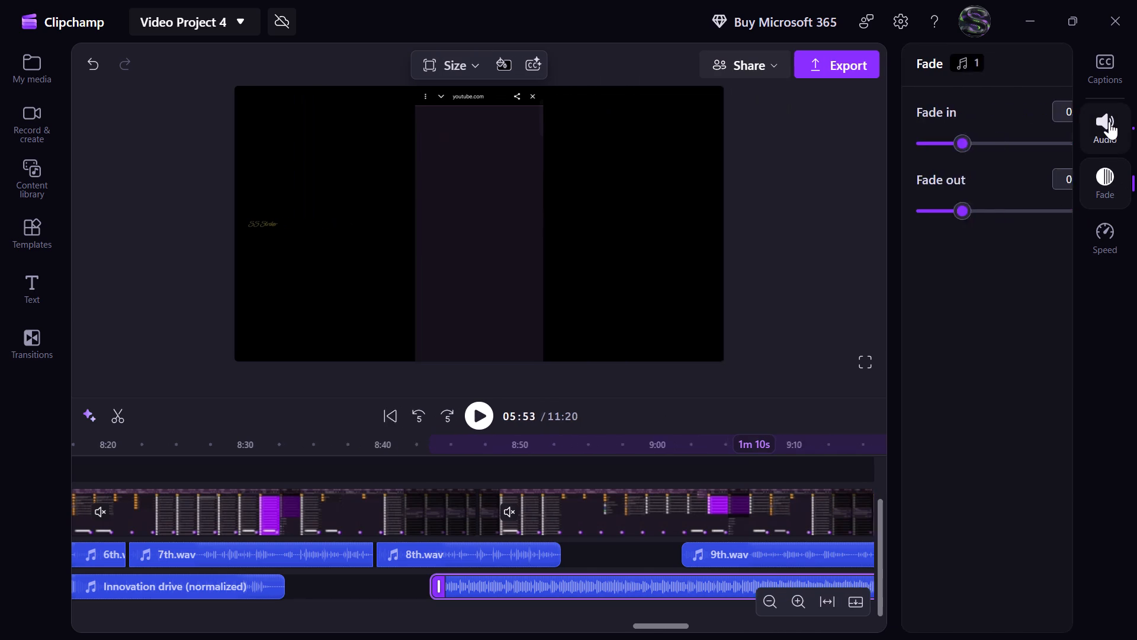
click(1108, 121)
click(1108, 121)
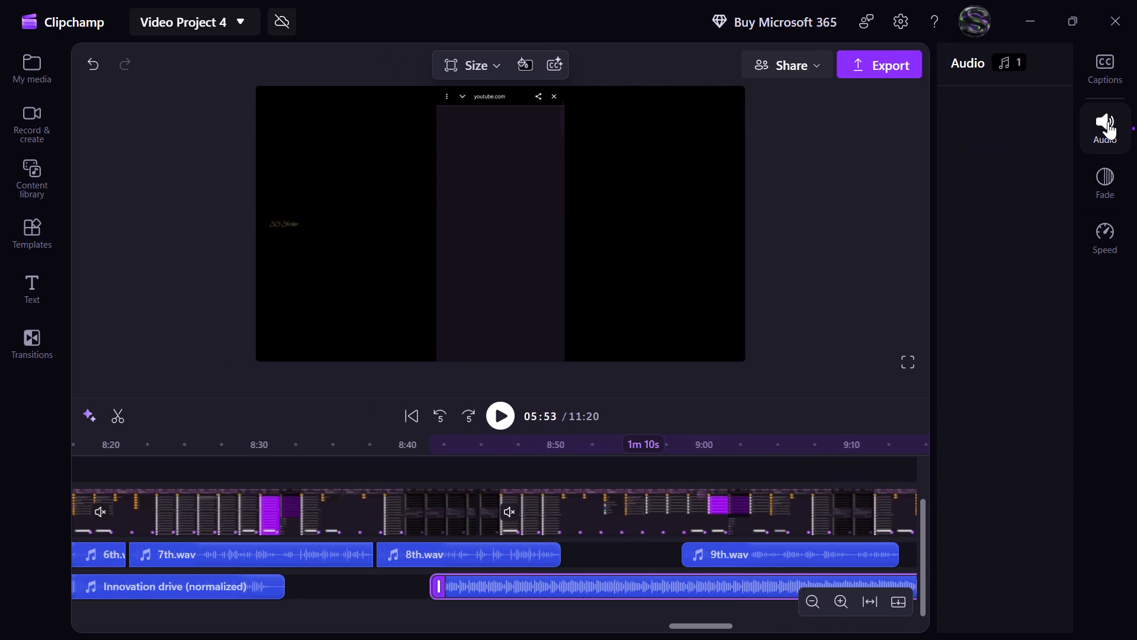
key(Delete)
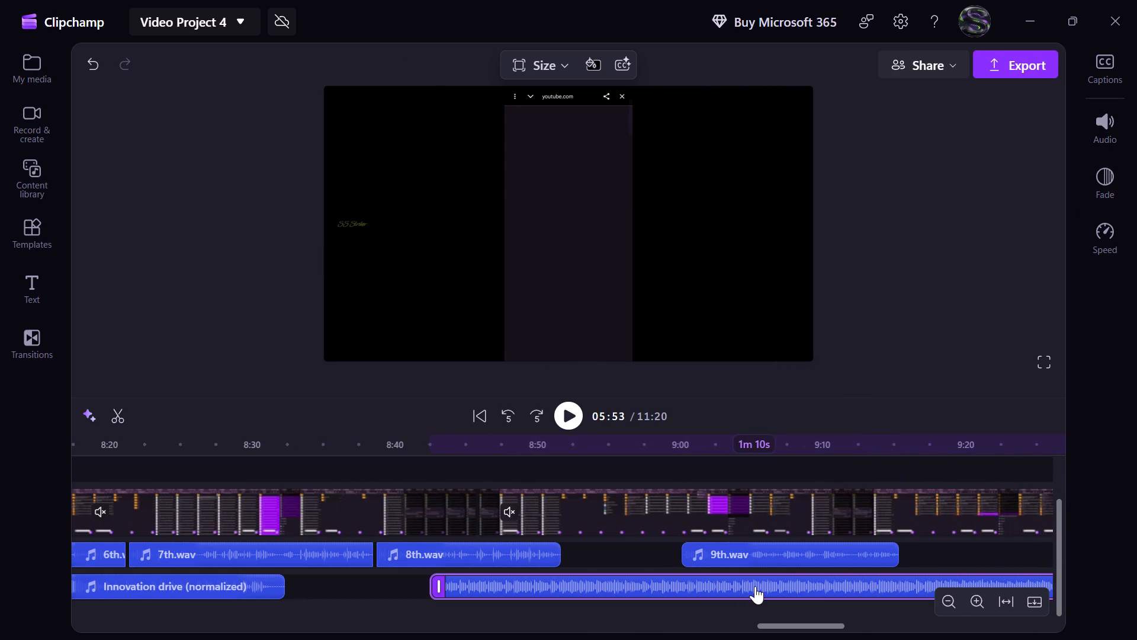
Duplicate the remaining "Innovation drive (normalized)" music clip so the music continues over the rest of the video.
right_click(246, 585)
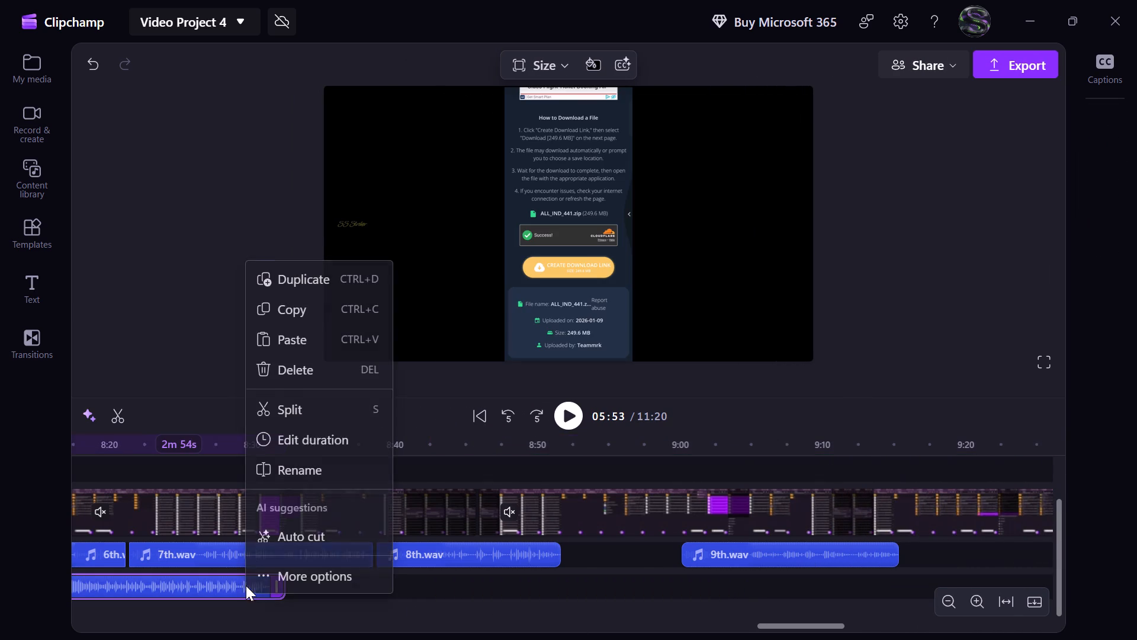
click(364, 274)
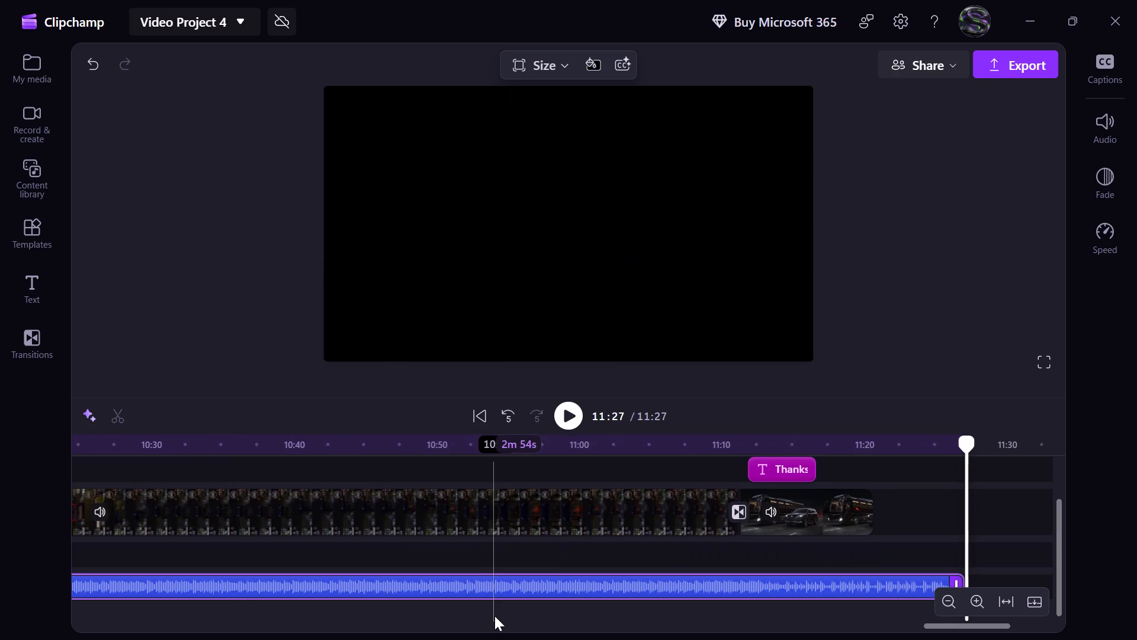
Split the duplicated "Innovation drive (normalized)" music clip at about 9:55 and delete the part after the split.
scroll(438, 588, right, 4)
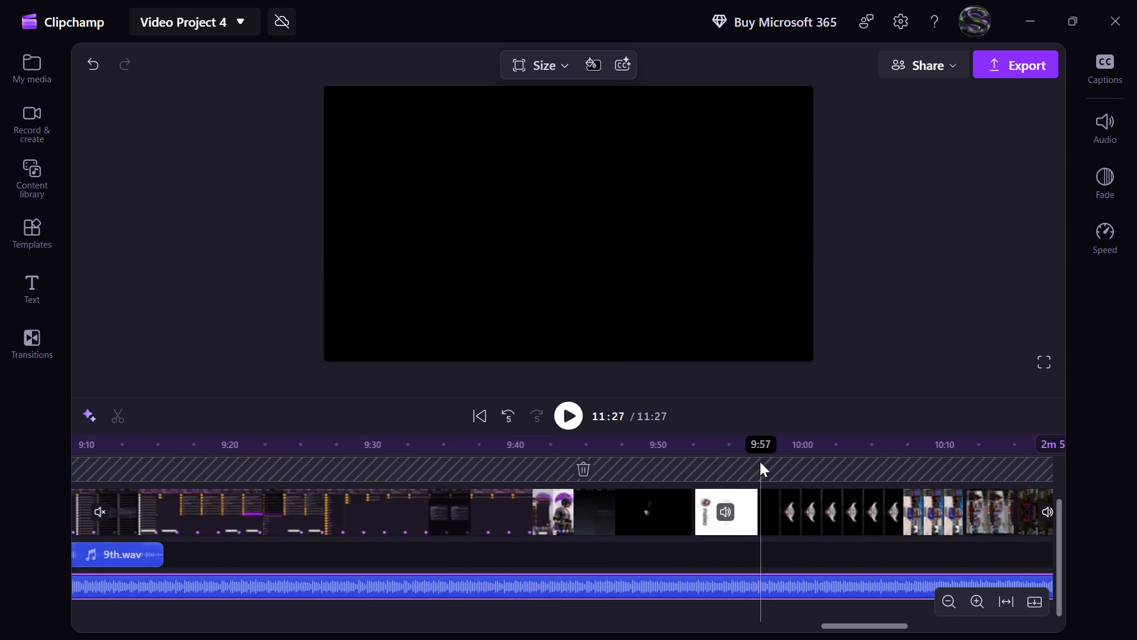
click(738, 456)
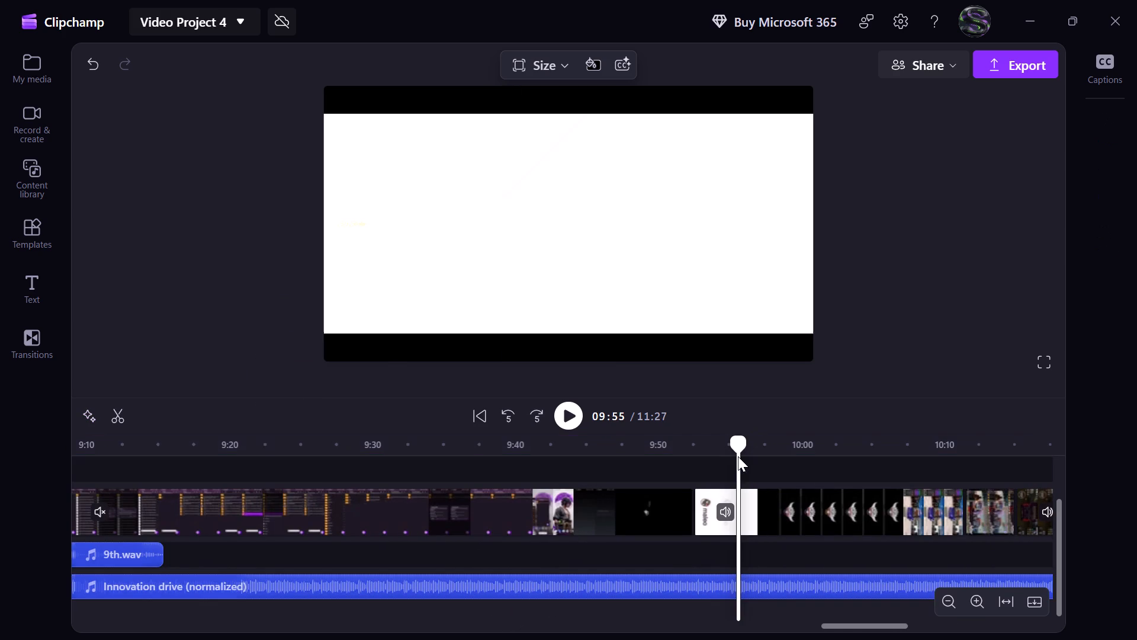
click(737, 590)
click(717, 589)
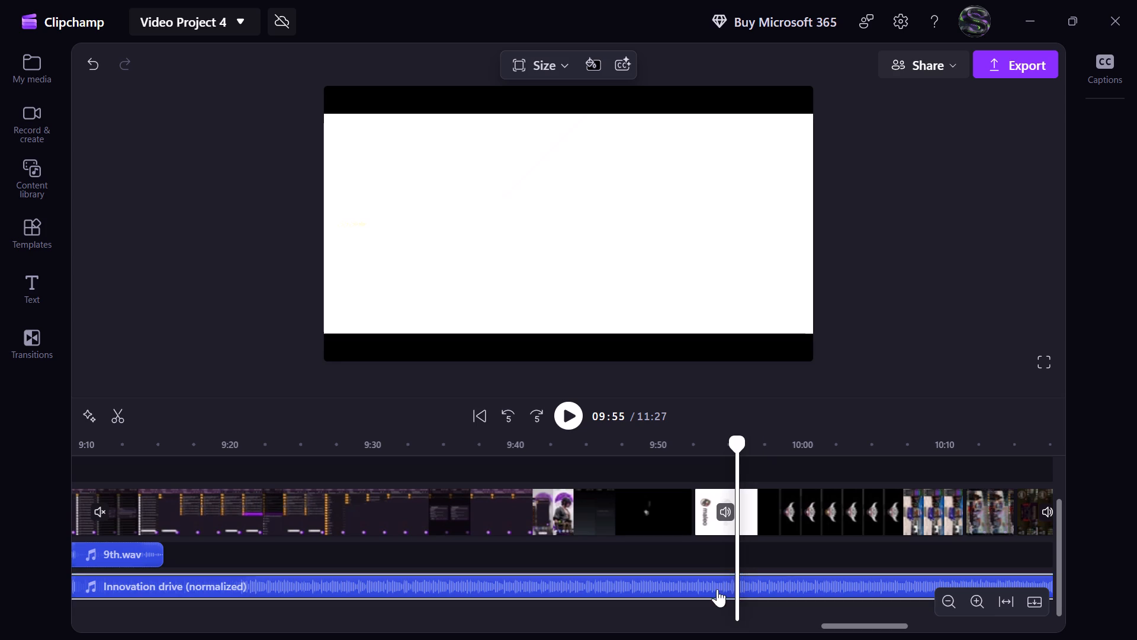
click(120, 422)
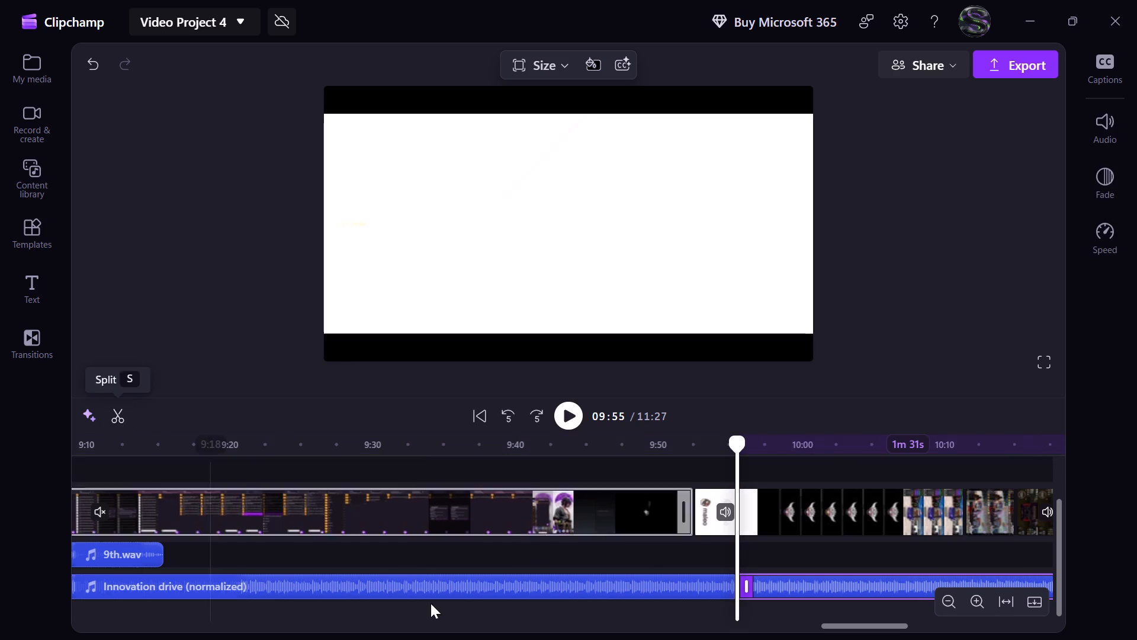
key(Delete)
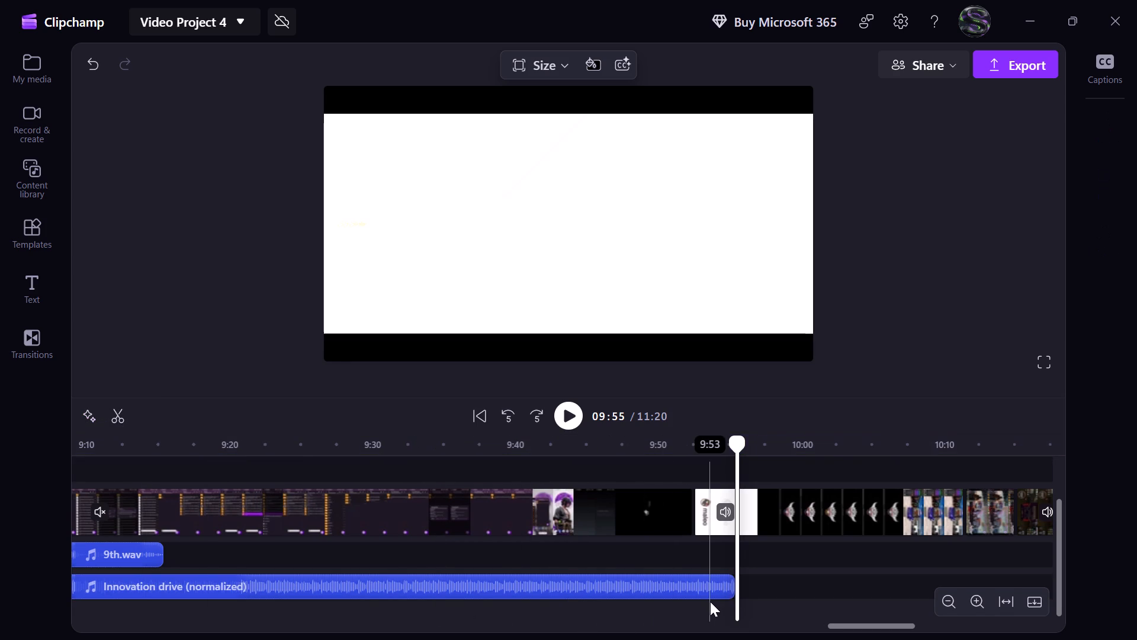
Trim the end of the "Innovation drive (normalized)" music clip to about 9:52, where the white maleo logo clip starts.
click(710, 601)
click(719, 590)
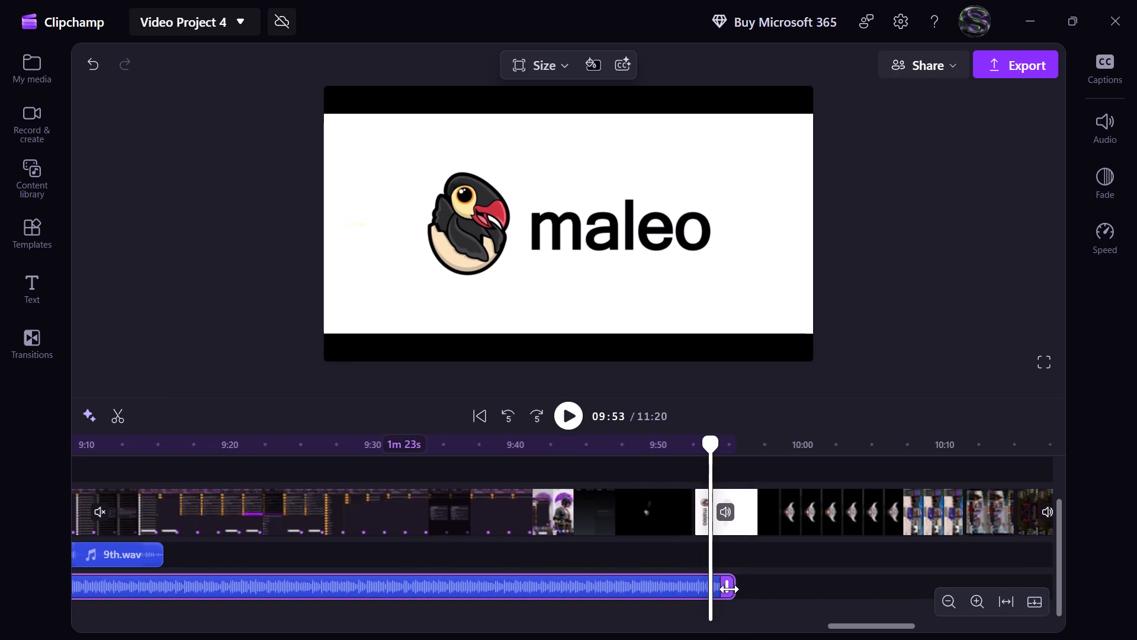
click(850, 482)
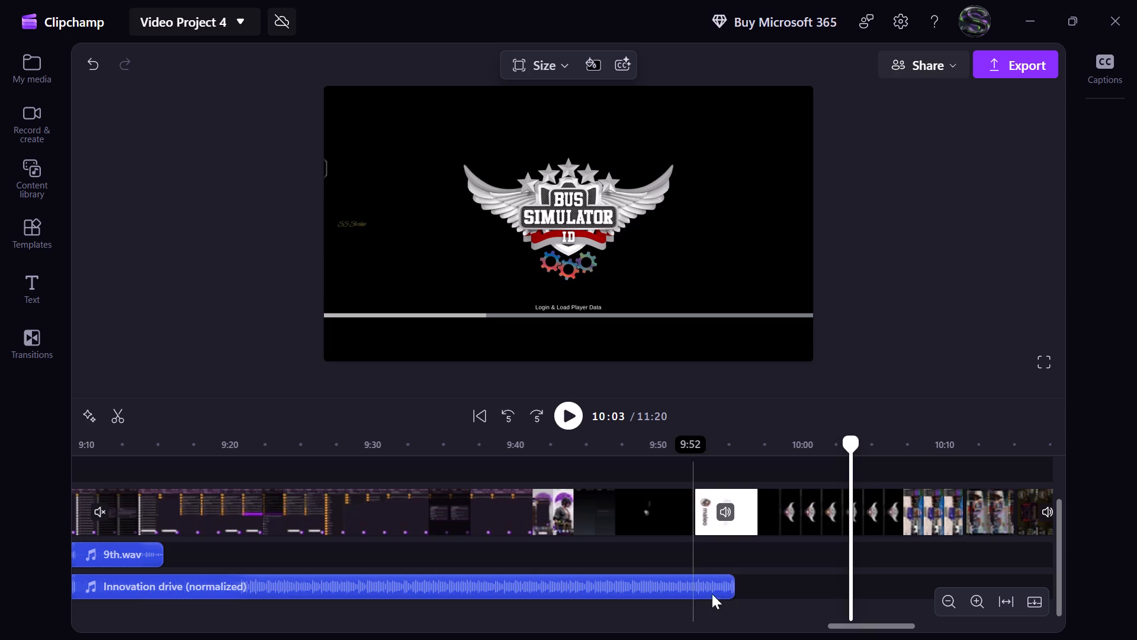
drag(731, 587, 689, 587)
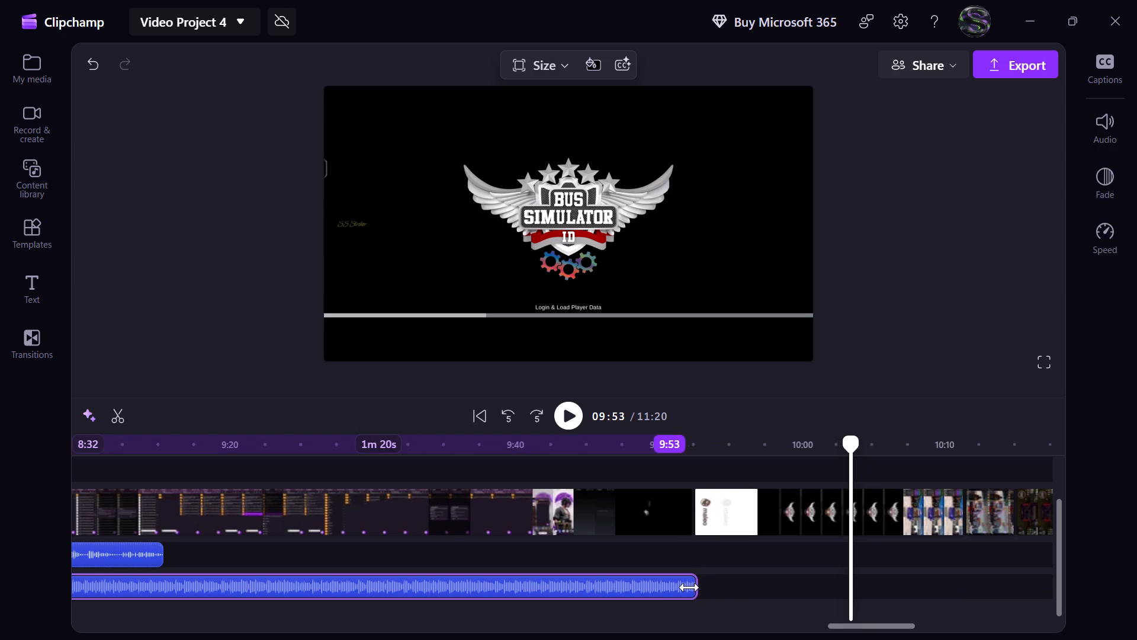
drag(689, 587, 688, 587)
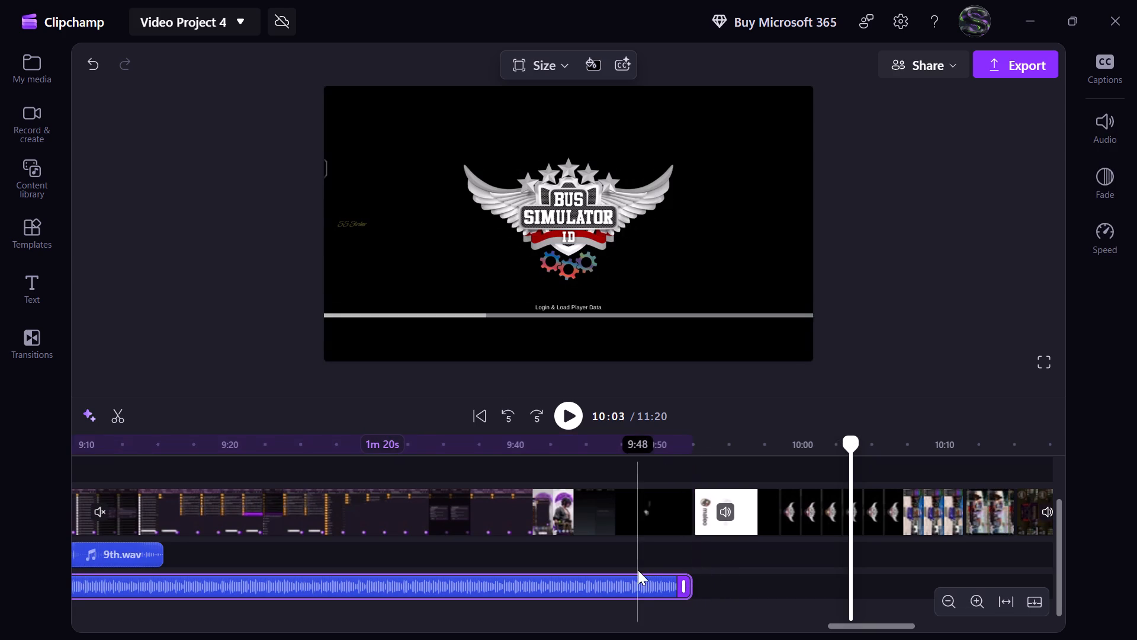
Add a short fade-out to the trimmed music clip and check its volume setting.
click(1119, 180)
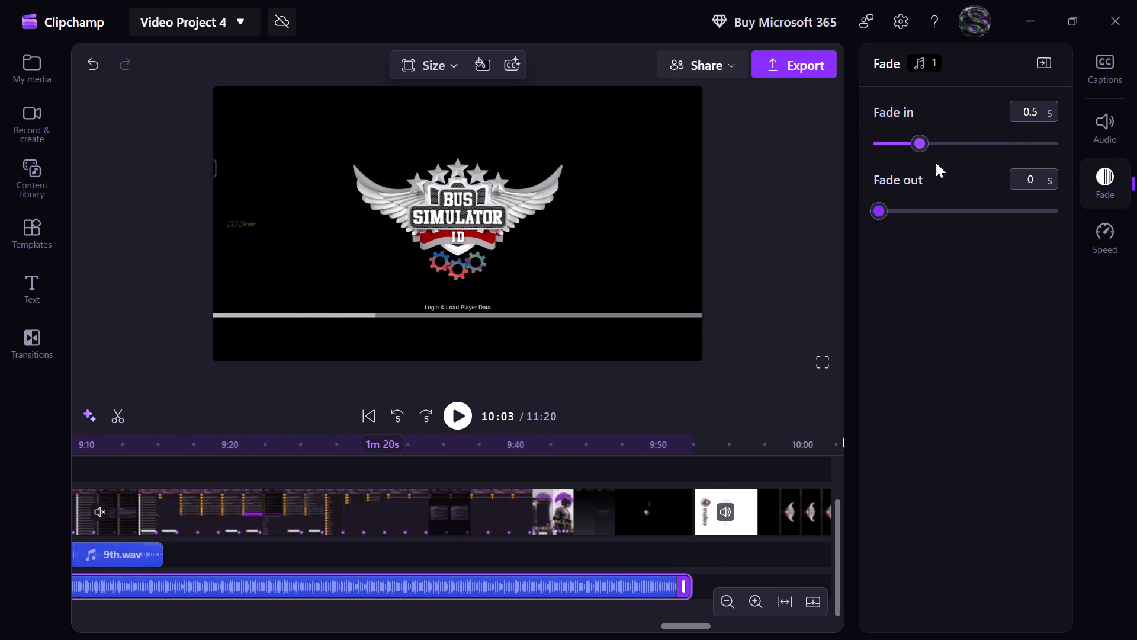
click(921, 214)
click(1100, 110)
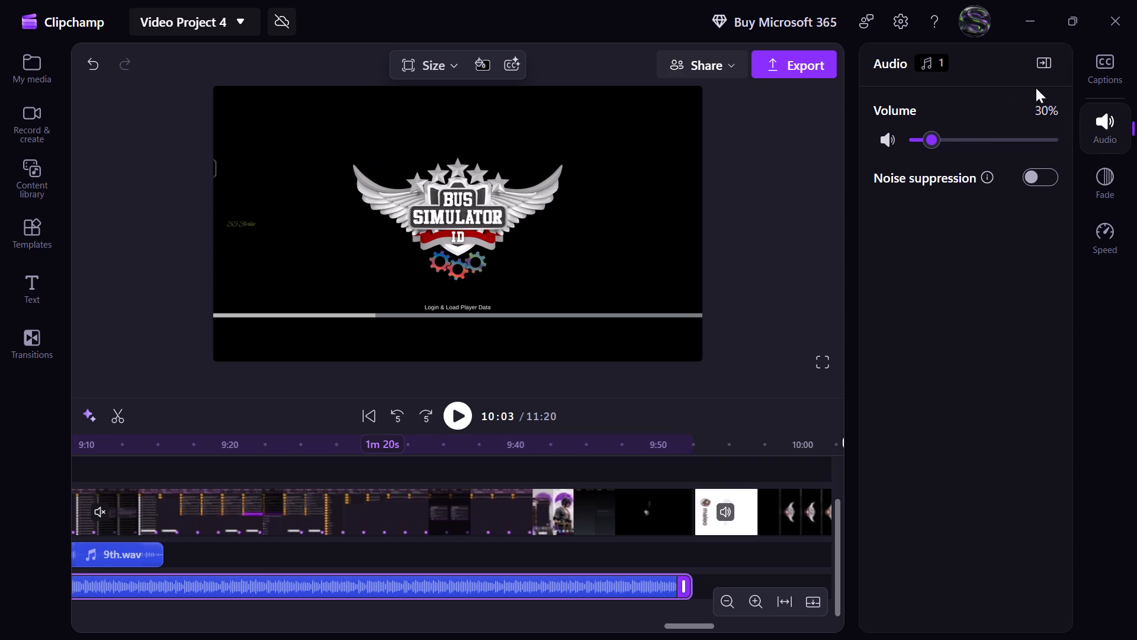
click(1055, 69)
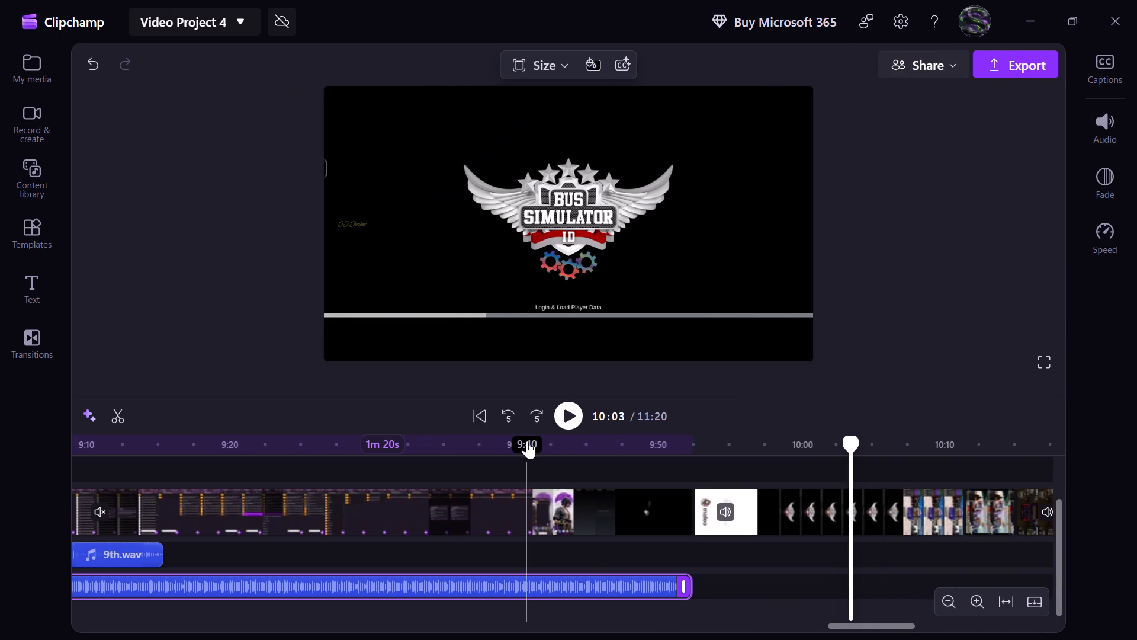
Preview the video full screen from 5:28, skipping ahead through the tutorial section to about 8:58, to check the music and watermark.
scroll(527, 441, right, 5)
scroll(499, 491, right, 4)
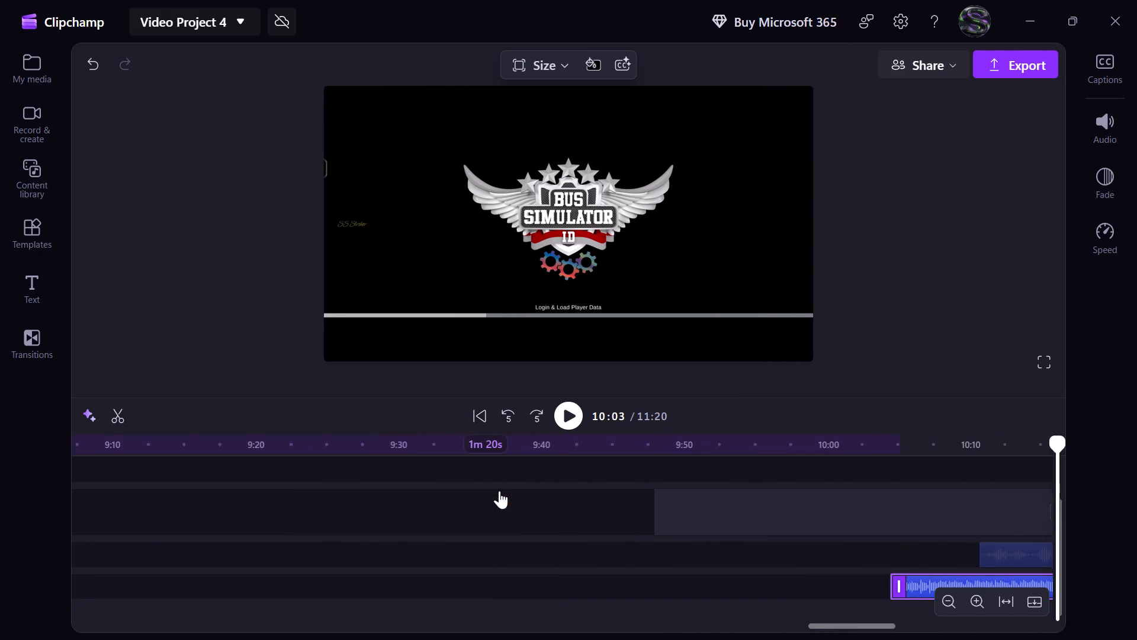
scroll(499, 491, right, 7)
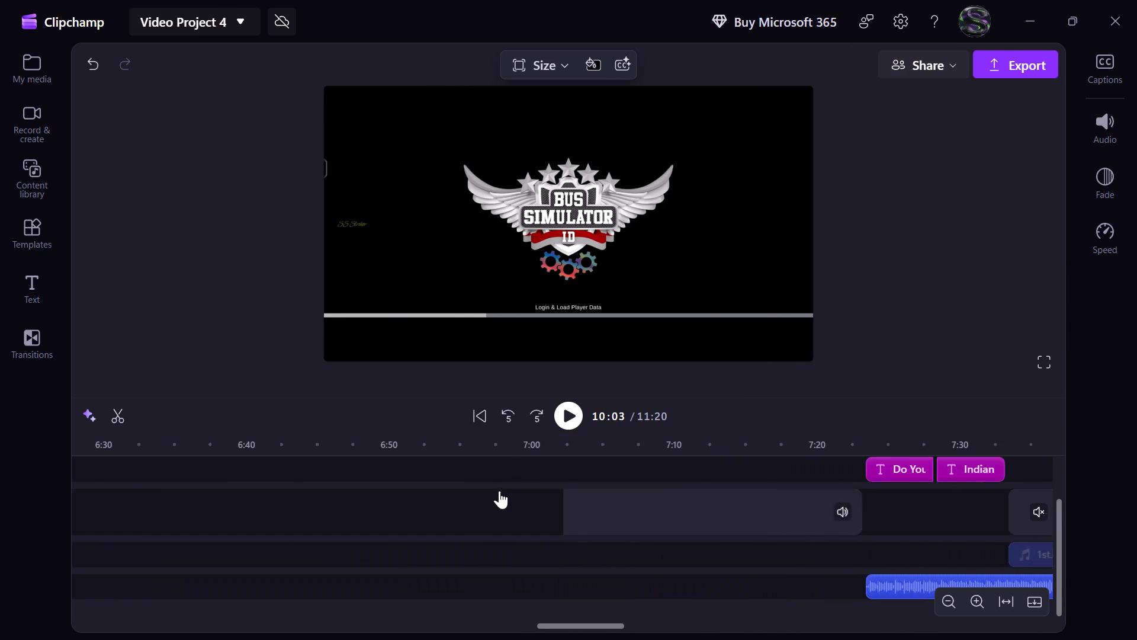
click(731, 475)
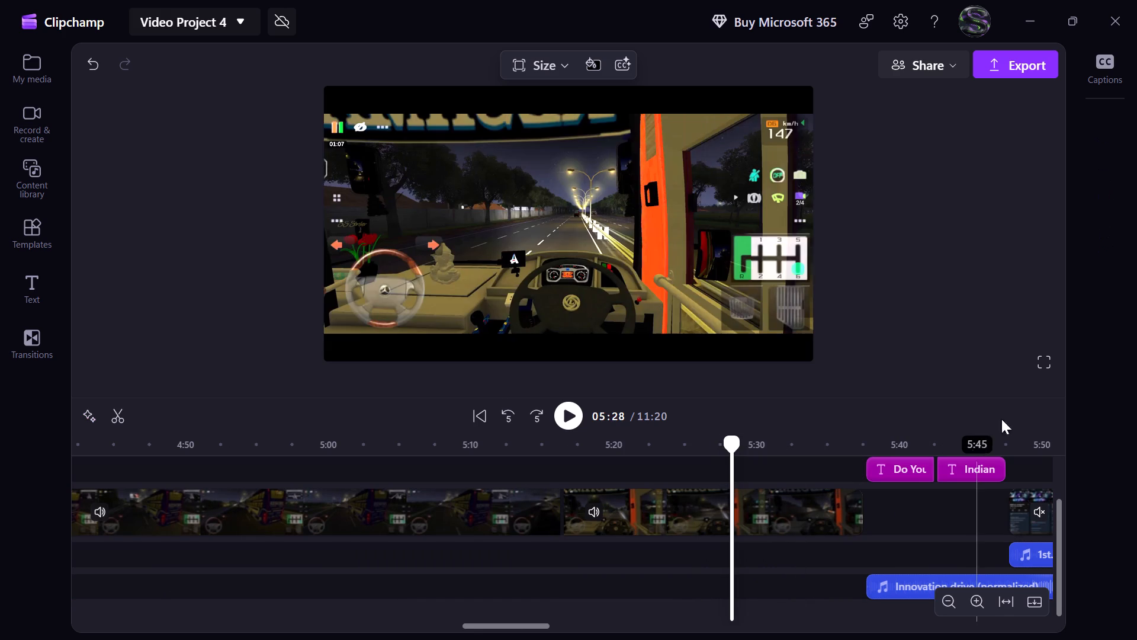
click(1045, 375)
key(space)
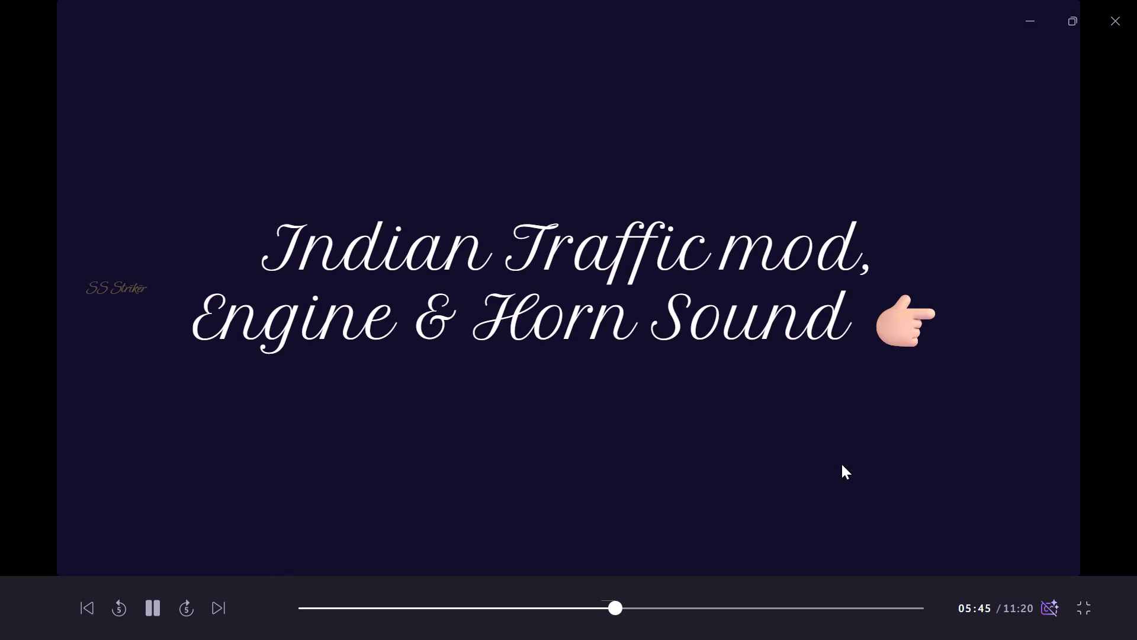
key(Right)
key(Right)
key(Right)
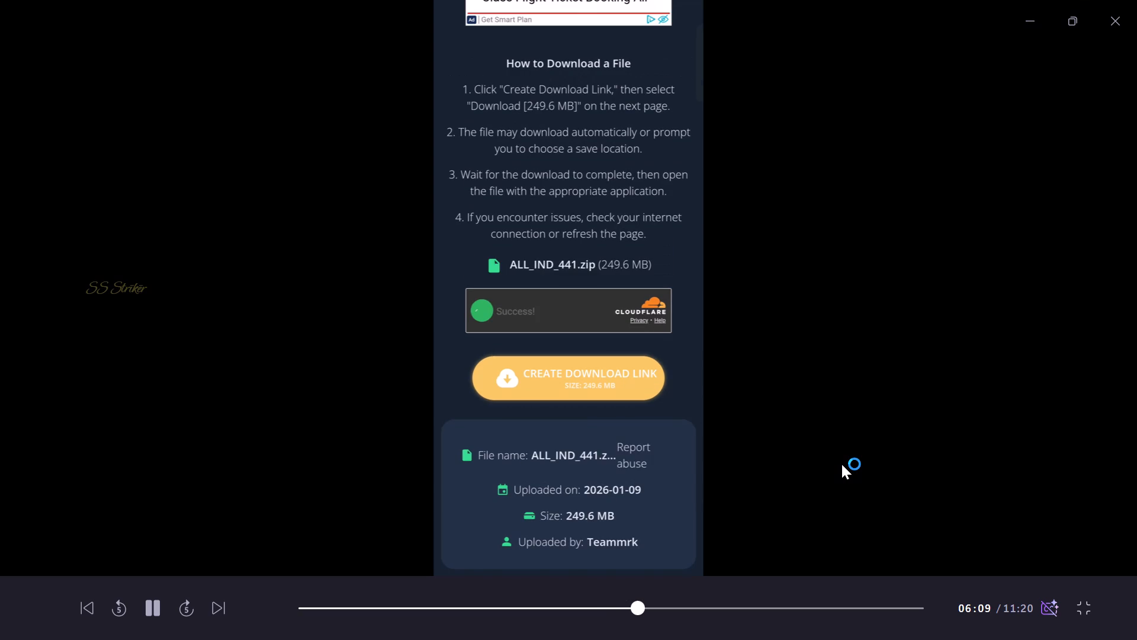
key(Right)
key(Right)
key(Right)
key(Right)
key(Right)
key(Right)
key(Right)
key(Right)
key(Right)
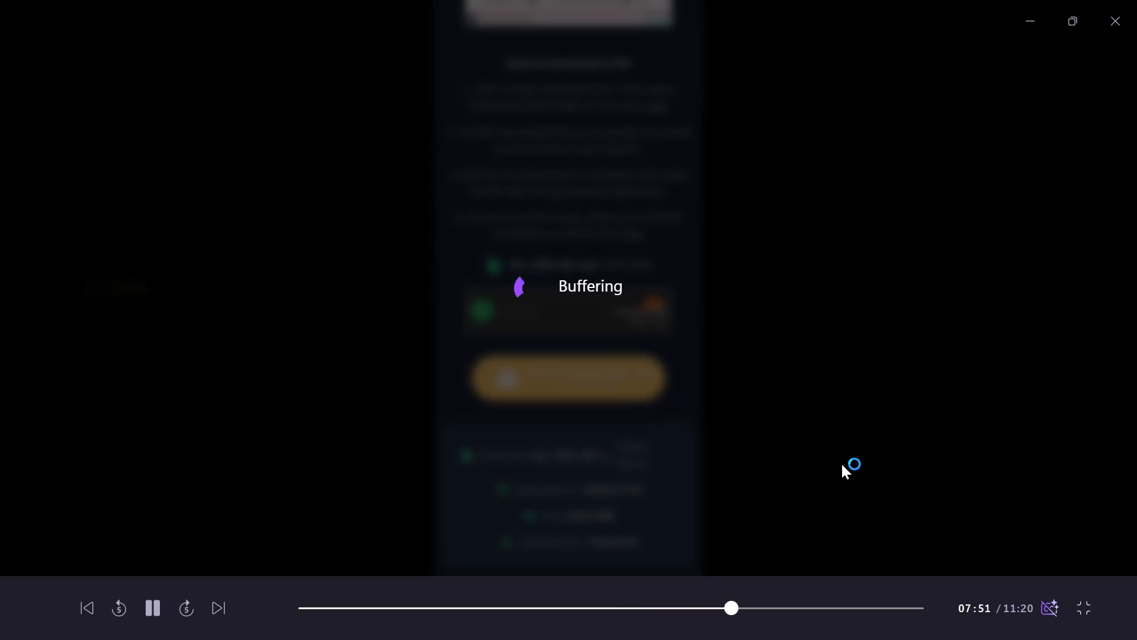
key(Right)
key(Right)
key(Right)
key(Right)
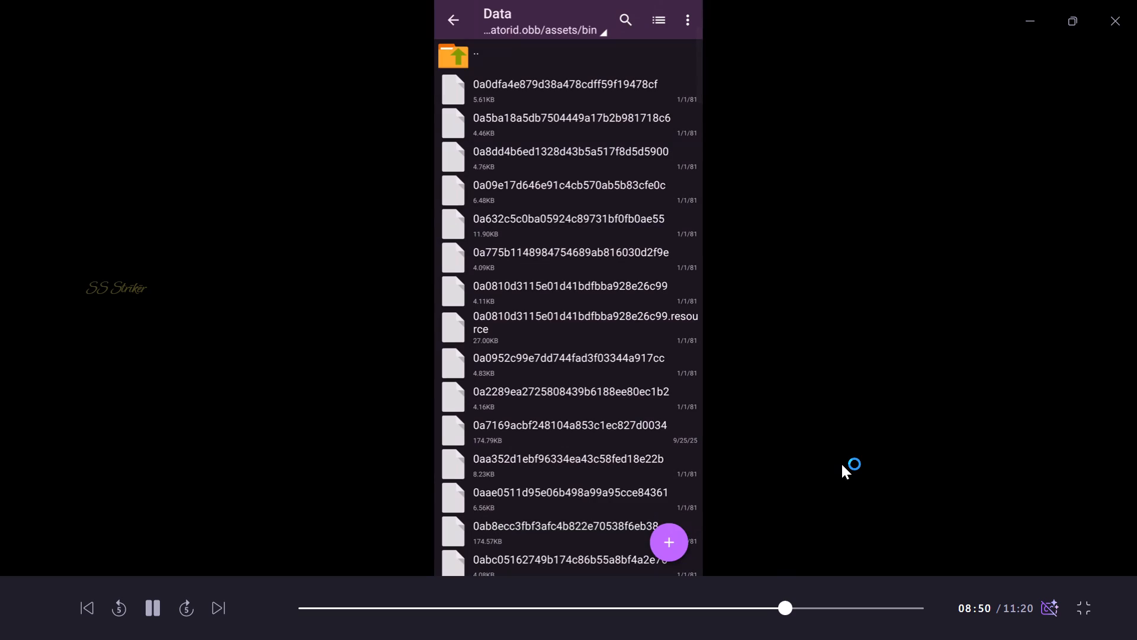
double_click(947, 398)
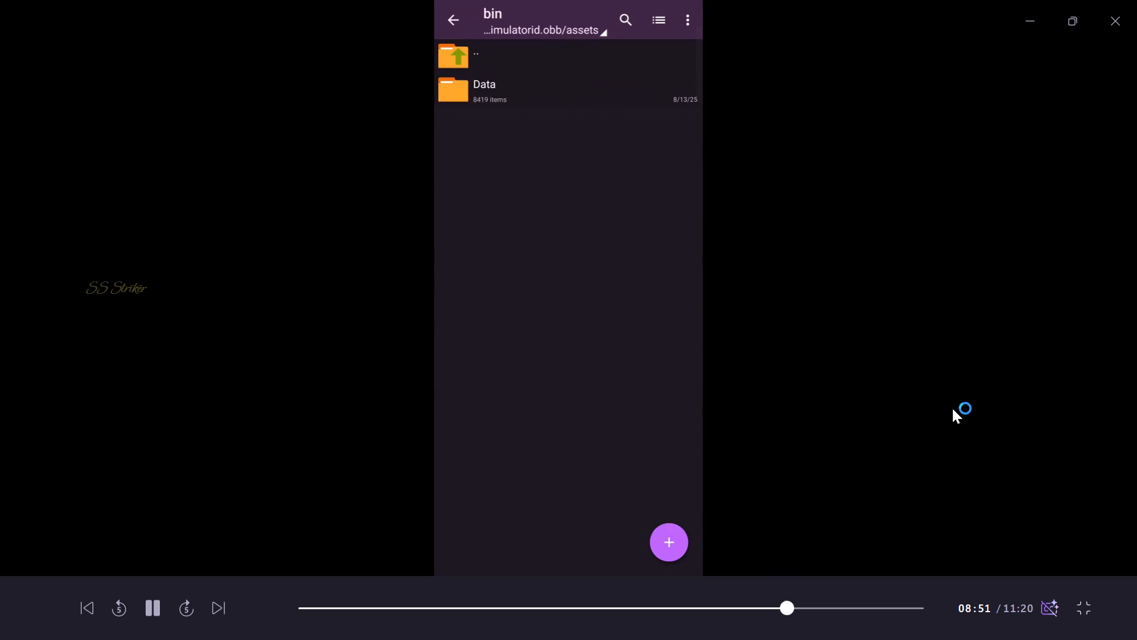
click(1083, 615)
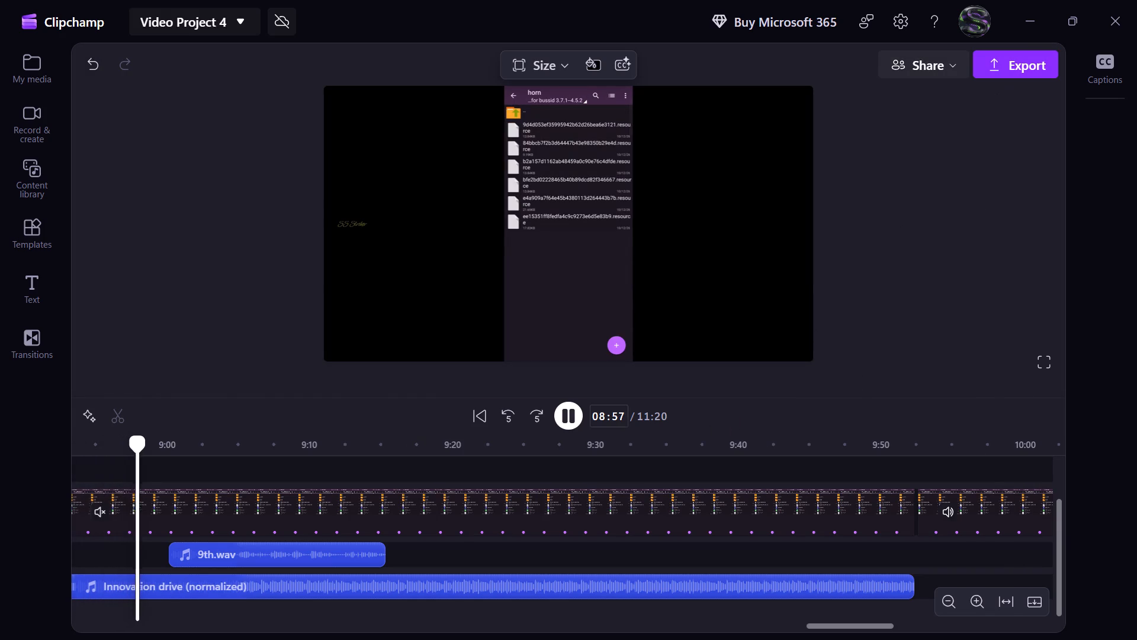
click(582, 412)
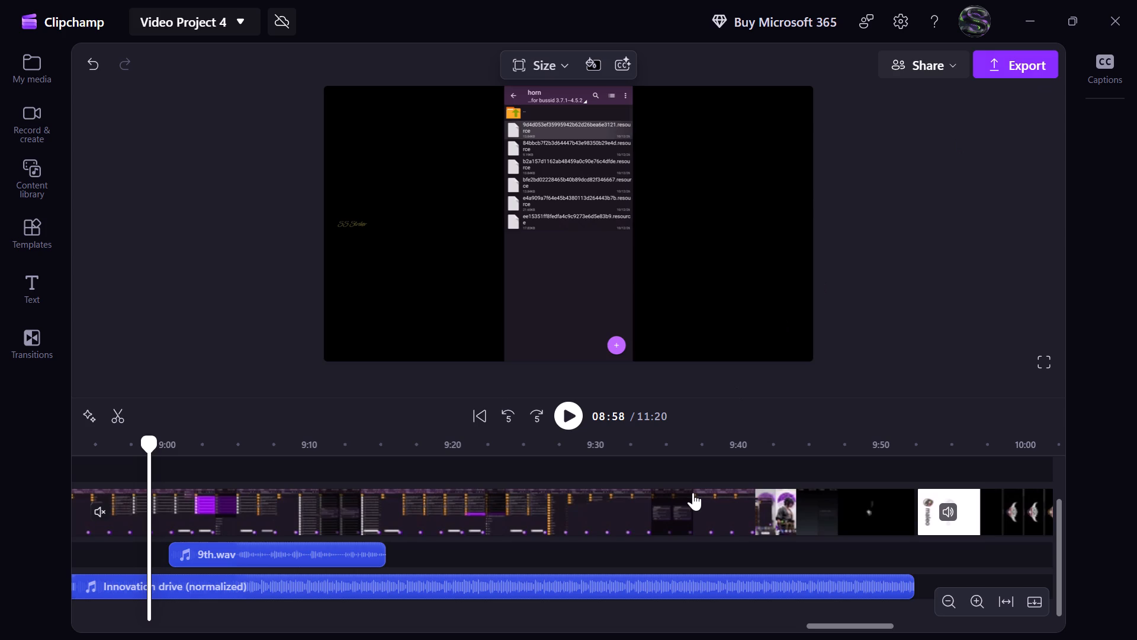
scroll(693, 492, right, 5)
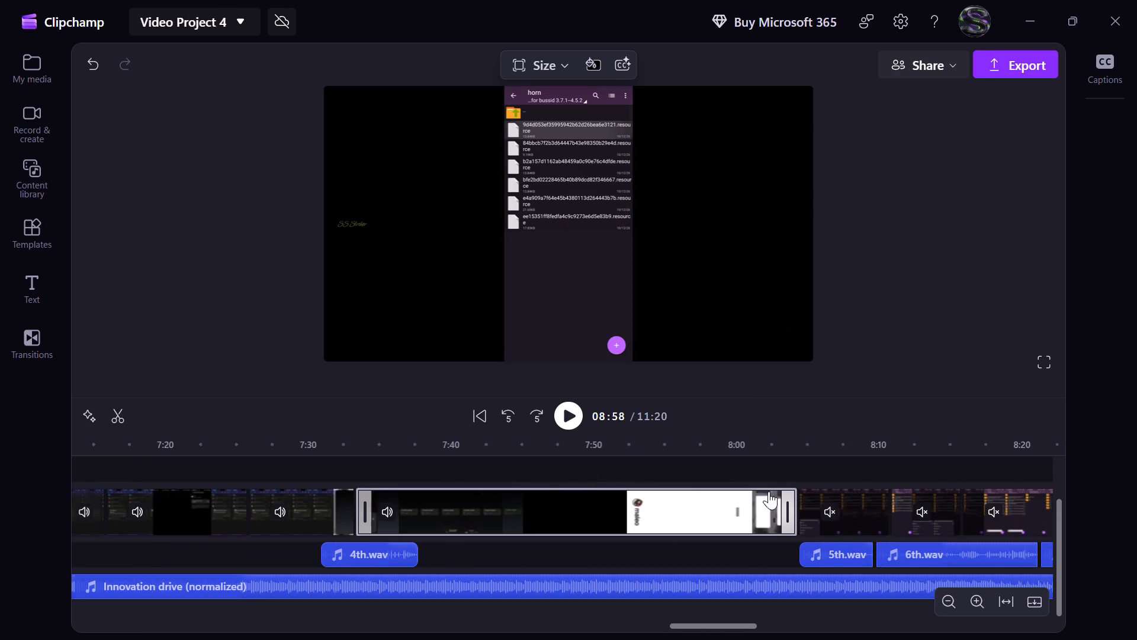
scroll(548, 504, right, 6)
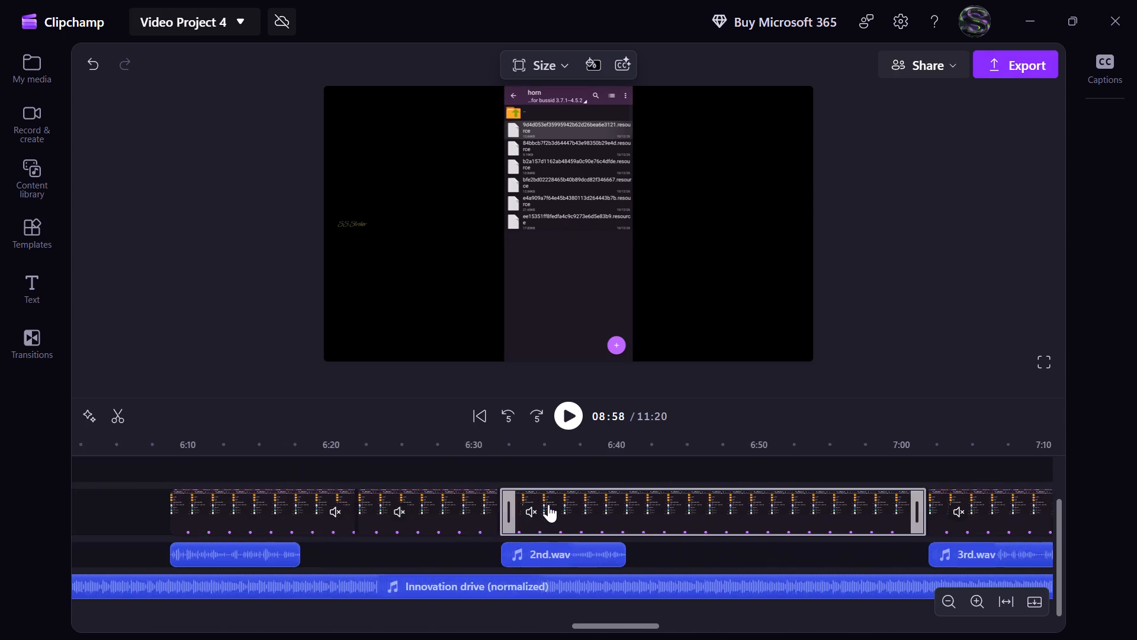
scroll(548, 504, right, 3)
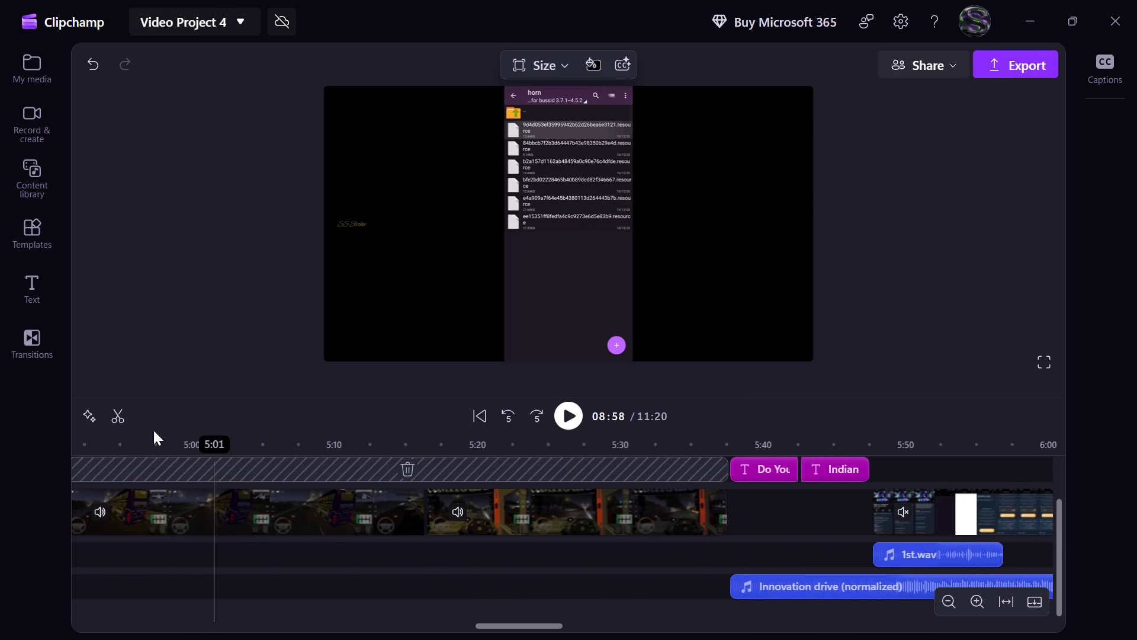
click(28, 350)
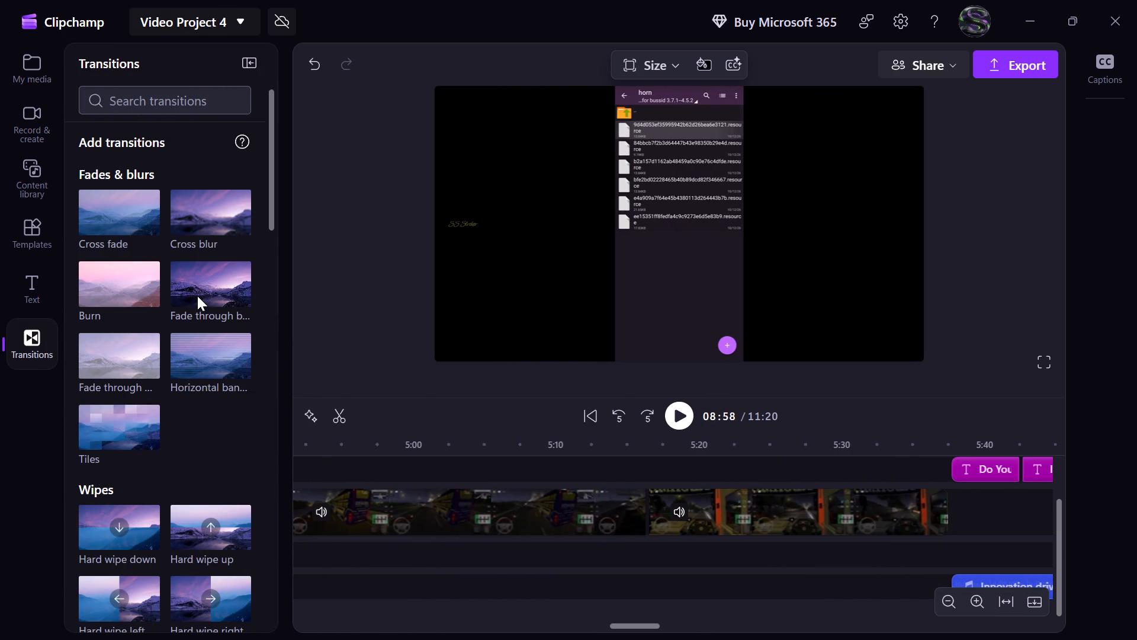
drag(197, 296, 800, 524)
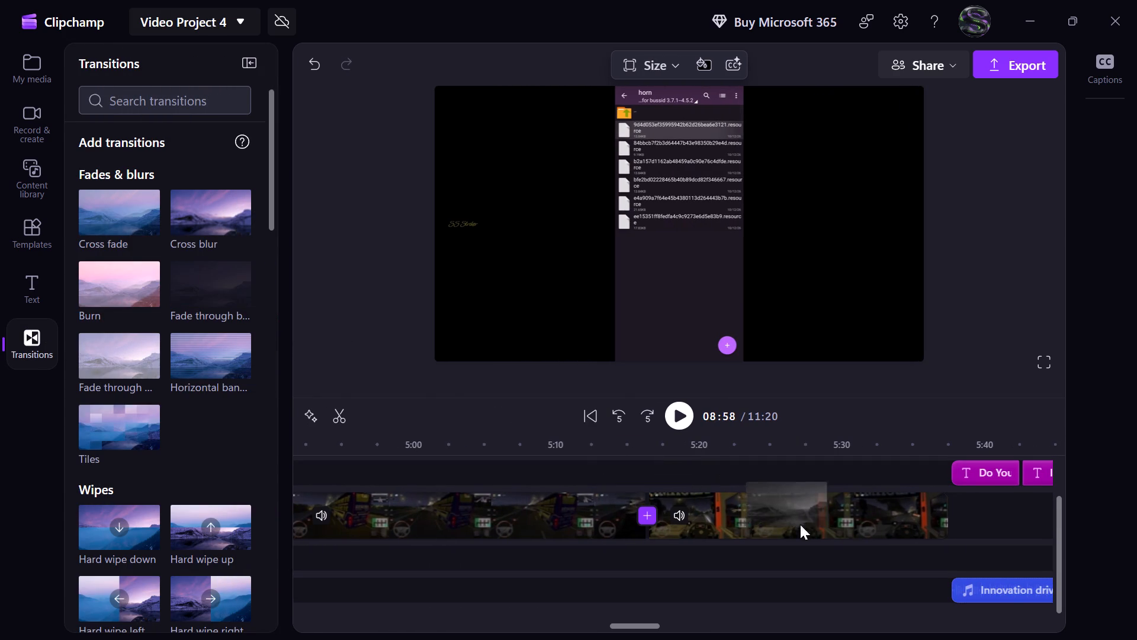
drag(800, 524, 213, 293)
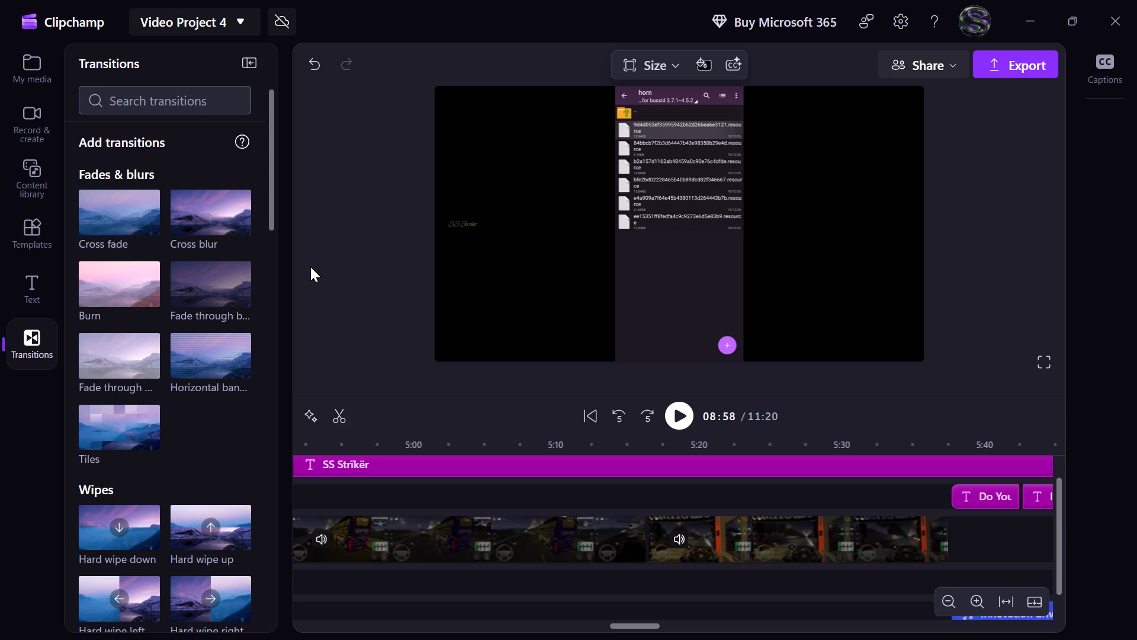
Start a media import and look through the Ai Vid folder on the HP USB321FD (G:) drive for the subscribe animation.
click(17, 84)
click(191, 103)
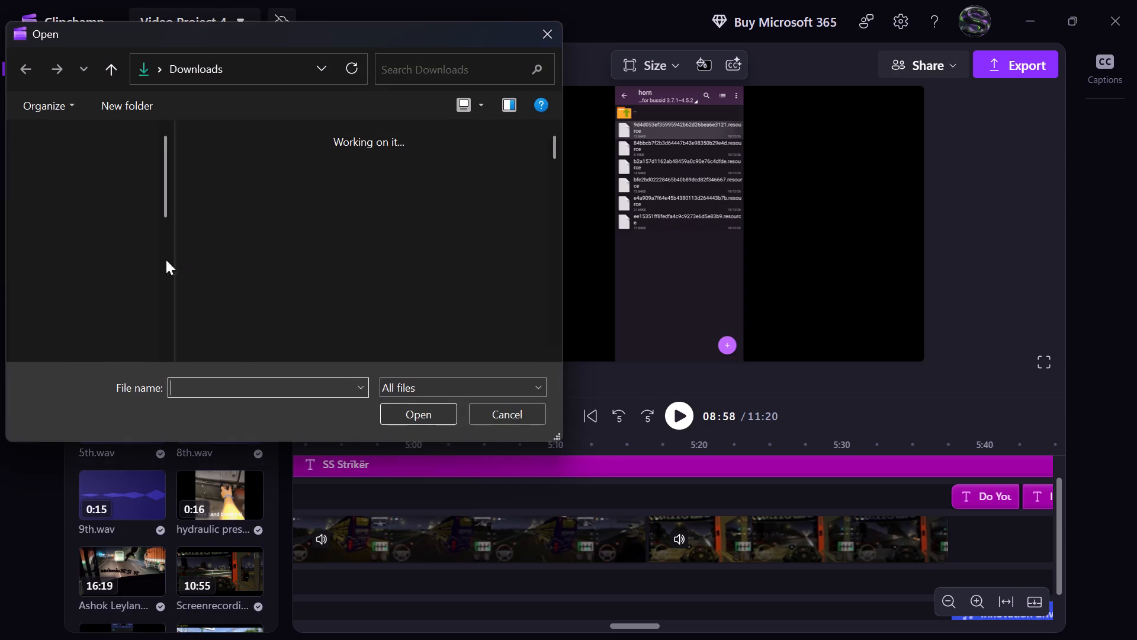
scroll(126, 281, down, 3)
click(114, 252)
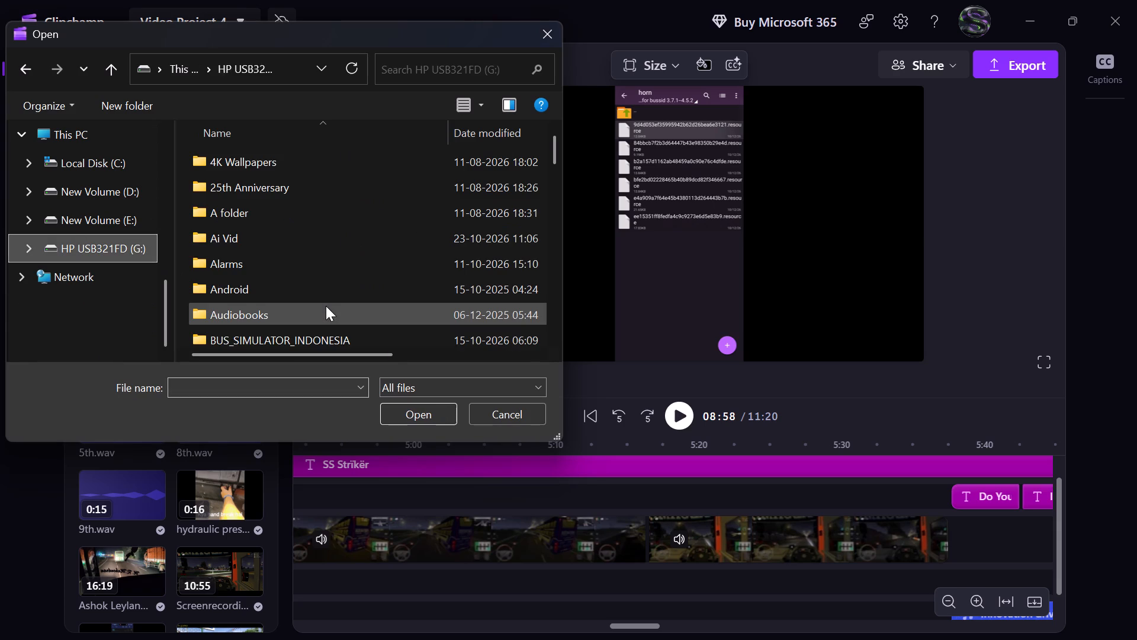
scroll(326, 306, down, 1)
scroll(326, 306, up, 4)
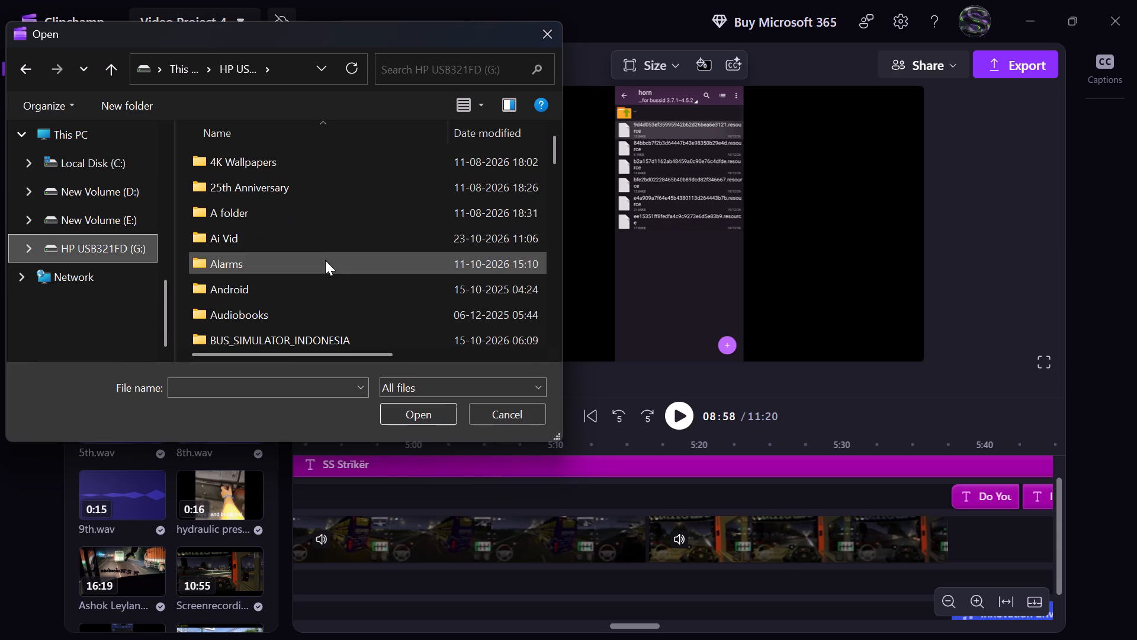
click(326, 248)
key(Return)
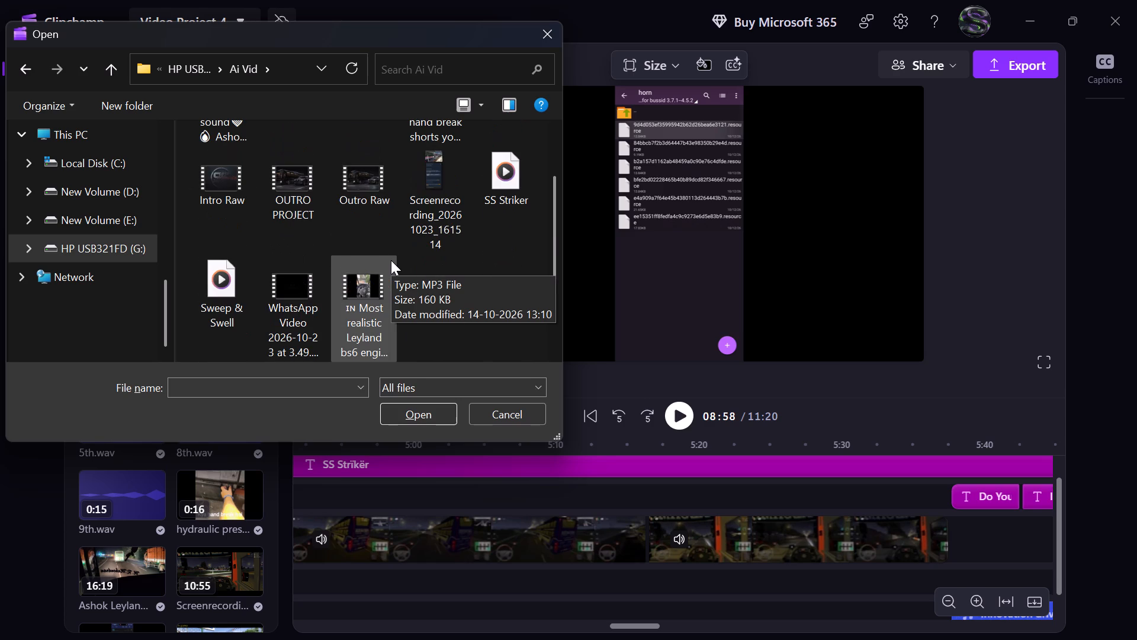
click(483, 295)
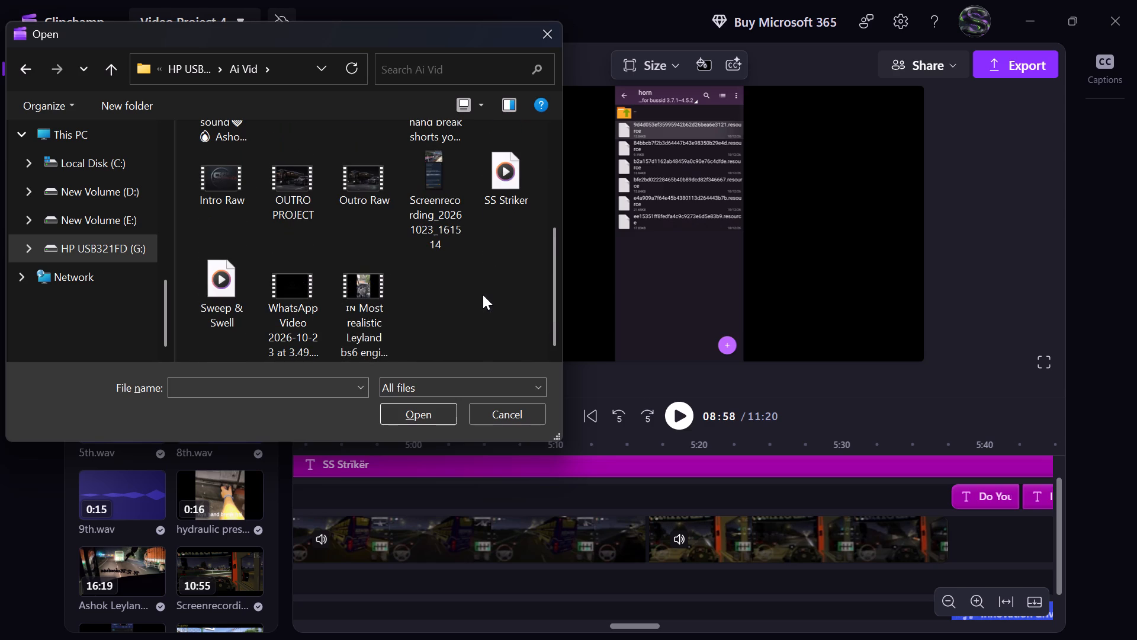
scroll(483, 295, up, 2)
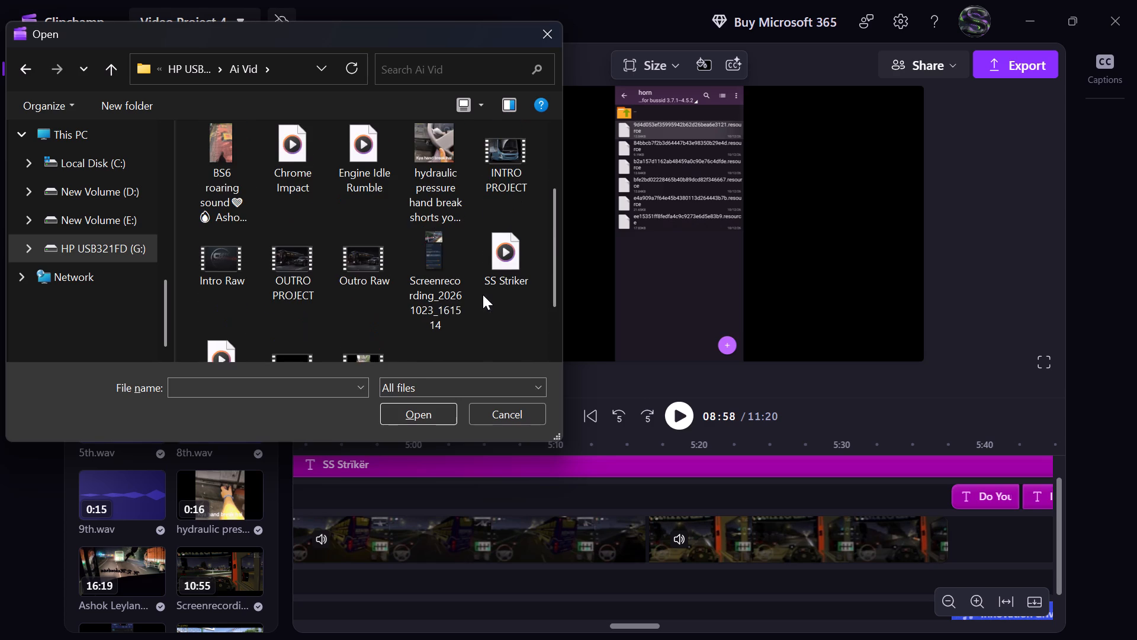
scroll(483, 295, up, 1)
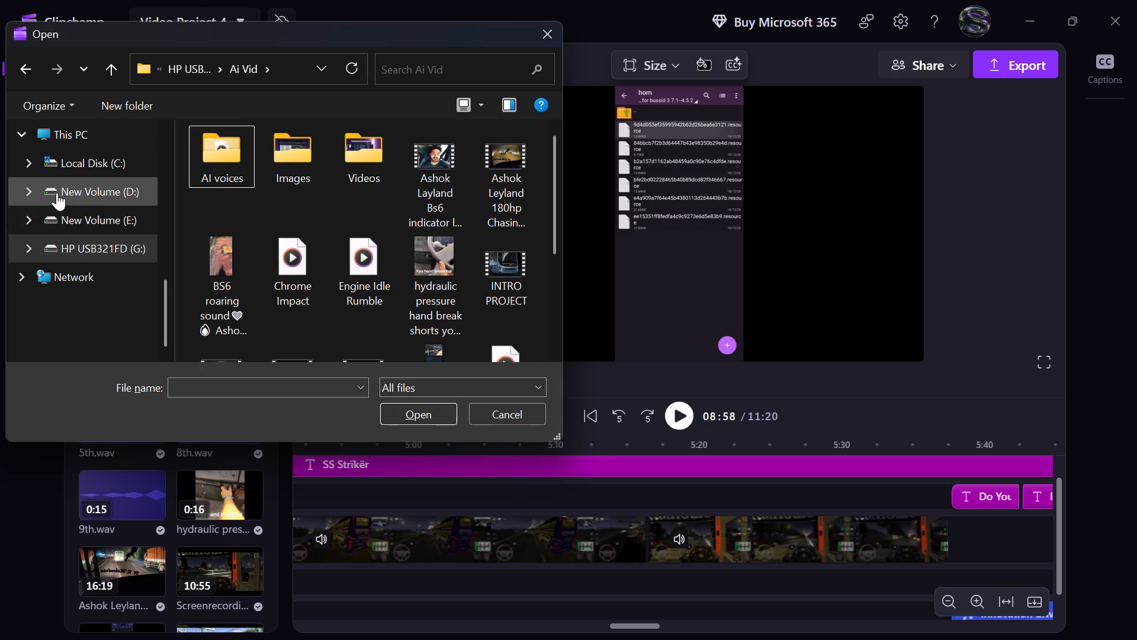
scroll(57, 193, up, 3)
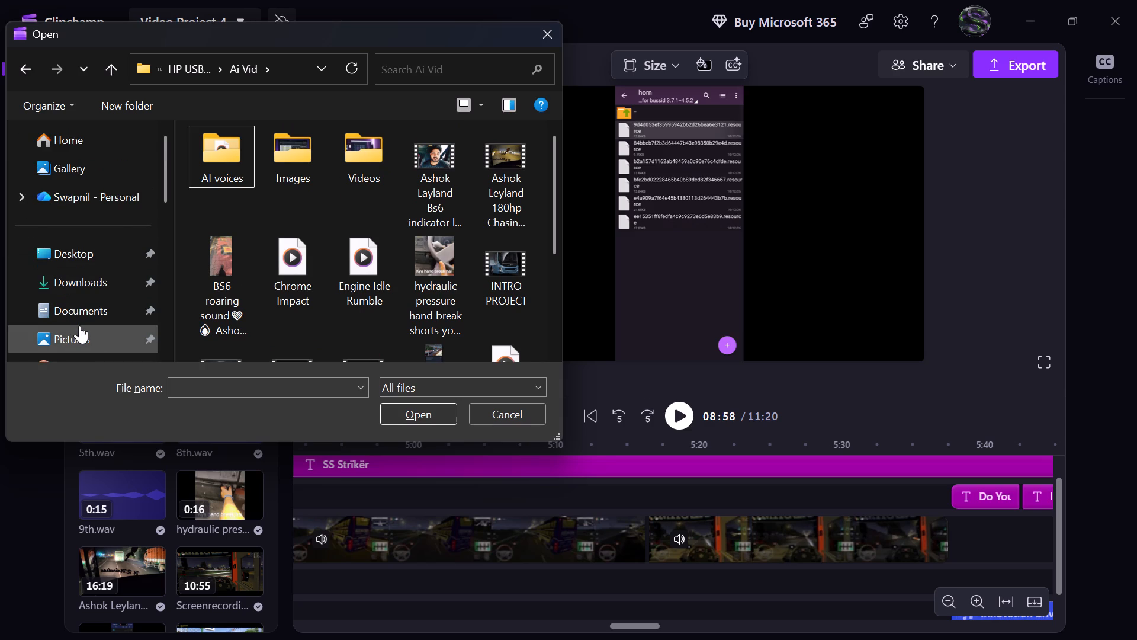
Import the profounder_com video from the Saved Videos folder inside Videos.
click(91, 314)
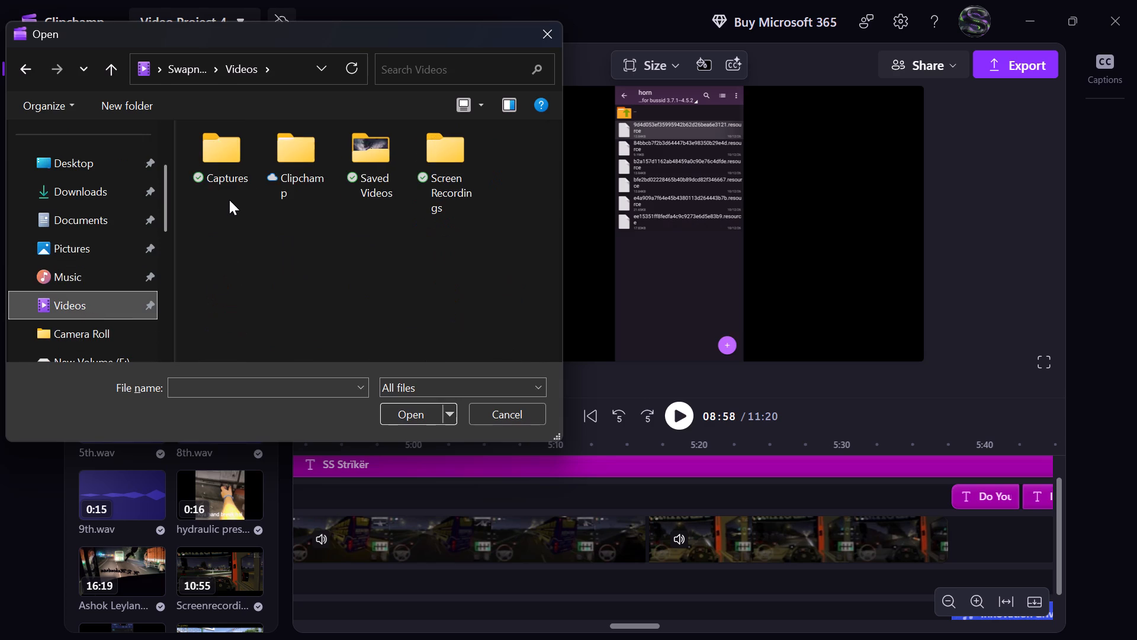
double_click(368, 177)
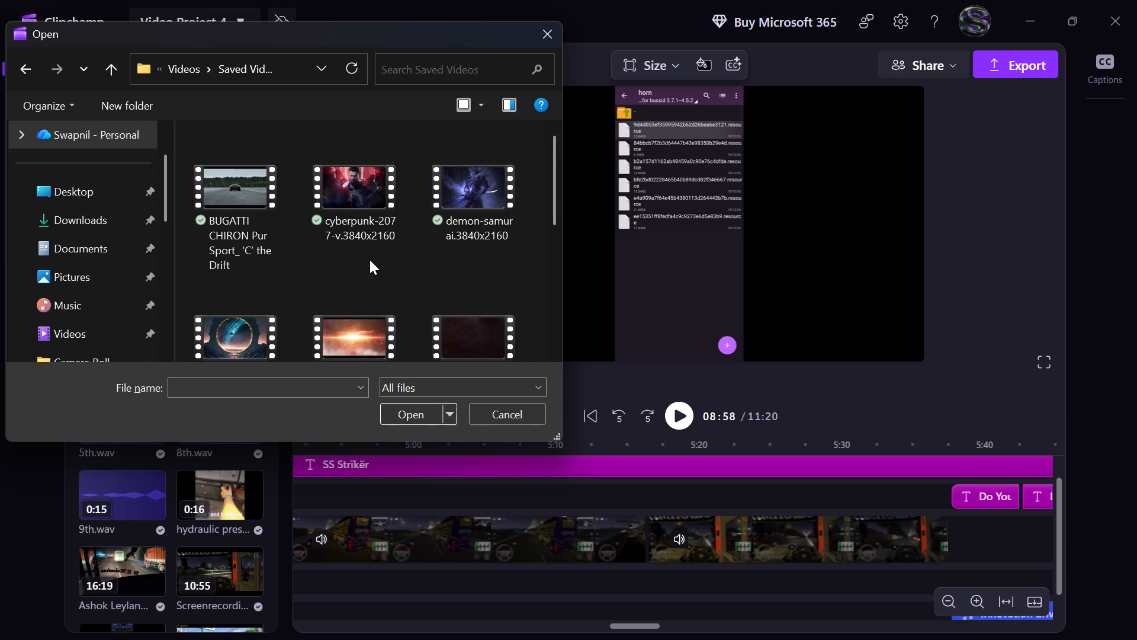
scroll(370, 260, down, 1)
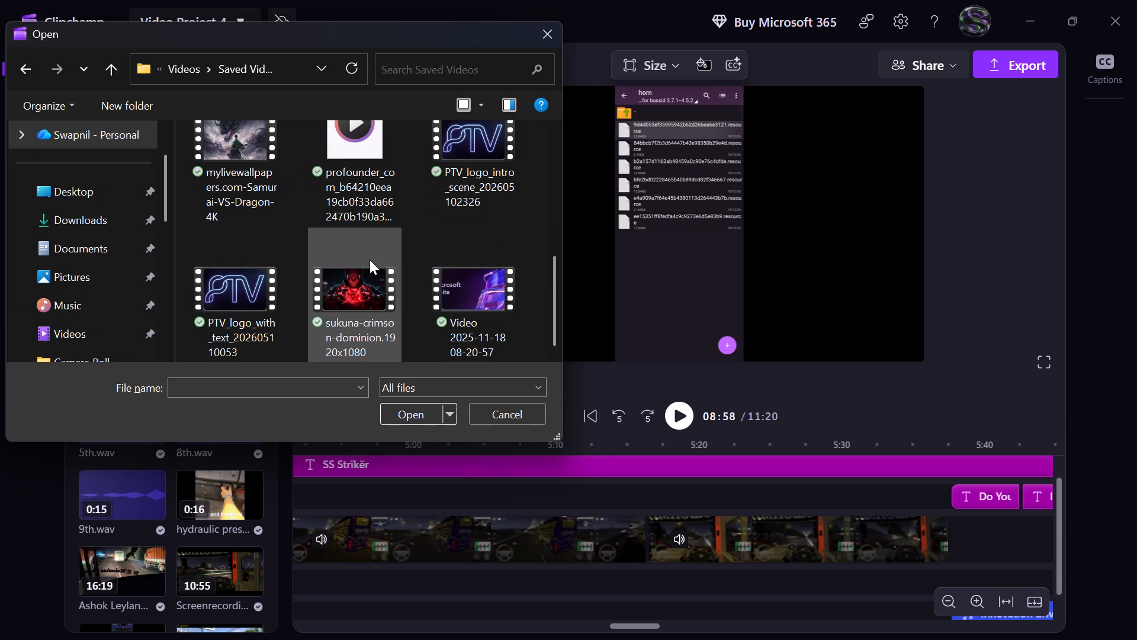
click(372, 192)
click(406, 412)
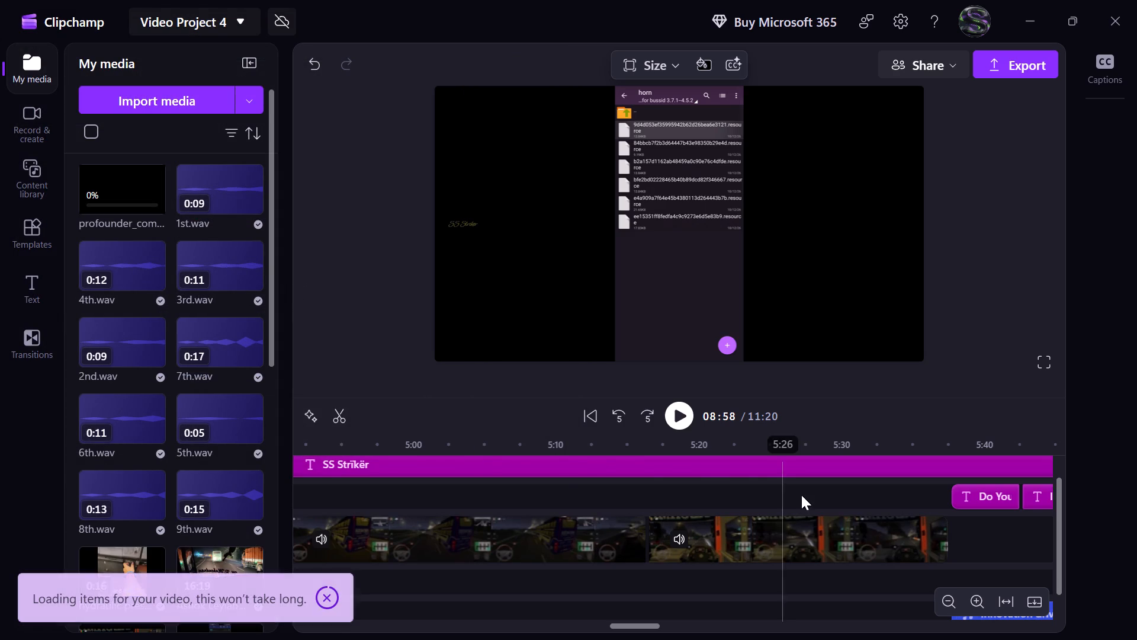
Add the profounder_com subscribe clip above the gameplay footage, starting at about 5:34 and ending where that footage ends.
scroll(804, 494, up, 1)
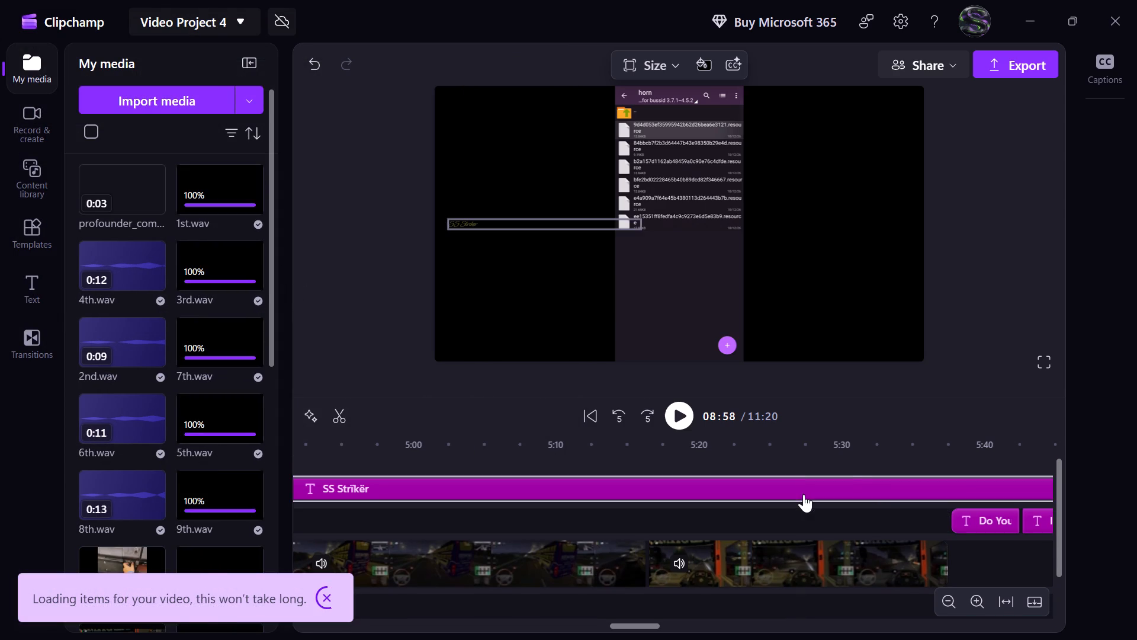
click(820, 463)
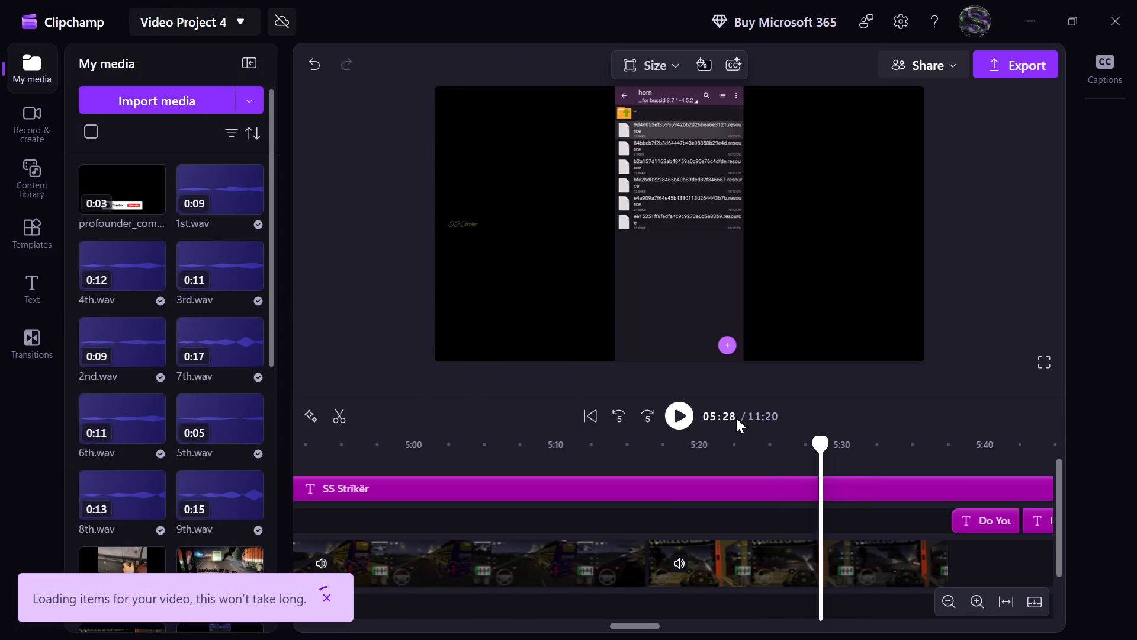
click(150, 201)
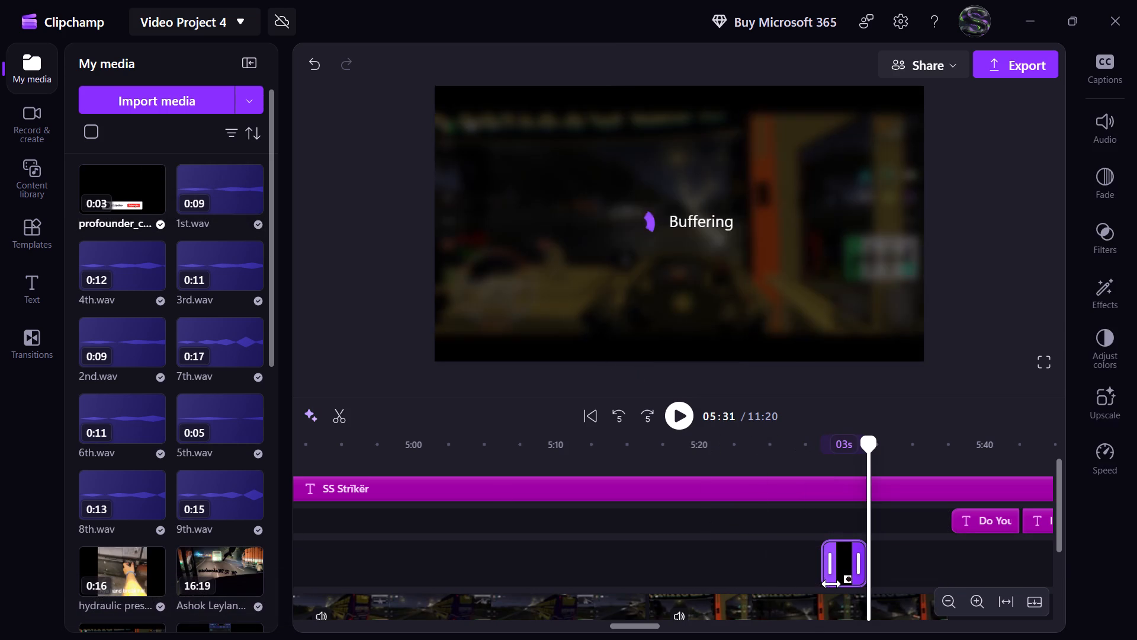
scroll(831, 584, down, 1)
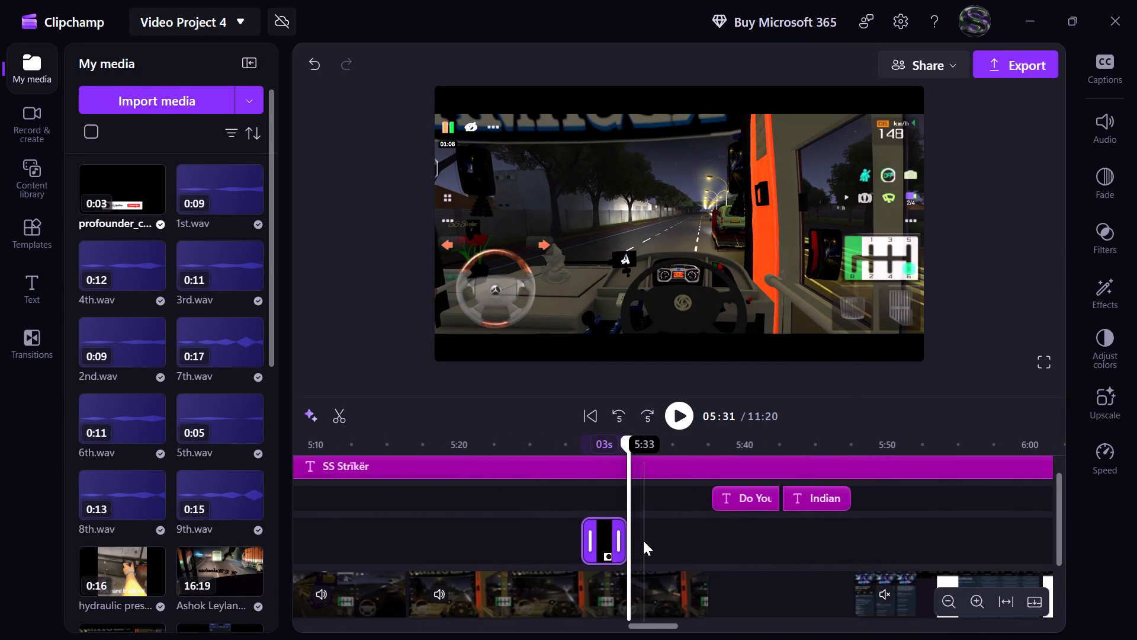
drag(604, 540, 671, 542)
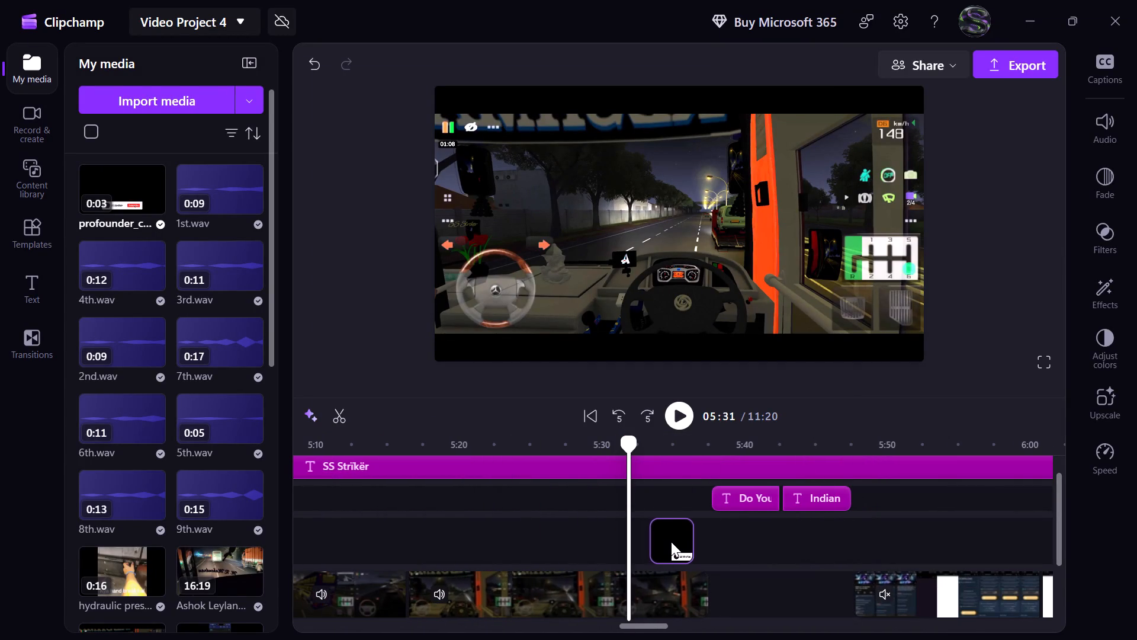
drag(671, 542, 689, 542)
drag(689, 542, 680, 542)
drag(689, 542, 684, 542)
click(680, 511)
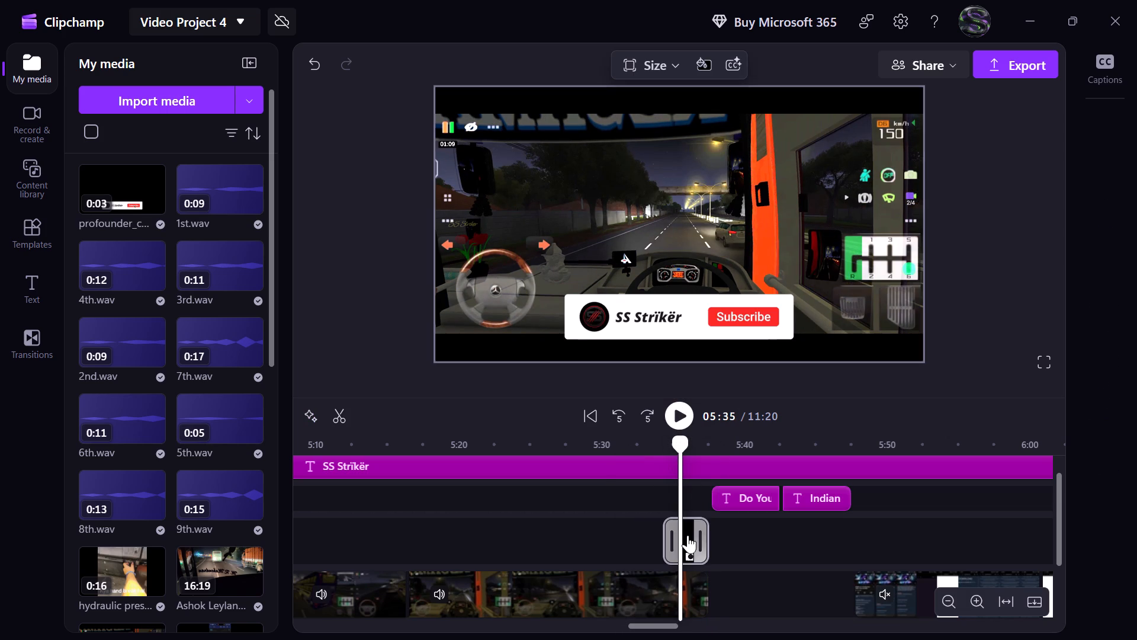
Mute the audio of the profounder_com subscribe clip.
ctrl+scroll(693, 519, up, 10)
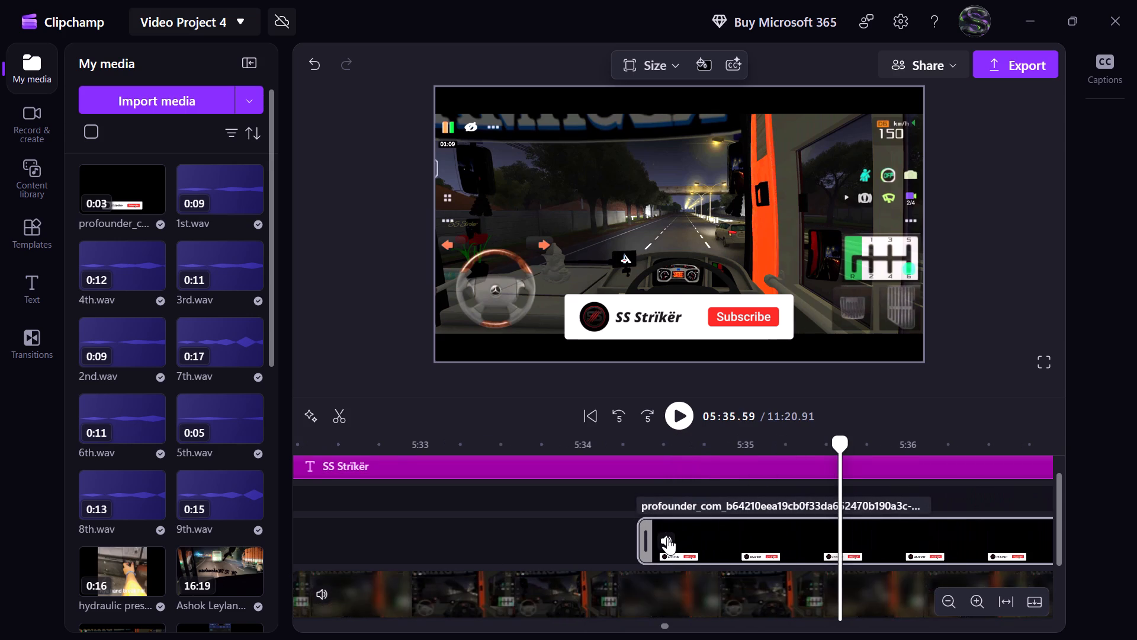
click(667, 537)
Preview the video from about 5:34 to check the subscribe animation and the titles after it.
ctrl+scroll(678, 513, down, 2)
click(672, 489)
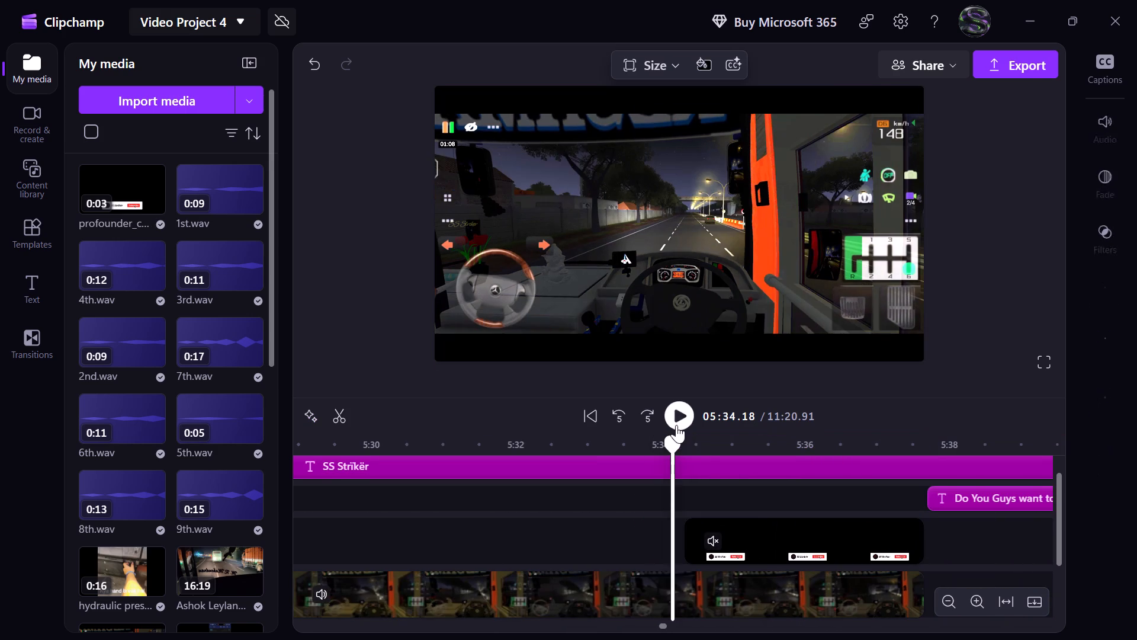
click(676, 425)
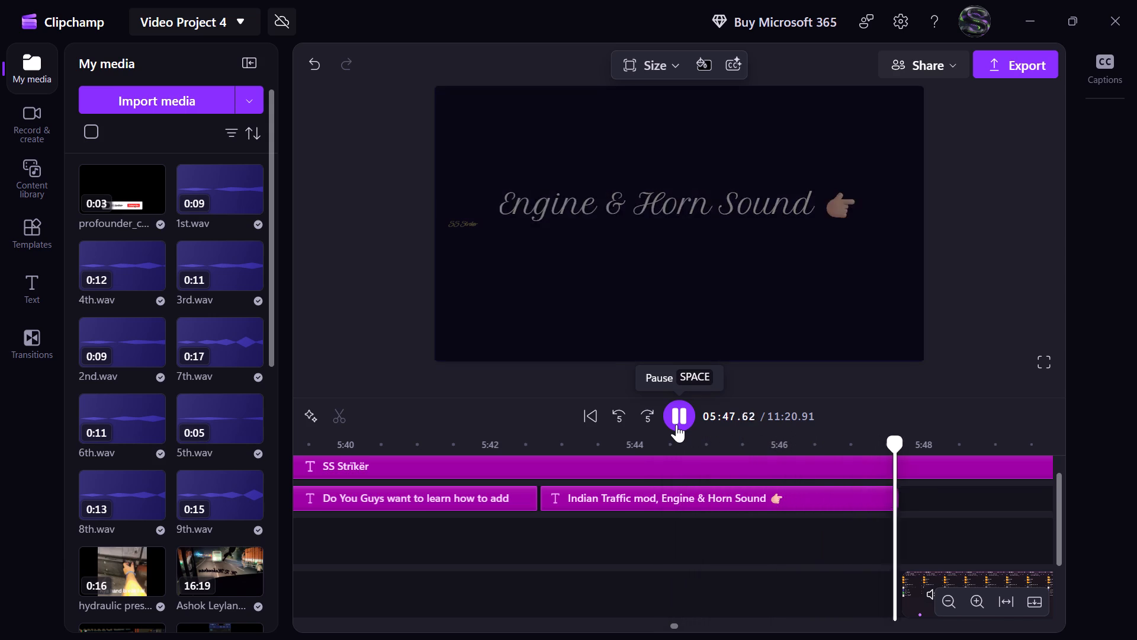
Stop the preview and export the video in 1080p quality with the file name Realistic Sound.
click(676, 424)
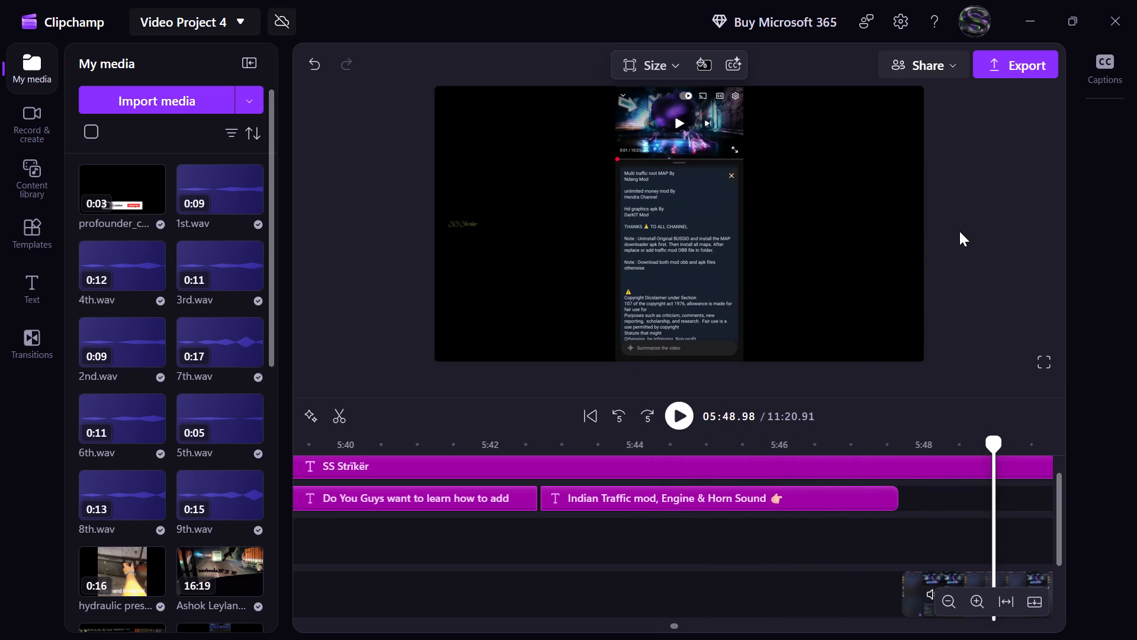
click(1019, 63)
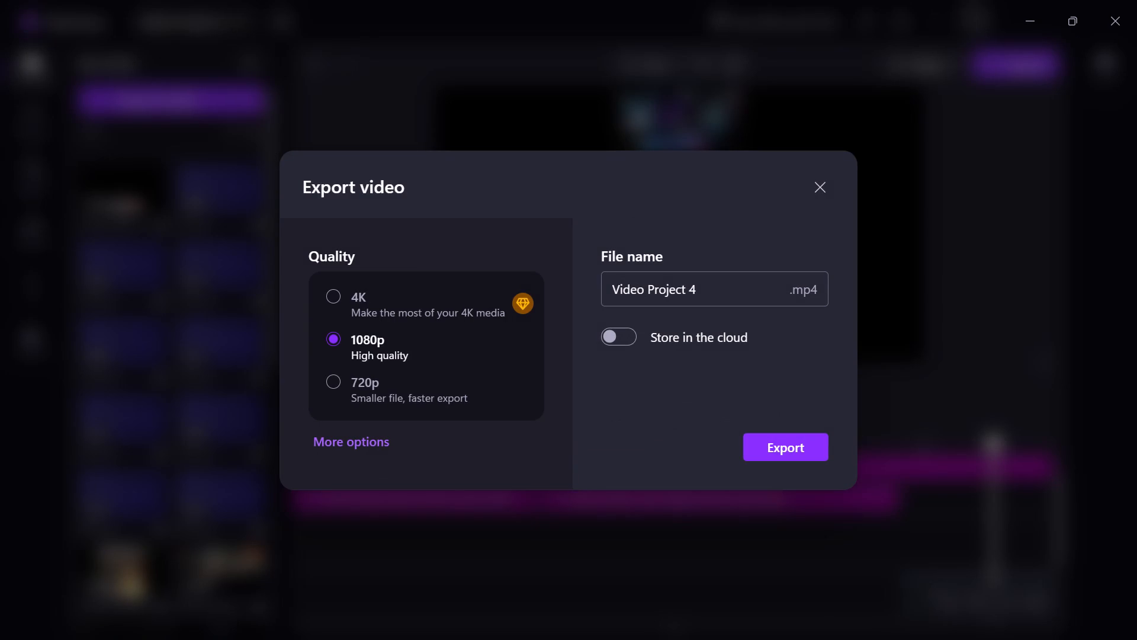
click(730, 301)
key(ctrl+a)
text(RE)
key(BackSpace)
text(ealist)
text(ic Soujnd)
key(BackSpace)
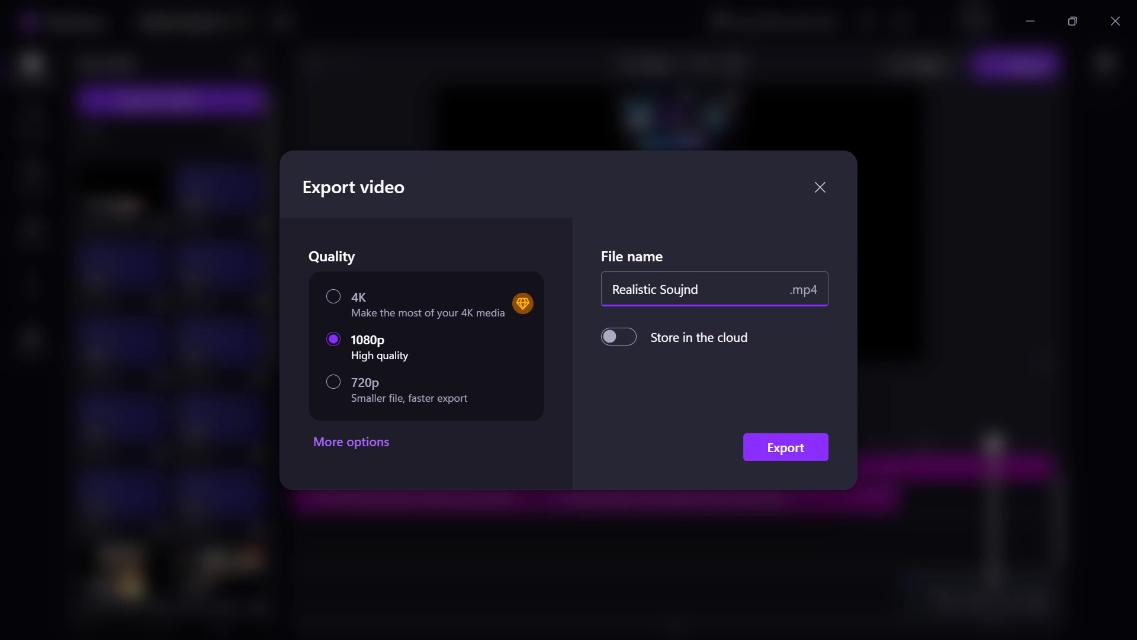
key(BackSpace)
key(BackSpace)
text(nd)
click(782, 444)
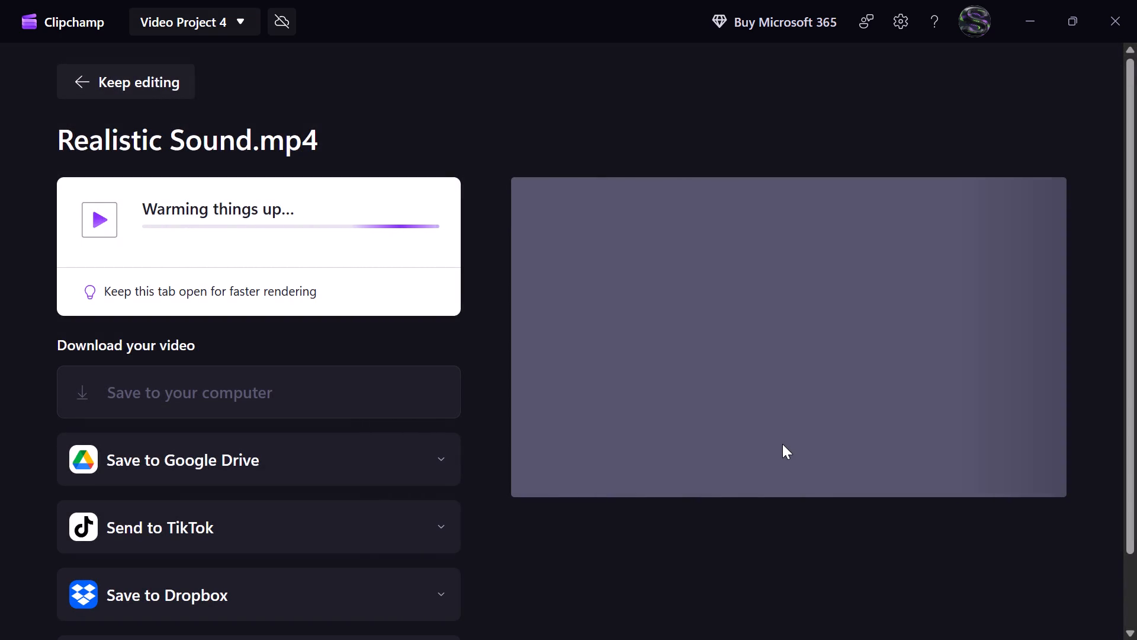
Switch to the YouTube Music window in Brave while the video renders.
key(alt+Tab)
key(alt+Tab)
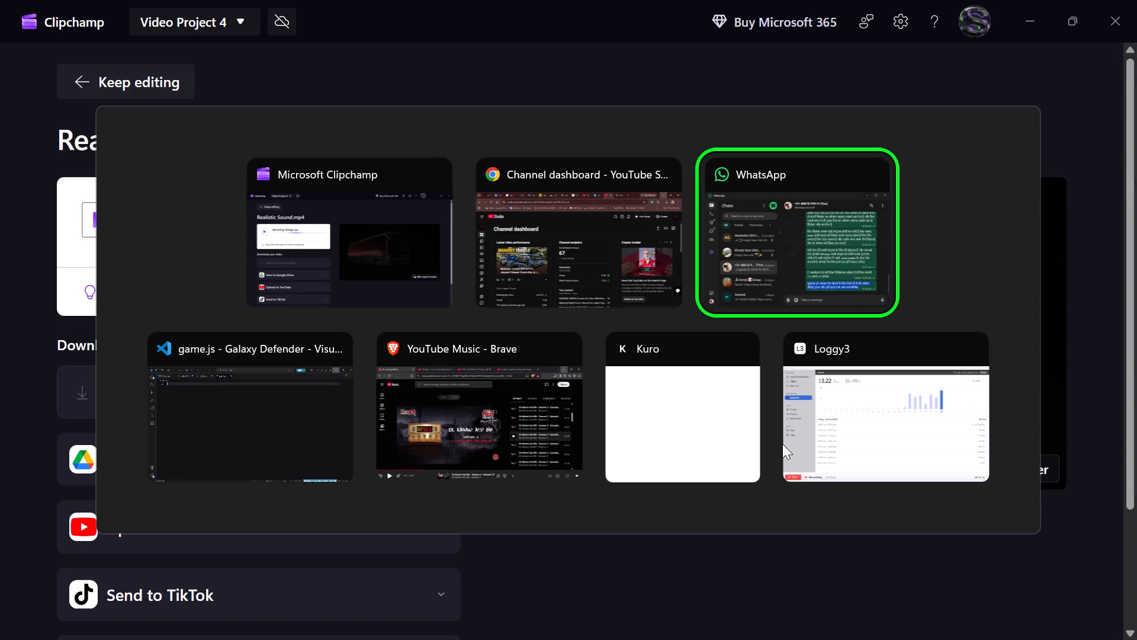
key(alt+Tab)
key(alt+Tab)
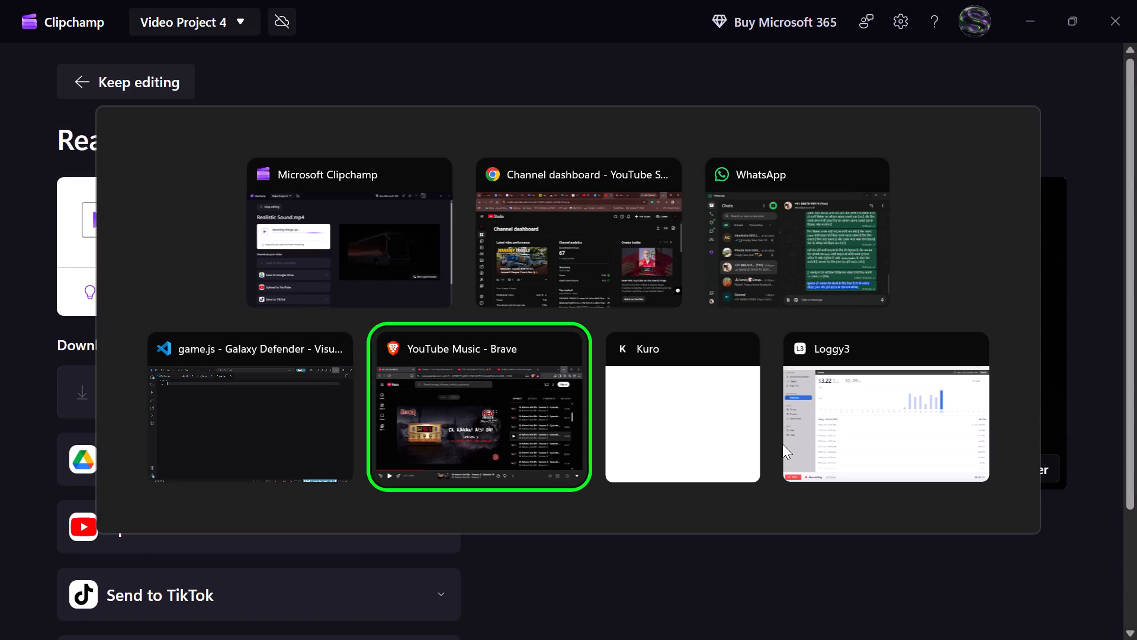